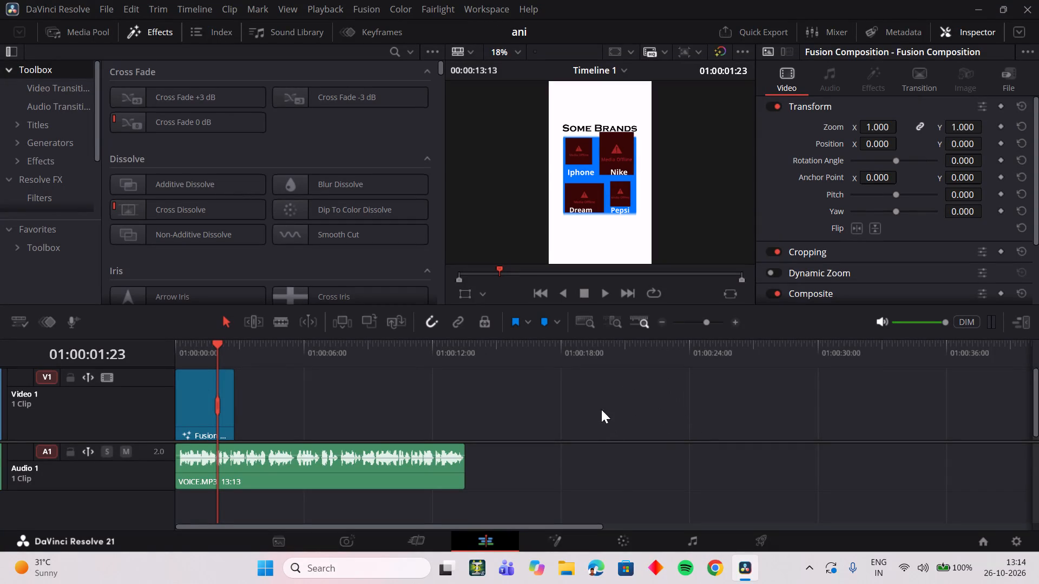
Show the Media Pool with the project's Master bin in place of the effects library.
{"action": "left_click", "coordinate": [65, 17]}
{"action": "left_click", "coordinate": [74, 40]}
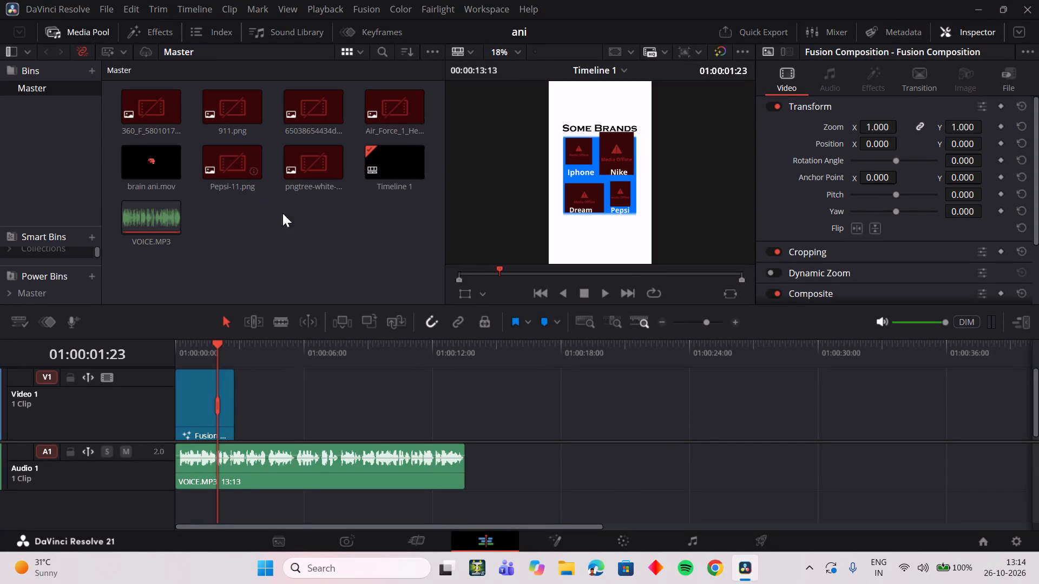
Switch to File Explorer and look through the Downloads folder for the project's missing brand images.
{"action": "left_click", "coordinate": [562, 575]}
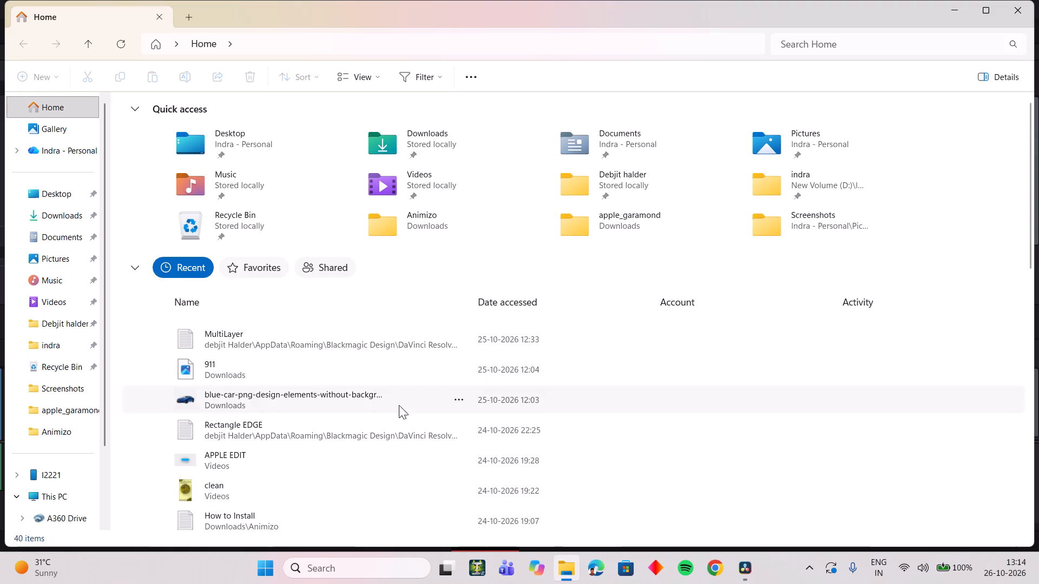
{"action": "left_click", "coordinate": [48, 204]}
{"action": "left_click", "coordinate": [49, 213]}
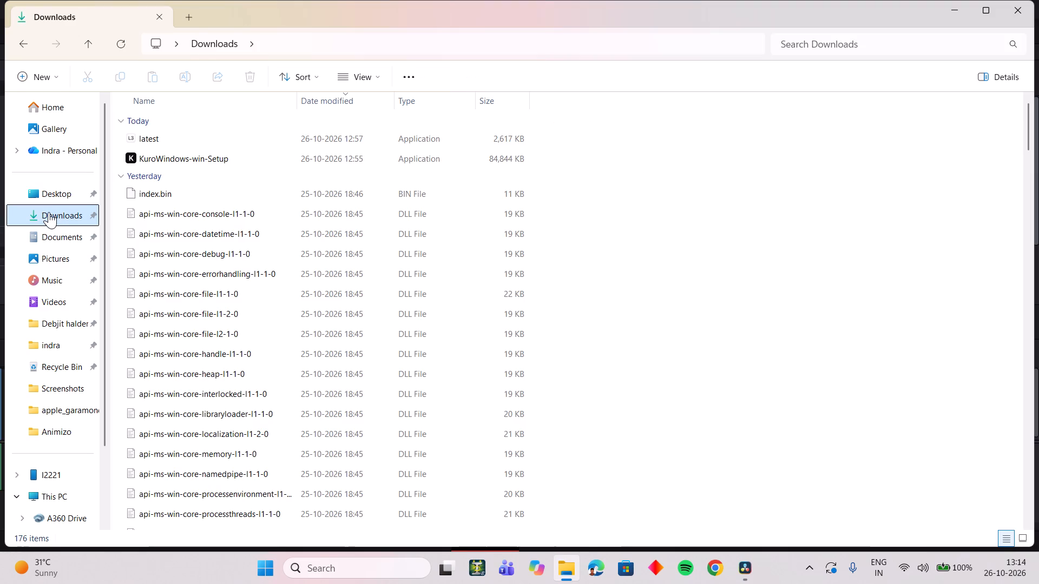
{"action": "scroll", "coordinate": [349, 283], "scroll_direction": "down", "scroll_amount": 14}
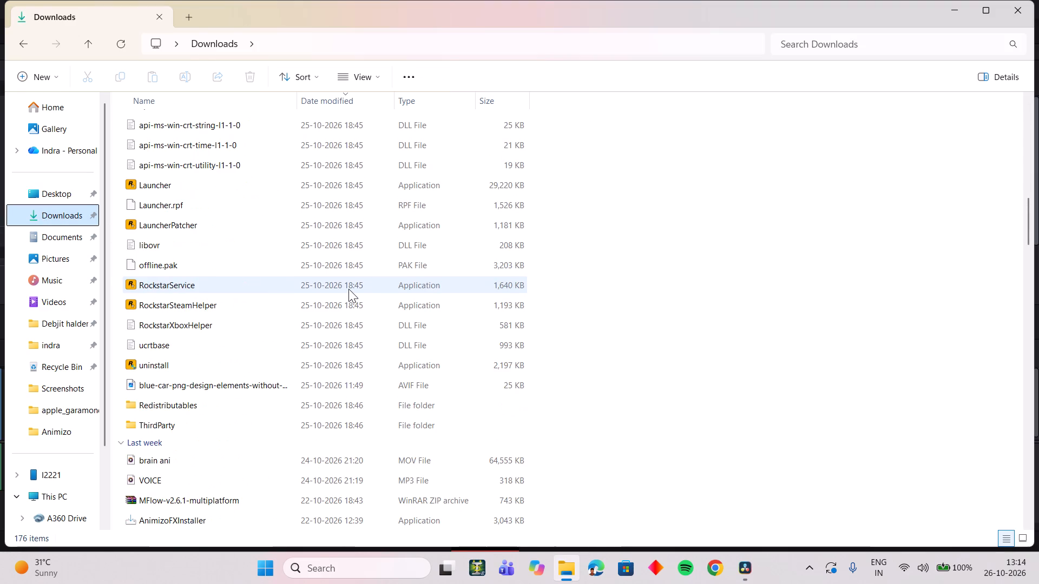
{"action": "left_click", "coordinate": [62, 363]}
{"action": "left_click", "coordinate": [58, 218]}
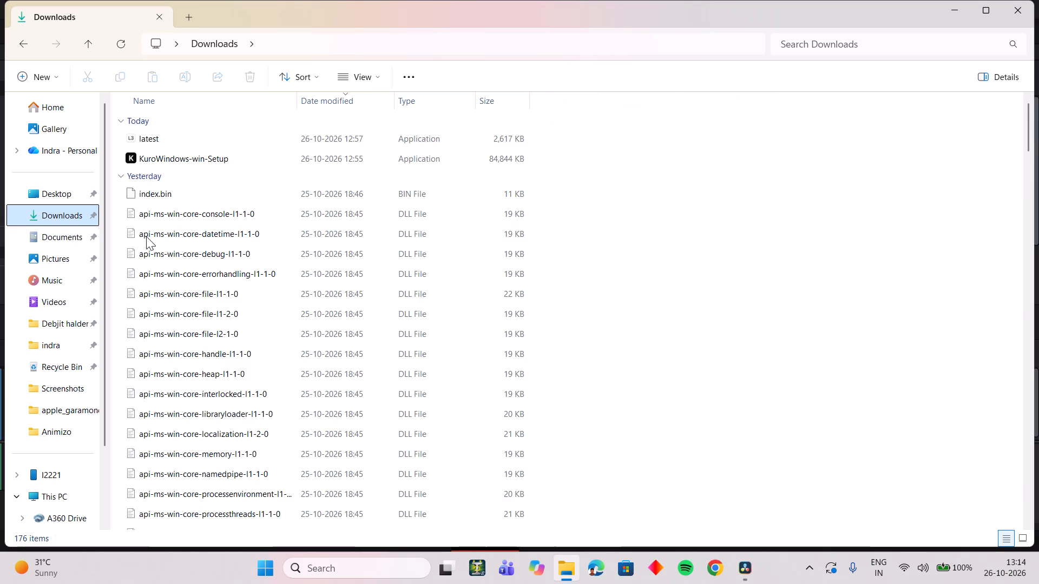
{"action": "scroll", "coordinate": [309, 250], "scroll_direction": "down", "scroll_amount": 15}
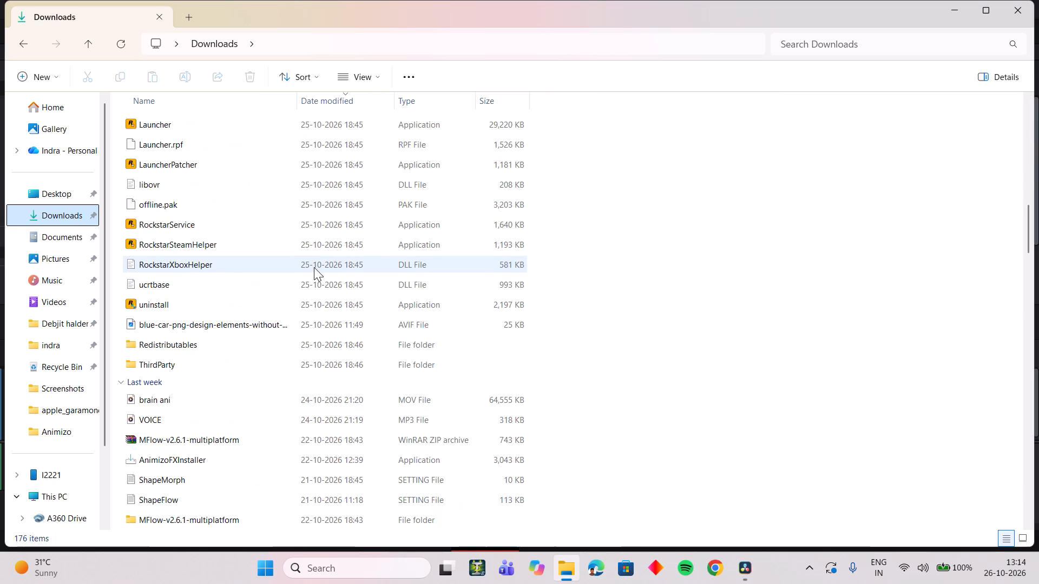
{"action": "scroll", "coordinate": [314, 267], "scroll_direction": "down", "scroll_amount": 4}
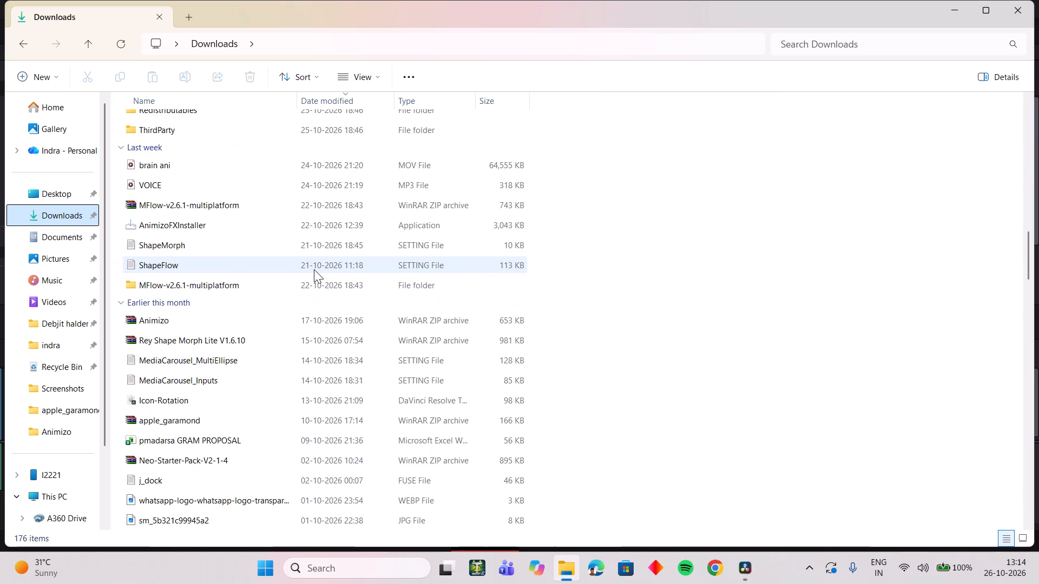
Delete the MediaCarousel_MultiEllipse and MediaCarousel_Inputs setting files from the Downloads folder.
{"action": "left_click_drag", "start_coordinate": [566, 351], "coordinate": [547, 356]}
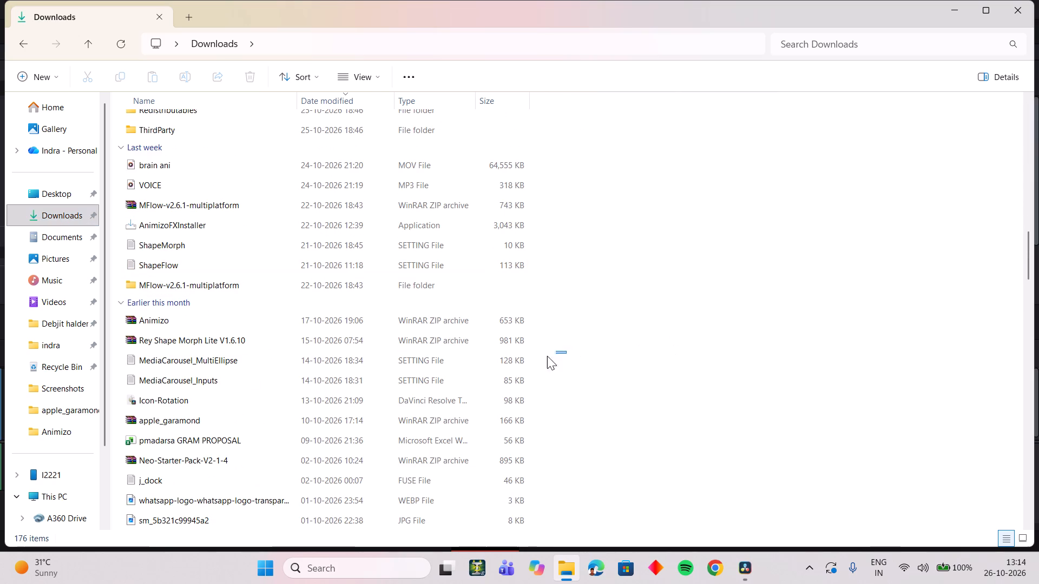
{"action": "left_click_drag", "start_coordinate": [547, 356], "coordinate": [497, 382]}
{"action": "left_click", "coordinate": [695, 344]}
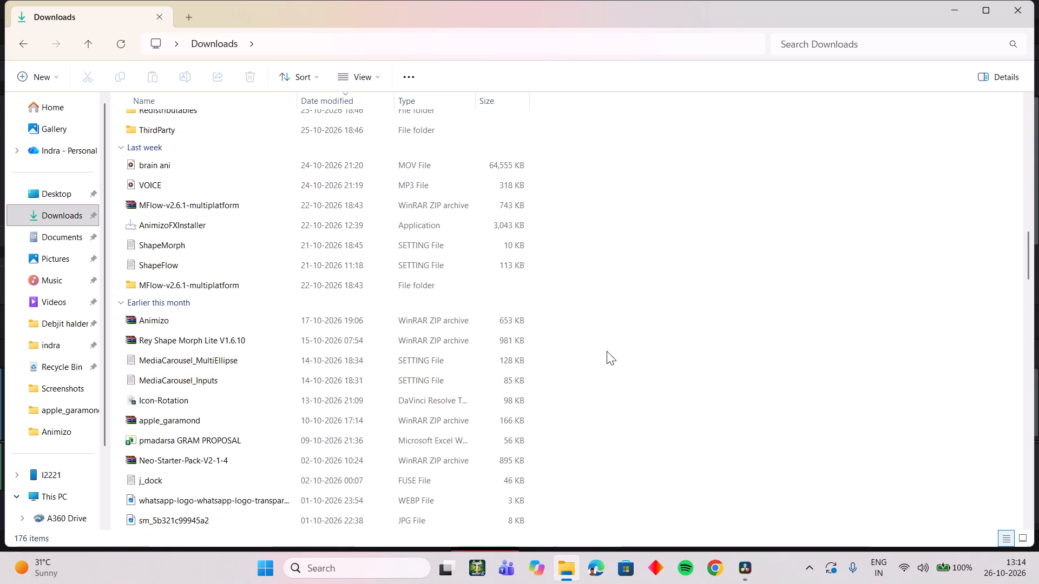
{"action": "left_click_drag", "start_coordinate": [523, 366], "coordinate": [498, 376]}
{"action": "left_click_drag", "start_coordinate": [580, 354], "coordinate": [508, 381]}
{"action": "key", "text": "Delete"}
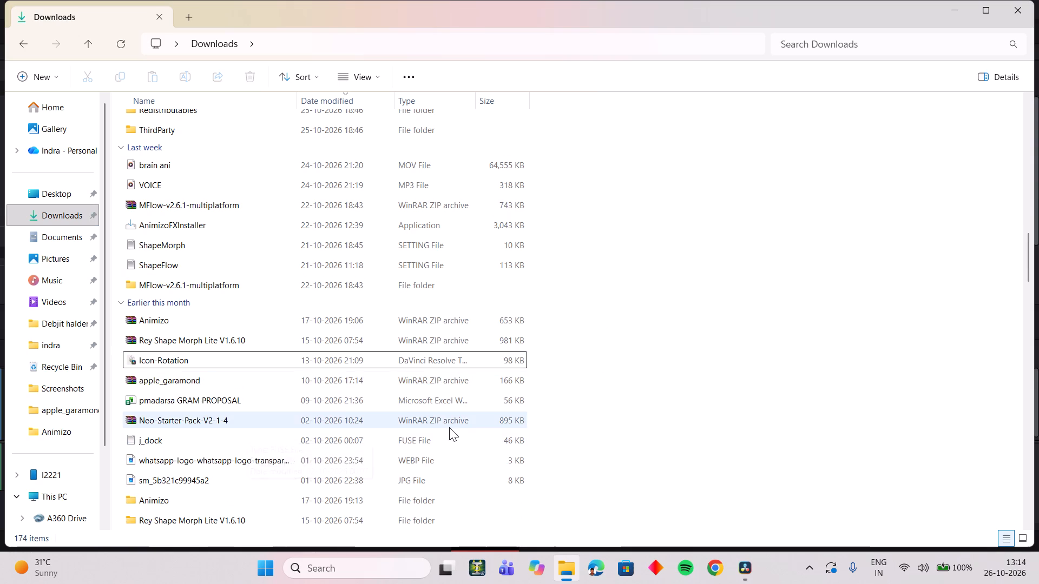
Examine the Yesterday and Last week groups in Downloads for the missing image files, and close File Explorer.
{"action": "scroll", "coordinate": [449, 427], "scroll_direction": "up", "scroll_amount": 12}
{"action": "scroll", "coordinate": [450, 424], "scroll_direction": "up", "scroll_amount": 9}
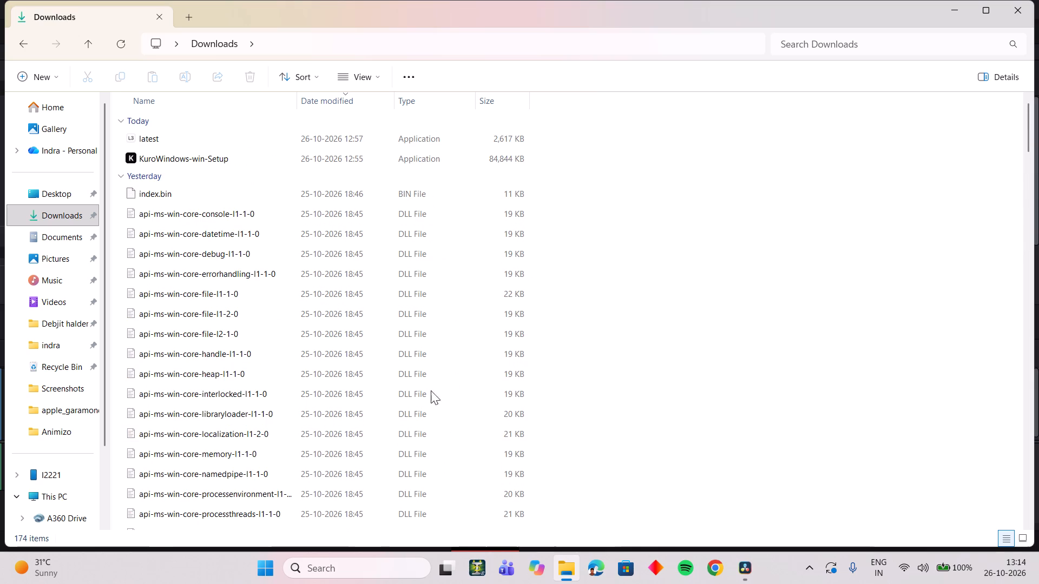
{"action": "left_click", "coordinate": [121, 174]}
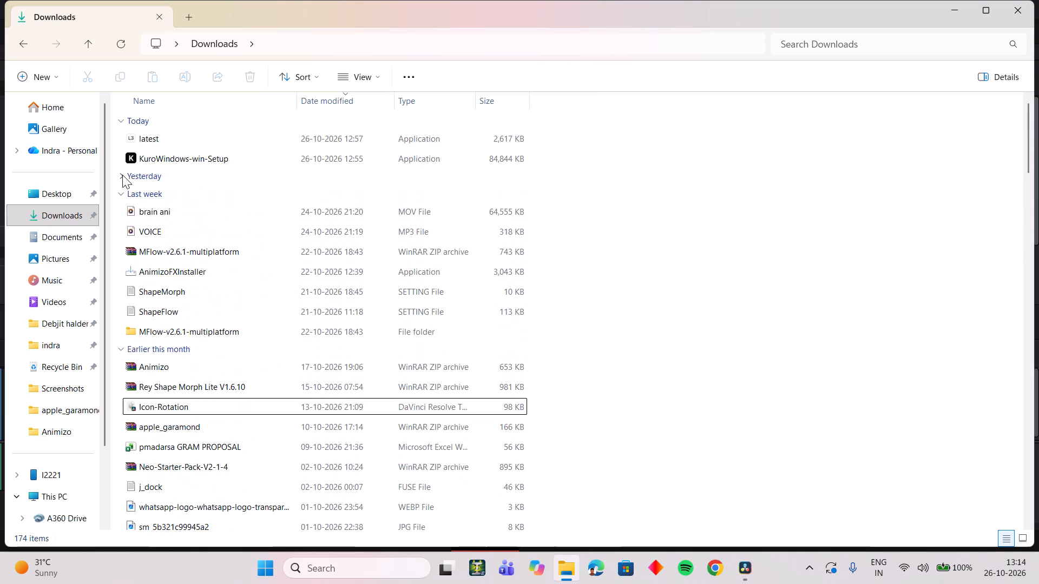
{"action": "left_click", "coordinate": [122, 175]}
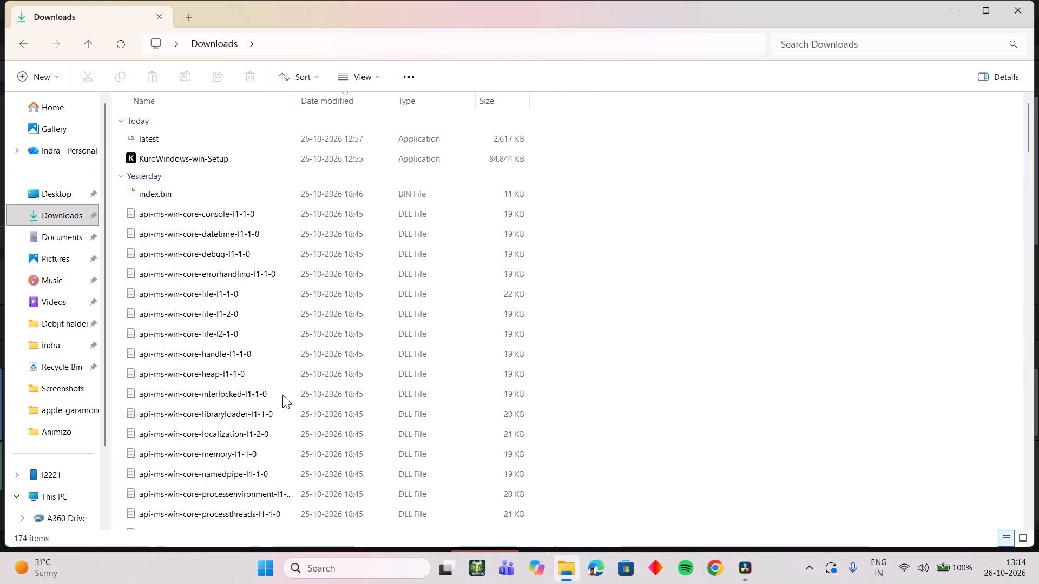
{"action": "double_click", "coordinate": [265, 380]}
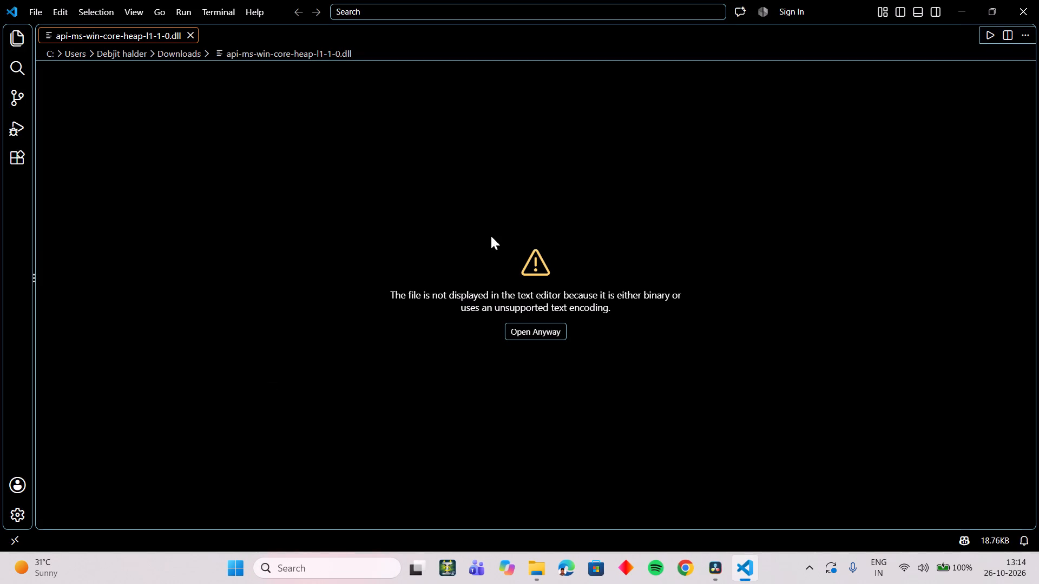
{"action": "left_click", "coordinate": [1022, 18]}
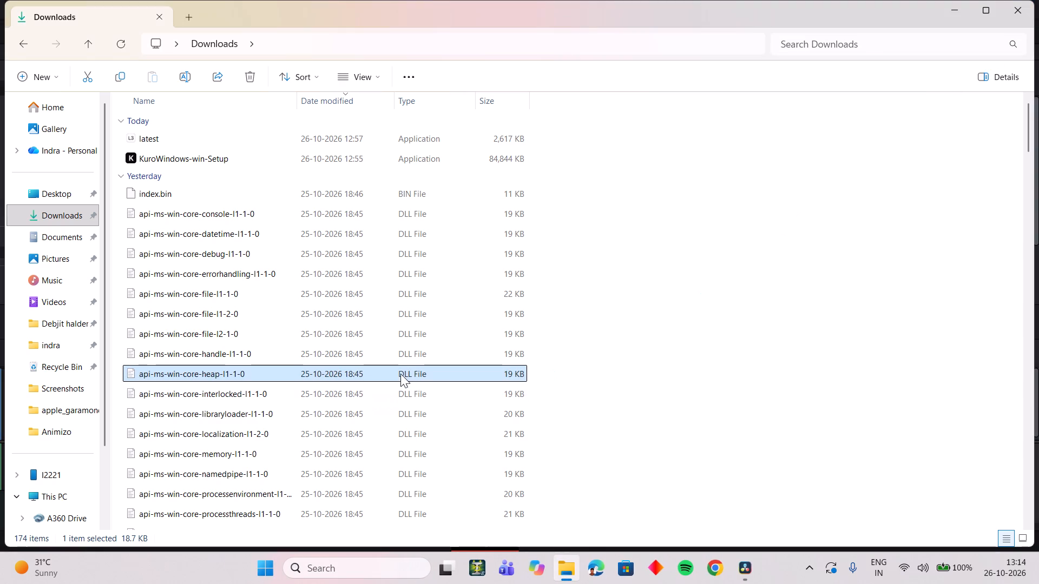
{"action": "scroll", "coordinate": [412, 344], "scroll_direction": "down", "scroll_amount": 9}
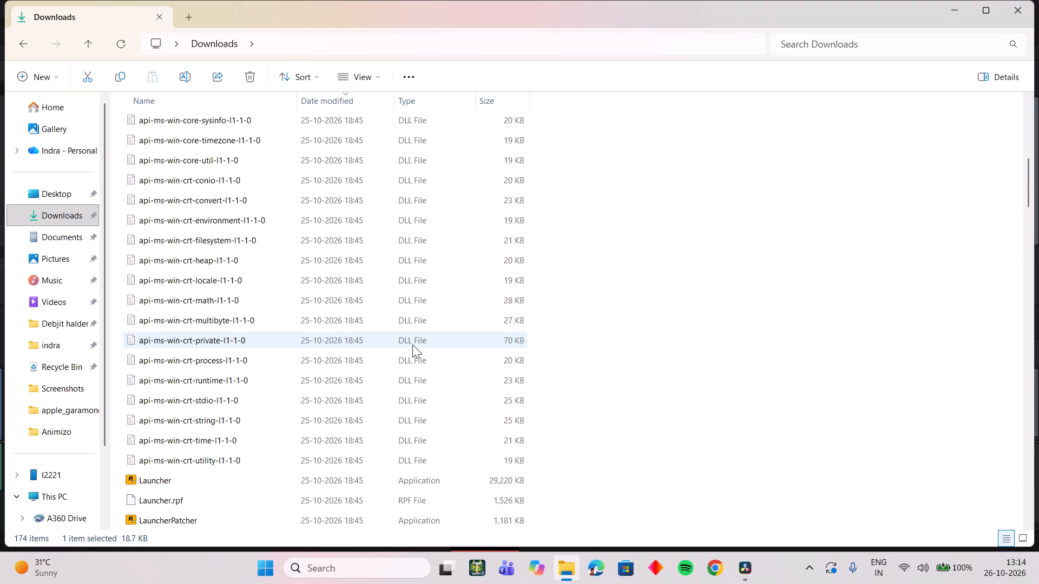
{"action": "scroll", "coordinate": [412, 344], "scroll_direction": "down", "scroll_amount": 5}
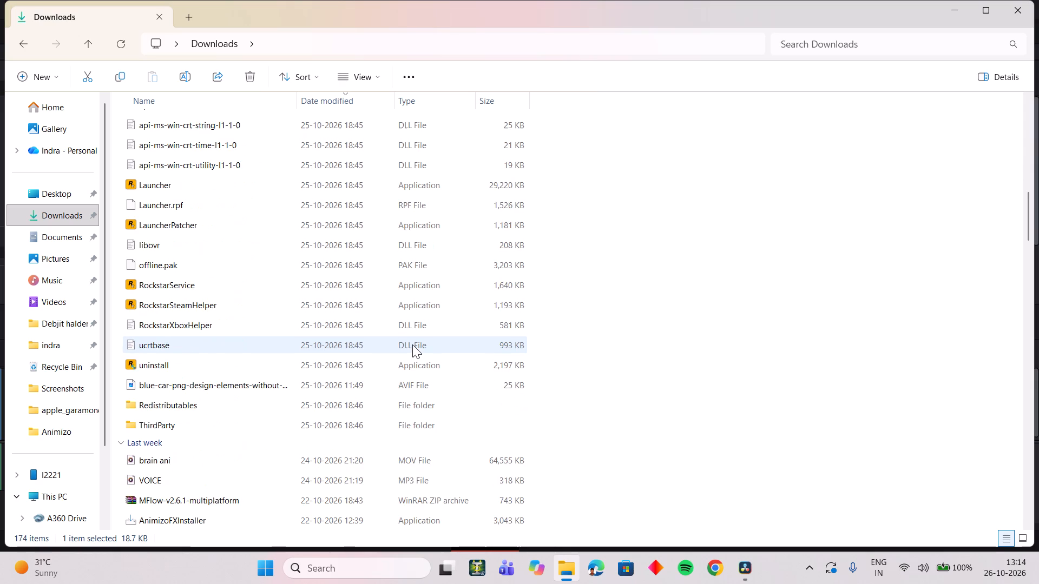
{"action": "scroll", "coordinate": [412, 342], "scroll_direction": "up", "scroll_amount": 20}
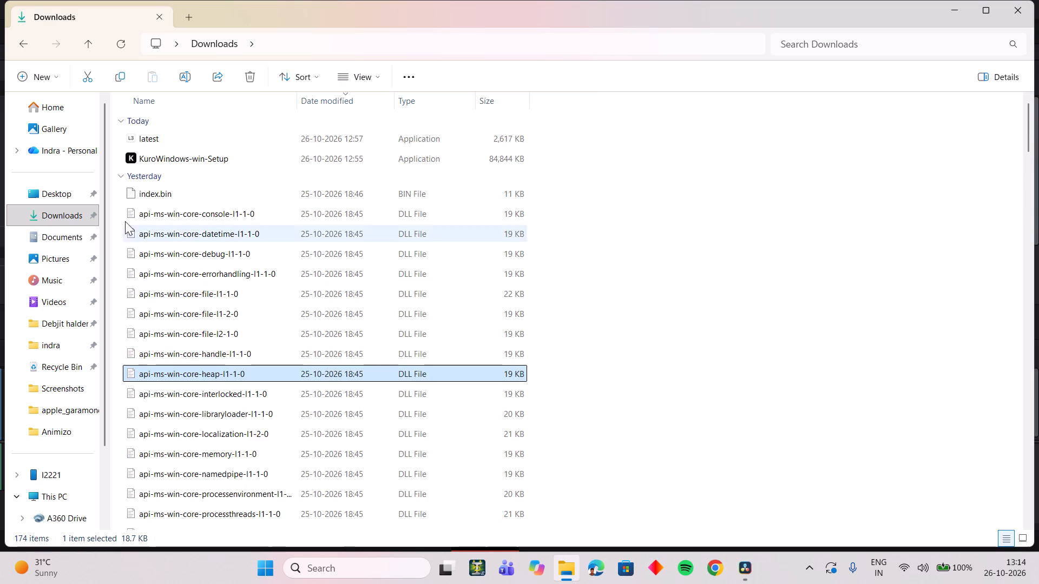
{"action": "left_click", "coordinate": [122, 176]}
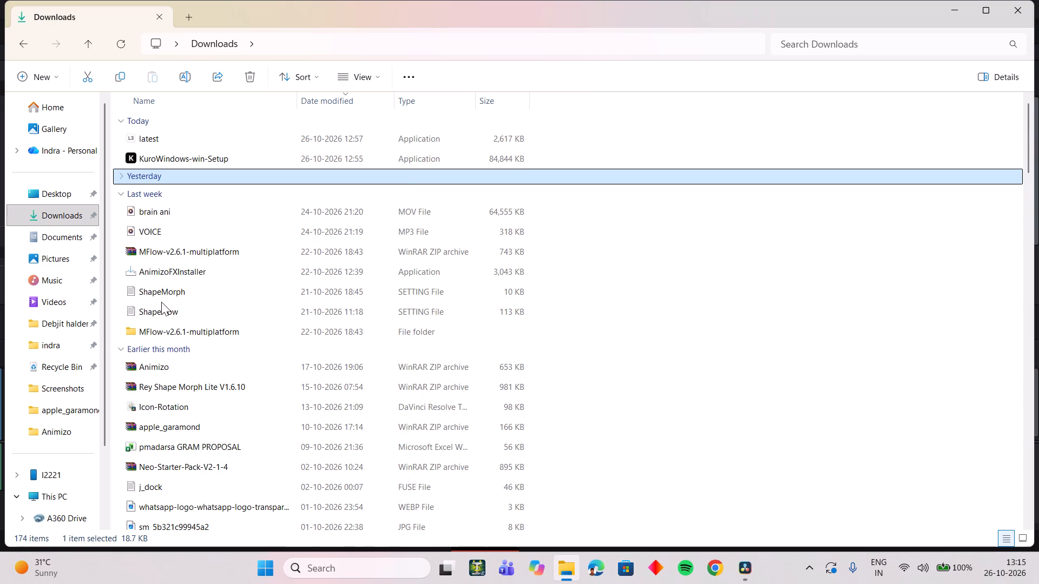
{"action": "left_click", "coordinate": [1020, 12]}
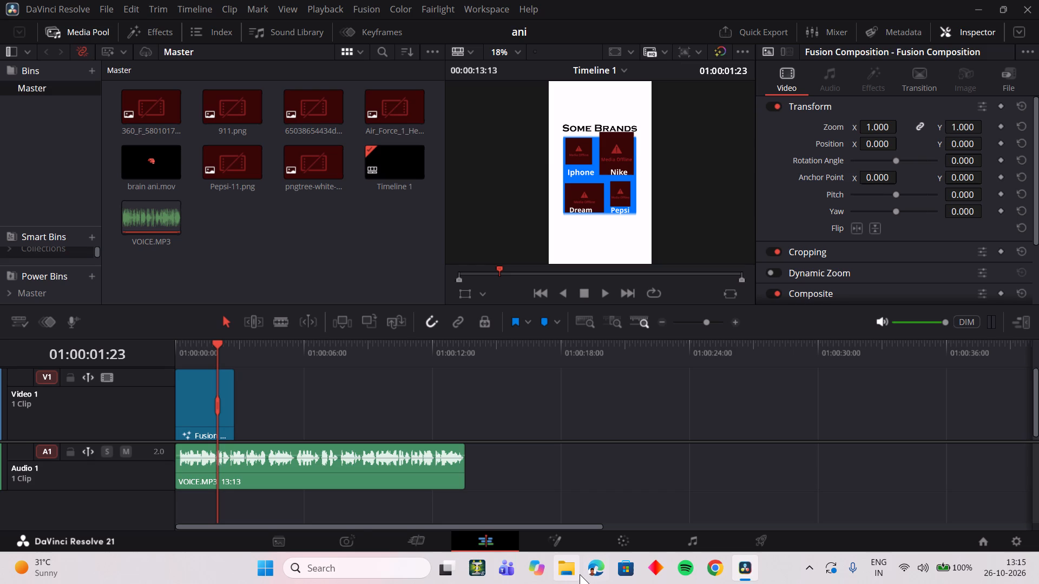
Switch to Chrome with the first listed profile and open Google Drive.
{"action": "left_click", "coordinate": [990, 9]}
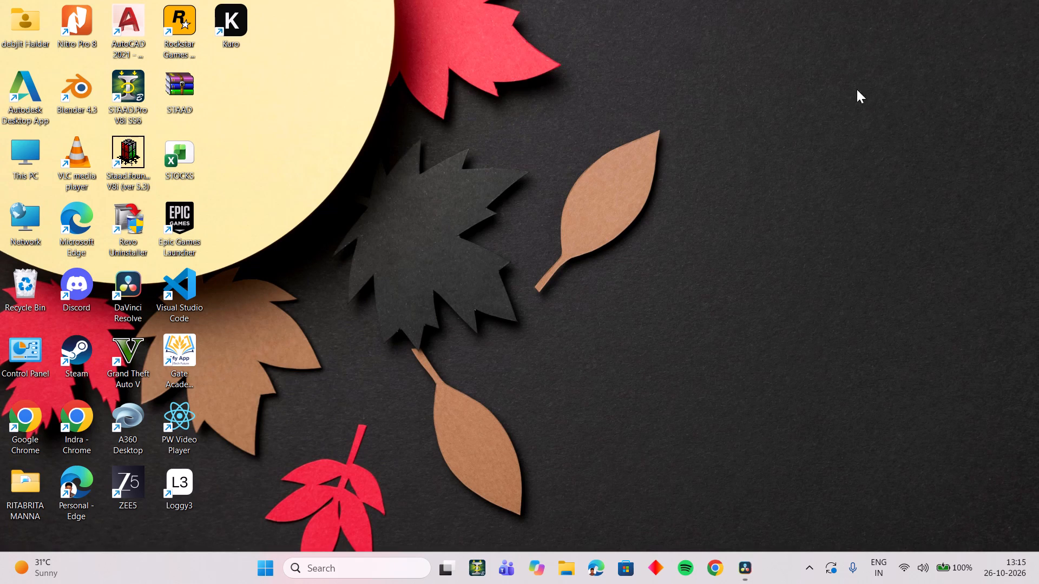
{"action": "left_click", "coordinate": [325, 574]}
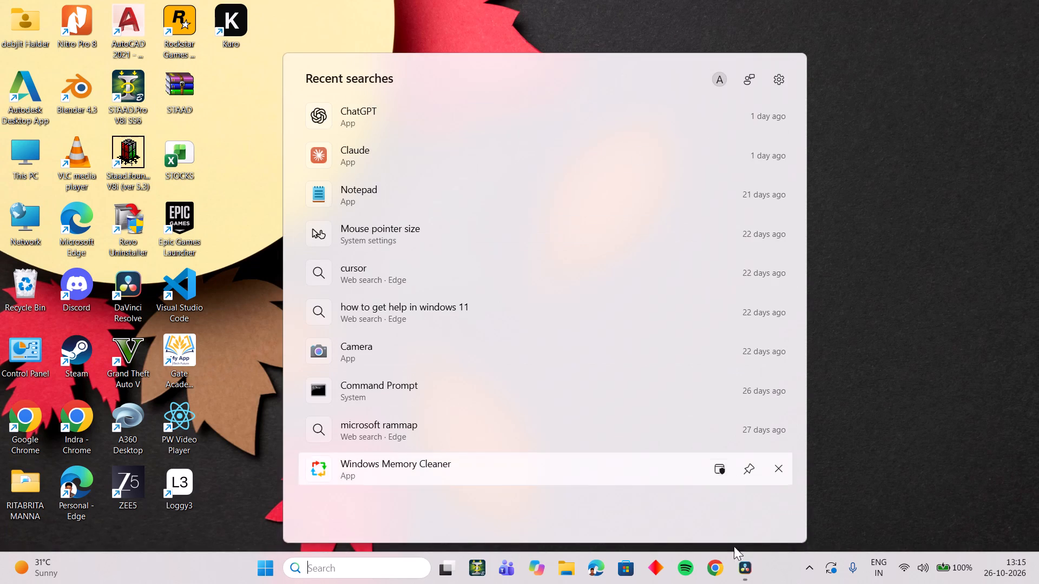
{"action": "left_click", "coordinate": [720, 569]}
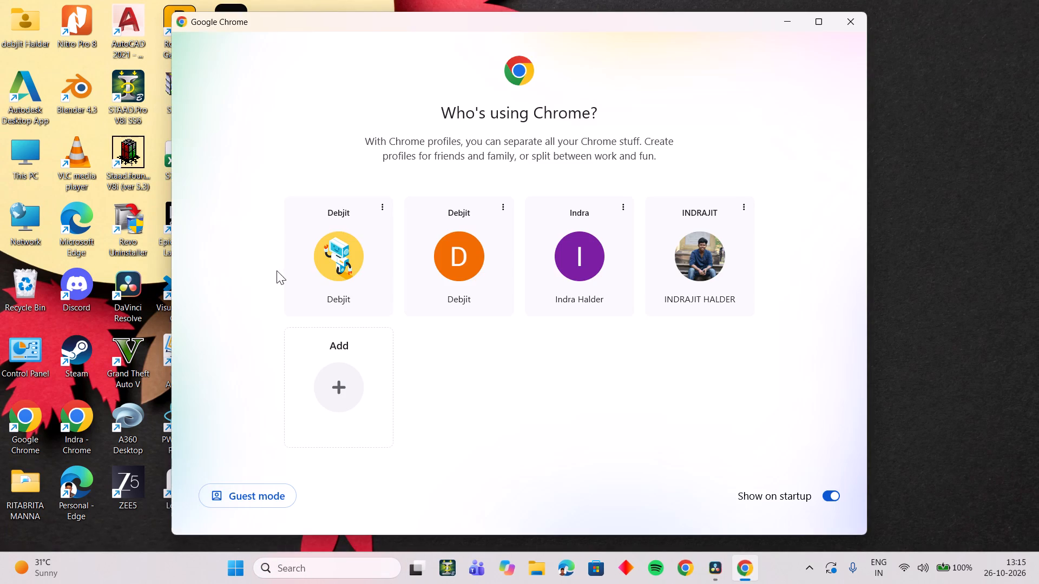
{"action": "left_click", "coordinate": [339, 300]}
{"action": "left_click", "coordinate": [981, 82]}
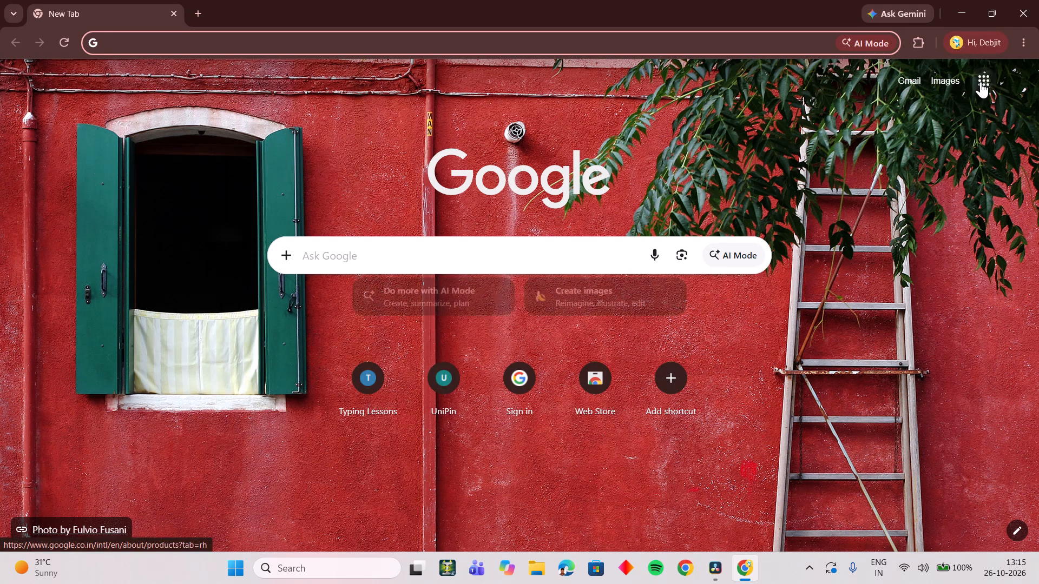
{"action": "scroll", "coordinate": [854, 390], "scroll_direction": "down", "scroll_amount": 1}
{"action": "scroll", "coordinate": [854, 376], "scroll_direction": "up", "scroll_amount": 2}
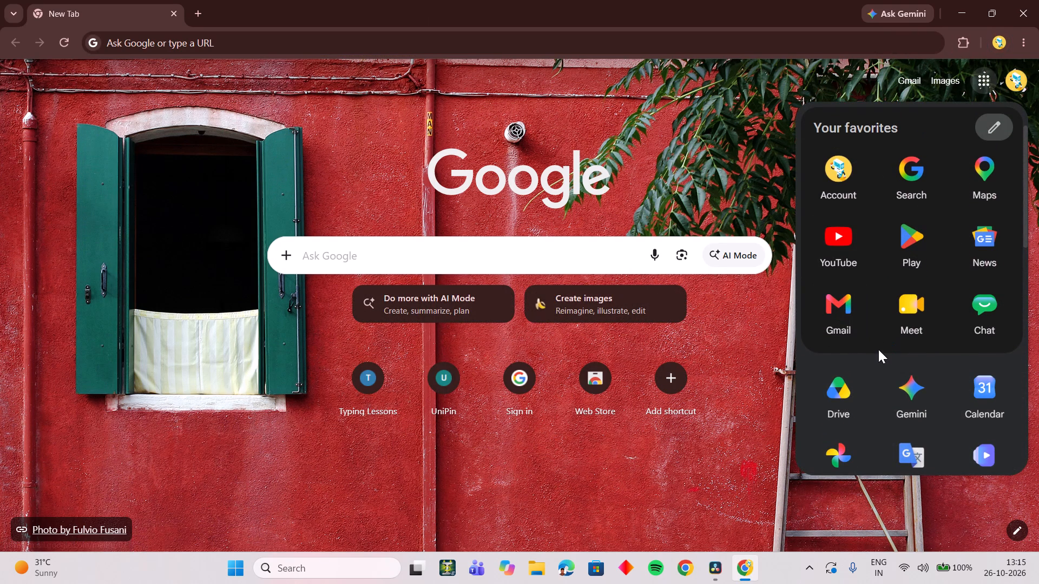
{"action": "scroll", "coordinate": [947, 318], "scroll_direction": "down", "scroll_amount": 1}
{"action": "left_click", "coordinate": [827, 327]}
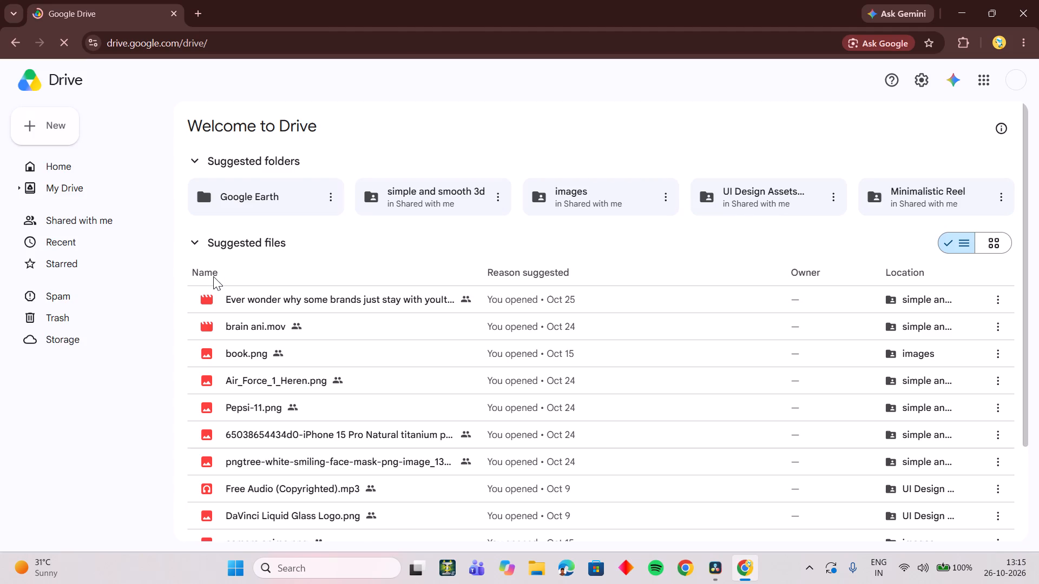
Download the eight suggested Drive files from book.png through camera anima.png, including the Air Force, Pepsi and iPhone images.
{"action": "scroll", "coordinate": [347, 328], "scroll_direction": "down", "scroll_amount": 1}
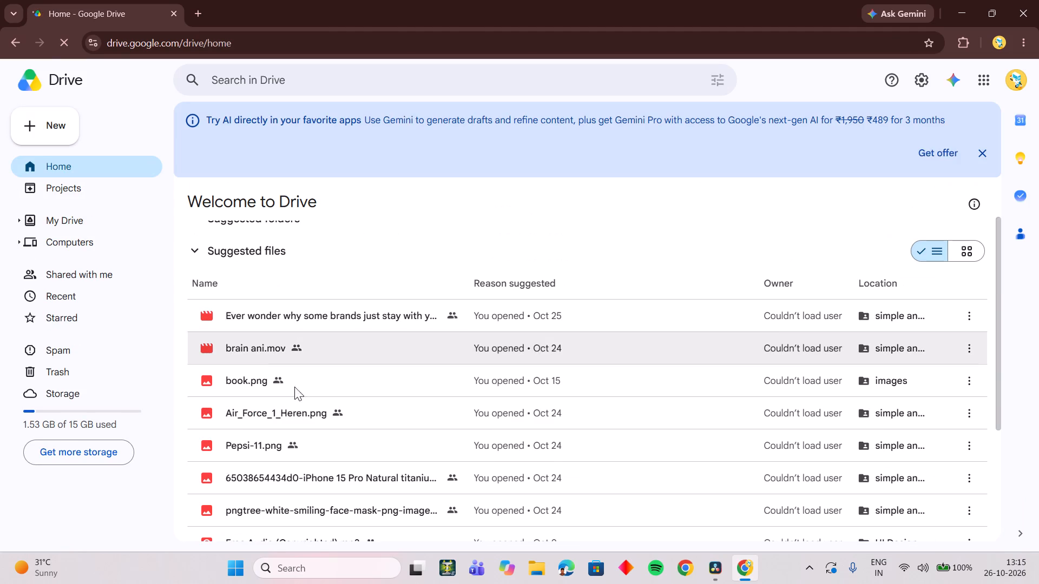
{"action": "scroll", "coordinate": [502, 379], "scroll_direction": "down", "scroll_amount": 3}
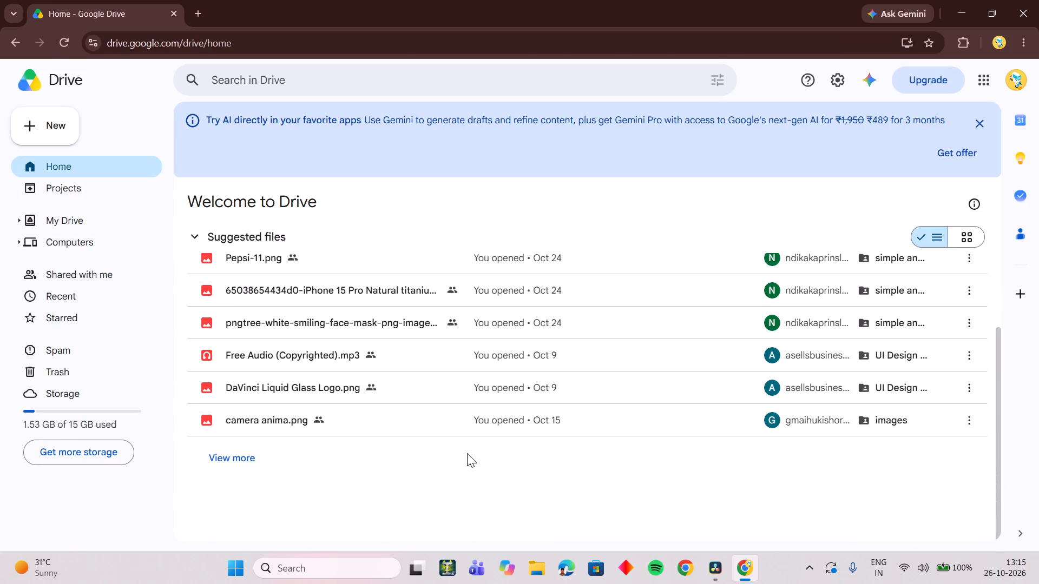
{"action": "left_click_drag", "start_coordinate": [451, 489], "coordinate": [453, 268]}
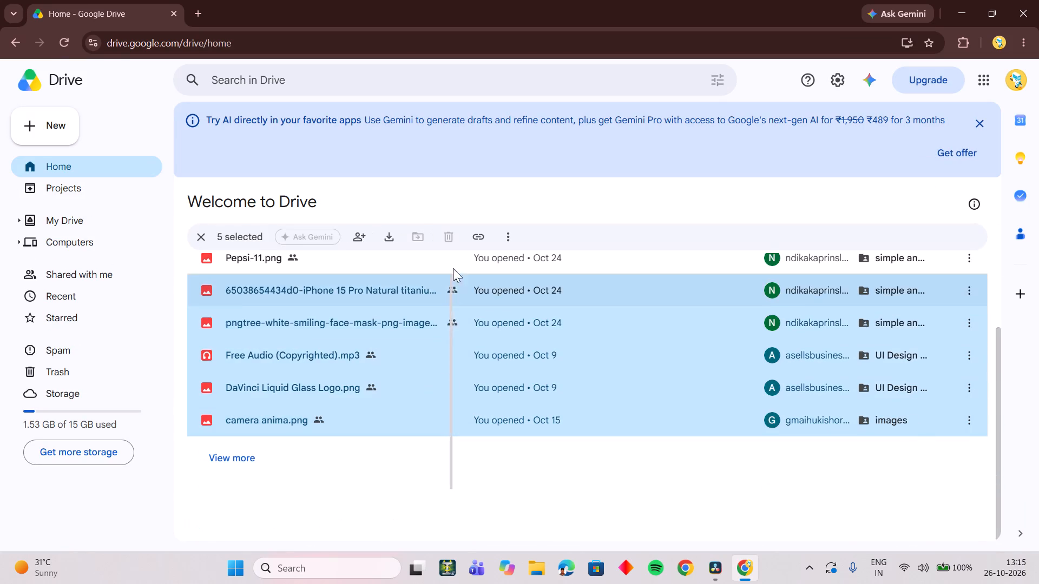
{"action": "left_click_drag", "start_coordinate": [453, 268], "coordinate": [421, 393]}
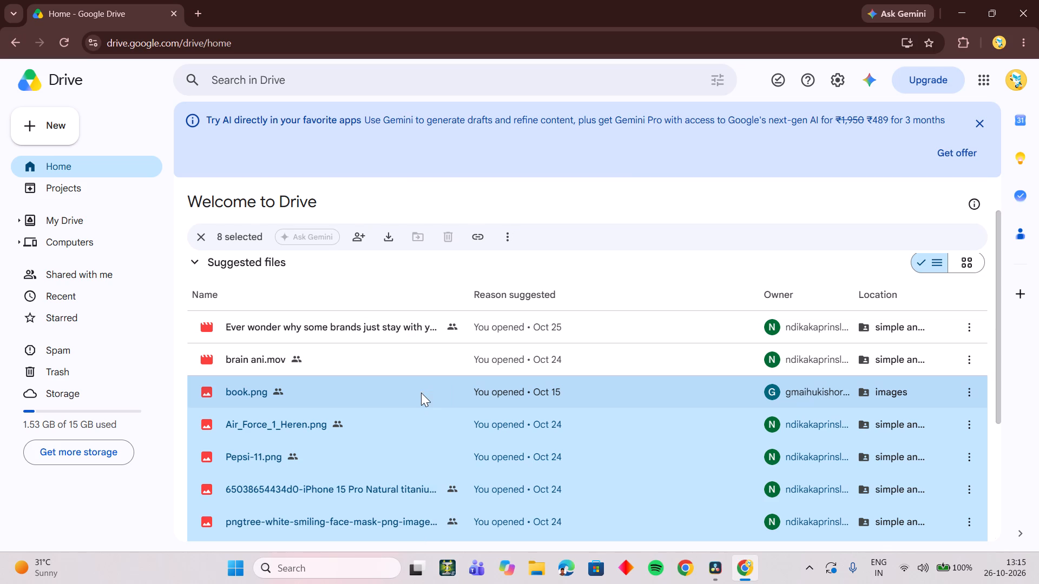
{"action": "right_click", "coordinate": [419, 396]}
{"action": "left_click", "coordinate": [531, 160]}
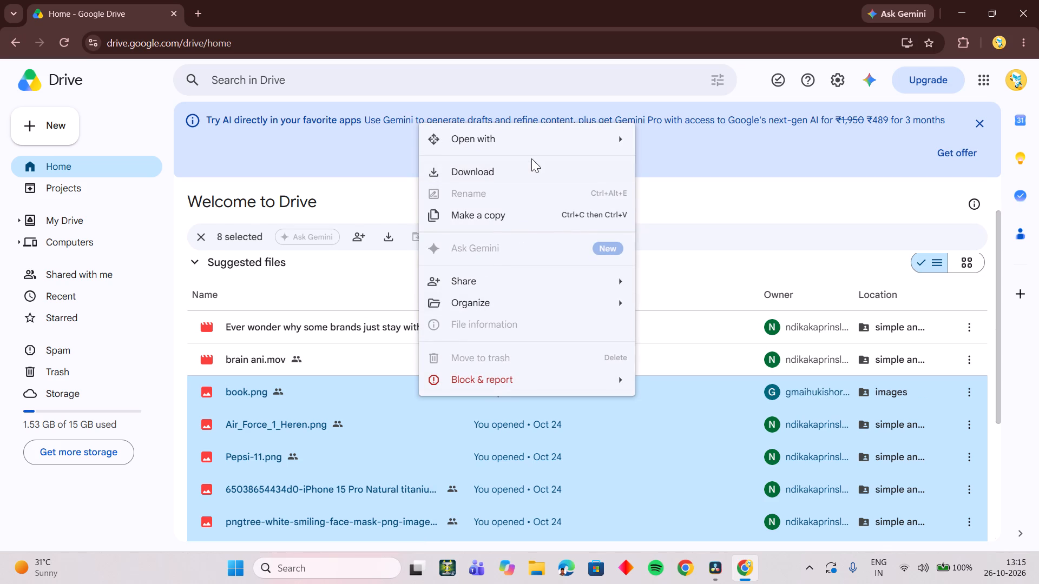
{"action": "left_click", "coordinate": [531, 167]}
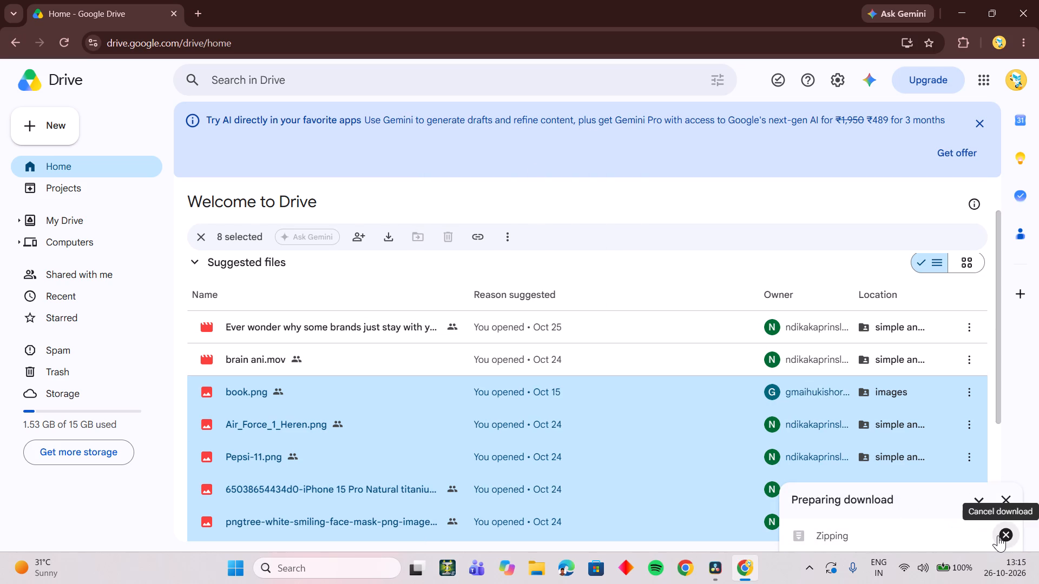
{"action": "left_click", "coordinate": [981, 503]}
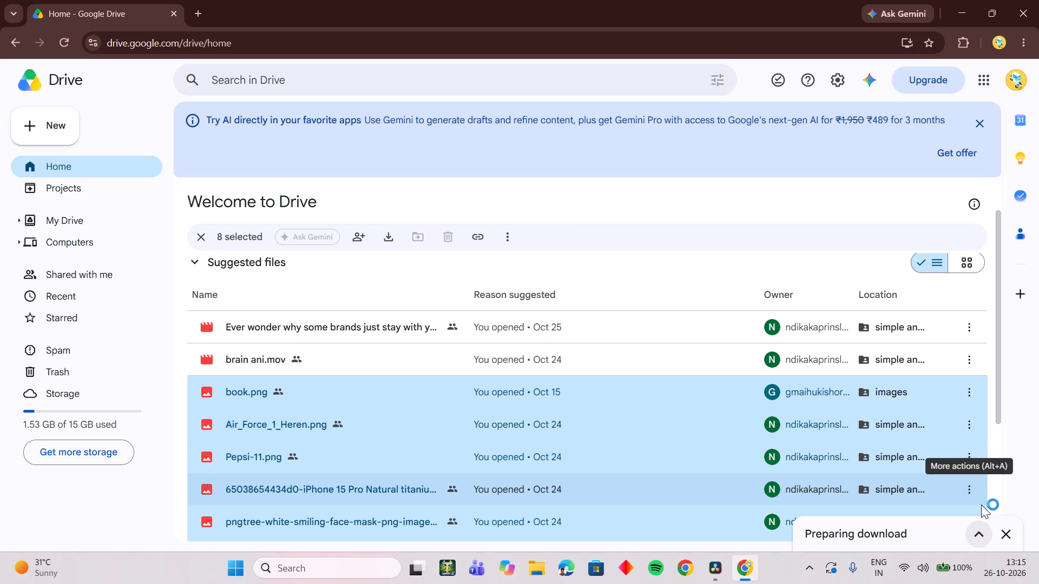
{"action": "left_click", "coordinate": [977, 543]}
{"action": "scroll", "coordinate": [920, 517], "scroll_direction": "down", "scroll_amount": 4}
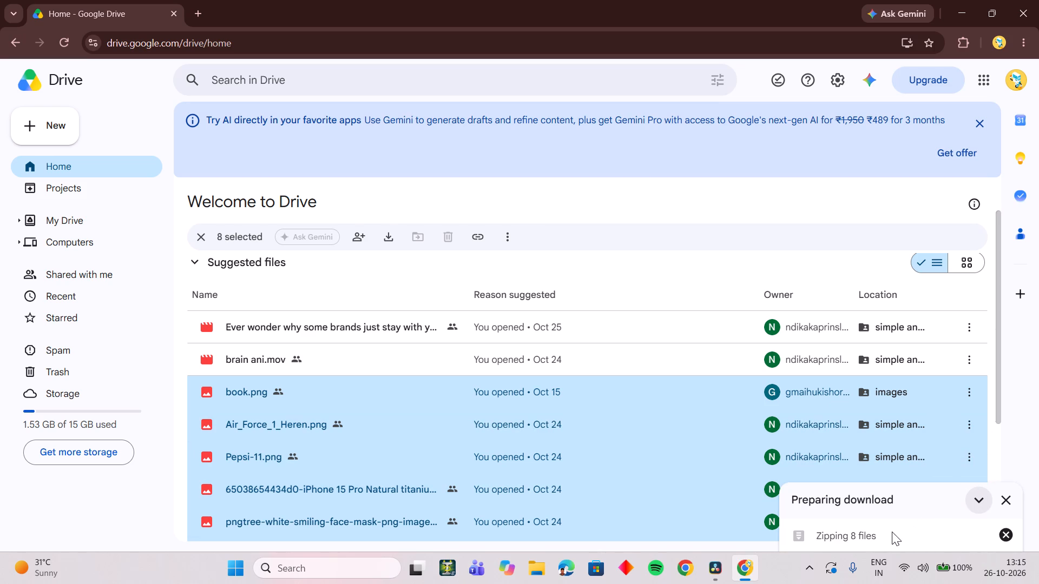
Expand the suggested files list in Drive and look through it for further project images.
{"action": "scroll", "coordinate": [412, 446], "scroll_direction": "down", "scroll_amount": 5}
{"action": "left_click", "coordinate": [248, 455]}
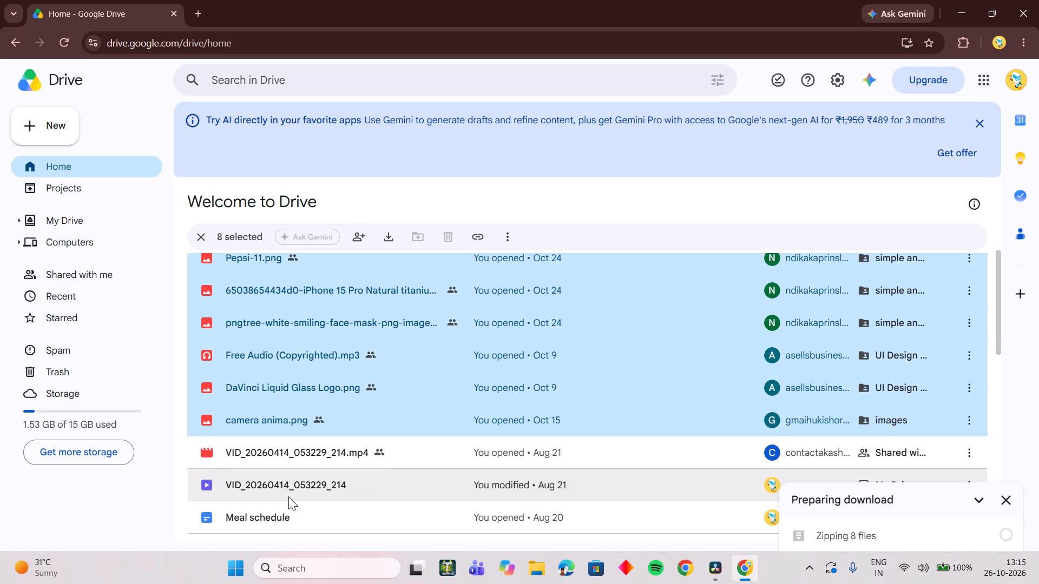
{"action": "scroll", "coordinate": [278, 457], "scroll_direction": "up", "scroll_amount": 3}
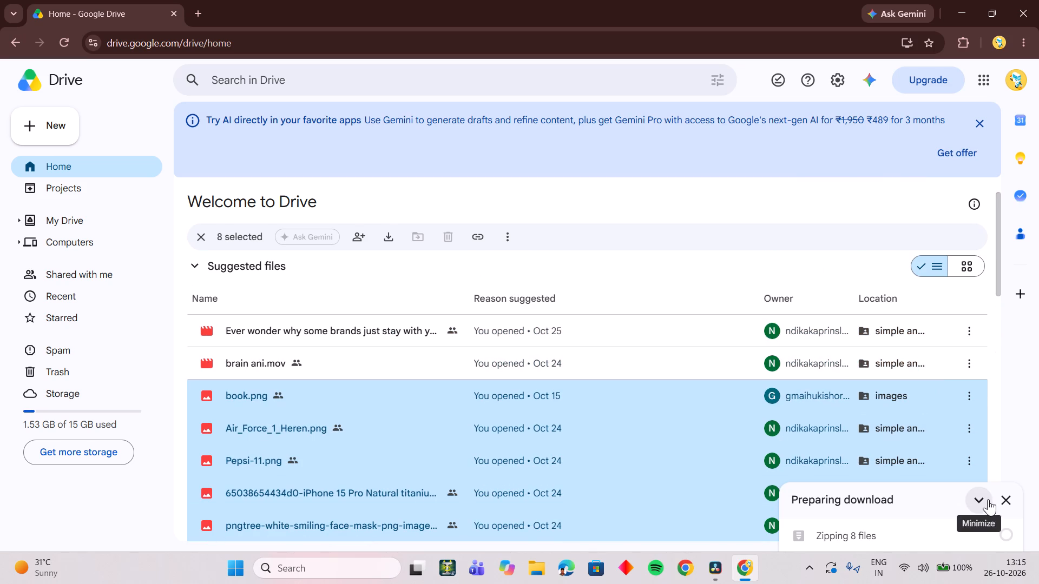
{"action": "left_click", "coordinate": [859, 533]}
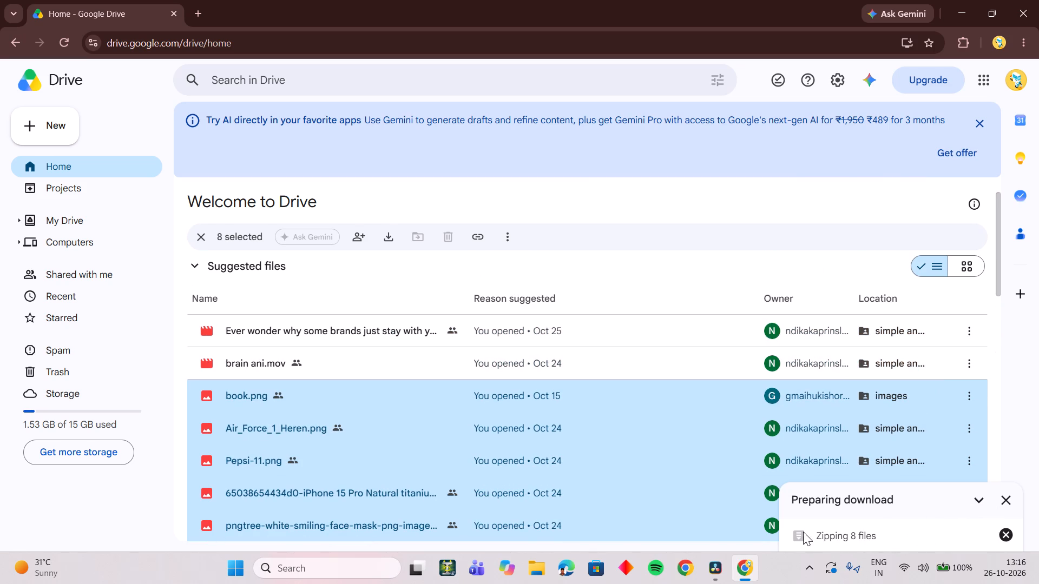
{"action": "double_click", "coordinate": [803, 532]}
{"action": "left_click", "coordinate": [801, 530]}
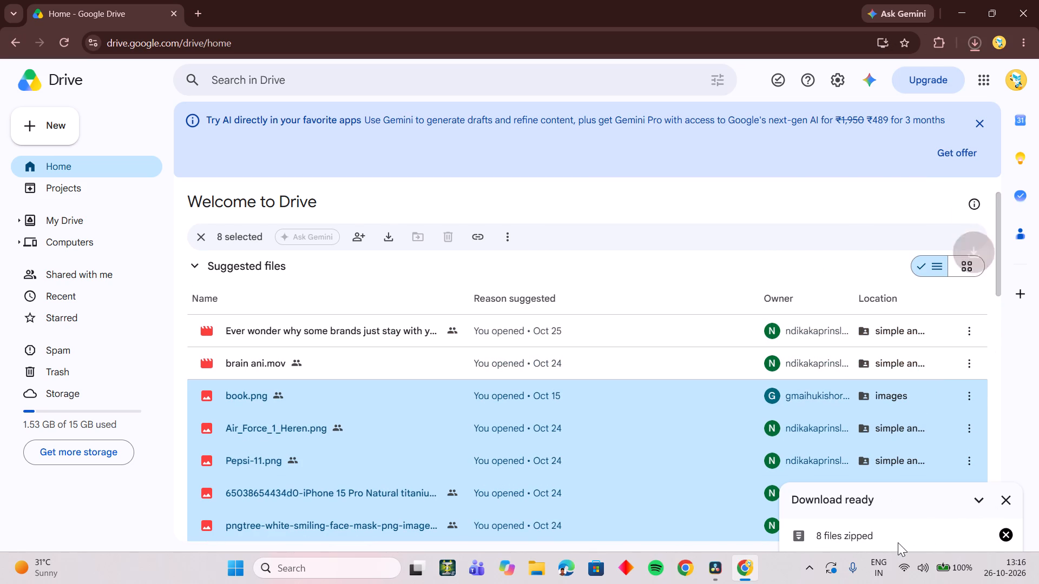
Open the finished Drive zip download in WinRAR to inspect its files, and close the archive.
{"action": "left_click", "coordinate": [965, 38]}
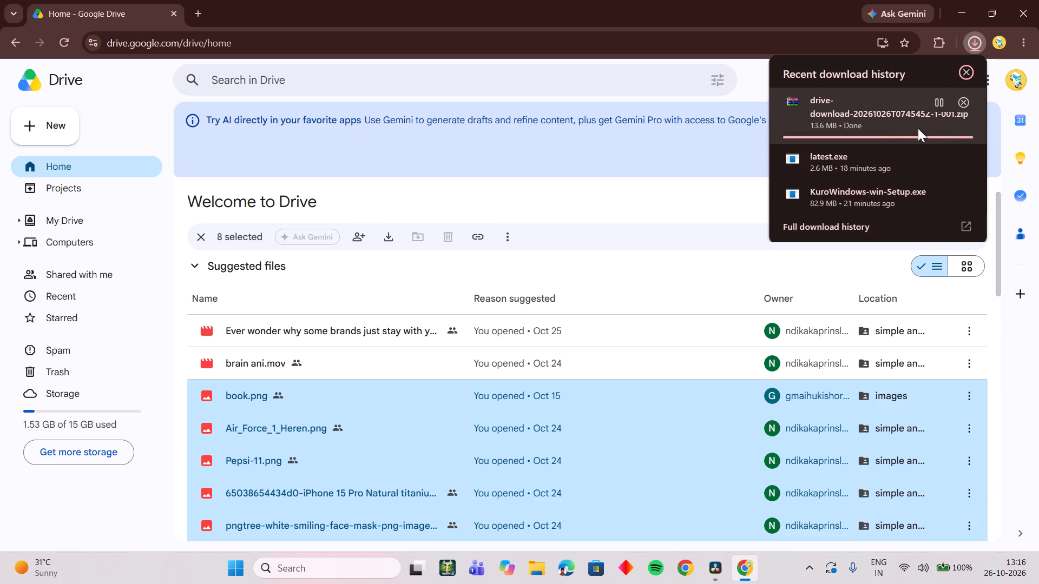
{"action": "left_click", "coordinate": [895, 120]}
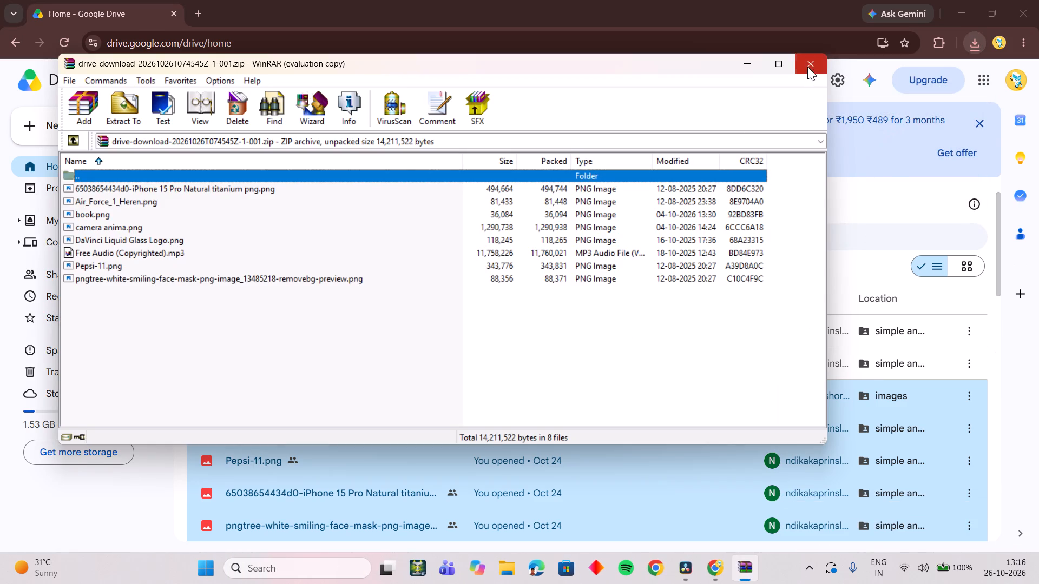
{"action": "left_click", "coordinate": [807, 67]}
Extract the downloaded Drive zip into its own folder inside Downloads, and close File Explorer.
{"action": "left_click", "coordinate": [979, 51]}
{"action": "left_click", "coordinate": [940, 105]}
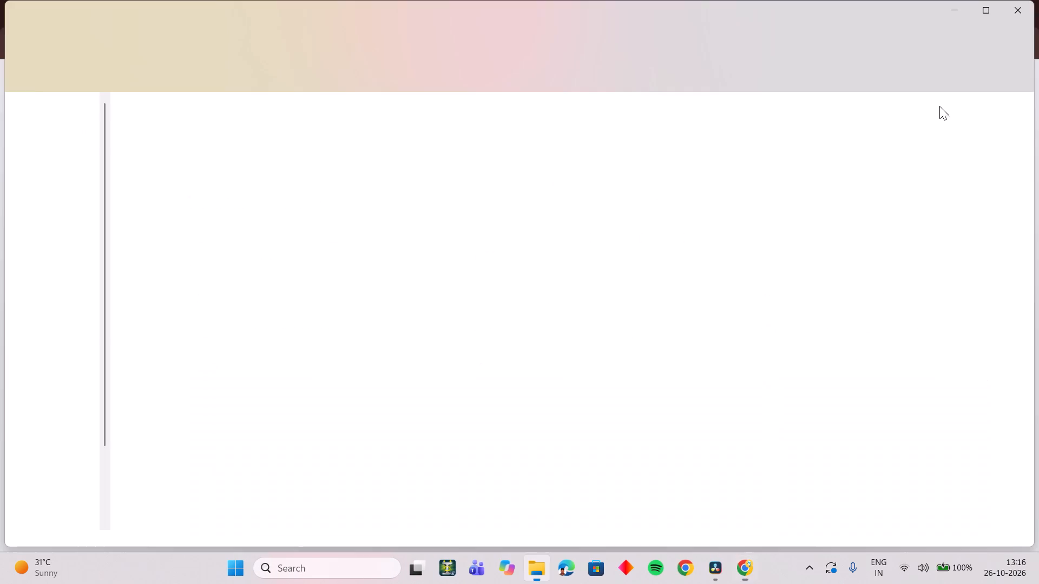
{"action": "right_click", "coordinate": [294, 134]}
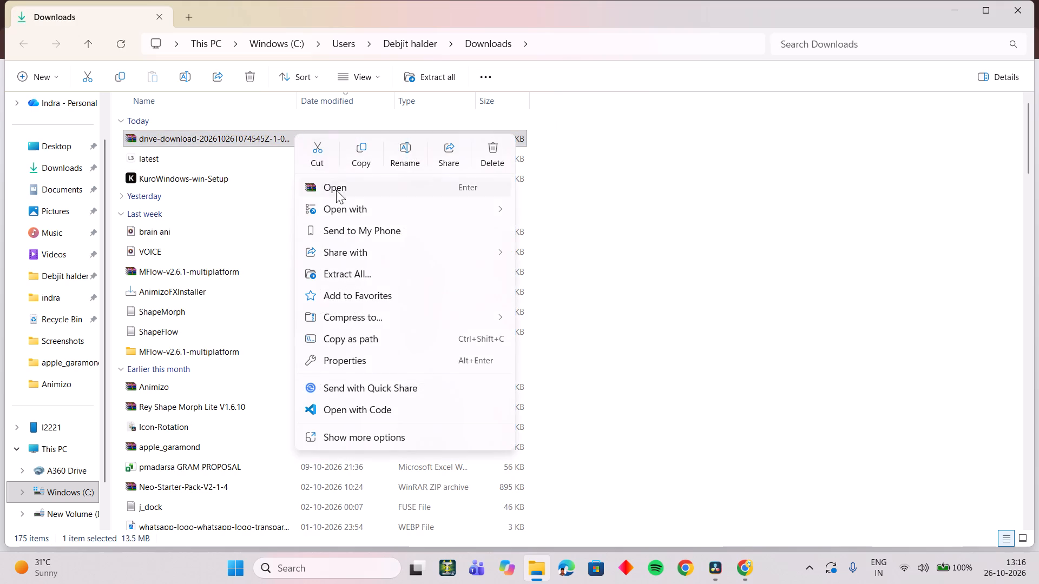
{"action": "left_click", "coordinate": [405, 278]}
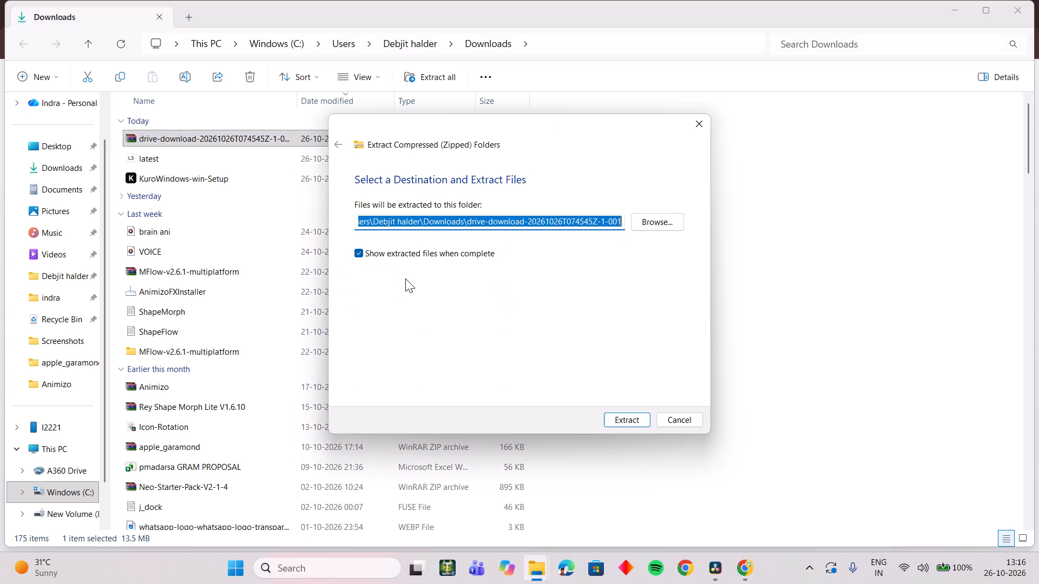
{"action": "left_click", "coordinate": [623, 416]}
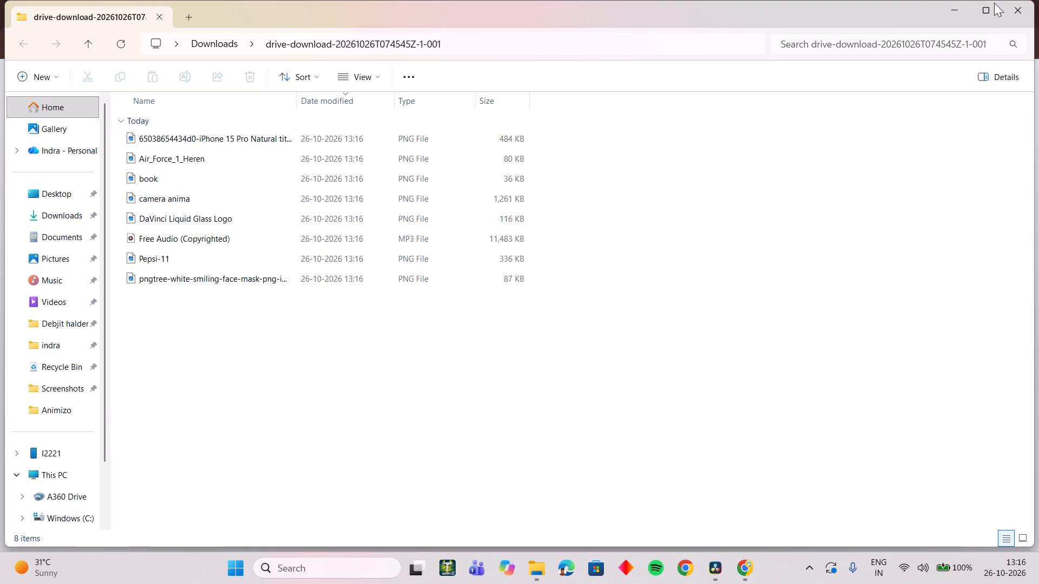
{"action": "left_click", "coordinate": [1014, 11]}
{"action": "left_click", "coordinate": [1017, 13]}
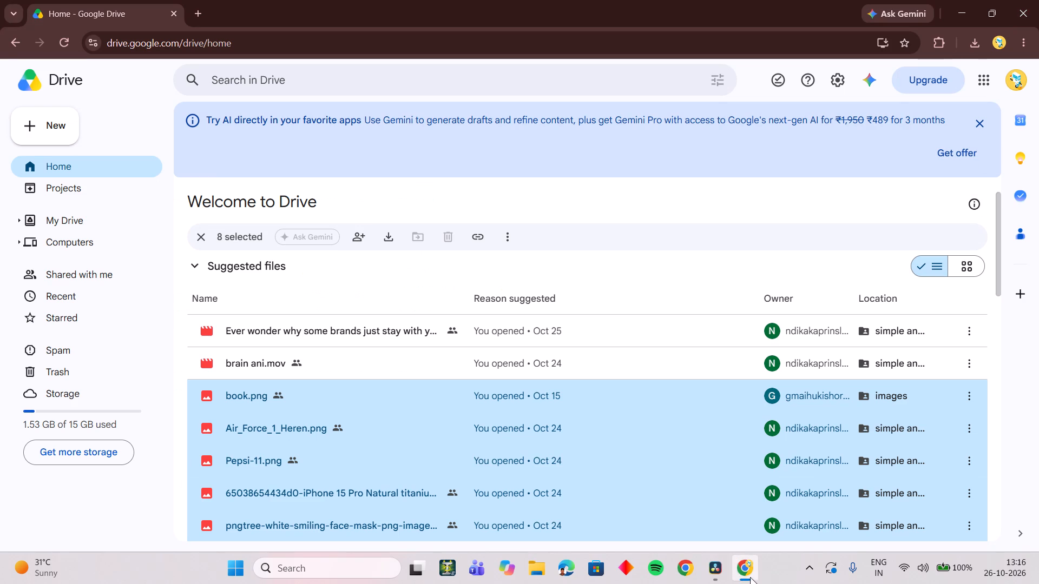
Switch to DaVinci Resolve and import all eight files from the extracted drive-download folder into the Master bin.
{"action": "left_click", "coordinate": [714, 570]}
{"action": "right_click", "coordinate": [297, 244]}
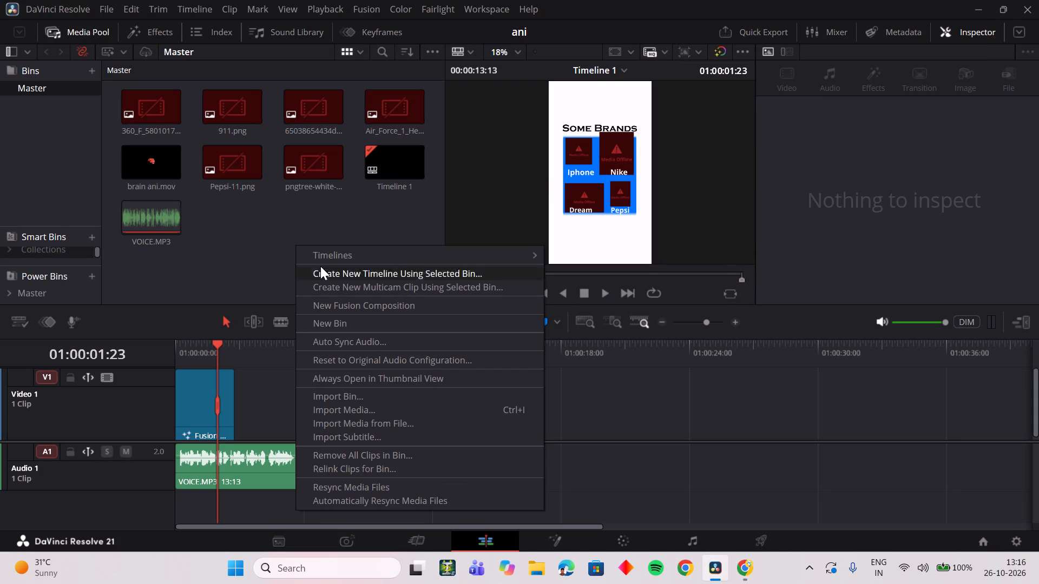
{"action": "left_click", "coordinate": [361, 404]}
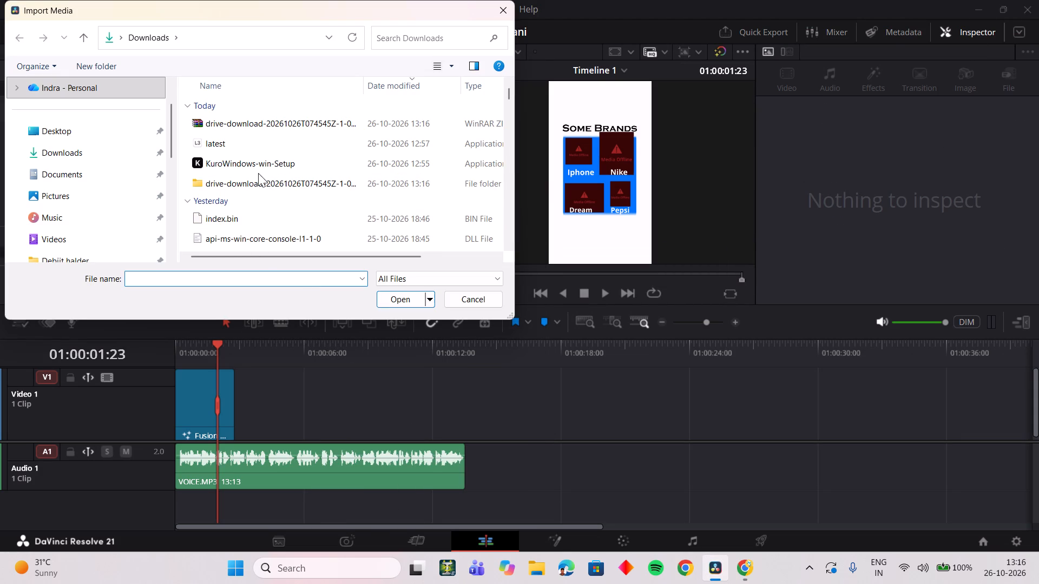
{"action": "double_click", "coordinate": [261, 178]}
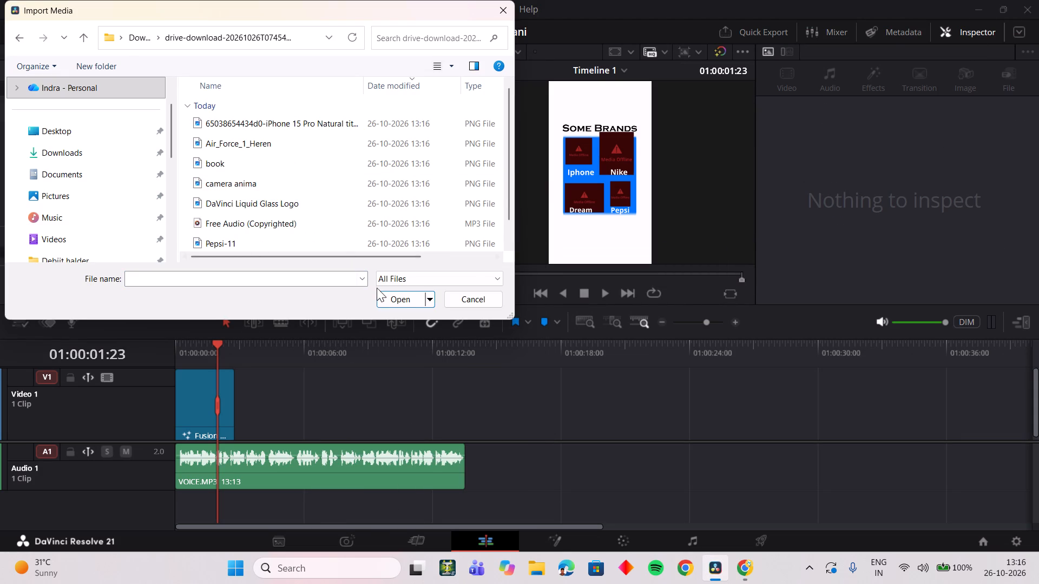
{"action": "left_click", "coordinate": [399, 297]}
{"action": "scroll", "coordinate": [343, 206], "scroll_direction": "down", "scroll_amount": 5}
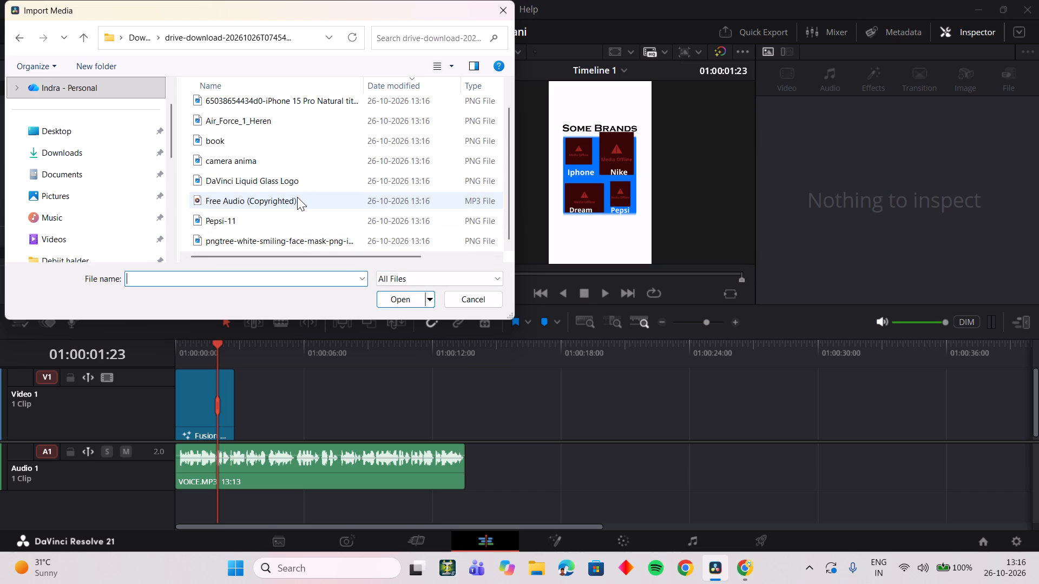
{"action": "scroll", "coordinate": [297, 197], "scroll_direction": "up", "scroll_amount": 4}
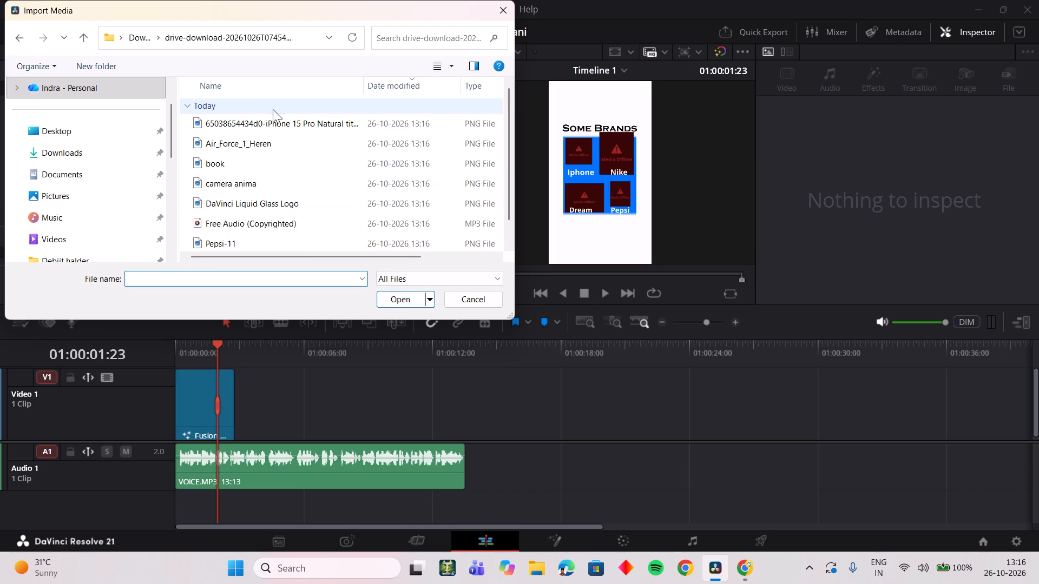
{"action": "left_click_drag", "start_coordinate": [274, 109], "coordinate": [271, 158]}
{"action": "left_click", "coordinate": [404, 302]}
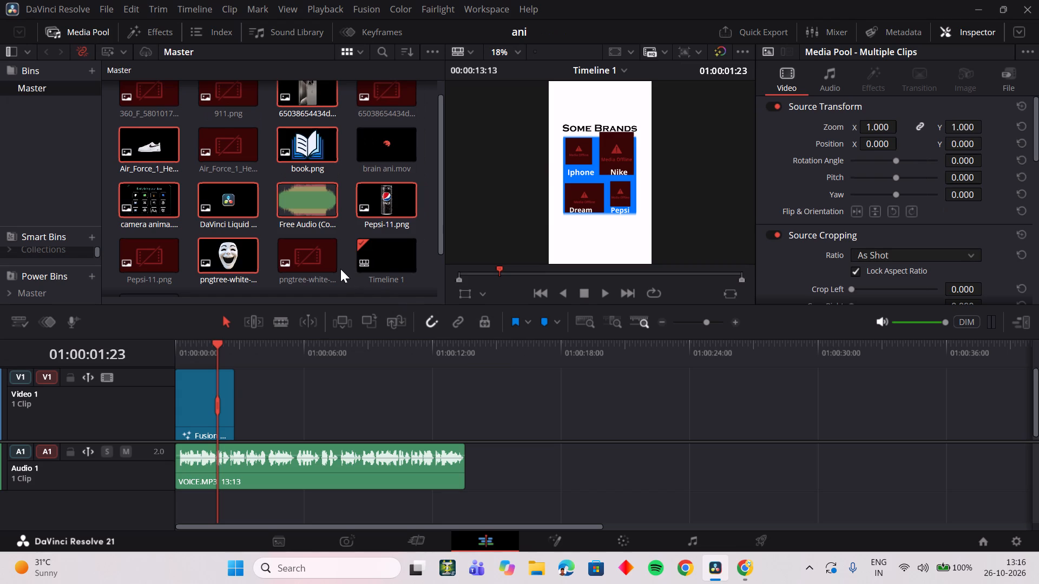
{"action": "scroll", "coordinate": [329, 255], "scroll_direction": "up", "scroll_amount": 3}
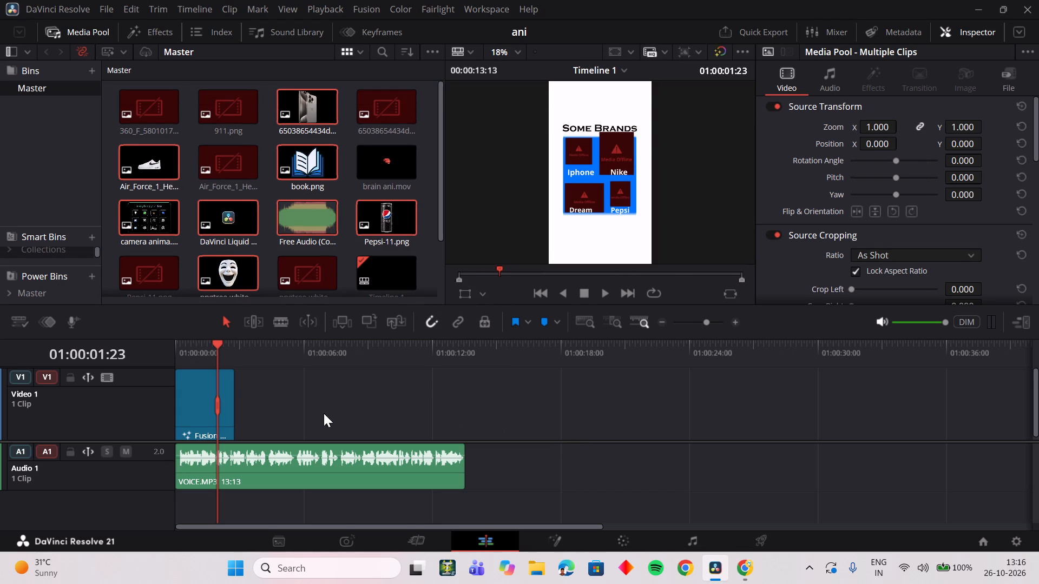
Select the Fusion Composition clip on Video 1 and move the playhead to 01:00:00:12.
{"action": "left_click", "coordinate": [218, 411]}
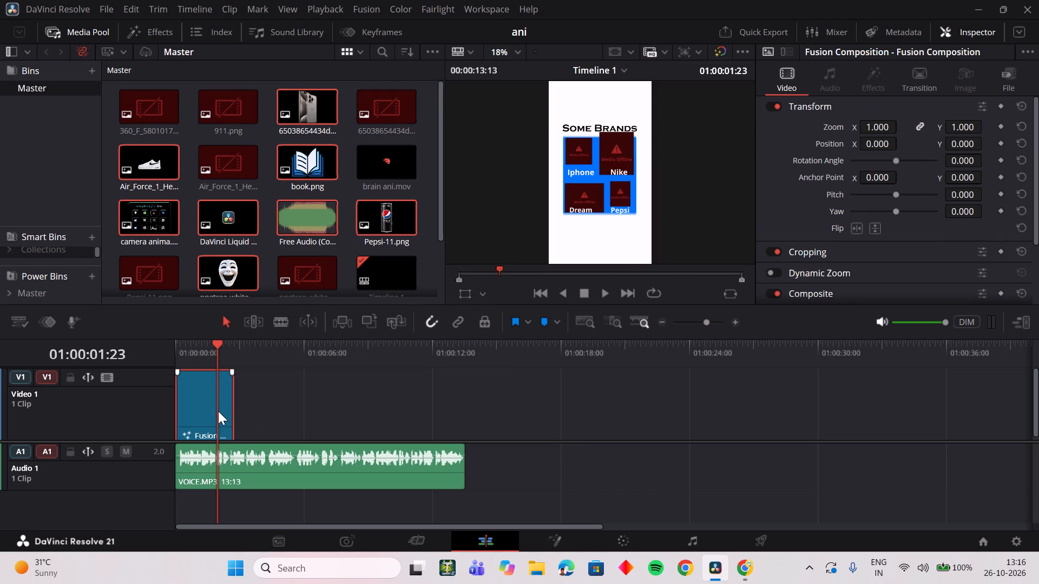
{"action": "left_click_drag", "start_coordinate": [212, 355], "coordinate": [186, 366]}
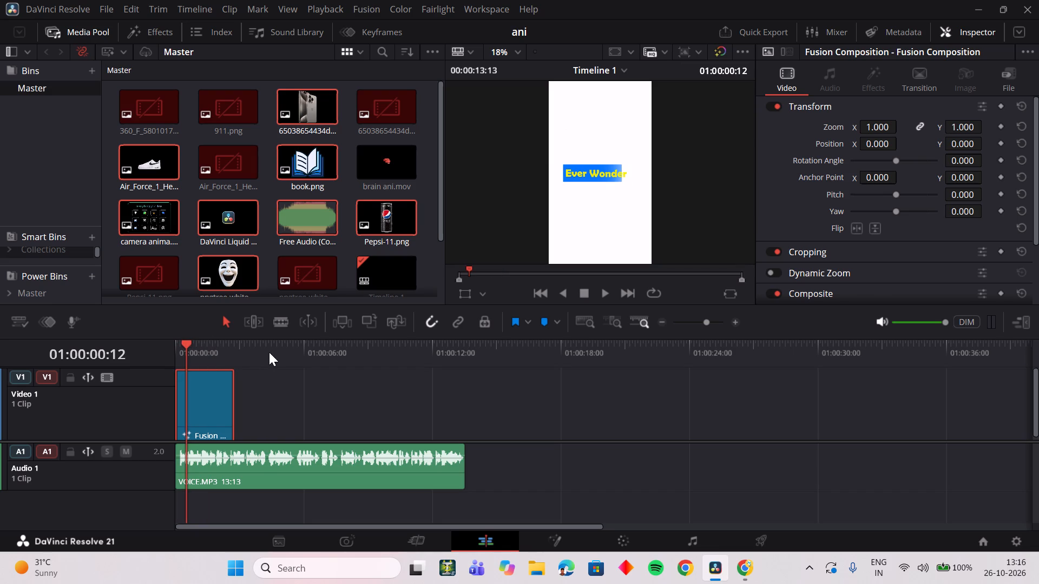
Compare the newly imported files with the offline clips in the media pool, and select the offline iPhone image.
{"action": "scroll", "coordinate": [303, 242], "scroll_direction": "down", "scroll_amount": 3}
{"action": "scroll", "coordinate": [303, 242], "scroll_direction": "up", "scroll_amount": 1}
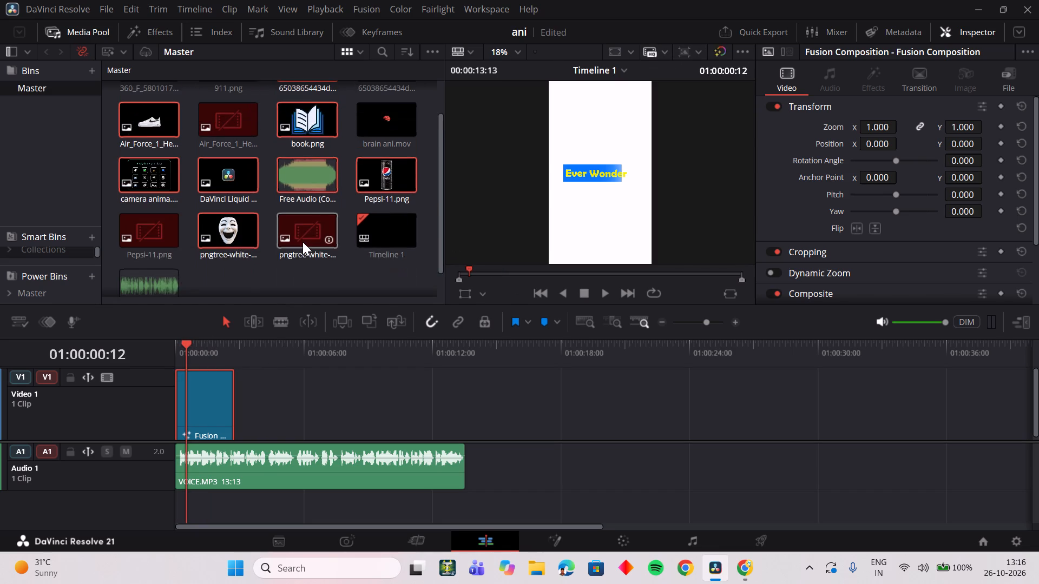
{"action": "scroll", "coordinate": [303, 242], "scroll_direction": "up", "scroll_amount": 3}
{"action": "scroll", "coordinate": [303, 242], "scroll_direction": "down", "scroll_amount": 2}
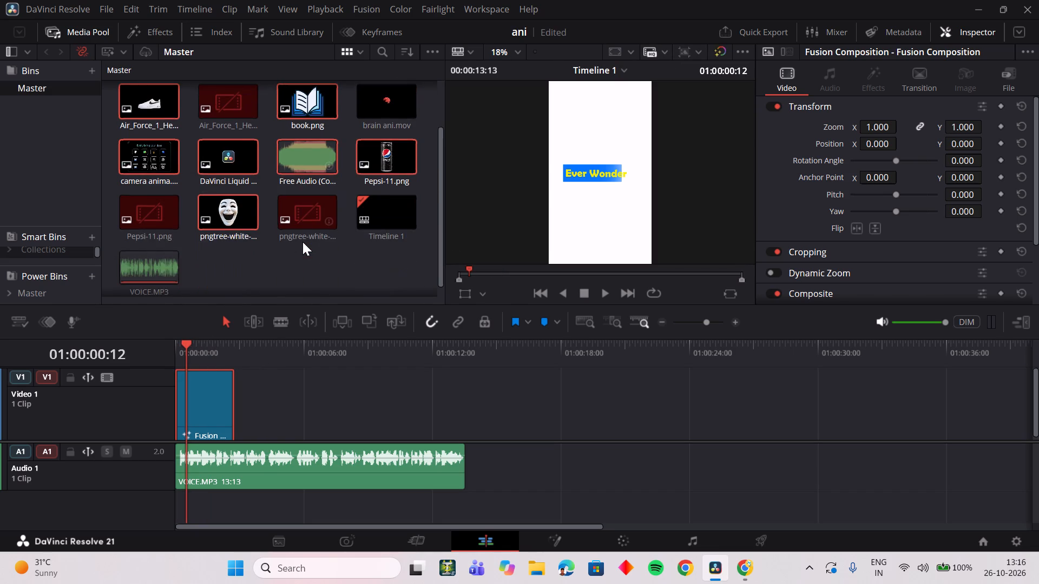
{"action": "scroll", "coordinate": [303, 242], "scroll_direction": "up", "scroll_amount": 2}
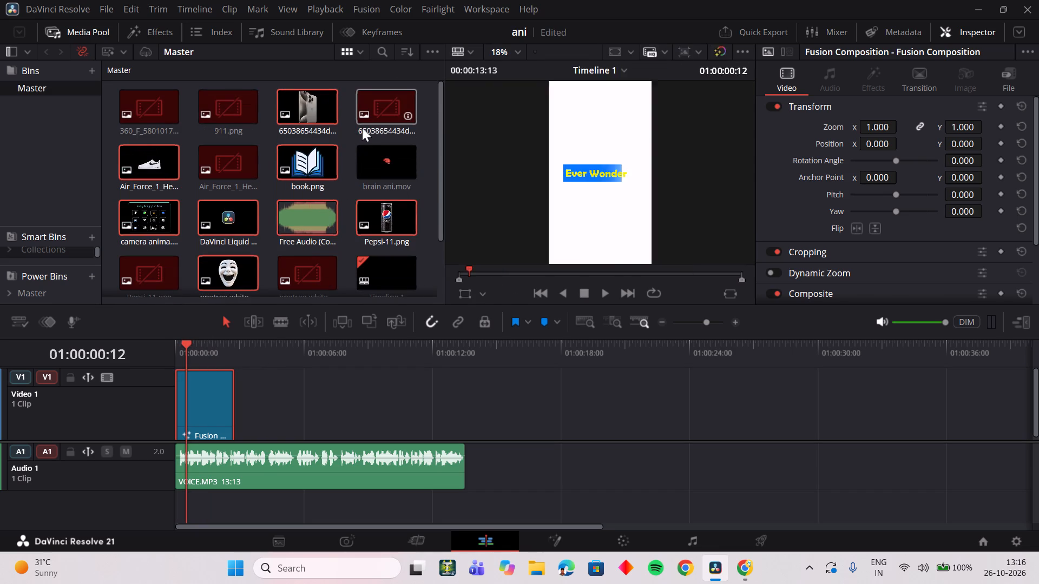
{"action": "left_click", "coordinate": [372, 111]}
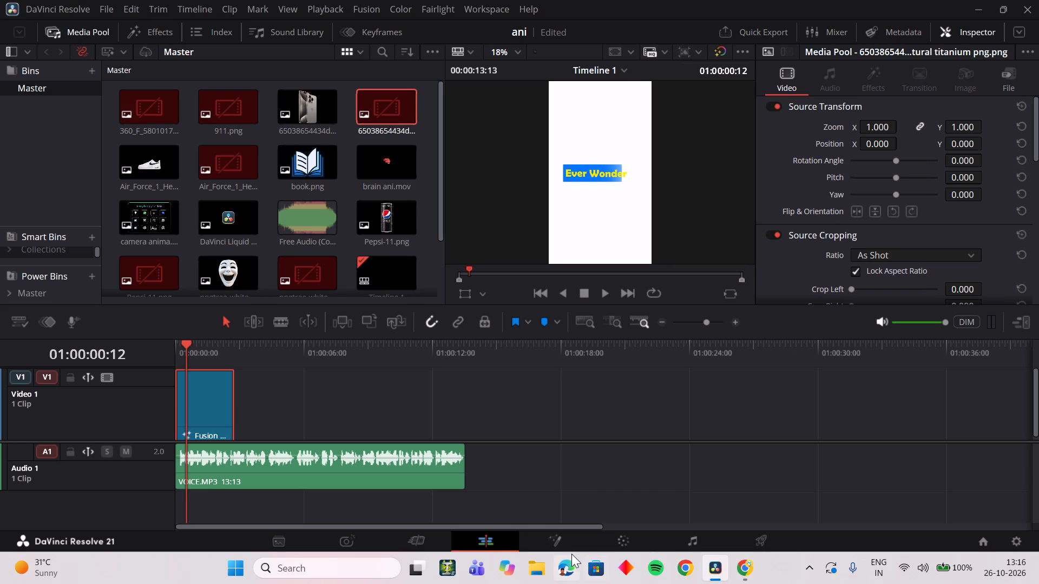
Switch to Chrome, go back to the new tab page and reopen Google Drive.
{"action": "left_click", "coordinate": [748, 566]}
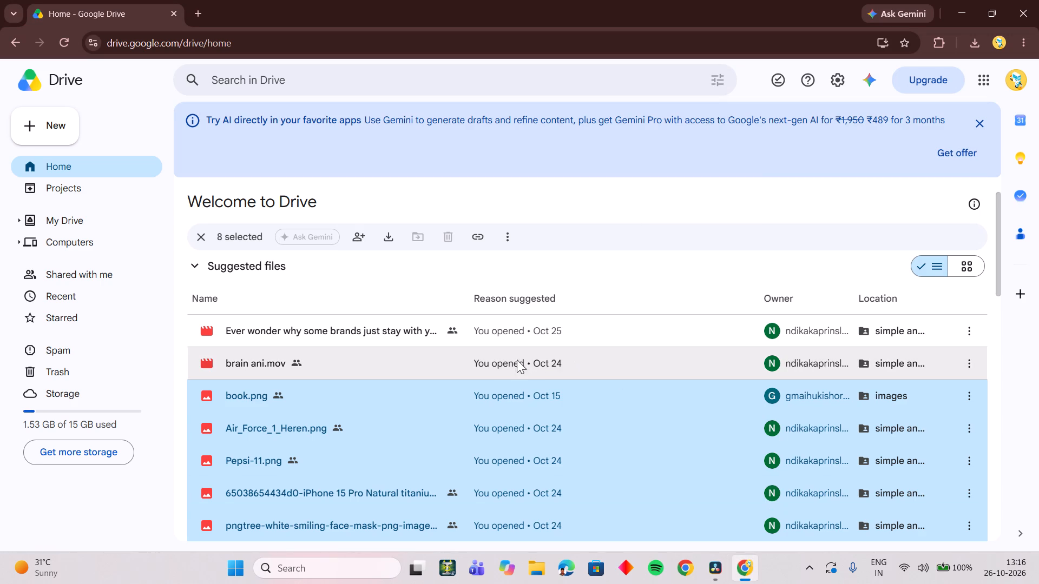
{"action": "scroll", "coordinate": [800, 366], "scroll_direction": "up", "scroll_amount": 7}
{"action": "left_click", "coordinate": [502, 324]}
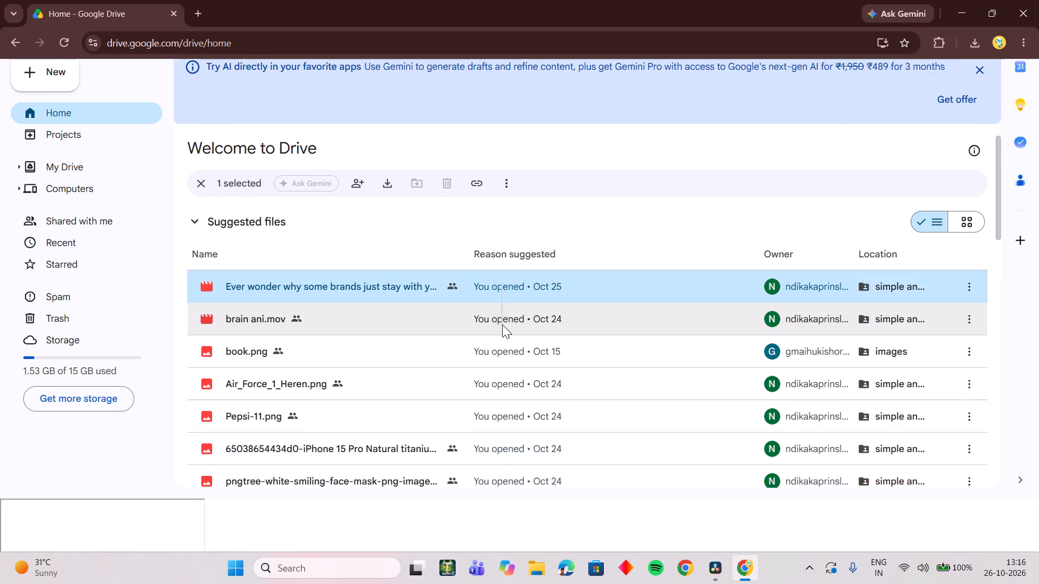
{"action": "left_click", "coordinate": [15, 45]}
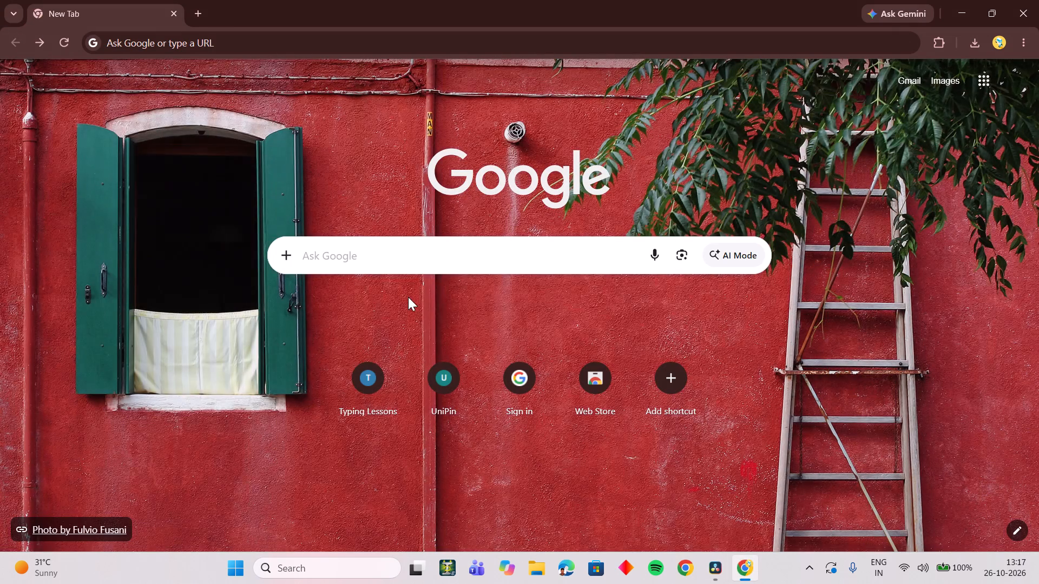
{"action": "left_click", "coordinate": [983, 86]}
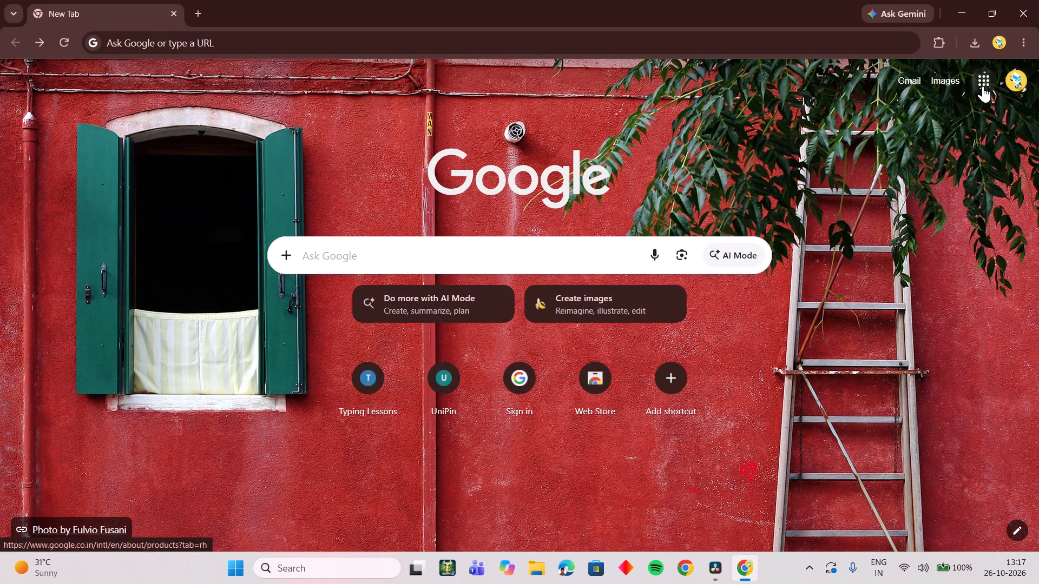
{"action": "left_click", "coordinate": [840, 403]}
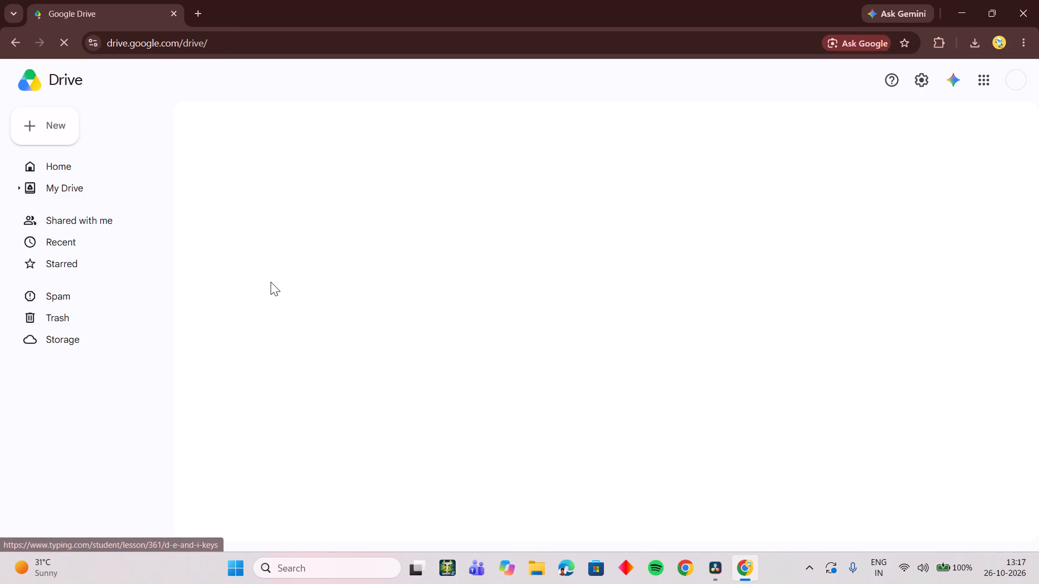
Expand the suggested files on the Drive home page and look through the full list for the missing project images.
{"action": "scroll", "coordinate": [271, 282], "scroll_direction": "down", "scroll_amount": 2}
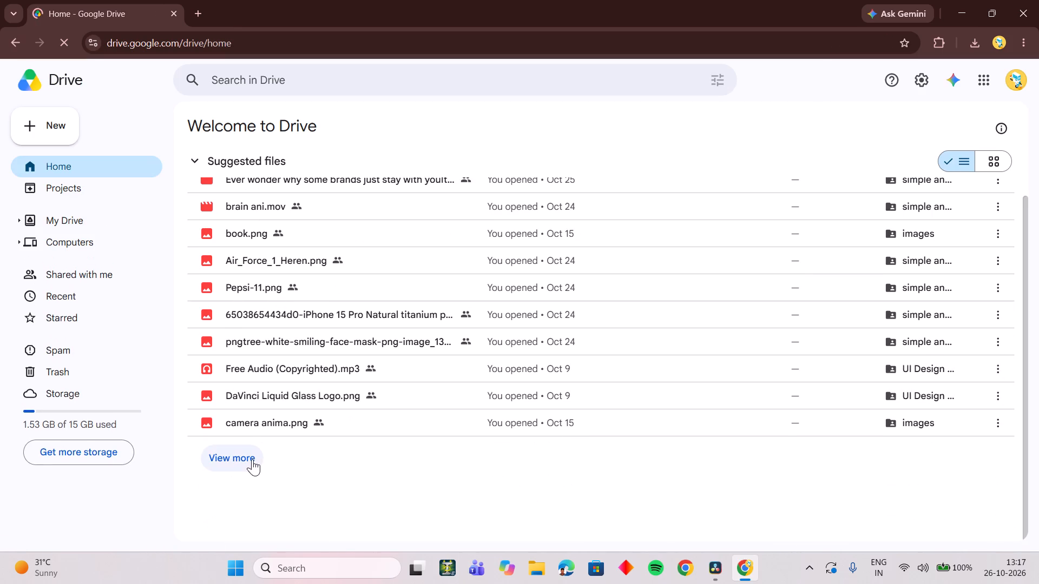
{"action": "left_click", "coordinate": [252, 459]}
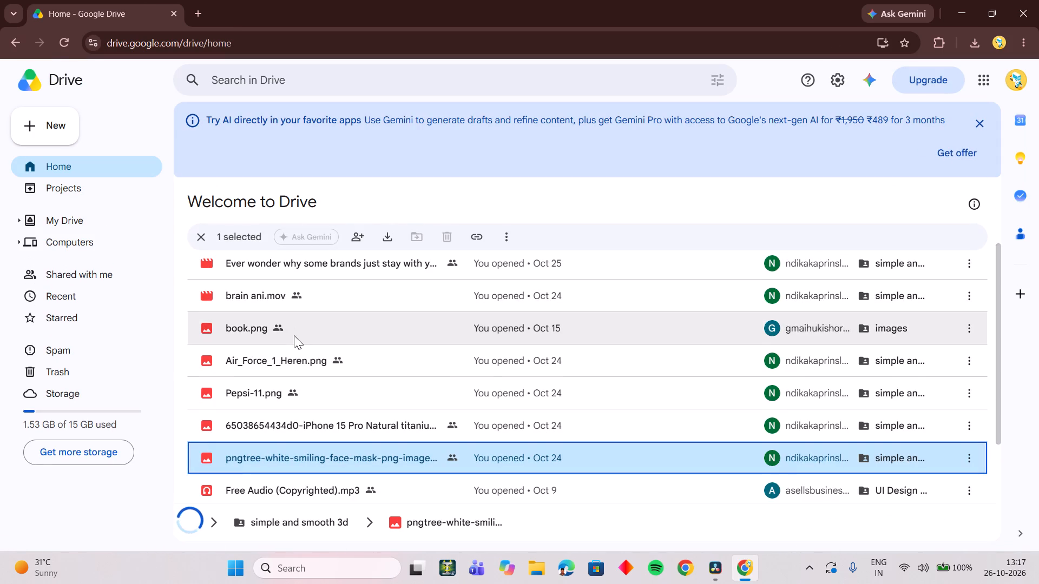
{"action": "scroll", "coordinate": [294, 336], "scroll_direction": "up", "scroll_amount": 3}
{"action": "left_click", "coordinate": [394, 343]}
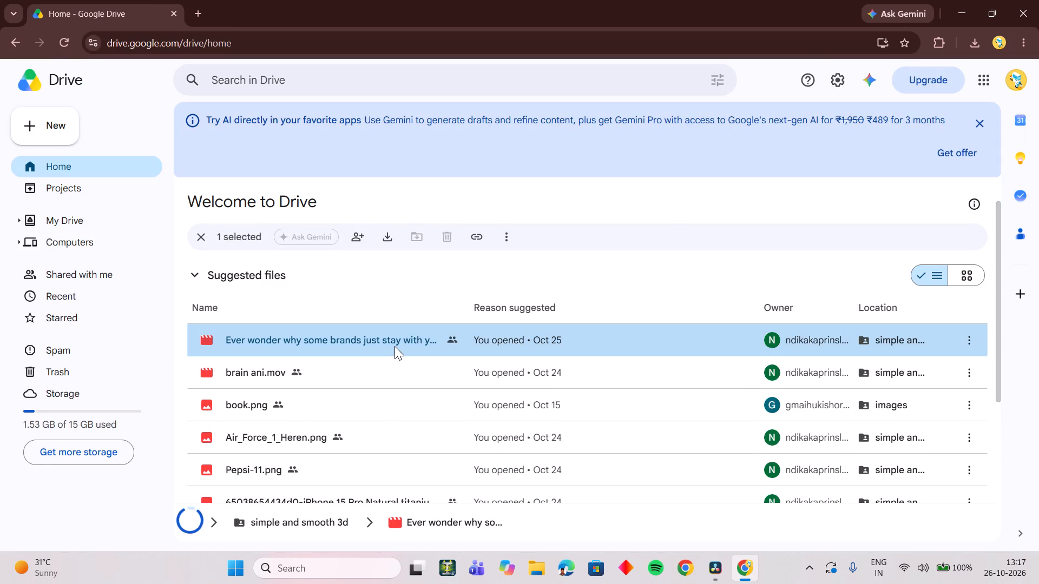
{"action": "left_click", "coordinate": [435, 287]}
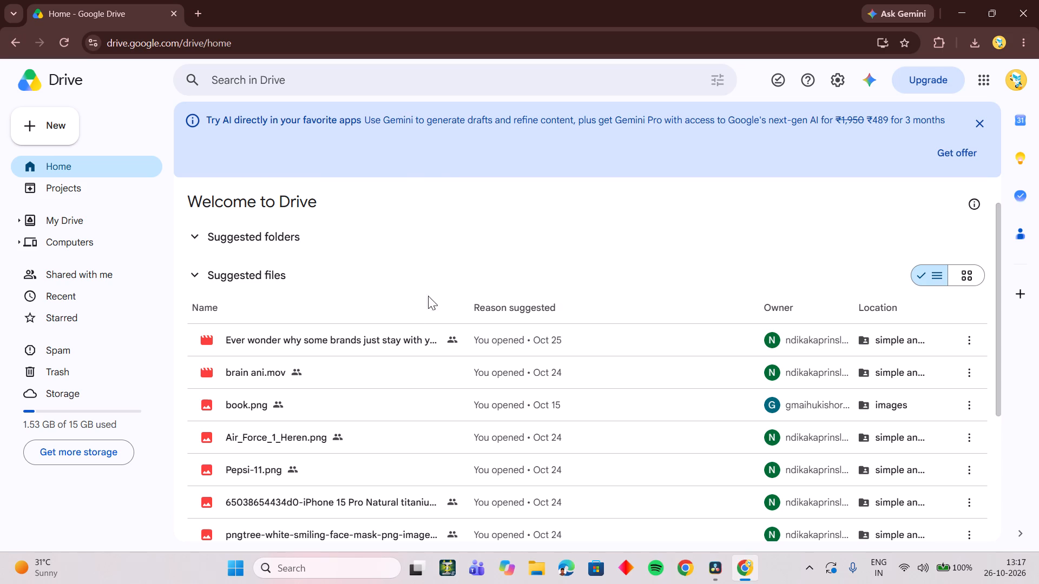
{"action": "scroll", "coordinate": [361, 356], "scroll_direction": "down", "scroll_amount": 3}
{"action": "left_click", "coordinate": [248, 472]}
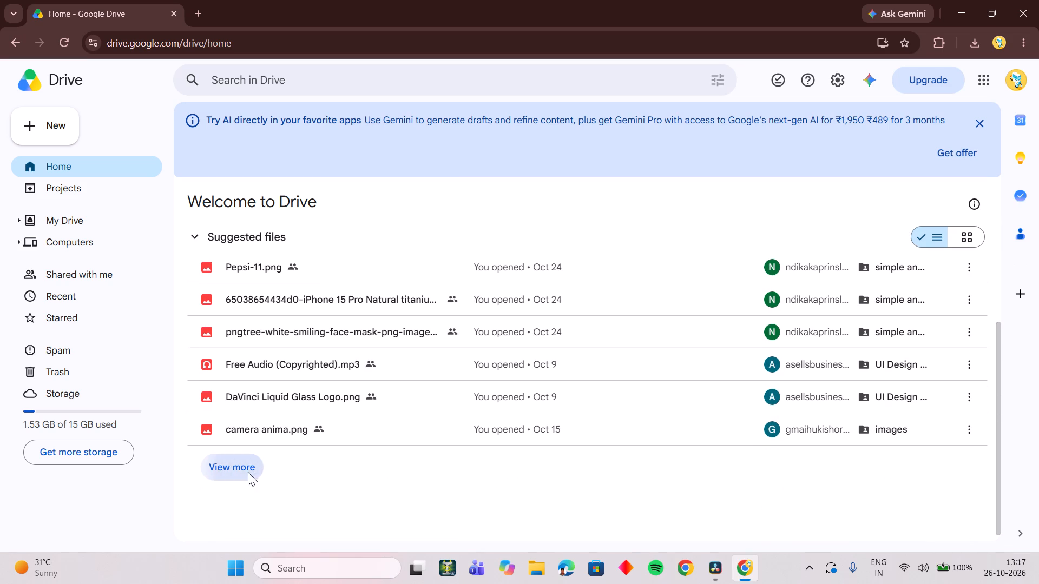
{"action": "scroll", "coordinate": [282, 462], "scroll_direction": "down", "scroll_amount": 3}
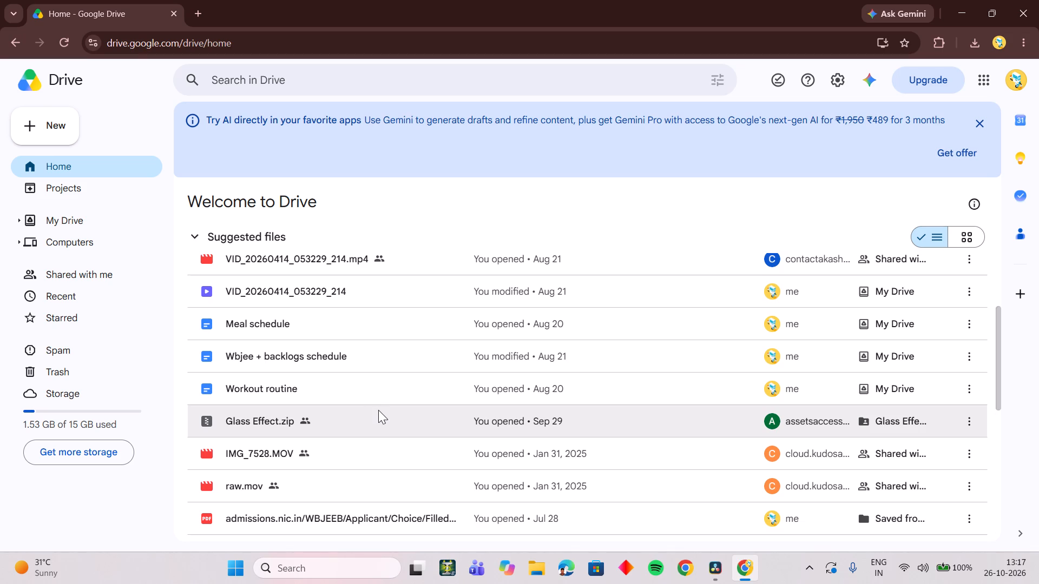
{"action": "scroll", "coordinate": [378, 410], "scroll_direction": "down", "scroll_amount": 3}
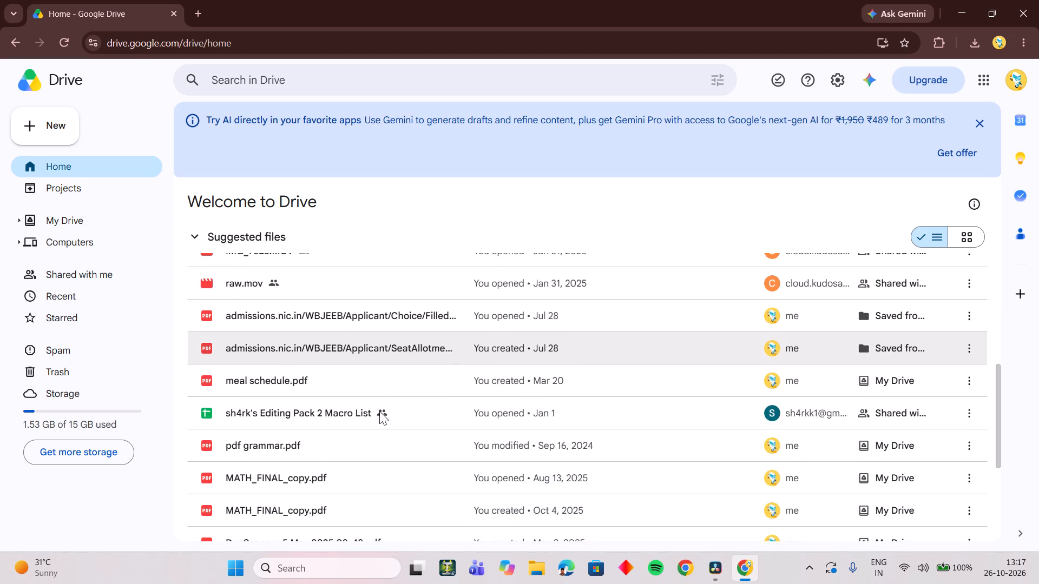
{"action": "scroll", "coordinate": [379, 414], "scroll_direction": "up", "scroll_amount": 7}
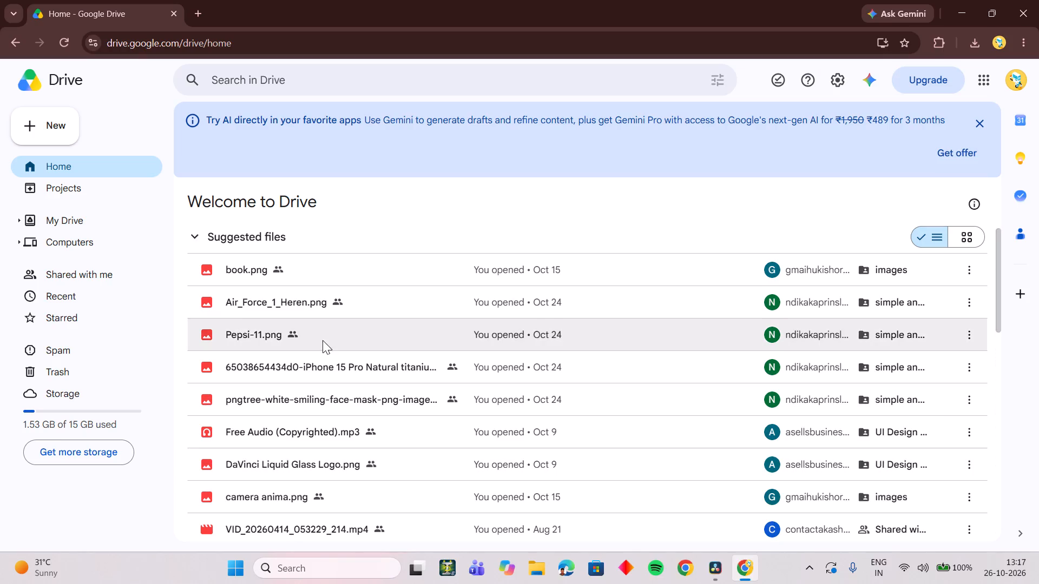
{"action": "scroll", "coordinate": [323, 350], "scroll_direction": "up", "scroll_amount": 2}
{"action": "scroll", "coordinate": [332, 455], "scroll_direction": "down", "scroll_amount": 3}
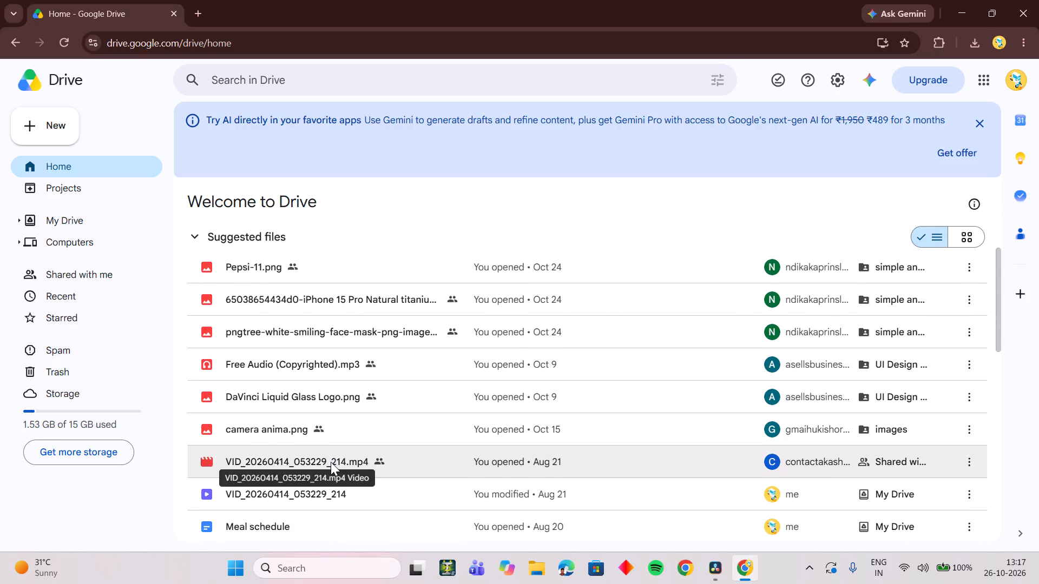
{"action": "scroll", "coordinate": [331, 464], "scroll_direction": "down", "scroll_amount": 8}
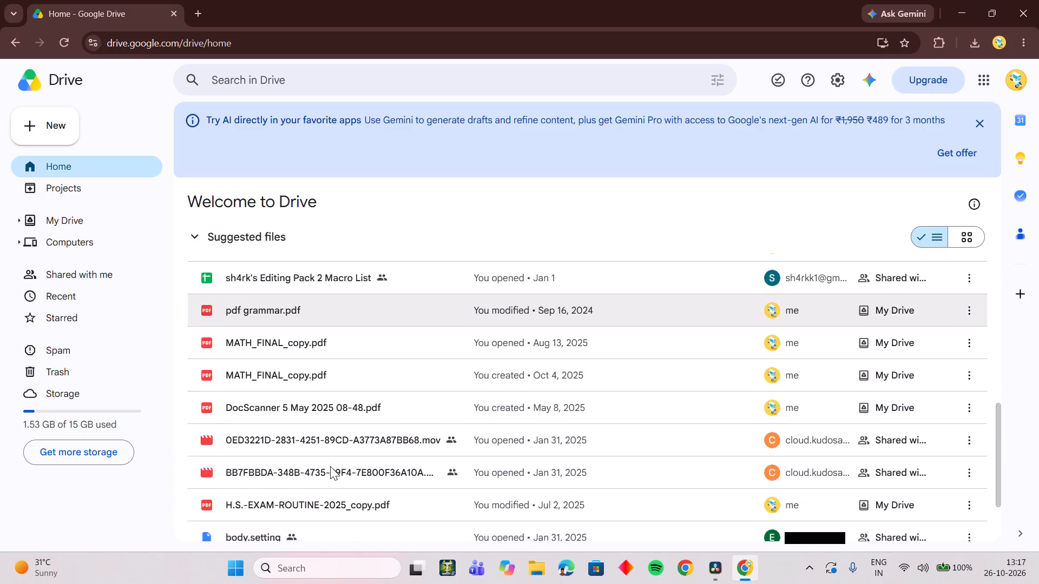
{"action": "scroll", "coordinate": [326, 467], "scroll_direction": "down", "scroll_amount": 2}
{"action": "scroll", "coordinate": [326, 468], "scroll_direction": "up", "scroll_amount": 7}
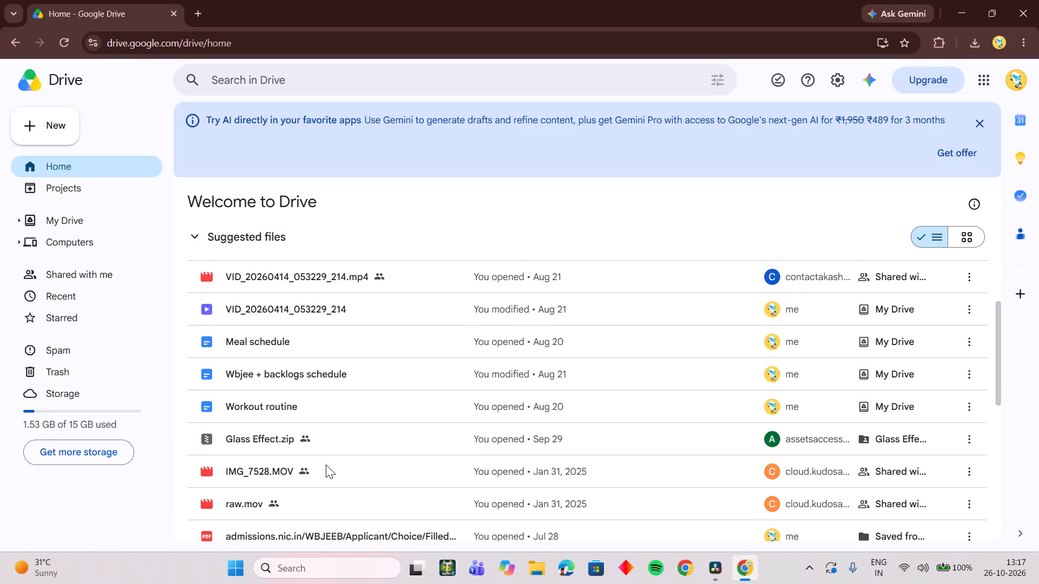
{"action": "scroll", "coordinate": [355, 427], "scroll_direction": "up", "scroll_amount": 2}
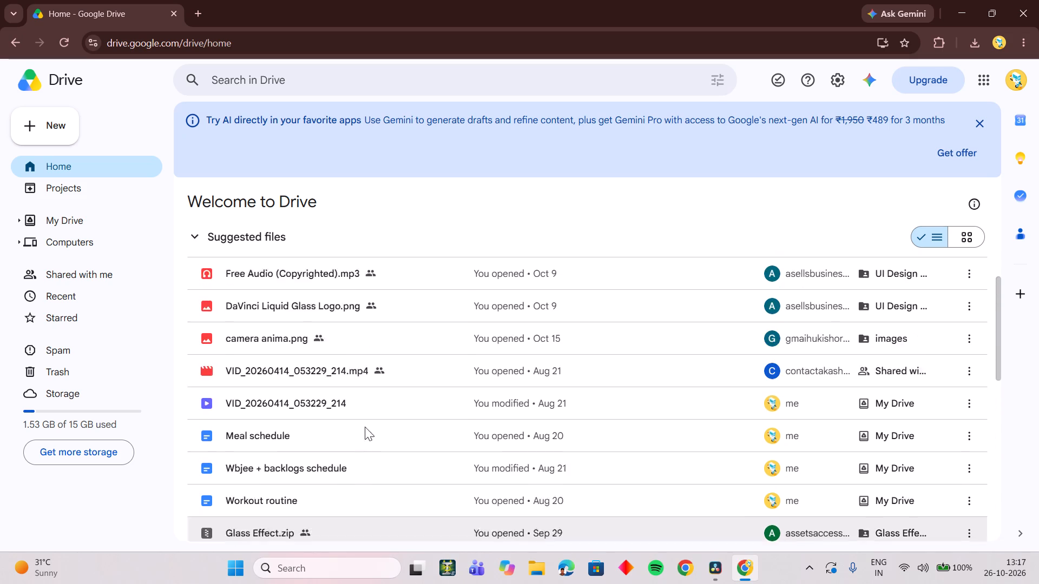
{"action": "scroll", "coordinate": [274, 456], "scroll_direction": "up", "scroll_amount": 2}
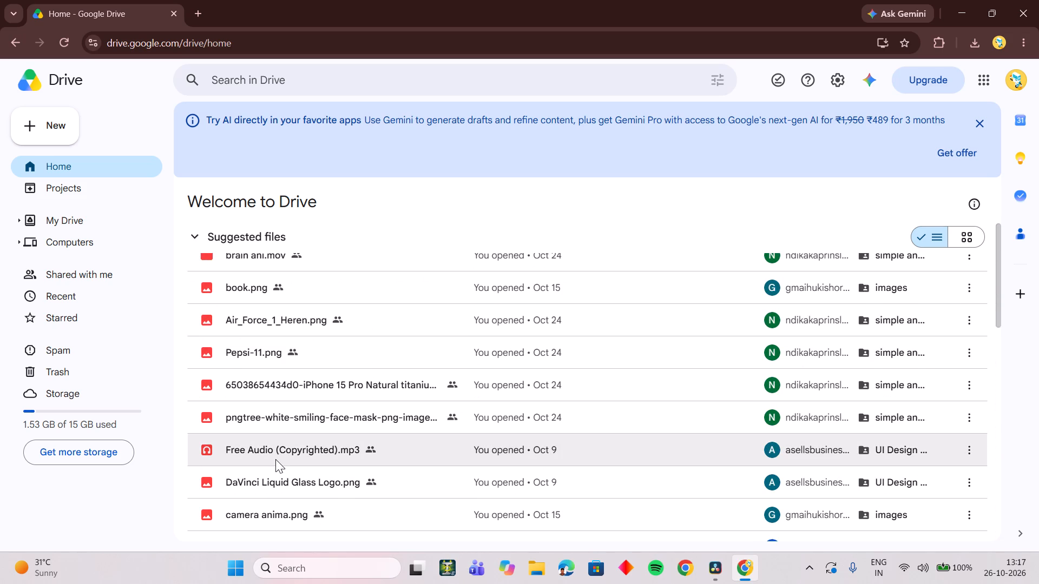
{"action": "scroll", "coordinate": [334, 312], "scroll_direction": "up", "scroll_amount": 1}
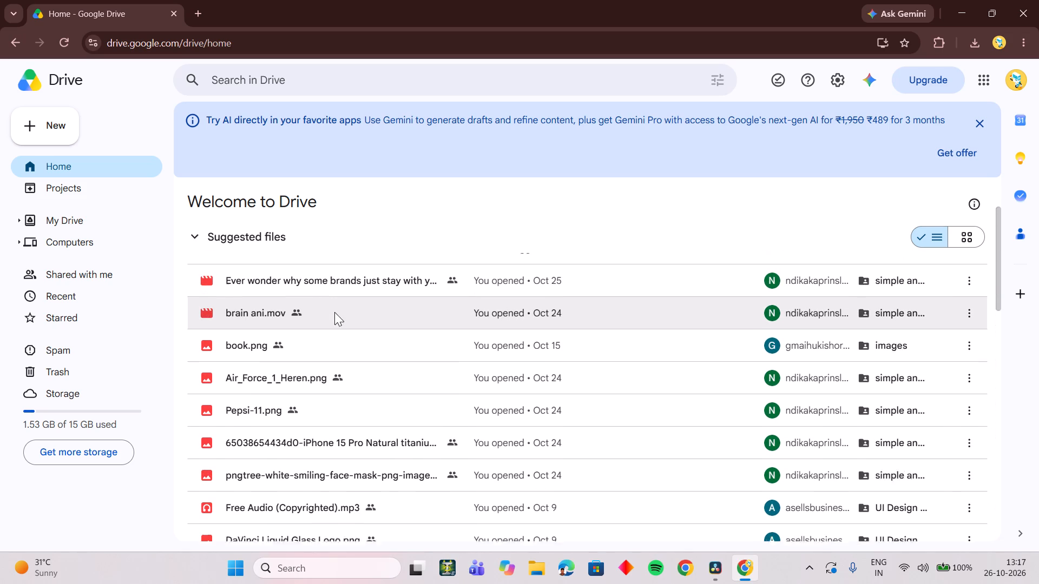
{"action": "scroll", "coordinate": [338, 340], "scroll_direction": "down", "scroll_amount": 1}
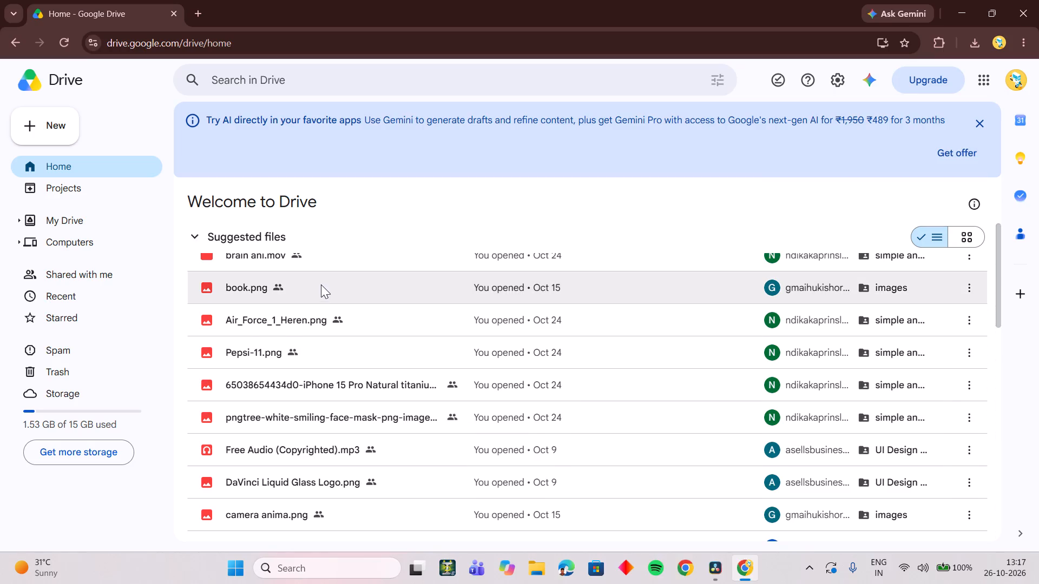
{"action": "scroll", "coordinate": [352, 357], "scroll_direction": "down", "scroll_amount": 3}
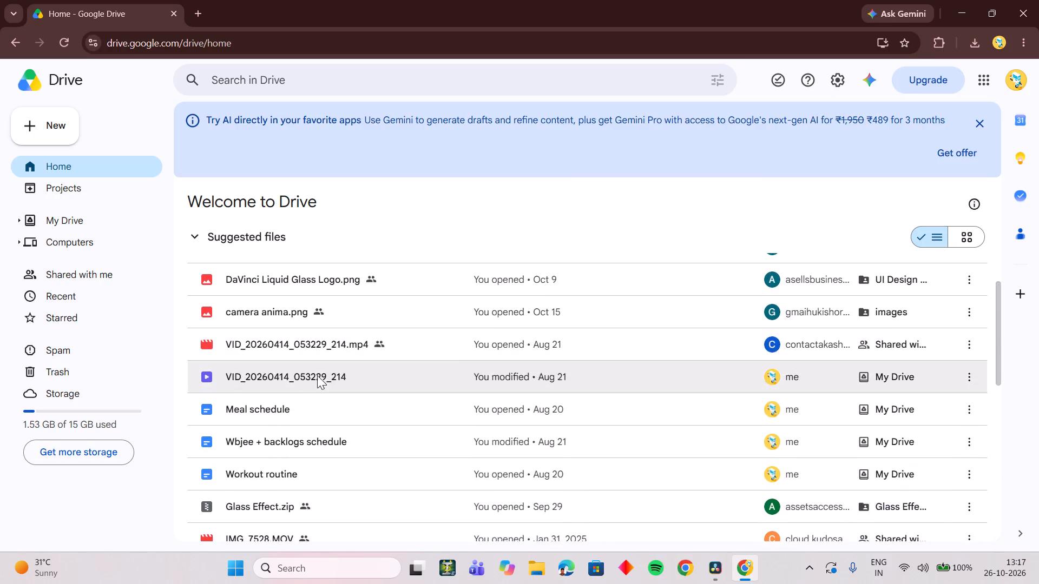
{"action": "scroll", "coordinate": [300, 397], "scroll_direction": "down", "scroll_amount": 8}
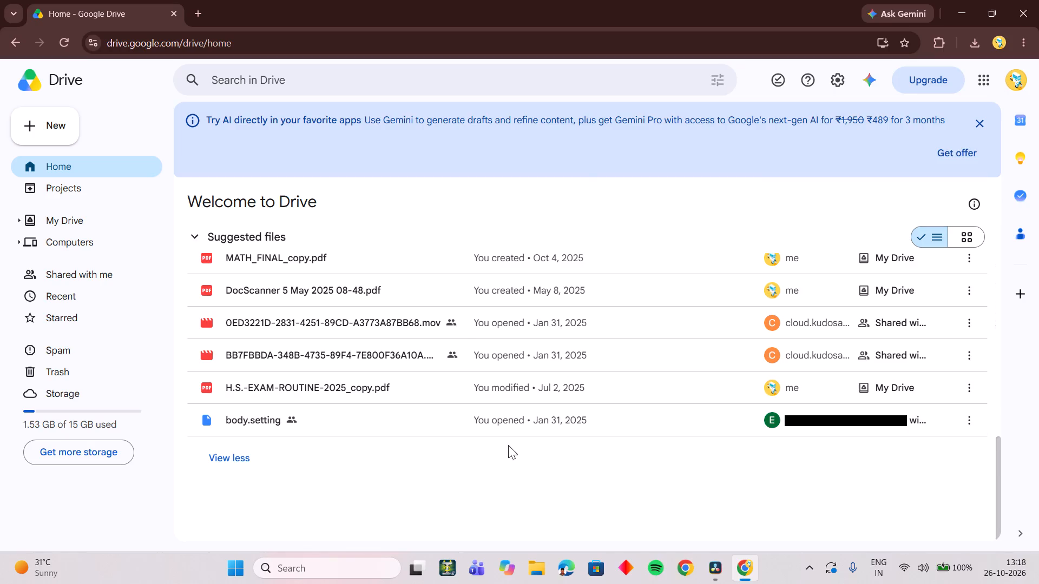
{"action": "scroll", "coordinate": [293, 452], "scroll_direction": "up", "scroll_amount": 5}
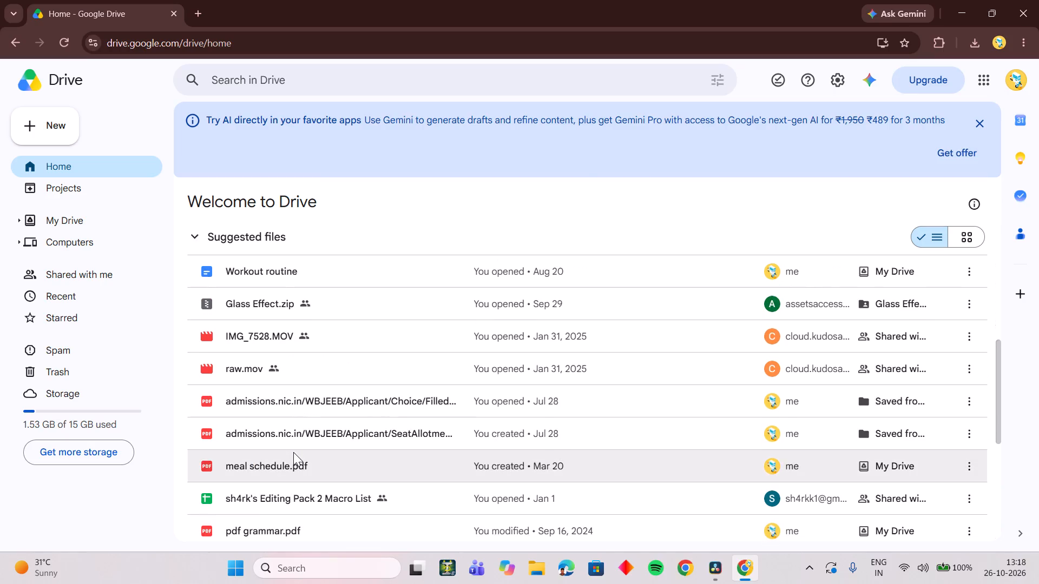
{"action": "scroll", "coordinate": [293, 452], "scroll_direction": "up", "scroll_amount": 5}
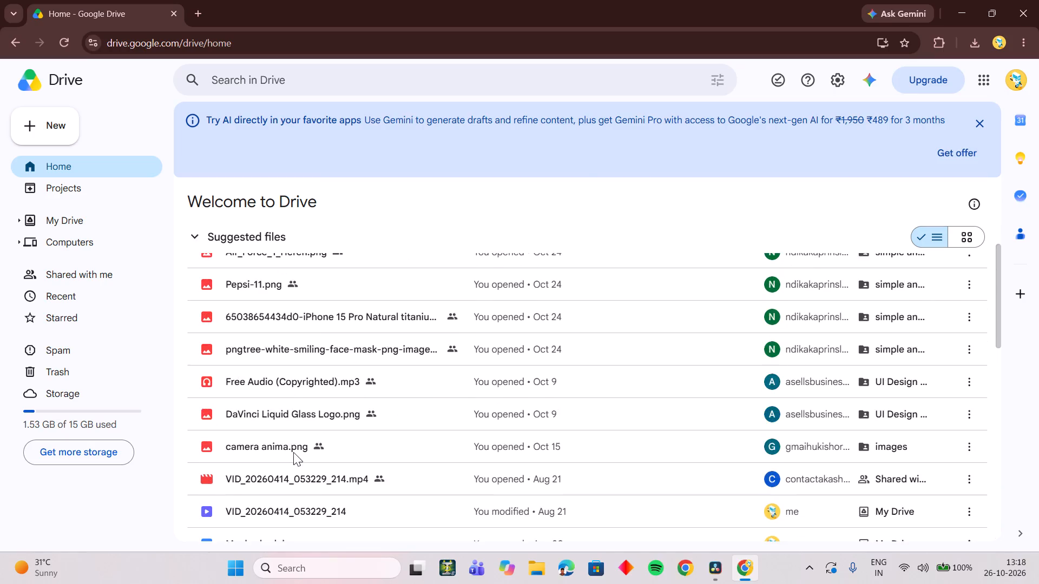
{"action": "scroll", "coordinate": [293, 452], "scroll_direction": "up", "scroll_amount": 7}
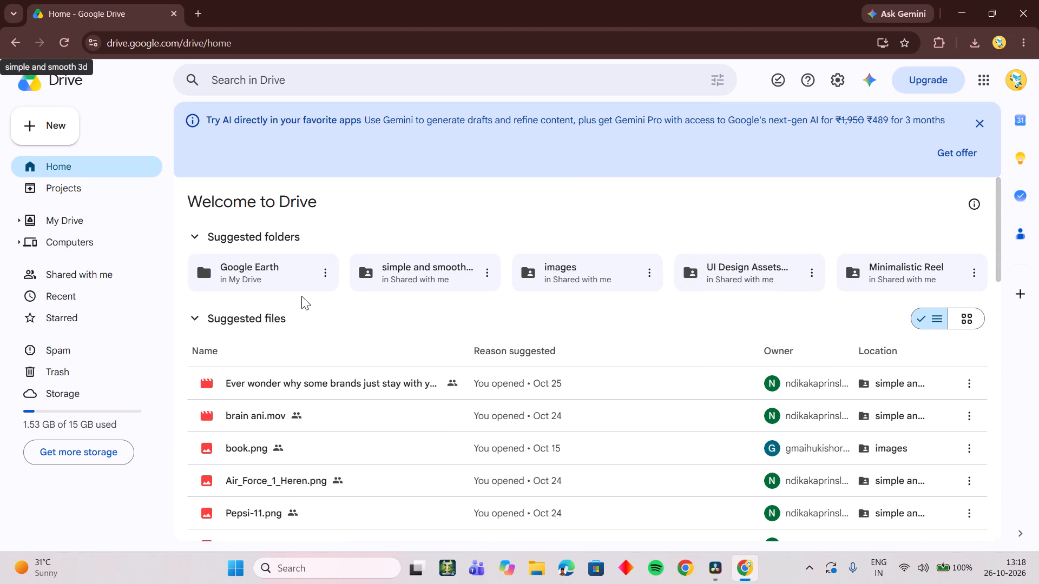
Open the shared images folder, dismiss the promotional banner, examine all its files, and return to Drive home.
{"action": "double_click", "coordinate": [561, 279]}
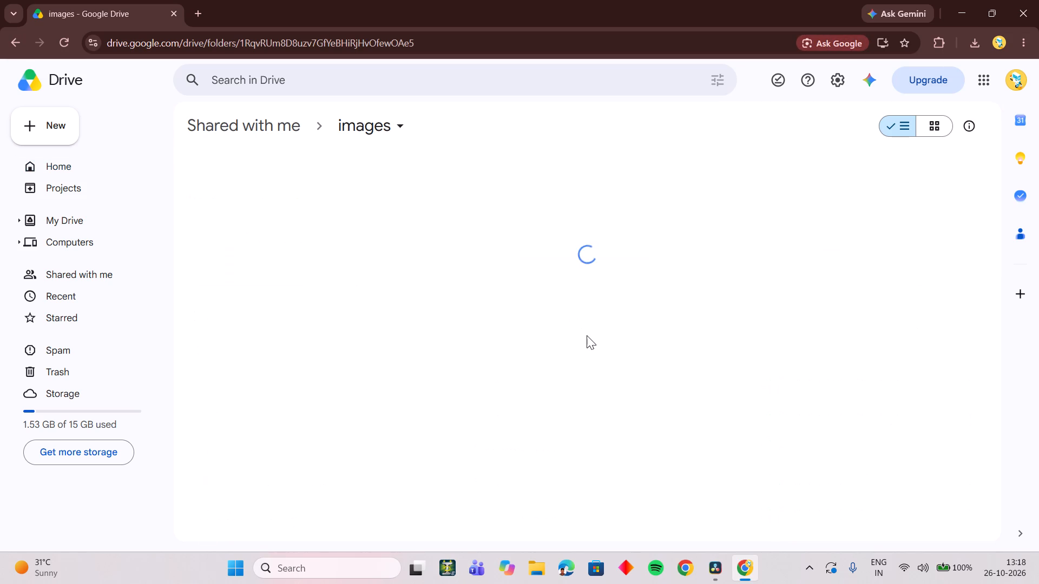
{"action": "scroll", "coordinate": [405, 342], "scroll_direction": "down", "scroll_amount": 1}
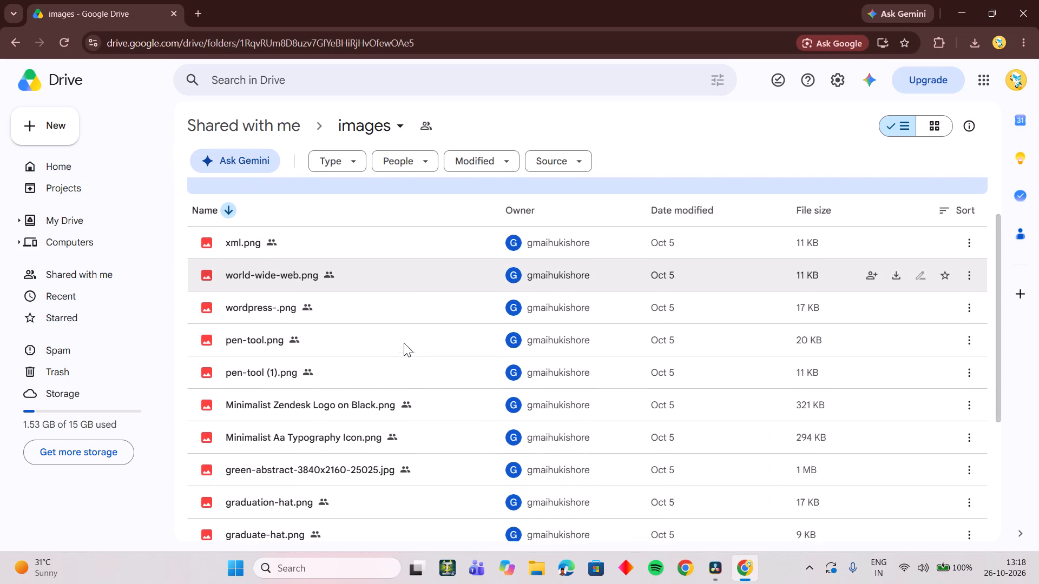
{"action": "scroll", "coordinate": [295, 359], "scroll_direction": "down", "scroll_amount": 7}
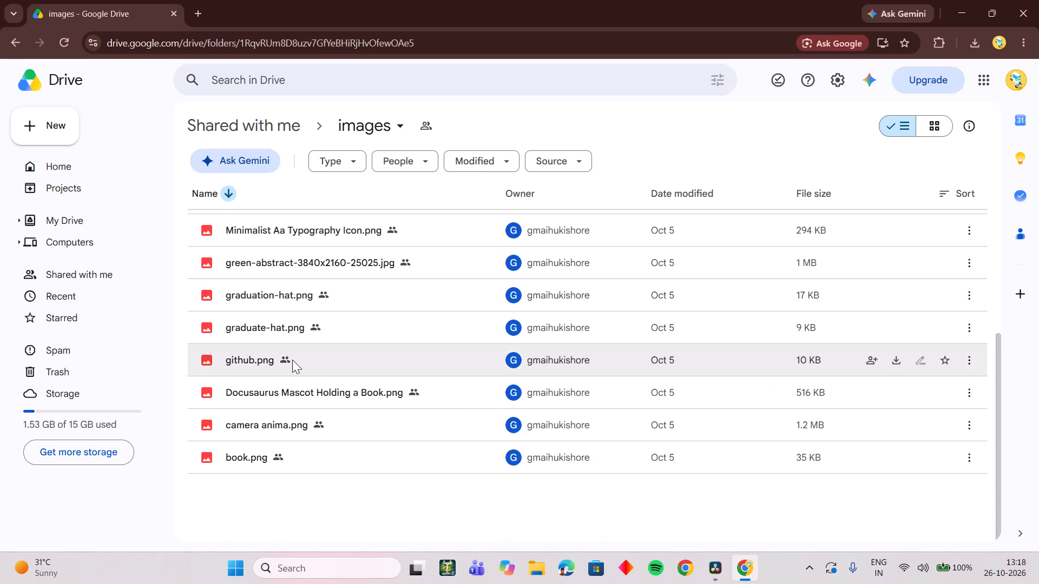
{"action": "scroll", "coordinate": [292, 360], "scroll_direction": "up", "scroll_amount": 4}
{"action": "scroll", "coordinate": [292, 360], "scroll_direction": "down", "scroll_amount": 1}
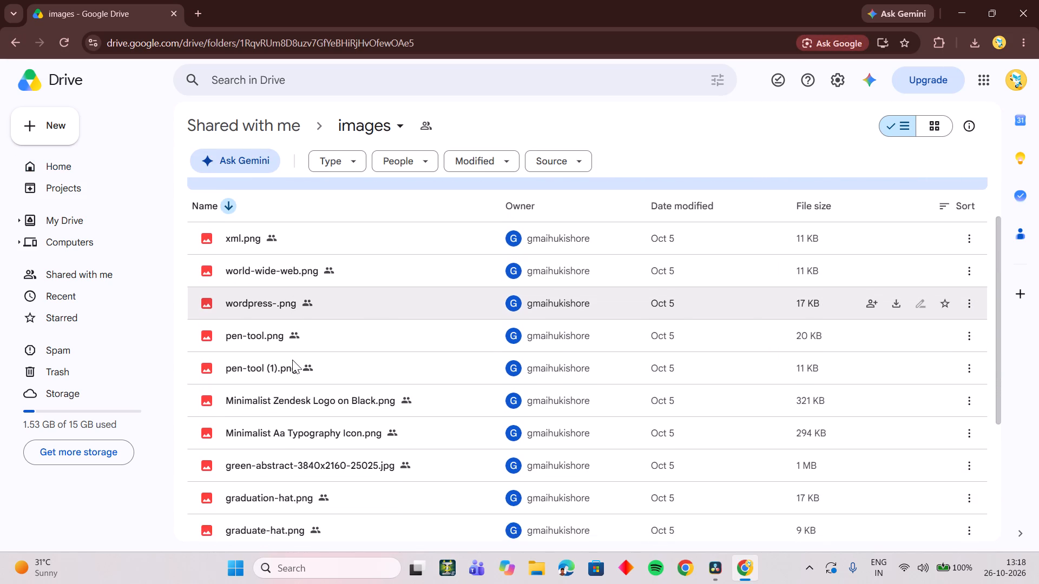
{"action": "scroll", "coordinate": [292, 360], "scroll_direction": "down", "scroll_amount": 4}
{"action": "scroll", "coordinate": [322, 427], "scroll_direction": "up", "scroll_amount": 4}
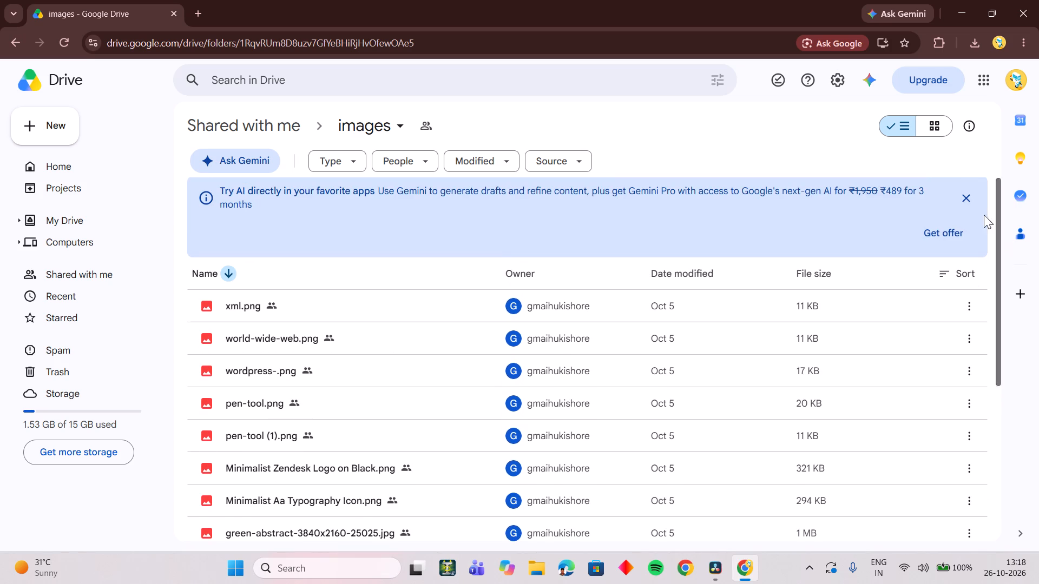
{"action": "left_click", "coordinate": [970, 197]}
{"action": "scroll", "coordinate": [426, 388], "scroll_direction": "down", "scroll_amount": 6}
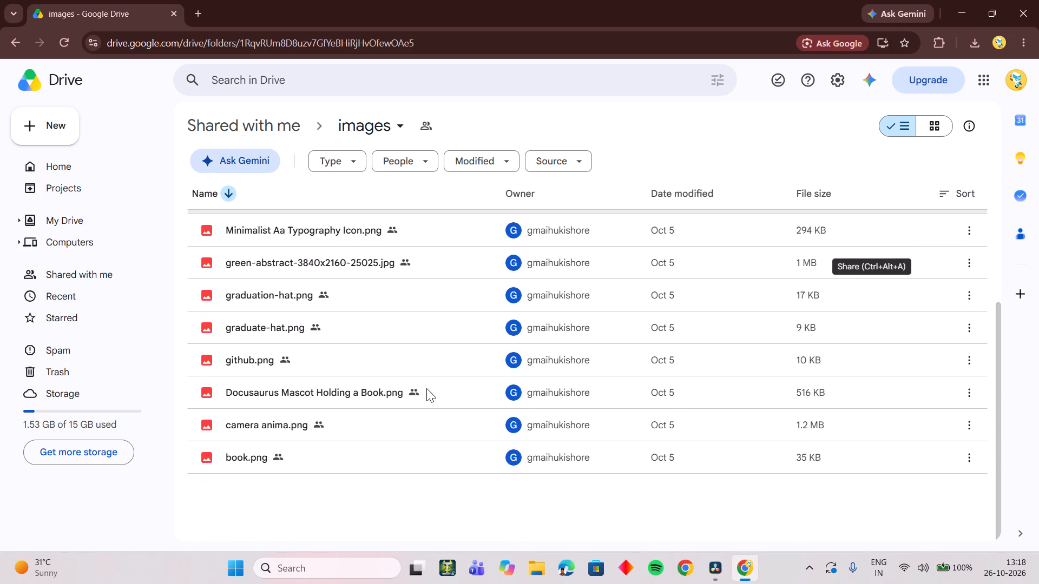
{"action": "scroll", "coordinate": [426, 388], "scroll_direction": "up", "scroll_amount": 9}
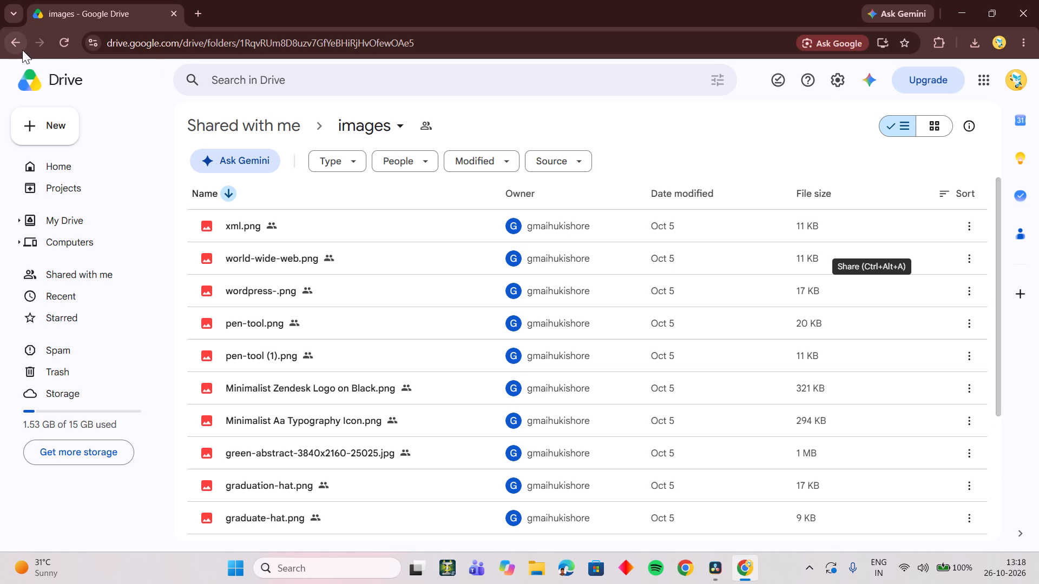
{"action": "left_click", "coordinate": [17, 48]}
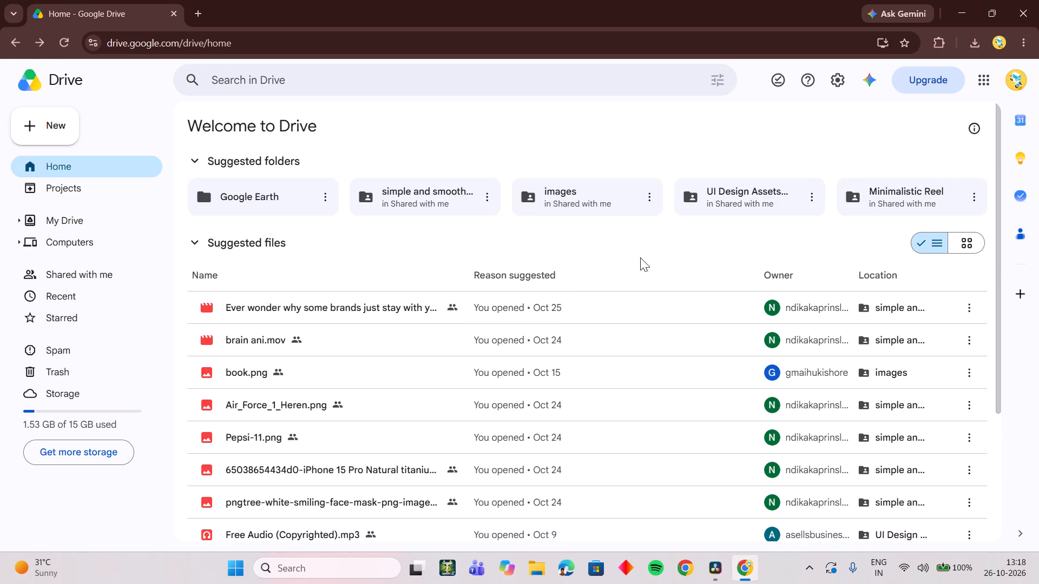
Recheck the shared images folder and the expanded suggested files on Drive home for the missing project images.
{"action": "left_click", "coordinate": [576, 194]}
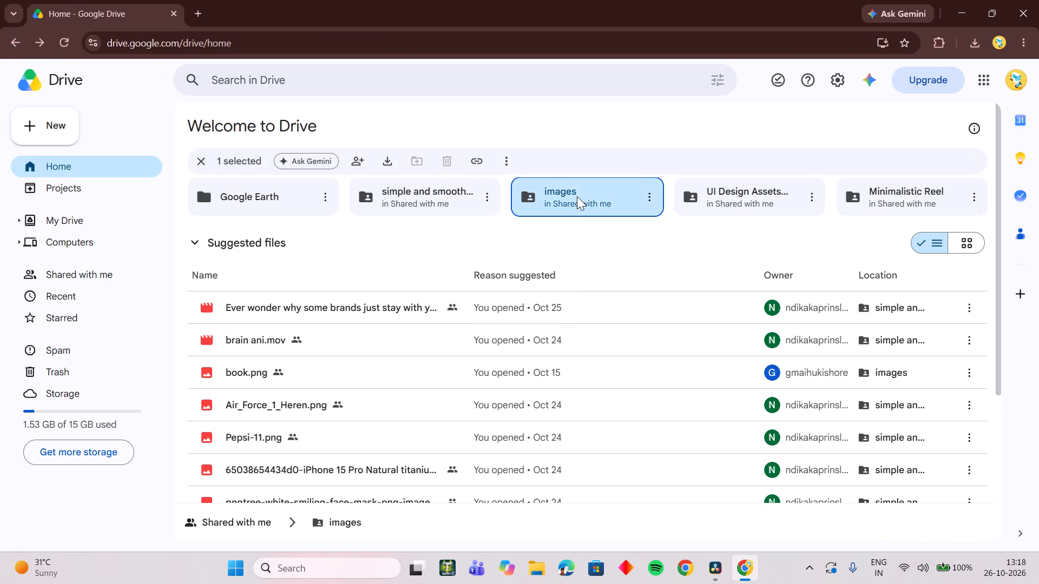
{"action": "left_click", "coordinate": [655, 191]}
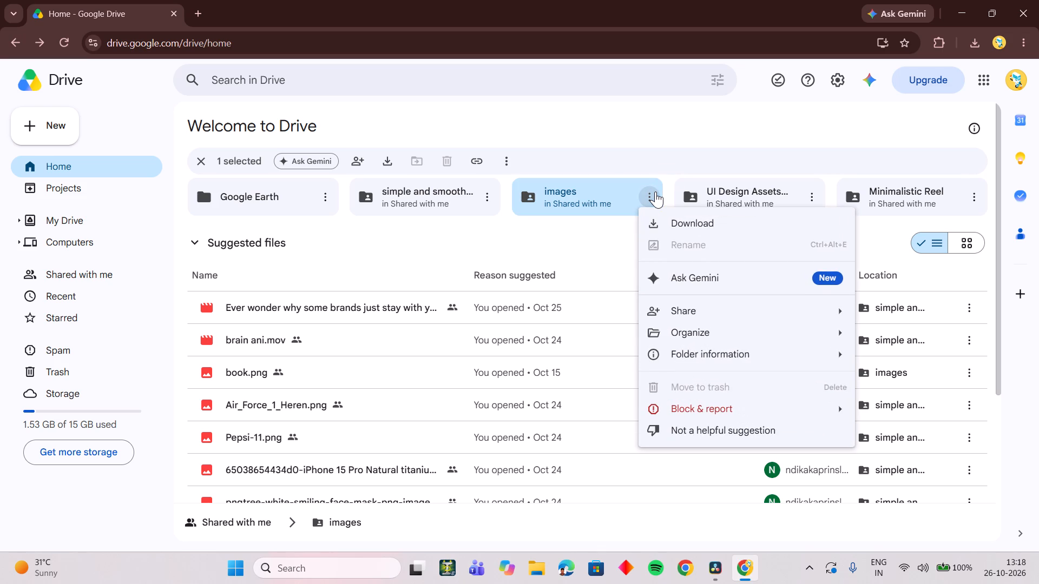
{"action": "left_click", "coordinate": [655, 191]}
{"action": "double_click", "coordinate": [599, 198]}
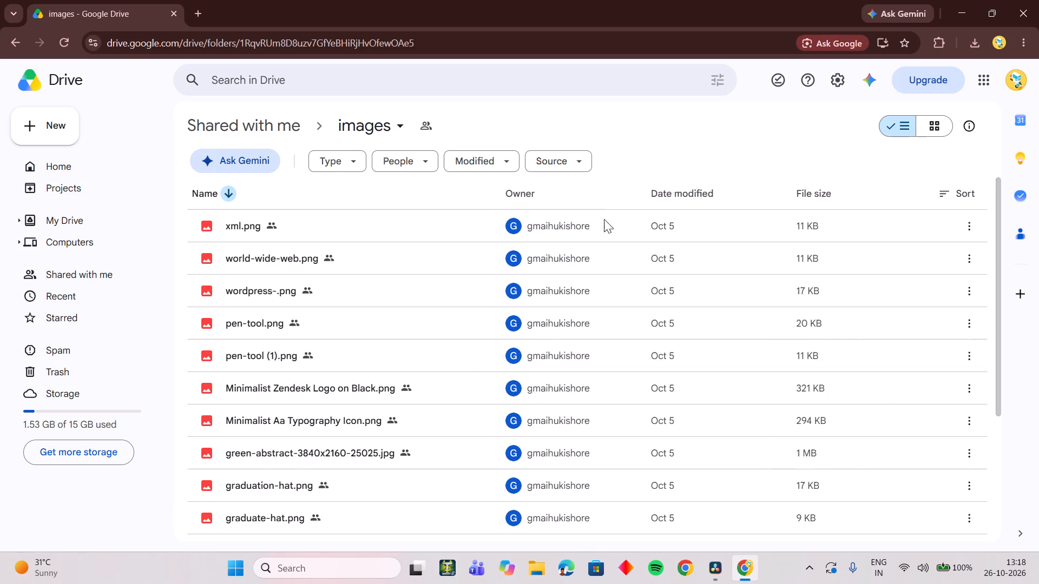
{"action": "scroll", "coordinate": [455, 244], "scroll_direction": "down", "scroll_amount": 8}
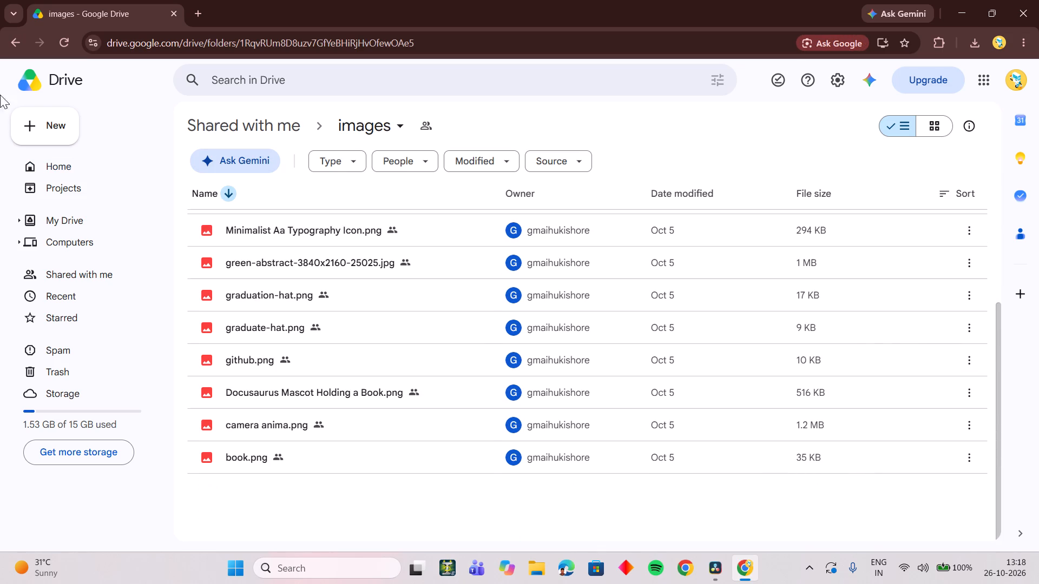
{"action": "left_click", "coordinate": [6, 34]}
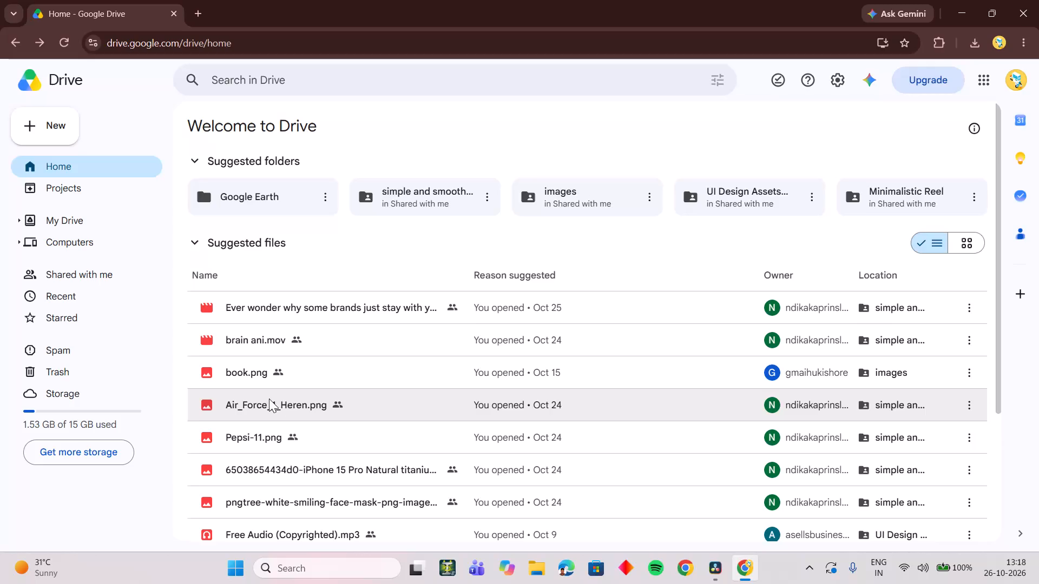
{"action": "scroll", "coordinate": [294, 410], "scroll_direction": "down", "scroll_amount": 3}
{"action": "left_click", "coordinate": [251, 463]}
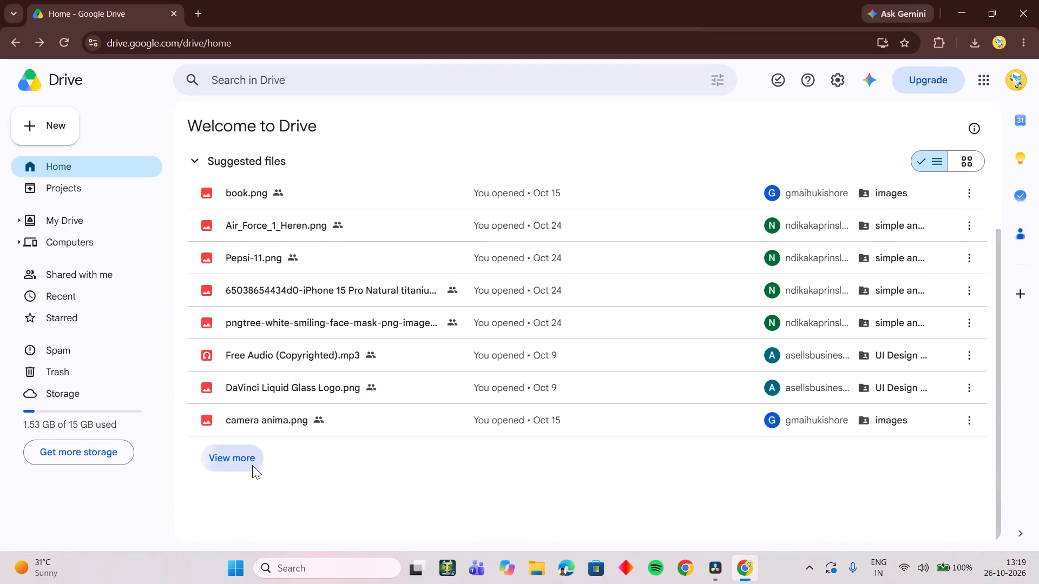
{"action": "scroll", "coordinate": [274, 443], "scroll_direction": "down", "scroll_amount": 4}
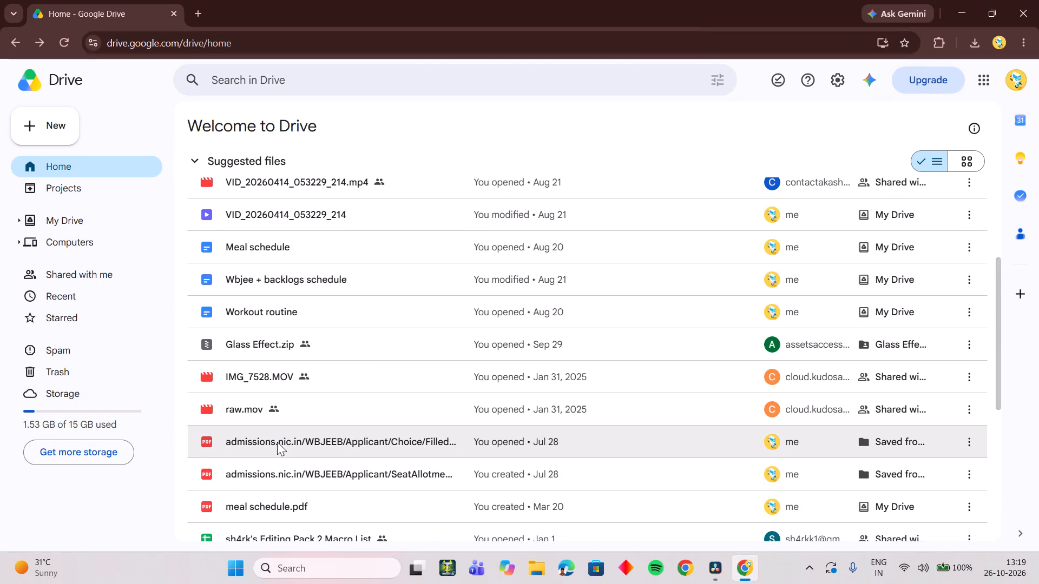
{"action": "scroll", "coordinate": [277, 442], "scroll_direction": "down", "scroll_amount": 3}
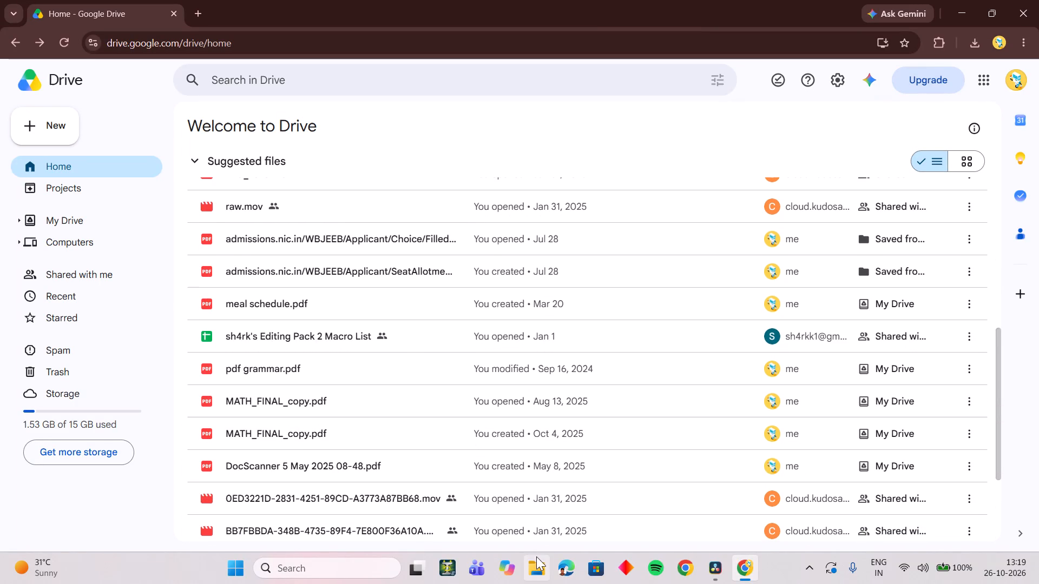
Switch to DaVinci Resolve.
{"action": "left_click", "coordinate": [714, 575]}
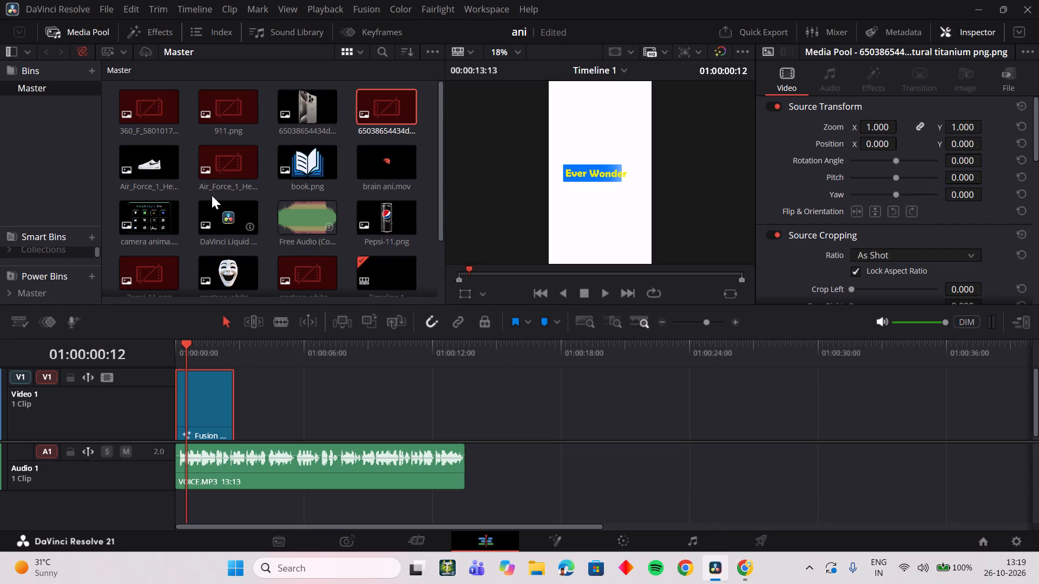
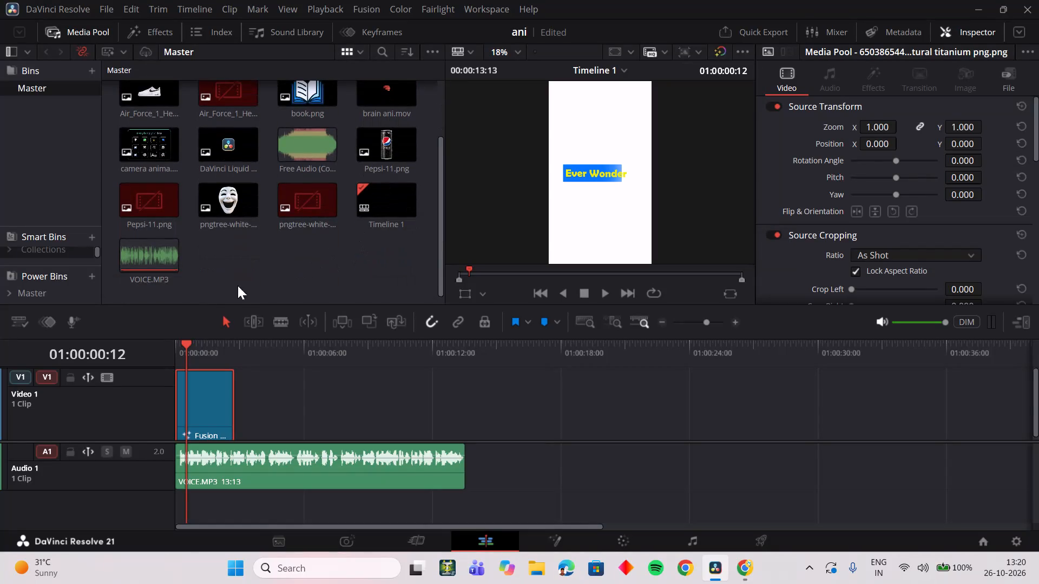
Preview the offline 911.png clip from the media pool in the source viewer.
{"action": "scroll", "coordinate": [194, 237], "scroll_direction": "up", "scroll_amount": 5}
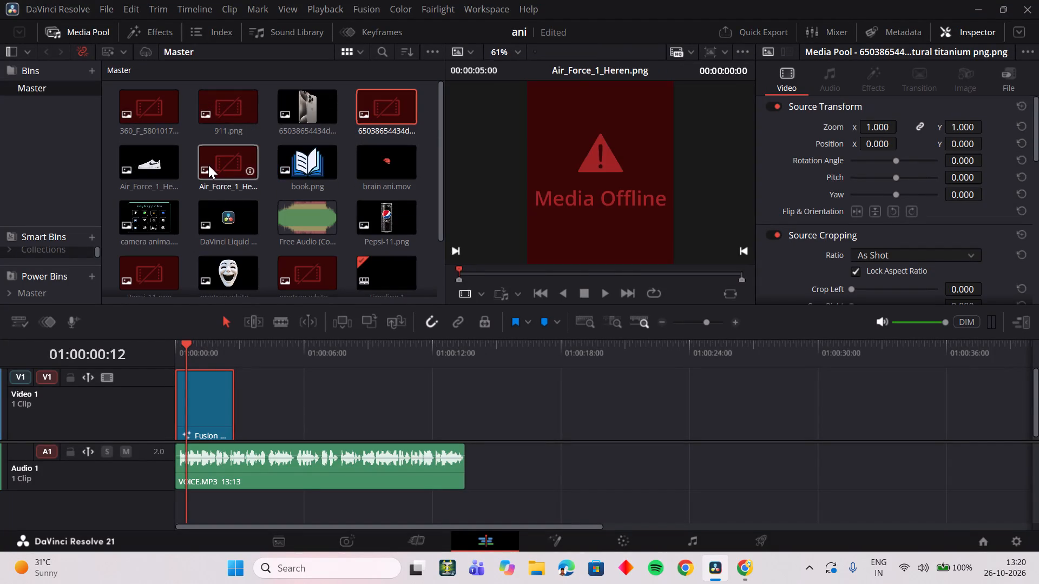
{"action": "left_click_drag", "start_coordinate": [224, 102], "coordinate": [225, 113]}
{"action": "right_click", "coordinate": [240, 109]}
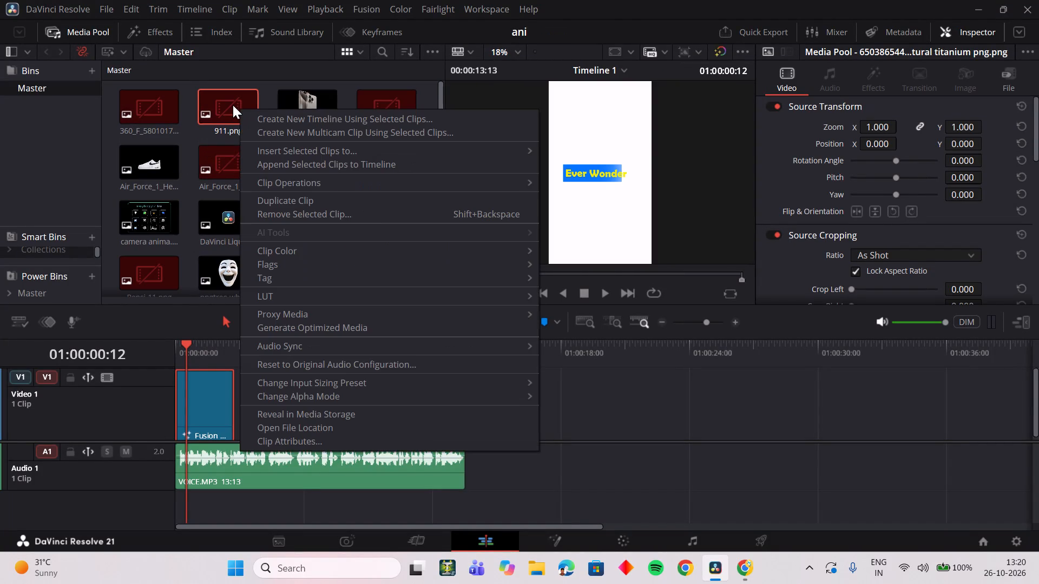
{"action": "triple_click", "coordinate": [228, 104]}
{"action": "left_click", "coordinate": [228, 104]}
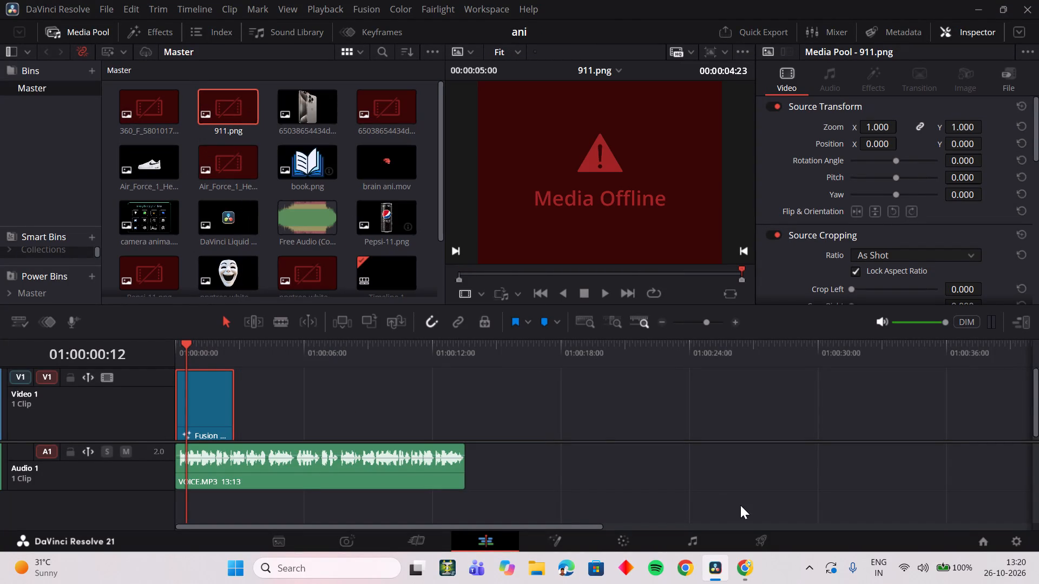
Check the Recycle Bin and the Downloads folder in File Explorer for the missing project images.
{"action": "left_click", "coordinate": [539, 572]}
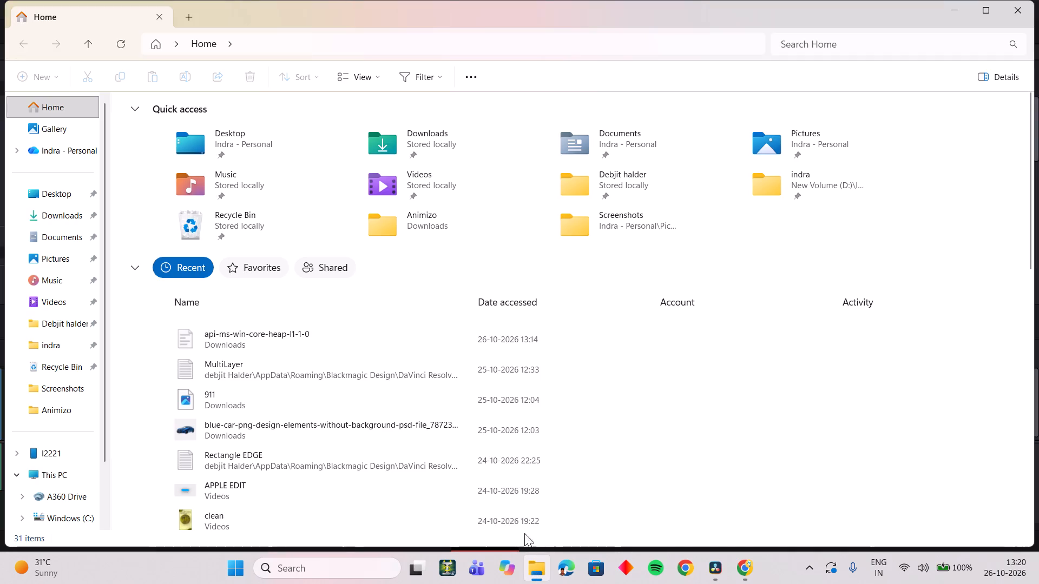
{"action": "left_click", "coordinate": [56, 364]}
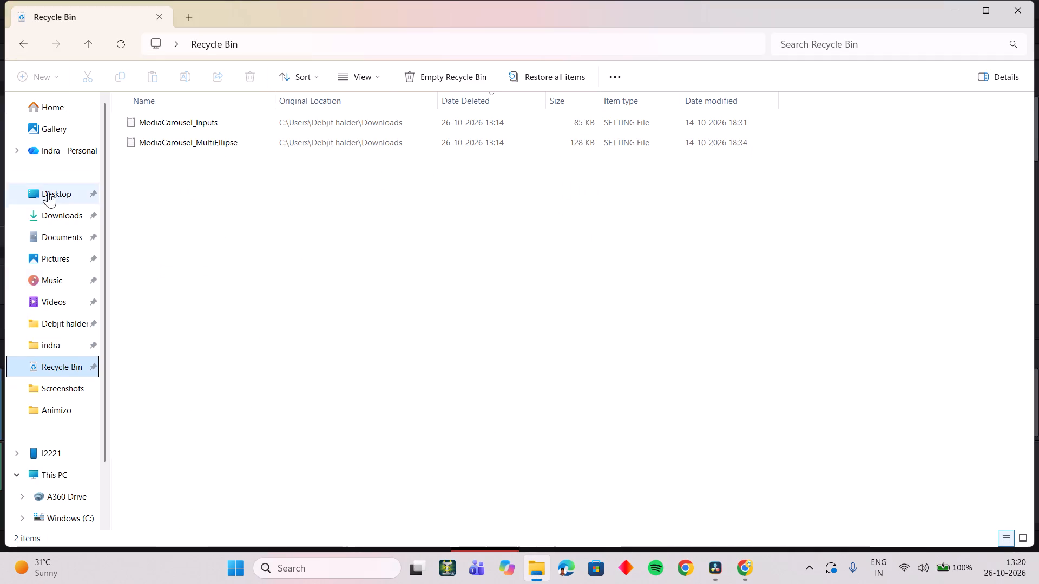
{"action": "left_click", "coordinate": [49, 110]}
{"action": "left_click", "coordinate": [60, 213]}
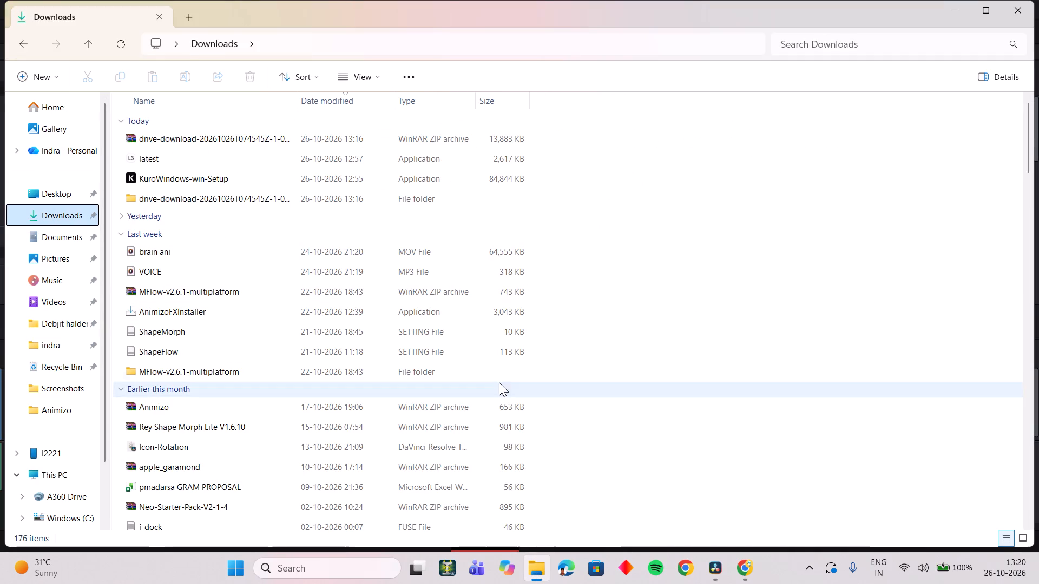
Switch to Chrome and look through the suggested files on Drive home for the missing 911.png image.
{"action": "left_click", "coordinate": [745, 583]}
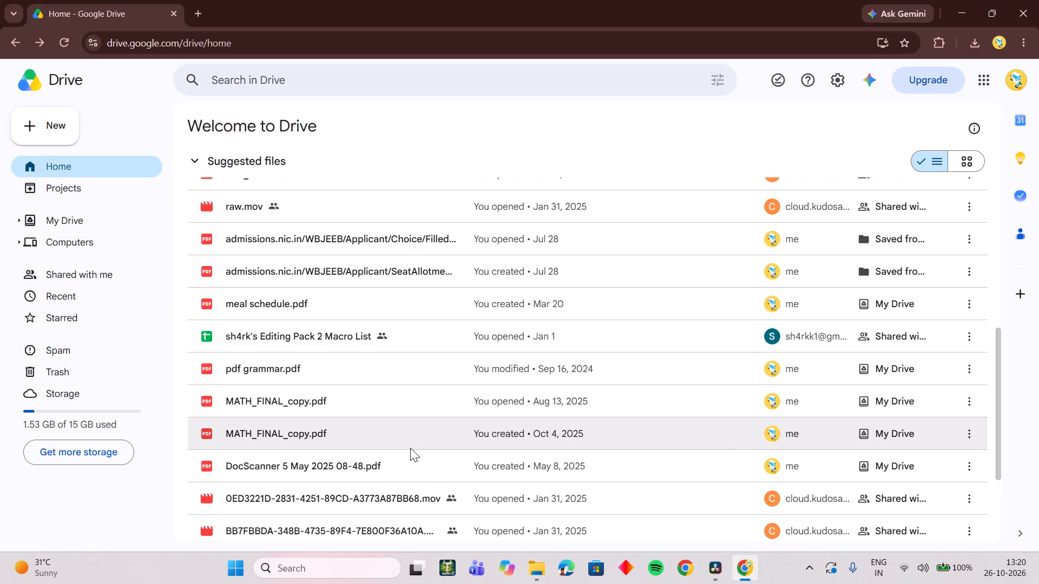
{"action": "scroll", "coordinate": [367, 402], "scroll_direction": "up", "scroll_amount": 6}
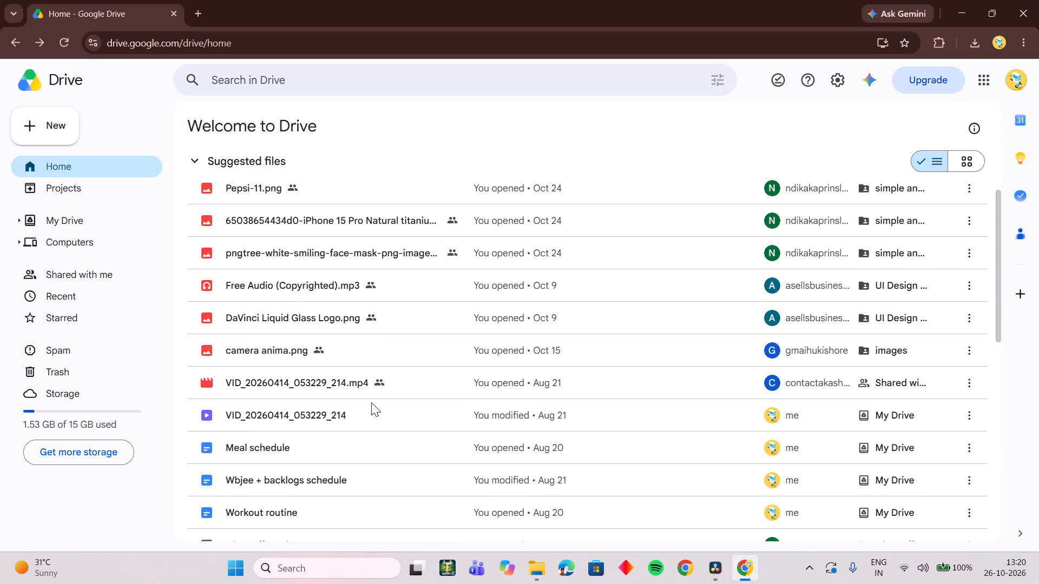
{"action": "scroll", "coordinate": [371, 402], "scroll_direction": "up", "scroll_amount": 5}
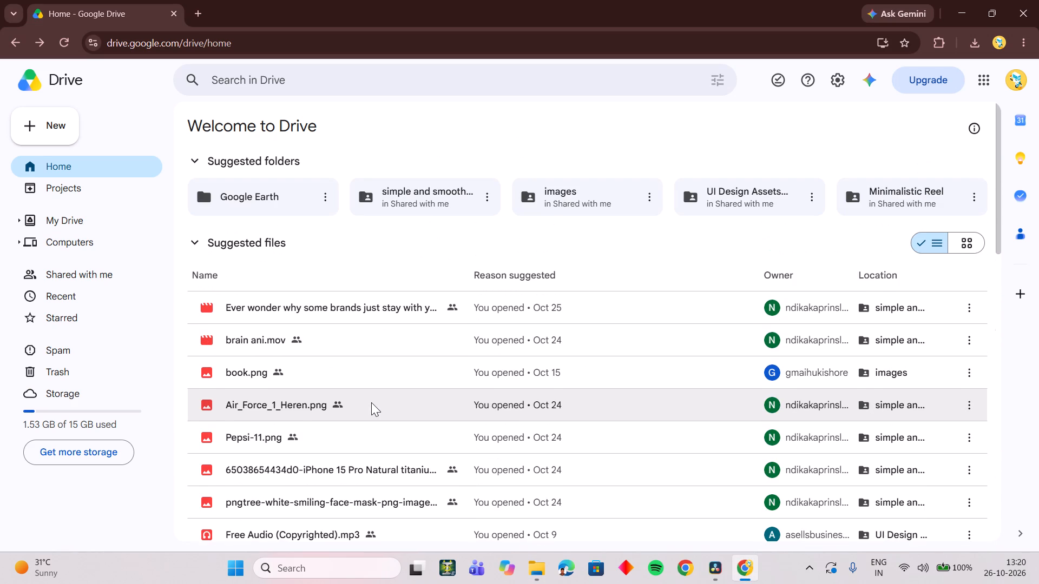
{"action": "scroll", "coordinate": [371, 402], "scroll_direction": "down", "scroll_amount": 1}
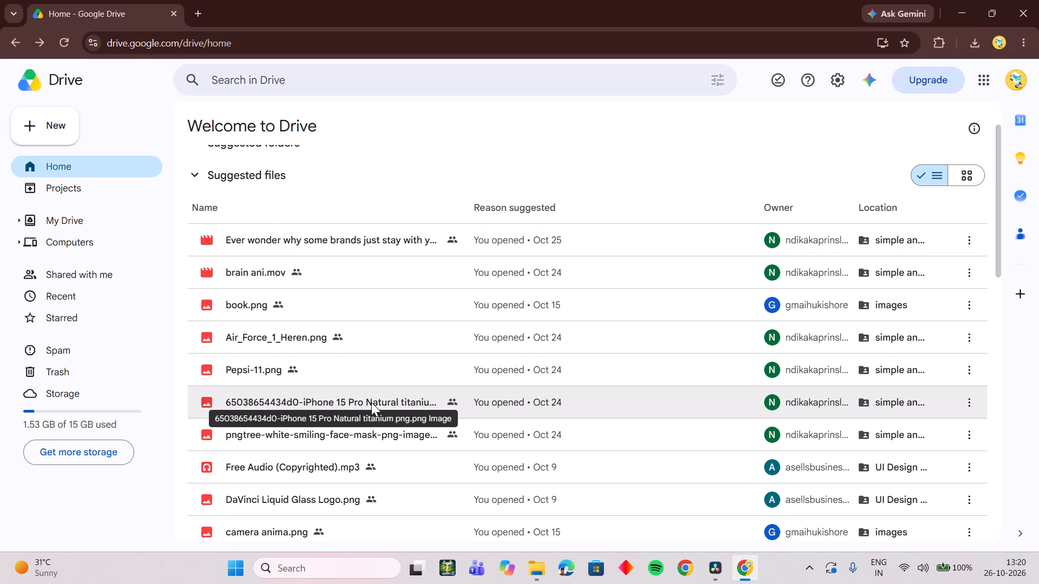
{"action": "scroll", "coordinate": [290, 434], "scroll_direction": "down", "scroll_amount": 1}
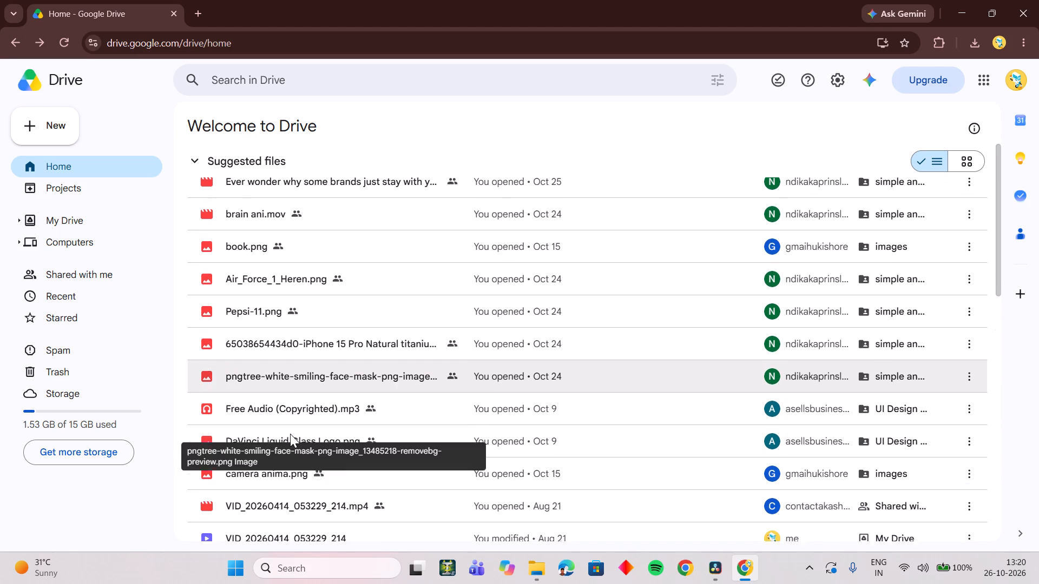
{"action": "scroll", "coordinate": [267, 513], "scroll_direction": "down", "scroll_amount": 2}
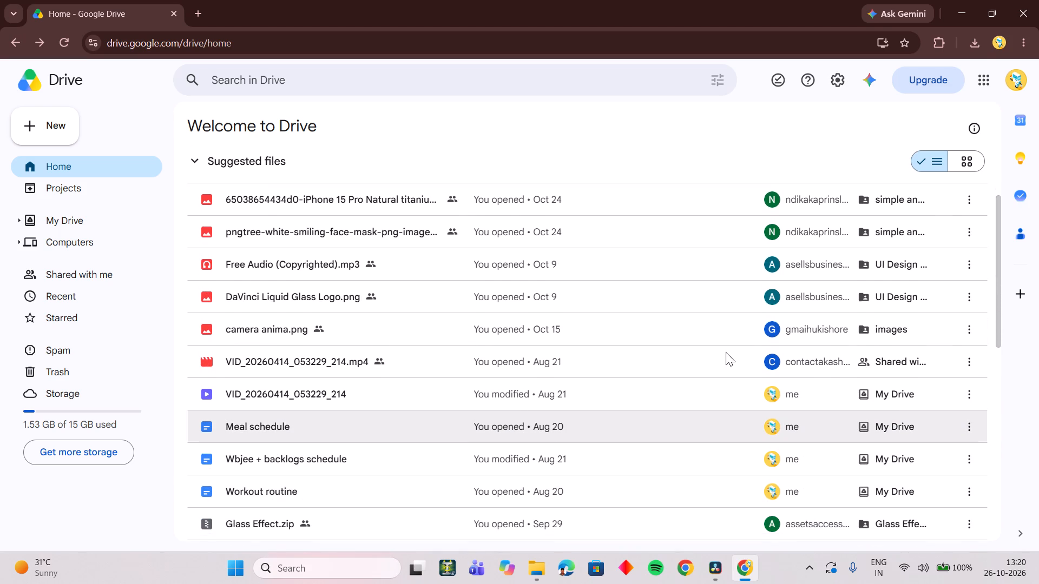
Open YouTube in a new tab and look through the watch history for the DaVinci Resolve 3D reel tutorial.
{"action": "left_click", "coordinate": [204, 14]}
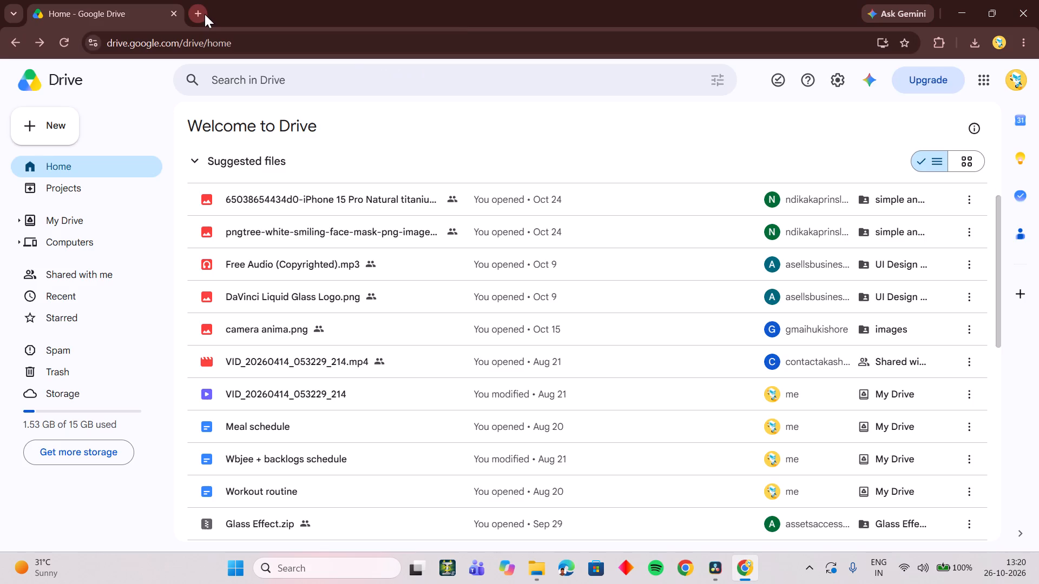
{"action": "left_click", "coordinate": [989, 72]}
{"action": "left_click", "coordinate": [836, 251]}
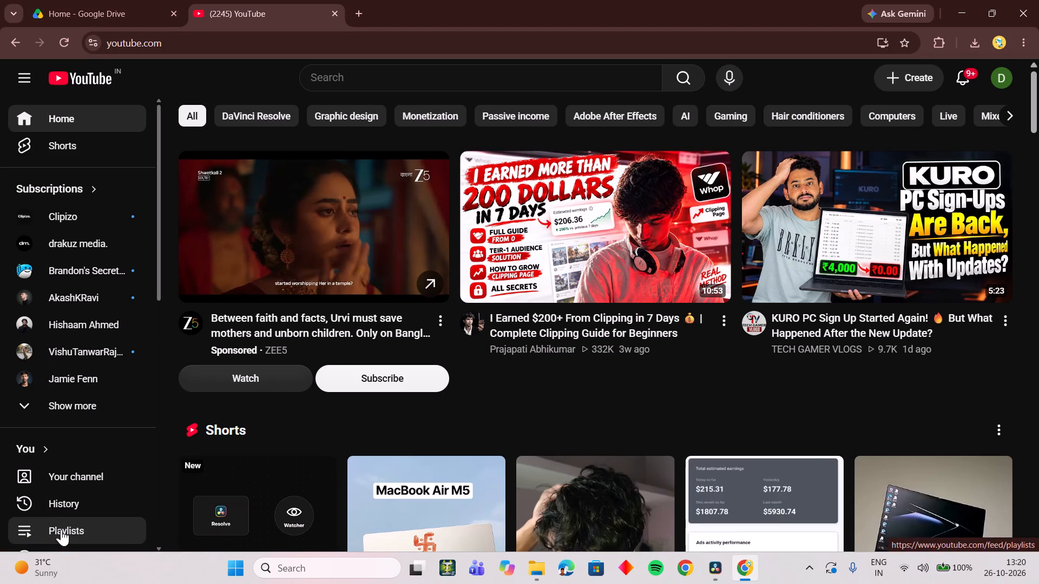
{"action": "left_click", "coordinate": [59, 508]}
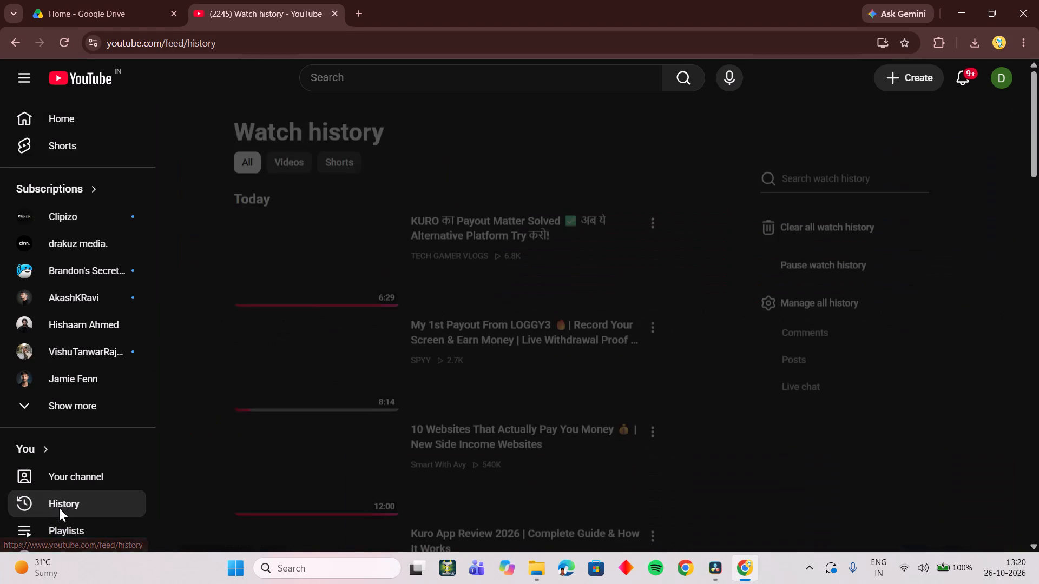
{"action": "scroll", "coordinate": [496, 358], "scroll_direction": "down", "scroll_amount": 3}
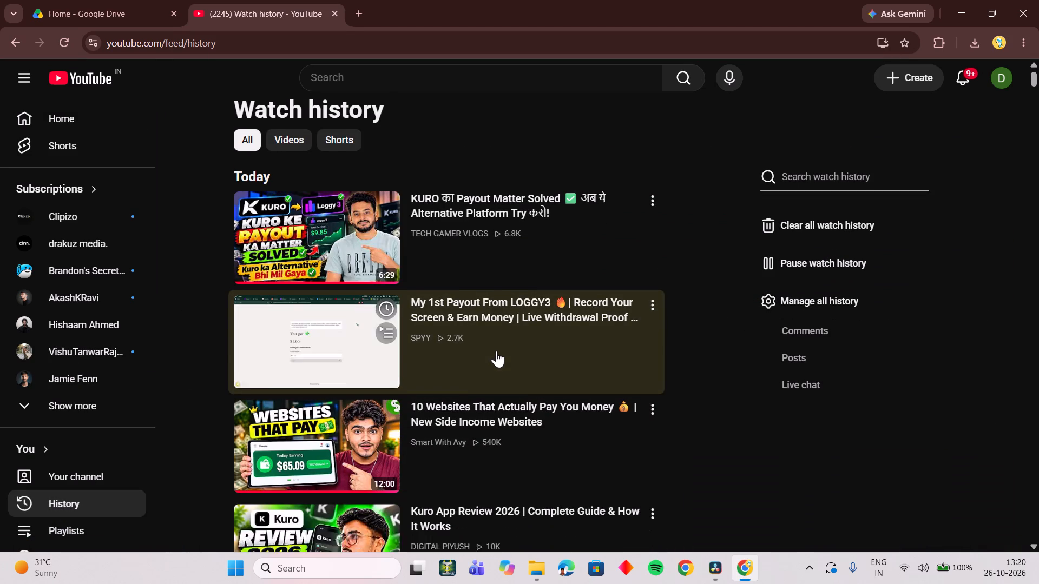
{"action": "scroll", "coordinate": [451, 327], "scroll_direction": "down", "scroll_amount": 8}
{"action": "scroll", "coordinate": [379, 369], "scroll_direction": "down", "scroll_amount": 5}
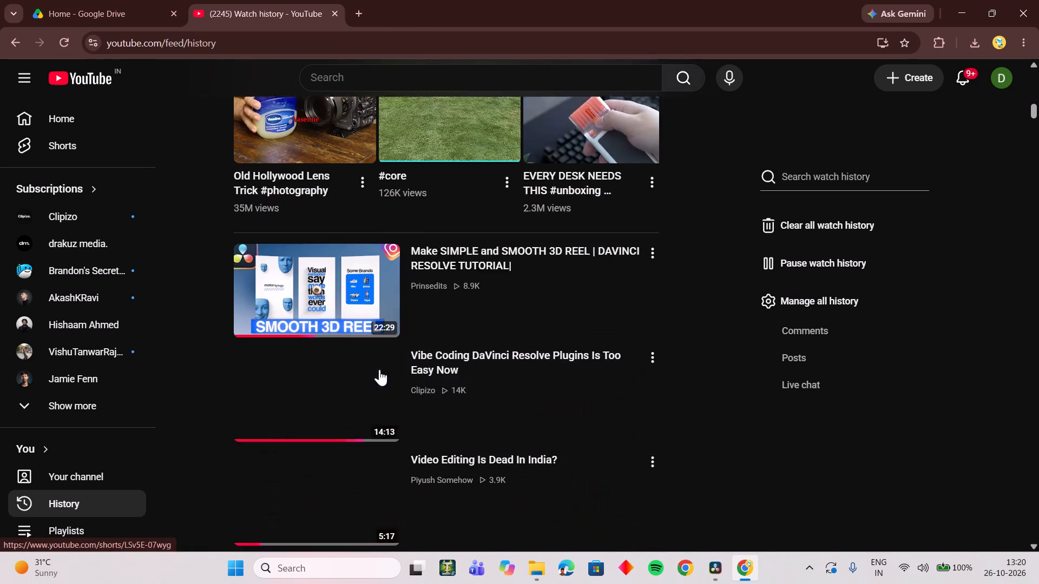
Open the Make SIMPLE and SMOOTH 3D REEL tutorial, reopening it from the history to get past the ads, and pause it.
{"action": "left_click", "coordinate": [362, 273]}
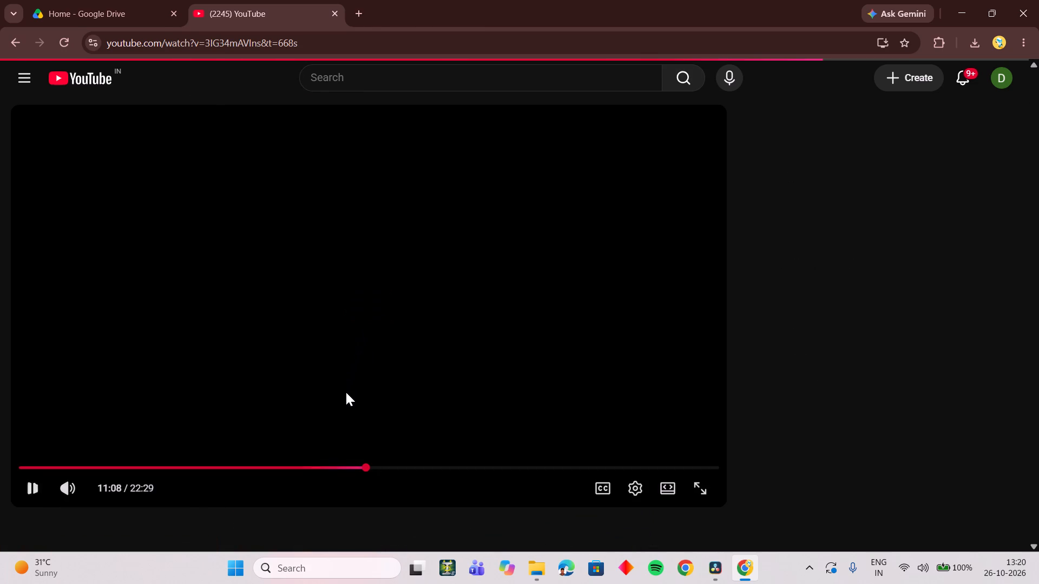
{"action": "left_click", "coordinate": [361, 390]}
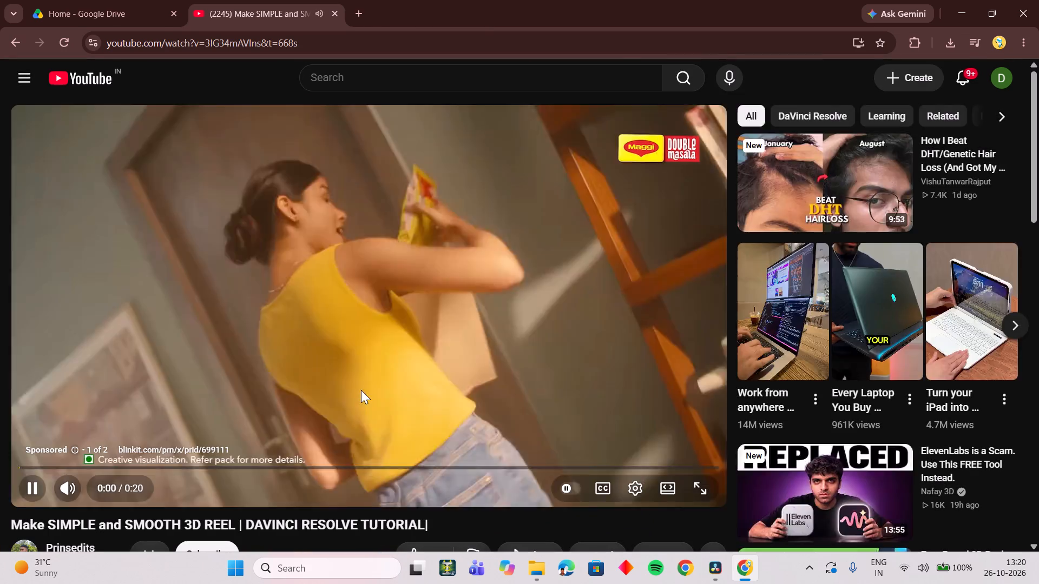
{"action": "left_click", "coordinate": [14, 51]}
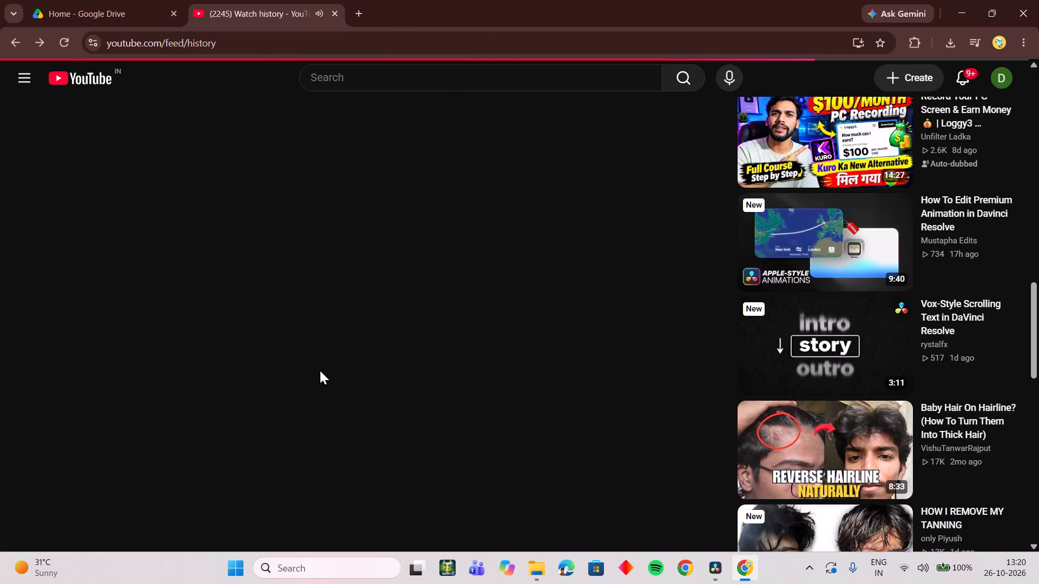
{"action": "left_click", "coordinate": [359, 278]}
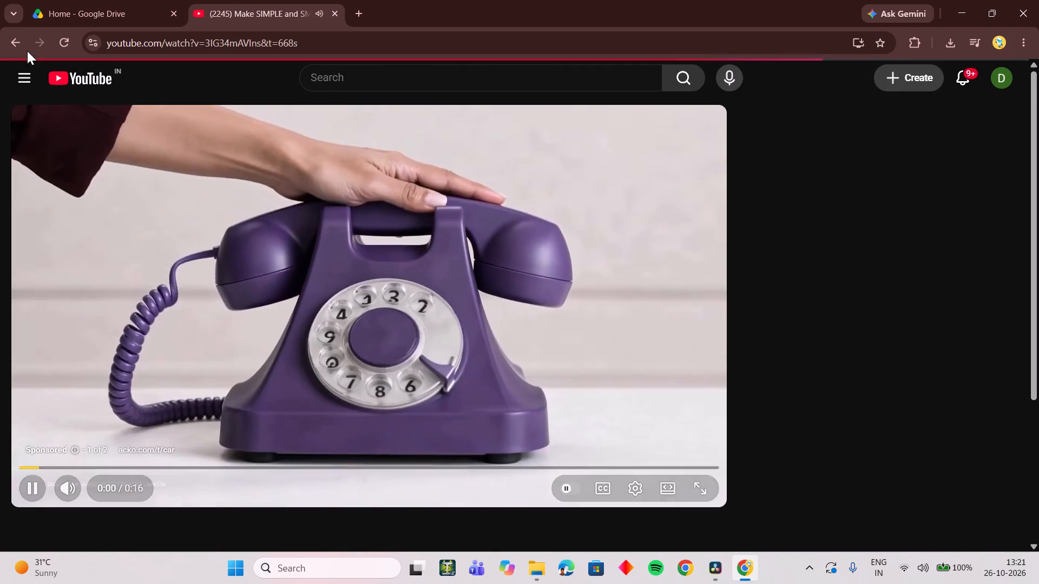
{"action": "left_click", "coordinate": [0, 42]}
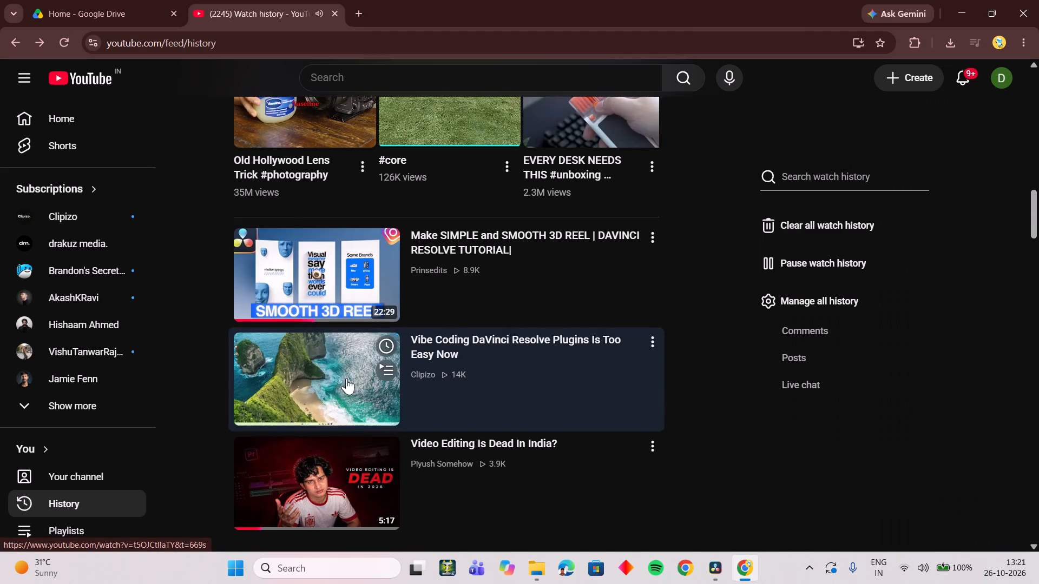
{"action": "left_click", "coordinate": [344, 266]}
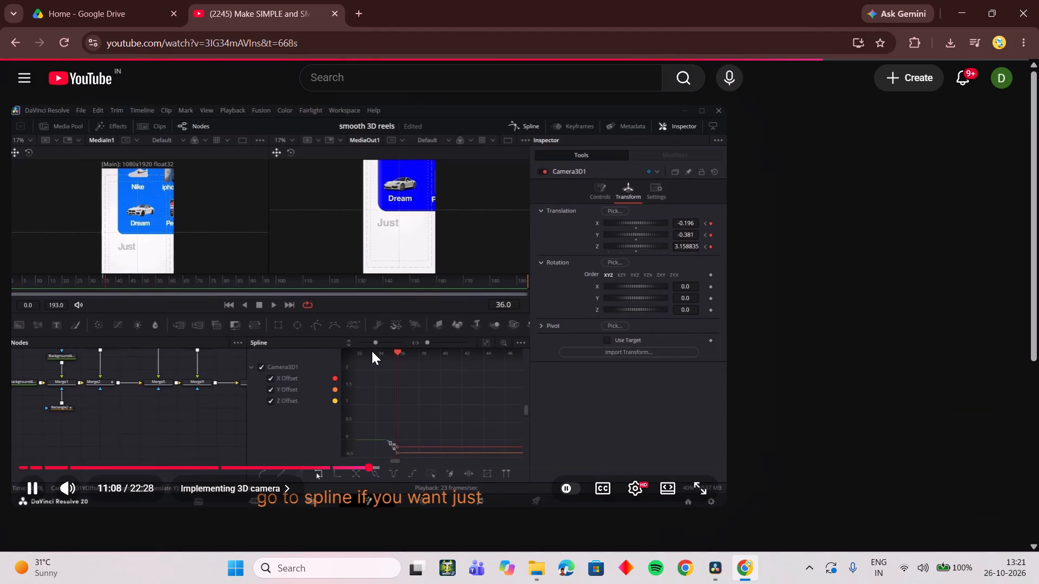
{"action": "left_click", "coordinate": [372, 351]}
{"action": "left_click", "coordinate": [373, 351]}
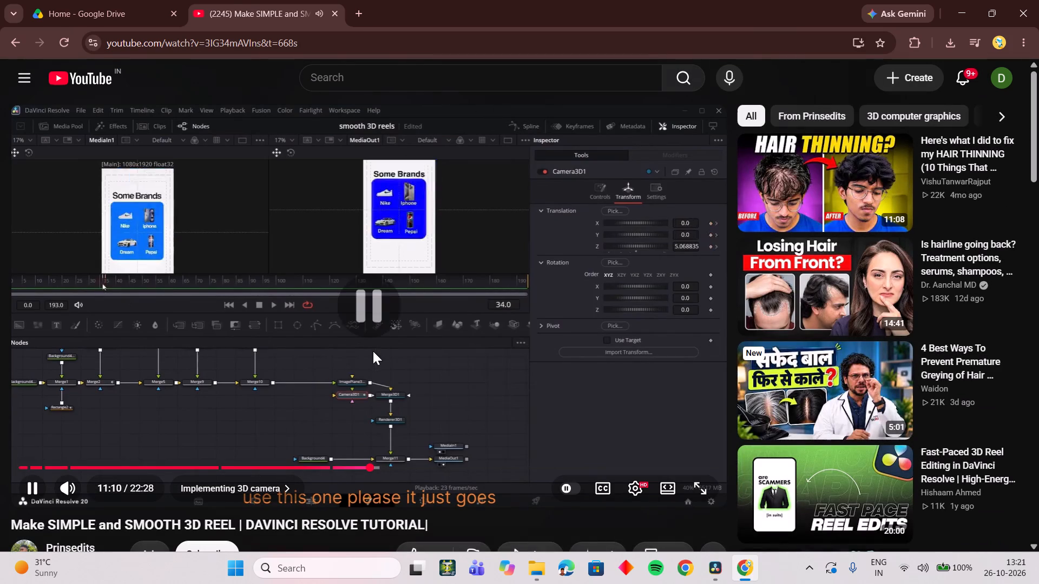
Expand the video description and open the linked project file folder in Google Drive.
{"action": "scroll", "coordinate": [373, 354], "scroll_direction": "down", "scroll_amount": 5}
{"action": "left_click", "coordinate": [254, 284]}
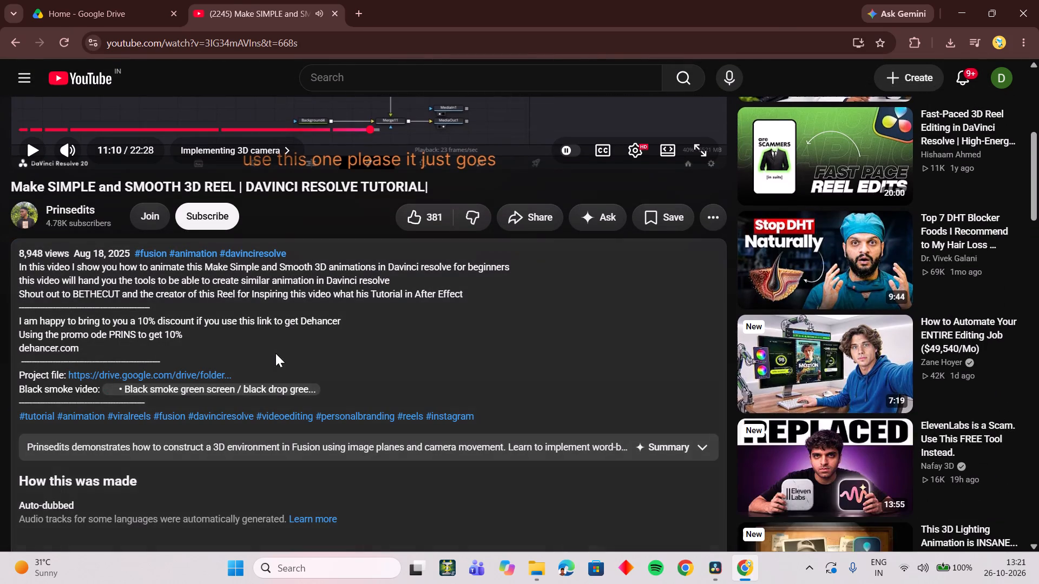
{"action": "left_click", "coordinate": [173, 373]}
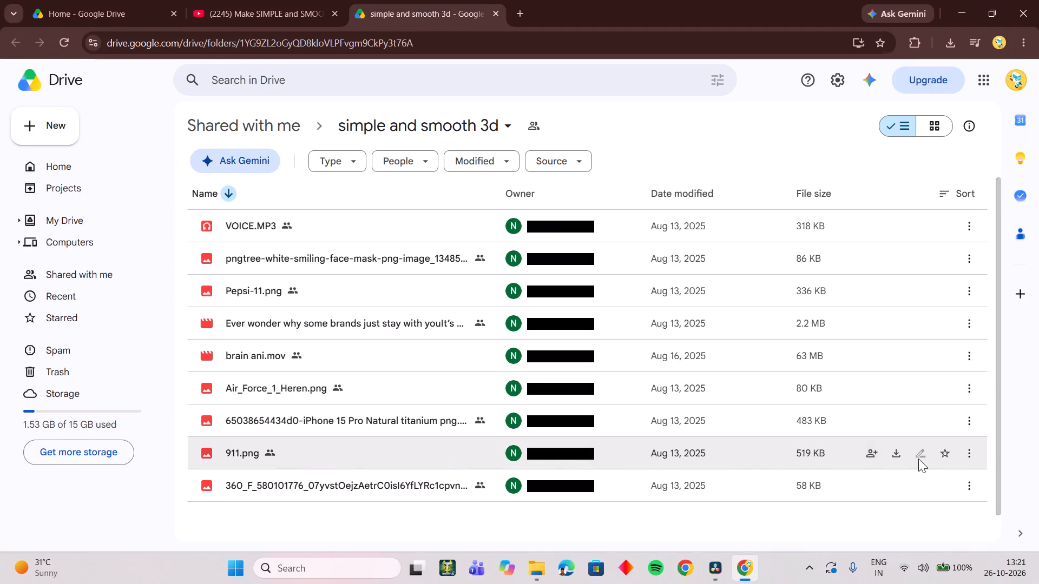
Download 911.png from the simple and smooth 3d folder.
{"action": "left_click", "coordinate": [970, 455]}
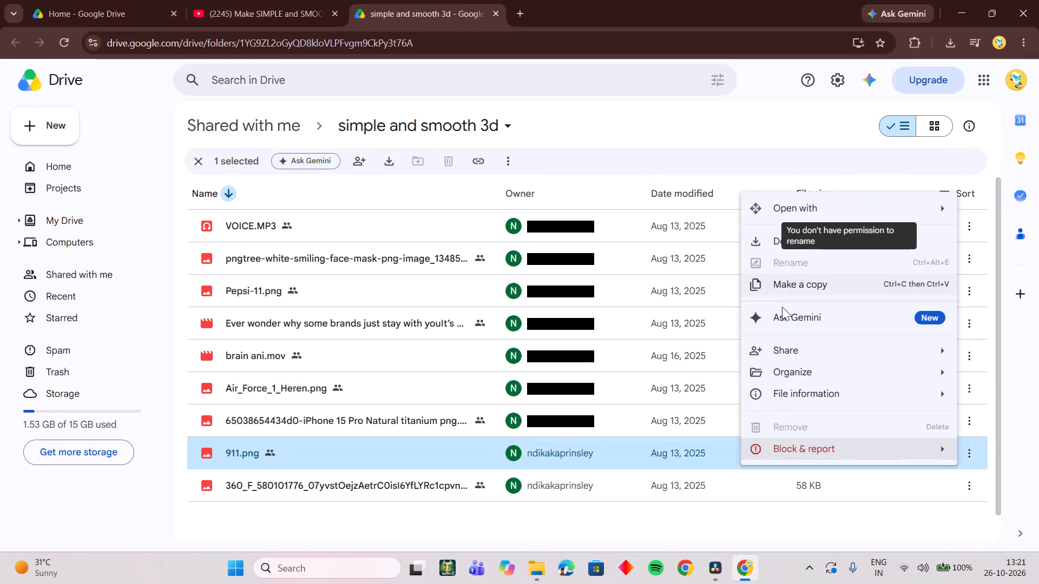
{"action": "left_click", "coordinate": [764, 249]}
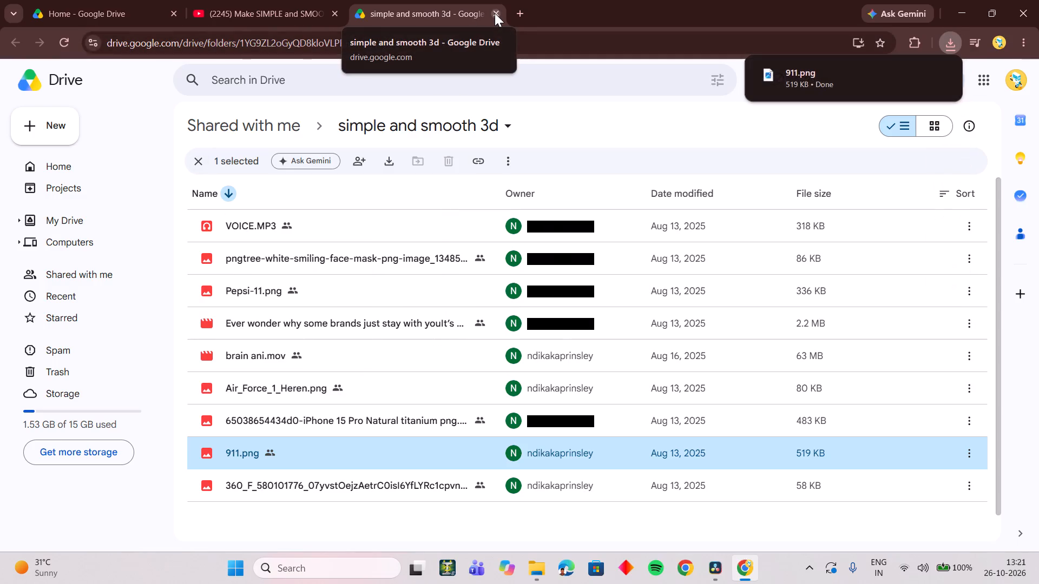
Close the remaining YouTube and Drive tabs and switch to DaVinci Resolve.
{"action": "left_click", "coordinate": [334, 16]}
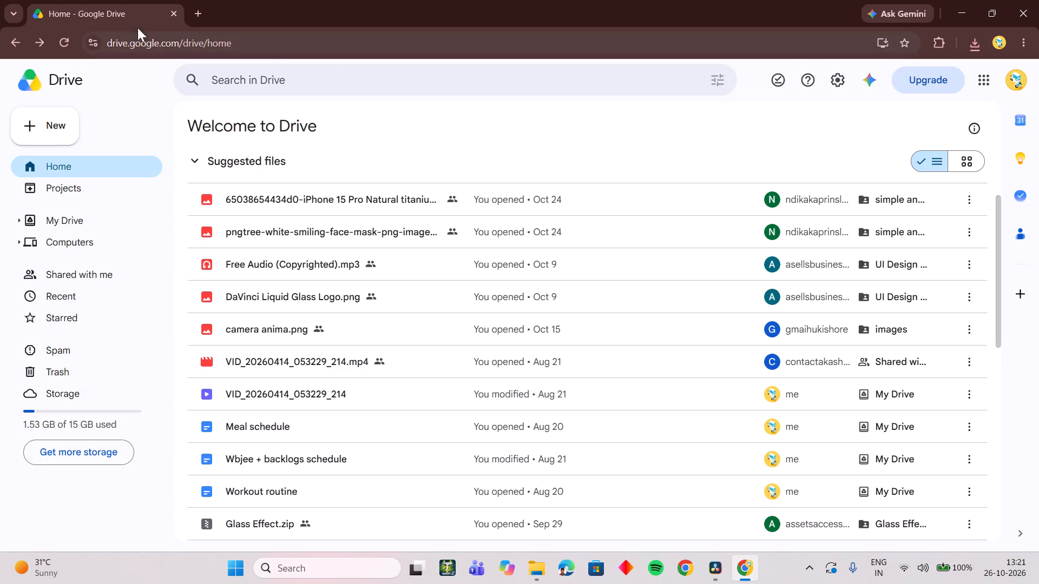
{"action": "left_click", "coordinate": [169, 17]}
{"action": "left_click", "coordinate": [766, 572]}
{"action": "left_click", "coordinate": [755, 572]}
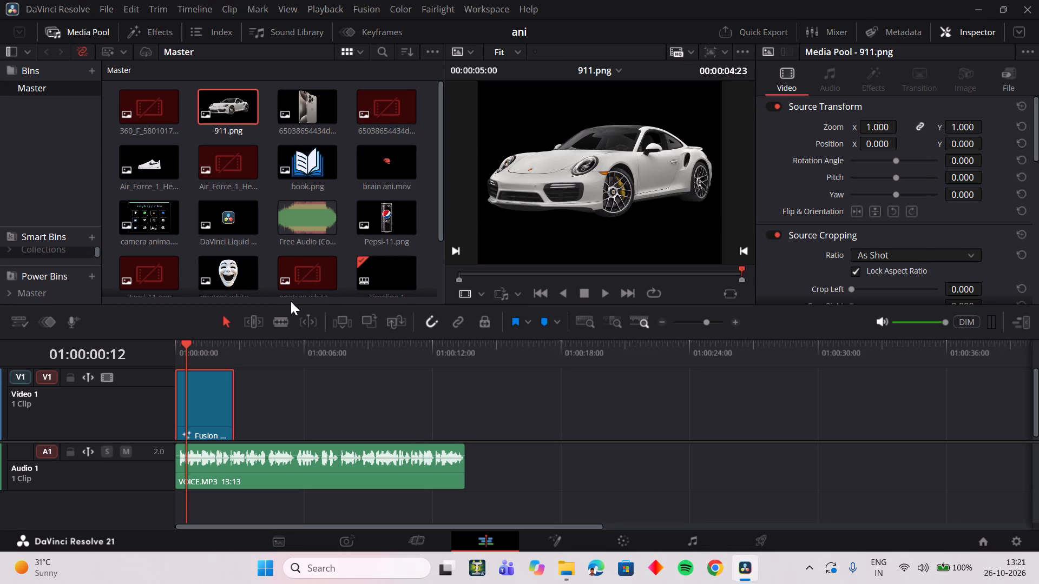
Check the Some Brands section of the timeline and park the playhead at 01:00:01:04.
{"action": "left_click", "coordinate": [202, 362]}
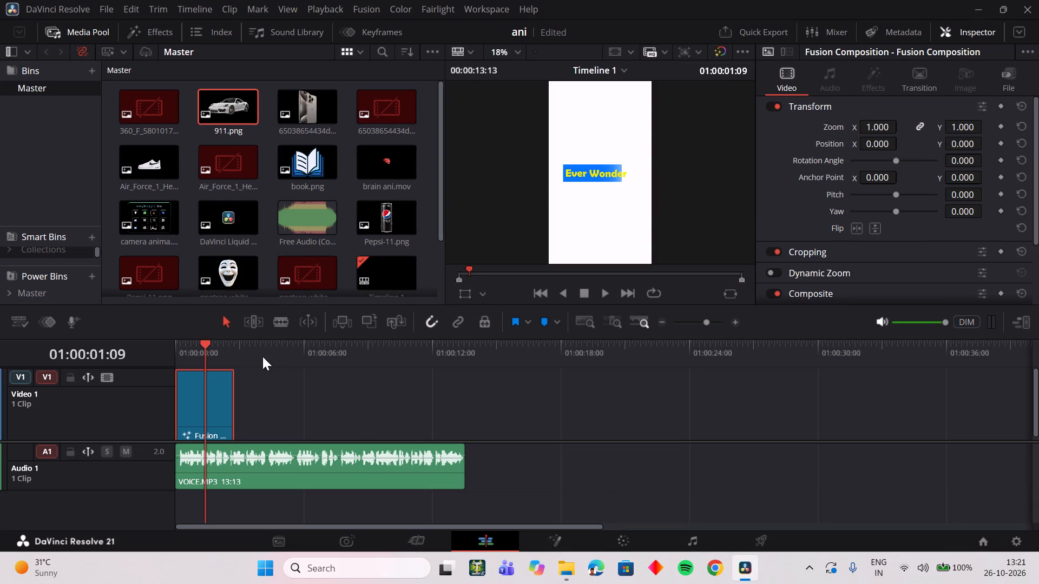
{"action": "left_click", "coordinate": [200, 353]}
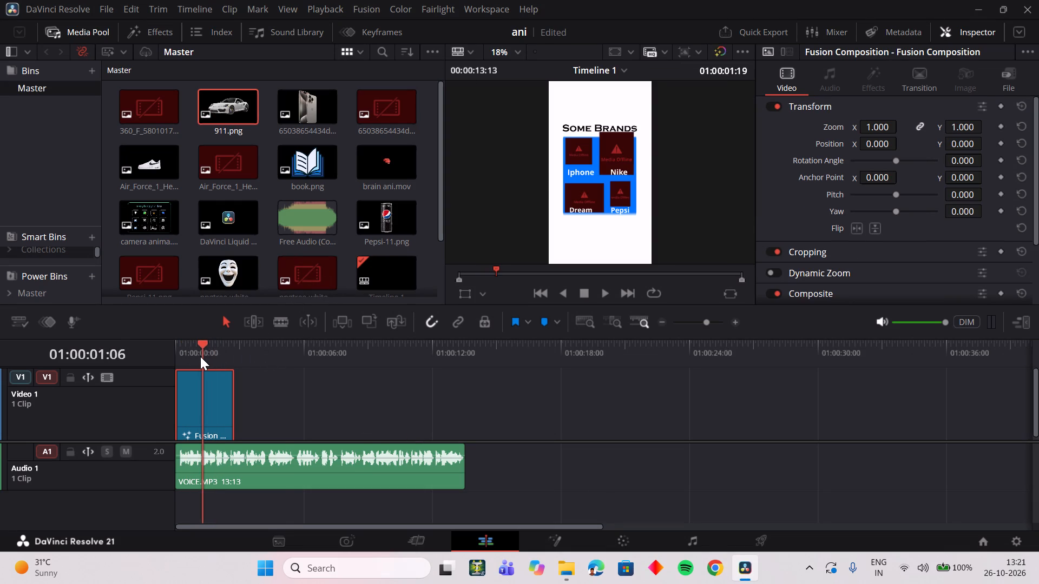
{"action": "left_click", "coordinate": [285, 360]}
{"action": "left_click", "coordinate": [214, 351]}
{"action": "left_click", "coordinate": [201, 351]}
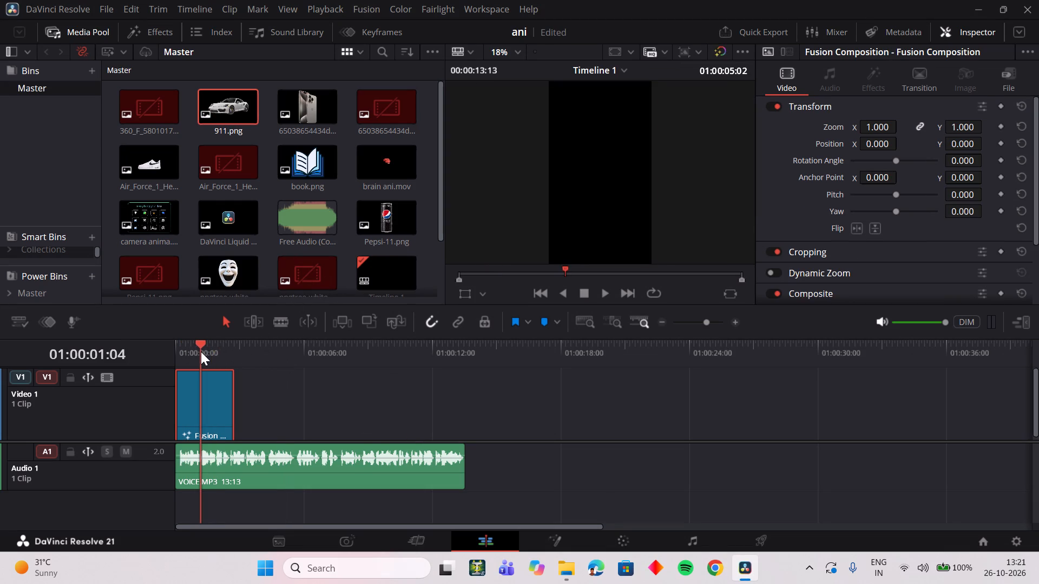
Open the timeline clip's composition on the Fusion page to reach its node graph.
{"action": "left_click", "coordinate": [567, 545]}
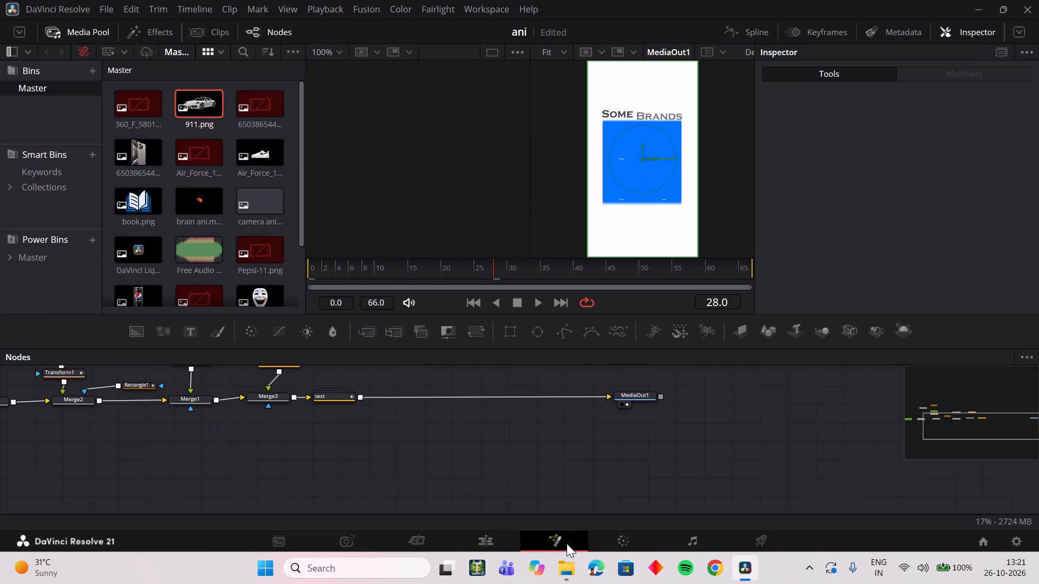
{"action": "scroll", "coordinate": [380, 415], "scroll_direction": "up", "scroll_amount": 3}
{"action": "middle_click_drag", "start_coordinate": [363, 428], "coordinate": [619, 384]}
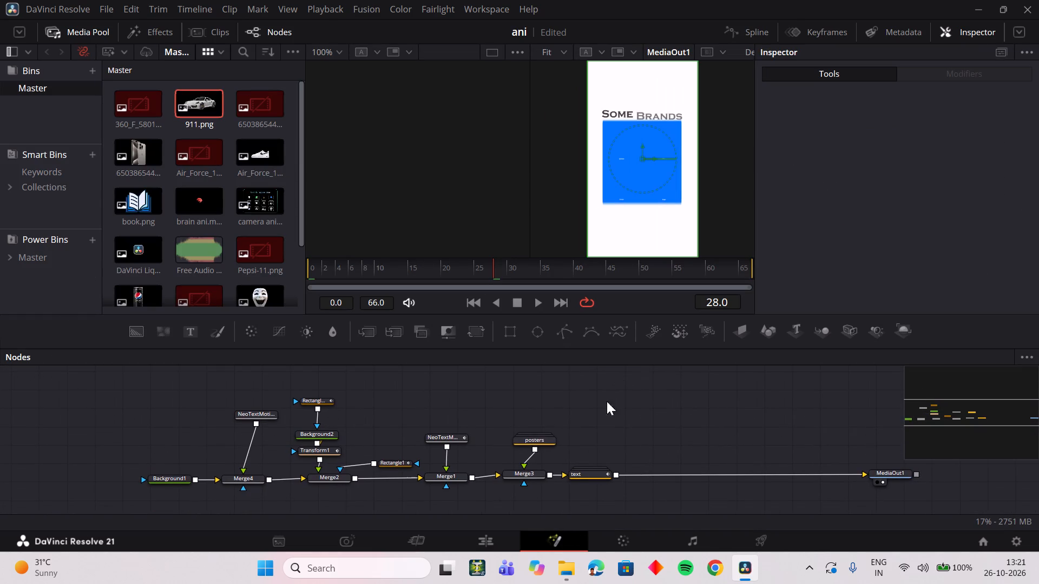
Expand the posters group in the node graph and park the playhead at frame 33 to show the brand images.
{"action": "double_click", "coordinate": [548, 442]}
{"action": "scroll", "coordinate": [587, 434], "scroll_direction": "down", "scroll_amount": 1}
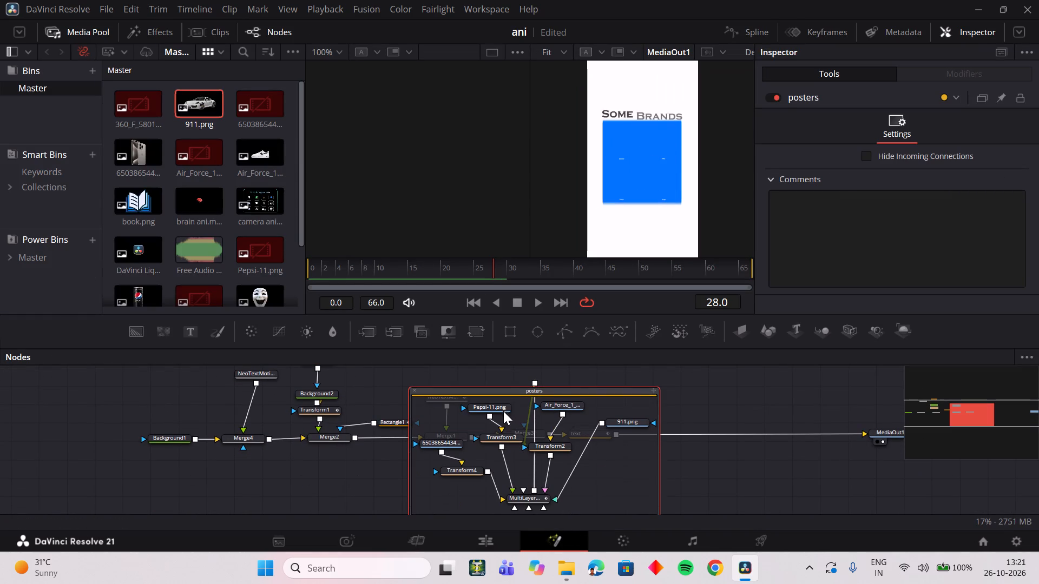
{"action": "left_click", "coordinate": [503, 409]}
{"action": "left_click_drag", "start_coordinate": [463, 270], "coordinate": [525, 271]}
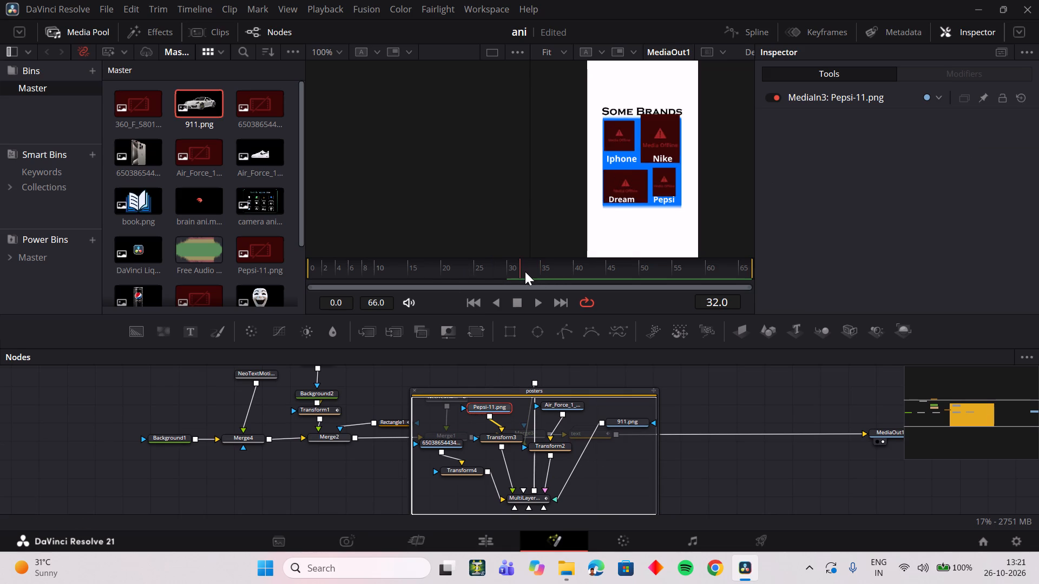
{"action": "left_click_drag", "start_coordinate": [525, 271], "coordinate": [528, 280]}
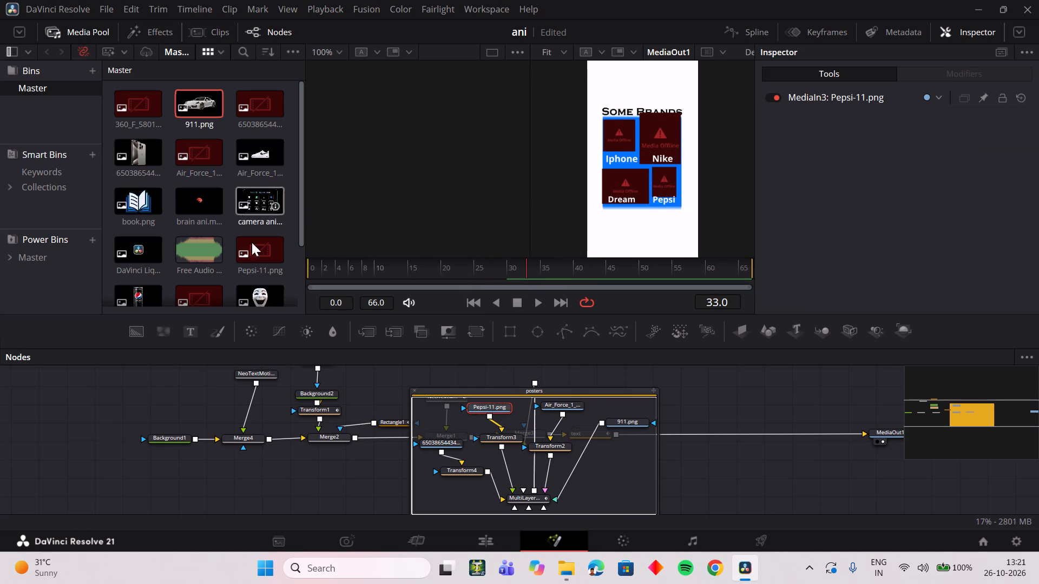
Add the online Pepsi-11.png image from the media pool to the empty node area beside the posters group.
{"action": "scroll", "coordinate": [193, 191], "scroll_direction": "down", "scroll_amount": 1}
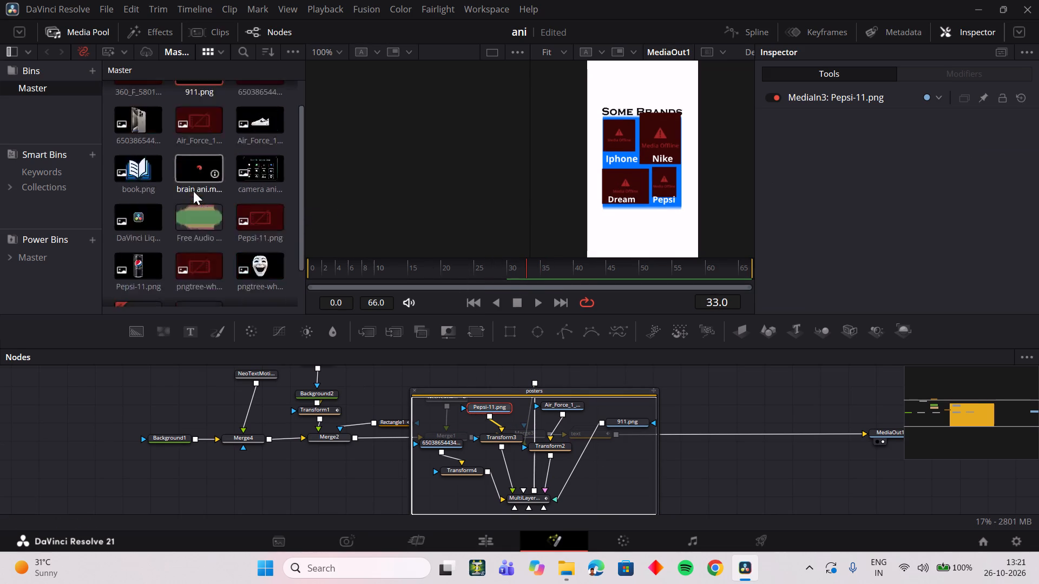
{"action": "scroll", "coordinate": [193, 191], "scroll_direction": "down", "scroll_amount": 1}
{"action": "scroll", "coordinate": [193, 198], "scroll_direction": "up", "scroll_amount": 2}
{"action": "scroll", "coordinate": [193, 202], "scroll_direction": "down", "scroll_amount": 1}
{"action": "left_click_drag", "start_coordinate": [144, 269], "coordinate": [495, 345]}
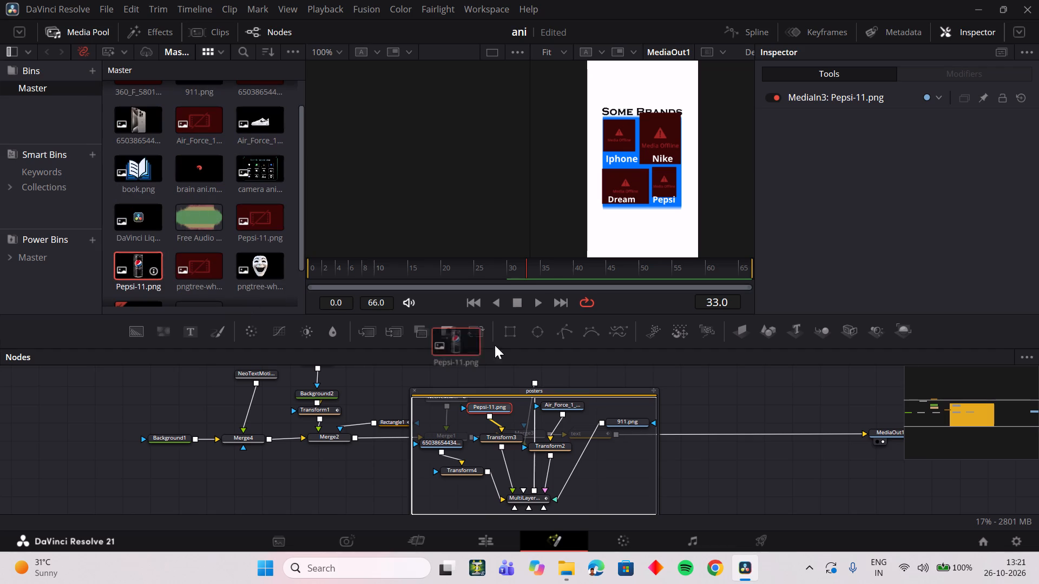
{"action": "left_click_drag", "start_coordinate": [495, 345], "coordinate": [749, 387]}
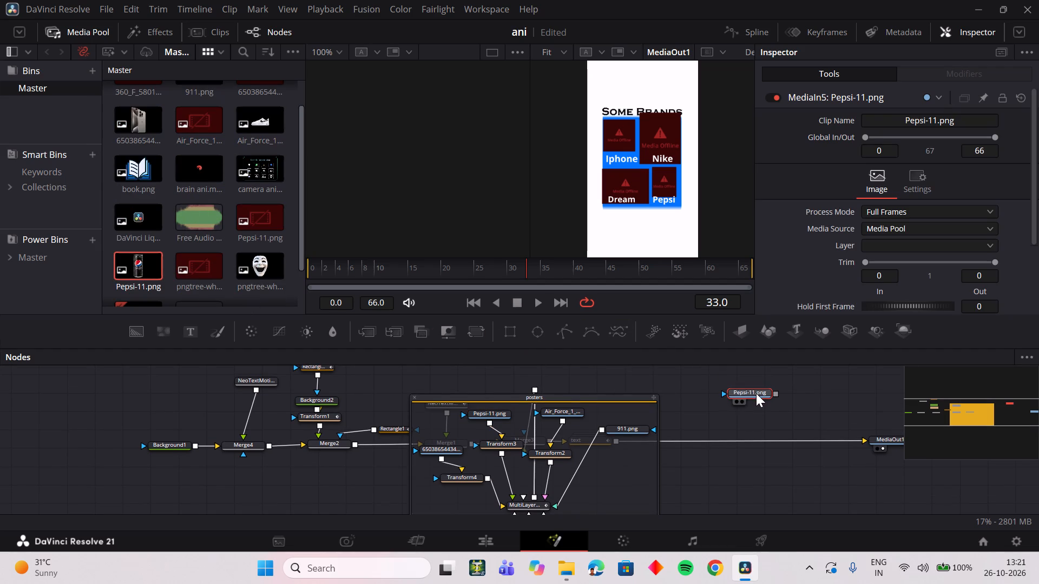
Delete the offline Pepsi-11.png node inside the posters group.
{"action": "left_click", "coordinate": [498, 415]}
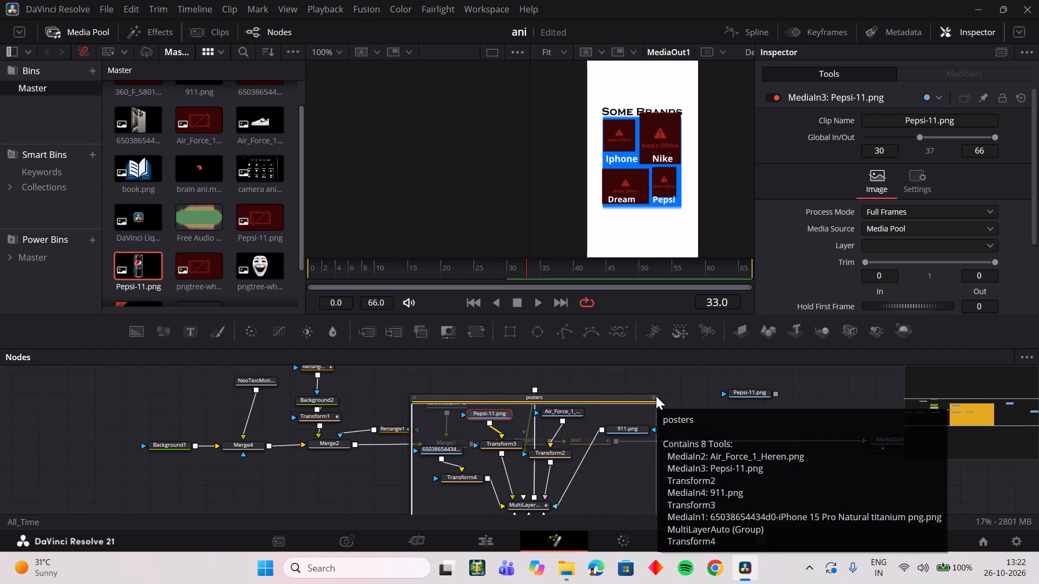
{"action": "key", "text": "Delete"}
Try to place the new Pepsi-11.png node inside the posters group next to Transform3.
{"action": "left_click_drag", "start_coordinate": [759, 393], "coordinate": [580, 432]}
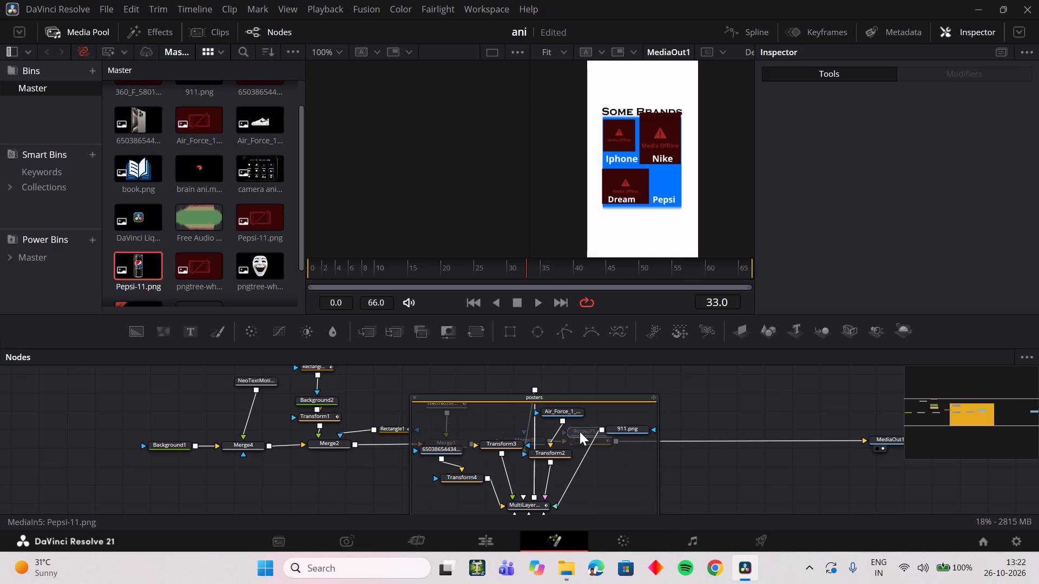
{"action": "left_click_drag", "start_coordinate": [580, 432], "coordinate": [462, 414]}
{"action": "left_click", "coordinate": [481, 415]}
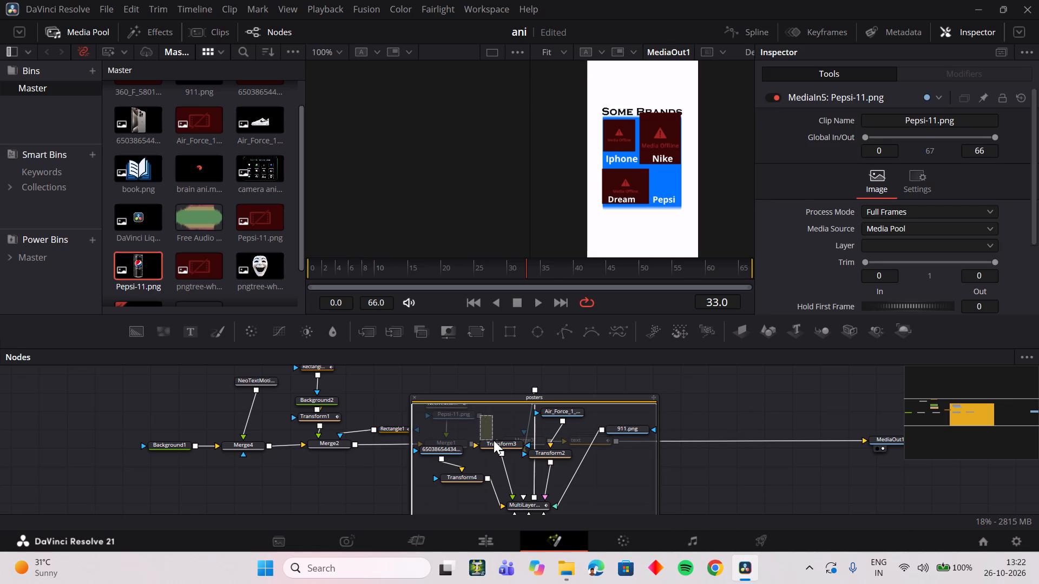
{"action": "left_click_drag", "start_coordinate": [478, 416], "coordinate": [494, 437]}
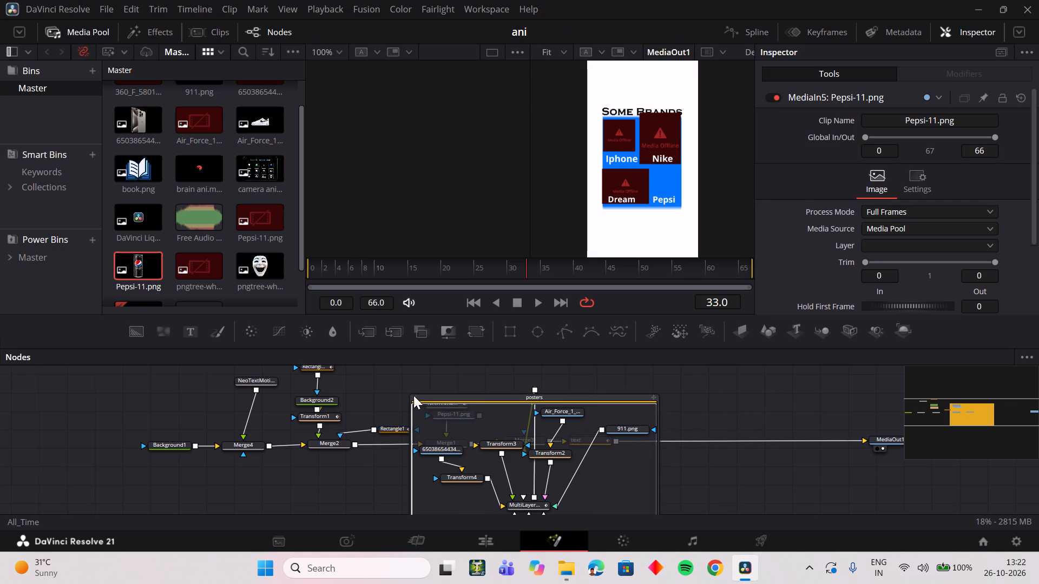
Collapse and ungroup the posters group, and move its released nodes clear above the main node chain.
{"action": "left_click", "coordinate": [413, 395]}
{"action": "left_click", "coordinate": [541, 405]}
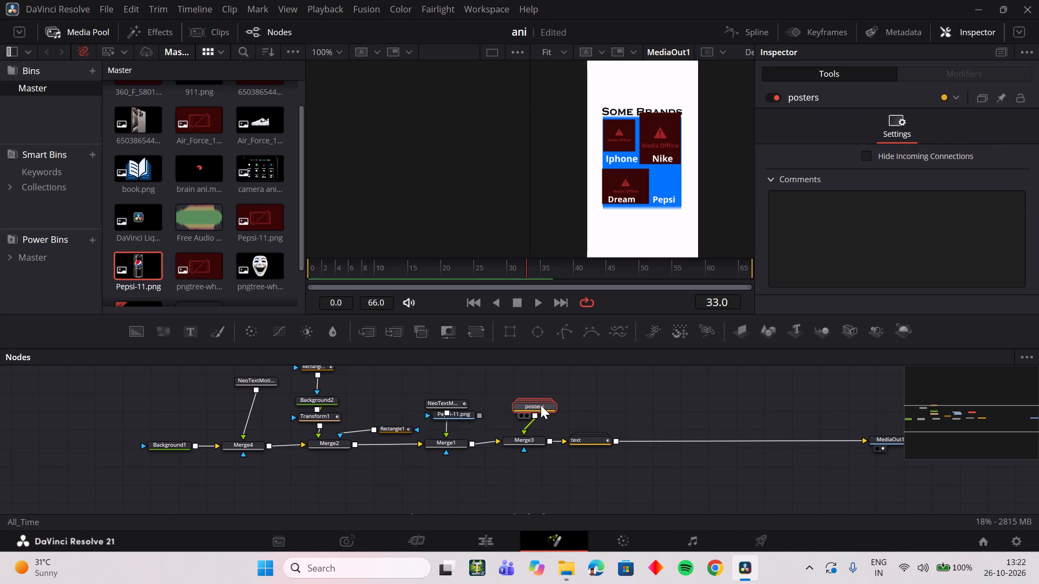
{"action": "right_click", "coordinate": [541, 404]}
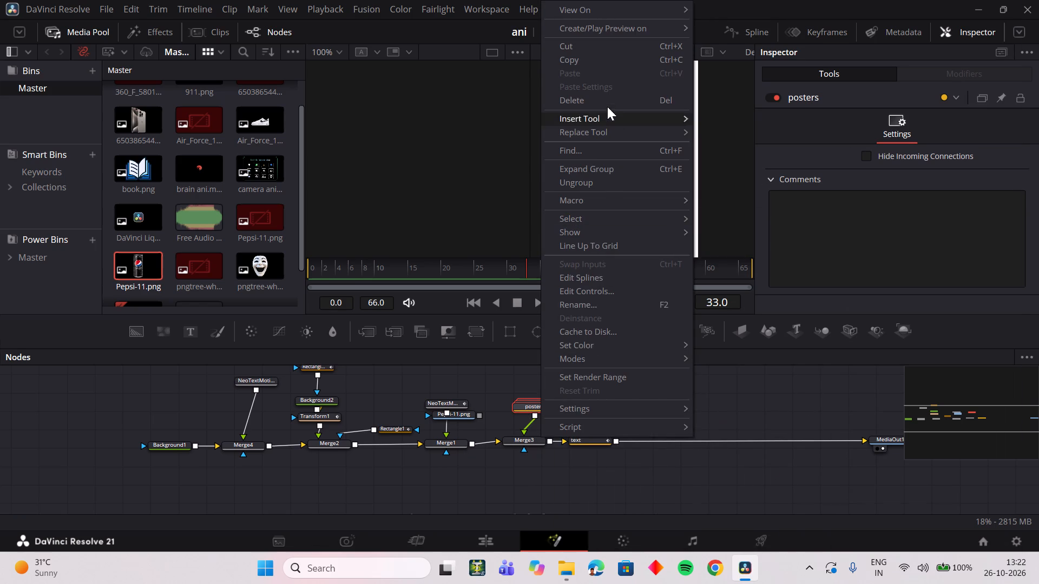
{"action": "left_click", "coordinate": [610, 182]}
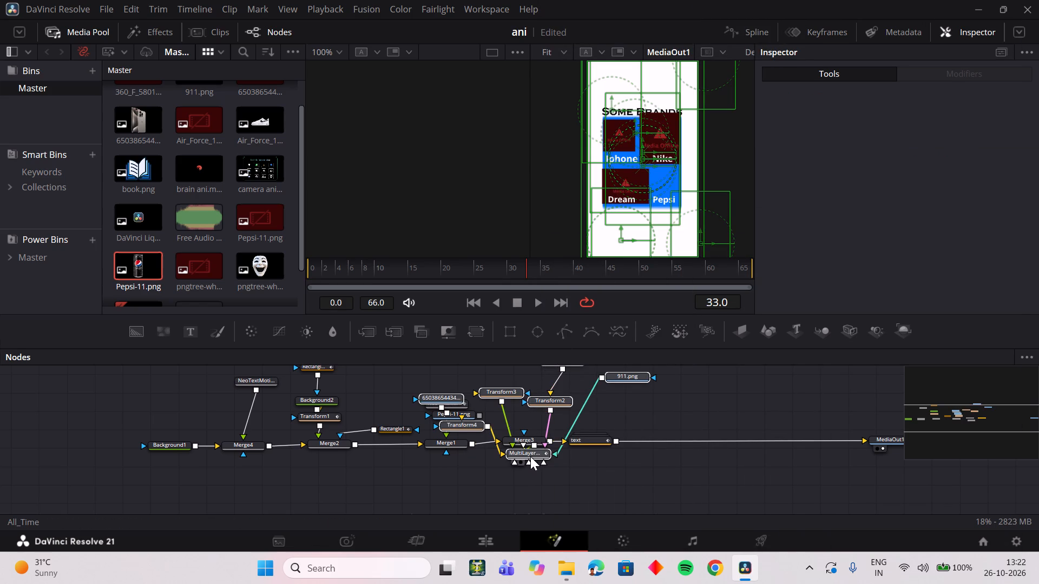
{"action": "left_click_drag", "start_coordinate": [530, 456], "coordinate": [561, 409]}
{"action": "scroll", "coordinate": [614, 416], "scroll_direction": "up", "scroll_amount": 2}
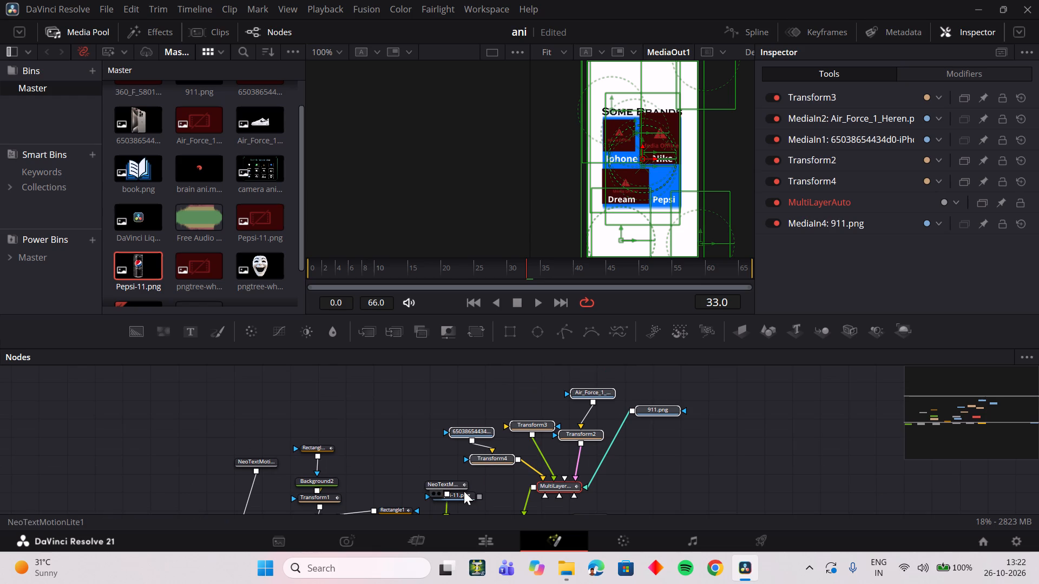
Move the new Pepsi-11.png node above Transform3 and connect its output to Transform3.
{"action": "left_click_drag", "start_coordinate": [466, 497], "coordinate": [464, 490]}
{"action": "left_click_drag", "start_coordinate": [470, 499], "coordinate": [525, 387]}
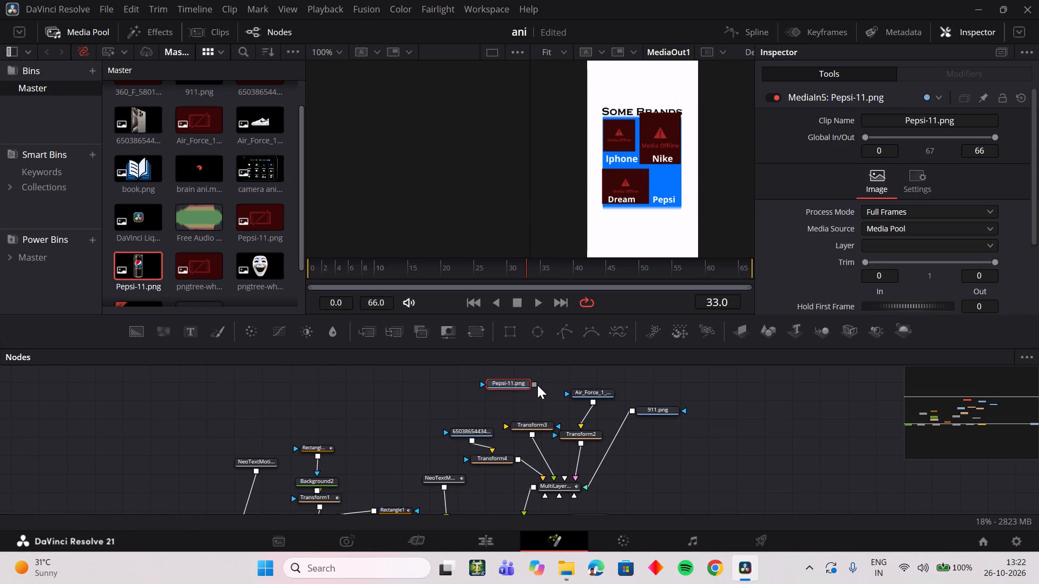
{"action": "left_click_drag", "start_coordinate": [536, 385], "coordinate": [536, 426]}
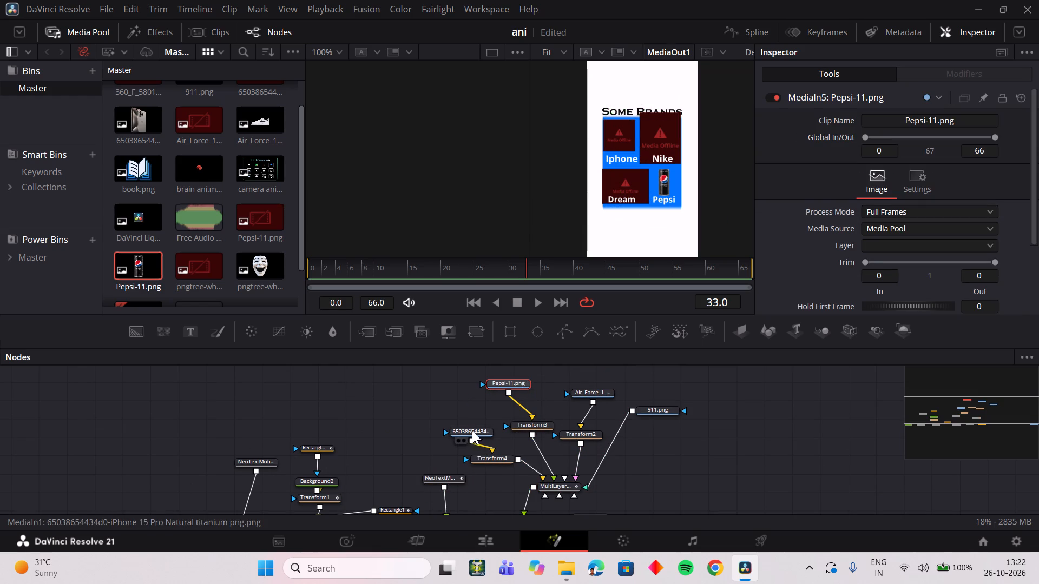
Replace the offline iPhone 15 Pro image node with the online copy from the media pool, connected to Transform4.
{"action": "left_click", "coordinate": [471, 429]}
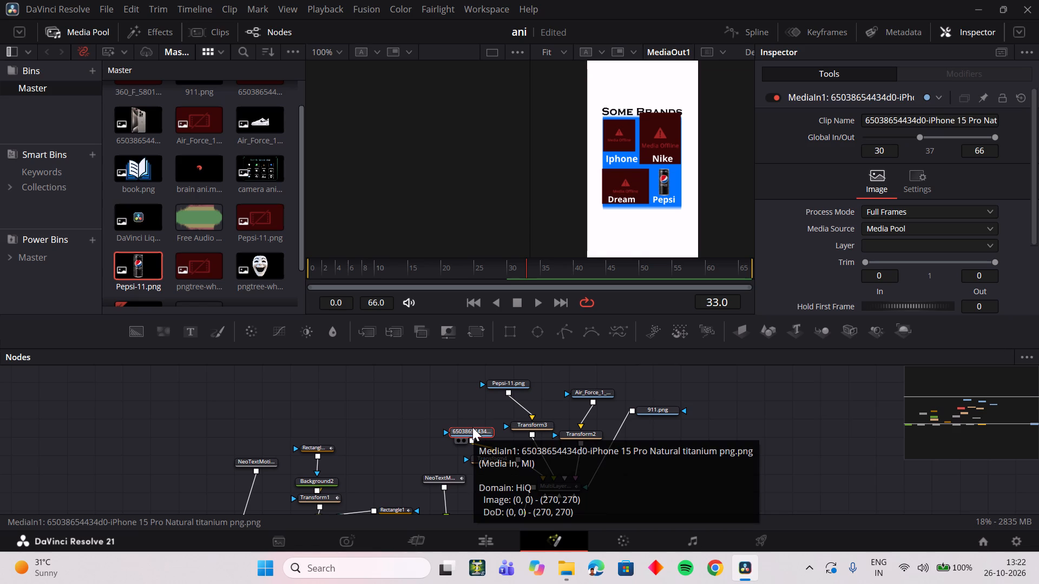
{"action": "key", "text": "Delete"}
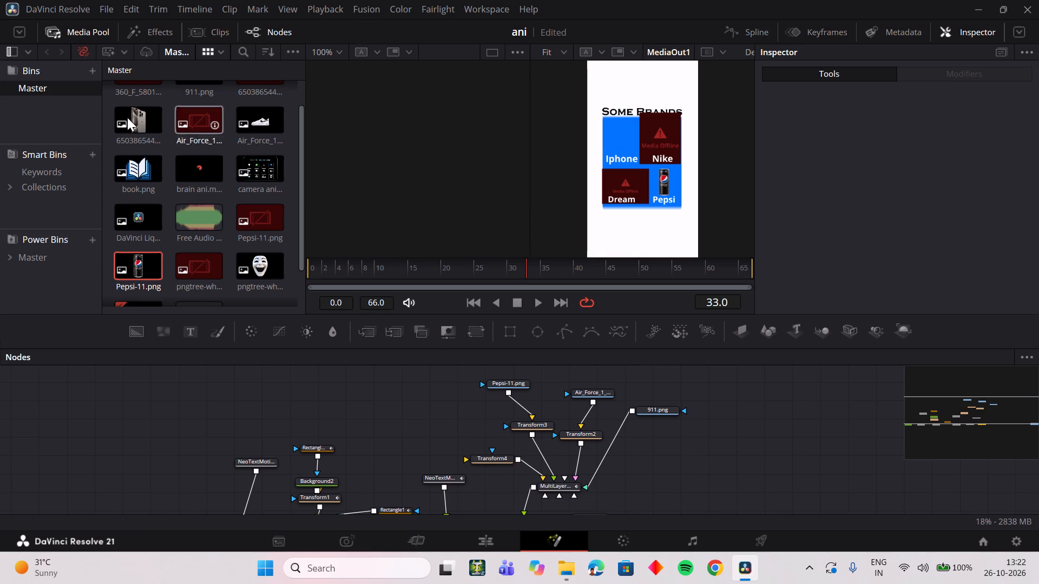
{"action": "left_click_drag", "start_coordinate": [127, 116], "coordinate": [455, 408]}
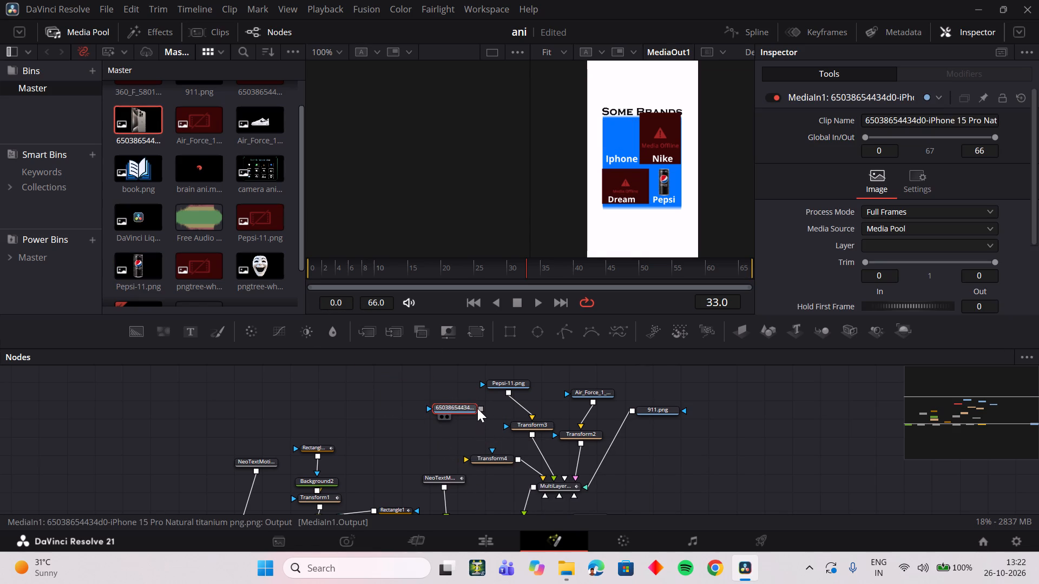
{"action": "left_click_drag", "start_coordinate": [480, 411], "coordinate": [484, 459]}
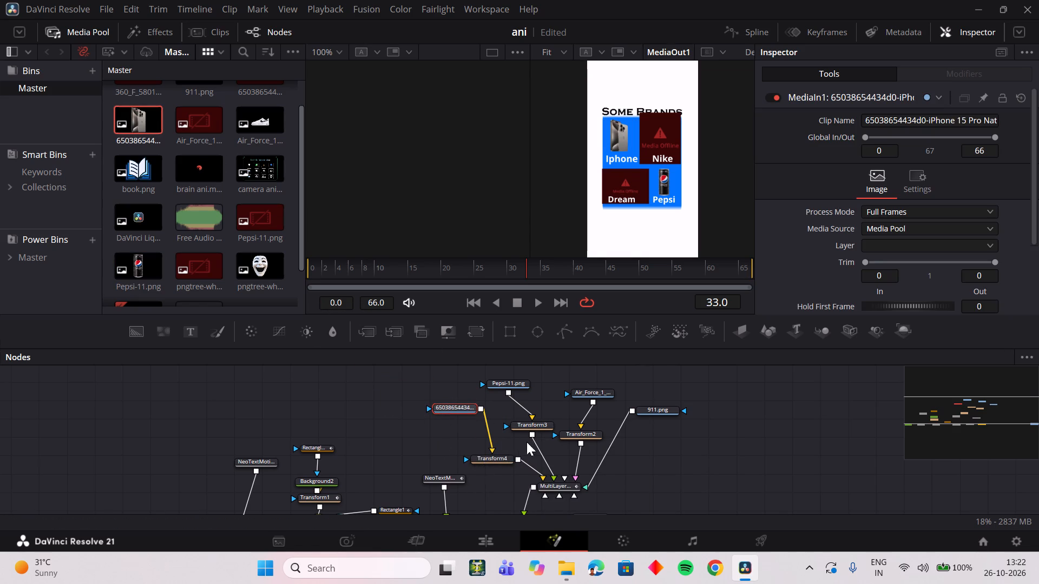
Replace the offline Air_Force_1_Heren.png node with the online copy from the media pool, connected to Transform2.
{"action": "left_click", "coordinate": [610, 395]}
{"action": "key", "text": "Delete"}
{"action": "left_click_drag", "start_coordinate": [256, 119], "coordinate": [337, 212]}
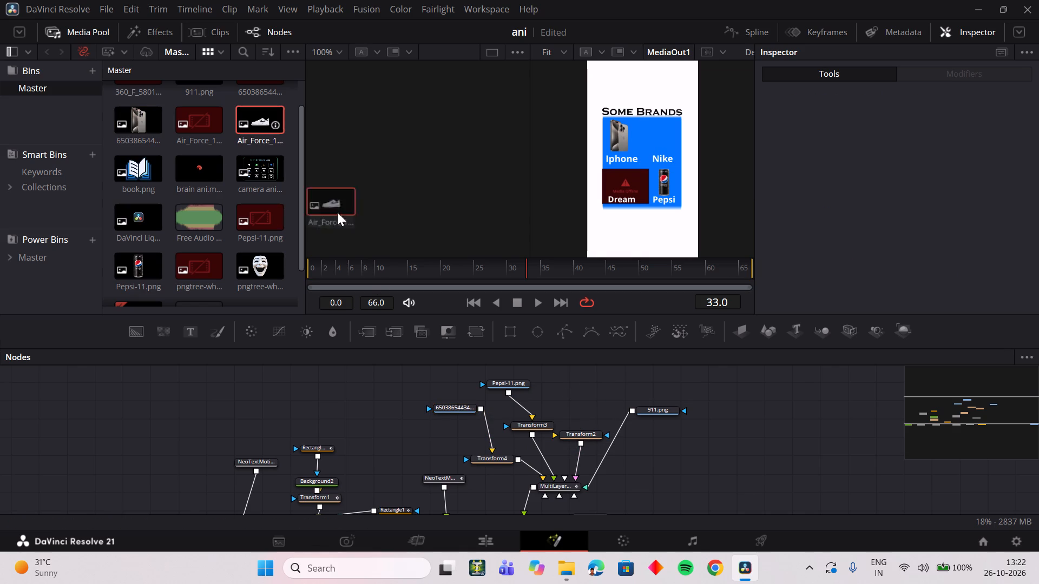
{"action": "left_click_drag", "start_coordinate": [337, 212], "coordinate": [576, 389]}
{"action": "left_click_drag", "start_coordinate": [604, 393], "coordinate": [591, 433]}
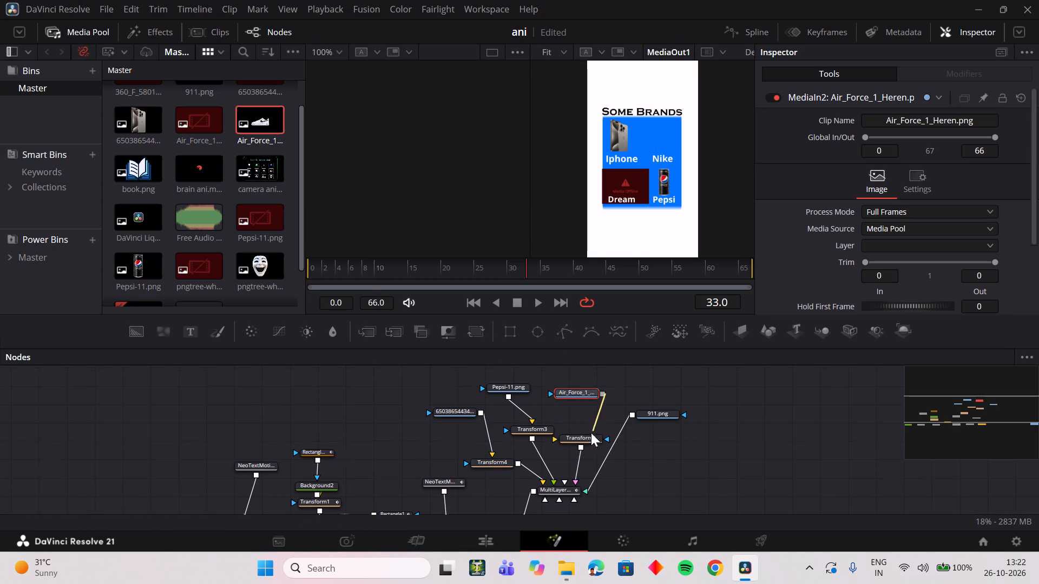
{"action": "left_click_drag", "start_coordinate": [591, 433], "coordinate": [590, 437]}
Try replacing the 911.png node with a fresh copy from the media pool, and undo both the addition and the deletion.
{"action": "left_click", "coordinate": [656, 415]}
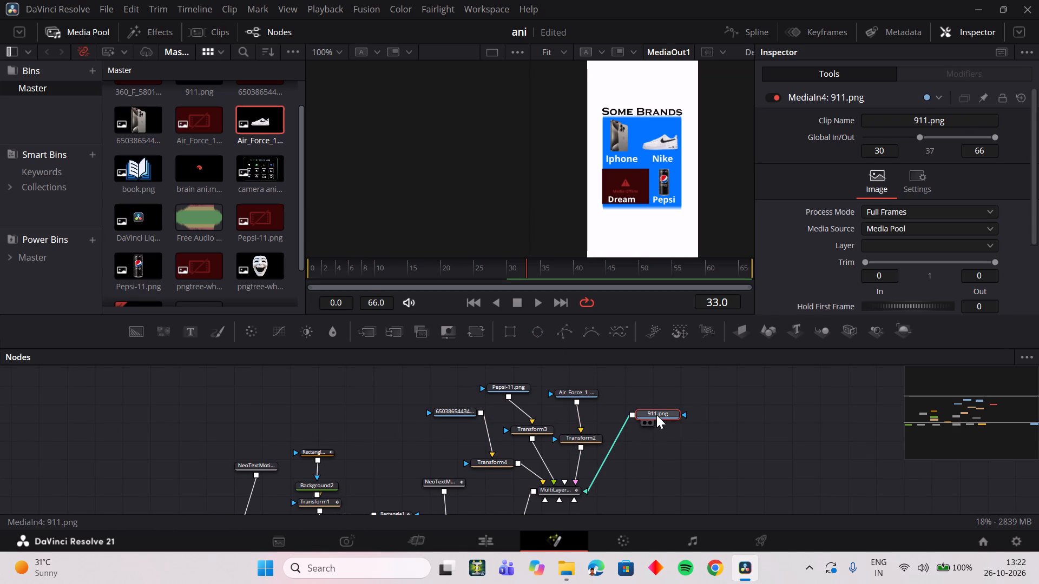
{"action": "key", "text": "Delete"}
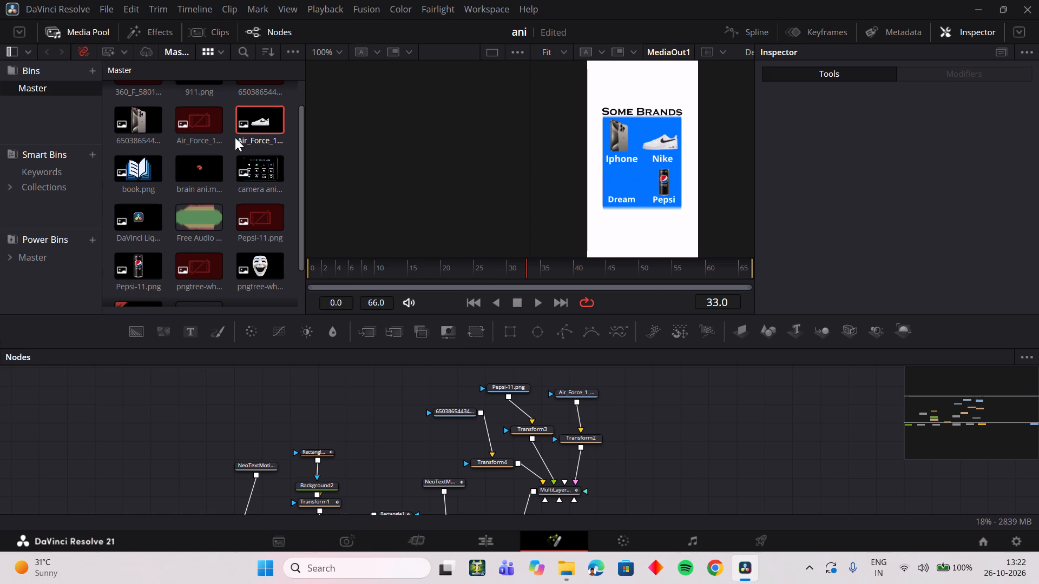
{"action": "scroll", "coordinate": [166, 244], "scroll_direction": "down", "scroll_amount": 3}
{"action": "scroll", "coordinate": [167, 241], "scroll_direction": "up", "scroll_amount": 3}
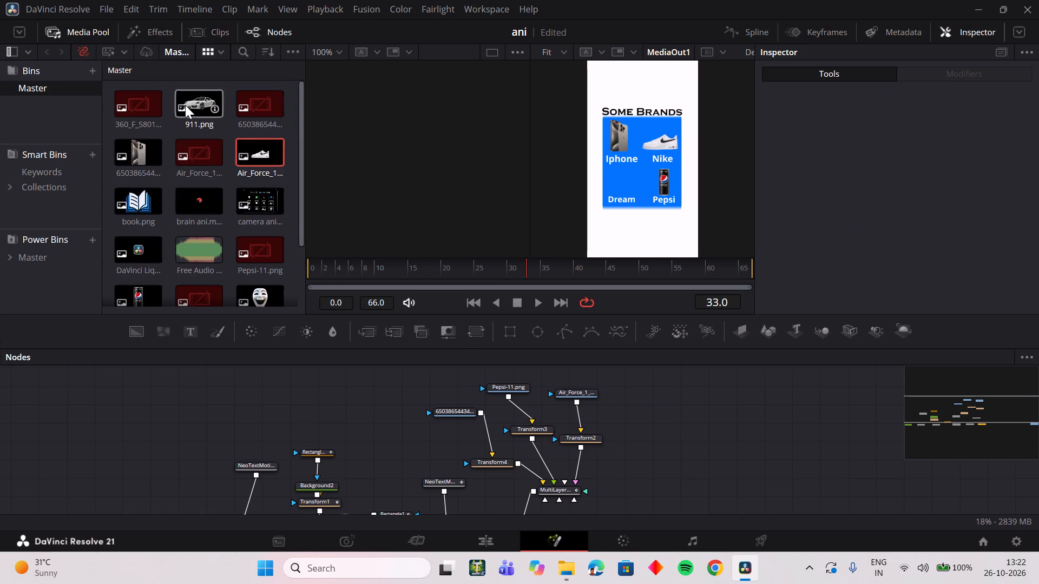
{"action": "left_click_drag", "start_coordinate": [185, 105], "coordinate": [638, 431]}
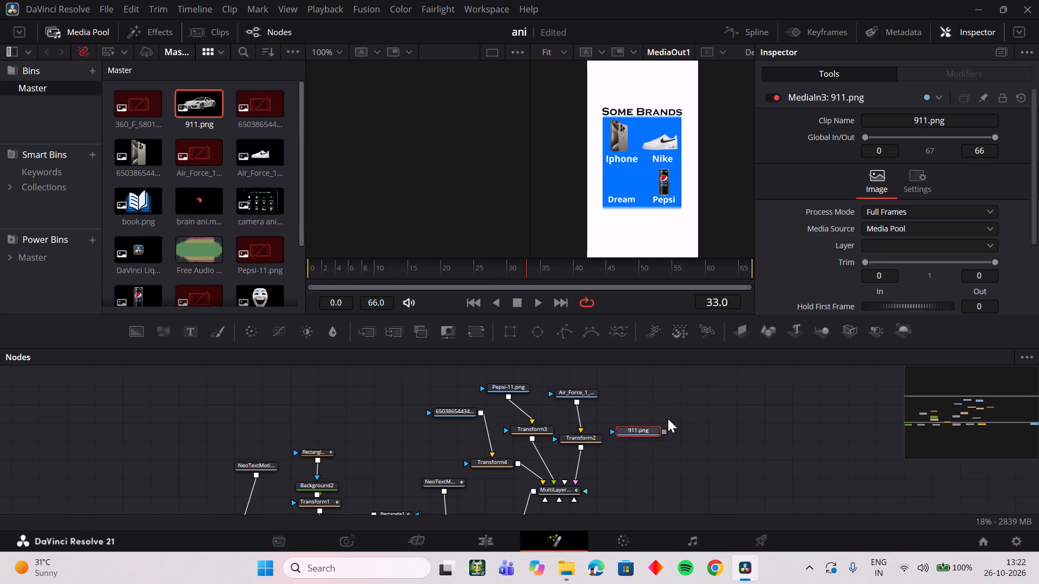
{"action": "key", "text": "ctrl+z"}
{"action": "key", "text": "ctrl+z"}
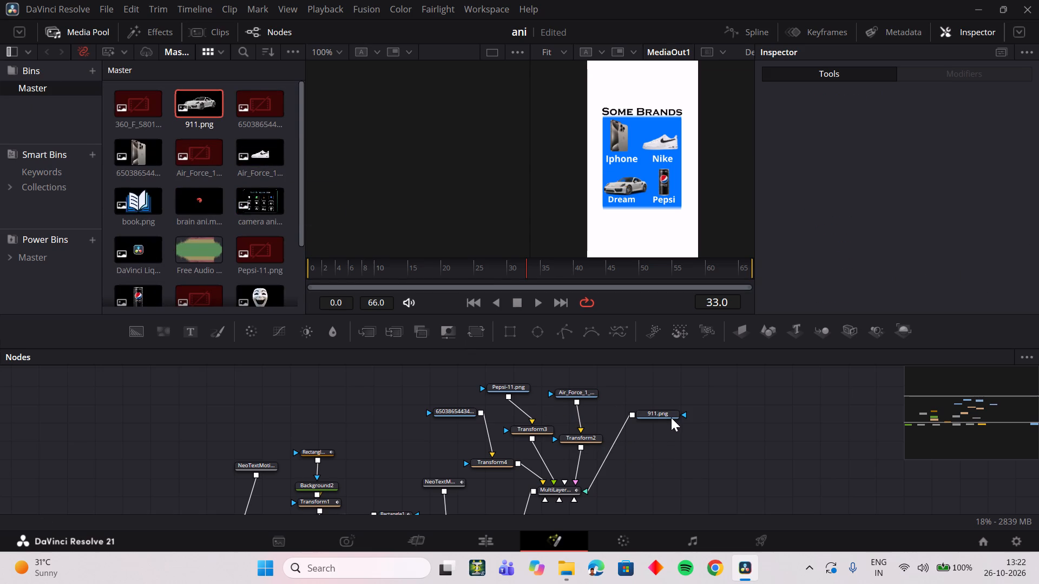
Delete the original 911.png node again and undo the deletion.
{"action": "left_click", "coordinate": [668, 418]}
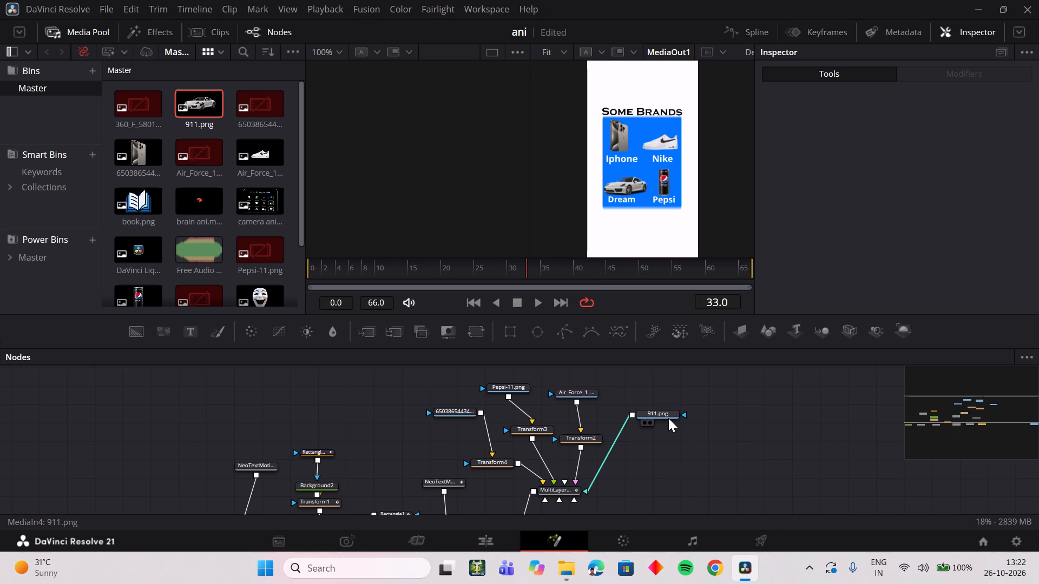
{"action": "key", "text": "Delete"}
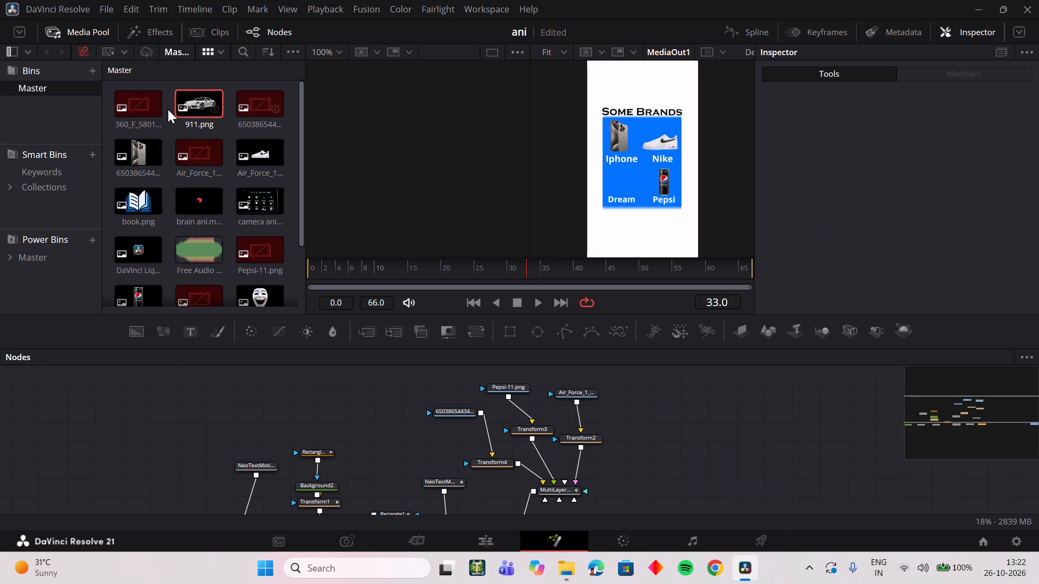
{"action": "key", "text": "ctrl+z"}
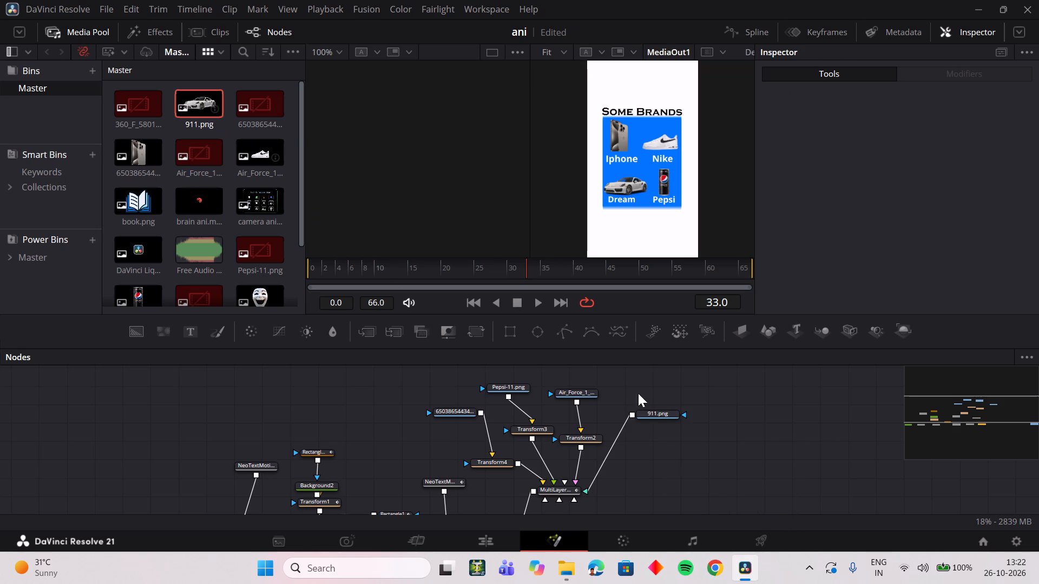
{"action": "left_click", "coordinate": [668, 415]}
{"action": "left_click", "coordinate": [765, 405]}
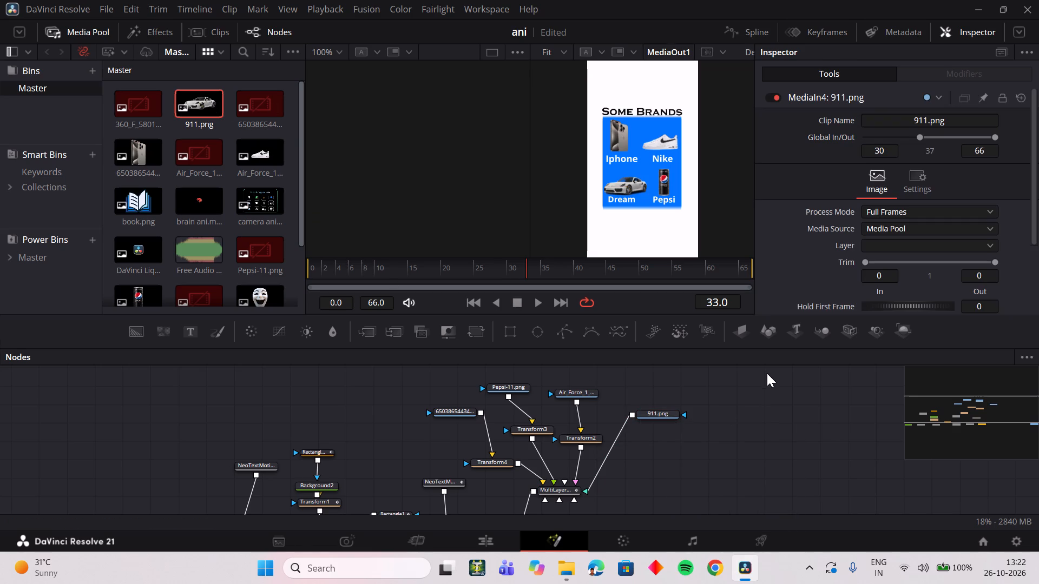
Scrub and play back the composition to check the four brand images in the Some Brands animation.
{"action": "left_click_drag", "start_coordinate": [519, 262], "coordinate": [519, 282]}
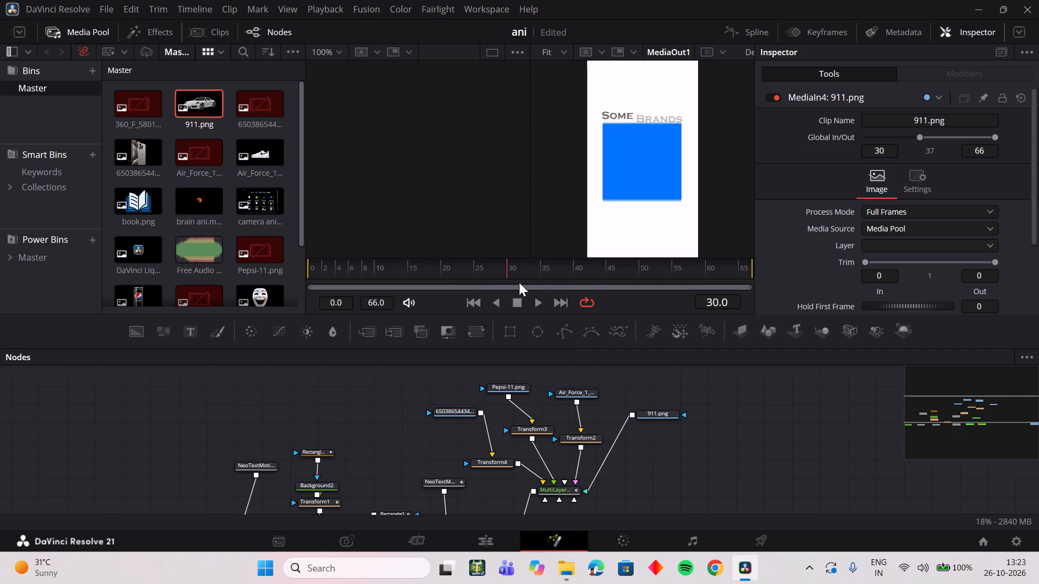
{"action": "left_click_drag", "start_coordinate": [519, 282], "coordinate": [556, 286]}
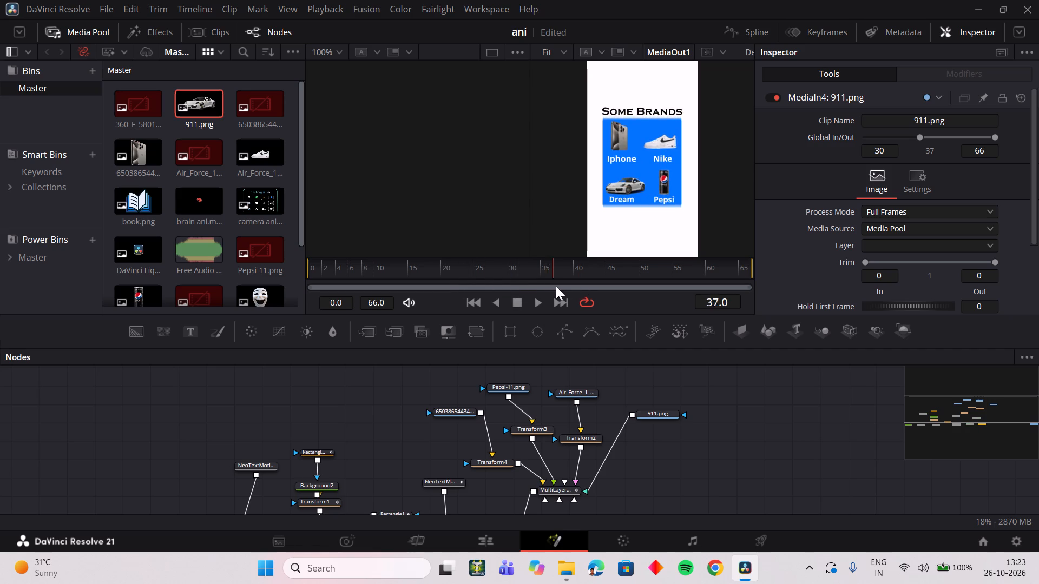
{"action": "left_click_drag", "start_coordinate": [556, 286], "coordinate": [492, 287]}
{"action": "key", "text": "space"}
{"action": "key", "text": "space"}
{"action": "left_click_drag", "start_coordinate": [525, 281], "coordinate": [477, 281]}
{"action": "left_click_drag", "start_coordinate": [510, 273], "coordinate": [490, 271]}
{"action": "key", "text": "space"}
{"action": "key", "text": "space"}
{"action": "left_click_drag", "start_coordinate": [503, 270], "coordinate": [441, 268]}
{"action": "key", "text": "space"}
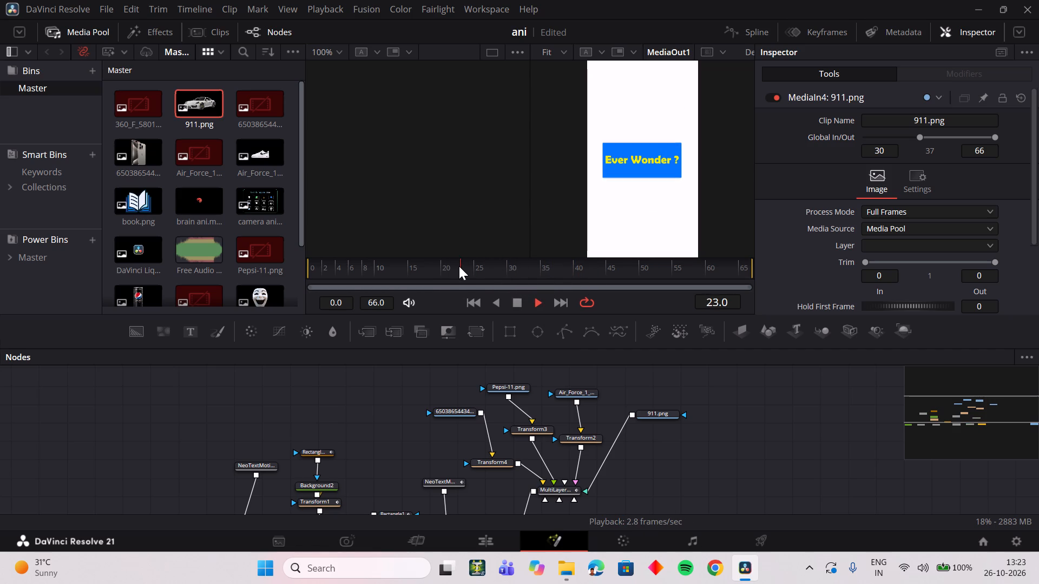
{"action": "key", "text": "space"}
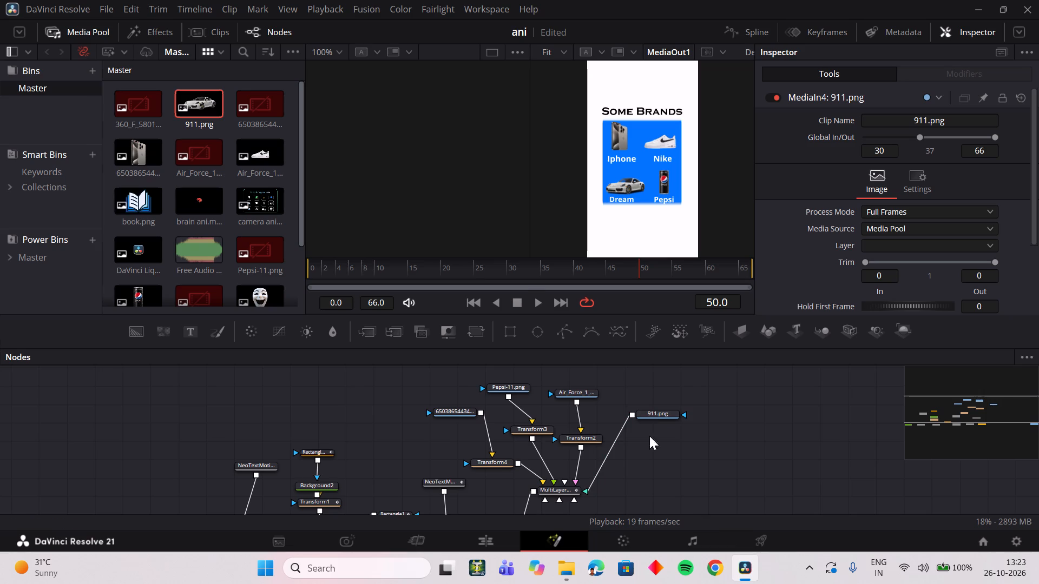
Play back the Some Brands section in Fusion, and scrub the same section of Timeline 1 on the Edit page.
{"action": "left_click_drag", "start_coordinate": [522, 263], "coordinate": [477, 270]}
{"action": "key", "text": "space"}
{"action": "key", "text": "space"}
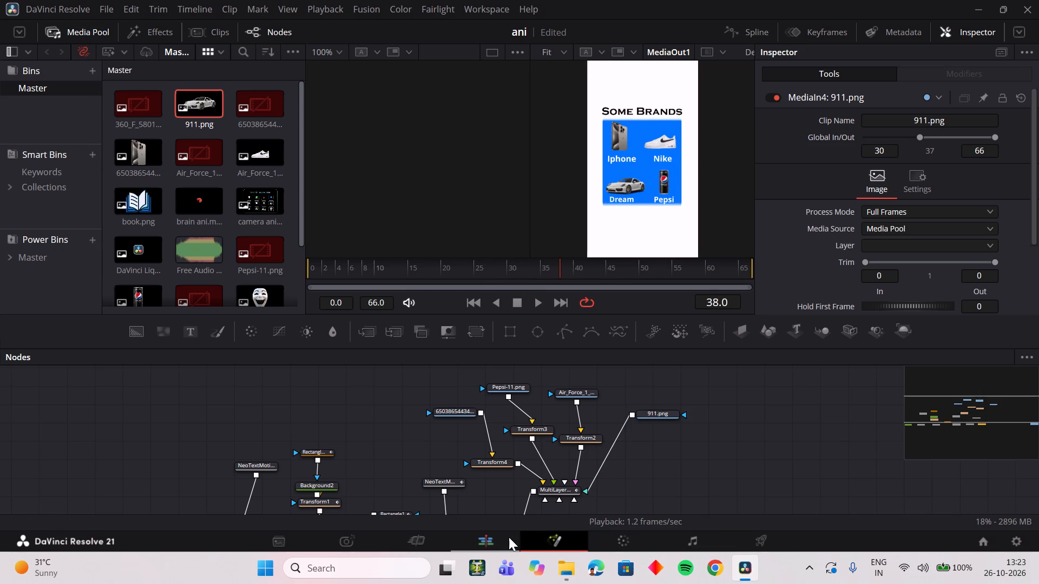
{"action": "left_click", "coordinate": [506, 537]}
{"action": "left_click_drag", "start_coordinate": [219, 354], "coordinate": [207, 358]}
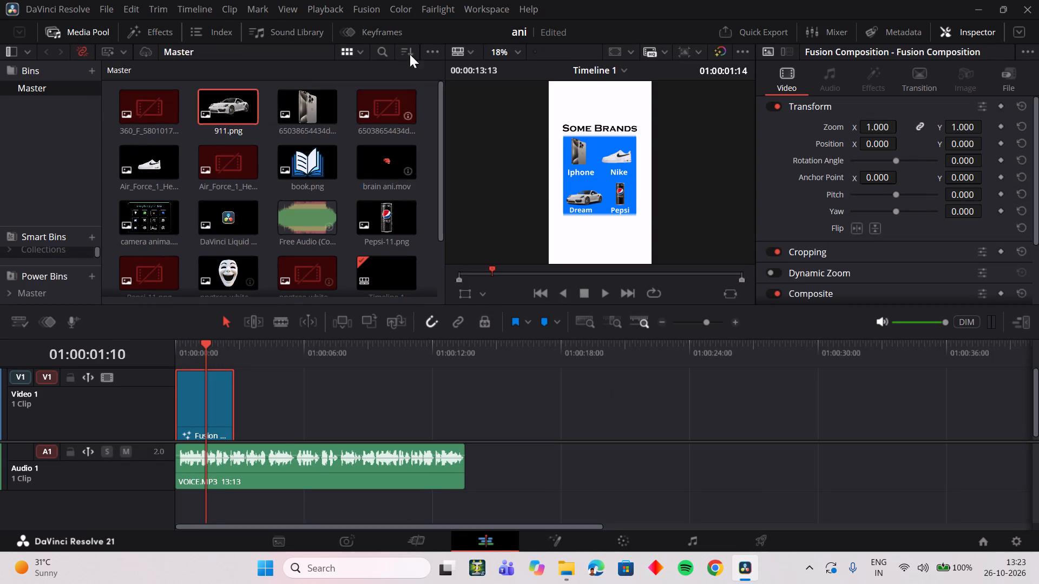
Set the photo album preview resolution to Quarter.
{"action": "left_click", "coordinate": [313, 6]}
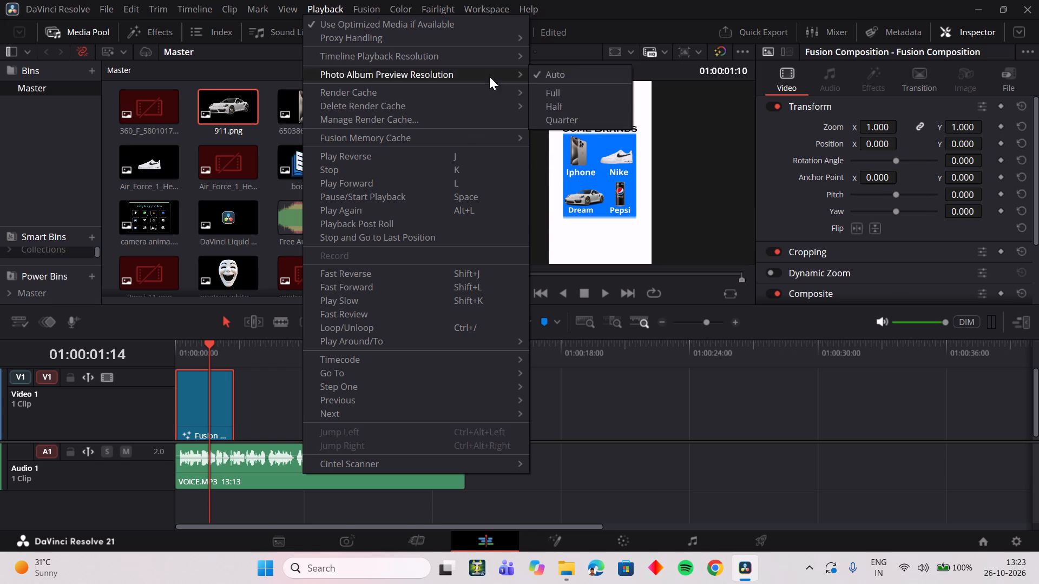
{"action": "left_click", "coordinate": [565, 116]}
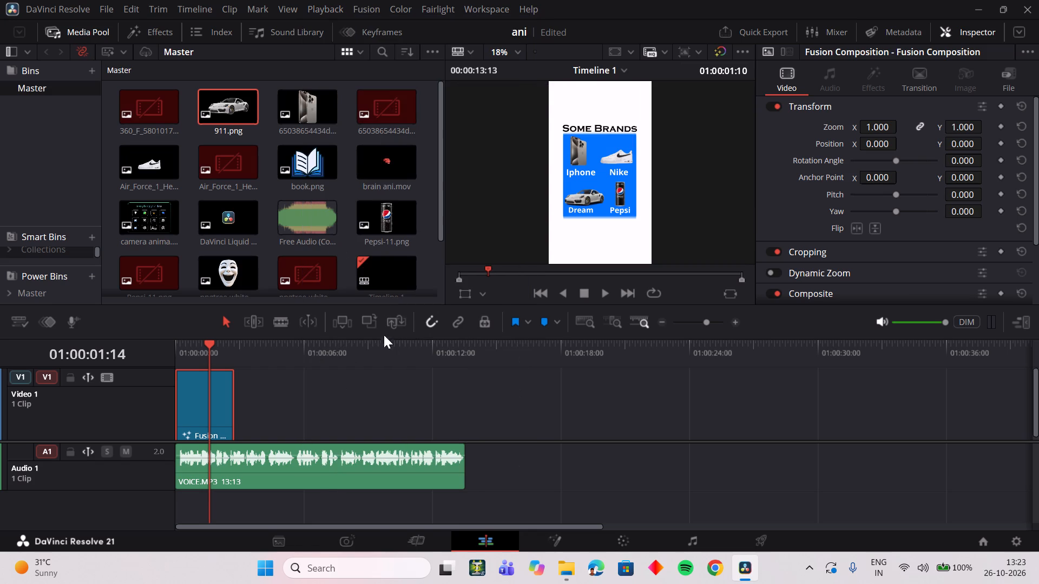
Set the render cache mode to Smart.
{"action": "left_click", "coordinate": [325, 4]}
{"action": "left_click", "coordinate": [549, 100]}
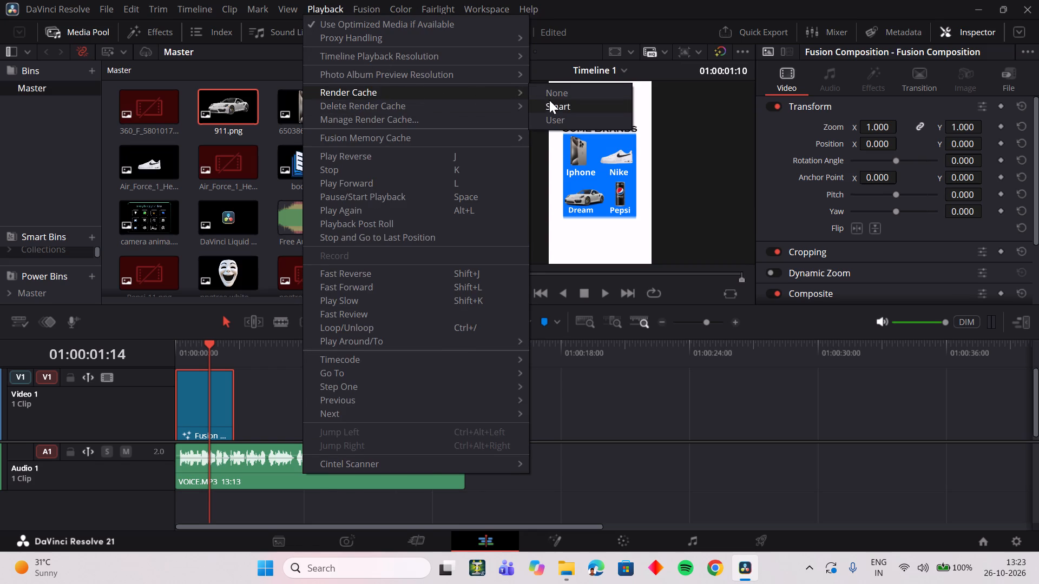
Scrub the start of Timeline 1 to check how the Some Brands animation previews.
{"action": "left_click_drag", "start_coordinate": [204, 353], "coordinate": [201, 353]}
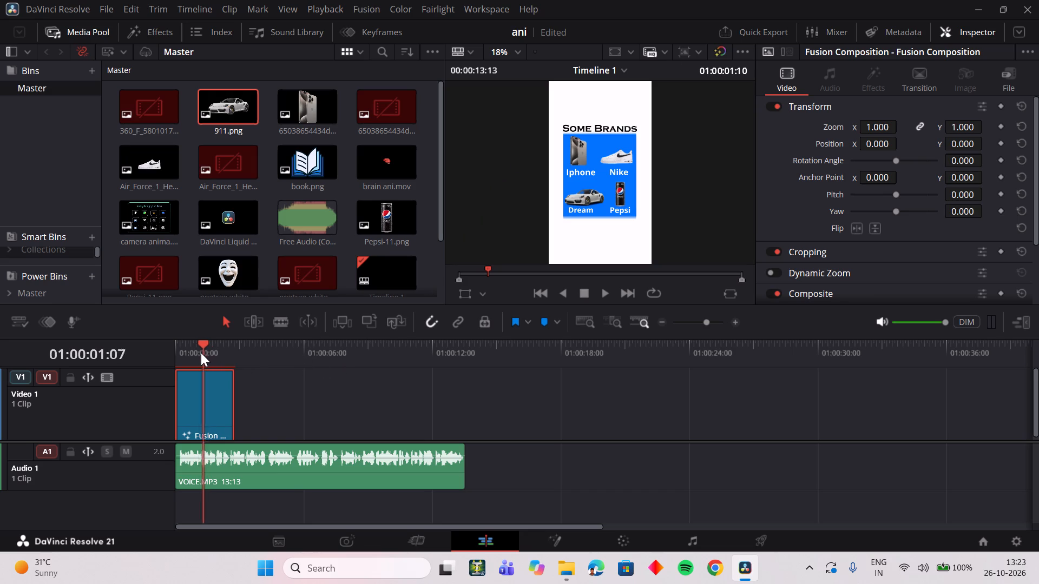
{"action": "left_click_drag", "start_coordinate": [201, 353], "coordinate": [157, 361]}
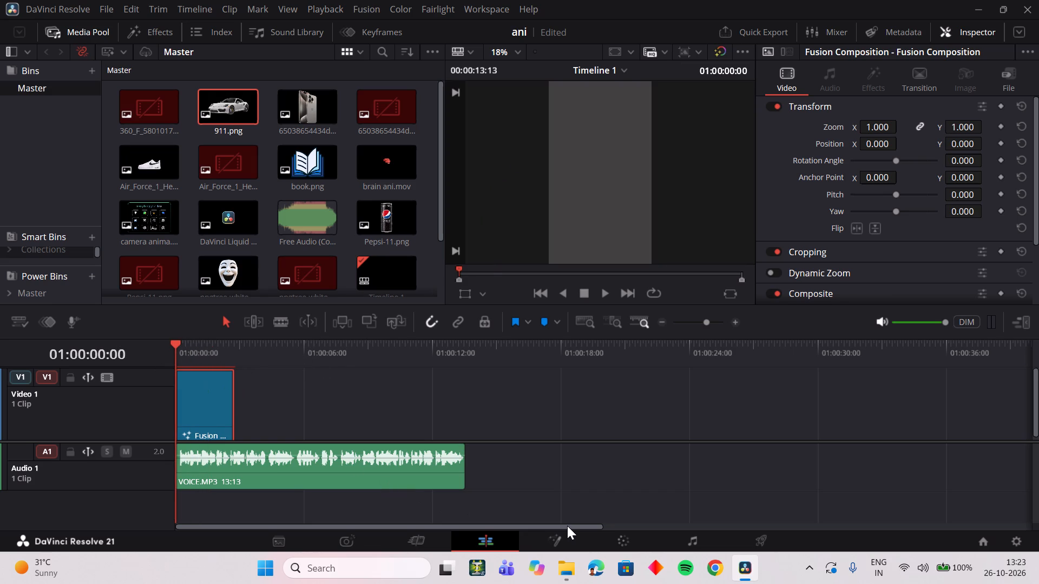
{"action": "left_click", "coordinate": [212, 348]}
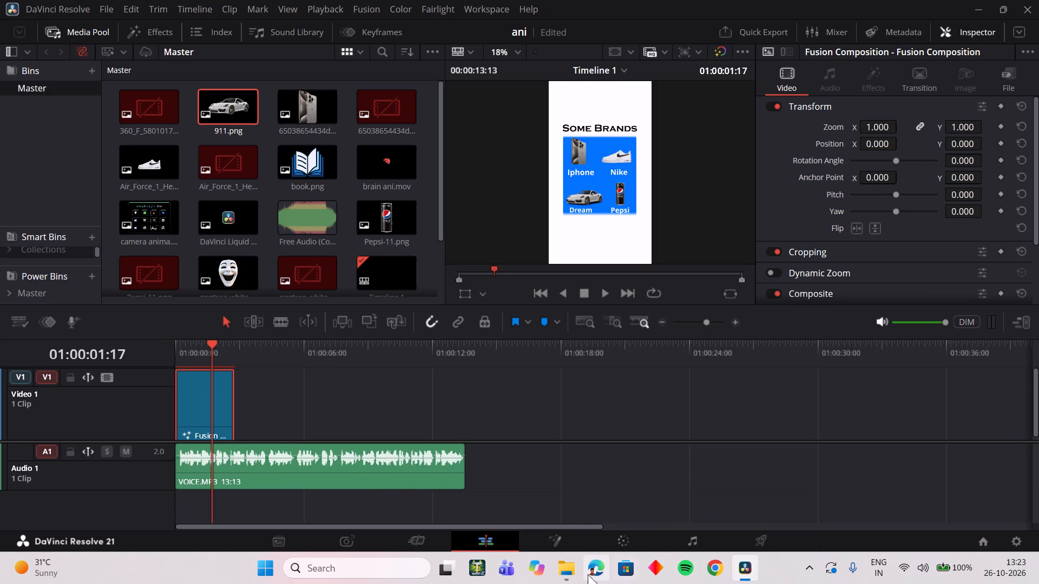
Switch to Chrome and open the "Ever wonder why some brands just stay with you" reference video from Google Drive.
{"action": "left_click", "coordinate": [622, 454]}
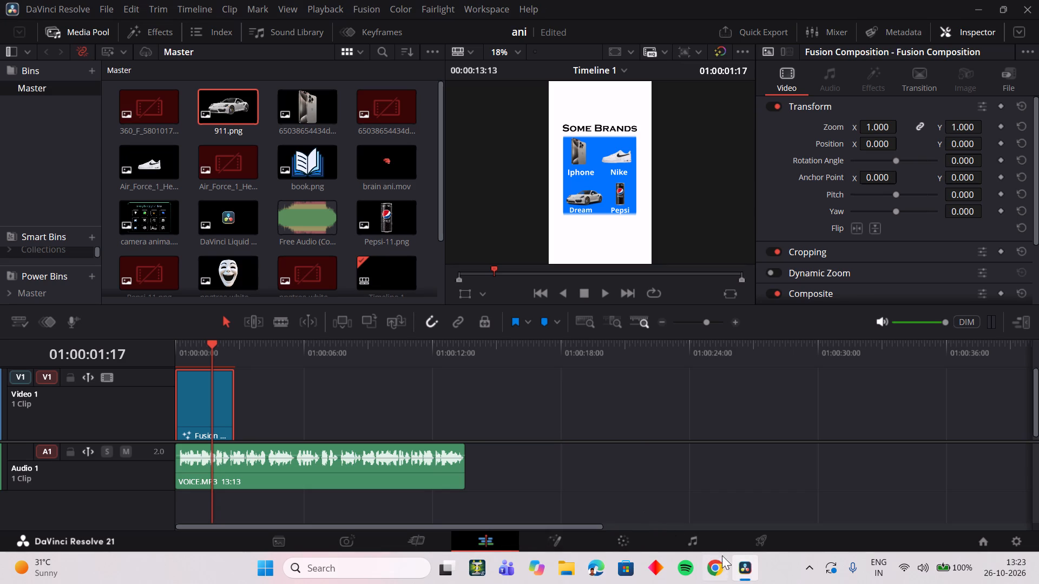
{"action": "left_click", "coordinate": [733, 560]}
{"action": "left_click", "coordinate": [716, 567]}
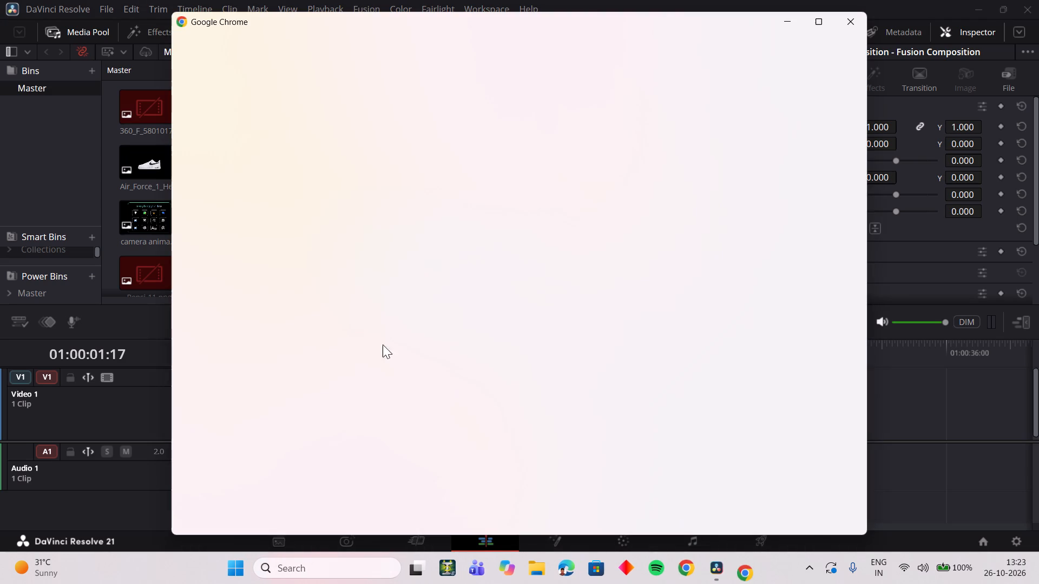
{"action": "left_click", "coordinate": [315, 271]}
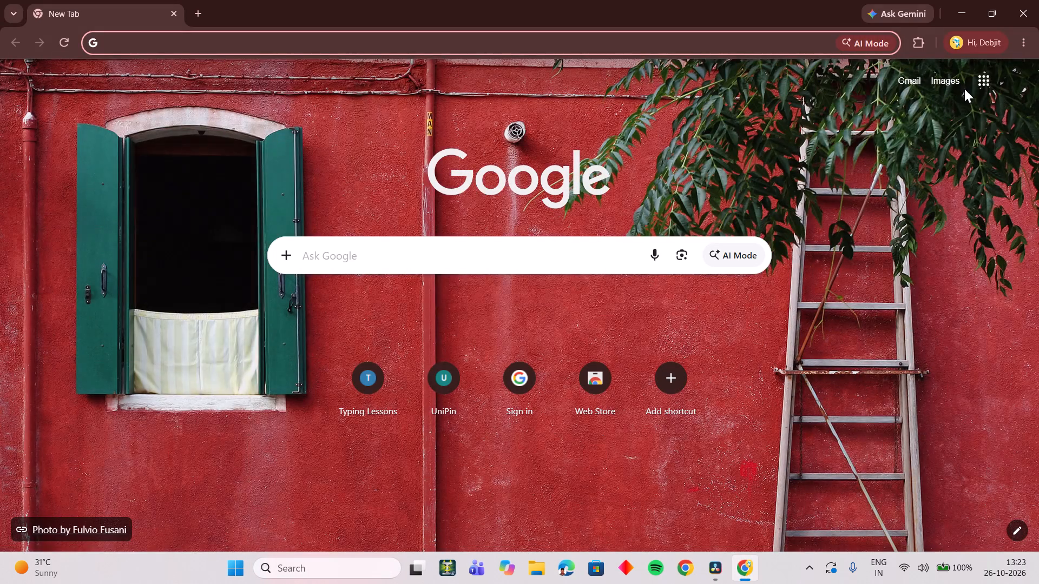
{"action": "left_click", "coordinate": [978, 81]}
{"action": "left_click", "coordinate": [843, 393]}
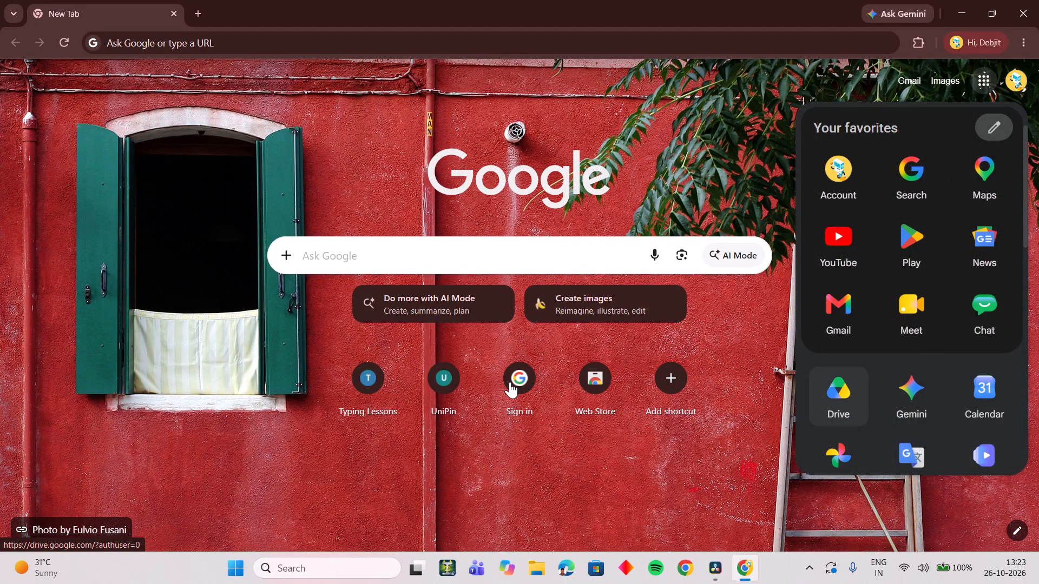
{"action": "left_click", "coordinate": [824, 395]}
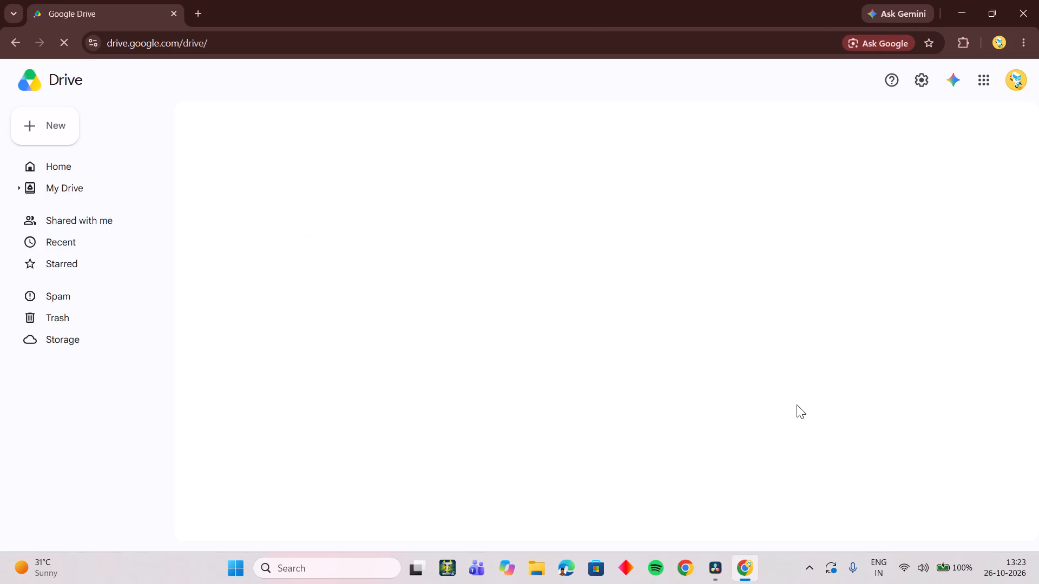
{"action": "double_click", "coordinate": [482, 295]}
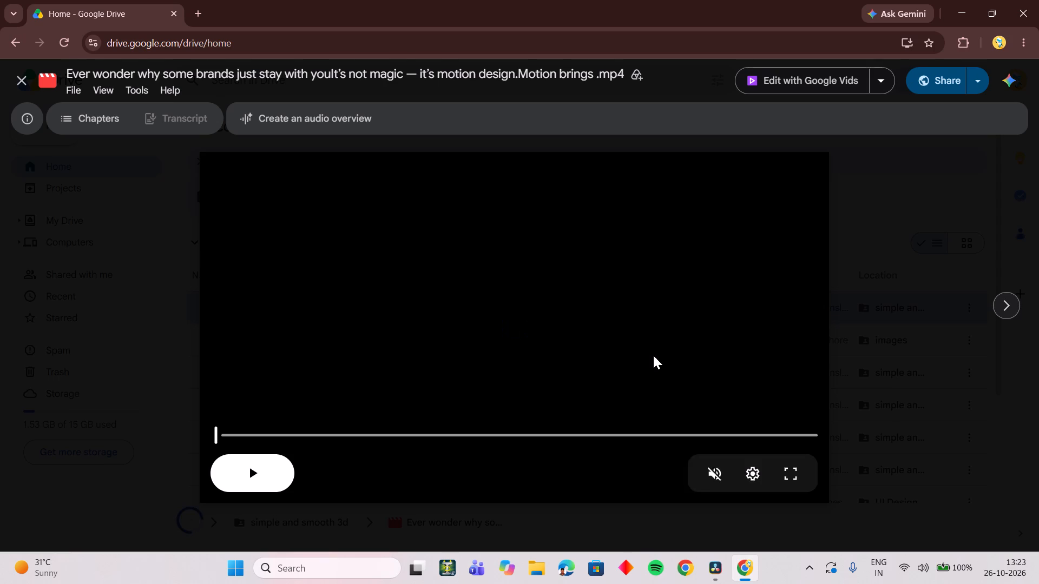
Step through the first two seconds of the reference video to examine how the Some Brands card moves into the following text.
{"action": "key", "text": "space"}
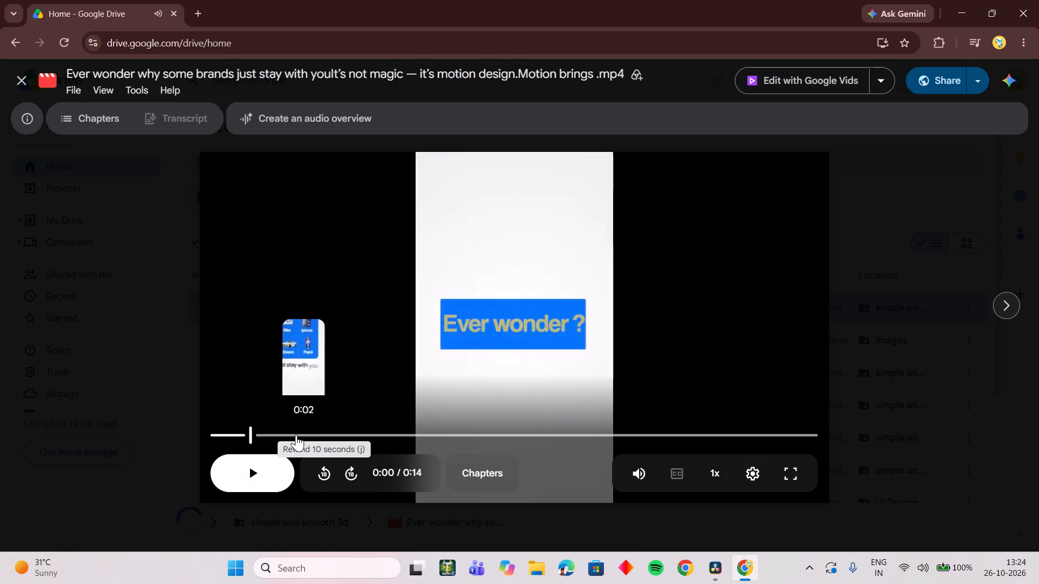
{"action": "left_click", "coordinate": [296, 435]}
{"action": "left_click_drag", "start_coordinate": [301, 435], "coordinate": [286, 439]}
{"action": "left_click", "coordinate": [282, 439]}
{"action": "left_click", "coordinate": [277, 436]}
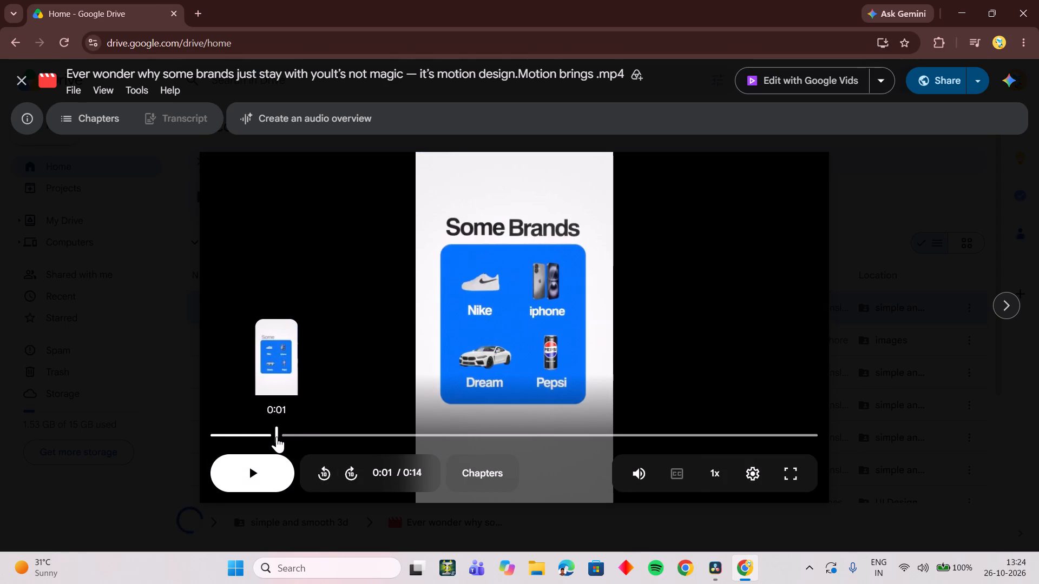
{"action": "left_click_drag", "start_coordinate": [277, 436], "coordinate": [282, 438]}
{"action": "left_click", "coordinate": [285, 437]}
{"action": "left_click", "coordinate": [288, 437]}
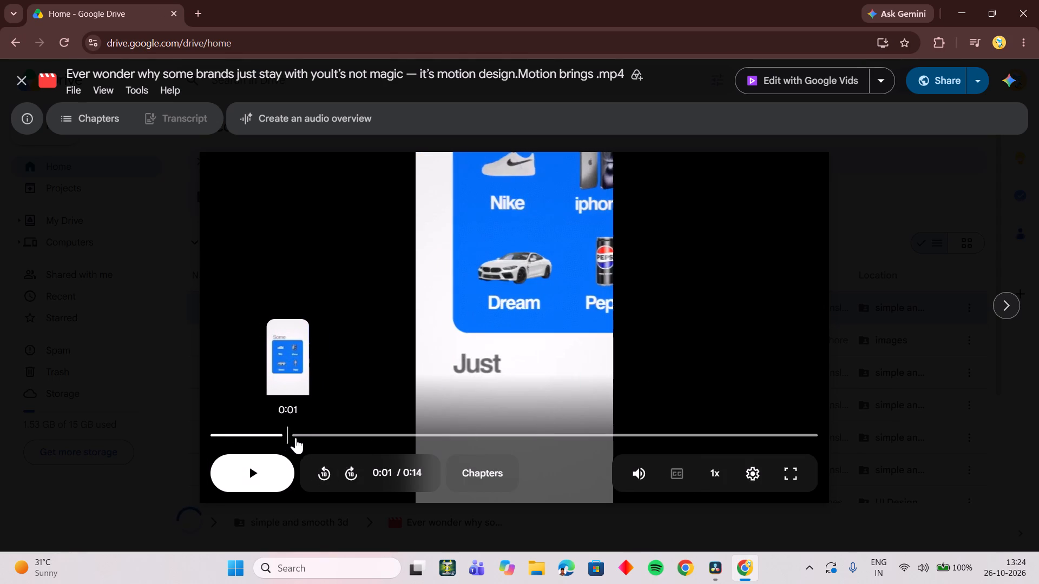
{"action": "left_click", "coordinate": [296, 437]}
{"action": "left_click", "coordinate": [303, 437]}
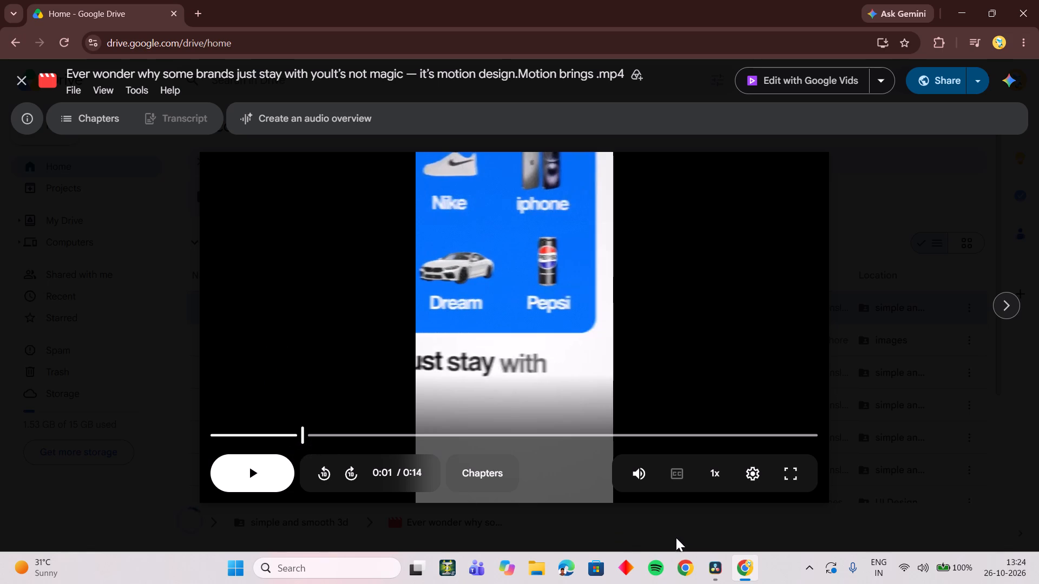
Return to DaVinci Resolve's Fusion page and shift the iPhone and 911.png image nodes slightly right in the node graph.
{"action": "left_click", "coordinate": [718, 567]}
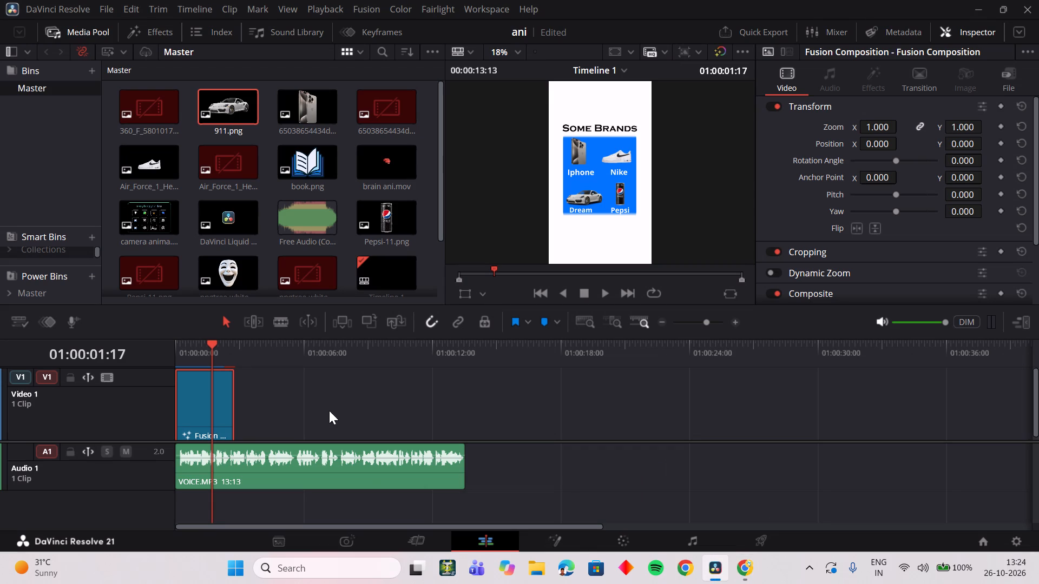
{"action": "left_click", "coordinate": [557, 535]}
{"action": "scroll", "coordinate": [468, 433], "scroll_direction": "down", "scroll_amount": 1}
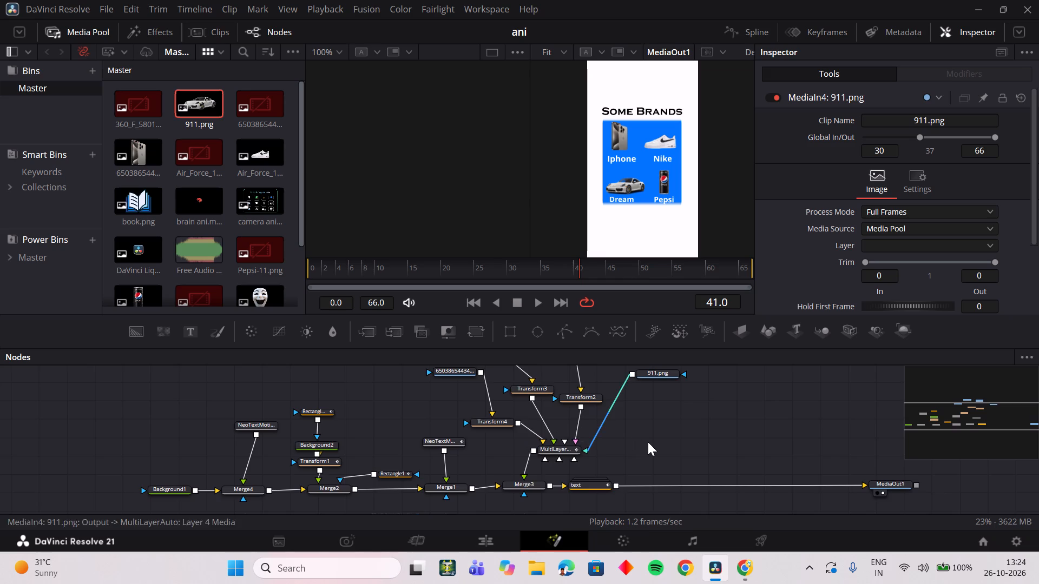
{"action": "scroll", "coordinate": [648, 442], "scroll_direction": "up", "scroll_amount": 1}
{"action": "scroll", "coordinate": [648, 442], "scroll_direction": "down", "scroll_amount": 2}
{"action": "scroll", "coordinate": [648, 442], "scroll_direction": "up", "scroll_amount": 2}
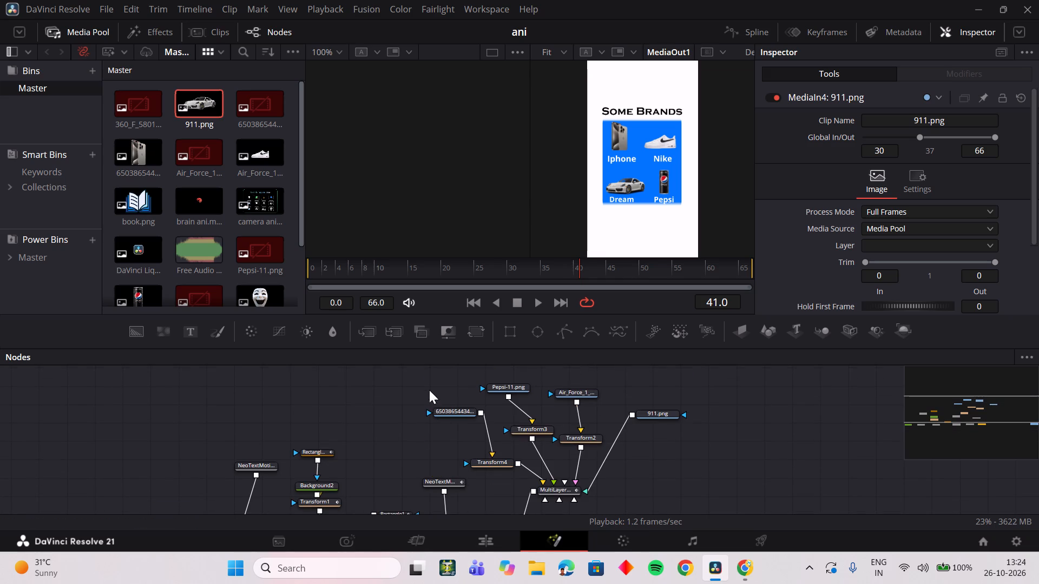
{"action": "left_click_drag", "start_coordinate": [439, 370], "coordinate": [660, 444]}
{"action": "left_click_drag", "start_coordinate": [722, 407], "coordinate": [530, 401]}
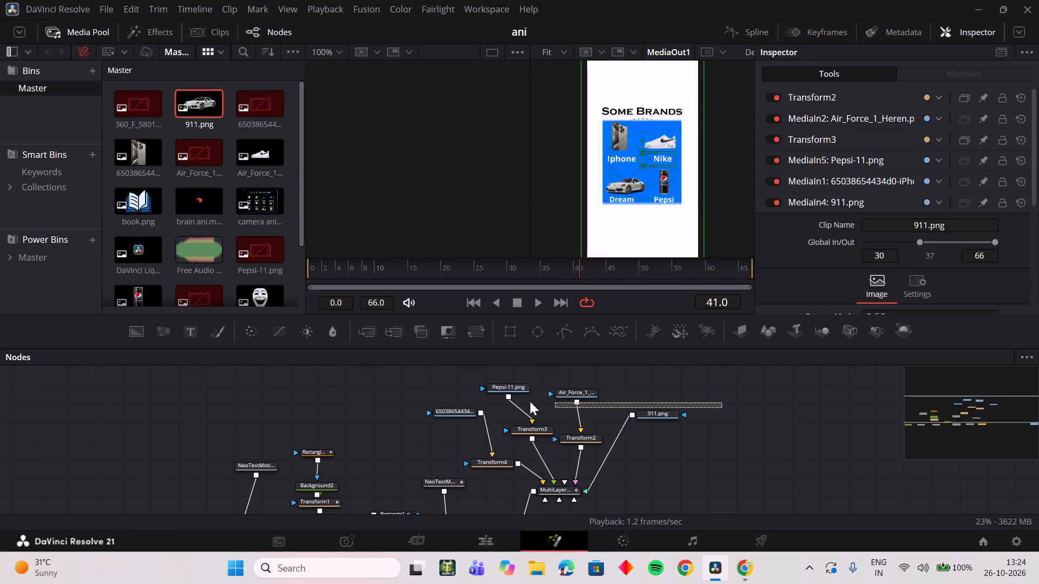
{"action": "left_click_drag", "start_coordinate": [530, 401], "coordinate": [463, 418]}
{"action": "left_click_drag", "start_coordinate": [450, 412], "coordinate": [474, 412]}
Shift the iPhone, Pepsi and Air Force image nodes and their Transforms right, clear of the NeoTextMotion node kept above Merge1.
{"action": "left_click_drag", "start_coordinate": [480, 376], "coordinate": [680, 486]}
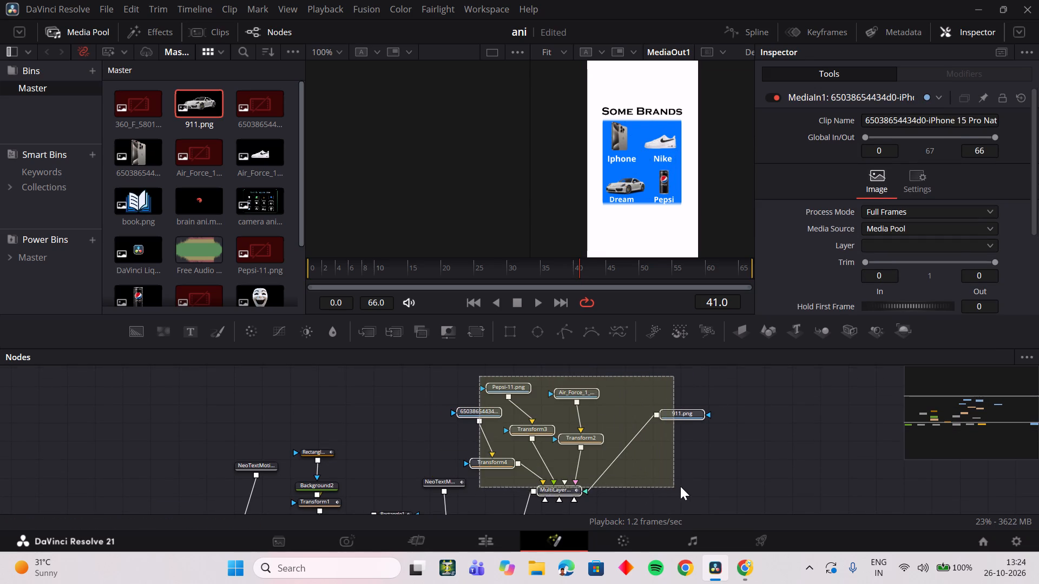
{"action": "left_click_drag", "start_coordinate": [680, 486], "coordinate": [681, 486]}
{"action": "left_click", "coordinate": [456, 380]}
{"action": "left_click_drag", "start_coordinate": [456, 375], "coordinate": [607, 508]}
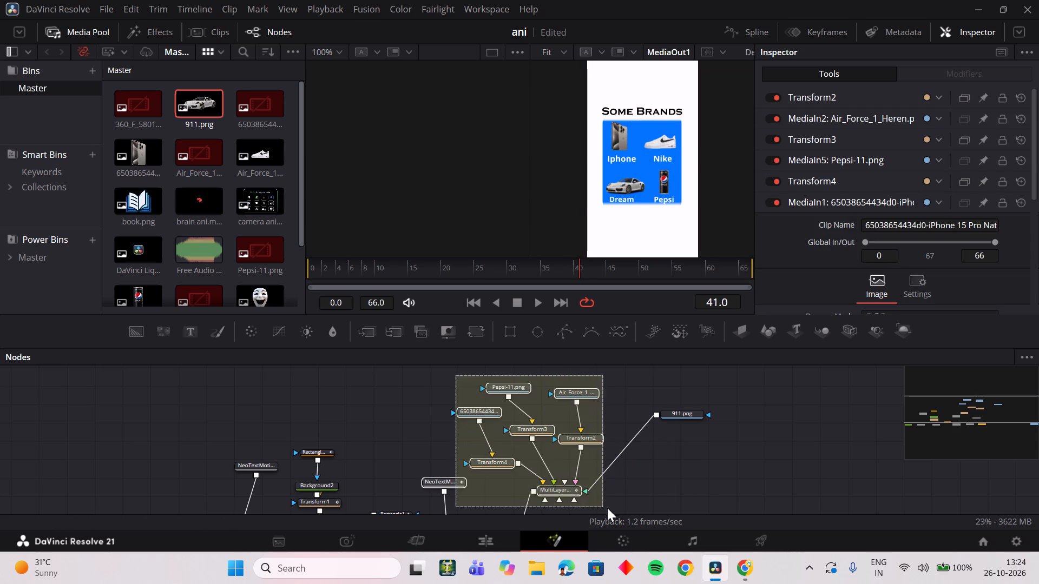
{"action": "left_click_drag", "start_coordinate": [607, 508], "coordinate": [680, 478]}
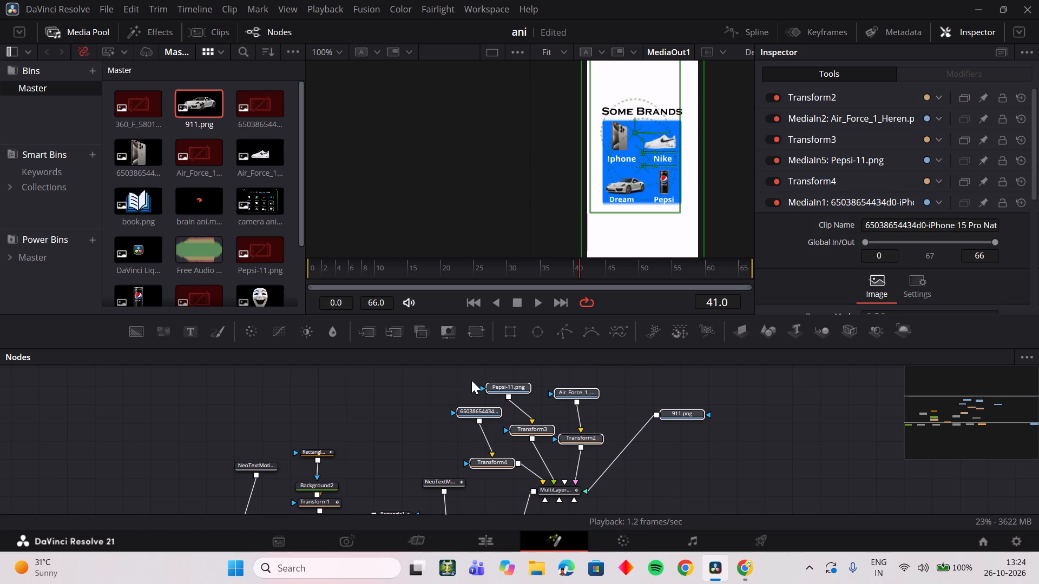
{"action": "left_click_drag", "start_coordinate": [465, 379], "coordinate": [616, 456]}
{"action": "left_click_drag", "start_coordinate": [464, 384], "coordinate": [488, 406]}
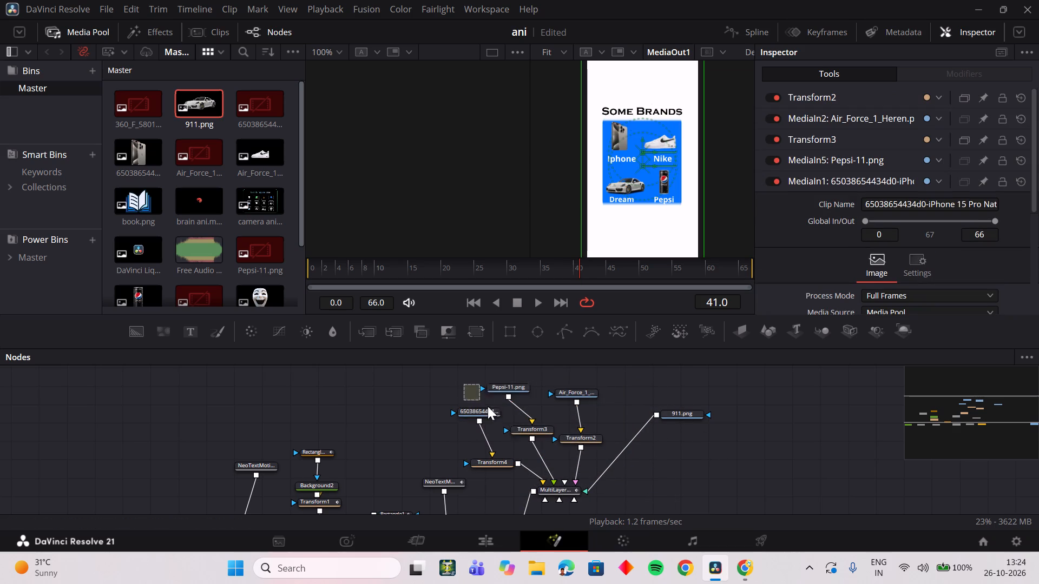
{"action": "left_click_drag", "start_coordinate": [488, 406], "coordinate": [610, 481]}
{"action": "left_click_drag", "start_coordinate": [491, 463], "coordinate": [519, 463]}
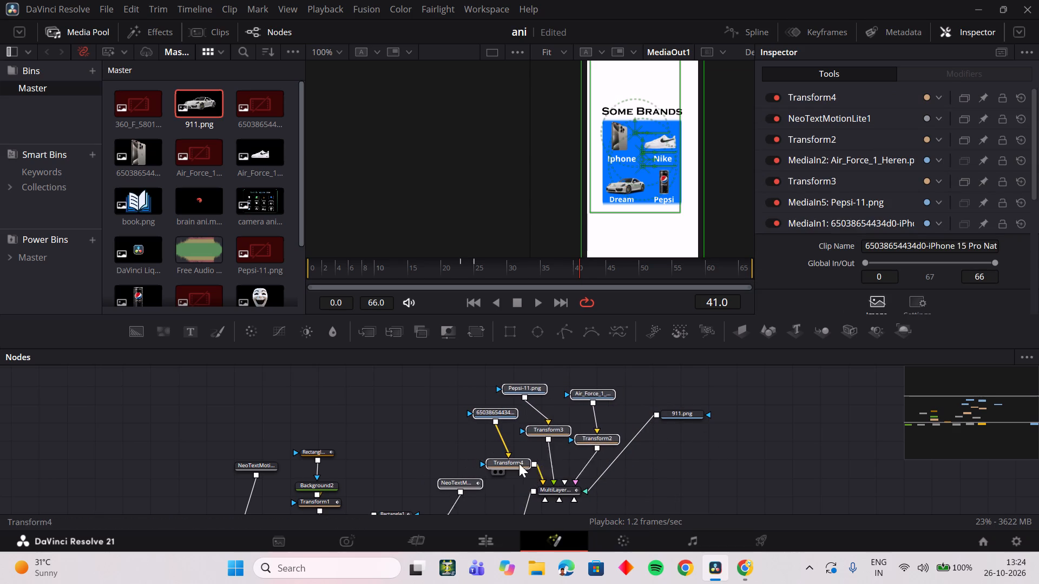
{"action": "left_click_drag", "start_coordinate": [519, 463], "coordinate": [518, 463]}
{"action": "left_click", "coordinate": [454, 456]}
{"action": "left_click_drag", "start_coordinate": [482, 479], "coordinate": [455, 475]}
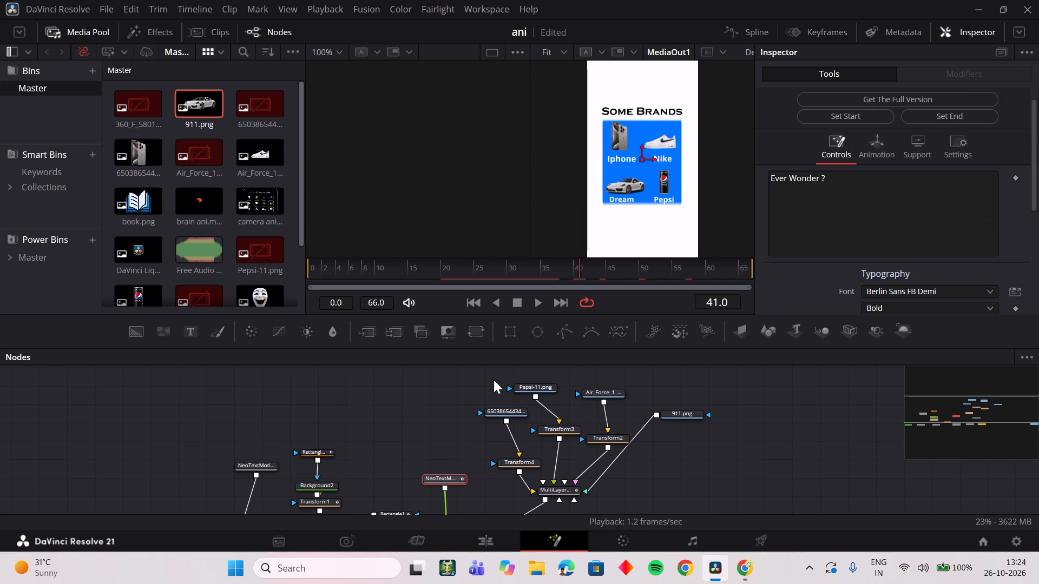
Group the four brand image nodes, Transform2, Transform3, Transform4 and MultiLayerAuto into one group node.
{"action": "left_click_drag", "start_coordinate": [504, 375], "coordinate": [678, 505]}
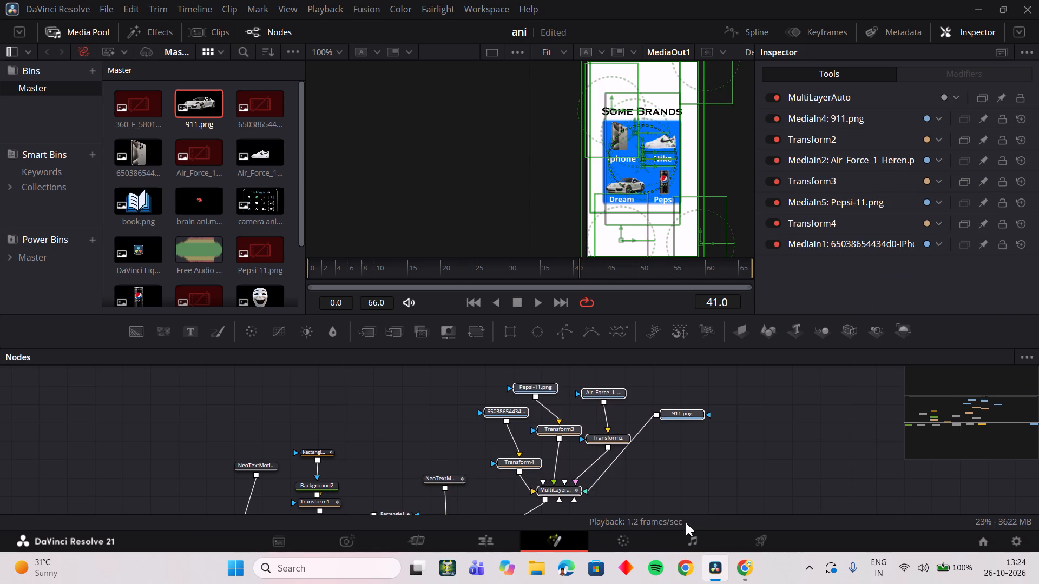
{"action": "key", "text": "ctrl+g"}
Move the new group node directly above Merge3 in the node graph.
{"action": "left_click_drag", "start_coordinate": [666, 476], "coordinate": [662, 469]}
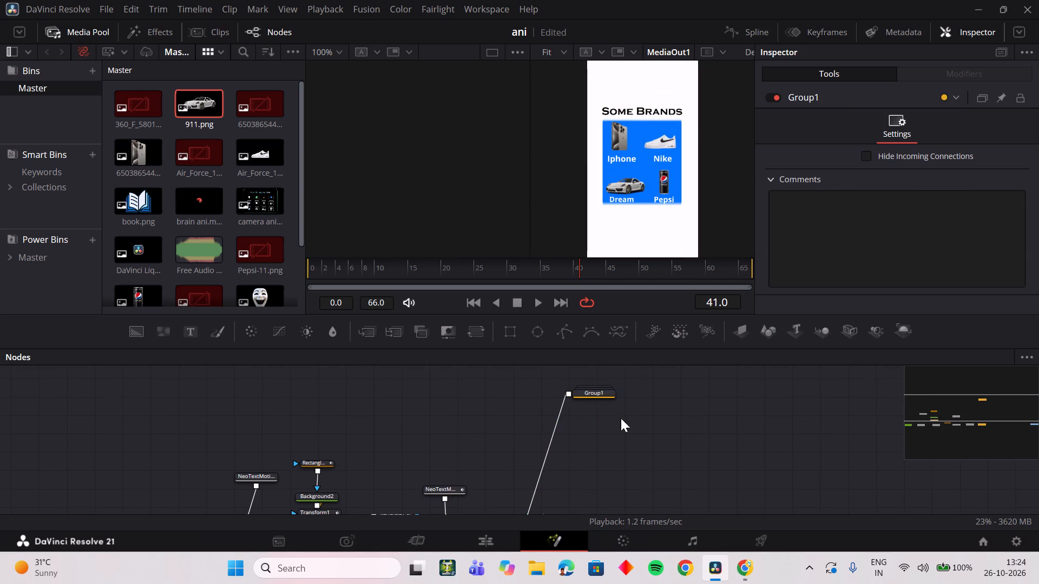
{"action": "left_click_drag", "start_coordinate": [605, 388], "coordinate": [577, 470]}
{"action": "left_click_drag", "start_coordinate": [599, 396], "coordinate": [577, 463]}
{"action": "scroll", "coordinate": [627, 458], "scroll_direction": "down", "scroll_amount": 2}
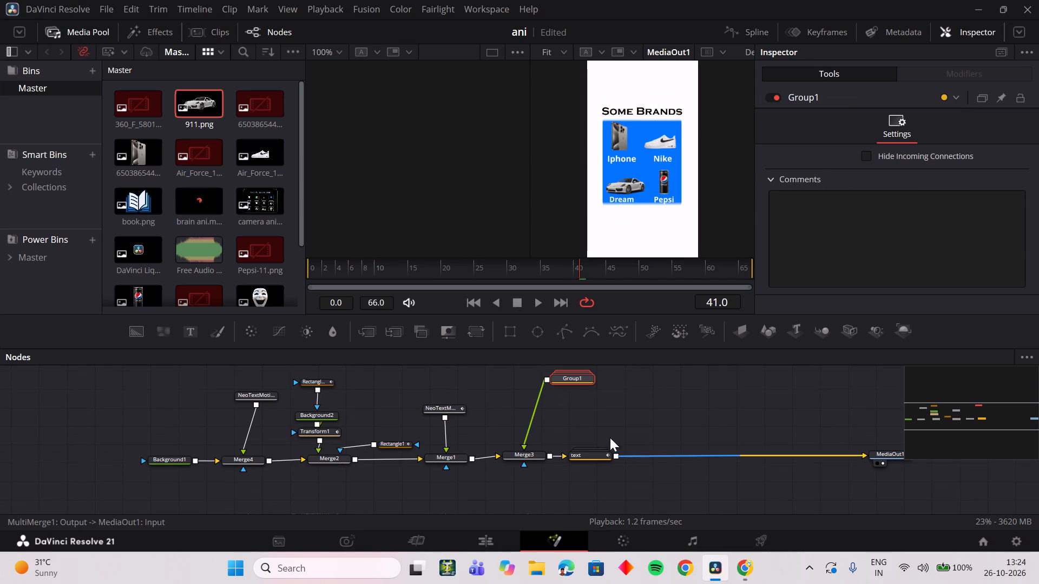
{"action": "left_click_drag", "start_coordinate": [576, 380], "coordinate": [525, 419]}
Add a Merge node between the text node and MediaOut1.
{"action": "left_click", "coordinate": [606, 417]}
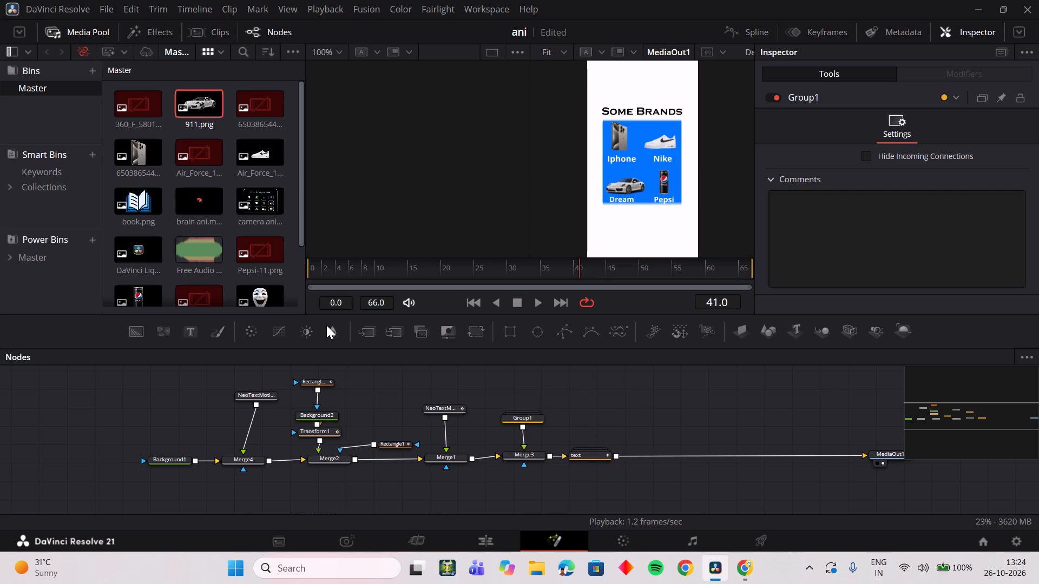
{"action": "left_click", "coordinate": [593, 461]}
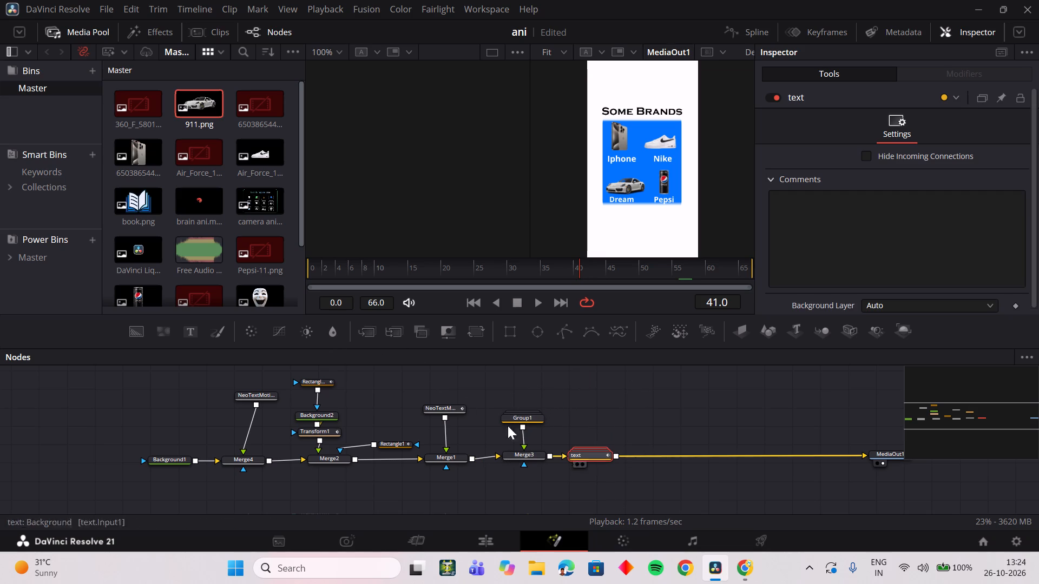
{"action": "left_click", "coordinate": [369, 328]}
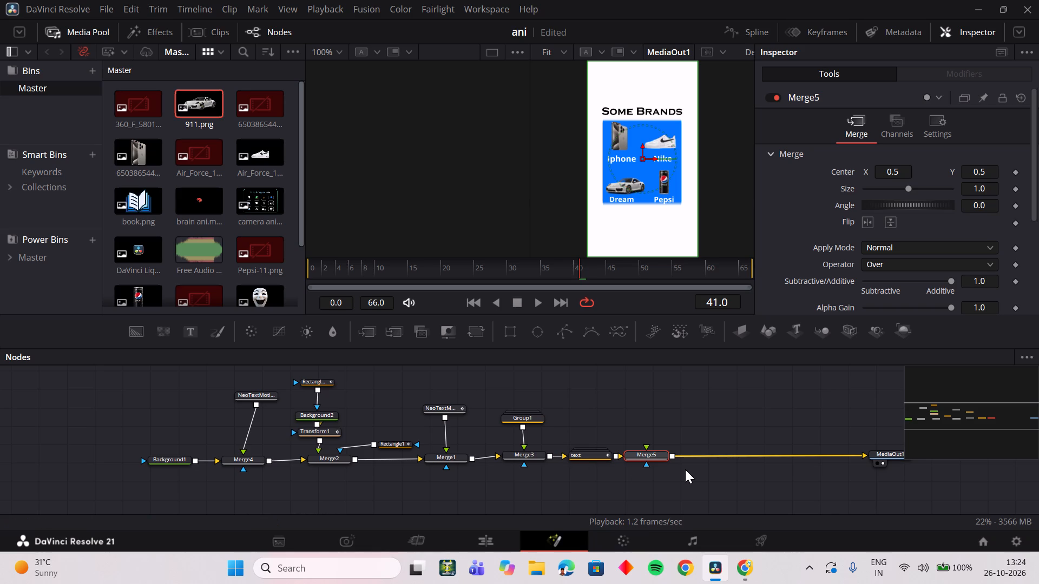
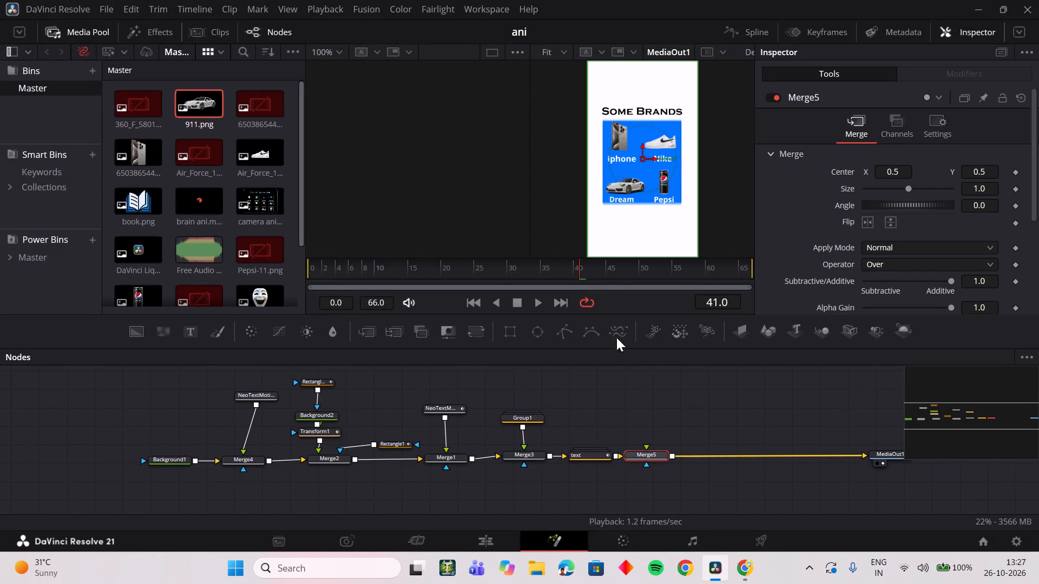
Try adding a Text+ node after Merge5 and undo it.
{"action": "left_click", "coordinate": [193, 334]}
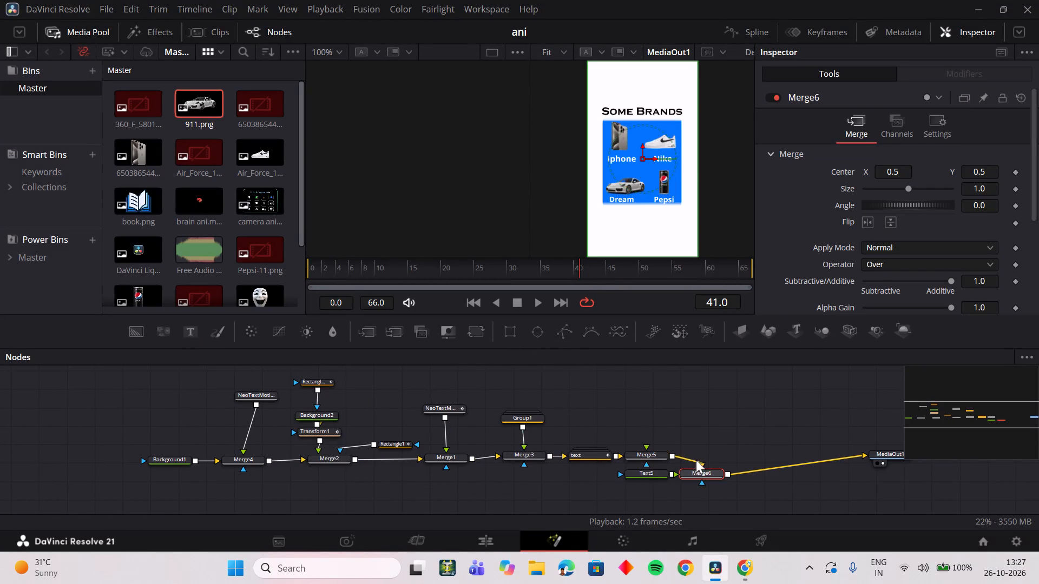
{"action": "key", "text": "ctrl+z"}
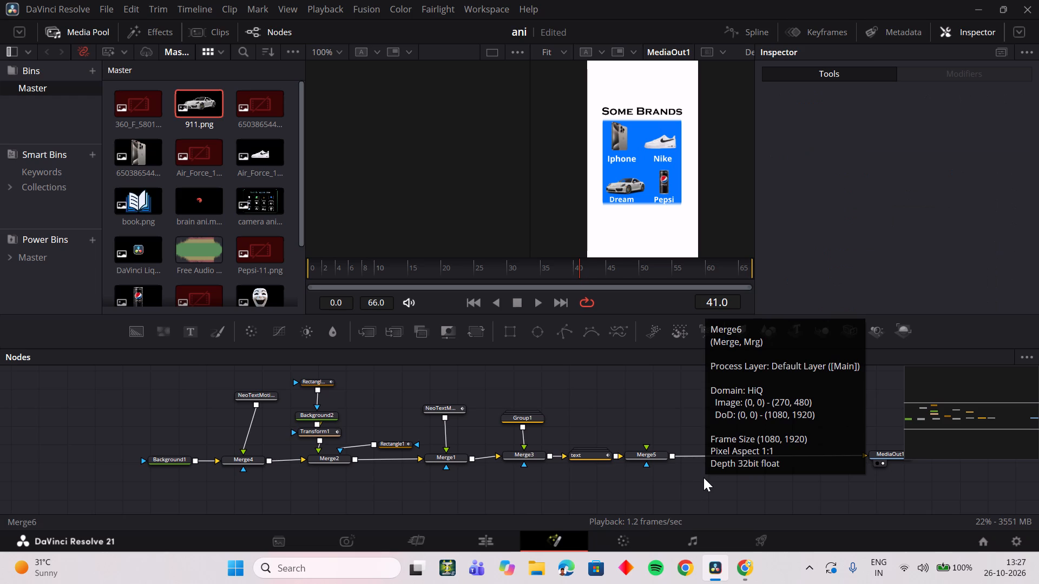
Move Merge5 slightly further right from the text group in the node graph.
{"action": "left_click_drag", "start_coordinate": [648, 457], "coordinate": [666, 456]}
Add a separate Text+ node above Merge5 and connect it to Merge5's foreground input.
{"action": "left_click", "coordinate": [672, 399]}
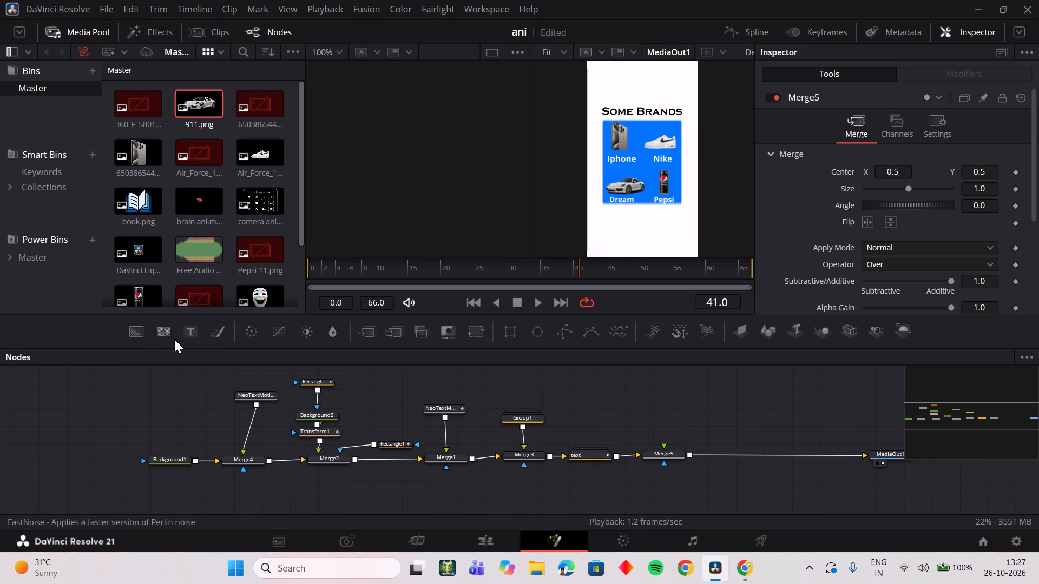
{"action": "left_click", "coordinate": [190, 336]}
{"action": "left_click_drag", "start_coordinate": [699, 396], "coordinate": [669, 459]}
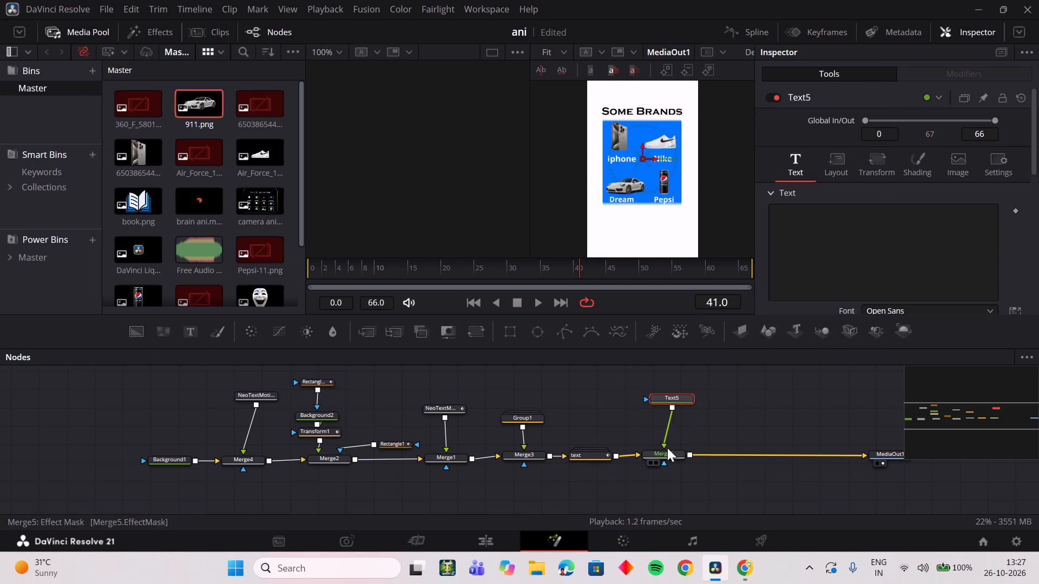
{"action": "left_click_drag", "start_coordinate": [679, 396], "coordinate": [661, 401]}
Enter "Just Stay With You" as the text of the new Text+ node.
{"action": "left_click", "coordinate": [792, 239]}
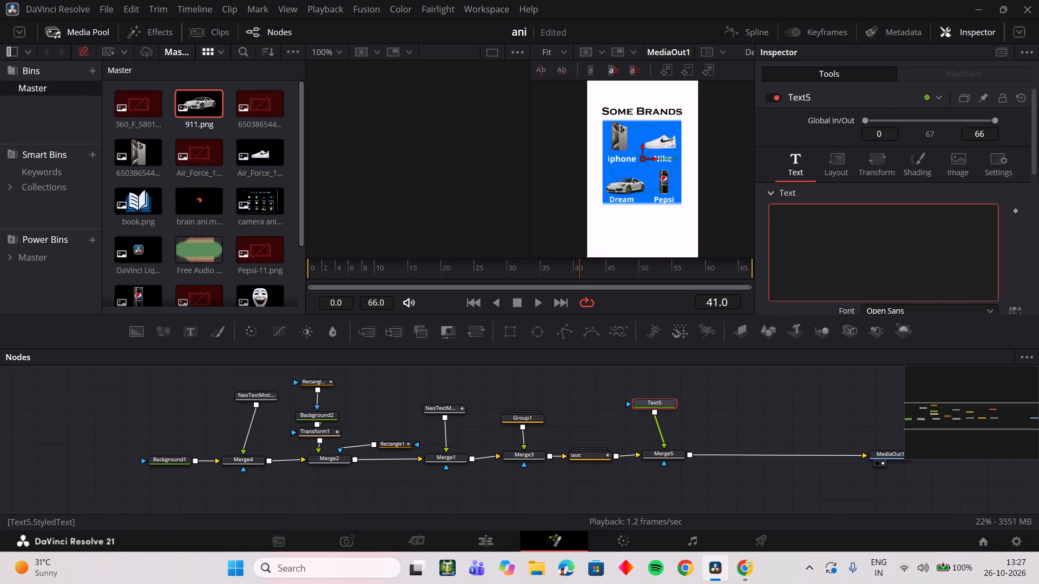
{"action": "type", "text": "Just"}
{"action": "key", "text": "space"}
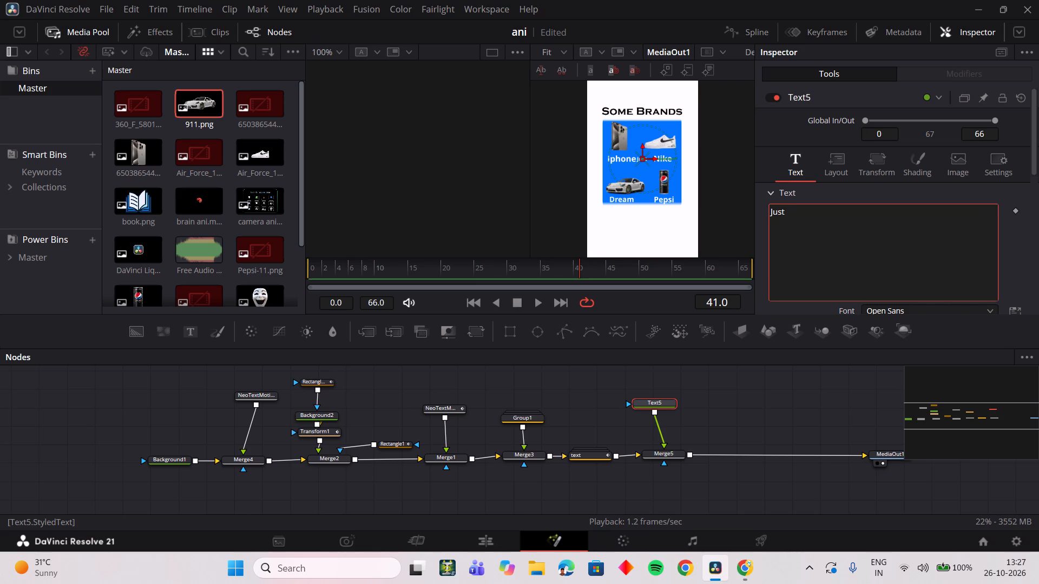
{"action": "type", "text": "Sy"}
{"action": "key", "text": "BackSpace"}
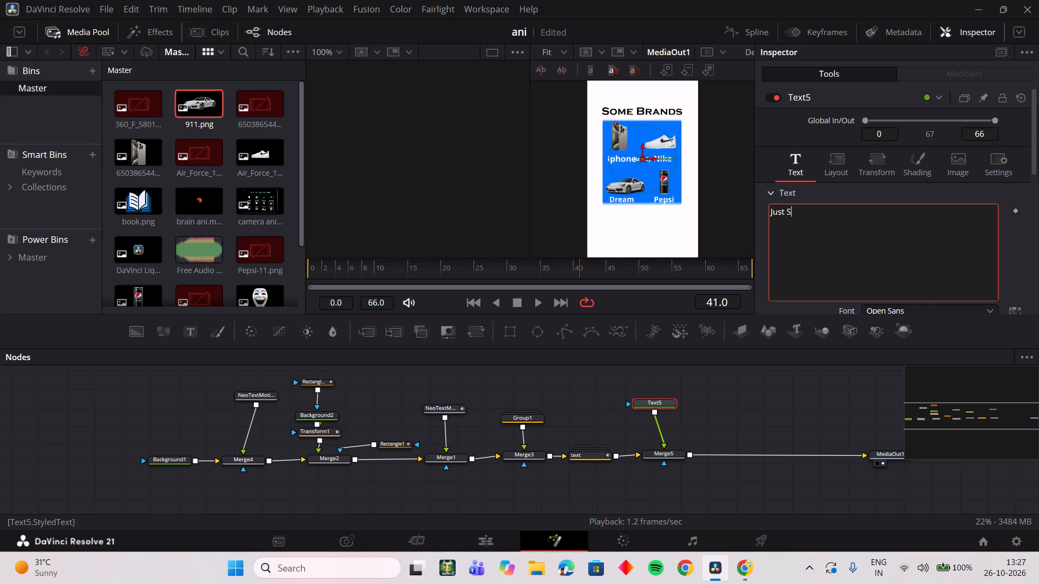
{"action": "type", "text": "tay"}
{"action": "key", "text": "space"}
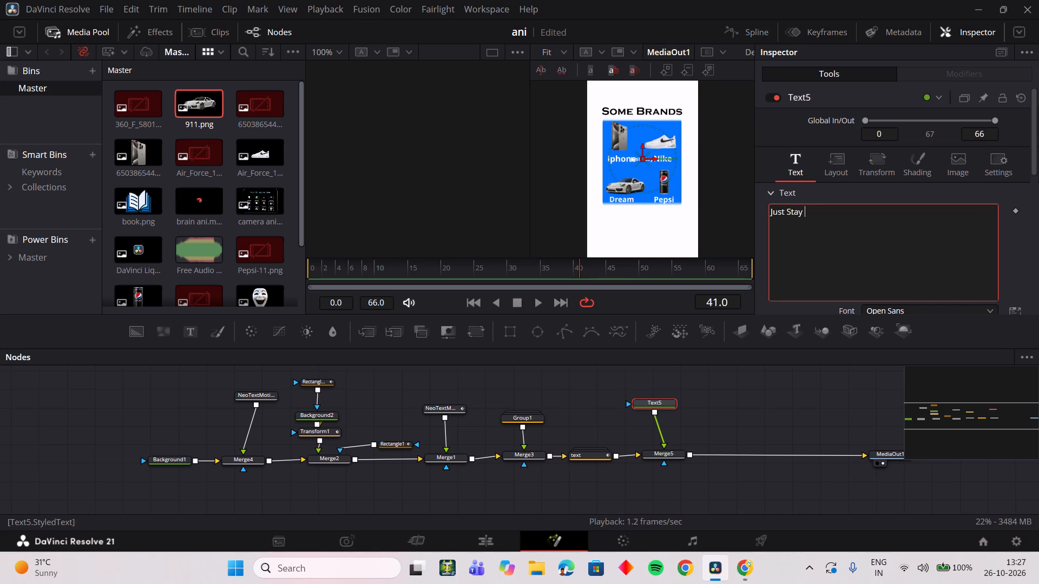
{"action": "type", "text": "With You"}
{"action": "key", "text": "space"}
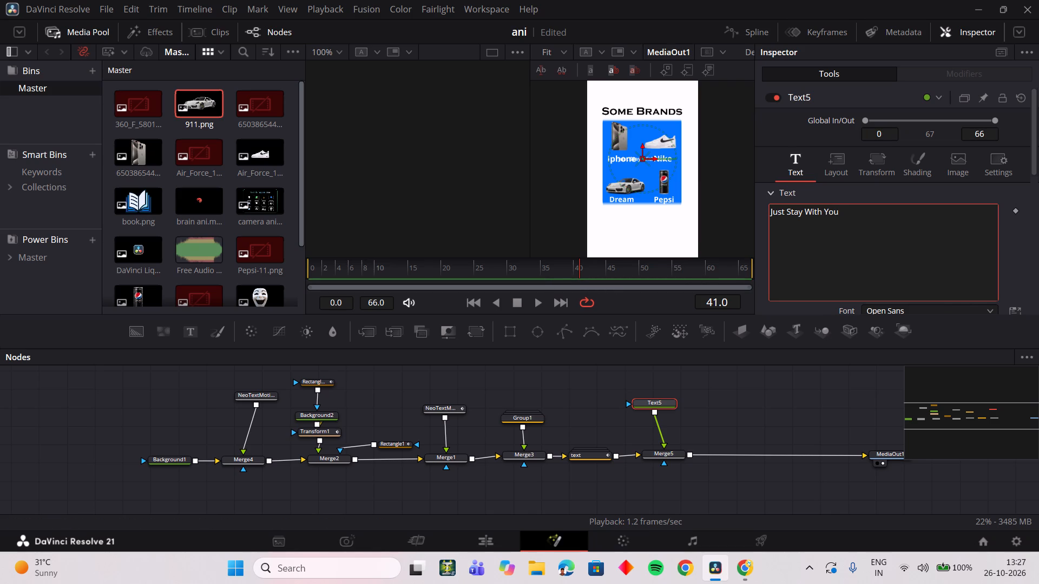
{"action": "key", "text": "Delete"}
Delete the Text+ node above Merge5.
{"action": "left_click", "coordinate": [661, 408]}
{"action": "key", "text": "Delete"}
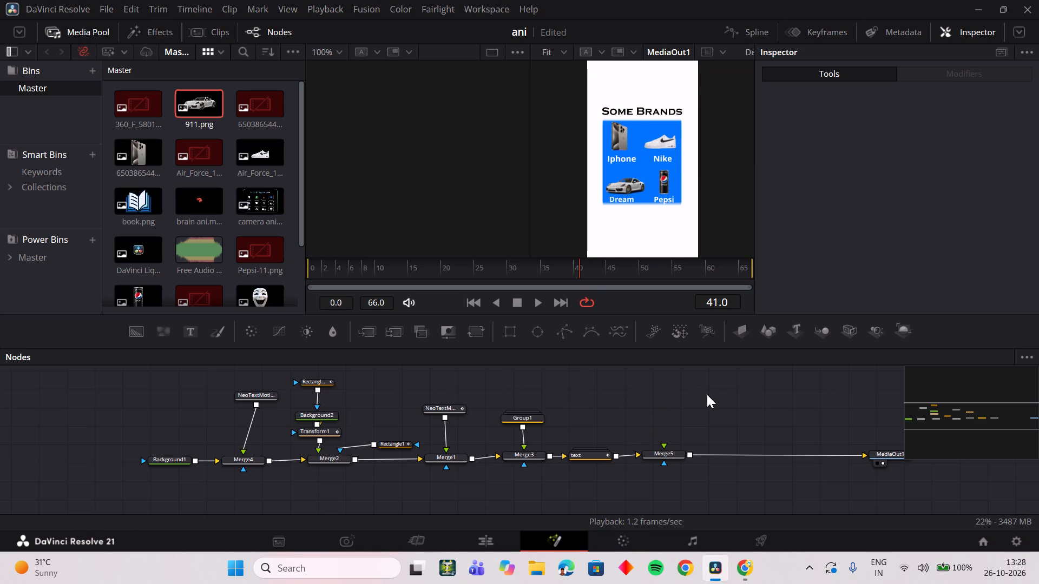
Add a Neo TextMotion Lite node above Merge5 and connect it to Merge5's foreground input.
{"action": "key", "text": "shift+space"}
{"action": "type", "text": "neo"}
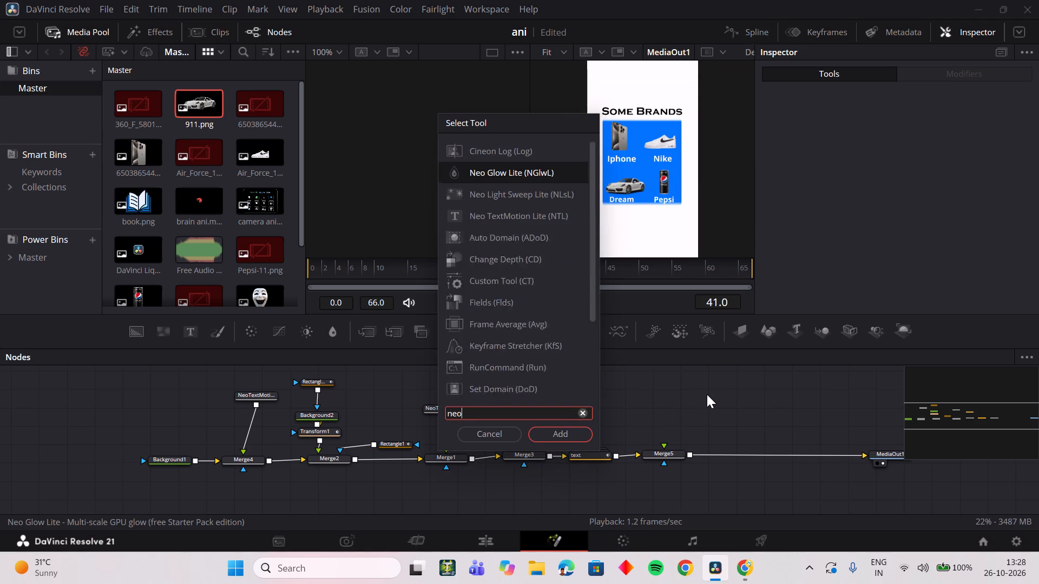
{"action": "key", "text": "space"}
{"action": "key", "text": "Left"}
{"action": "key", "text": "Down"}
{"action": "key", "text": "Down"}
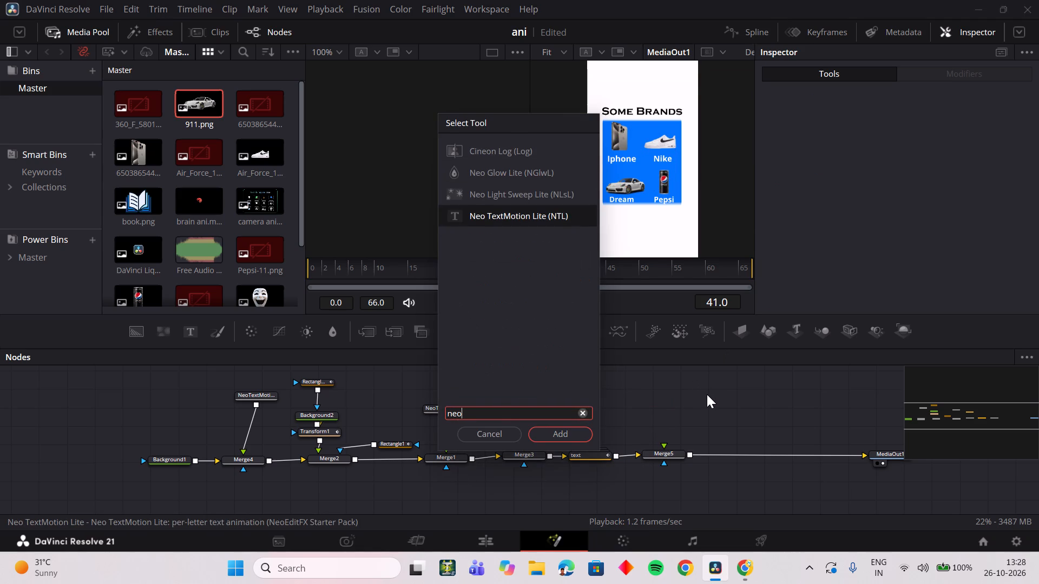
{"action": "key", "text": "Return"}
{"action": "left_click_drag", "start_coordinate": [691, 408], "coordinate": [683, 425]}
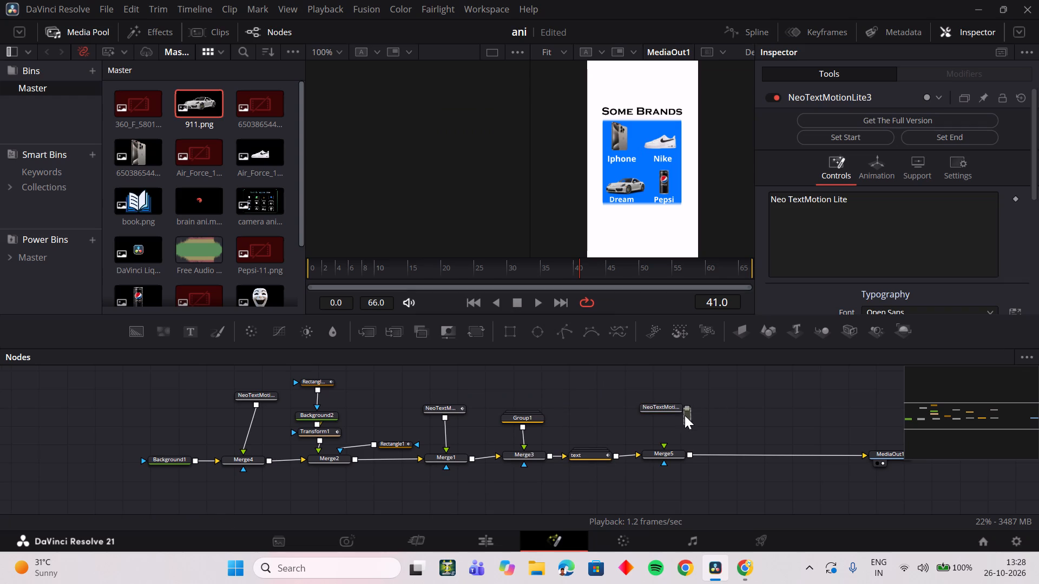
{"action": "left_click_drag", "start_coordinate": [685, 412], "coordinate": [678, 454]}
Replace the default text of the new Neo TextMotion Lite node with "Just Stay With You".
{"action": "left_click", "coordinate": [810, 224]}
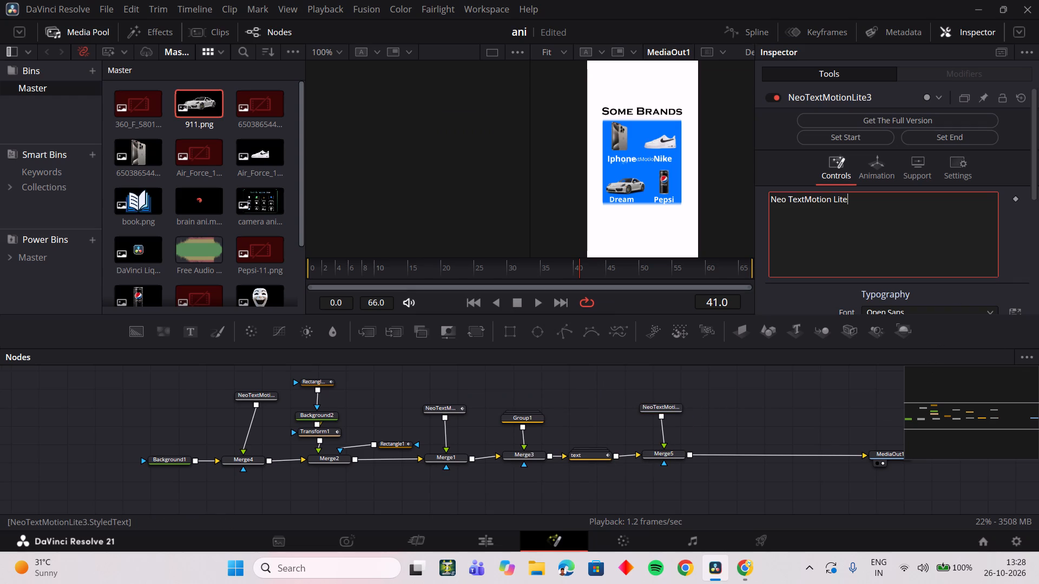
{"action": "key", "text": "BackSpace"}
{"action": "key", "text": "BackSpace"}
{"action": "key", "text": "BackSpace"}
{"action": "key", "text": "BackSpace"}
{"action": "key", "text": "BackSpace"}
{"action": "key", "text": "BackSpace"}
{"action": "key", "text": "BackSpace"}
{"action": "key", "text": "BackSpace"}
{"action": "key", "text": "BackSpace"}
{"action": "key", "text": "BackSpace"}
{"action": "key", "text": "BackSpace"}
{"action": "key", "text": "BackSpace"}
{"action": "key", "text": "BackSpace"}
{"action": "key", "text": "BackSpace"}
{"action": "key", "text": "BackSpace"}
{"action": "key", "text": "BackSpace"}
{"action": "key", "text": "BackSpace"}
{"action": "key", "text": "BackSpace"}
{"action": "key", "text": "BackSpace"}
{"action": "key", "text": "BackSpace"}
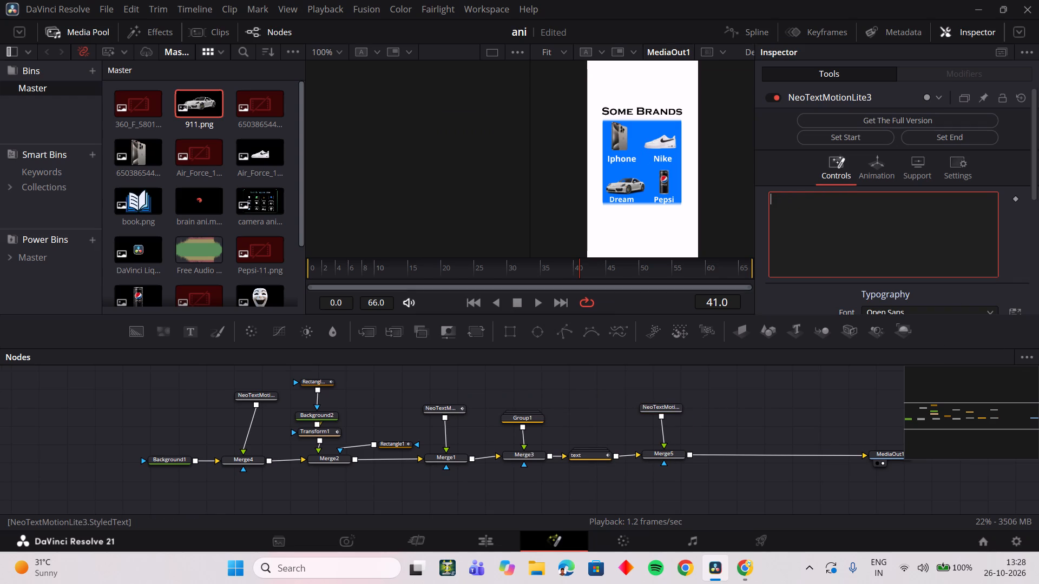
{"action": "type", "text": "Just"}
{"action": "key", "text": "space"}
{"action": "type", "text": "Stay"}
{"action": "key", "text": "space"}
{"action": "type", "text": "With"}
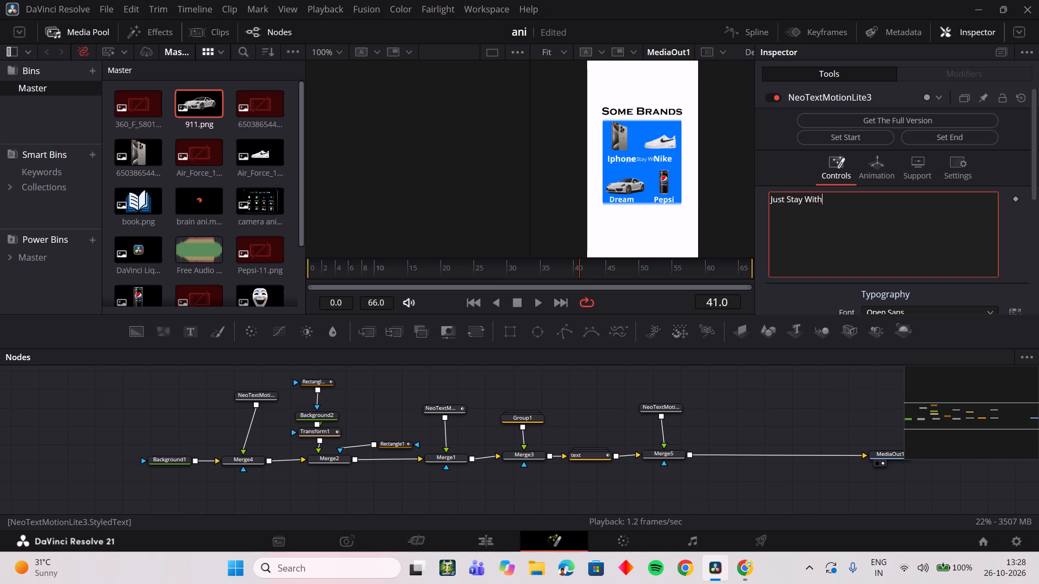
{"action": "key", "text": "space"}
{"action": "type", "text": "You"}
Set the start of the "Just Stay With You" text animation at frame 25.
{"action": "left_click", "coordinate": [672, 407]}
{"action": "scroll", "coordinate": [893, 242], "scroll_direction": "down", "scroll_amount": 2}
{"action": "scroll", "coordinate": [869, 220], "scroll_direction": "up", "scroll_amount": 4}
{"action": "left_click", "coordinate": [884, 135]}
{"action": "left_click", "coordinate": [876, 181]}
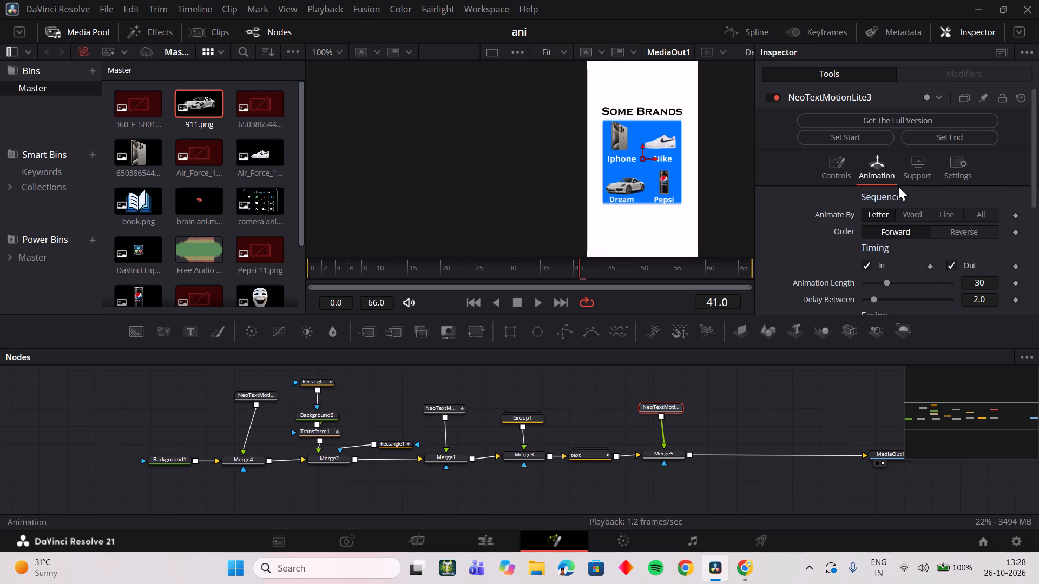
{"action": "left_click_drag", "start_coordinate": [557, 271], "coordinate": [568, 264]}
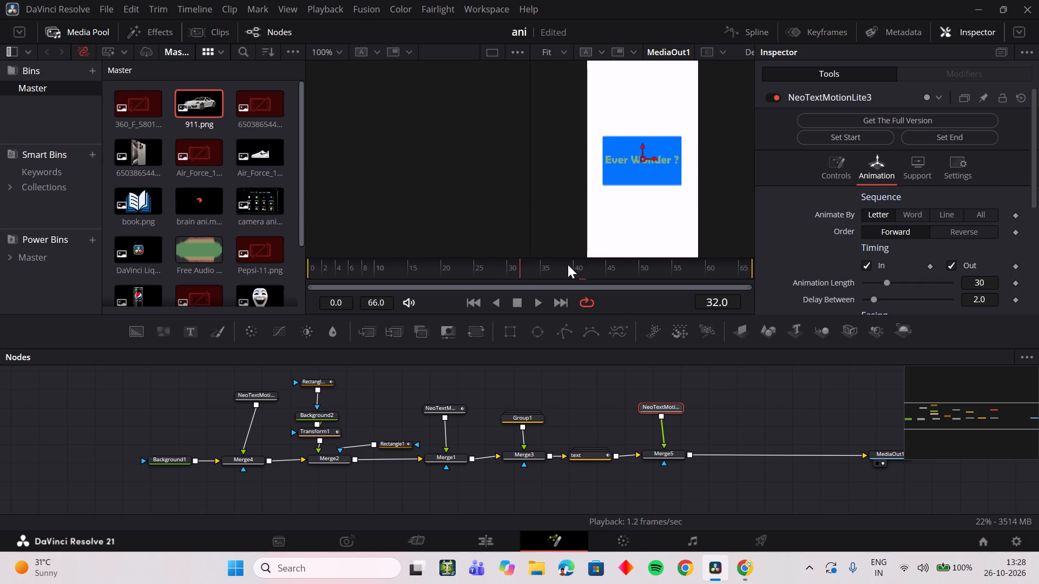
{"action": "left_click_drag", "start_coordinate": [568, 264], "coordinate": [528, 269]}
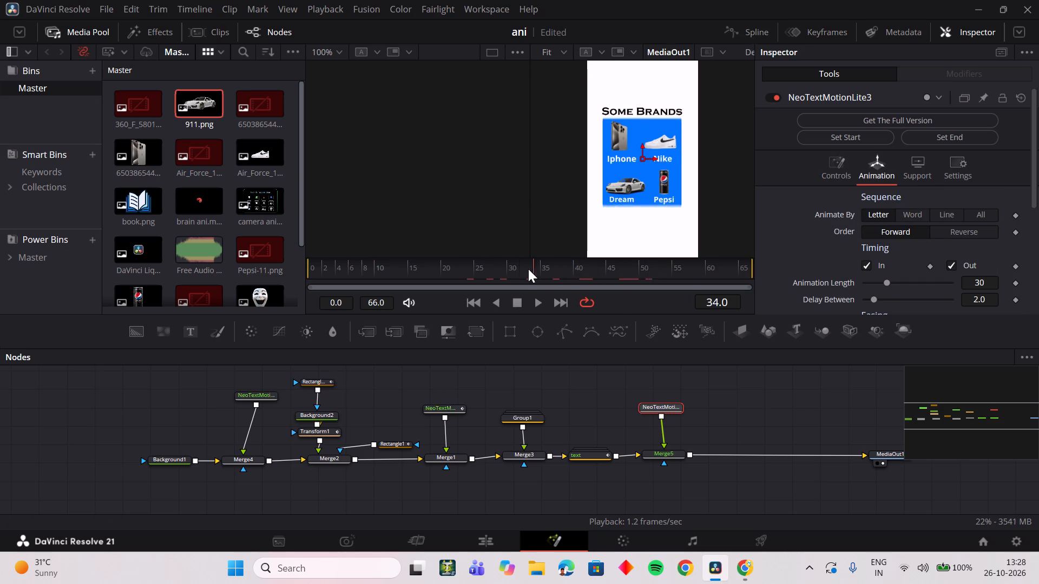
{"action": "left_click_drag", "start_coordinate": [528, 269], "coordinate": [485, 270]}
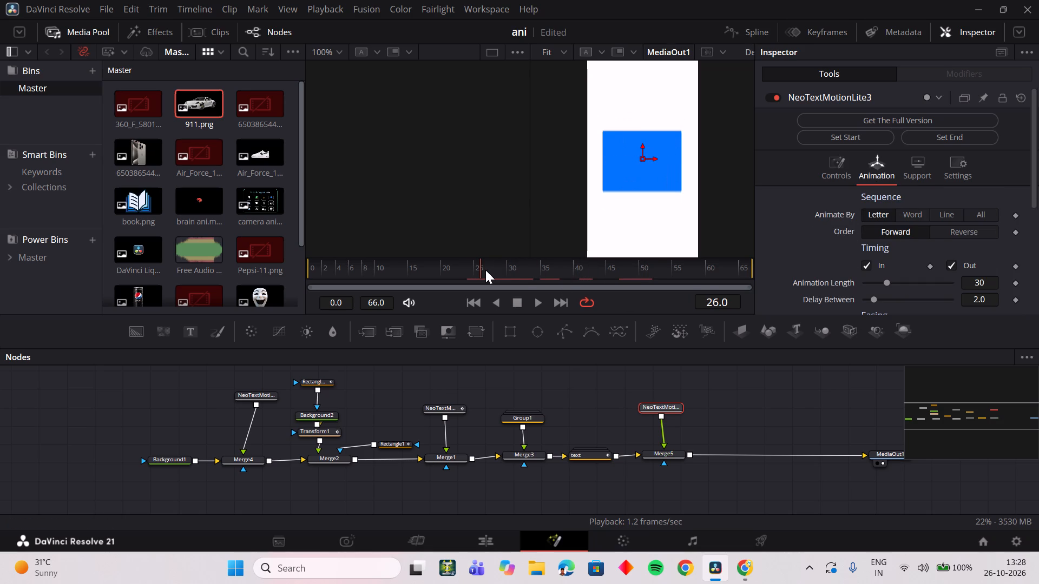
{"action": "left_click_drag", "start_coordinate": [485, 270], "coordinate": [478, 271]}
{"action": "left_click_drag", "start_coordinate": [478, 271], "coordinate": [481, 271]}
{"action": "left_click", "coordinate": [843, 137]}
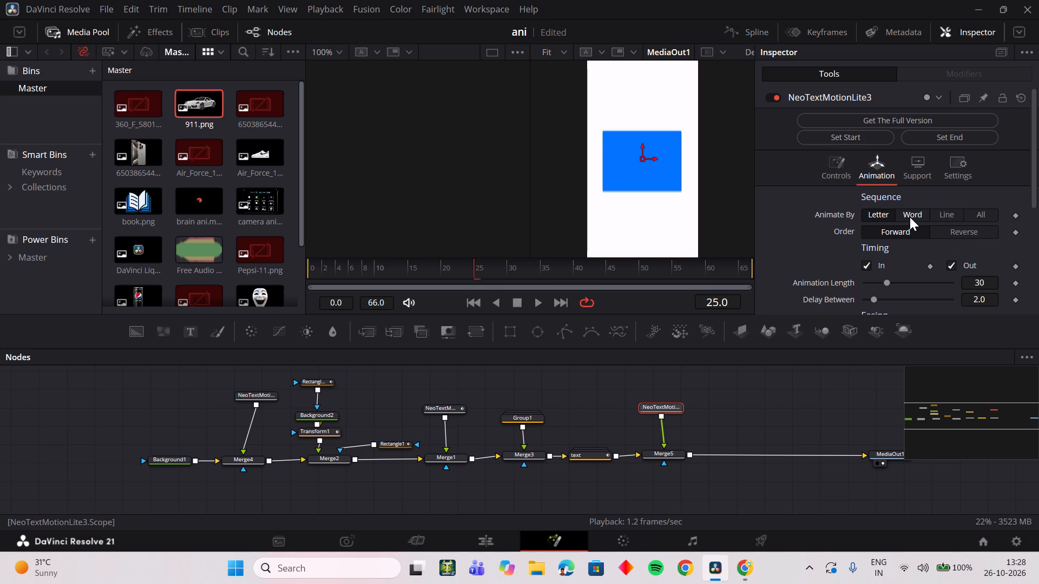
Set the "Just Stay With You" text to animate by Word.
{"action": "left_click", "coordinate": [910, 217]}
{"action": "left_click", "coordinate": [478, 271]}
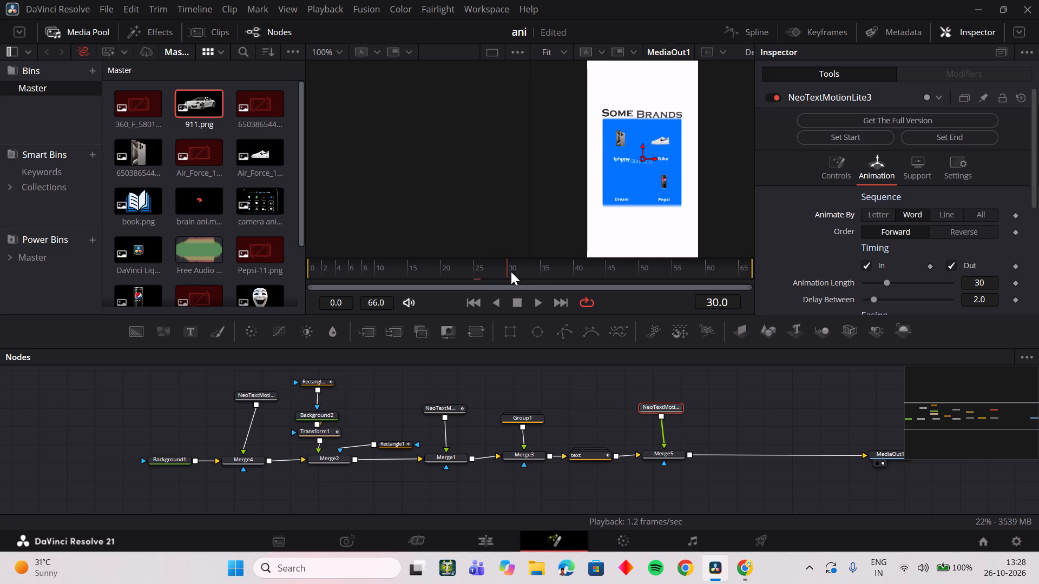
{"action": "scroll", "coordinate": [845, 258], "scroll_direction": "down", "scroll_amount": 1}
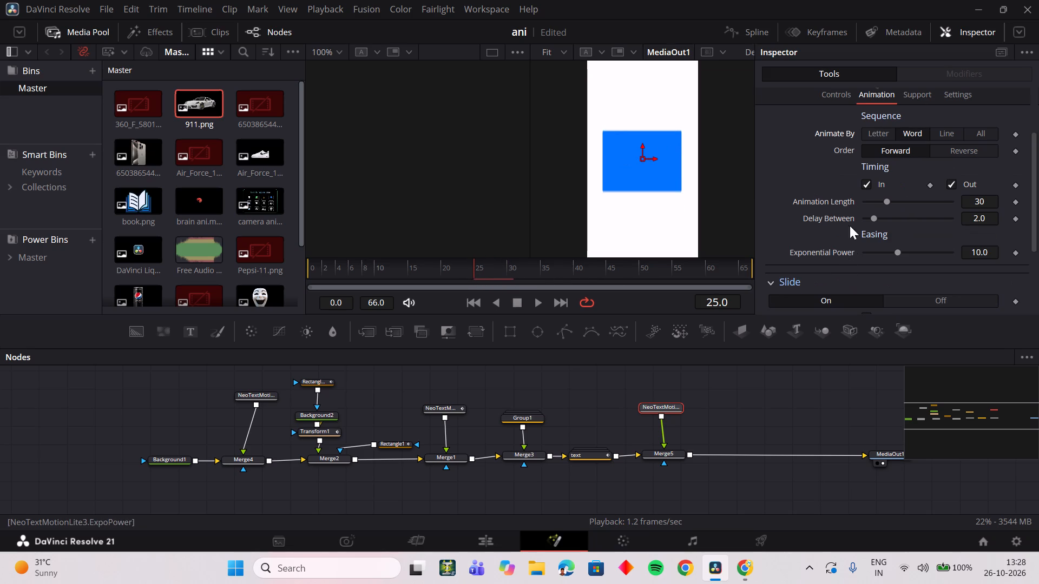
Increase the "Just Stay With You" text size to about 0.15 and preview it around frame 32.
{"action": "scroll", "coordinate": [852, 188], "scroll_direction": "up", "scroll_amount": 1}
{"action": "left_click", "coordinate": [837, 157]}
{"action": "scroll", "coordinate": [856, 197], "scroll_direction": "down", "scroll_amount": 3}
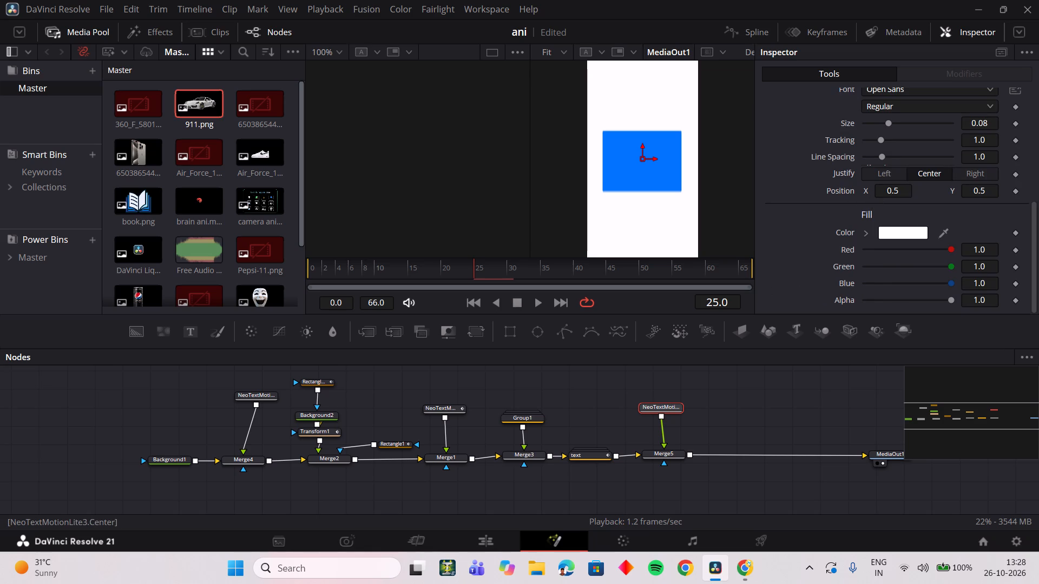
{"action": "left_click_drag", "start_coordinate": [886, 125], "coordinate": [907, 128]}
{"action": "left_click_drag", "start_coordinate": [486, 262], "coordinate": [523, 266]}
{"action": "scroll", "coordinate": [870, 178], "scroll_direction": "up", "scroll_amount": 1}
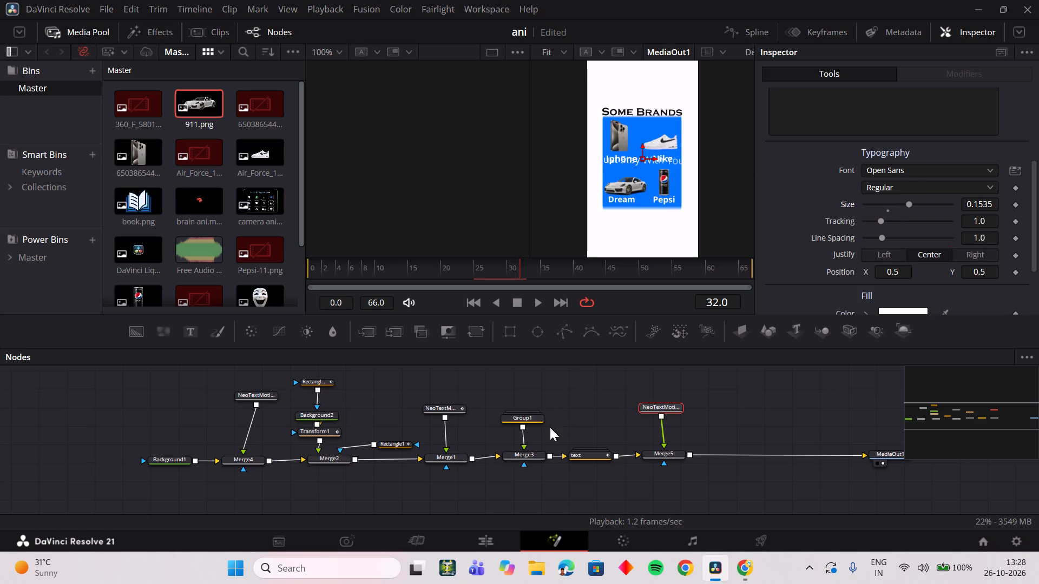
Examine the text settings of Text1 inside the text group and of the Neo TextMotion node above Merge1.
{"action": "double_click", "coordinate": [574, 452]}
{"action": "scroll", "coordinate": [588, 463], "scroll_direction": "down", "scroll_amount": 1}
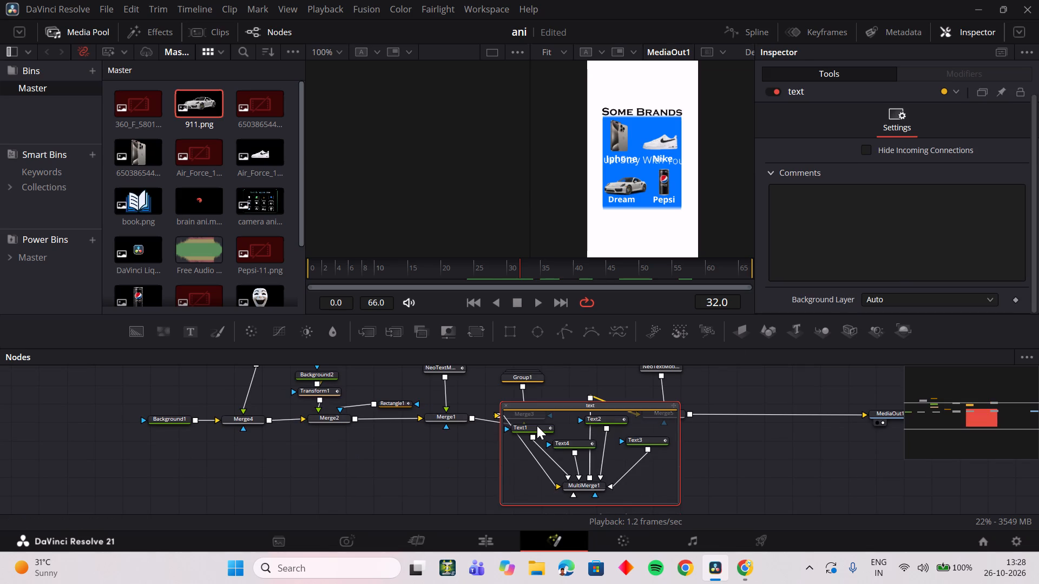
{"action": "left_click", "coordinate": [537, 426]}
{"action": "double_click", "coordinate": [831, 90]}
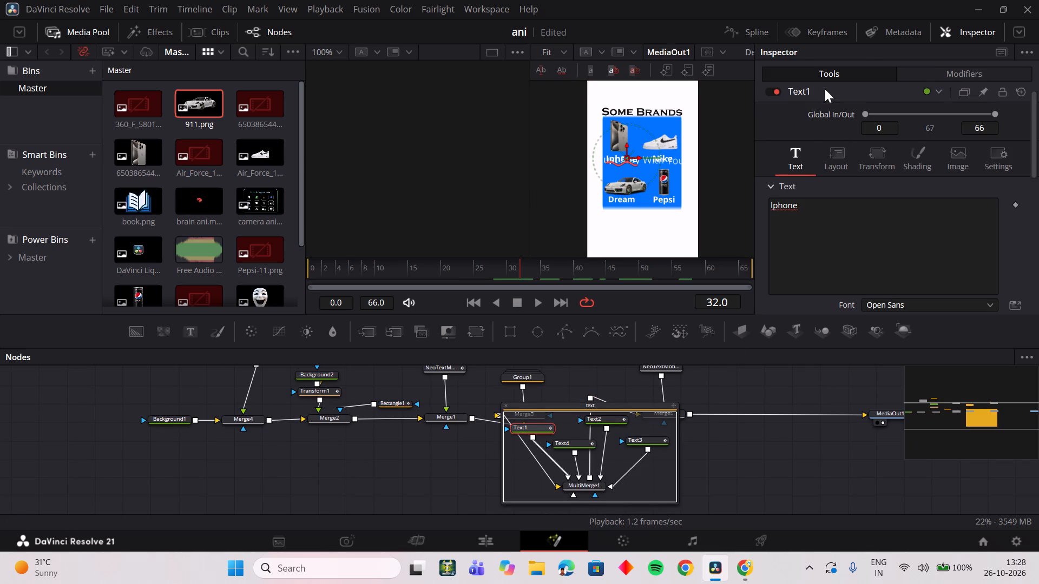
{"action": "left_click", "coordinate": [508, 405]}
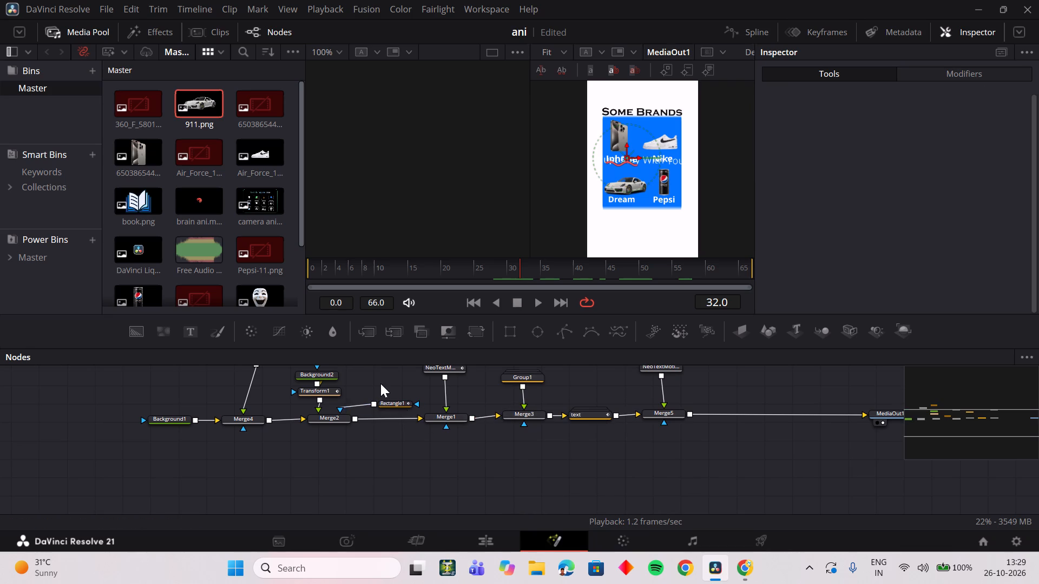
{"action": "scroll", "coordinate": [380, 383], "scroll_direction": "up", "scroll_amount": 1}
{"action": "left_click", "coordinate": [440, 413]}
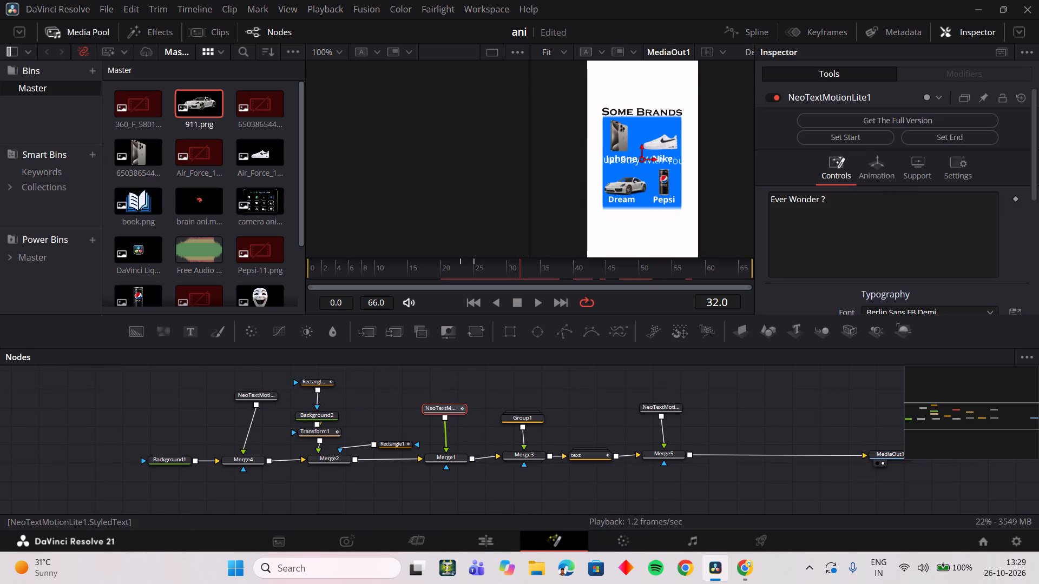
{"action": "left_click", "coordinate": [563, 407]}
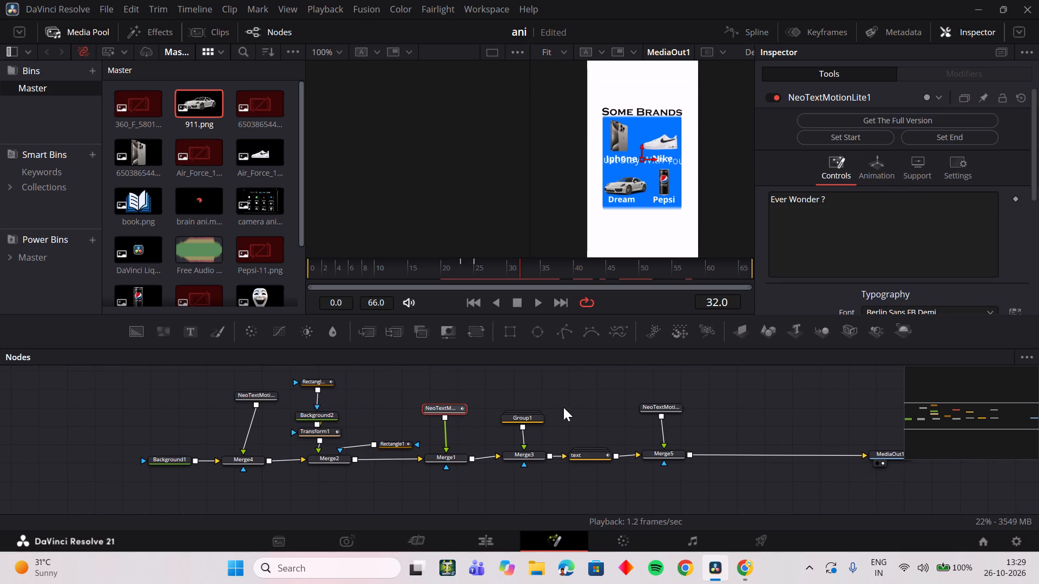
Examine the nodes inside the text group and the typography settings of the "Some Brands" title.
{"action": "left_click", "coordinate": [545, 420]}
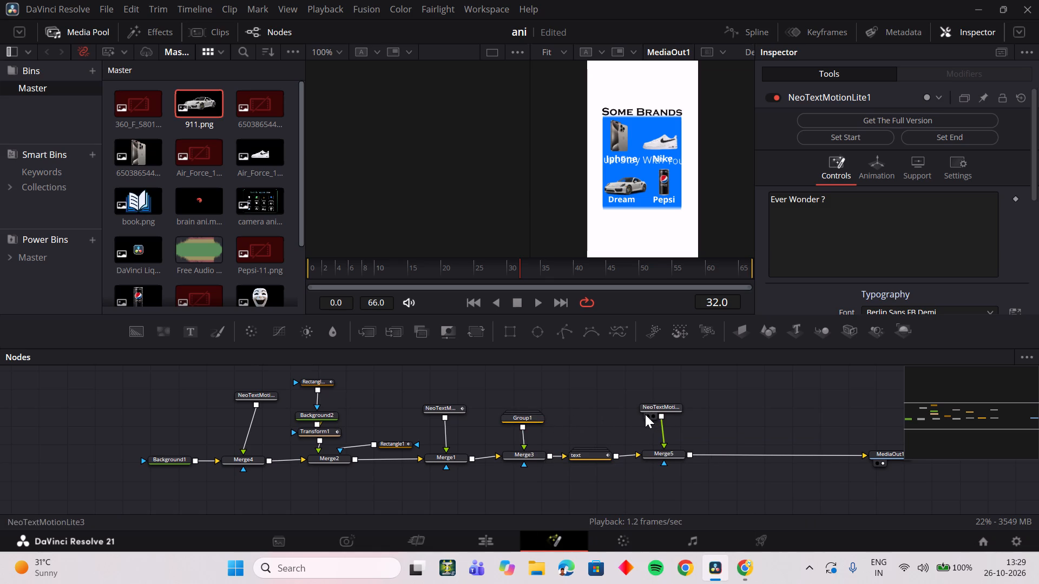
{"action": "double_click", "coordinate": [578, 457]}
{"action": "scroll", "coordinate": [649, 448], "scroll_direction": "down", "scroll_amount": 1}
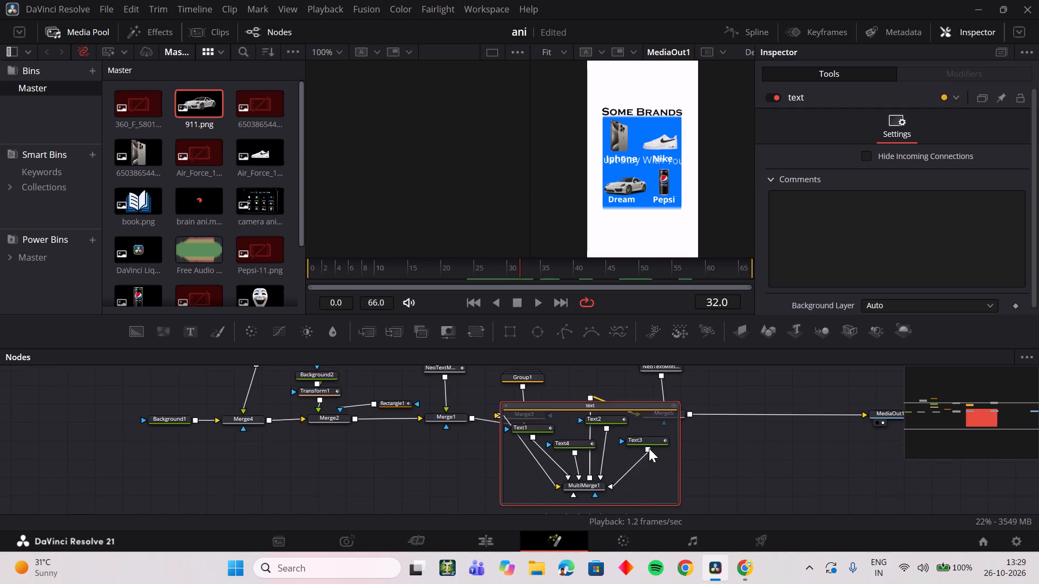
{"action": "scroll", "coordinate": [649, 448], "scroll_direction": "down", "scroll_amount": 1}
{"action": "scroll", "coordinate": [649, 448], "scroll_direction": "up", "scroll_amount": 1}
{"action": "left_click", "coordinate": [717, 468]}
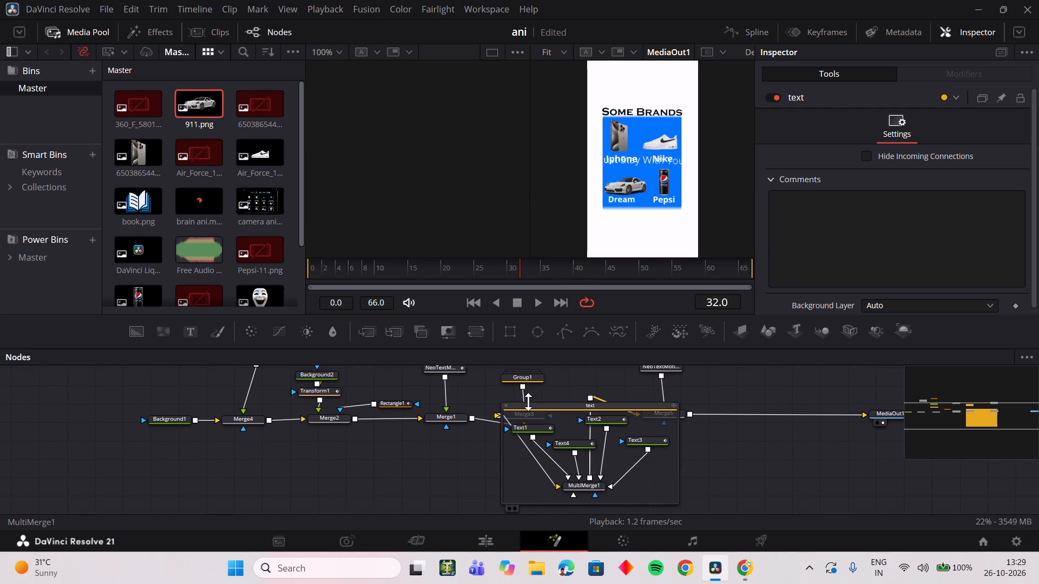
{"action": "left_click", "coordinate": [508, 406]}
{"action": "scroll", "coordinate": [509, 405], "scroll_direction": "up", "scroll_amount": 2}
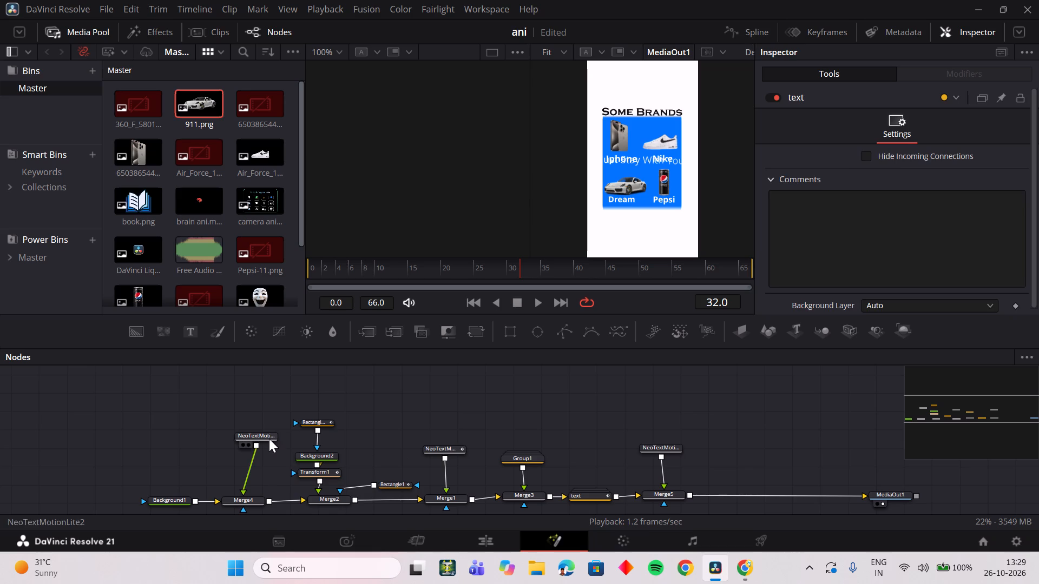
{"action": "left_click", "coordinate": [269, 439]}
{"action": "scroll", "coordinate": [921, 257], "scroll_direction": "down", "scroll_amount": 1}
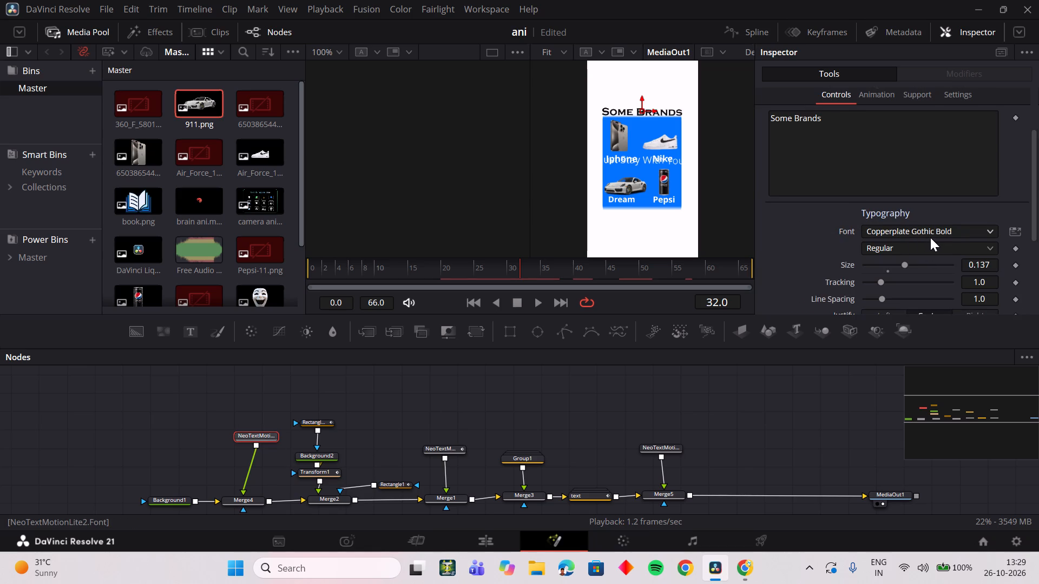
Set the font of the "Just Stay With You" text to Copperplate Gothic Bold.
{"action": "left_click", "coordinate": [679, 447]}
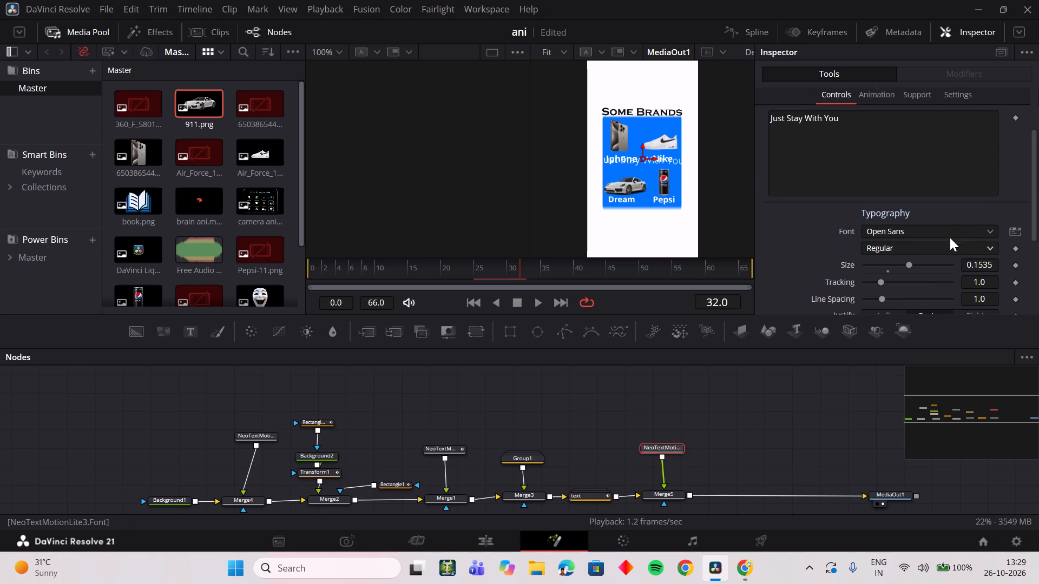
{"action": "left_click", "coordinate": [952, 234]}
{"action": "scroll", "coordinate": [895, 400], "scroll_direction": "down", "scroll_amount": 7}
{"action": "scroll", "coordinate": [895, 448], "scroll_direction": "up", "scroll_amount": 7}
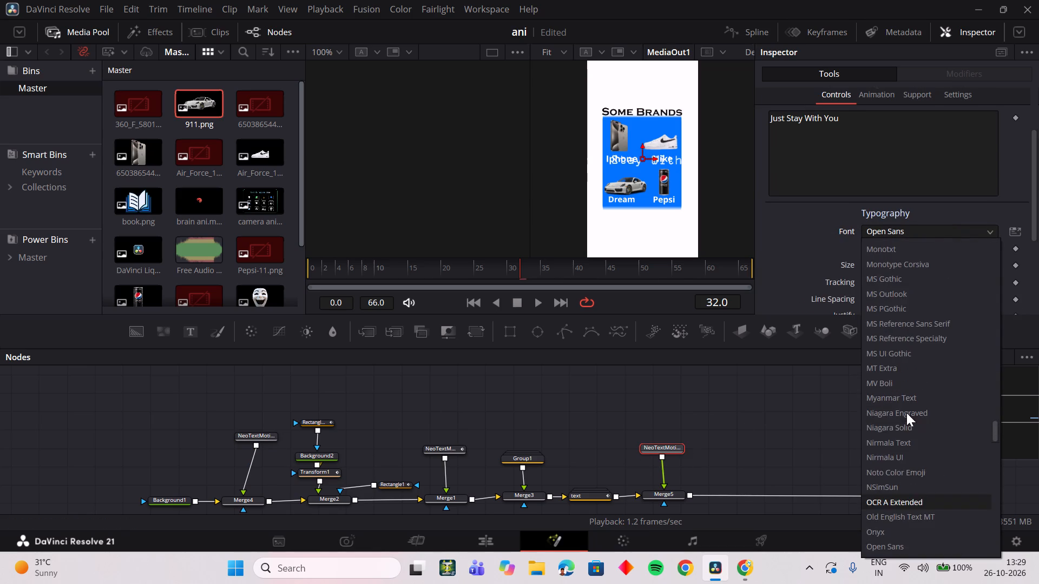
{"action": "scroll", "coordinate": [906, 413], "scroll_direction": "up", "scroll_amount": 11}
{"action": "scroll", "coordinate": [911, 407], "scroll_direction": "down", "scroll_amount": 20}
{"action": "scroll", "coordinate": [924, 400], "scroll_direction": "up", "scroll_amount": 1}
{"action": "scroll", "coordinate": [925, 399], "scroll_direction": "down", "scroll_amount": 19}
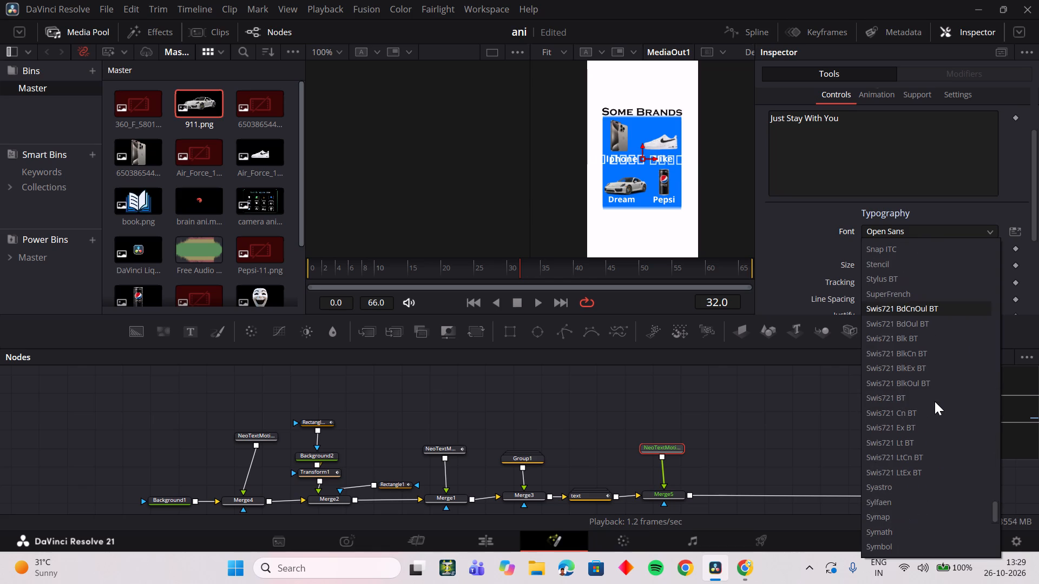
{"action": "scroll", "coordinate": [935, 401], "scroll_direction": "down", "scroll_amount": 1}
{"action": "left_click_drag", "start_coordinate": [996, 511], "coordinate": [991, 544]}
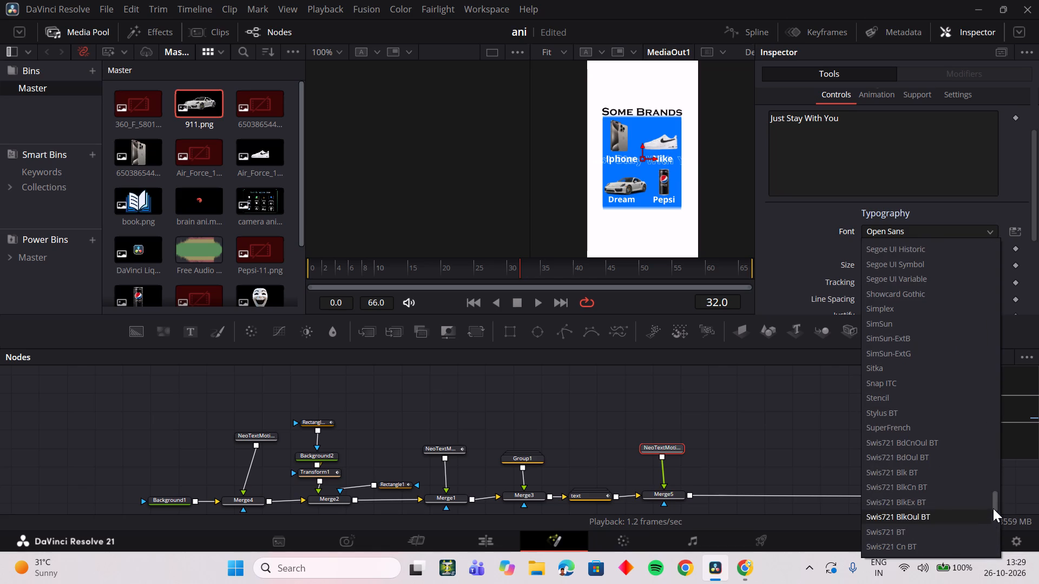
{"action": "left_click_drag", "start_coordinate": [993, 508], "coordinate": [976, 297]}
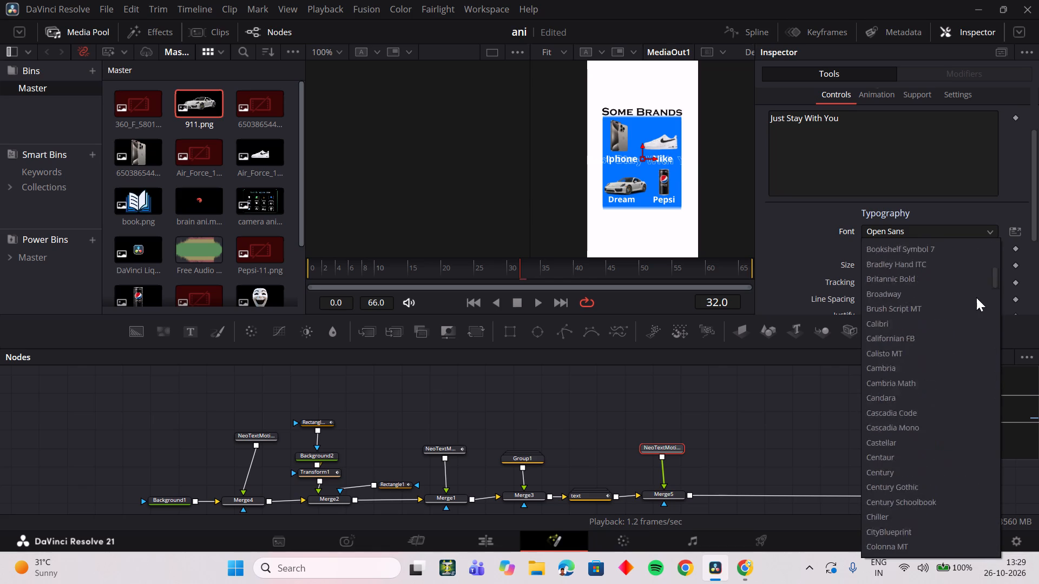
{"action": "left_click_drag", "start_coordinate": [976, 297], "coordinate": [979, 294]}
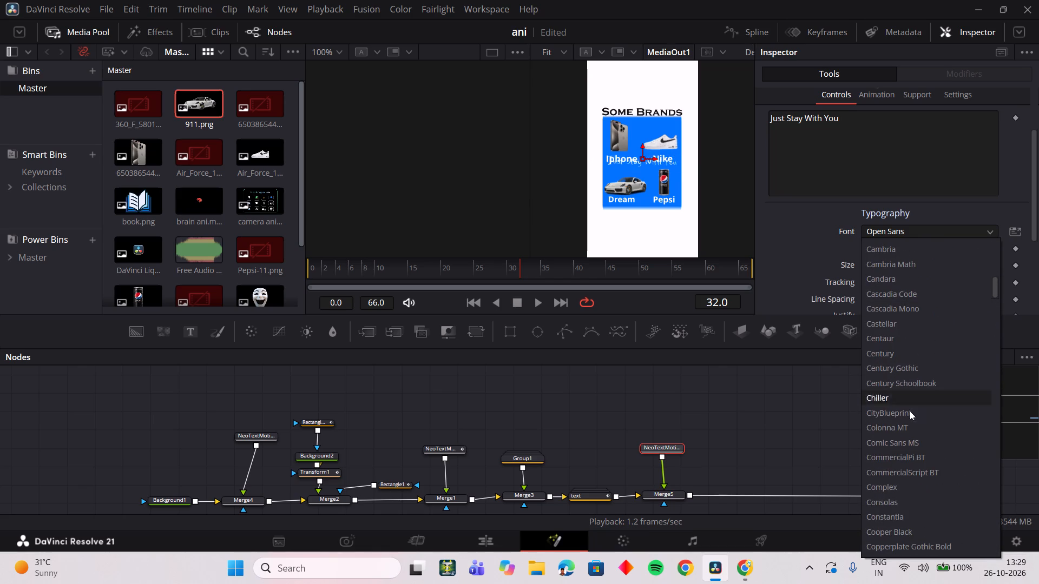
{"action": "scroll", "coordinate": [910, 440], "scroll_direction": "down", "scroll_amount": 1}
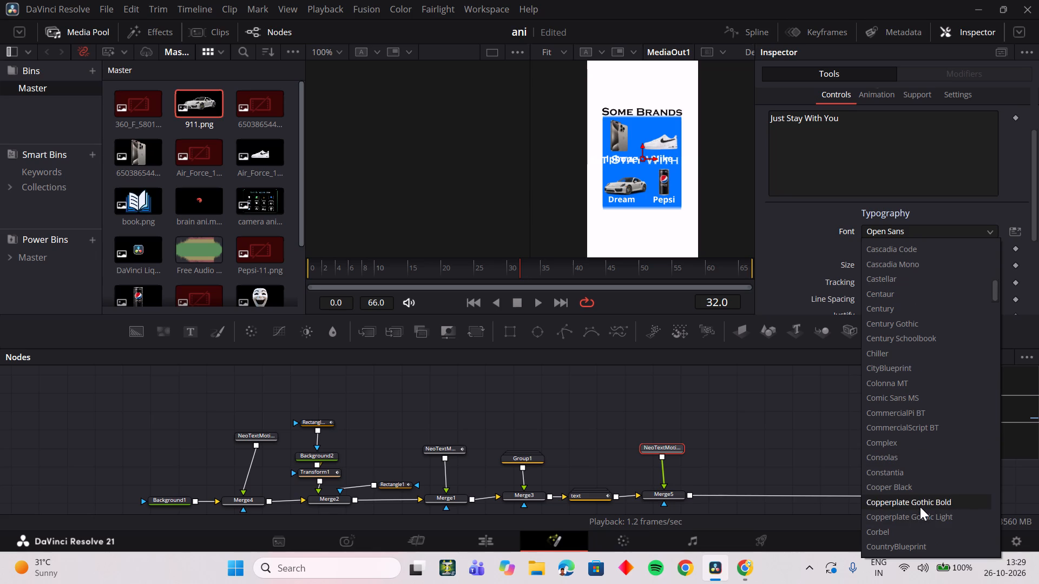
{"action": "left_click", "coordinate": [920, 507]}
{"action": "left_click", "coordinate": [935, 244]}
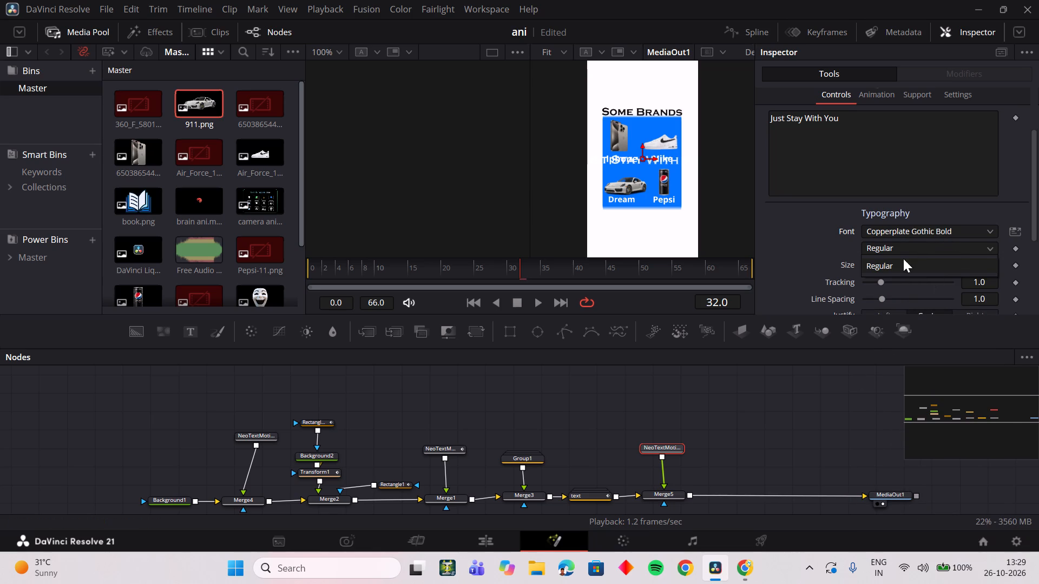
{"action": "left_click", "coordinate": [917, 242]}
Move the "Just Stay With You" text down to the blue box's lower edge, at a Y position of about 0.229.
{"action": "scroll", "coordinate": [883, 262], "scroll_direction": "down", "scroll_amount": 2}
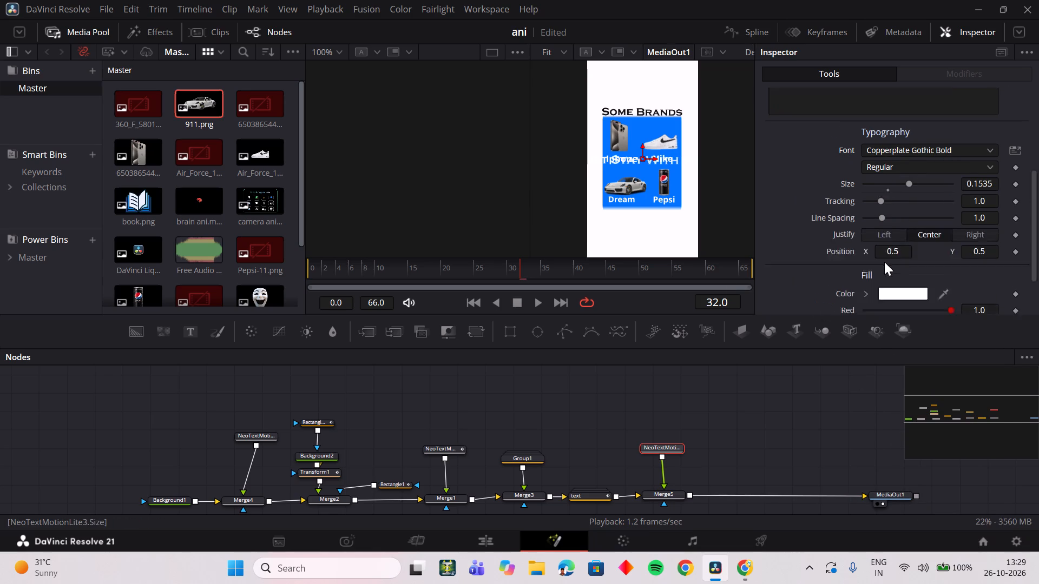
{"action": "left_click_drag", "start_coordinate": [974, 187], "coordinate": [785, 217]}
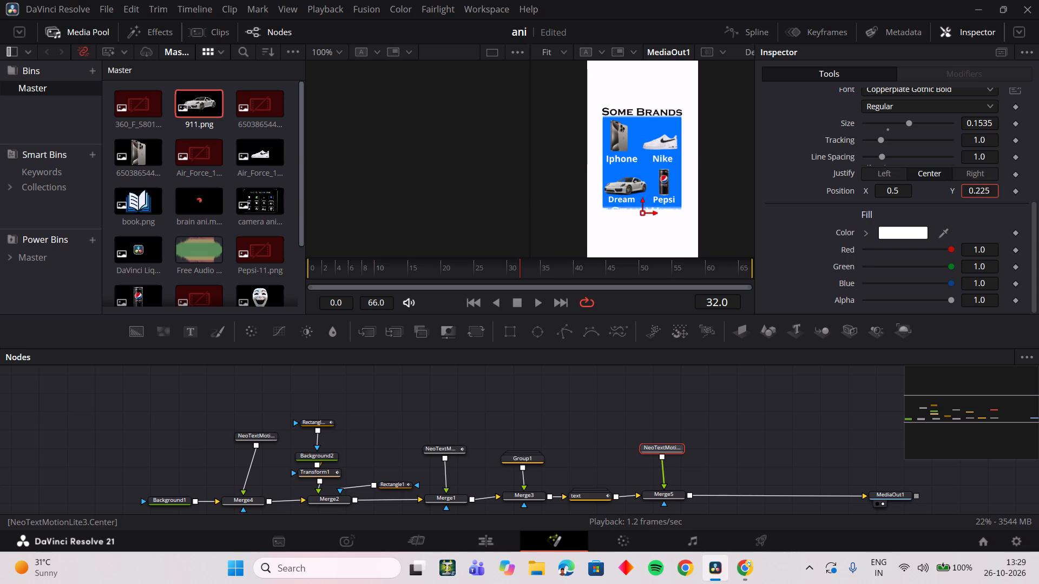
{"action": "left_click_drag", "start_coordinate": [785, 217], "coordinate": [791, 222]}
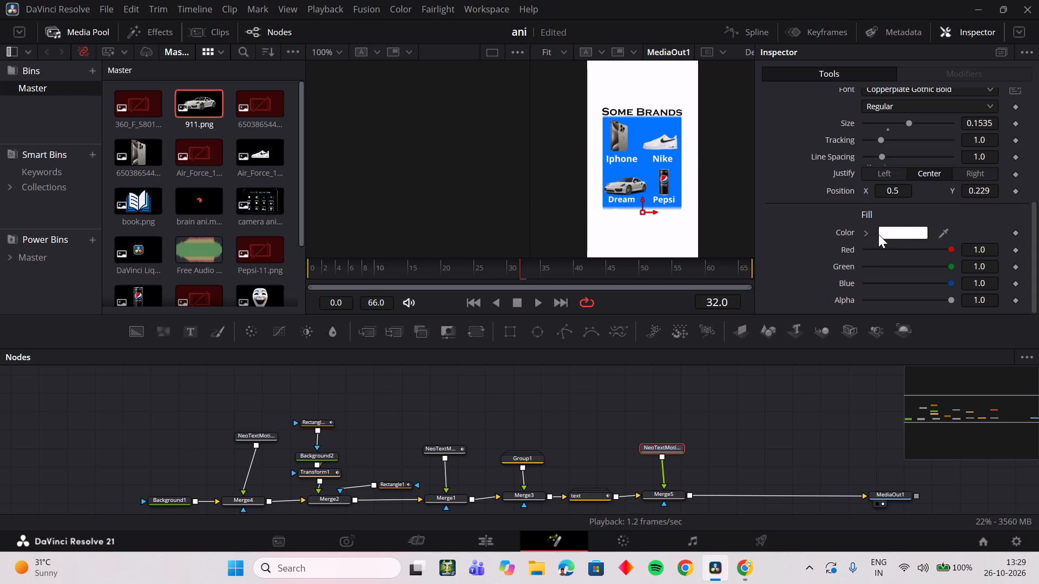
Set the fill color of the "Just Stay With You" text to black.
{"action": "left_click", "coordinate": [867, 234]}
{"action": "left_click_drag", "start_coordinate": [880, 261], "coordinate": [1005, 346]}
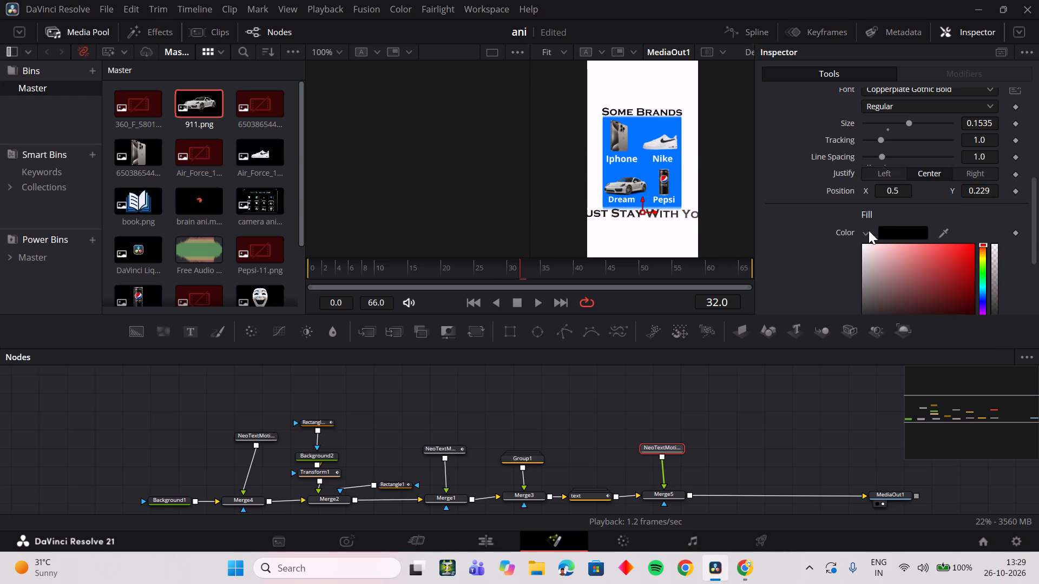
{"action": "left_click", "coordinate": [867, 231]}
Place the "Just Stay With You" text just below the blue box, at a Y position of about 0.219.
{"action": "left_click_drag", "start_coordinate": [979, 189], "coordinate": [993, 193]}
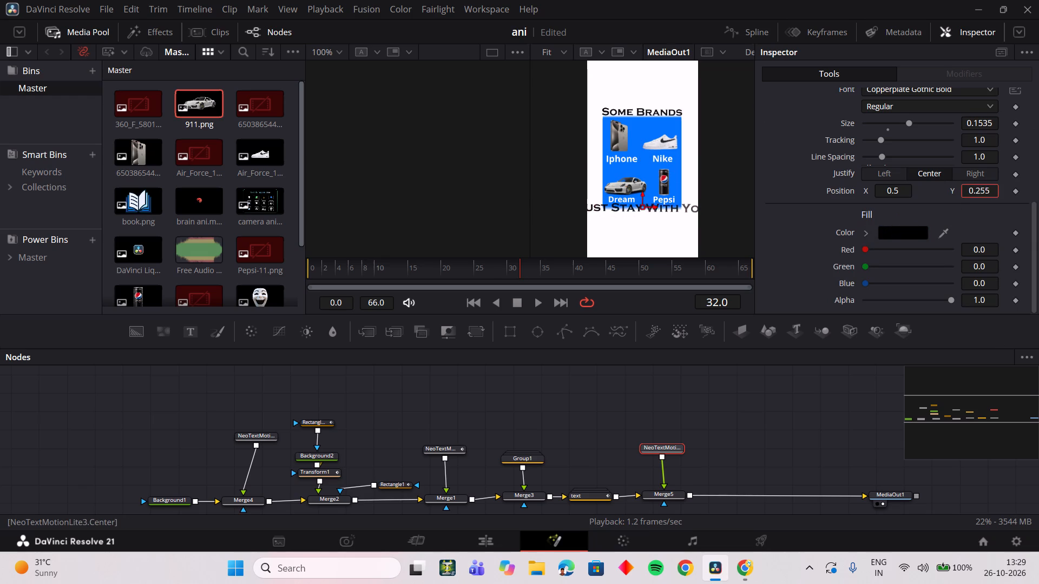
{"action": "left_click_drag", "start_coordinate": [993, 193], "coordinate": [972, 198]}
Reduce the "Just Stay With You" text size to about 0.111 so it fits the frame width.
{"action": "left_click_drag", "start_coordinate": [909, 122], "coordinate": [895, 127]}
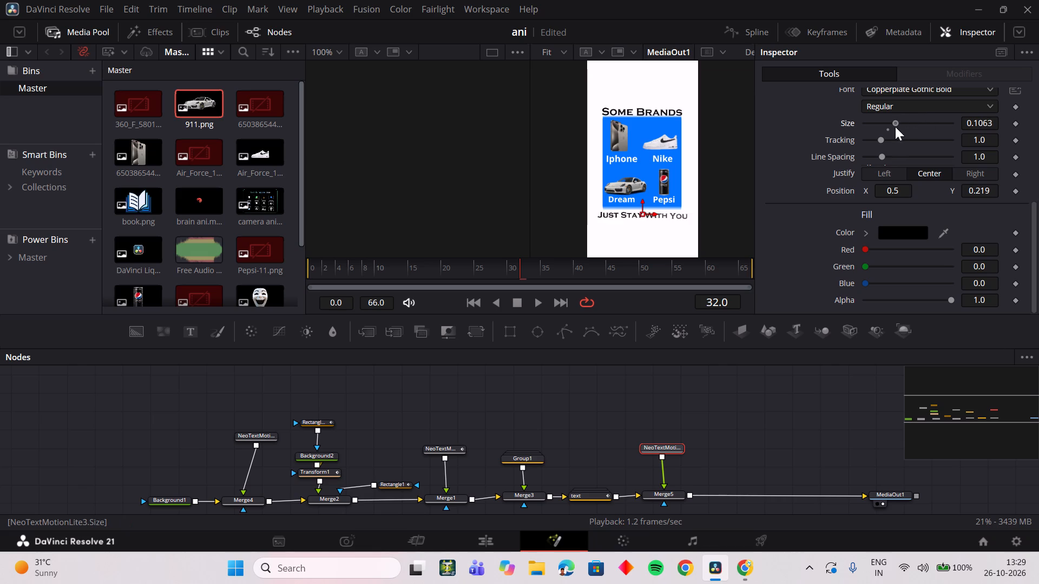
{"action": "left_click_drag", "start_coordinate": [895, 127], "coordinate": [897, 125]}
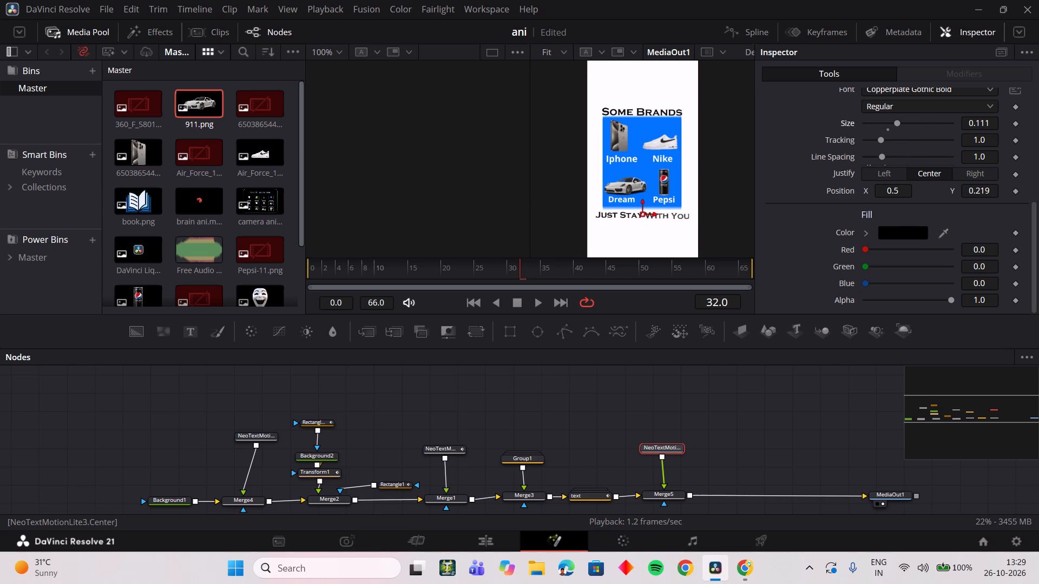
Preview the text entrance around frames 24 to 29 and set its Delay Between to about 4.25.
{"action": "left_click_drag", "start_coordinate": [430, 269], "coordinate": [475, 271]}
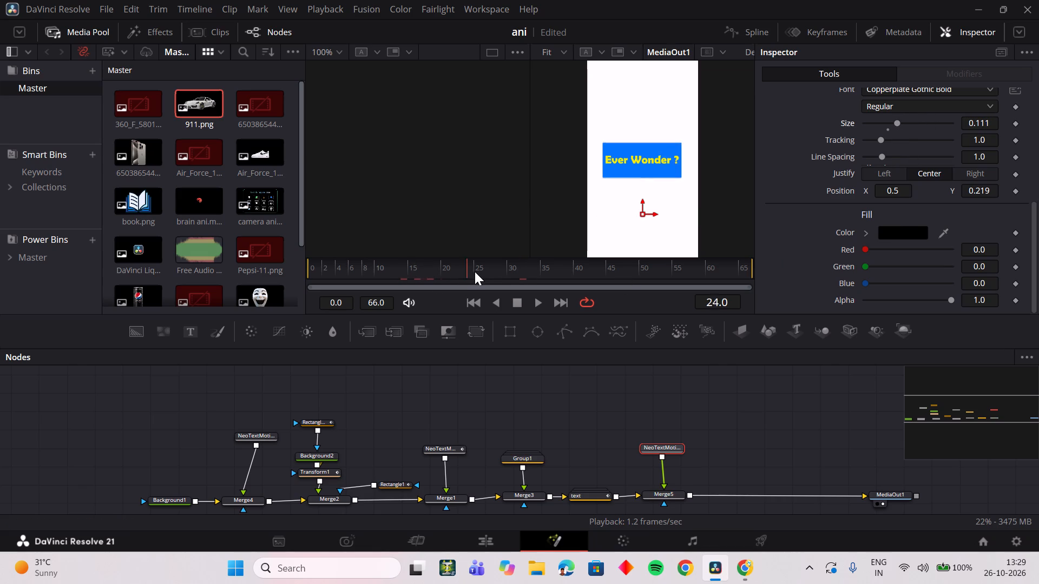
{"action": "left_click_drag", "start_coordinate": [475, 271], "coordinate": [486, 276]}
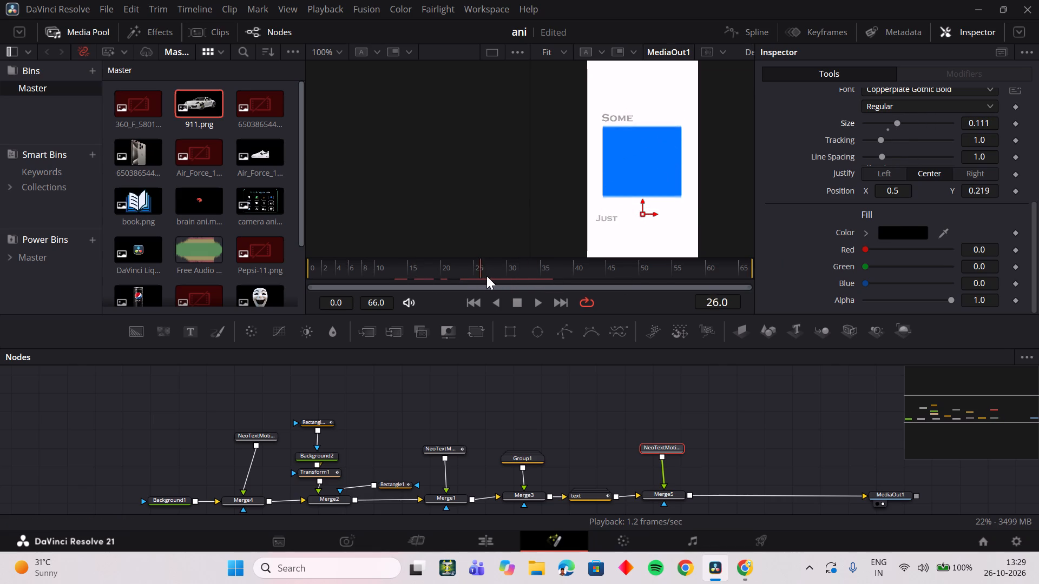
{"action": "left_click_drag", "start_coordinate": [486, 276], "coordinate": [476, 274]}
{"action": "left_click_drag", "start_coordinate": [476, 274], "coordinate": [506, 271]}
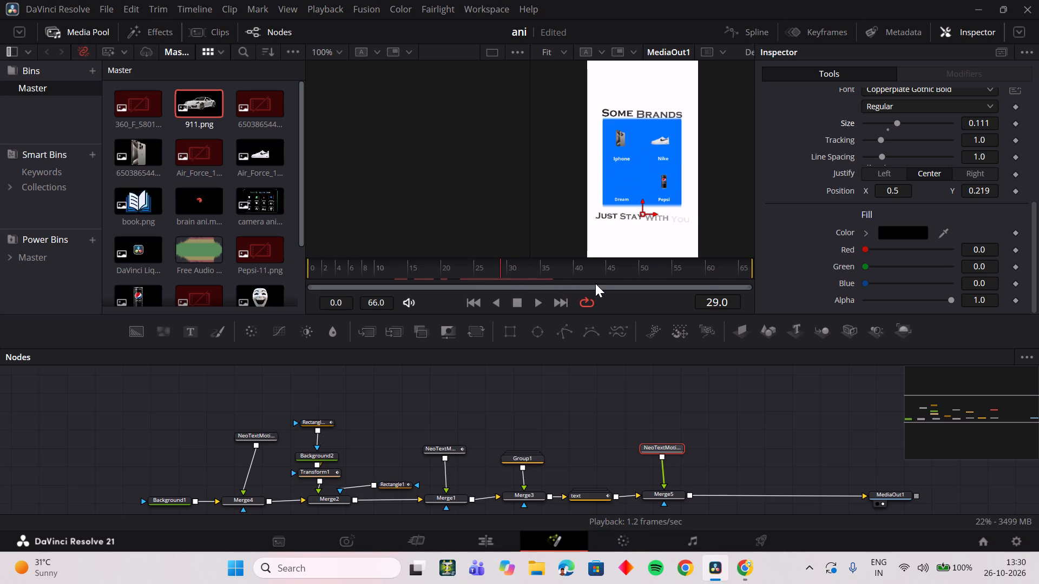
{"action": "scroll", "coordinate": [833, 131], "scroll_direction": "up", "scroll_amount": 2}
{"action": "left_click", "coordinate": [862, 122]}
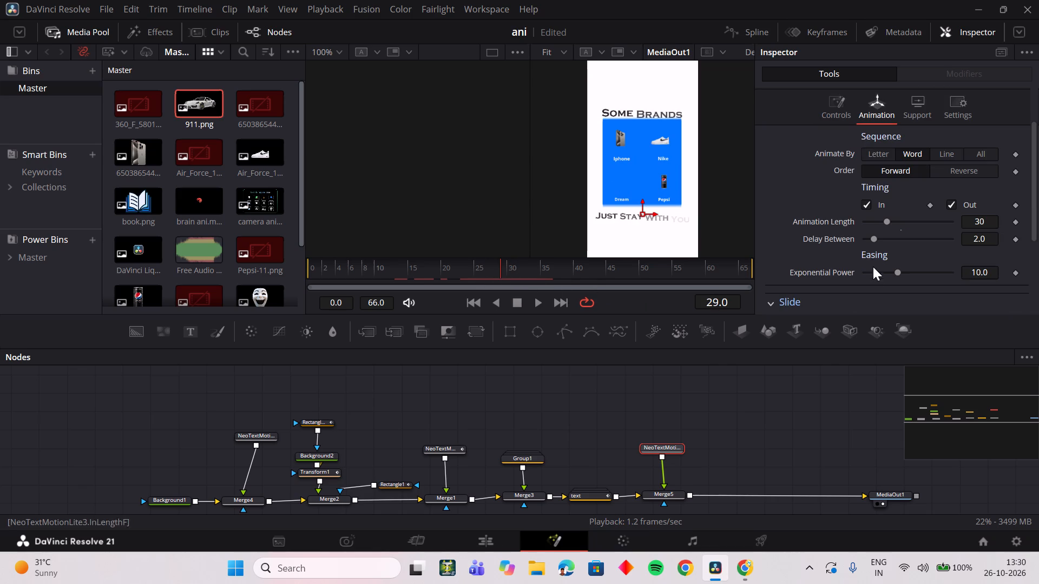
{"action": "scroll", "coordinate": [865, 237], "scroll_direction": "down", "scroll_amount": 1}
{"action": "left_click_drag", "start_coordinate": [974, 163], "coordinate": [980, 164]}
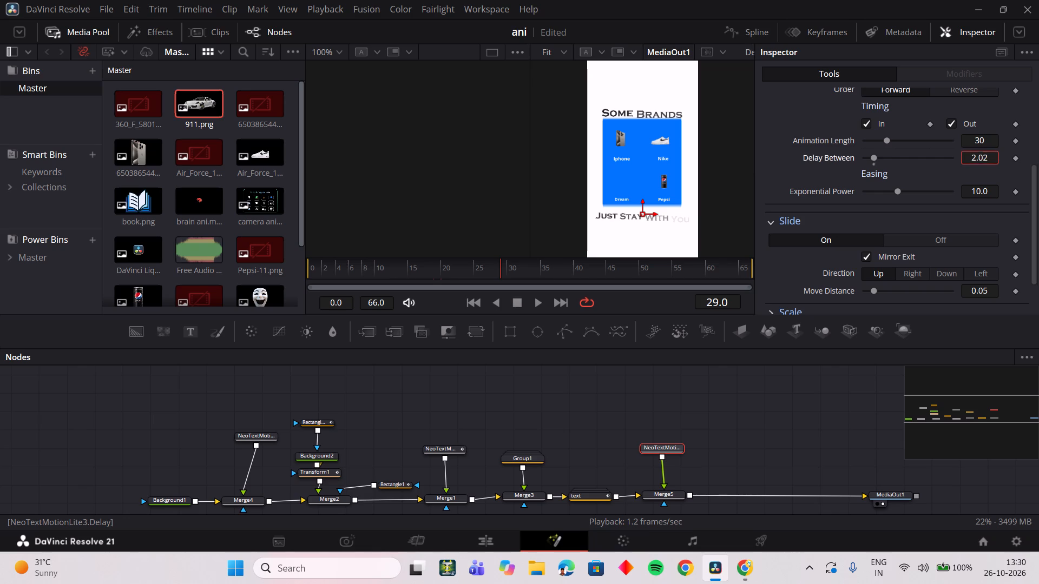
{"action": "left_click_drag", "start_coordinate": [980, 164], "coordinate": [1018, 162]}
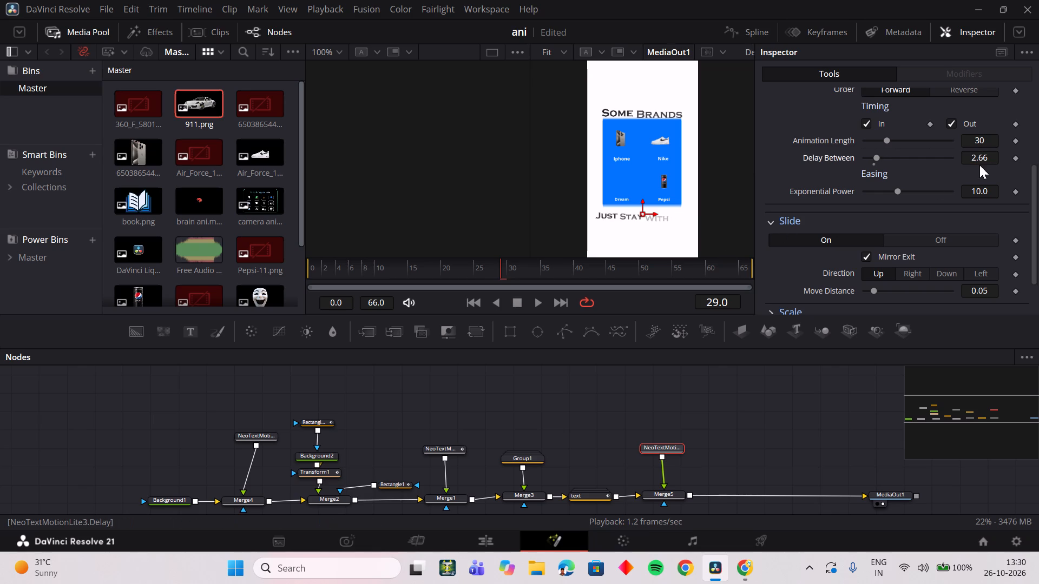
{"action": "left_click_drag", "start_coordinate": [971, 161], "coordinate": [571, 160]}
Play back the "Just Stay With You" entrance several times from around frames 20 to 25 to check its word timing.
{"action": "left_click_drag", "start_coordinate": [475, 268], "coordinate": [478, 269]}
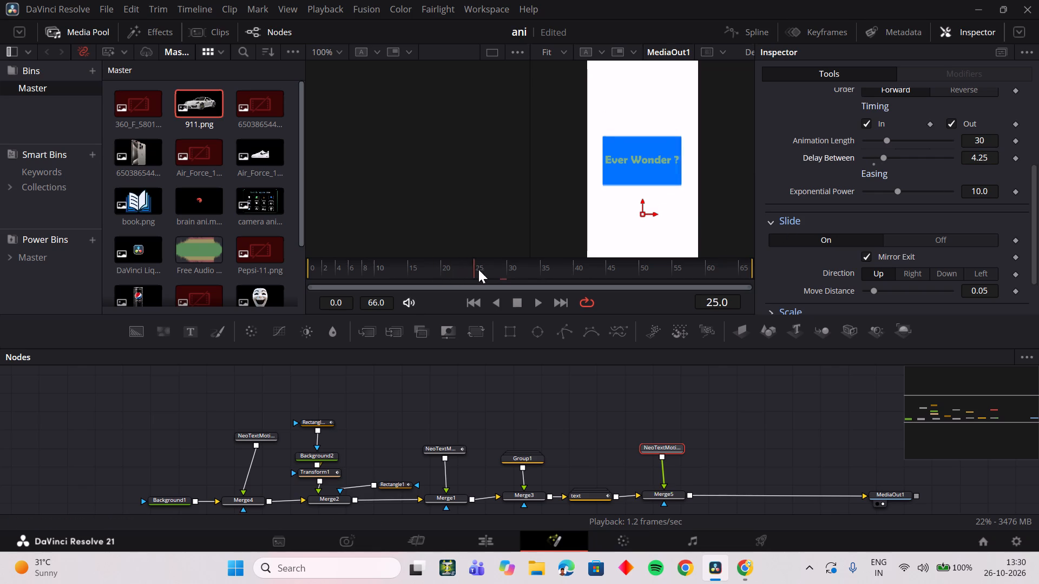
{"action": "left_click_drag", "start_coordinate": [478, 269], "coordinate": [451, 270]}
{"action": "key", "text": "space"}
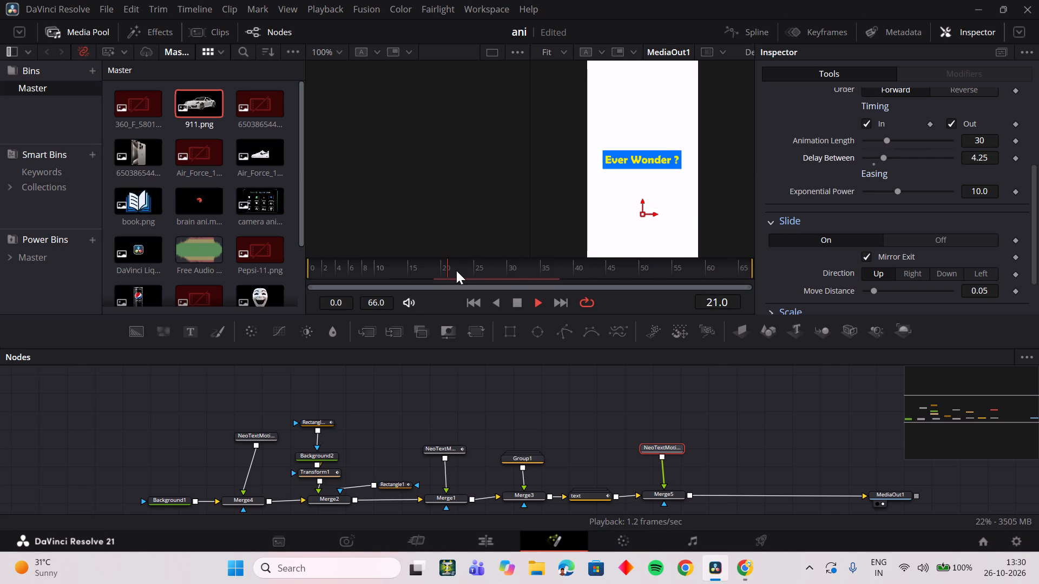
{"action": "key", "text": "space"}
{"action": "left_click_drag", "start_coordinate": [493, 270], "coordinate": [464, 272]}
{"action": "key", "text": "space"}
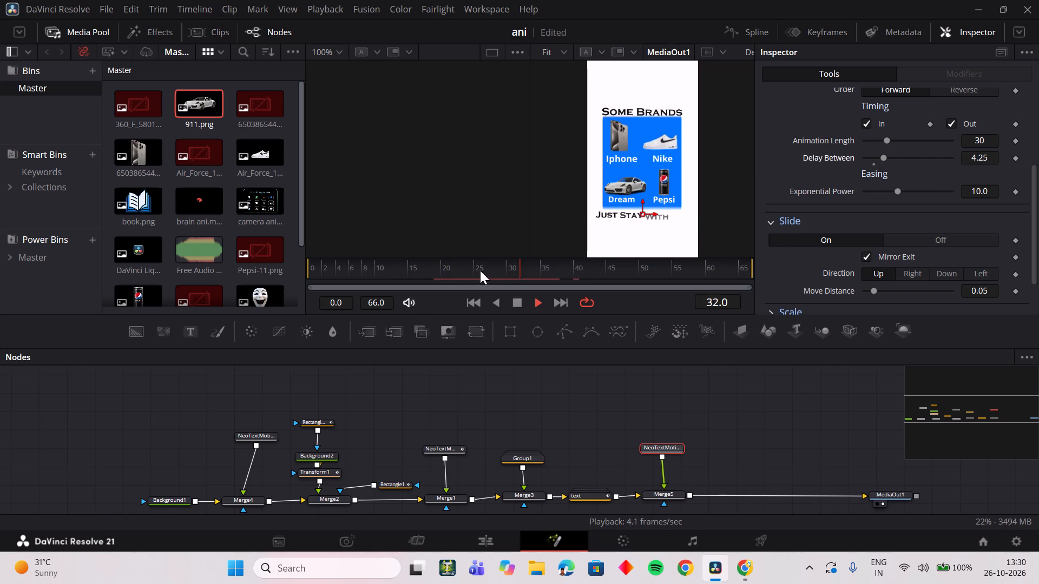
{"action": "key", "text": "space"}
{"action": "left_click_drag", "start_coordinate": [517, 270], "coordinate": [476, 272]}
{"action": "key", "text": "space"}
{"action": "key", "text": "space"}
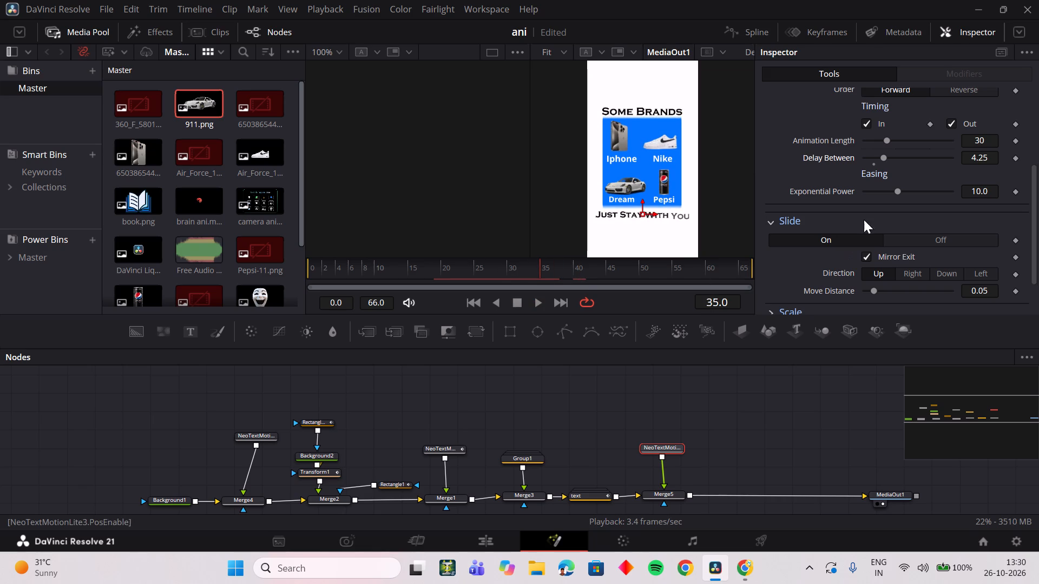
Raise the Exponential Power easing of the "Just Stay With You" text animation to about 13.07.
{"action": "left_click_drag", "start_coordinate": [899, 193], "coordinate": [916, 193]}
Replay the "Just Stay With You" entrance repeatedly to check its easing against the box and brand animations.
{"action": "left_click_drag", "start_coordinate": [536, 273], "coordinate": [485, 274]}
{"action": "key", "text": "space"}
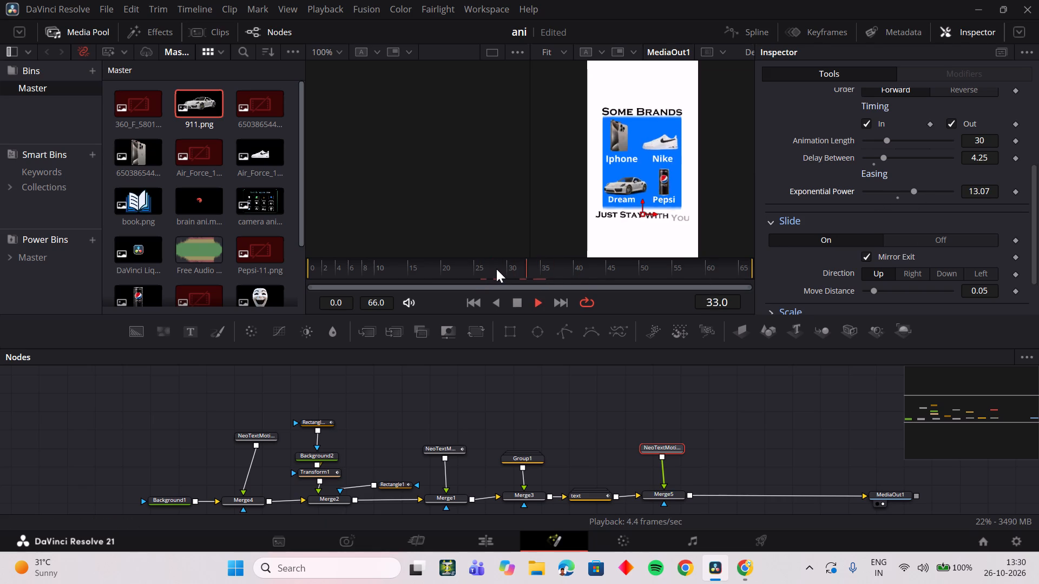
{"action": "key", "text": "space"}
{"action": "left_click_drag", "start_coordinate": [497, 269], "coordinate": [452, 271]}
{"action": "key", "text": "space"}
{"action": "key", "text": "space"}
{"action": "left_click_drag", "start_coordinate": [515, 266], "coordinate": [476, 271]}
{"action": "key", "text": "space"}
{"action": "key", "text": "space"}
{"action": "left_click_drag", "start_coordinate": [520, 268], "coordinate": [456, 272]}
{"action": "key", "text": "space"}
{"action": "key", "text": "space"}
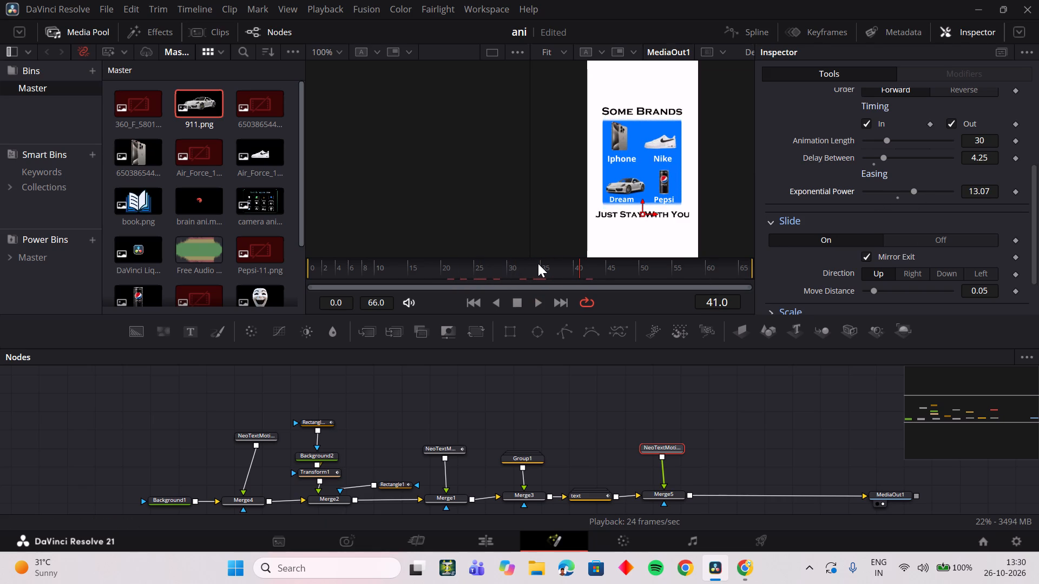
{"action": "left_click_drag", "start_coordinate": [535, 263], "coordinate": [482, 264]}
{"action": "key", "text": "space"}
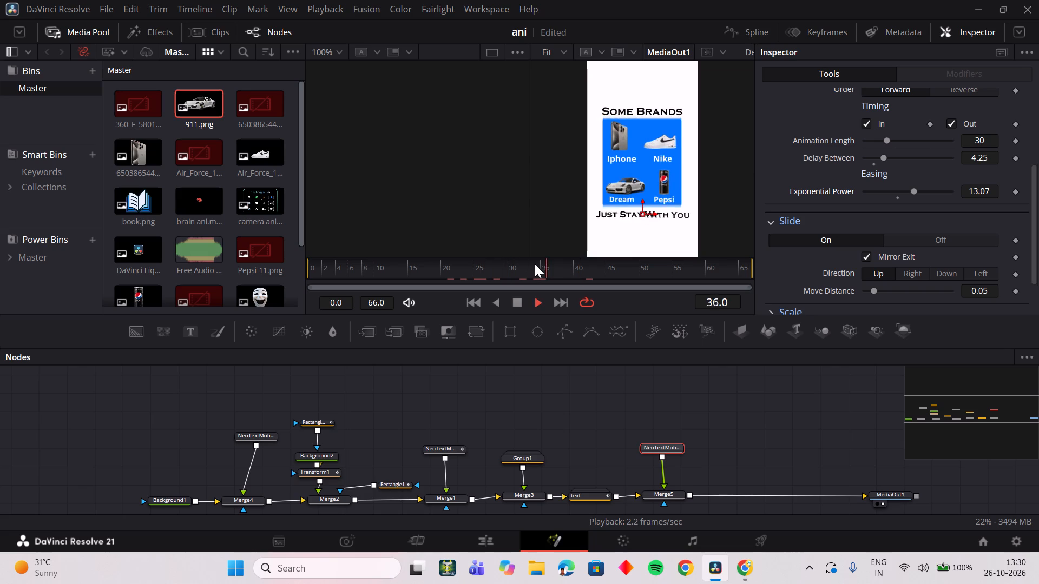
{"action": "key", "text": "space"}
{"action": "left_click_drag", "start_coordinate": [522, 263], "coordinate": [437, 268]}
{"action": "key", "text": "space"}
{"action": "key", "text": "space"}
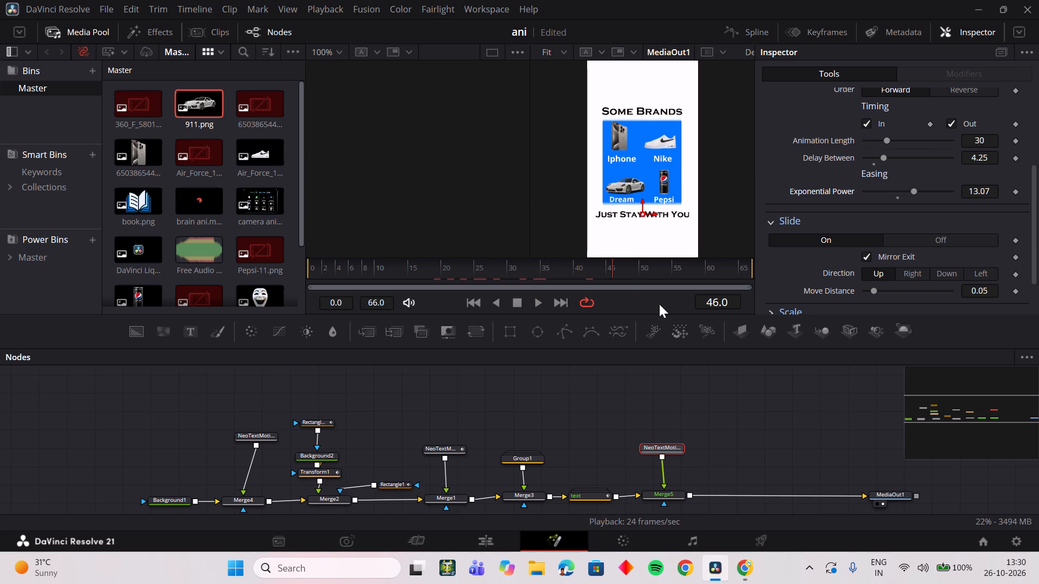
Scrub through the "Just Stay With You" entrance between about frames 28 and 41 to check its slide motion.
{"action": "scroll", "coordinate": [913, 245], "scroll_direction": "down", "scroll_amount": 3}
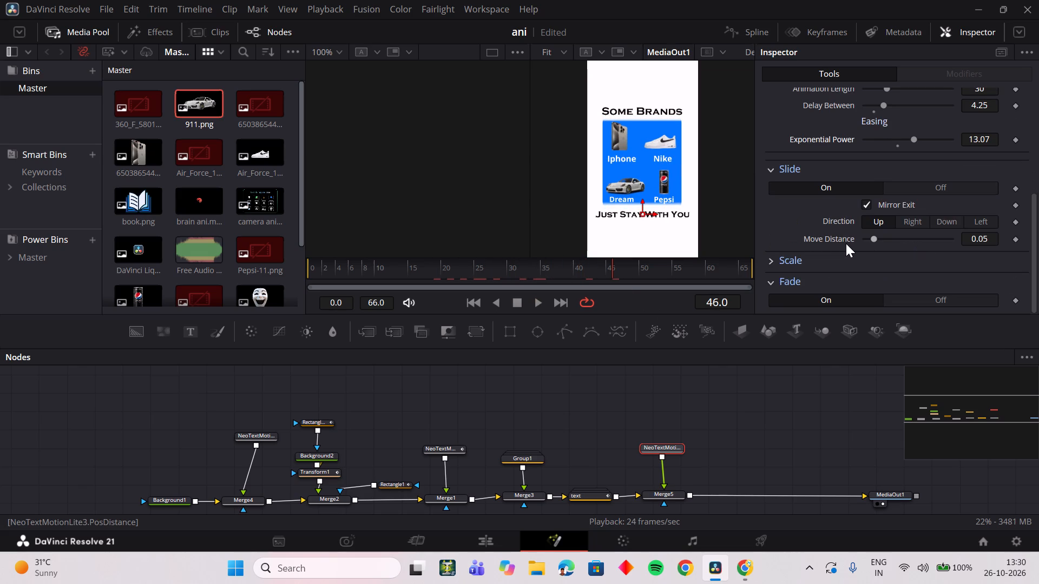
{"action": "left_click_drag", "start_coordinate": [573, 266], "coordinate": [501, 263]}
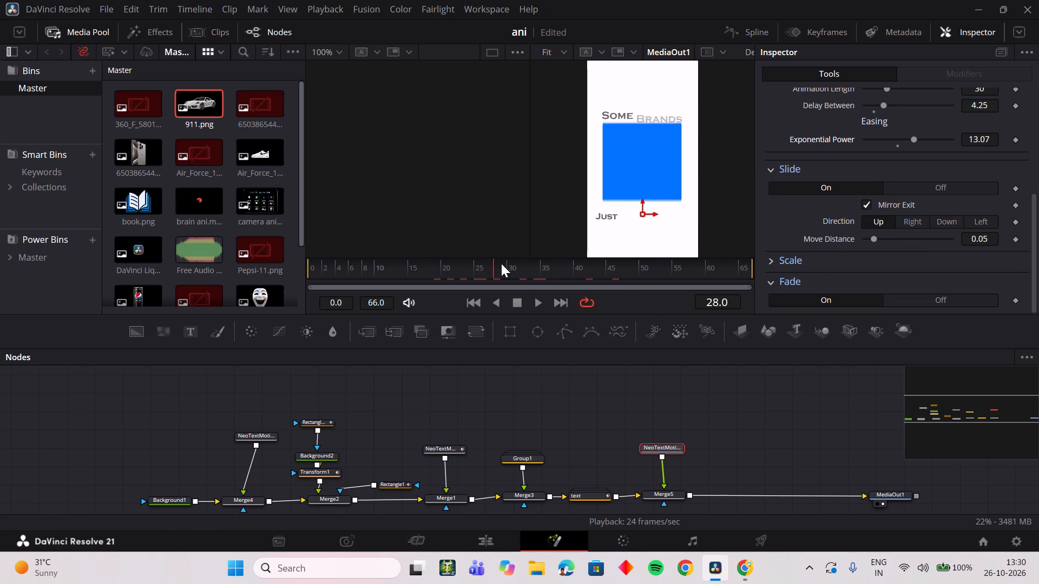
{"action": "left_click_drag", "start_coordinate": [501, 263], "coordinate": [580, 263]}
{"action": "left_click", "coordinate": [683, 364]}
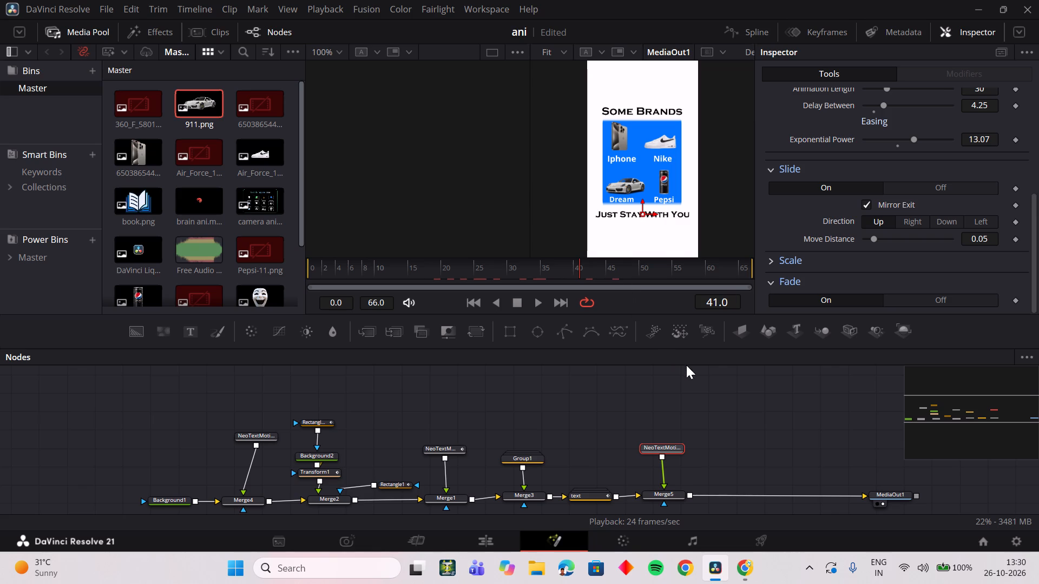
{"action": "left_click", "coordinate": [686, 365]}
Switch to the reference video in Chrome and replay the "Just stay with you" entrance around 0:01 to 0:02 to study its word motion.
{"action": "left_click", "coordinate": [749, 562]}
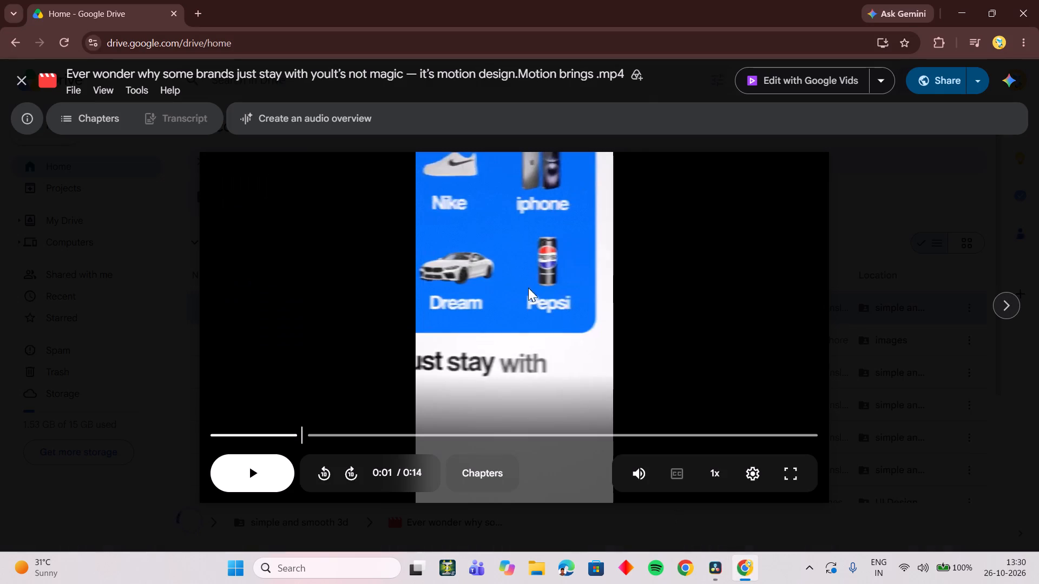
{"action": "left_click", "coordinate": [588, 332]}
{"action": "left_click", "coordinate": [588, 332]}
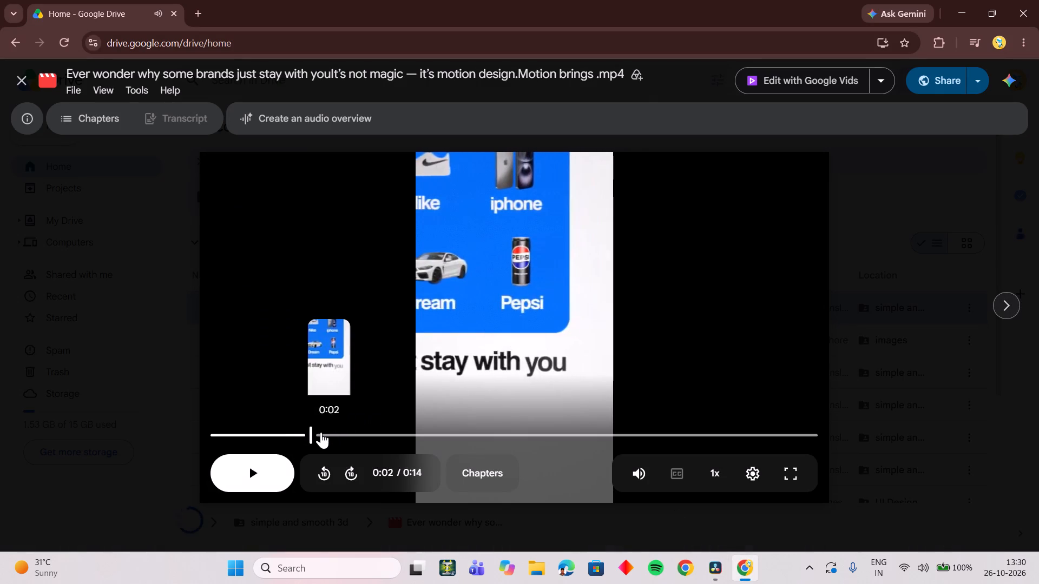
{"action": "left_click_drag", "start_coordinate": [307, 435], "coordinate": [290, 438]}
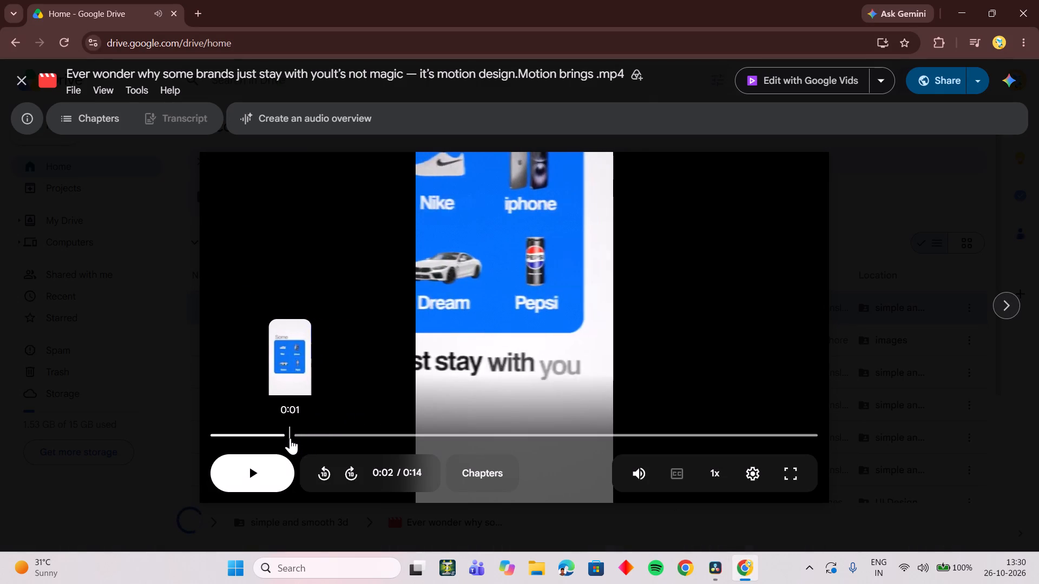
{"action": "left_click_drag", "start_coordinate": [291, 438], "coordinate": [284, 439]}
{"action": "key", "text": "space"}
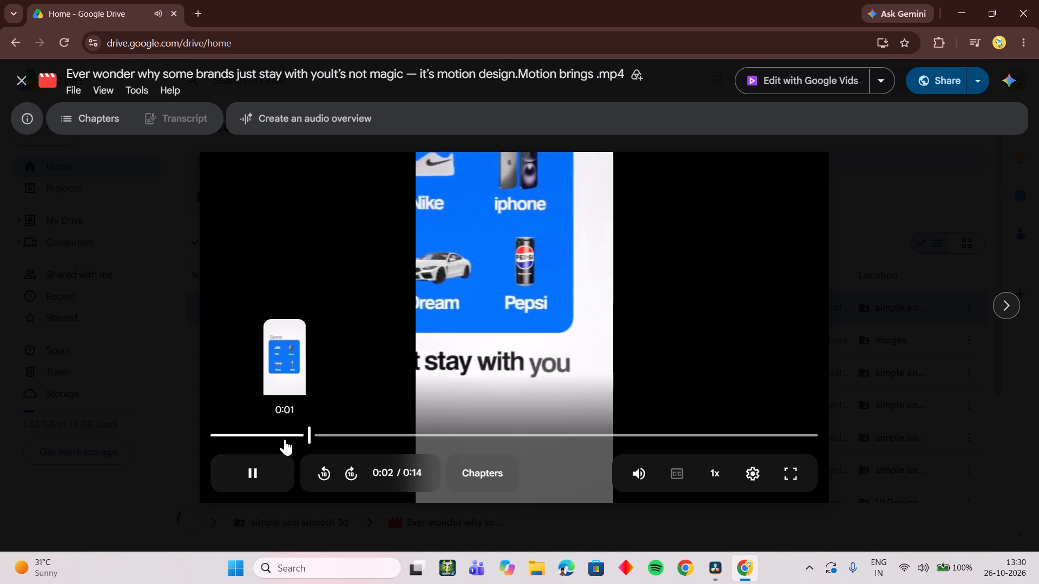
{"action": "key", "text": "space"}
{"action": "left_click_drag", "start_coordinate": [304, 432], "coordinate": [279, 436]}
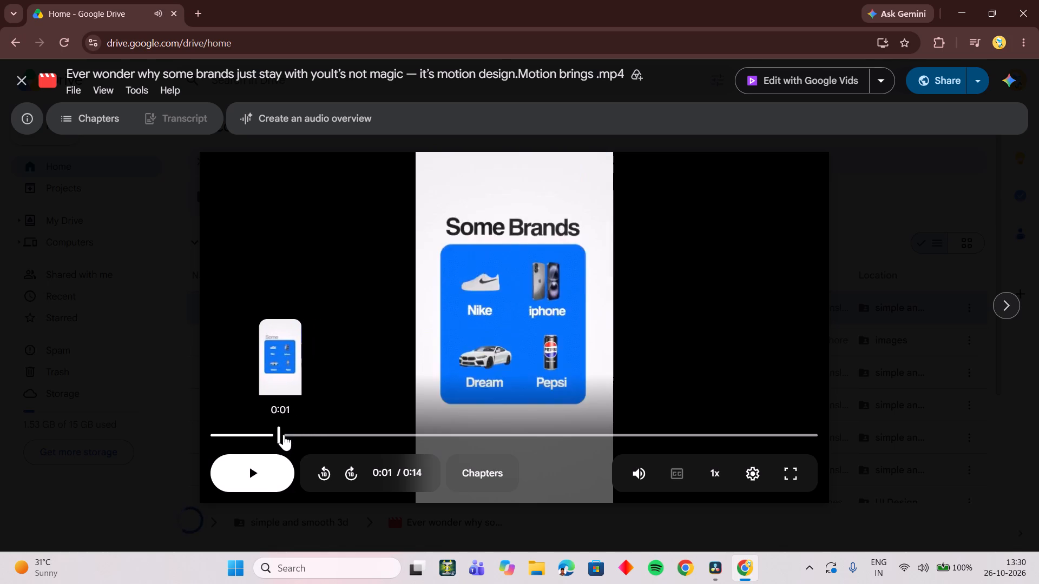
{"action": "key", "text": "space"}
{"action": "key", "text": "space"}
{"action": "left_click", "coordinate": [287, 433]}
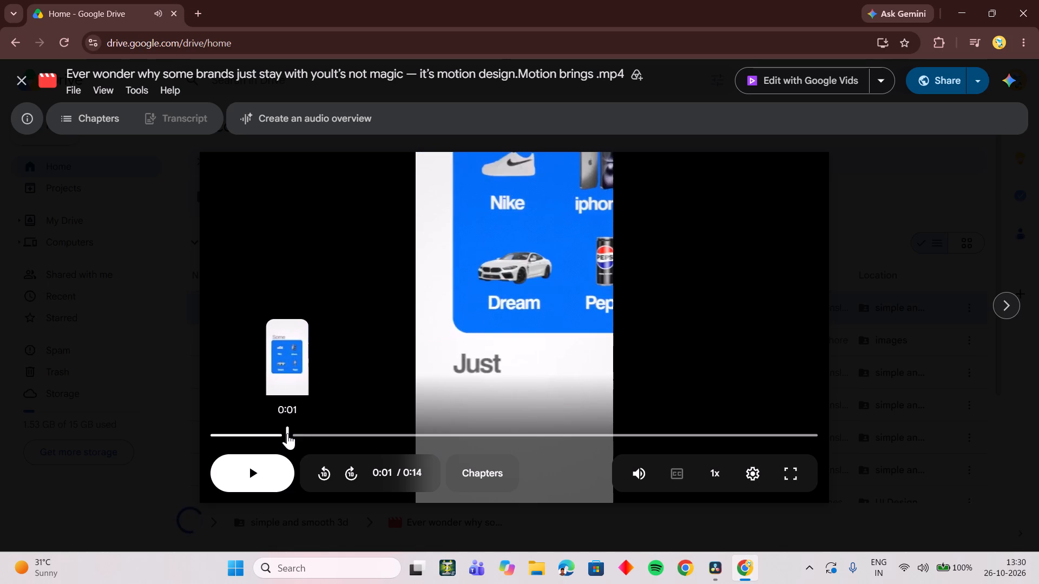
{"action": "key", "text": "space"}
{"action": "key", "text": "space"}
Return to DaVinci Resolve, compare the text entrance around frames 28 to 42, and reduce its slide Move Distance to about 0.0239.
{"action": "left_click", "coordinate": [703, 572]}
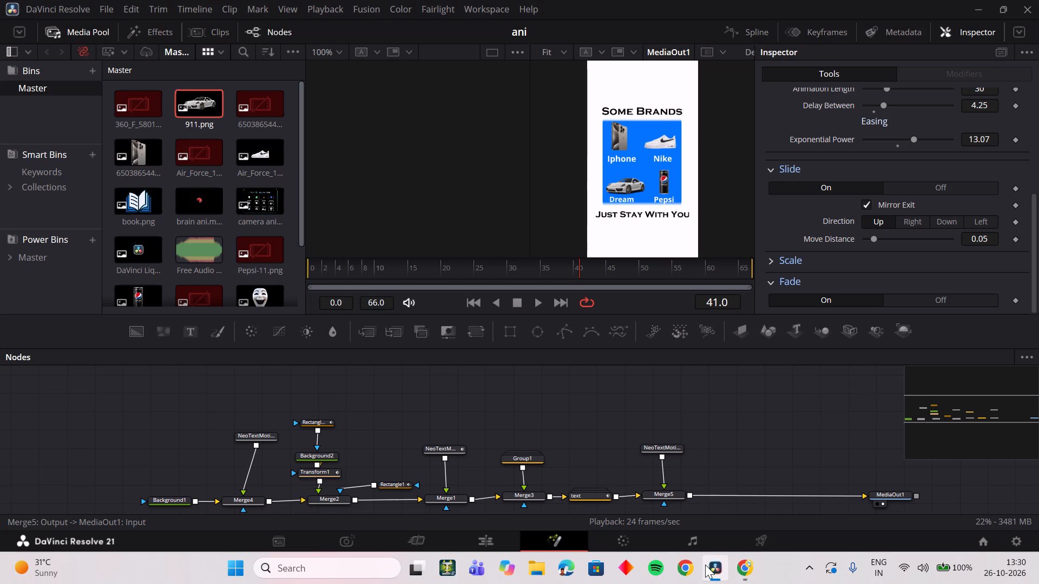
{"action": "left_click_drag", "start_coordinate": [566, 271], "coordinate": [533, 271]}
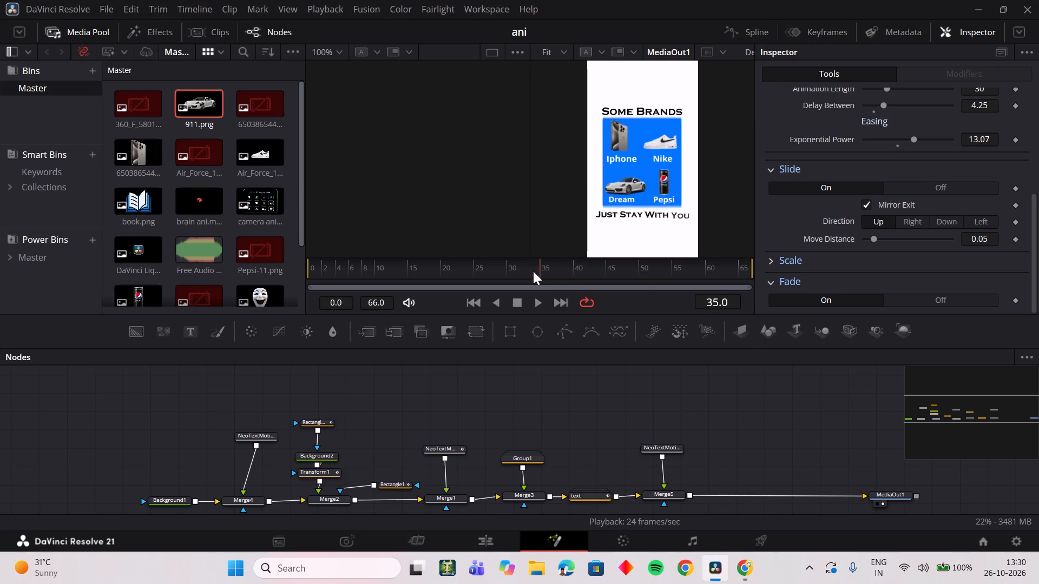
{"action": "left_click_drag", "start_coordinate": [533, 271], "coordinate": [588, 264]}
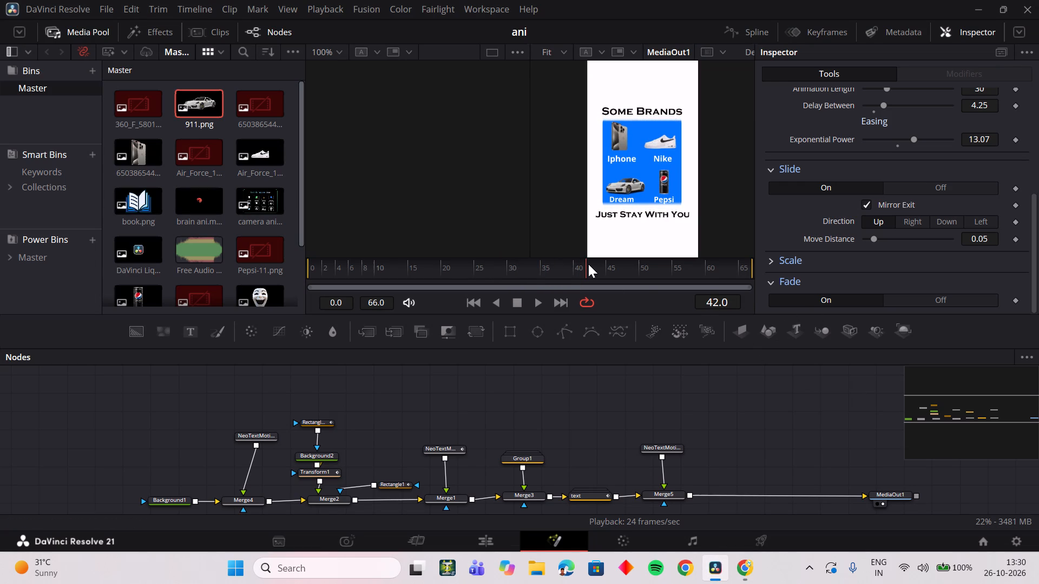
{"action": "left_click_drag", "start_coordinate": [588, 264], "coordinate": [557, 263]}
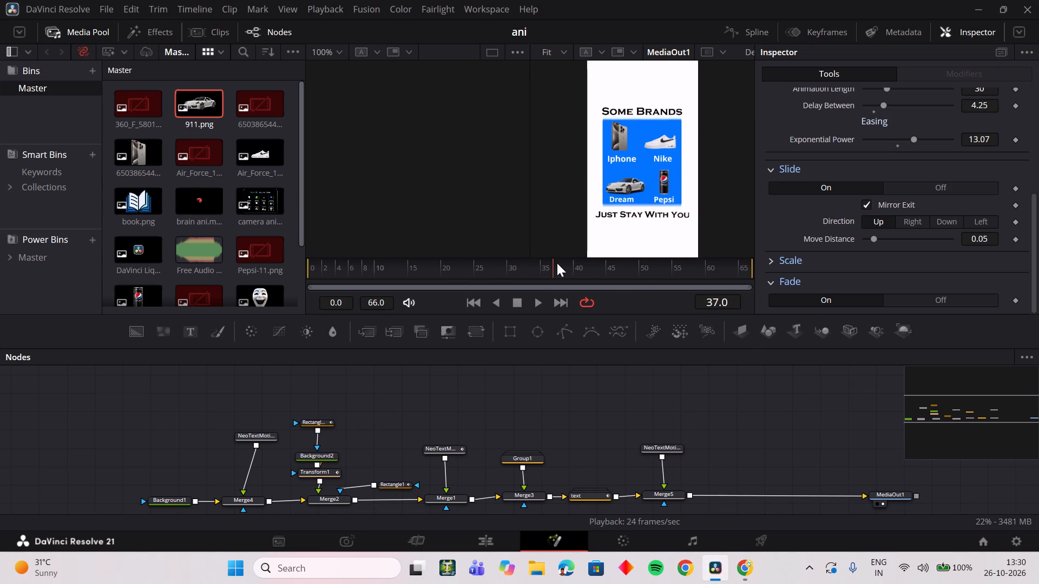
{"action": "left_click_drag", "start_coordinate": [557, 263], "coordinate": [504, 267]}
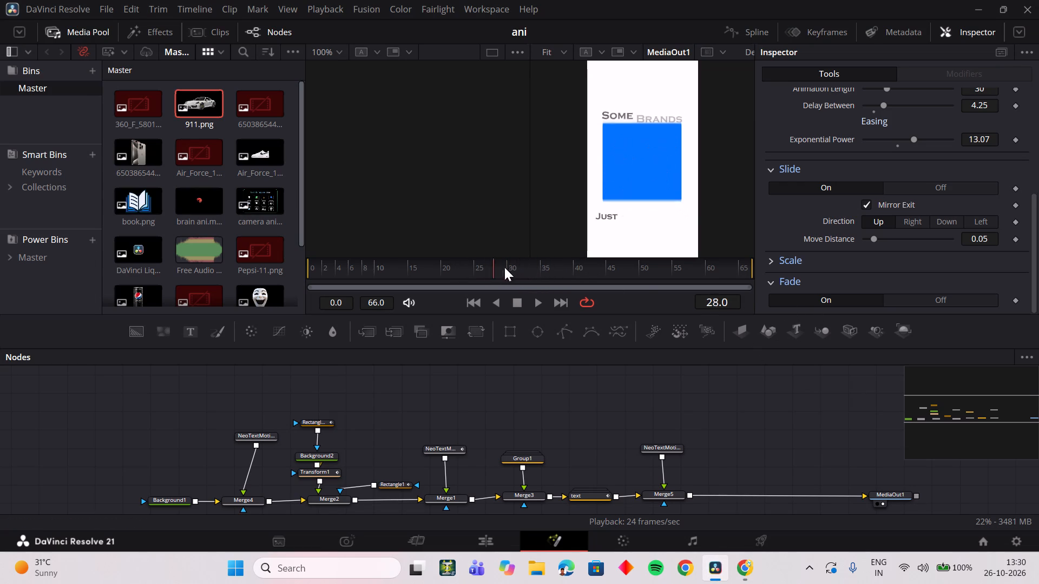
{"action": "left_click_drag", "start_coordinate": [504, 267], "coordinate": [524, 267]}
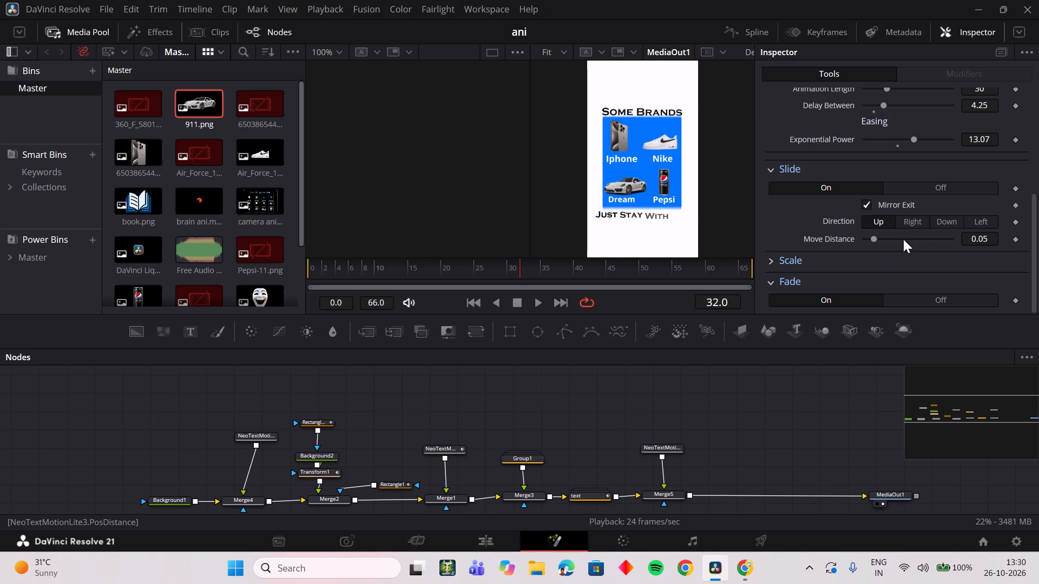
{"action": "left_click_drag", "start_coordinate": [972, 238], "coordinate": [795, 252]}
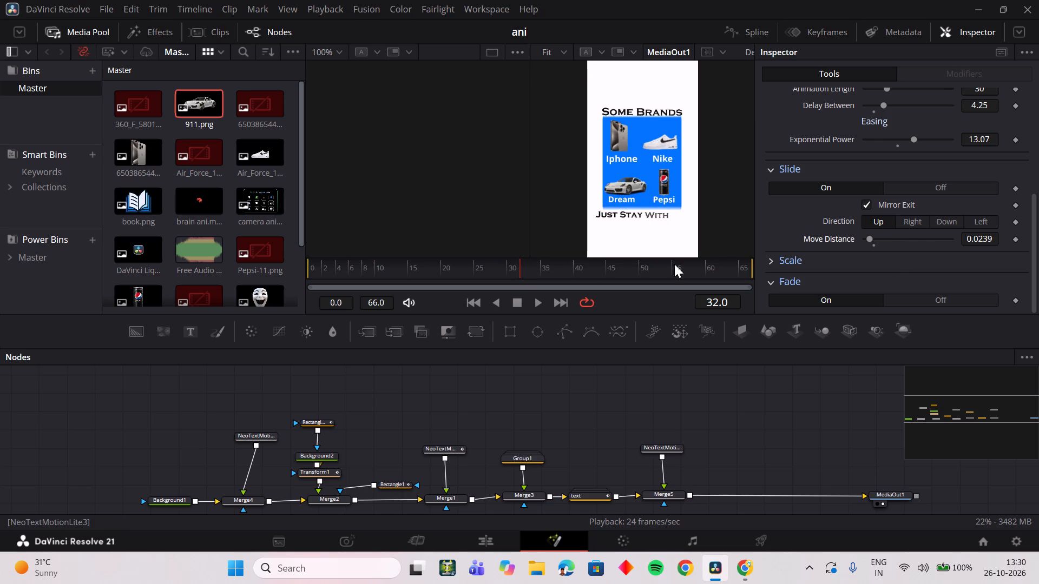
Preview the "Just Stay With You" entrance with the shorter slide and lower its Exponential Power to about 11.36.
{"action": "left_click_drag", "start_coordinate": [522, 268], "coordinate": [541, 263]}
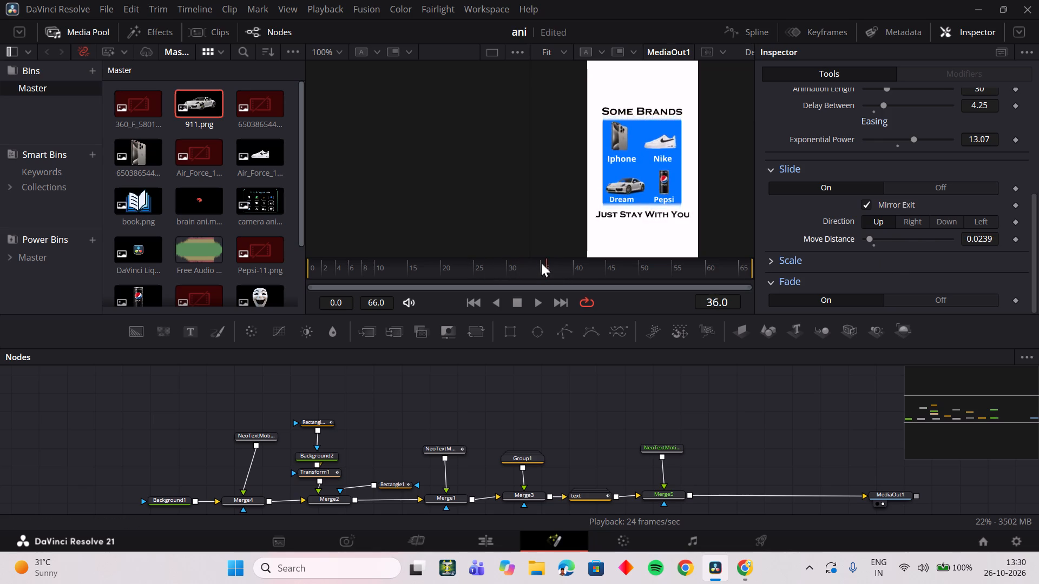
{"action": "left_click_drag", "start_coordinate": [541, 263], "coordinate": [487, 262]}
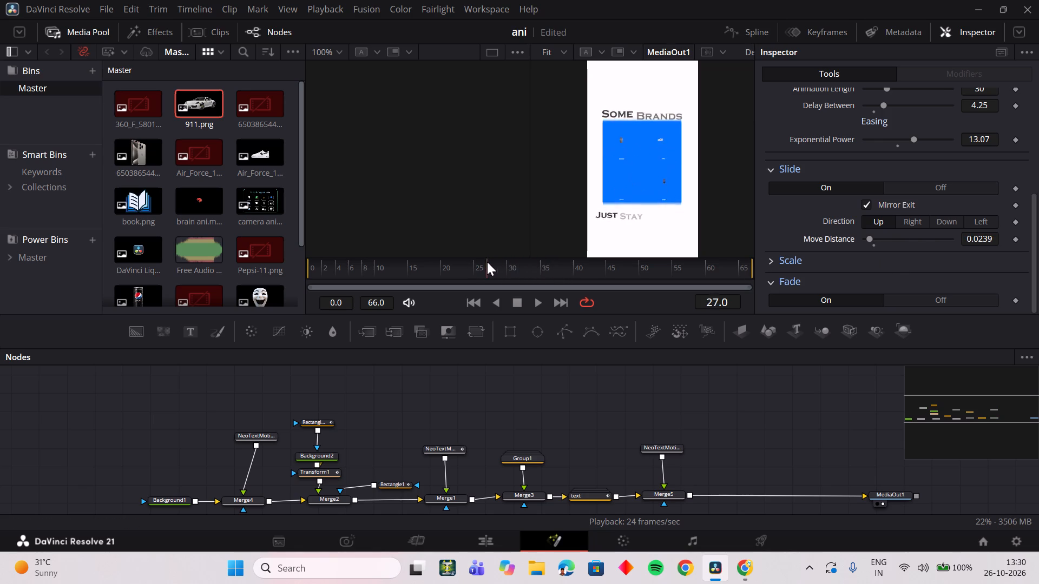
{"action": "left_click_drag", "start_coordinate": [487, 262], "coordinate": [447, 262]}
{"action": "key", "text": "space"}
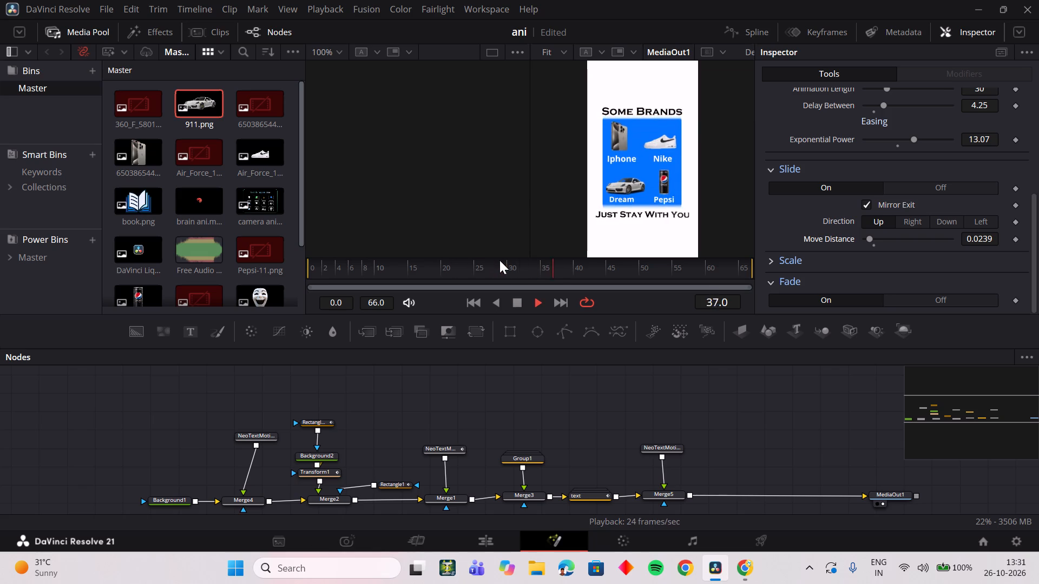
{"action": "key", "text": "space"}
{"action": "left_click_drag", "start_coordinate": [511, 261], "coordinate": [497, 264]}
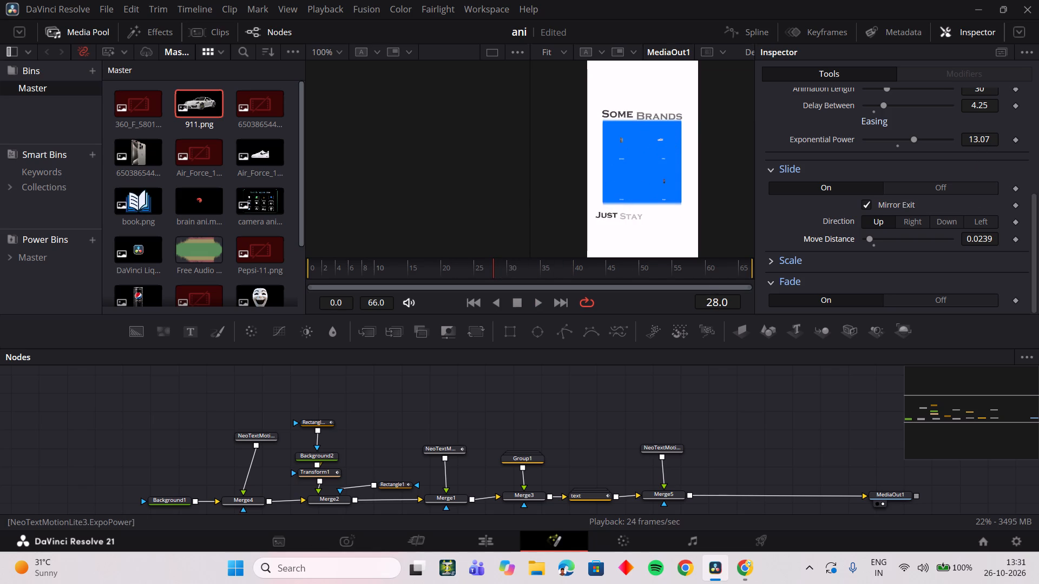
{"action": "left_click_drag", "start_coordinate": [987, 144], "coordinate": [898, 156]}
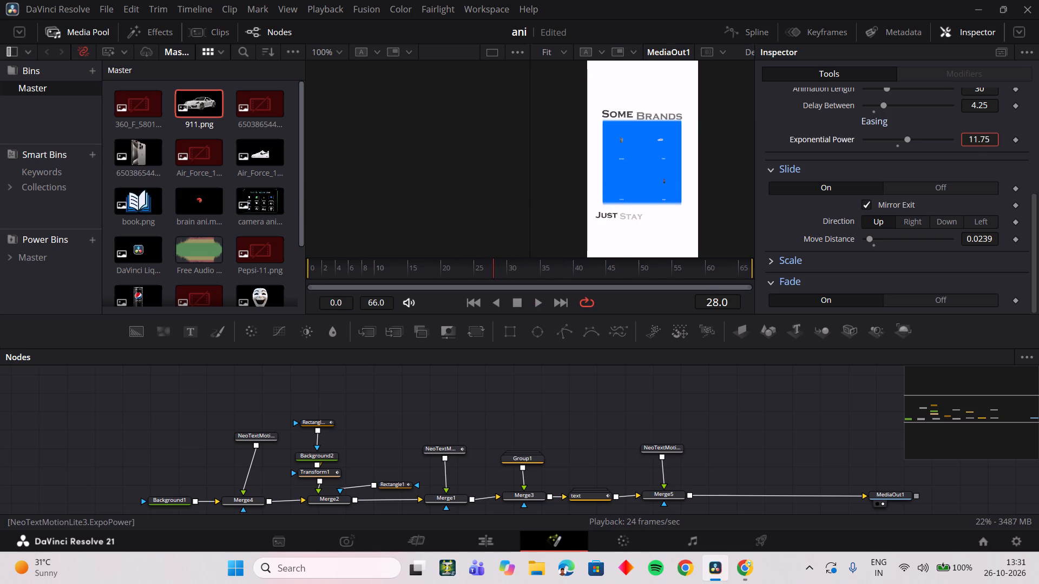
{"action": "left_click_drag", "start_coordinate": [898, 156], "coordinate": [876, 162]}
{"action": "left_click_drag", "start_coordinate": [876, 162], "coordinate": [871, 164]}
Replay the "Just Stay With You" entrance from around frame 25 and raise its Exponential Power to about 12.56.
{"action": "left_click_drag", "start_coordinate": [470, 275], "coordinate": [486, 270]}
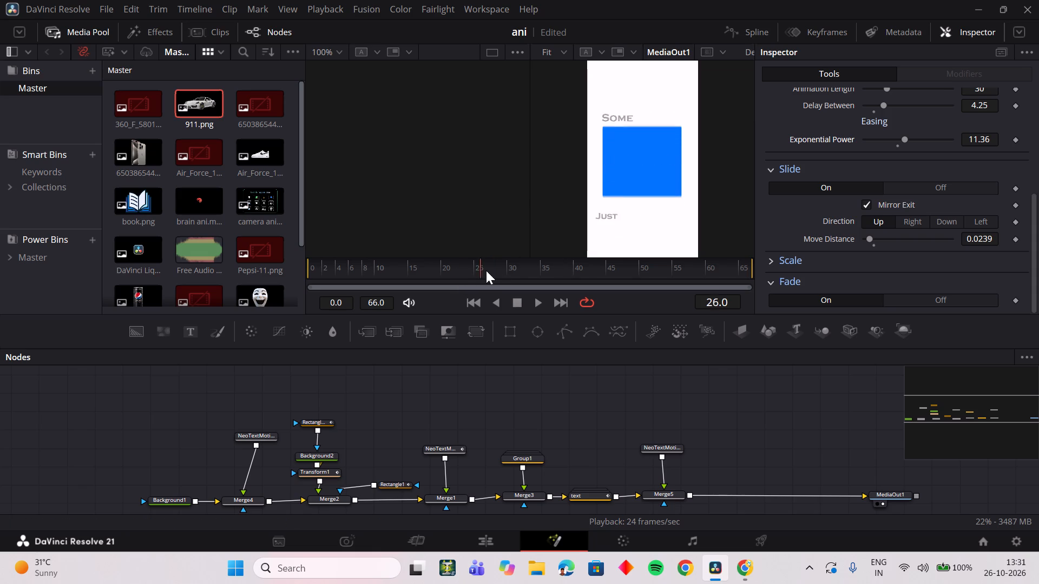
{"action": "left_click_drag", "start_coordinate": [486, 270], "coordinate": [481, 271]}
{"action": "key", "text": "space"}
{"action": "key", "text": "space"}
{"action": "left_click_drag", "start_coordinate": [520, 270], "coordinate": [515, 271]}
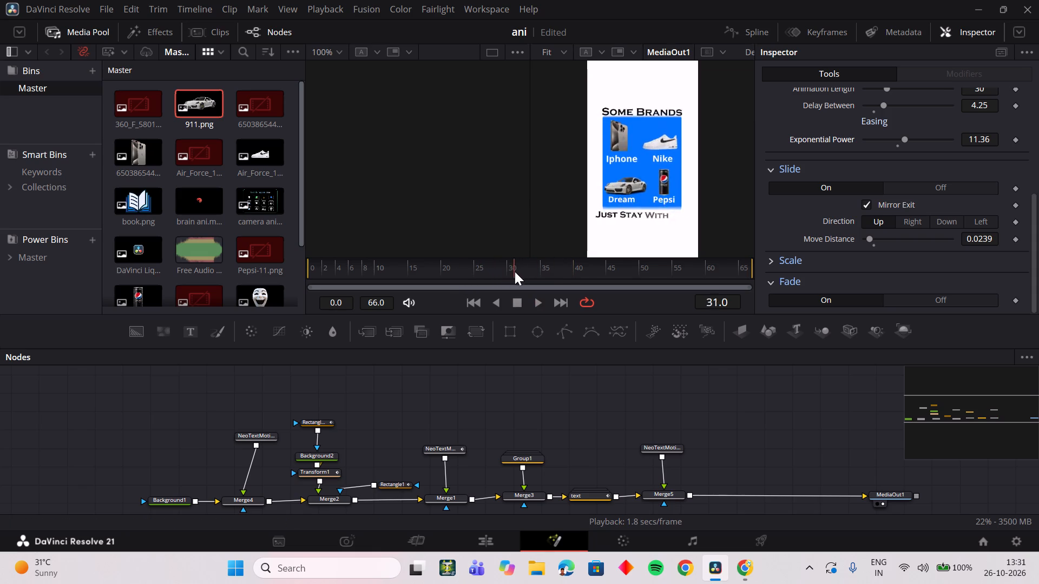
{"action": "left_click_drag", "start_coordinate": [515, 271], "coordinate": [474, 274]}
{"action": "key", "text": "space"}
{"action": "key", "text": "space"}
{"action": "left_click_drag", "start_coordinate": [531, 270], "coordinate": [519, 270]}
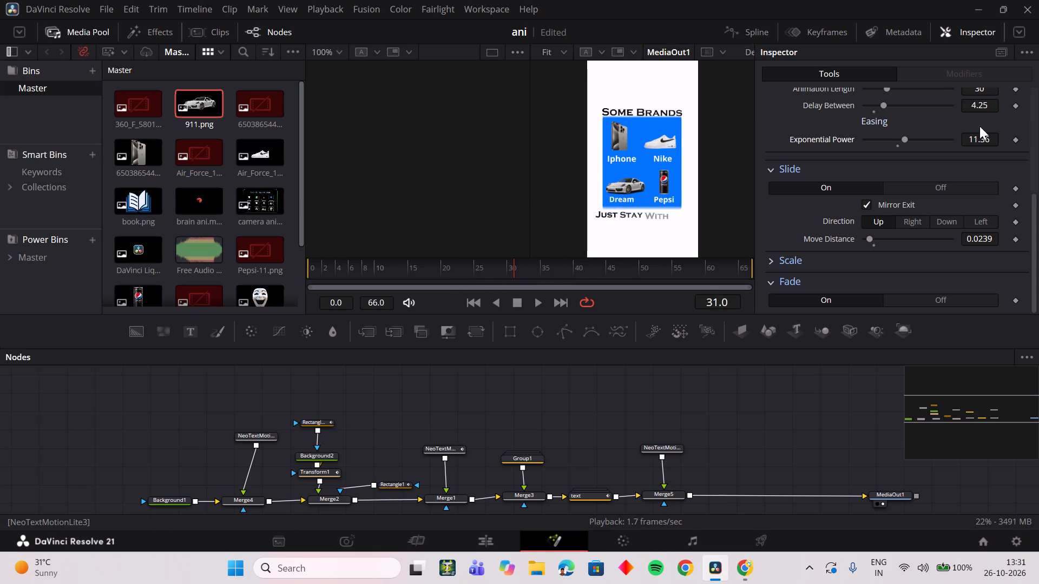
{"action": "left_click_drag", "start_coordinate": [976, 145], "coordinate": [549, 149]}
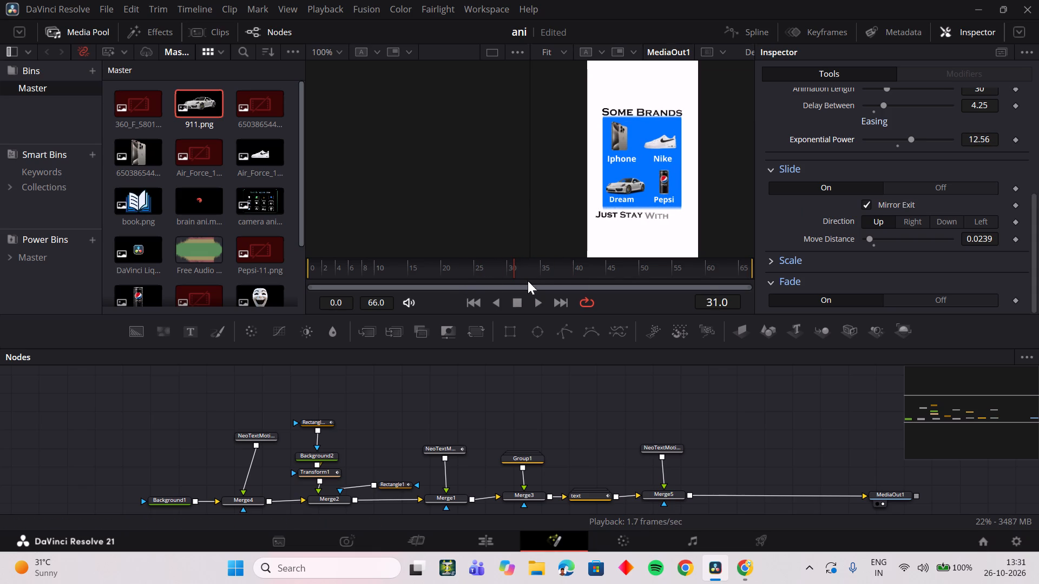
Check the "Just Stay With You" word timing in playback and around frames 30 to 34, and set its Exponential Power to about 10.7.
{"action": "left_click_drag", "start_coordinate": [488, 276], "coordinate": [478, 274]}
{"action": "key", "text": "space"}
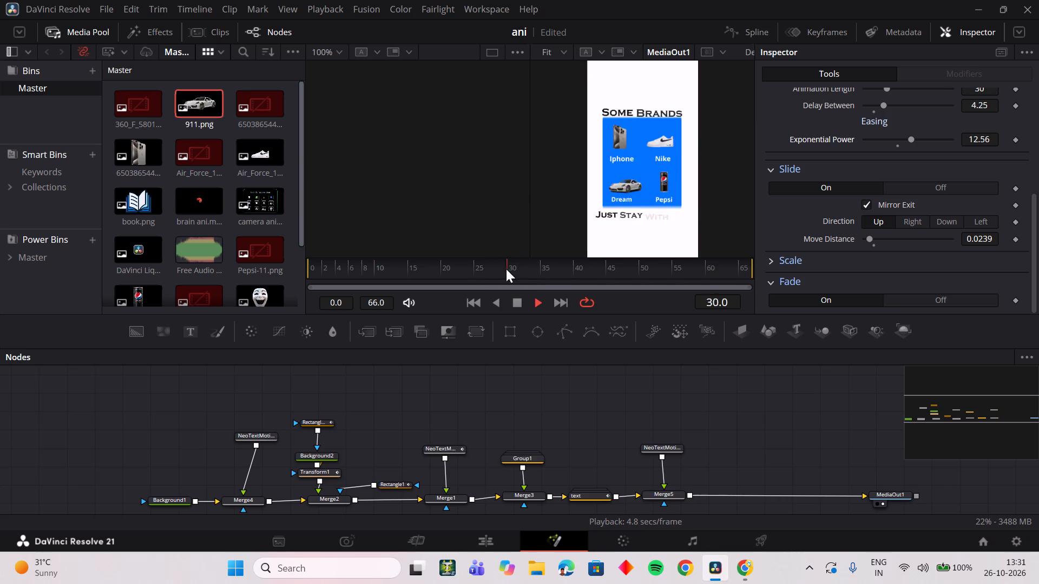
{"action": "key", "text": "space"}
{"action": "left_click_drag", "start_coordinate": [527, 268], "coordinate": [489, 273]}
{"action": "key", "text": "space"}
{"action": "key", "text": "space"}
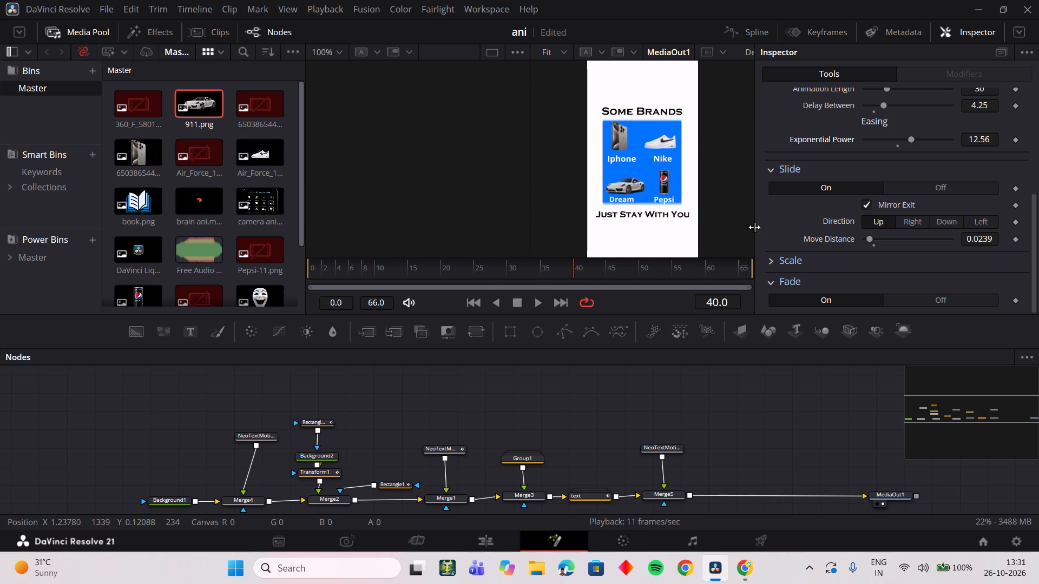
{"action": "left_click_drag", "start_coordinate": [539, 275], "coordinate": [532, 262]}
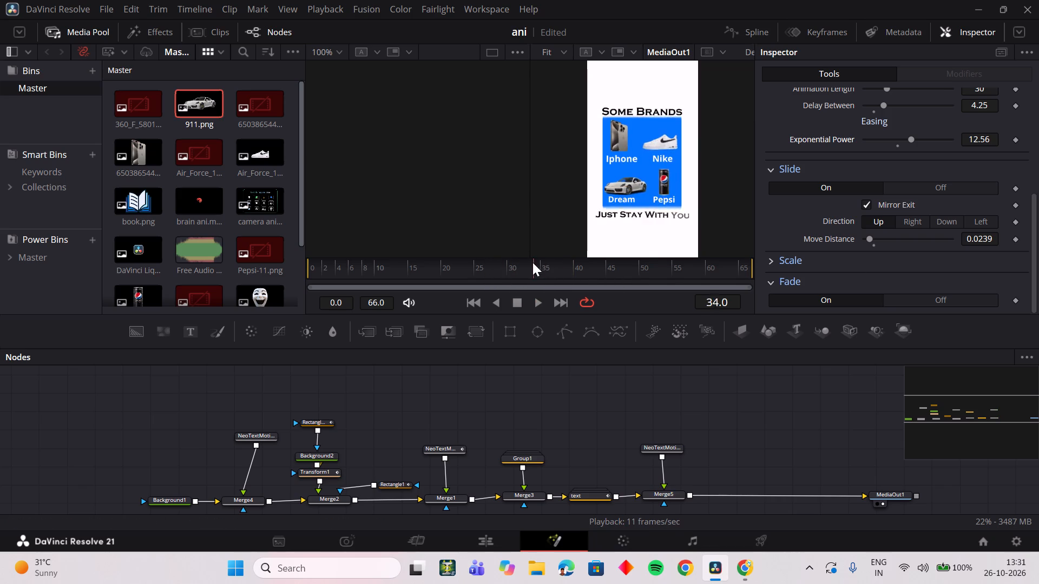
{"action": "left_click_drag", "start_coordinate": [532, 262], "coordinate": [512, 265]}
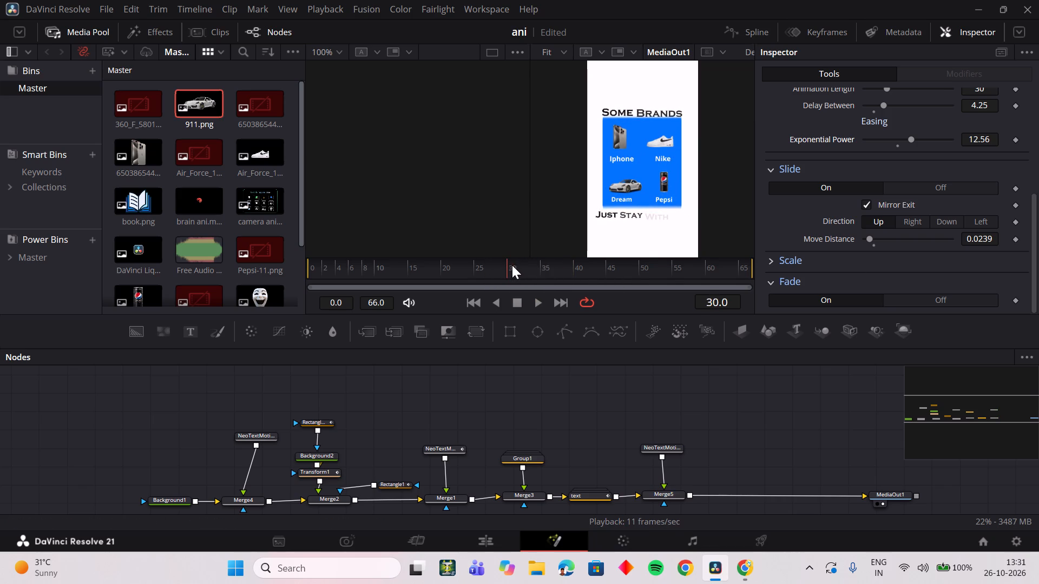
{"action": "left_click_drag", "start_coordinate": [512, 265], "coordinate": [524, 267]}
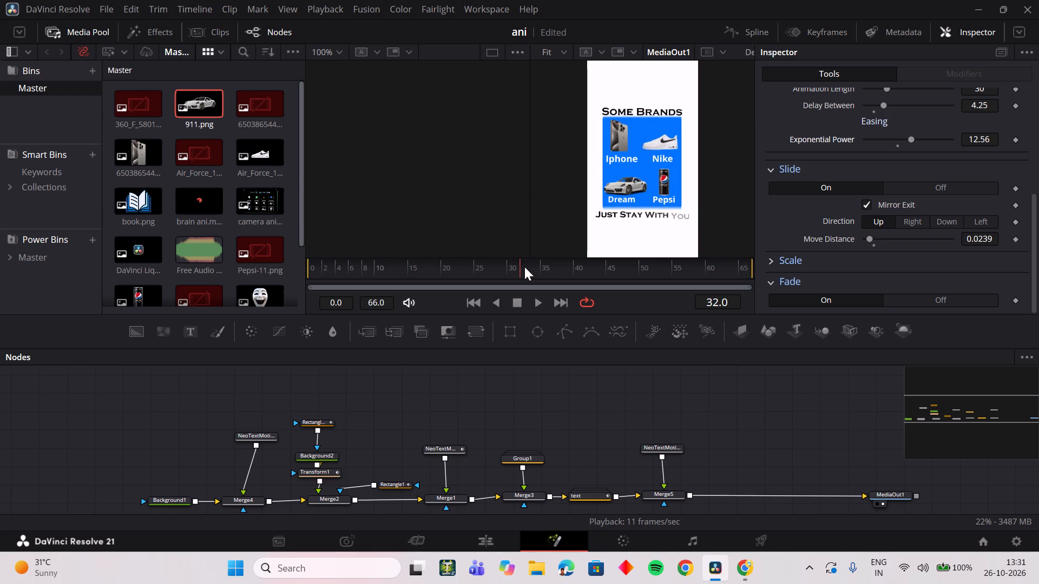
{"action": "left_click_drag", "start_coordinate": [524, 267], "coordinate": [525, 268]}
{"action": "left_click_drag", "start_coordinate": [975, 140], "coordinate": [682, 151]}
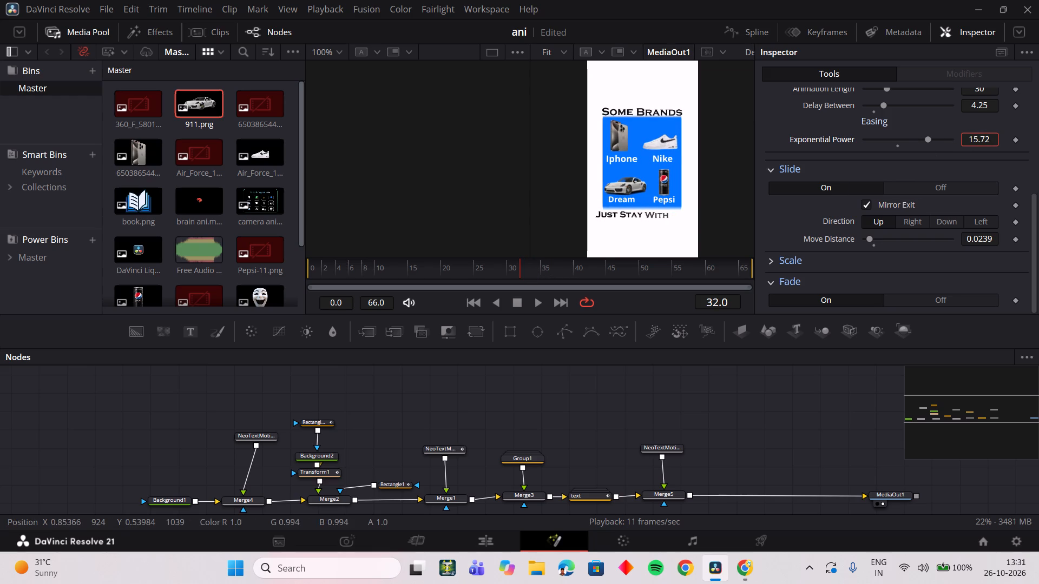
{"action": "left_click_drag", "start_coordinate": [682, 151], "coordinate": [343, 181]}
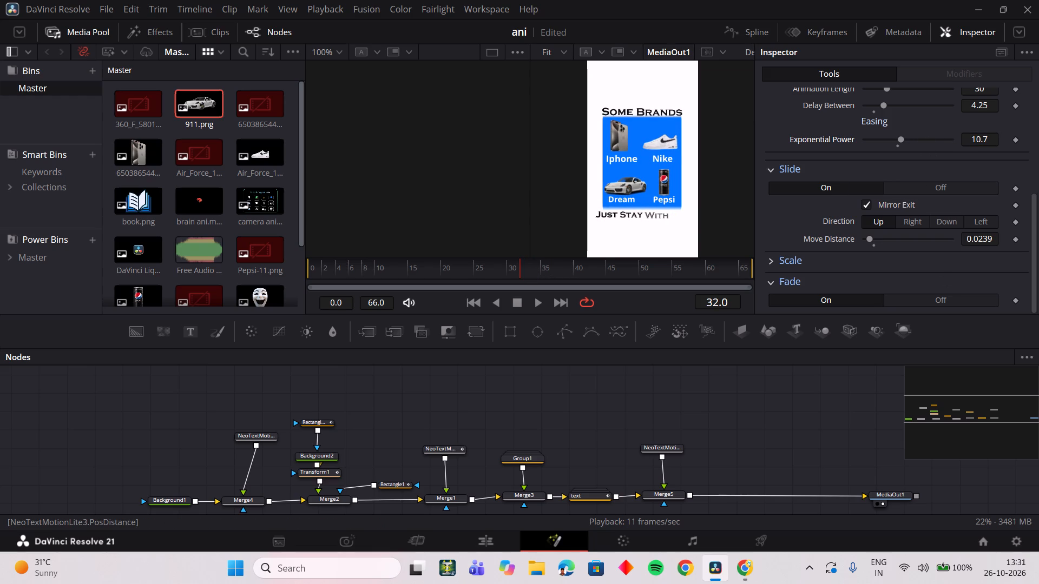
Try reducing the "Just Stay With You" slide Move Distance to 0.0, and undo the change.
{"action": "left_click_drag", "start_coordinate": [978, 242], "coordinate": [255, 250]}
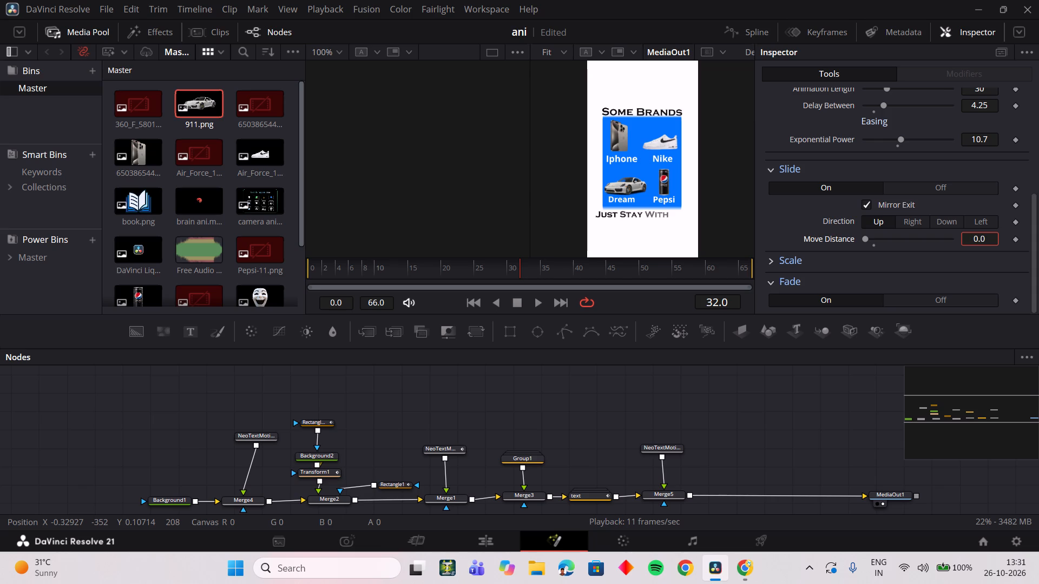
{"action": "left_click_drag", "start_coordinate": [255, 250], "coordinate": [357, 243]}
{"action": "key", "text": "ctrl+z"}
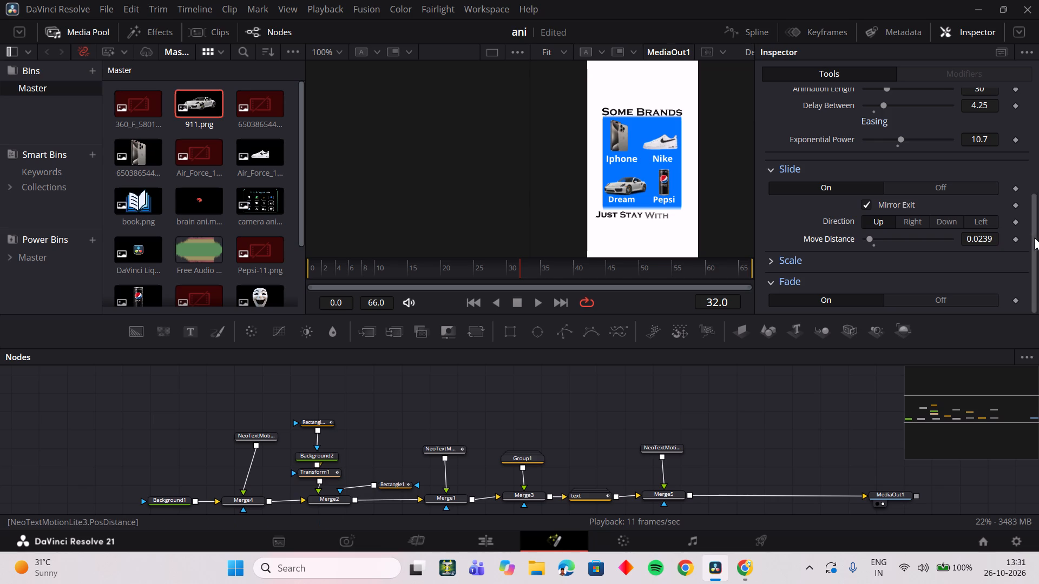
Undo the last Exponential Power change on "Just Stay With You" and replay its entrance from around frame 26.
{"action": "key", "text": "ctrl+z"}
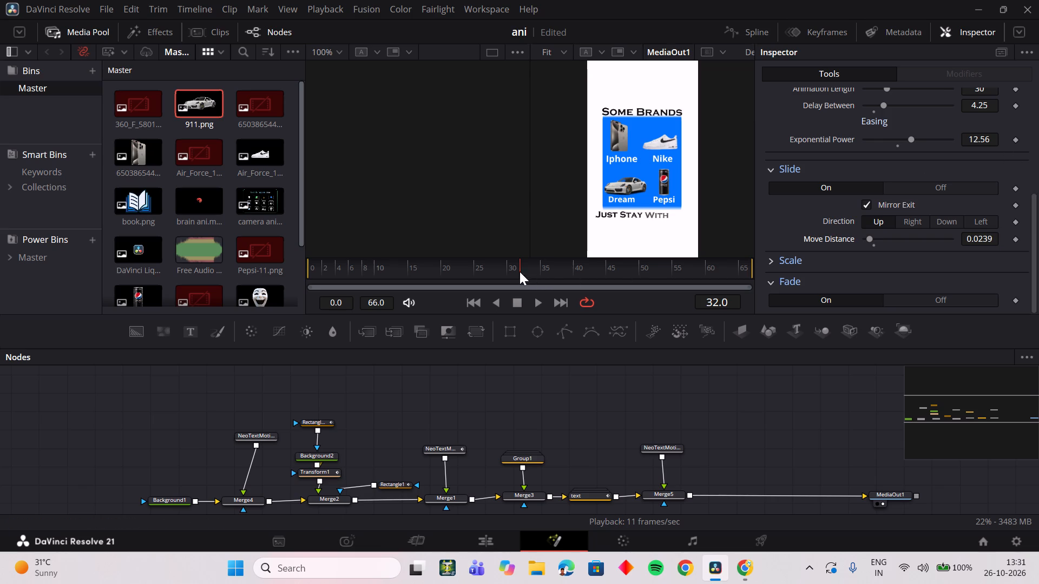
{"action": "left_click_drag", "start_coordinate": [517, 271], "coordinate": [482, 272]}
{"action": "key", "text": "space"}
{"action": "key", "text": "space"}
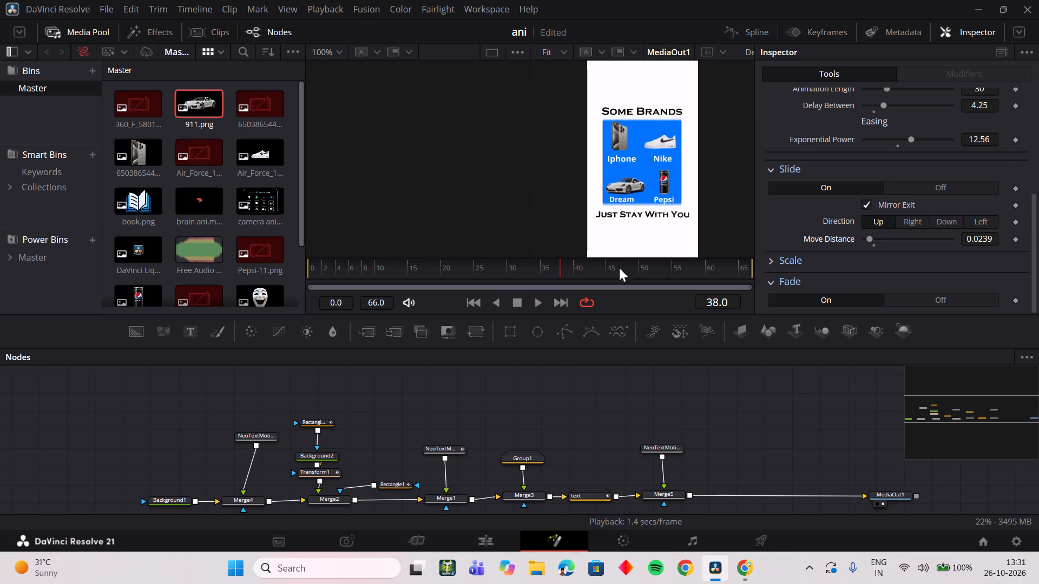
{"action": "left_click", "coordinate": [749, 560]}
{"action": "left_click", "coordinate": [741, 567]}
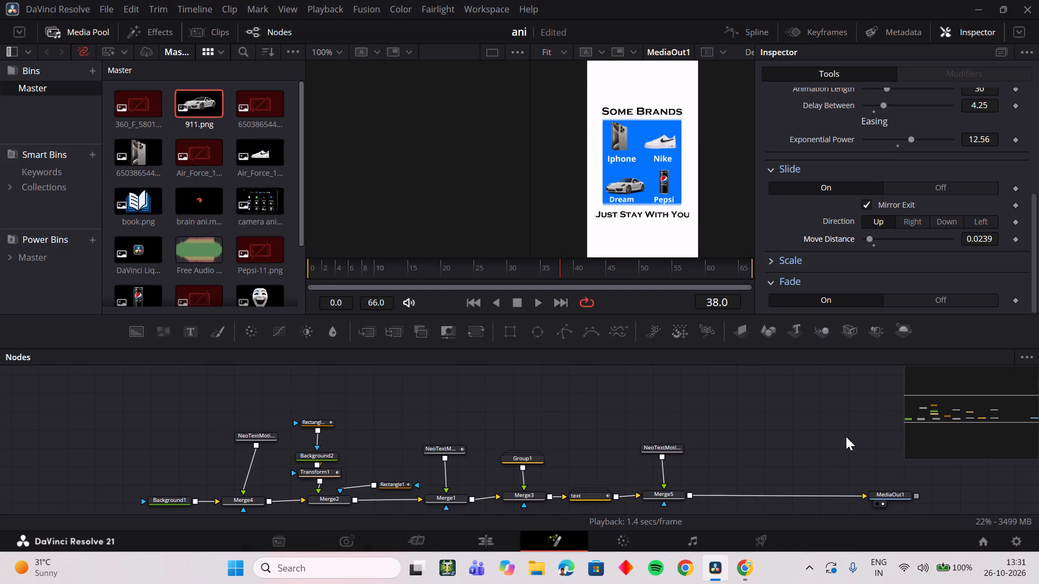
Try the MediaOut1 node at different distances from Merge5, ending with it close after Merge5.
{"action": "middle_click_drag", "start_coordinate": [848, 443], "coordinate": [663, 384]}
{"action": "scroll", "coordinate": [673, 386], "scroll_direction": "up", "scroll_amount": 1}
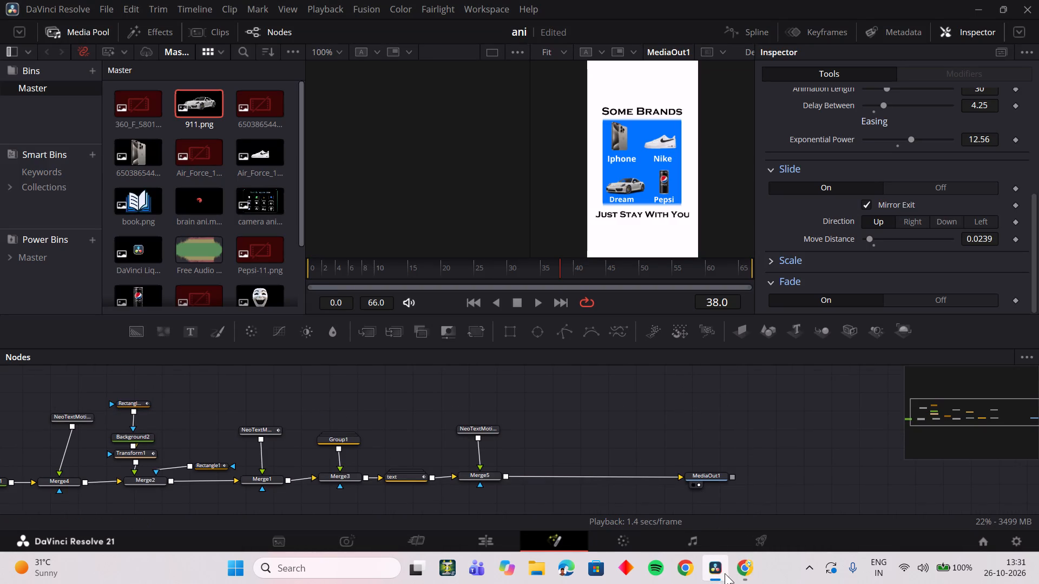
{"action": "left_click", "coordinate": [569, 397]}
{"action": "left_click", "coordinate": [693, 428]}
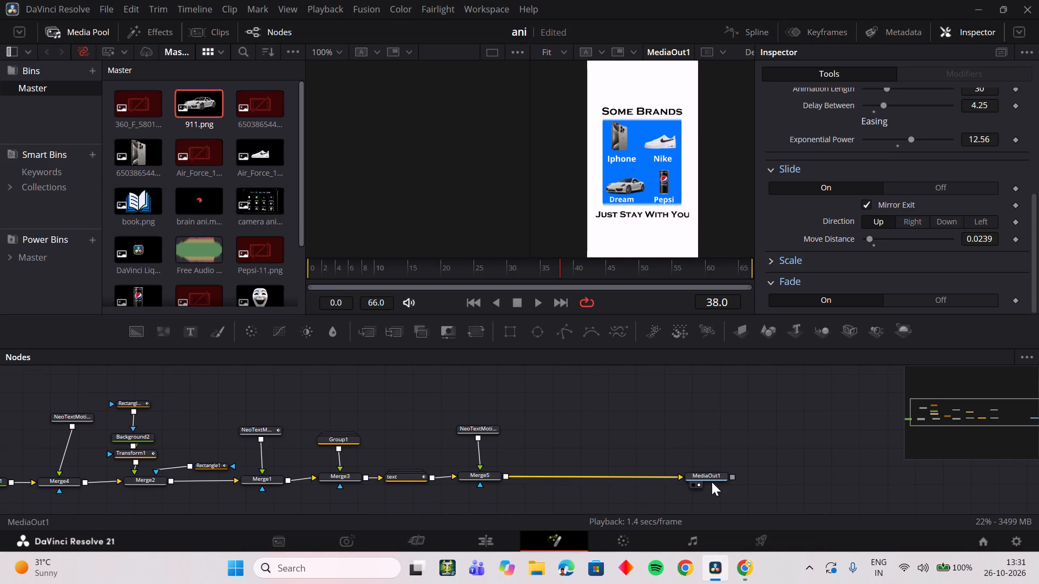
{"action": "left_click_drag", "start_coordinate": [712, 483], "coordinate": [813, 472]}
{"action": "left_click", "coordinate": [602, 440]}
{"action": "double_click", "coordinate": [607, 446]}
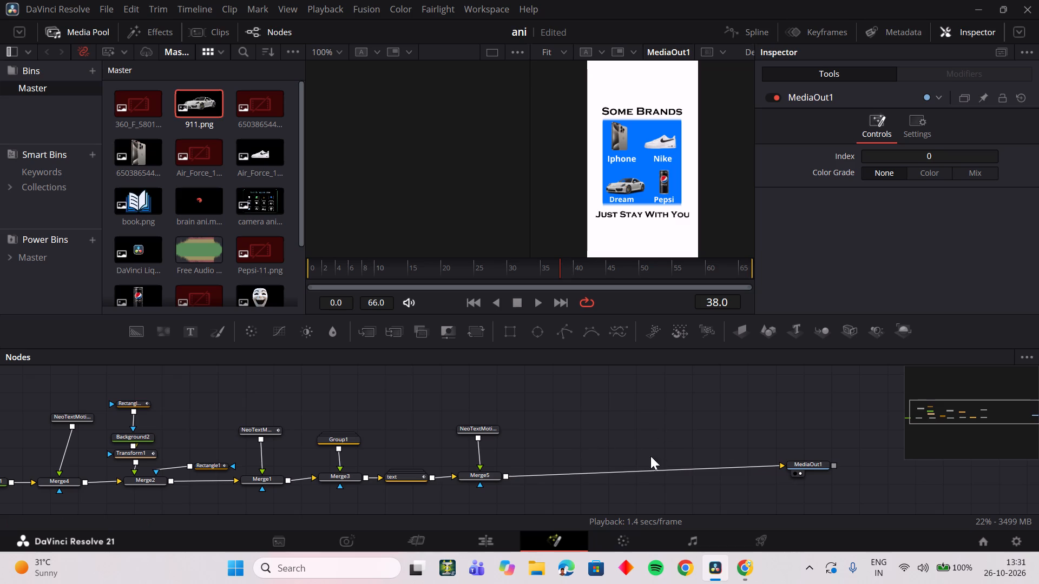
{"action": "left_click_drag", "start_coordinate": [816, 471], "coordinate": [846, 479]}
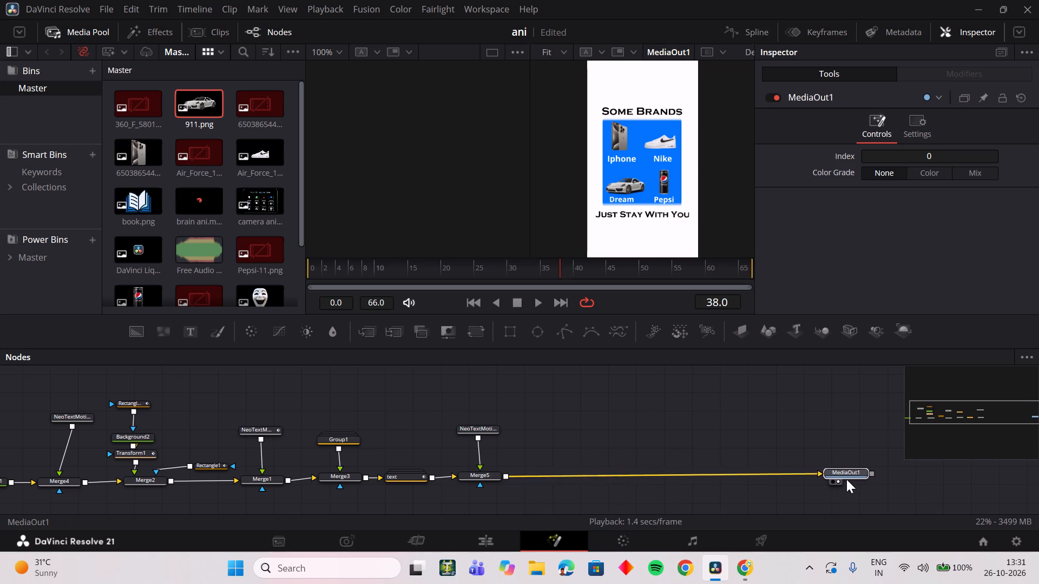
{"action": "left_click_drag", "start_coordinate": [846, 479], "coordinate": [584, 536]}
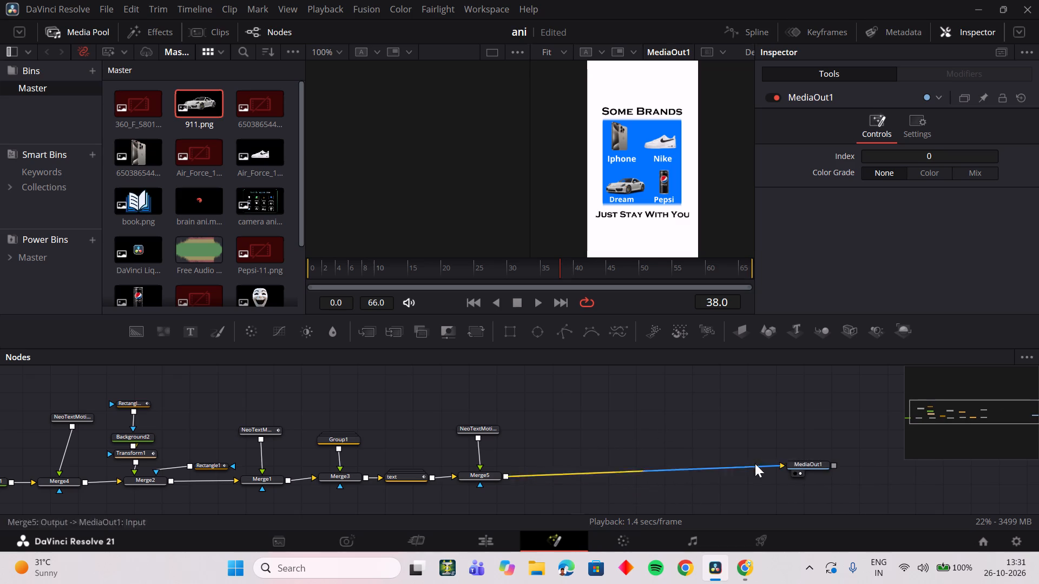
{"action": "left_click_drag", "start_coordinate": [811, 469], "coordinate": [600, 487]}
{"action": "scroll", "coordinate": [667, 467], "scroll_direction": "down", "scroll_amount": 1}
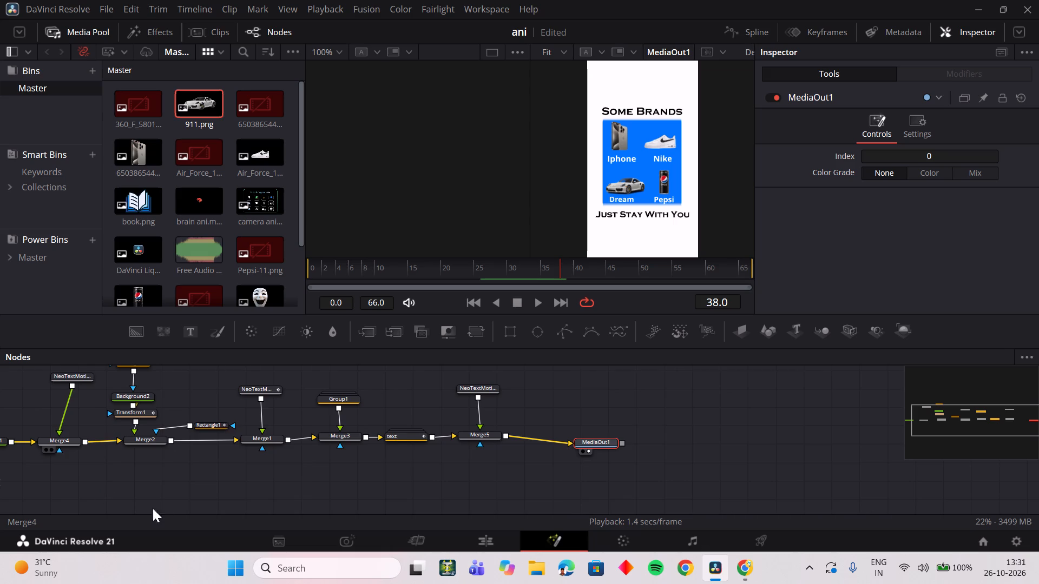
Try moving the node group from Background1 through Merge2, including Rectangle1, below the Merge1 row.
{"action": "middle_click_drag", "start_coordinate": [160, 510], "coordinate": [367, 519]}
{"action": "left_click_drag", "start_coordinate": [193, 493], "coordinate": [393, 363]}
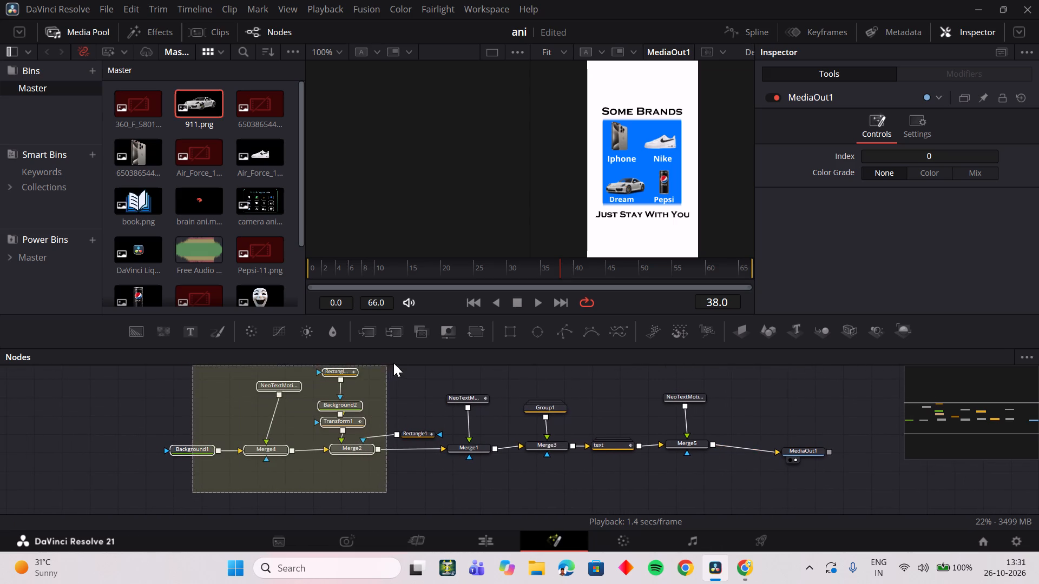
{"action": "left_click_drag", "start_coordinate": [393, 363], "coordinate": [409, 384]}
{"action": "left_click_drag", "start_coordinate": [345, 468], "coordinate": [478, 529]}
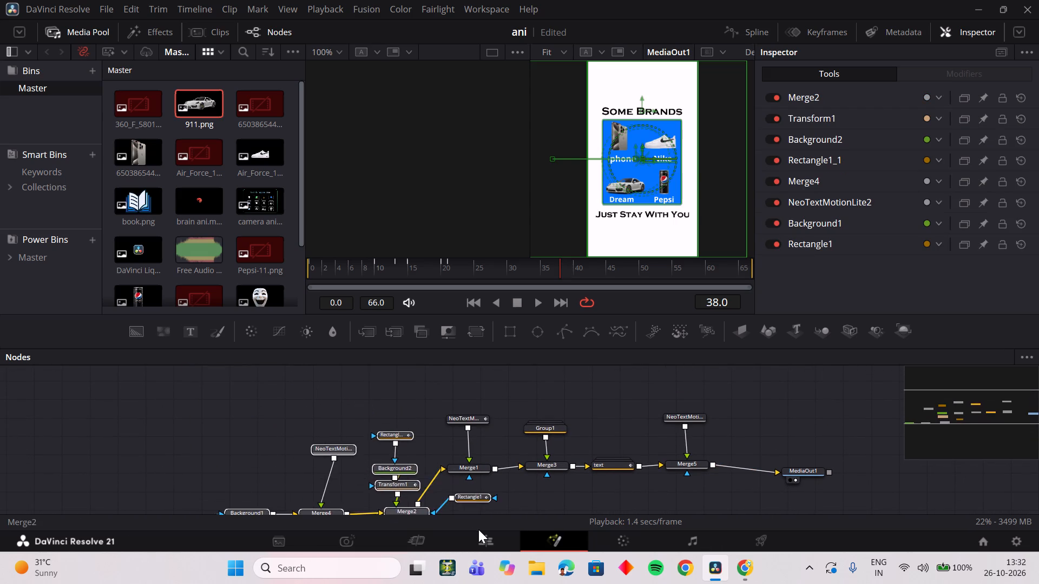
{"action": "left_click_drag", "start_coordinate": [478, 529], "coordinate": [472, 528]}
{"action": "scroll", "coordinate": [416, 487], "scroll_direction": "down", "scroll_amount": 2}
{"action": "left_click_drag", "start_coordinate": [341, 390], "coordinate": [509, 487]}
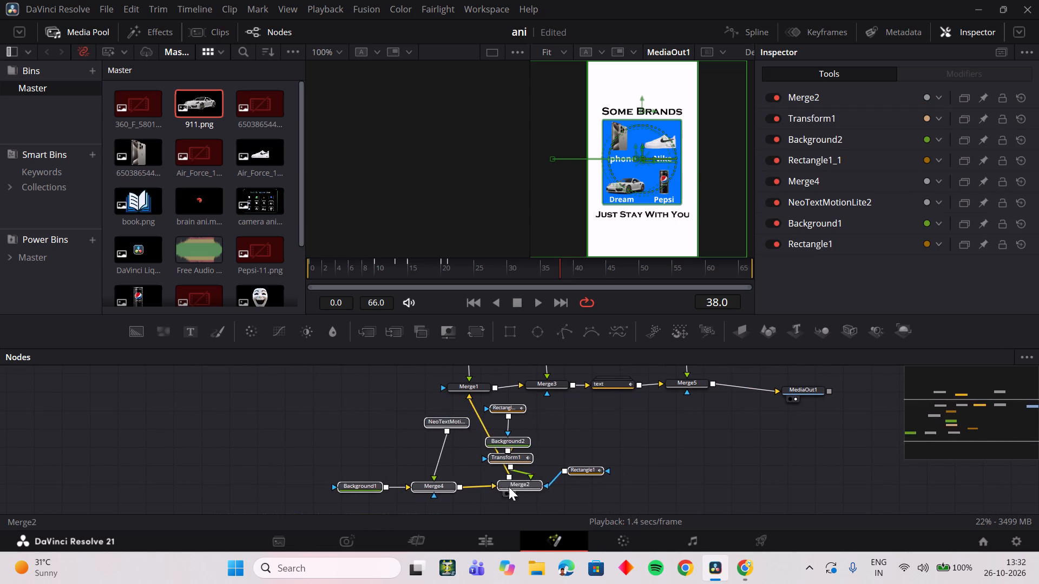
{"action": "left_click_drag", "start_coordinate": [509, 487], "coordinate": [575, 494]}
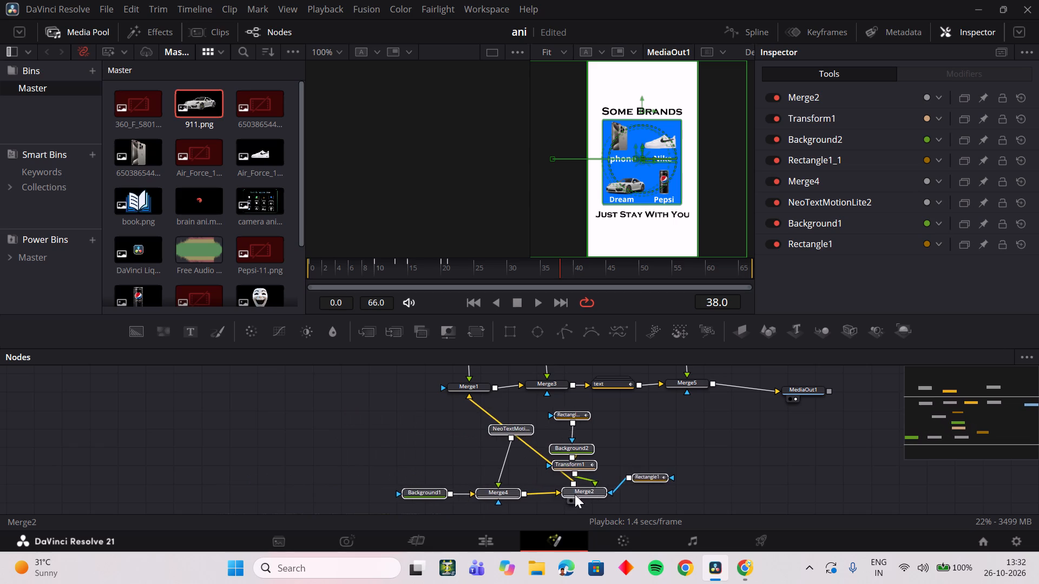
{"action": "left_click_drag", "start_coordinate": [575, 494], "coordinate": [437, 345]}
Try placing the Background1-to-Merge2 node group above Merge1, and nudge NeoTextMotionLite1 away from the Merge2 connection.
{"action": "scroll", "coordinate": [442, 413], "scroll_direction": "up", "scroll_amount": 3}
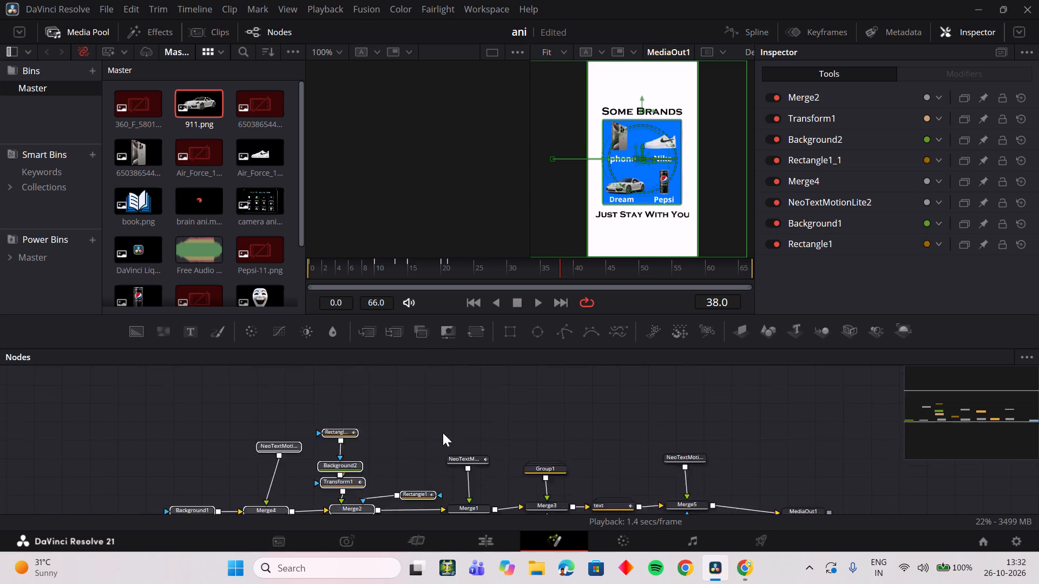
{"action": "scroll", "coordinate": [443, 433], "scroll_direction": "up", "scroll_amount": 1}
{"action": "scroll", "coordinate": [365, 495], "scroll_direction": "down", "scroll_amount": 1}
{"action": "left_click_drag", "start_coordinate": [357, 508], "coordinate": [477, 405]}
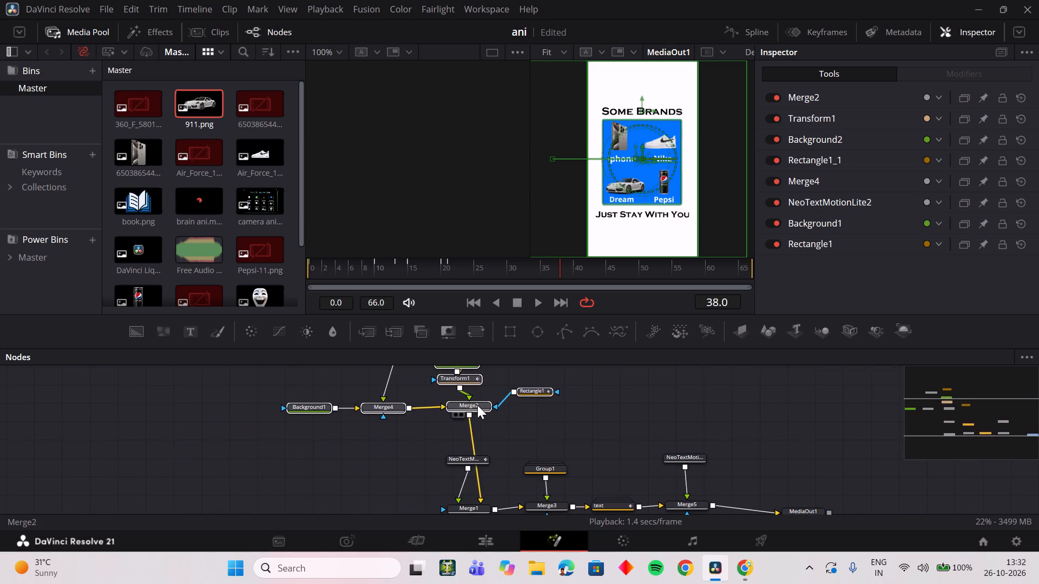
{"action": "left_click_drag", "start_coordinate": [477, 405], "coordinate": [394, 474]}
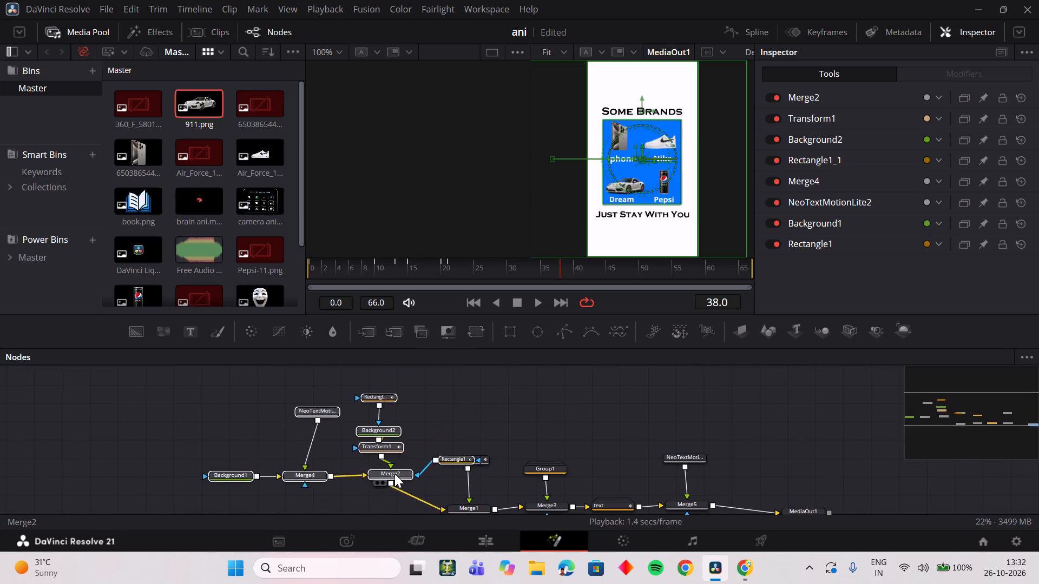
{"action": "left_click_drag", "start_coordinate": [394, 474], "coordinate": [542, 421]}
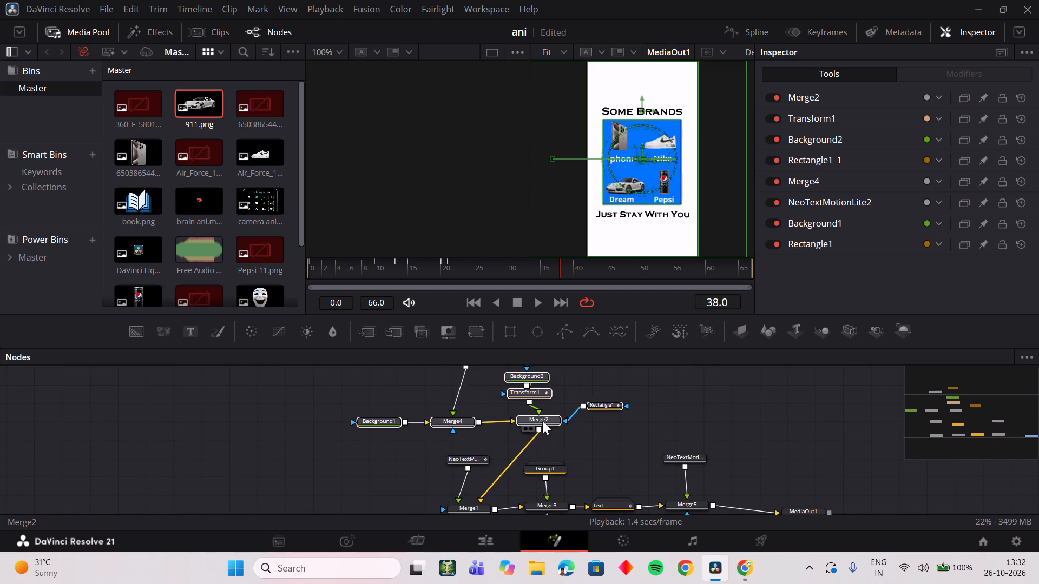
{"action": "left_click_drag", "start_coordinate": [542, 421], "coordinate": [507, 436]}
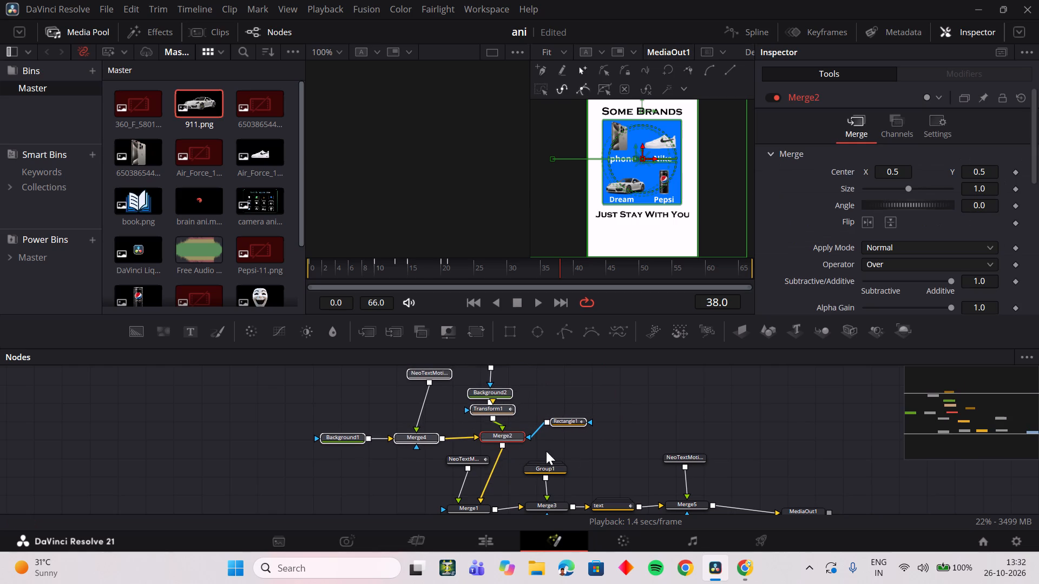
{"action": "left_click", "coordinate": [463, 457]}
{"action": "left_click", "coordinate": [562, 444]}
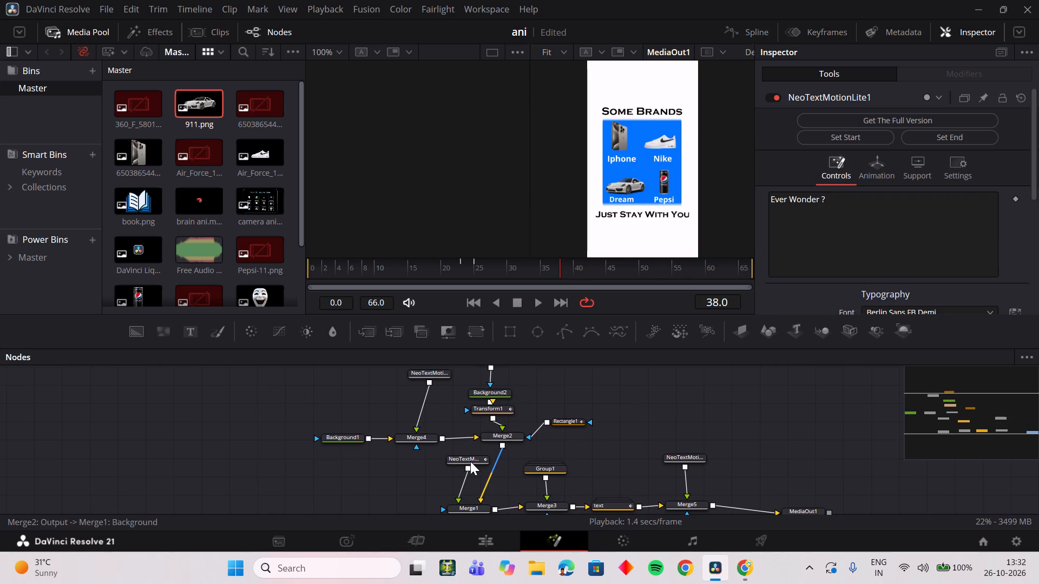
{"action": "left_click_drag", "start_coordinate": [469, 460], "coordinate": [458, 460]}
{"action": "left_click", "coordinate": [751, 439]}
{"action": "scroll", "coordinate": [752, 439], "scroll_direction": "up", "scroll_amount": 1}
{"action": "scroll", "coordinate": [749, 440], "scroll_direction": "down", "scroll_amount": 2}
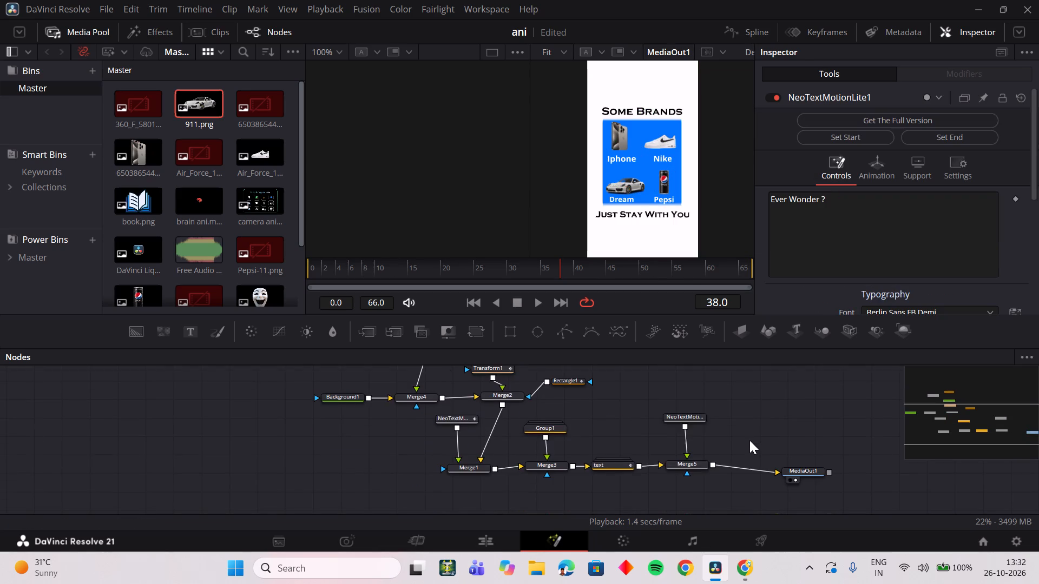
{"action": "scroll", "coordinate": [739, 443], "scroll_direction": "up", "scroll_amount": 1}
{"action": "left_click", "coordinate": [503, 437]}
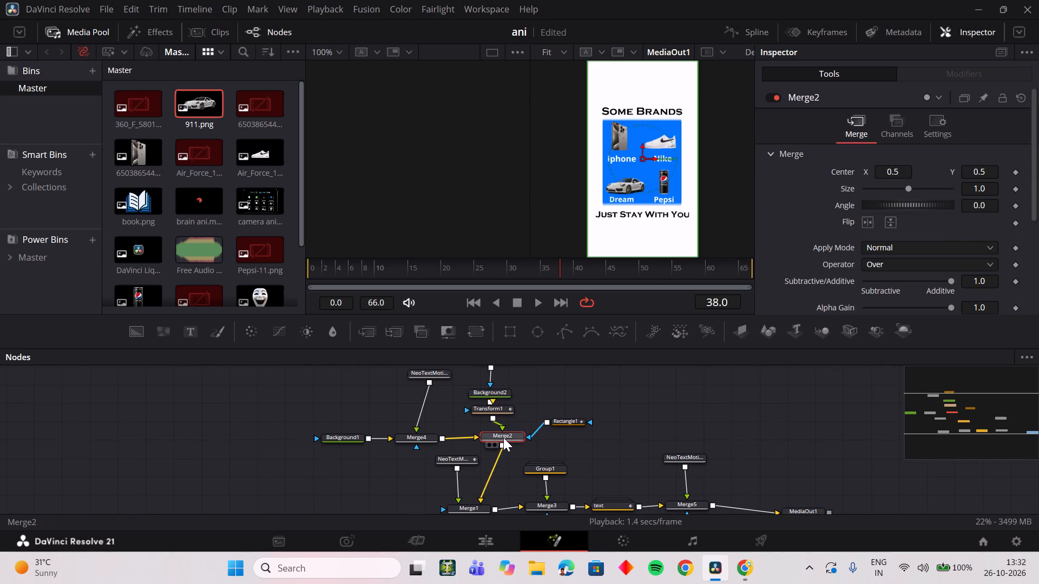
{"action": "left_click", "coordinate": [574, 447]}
Move the whole Background1-to-Merge2 node group back in line with the main row, just before Merge1.
{"action": "scroll", "coordinate": [415, 439], "scroll_direction": "up", "scroll_amount": 2}
{"action": "left_click_drag", "start_coordinate": [354, 427], "coordinate": [577, 475]}
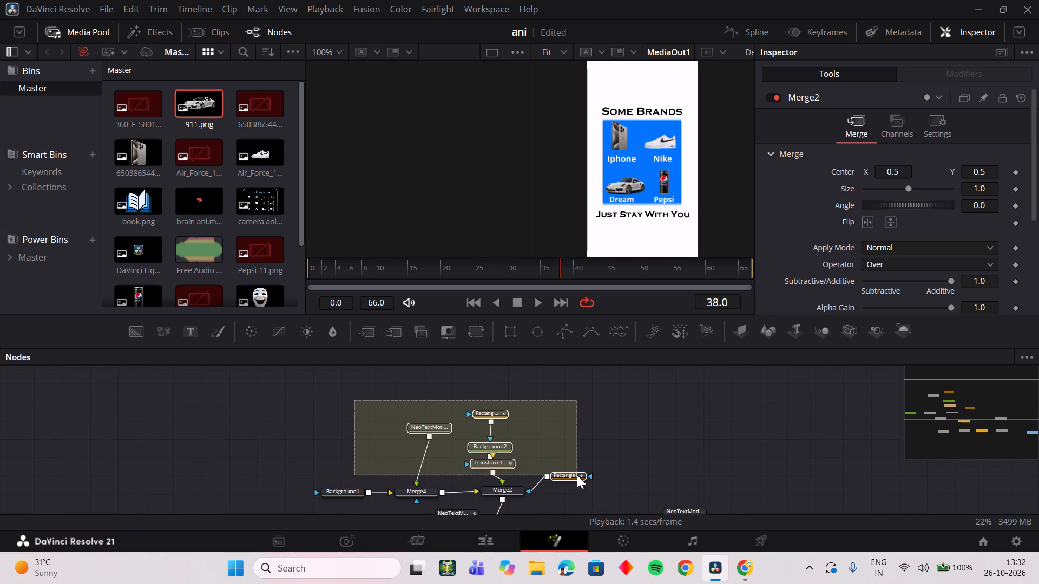
{"action": "left_click_drag", "start_coordinate": [577, 475], "coordinate": [569, 494]}
{"action": "left_click_drag", "start_coordinate": [486, 494], "coordinate": [395, 533]}
{"action": "scroll", "coordinate": [570, 495], "scroll_direction": "down", "scroll_amount": 2}
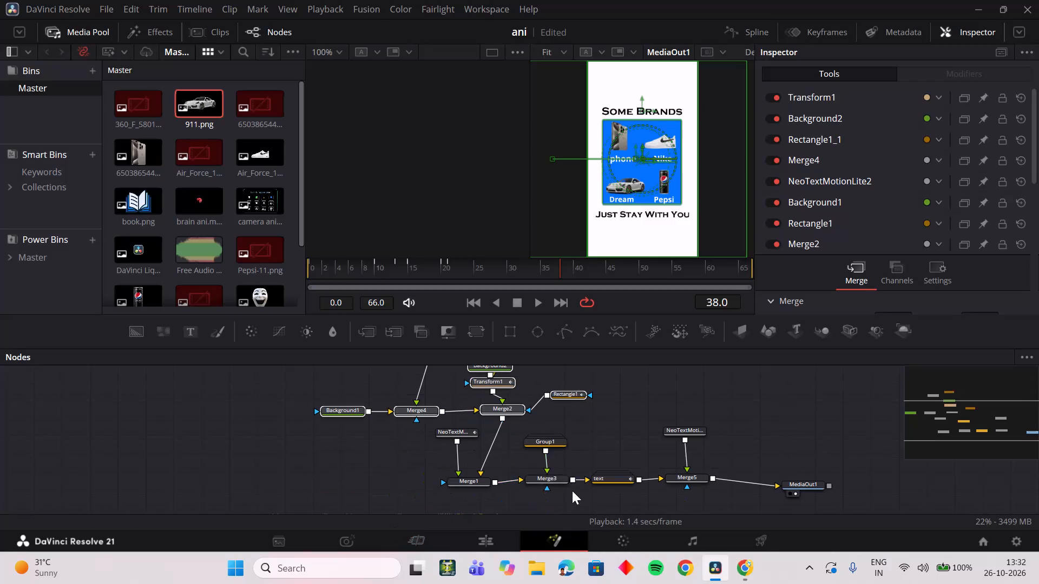
{"action": "left_click_drag", "start_coordinate": [508, 409], "coordinate": [376, 477]}
Place Merge1 directly after Merge2, with Rectangle1 above the Background2 branch and NeoTextMotionLite1 straight above Merge1.
{"action": "left_click", "coordinate": [599, 409]}
{"action": "left_click_drag", "start_coordinate": [469, 485], "coordinate": [465, 485]}
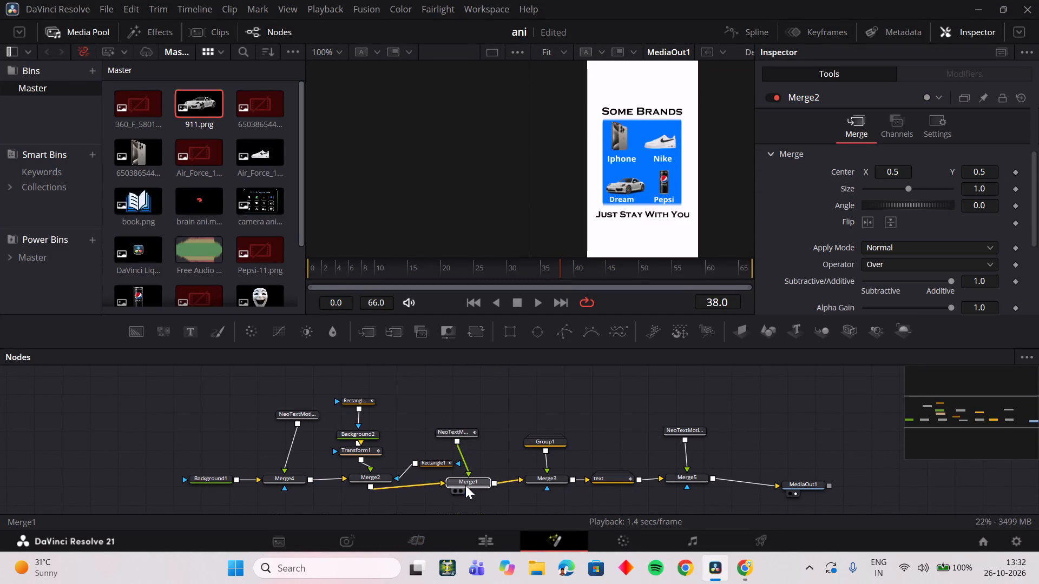
{"action": "left_click_drag", "start_coordinate": [465, 485], "coordinate": [432, 485]}
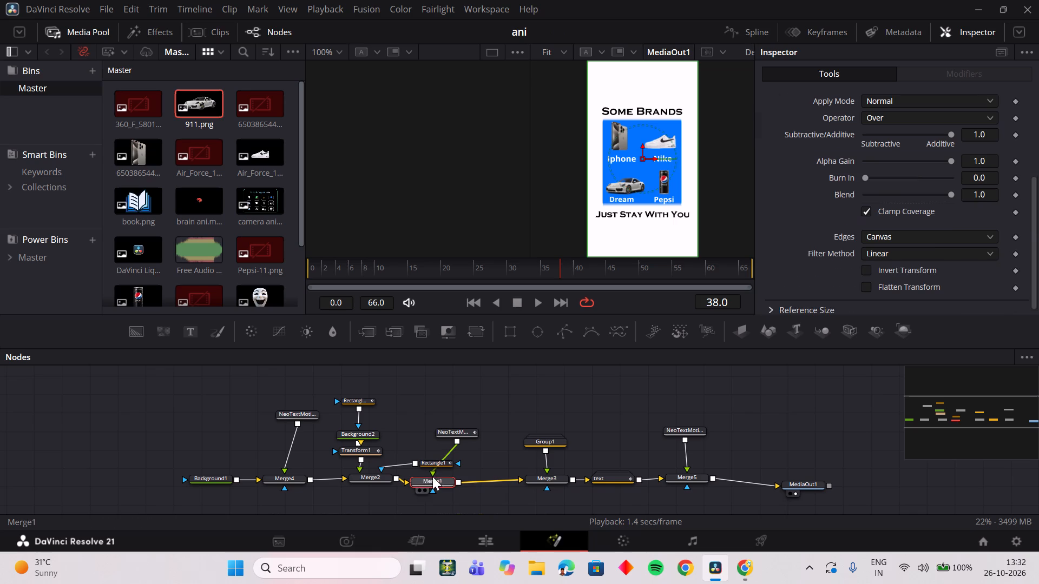
{"action": "left_click_drag", "start_coordinate": [431, 463], "coordinate": [369, 384]}
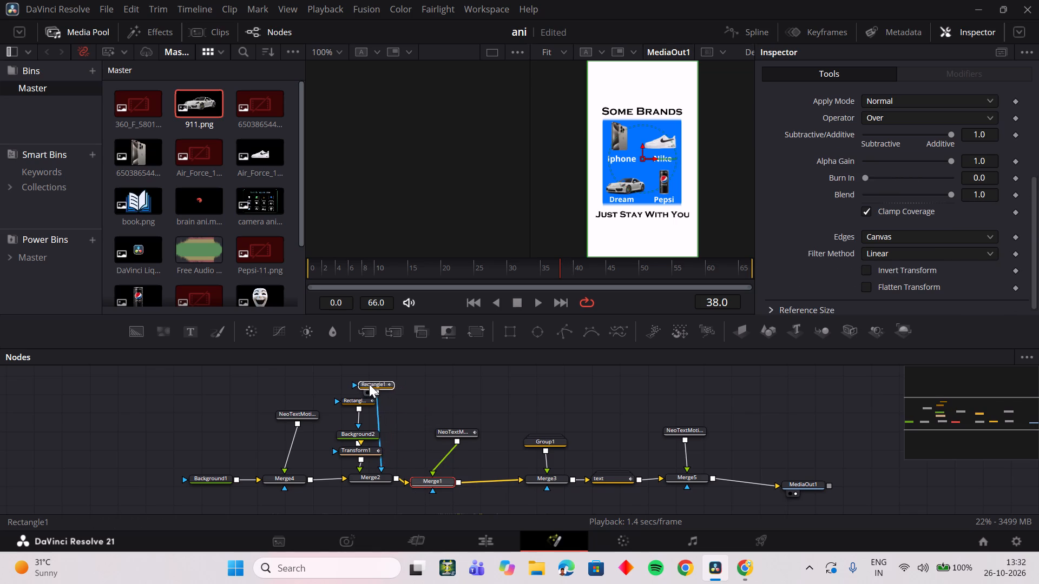
{"action": "left_click_drag", "start_coordinate": [369, 384], "coordinate": [373, 387]}
{"action": "left_click_drag", "start_coordinate": [454, 430], "coordinate": [428, 430]}
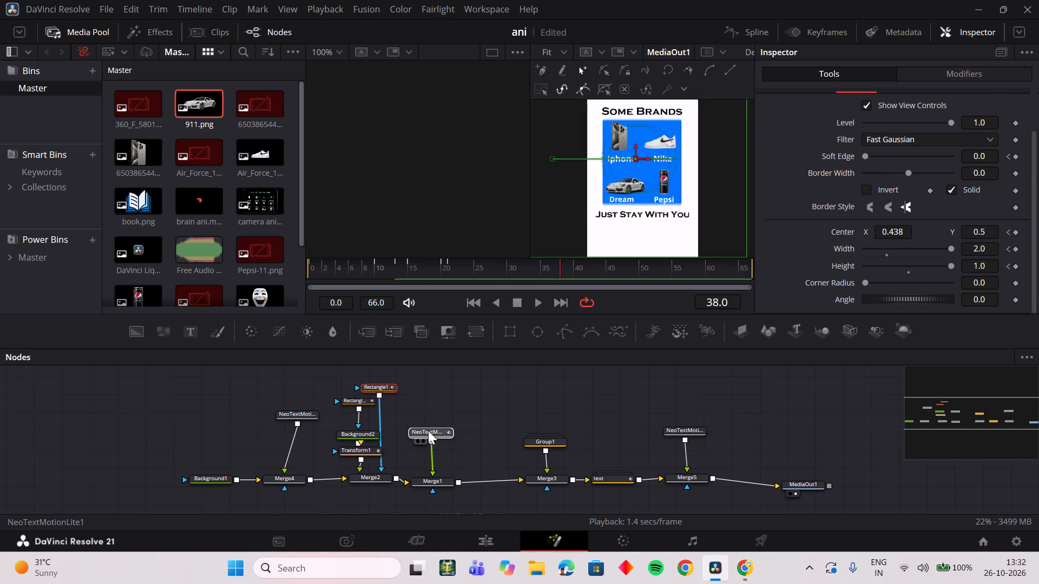
{"action": "left_click_drag", "start_coordinate": [428, 430], "coordinate": [429, 429]}
Move Group1, Merge3 and the text group together so they sit directly after Merge1.
{"action": "left_click_drag", "start_coordinate": [512, 497], "coordinate": [613, 442]}
{"action": "left_click_drag", "start_coordinate": [623, 476], "coordinate": [599, 476]}
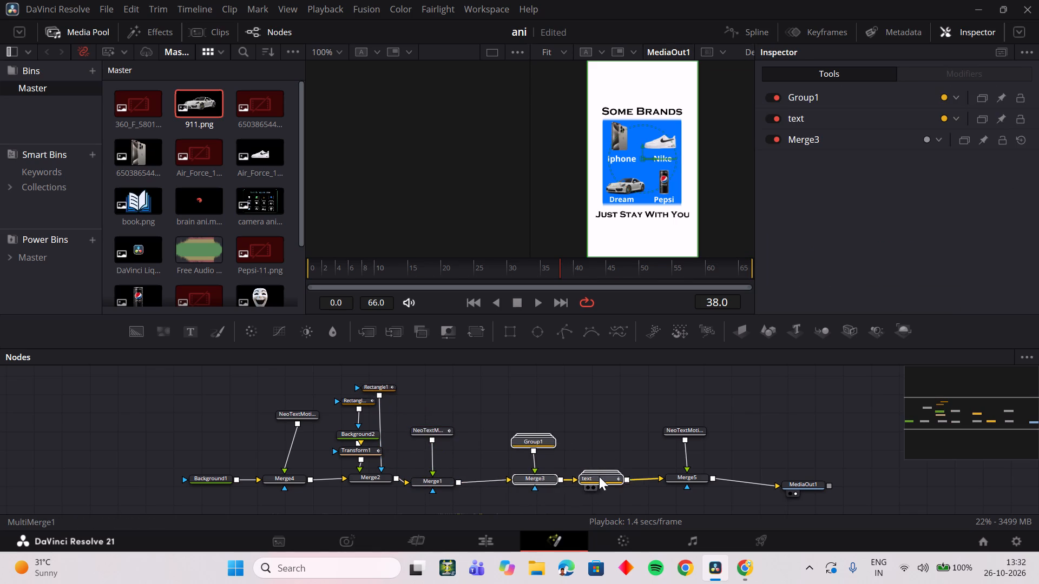
{"action": "left_click_drag", "start_coordinate": [599, 476], "coordinate": [562, 478]}
{"action": "left_click", "coordinate": [568, 426]}
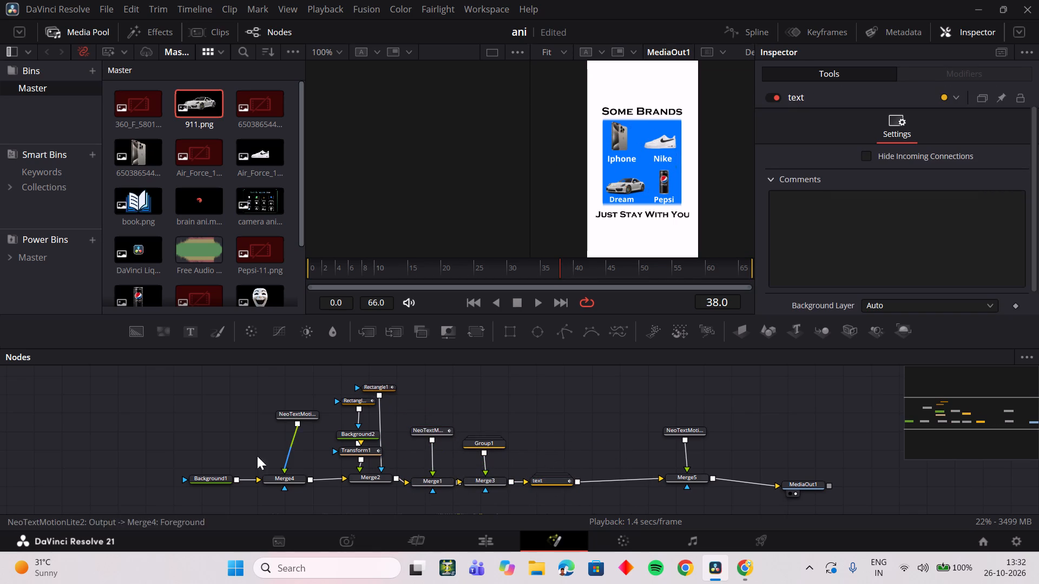
Align NeoTextMotionLite2 above Merge4 and shift the Rectangle1_1, Background2 and Transform1 branch away from the Rectangle1 connection.
{"action": "left_click_drag", "start_coordinate": [291, 414], "coordinate": [275, 434]}
{"action": "left_click", "coordinate": [345, 463]}
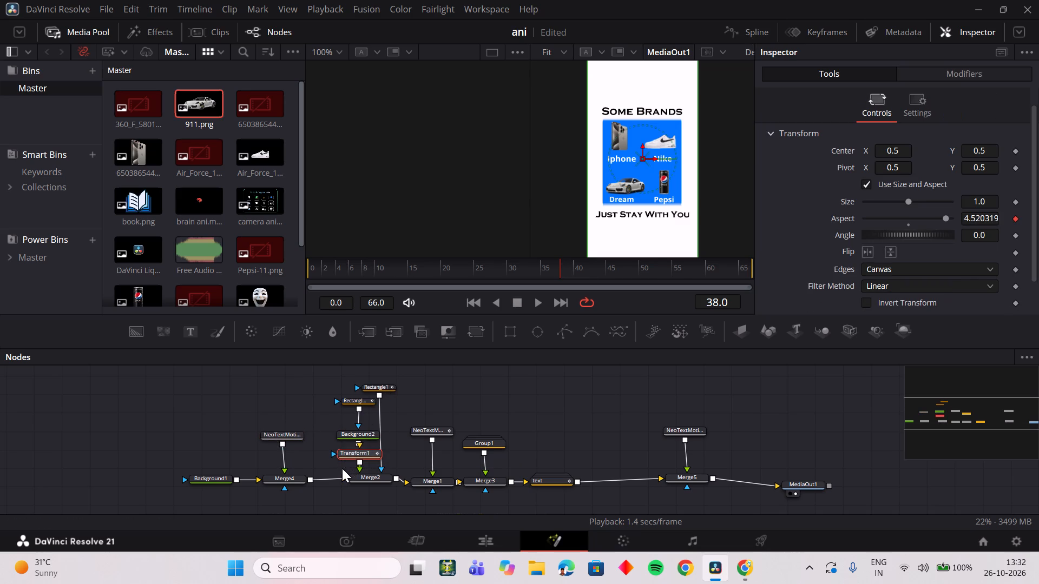
{"action": "left_click_drag", "start_coordinate": [342, 469], "coordinate": [343, 390]}
{"action": "left_click_drag", "start_coordinate": [352, 453], "coordinate": [334, 455]}
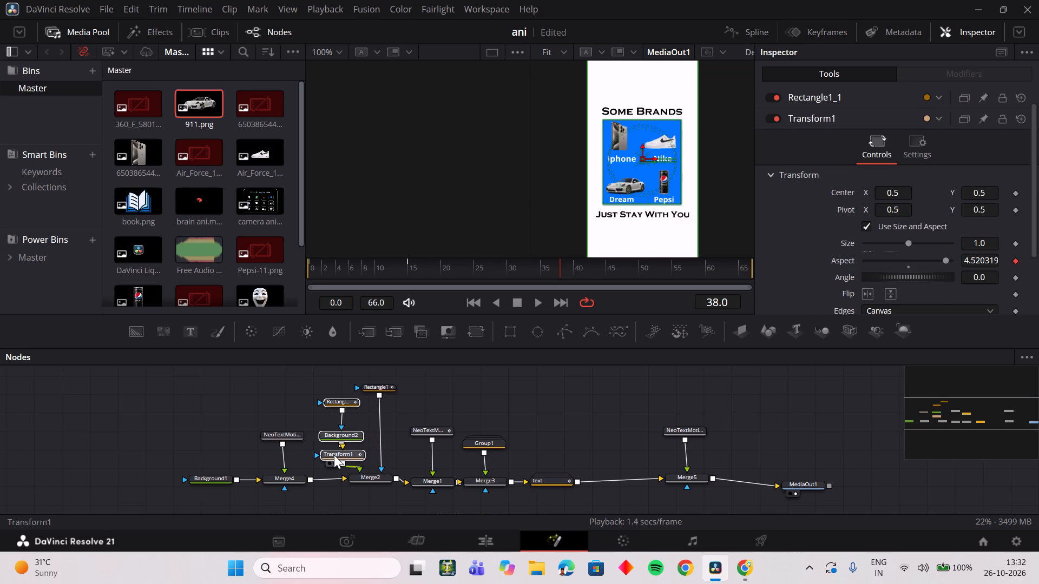
{"action": "left_click_drag", "start_coordinate": [334, 455], "coordinate": [333, 455]}
{"action": "left_click", "coordinate": [406, 420]}
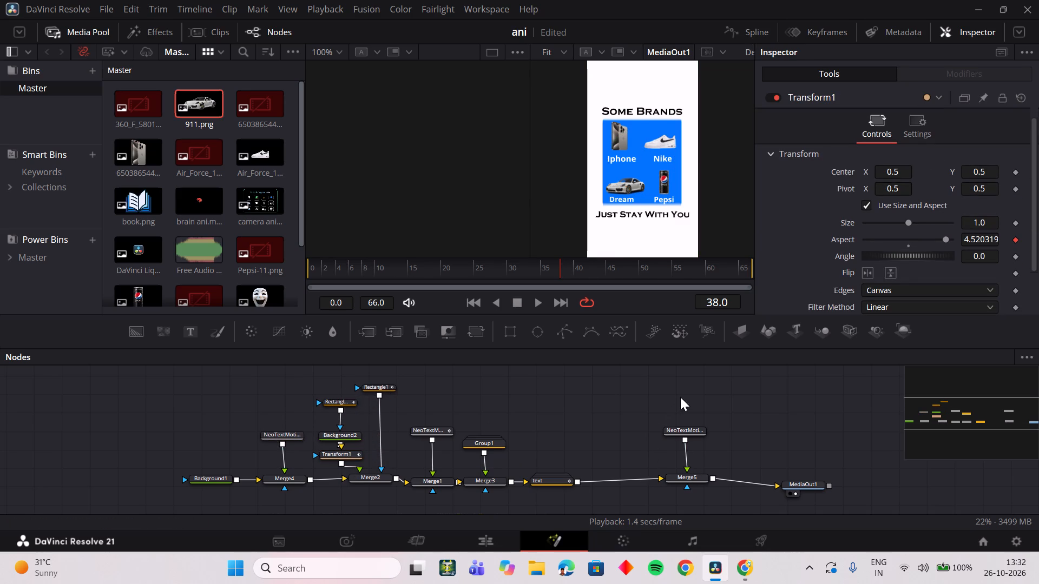
Move Merge5 and its "Just Stay With You" text node next to the text group, and shift MediaOut1 farther away.
{"action": "left_click_drag", "start_coordinate": [687, 414], "coordinate": [714, 490]}
{"action": "left_click_drag", "start_coordinate": [695, 478], "coordinate": [623, 481]}
{"action": "left_click", "coordinate": [722, 418]}
{"action": "left_click_drag", "start_coordinate": [810, 490], "coordinate": [840, 480]}
{"action": "left_click", "coordinate": [749, 463]}
{"action": "left_click_drag", "start_coordinate": [841, 472], "coordinate": [863, 478]}
Add an Image Plane 3D node in the empty space between Merge5 and MediaOut1.
{"action": "left_click", "coordinate": [782, 439]}
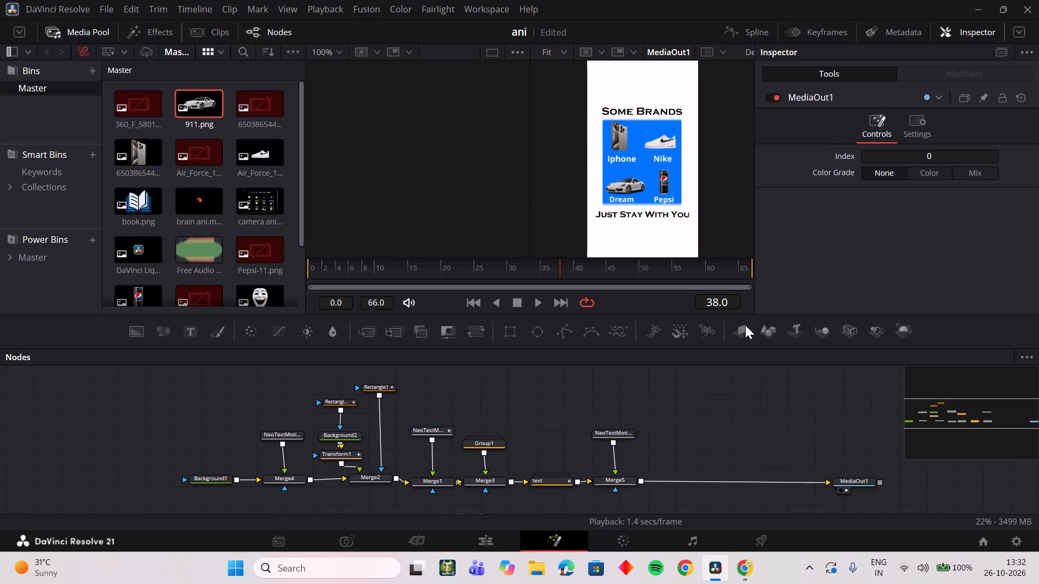
{"action": "left_click", "coordinate": [720, 328]}
{"action": "left_click", "coordinate": [735, 328]}
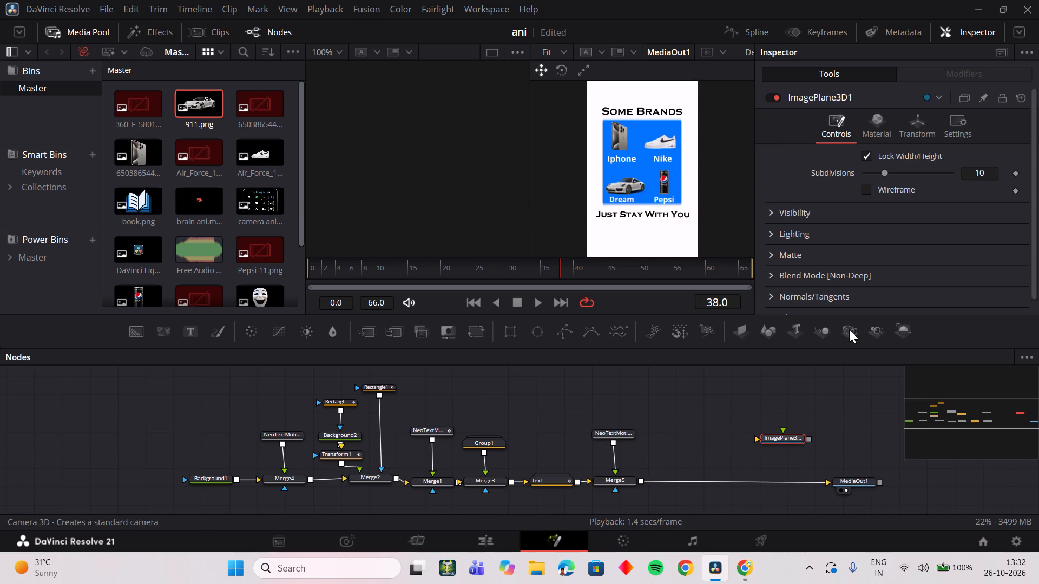
Add a Camera 3D node joined with ImagePlane3D1 through Merge3D1, and spread the three nodes apart.
{"action": "left_click", "coordinate": [849, 329]}
{"action": "left_click_drag", "start_coordinate": [790, 446], "coordinate": [706, 426]}
{"action": "left_click_drag", "start_coordinate": [790, 460], "coordinate": [832, 407]}
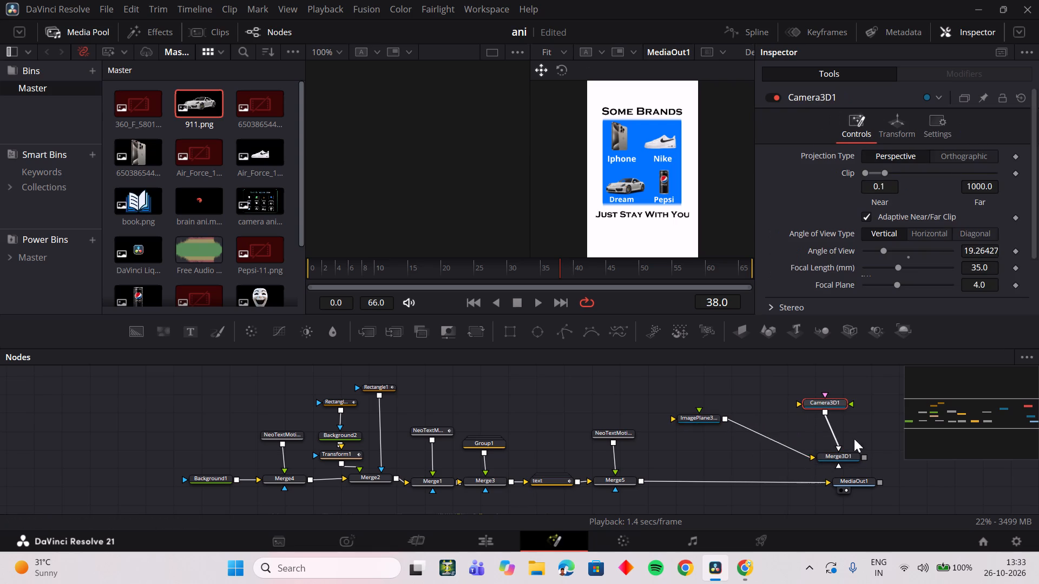
{"action": "left_click_drag", "start_coordinate": [844, 456], "coordinate": [783, 445]}
Add a Renderer 3D node after Merge3D1 and space out Renderer3D1, Merge3D1 and ImagePlane3D1.
{"action": "left_click", "coordinate": [895, 331]}
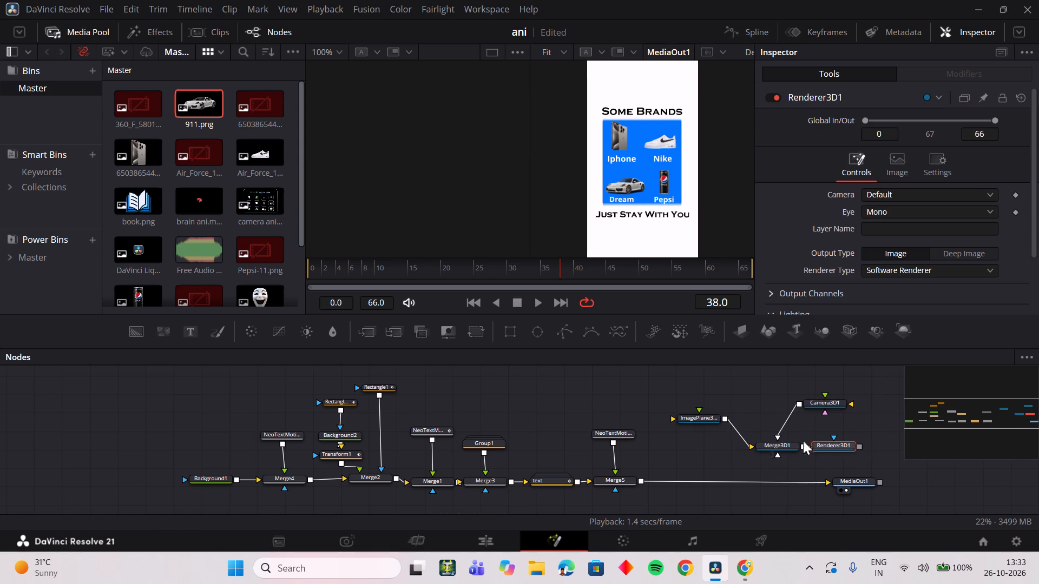
{"action": "left_click_drag", "start_coordinate": [827, 446], "coordinate": [847, 436]}
{"action": "left_click_drag", "start_coordinate": [785, 443], "coordinate": [770, 433]}
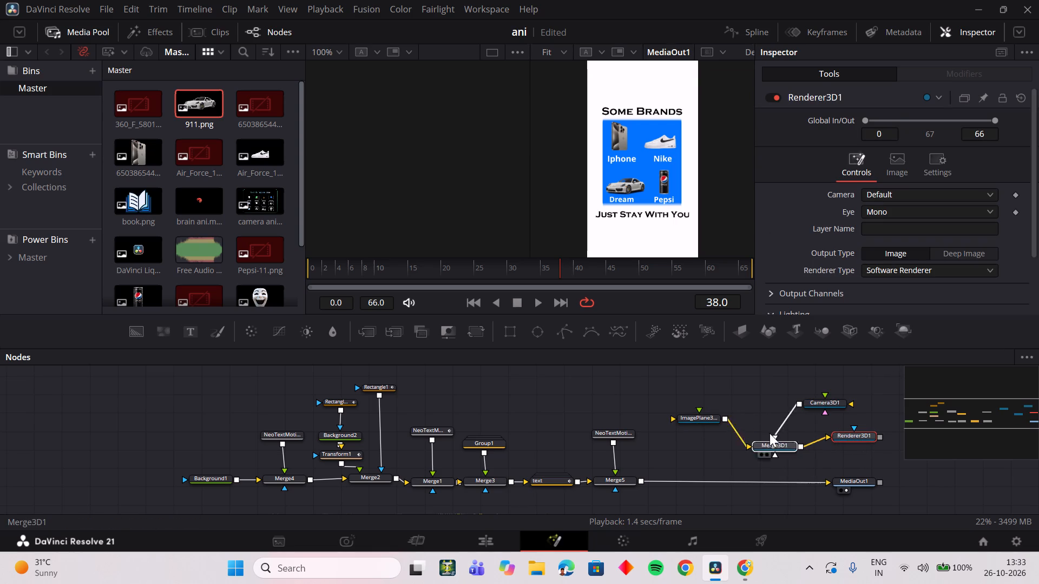
{"action": "left_click_drag", "start_coordinate": [770, 433], "coordinate": [753, 418]}
{"action": "left_click_drag", "start_coordinate": [692, 420], "coordinate": [664, 409]}
Disconnect Merge5 from MediaOut1 and connect Renderer3D1's output to MediaOut1 instead.
{"action": "left_click_drag", "start_coordinate": [877, 435], "coordinate": [832, 483]}
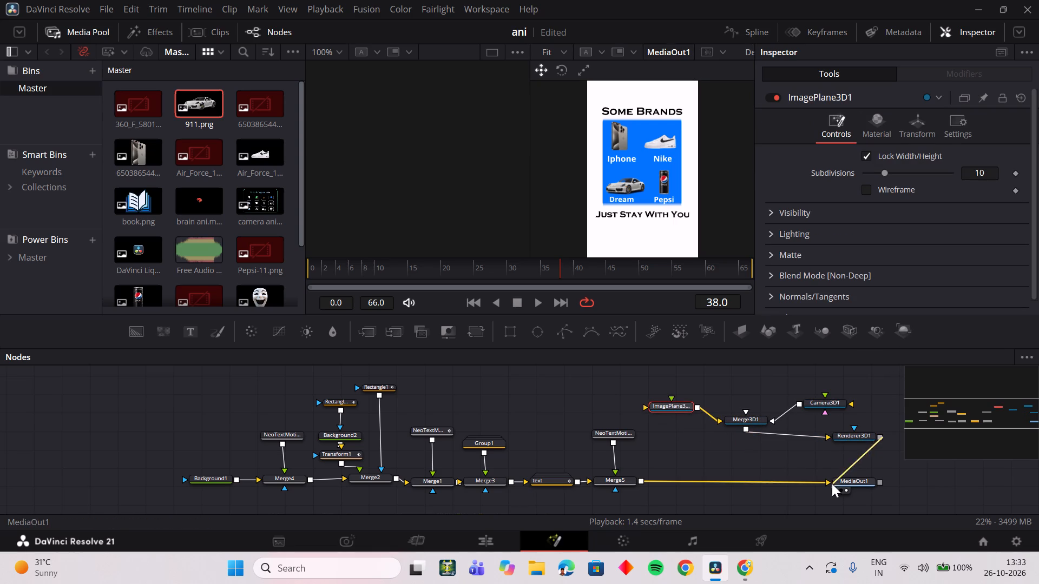
{"action": "left_click_drag", "start_coordinate": [832, 483], "coordinate": [847, 483]}
{"action": "left_click", "coordinate": [822, 481]}
{"action": "left_click_drag", "start_coordinate": [822, 481], "coordinate": [830, 479]}
{"action": "left_click_drag", "start_coordinate": [879, 438], "coordinate": [879, 445]}
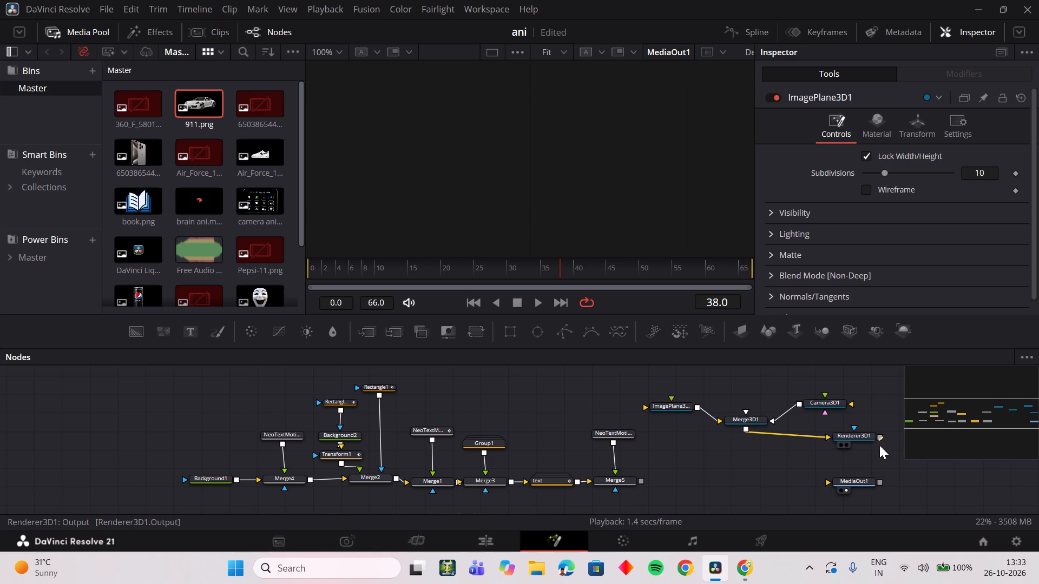
{"action": "left_click_drag", "start_coordinate": [879, 445], "coordinate": [862, 483]}
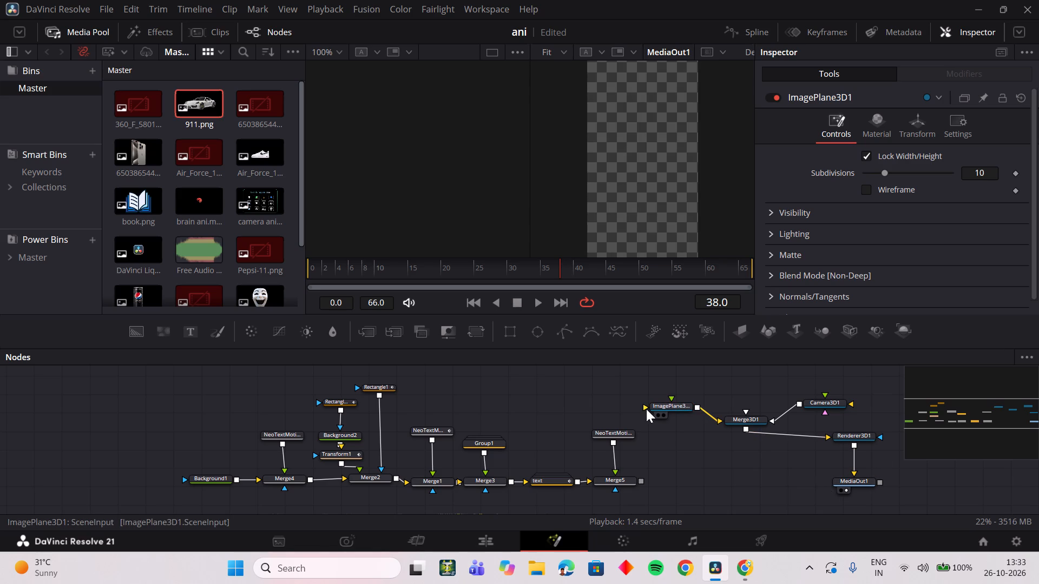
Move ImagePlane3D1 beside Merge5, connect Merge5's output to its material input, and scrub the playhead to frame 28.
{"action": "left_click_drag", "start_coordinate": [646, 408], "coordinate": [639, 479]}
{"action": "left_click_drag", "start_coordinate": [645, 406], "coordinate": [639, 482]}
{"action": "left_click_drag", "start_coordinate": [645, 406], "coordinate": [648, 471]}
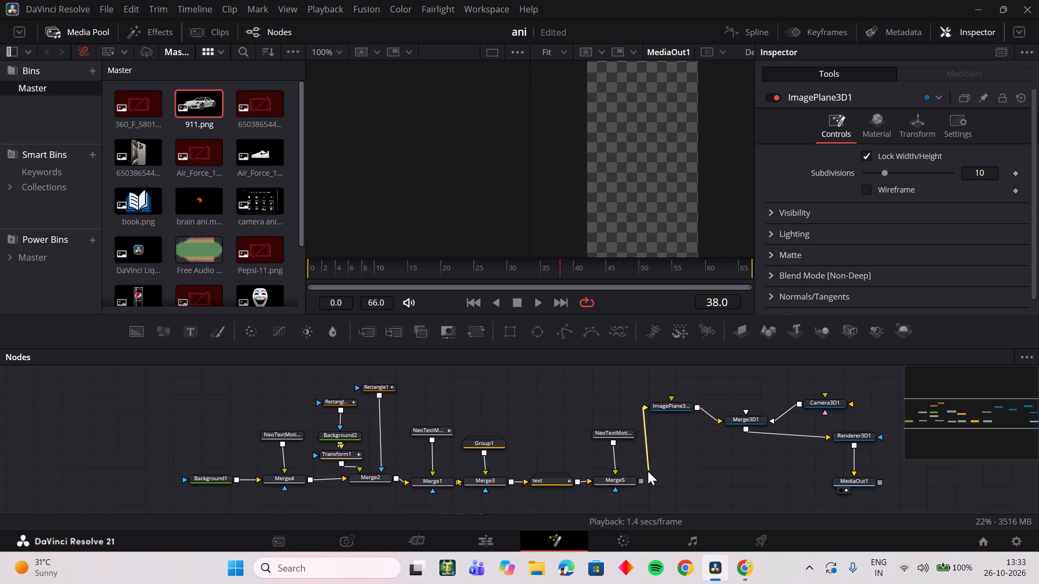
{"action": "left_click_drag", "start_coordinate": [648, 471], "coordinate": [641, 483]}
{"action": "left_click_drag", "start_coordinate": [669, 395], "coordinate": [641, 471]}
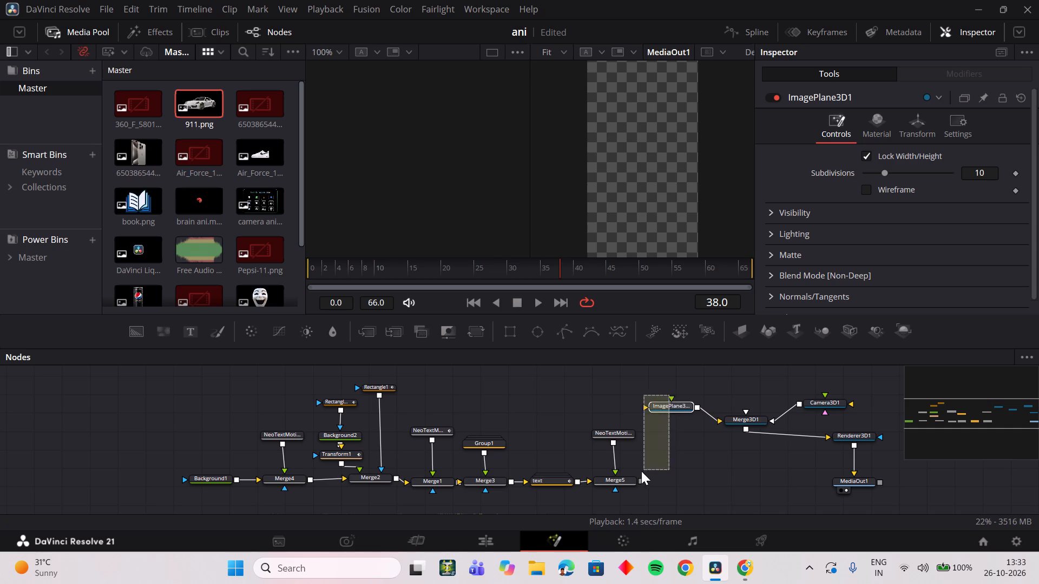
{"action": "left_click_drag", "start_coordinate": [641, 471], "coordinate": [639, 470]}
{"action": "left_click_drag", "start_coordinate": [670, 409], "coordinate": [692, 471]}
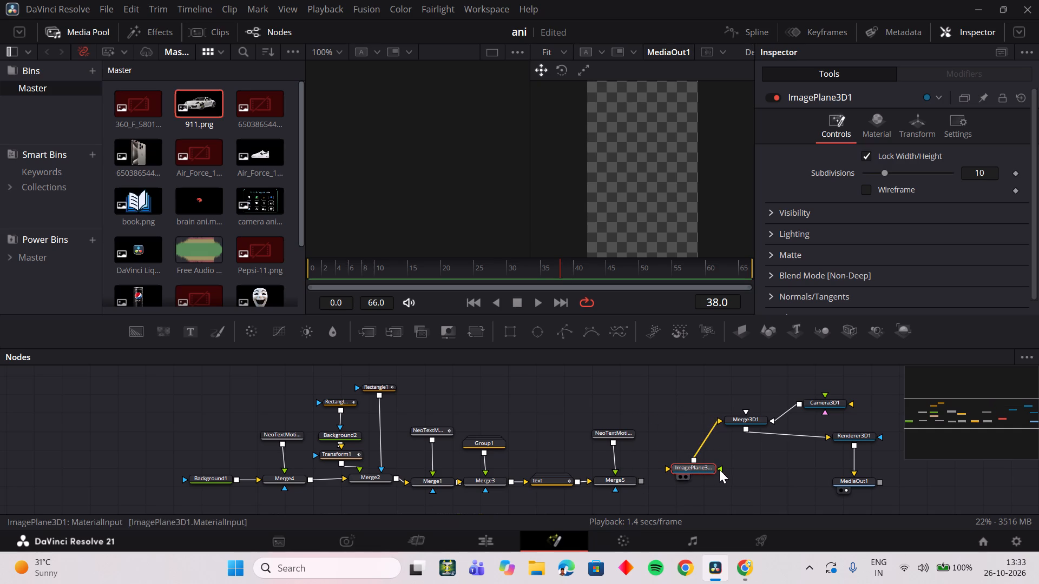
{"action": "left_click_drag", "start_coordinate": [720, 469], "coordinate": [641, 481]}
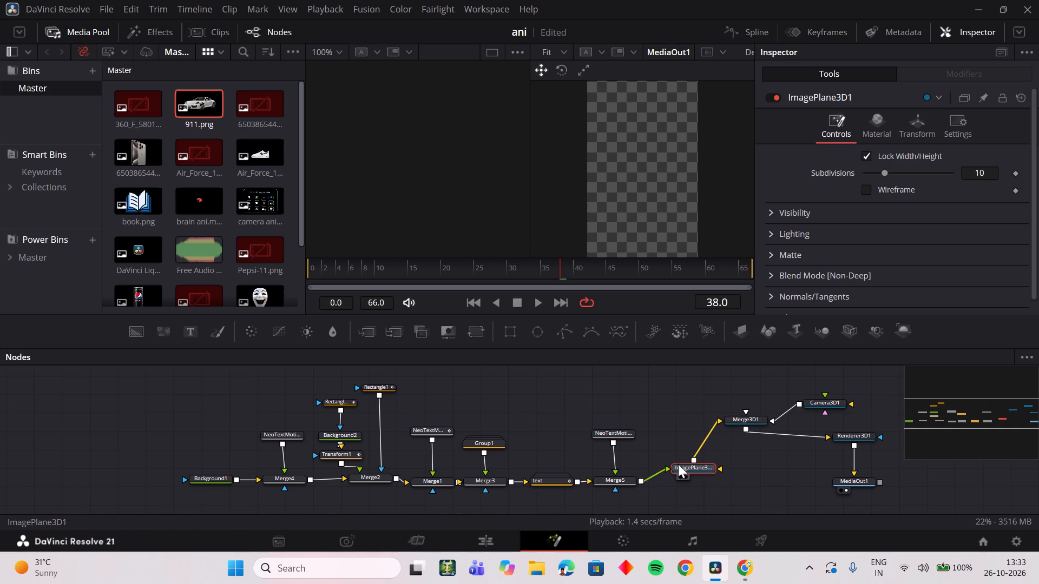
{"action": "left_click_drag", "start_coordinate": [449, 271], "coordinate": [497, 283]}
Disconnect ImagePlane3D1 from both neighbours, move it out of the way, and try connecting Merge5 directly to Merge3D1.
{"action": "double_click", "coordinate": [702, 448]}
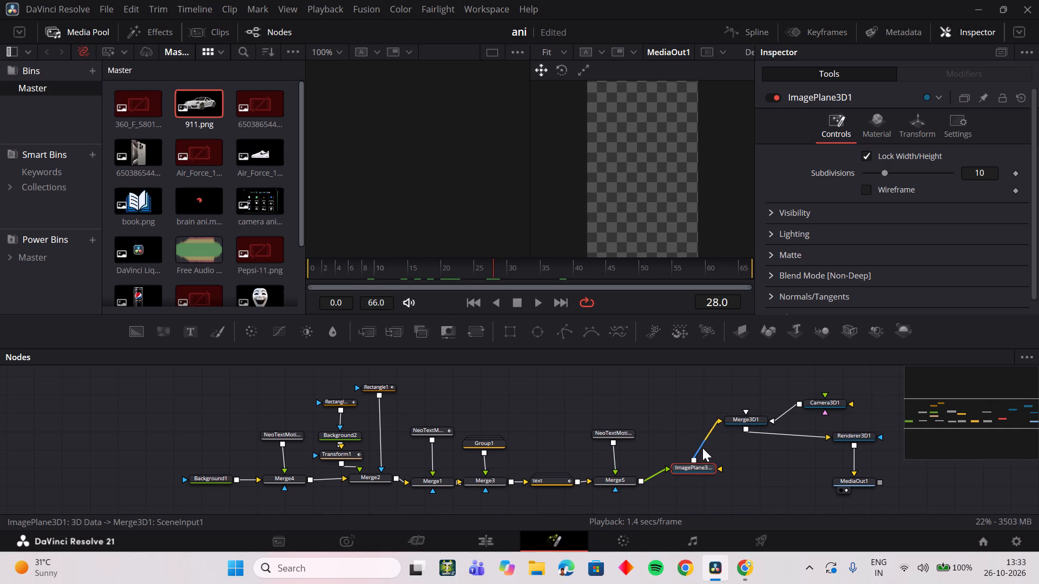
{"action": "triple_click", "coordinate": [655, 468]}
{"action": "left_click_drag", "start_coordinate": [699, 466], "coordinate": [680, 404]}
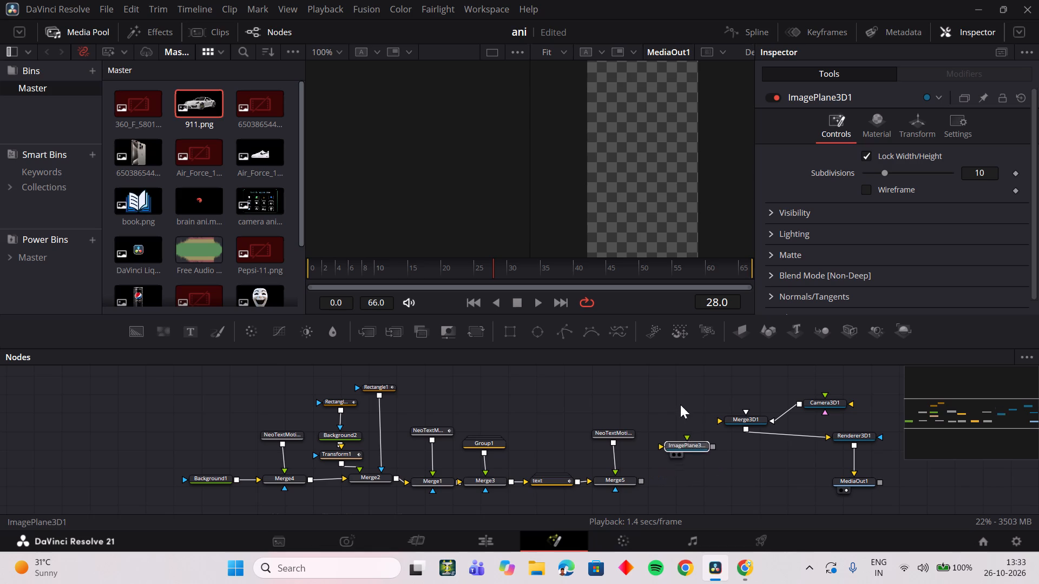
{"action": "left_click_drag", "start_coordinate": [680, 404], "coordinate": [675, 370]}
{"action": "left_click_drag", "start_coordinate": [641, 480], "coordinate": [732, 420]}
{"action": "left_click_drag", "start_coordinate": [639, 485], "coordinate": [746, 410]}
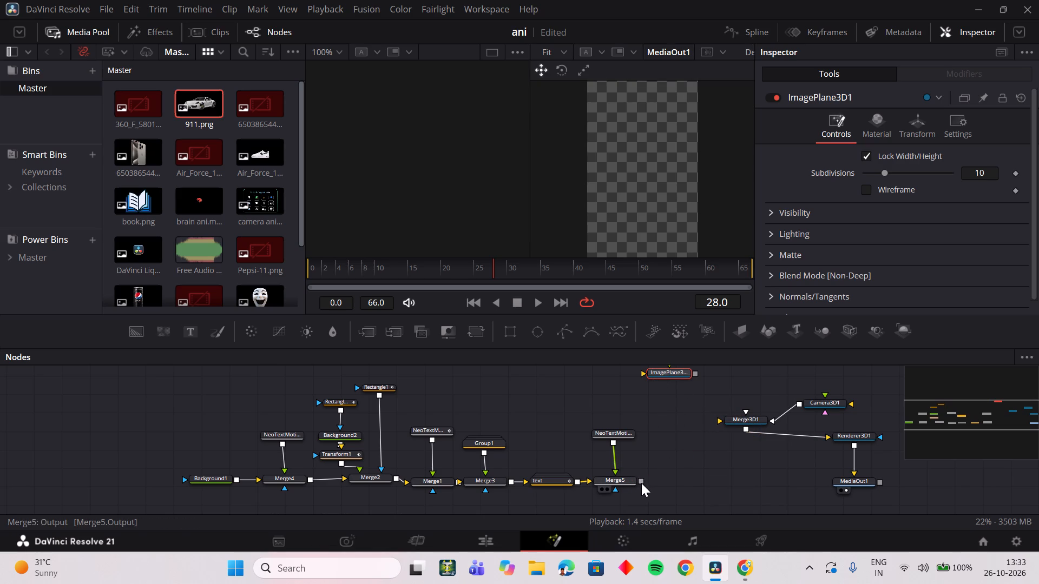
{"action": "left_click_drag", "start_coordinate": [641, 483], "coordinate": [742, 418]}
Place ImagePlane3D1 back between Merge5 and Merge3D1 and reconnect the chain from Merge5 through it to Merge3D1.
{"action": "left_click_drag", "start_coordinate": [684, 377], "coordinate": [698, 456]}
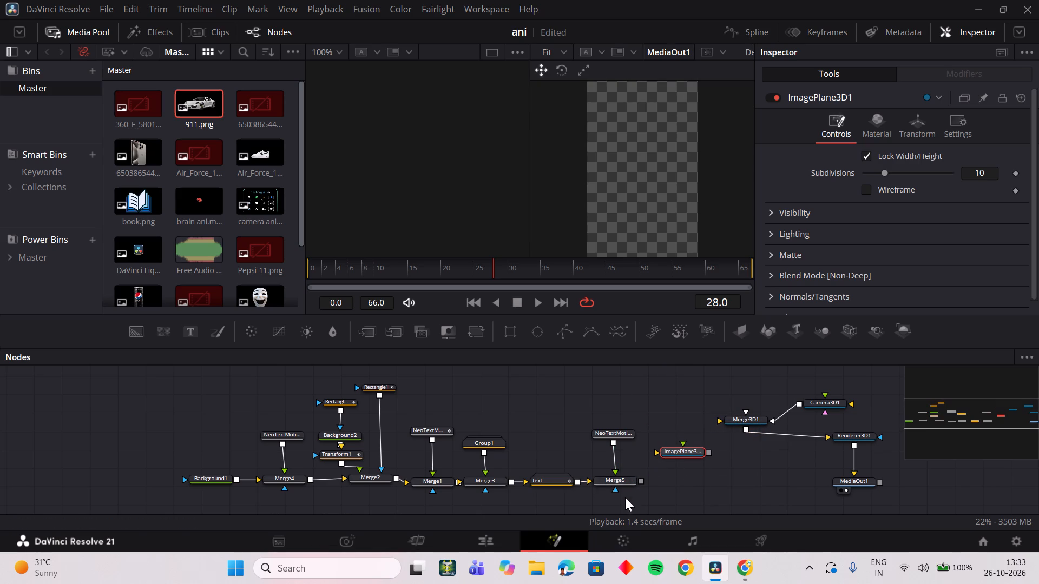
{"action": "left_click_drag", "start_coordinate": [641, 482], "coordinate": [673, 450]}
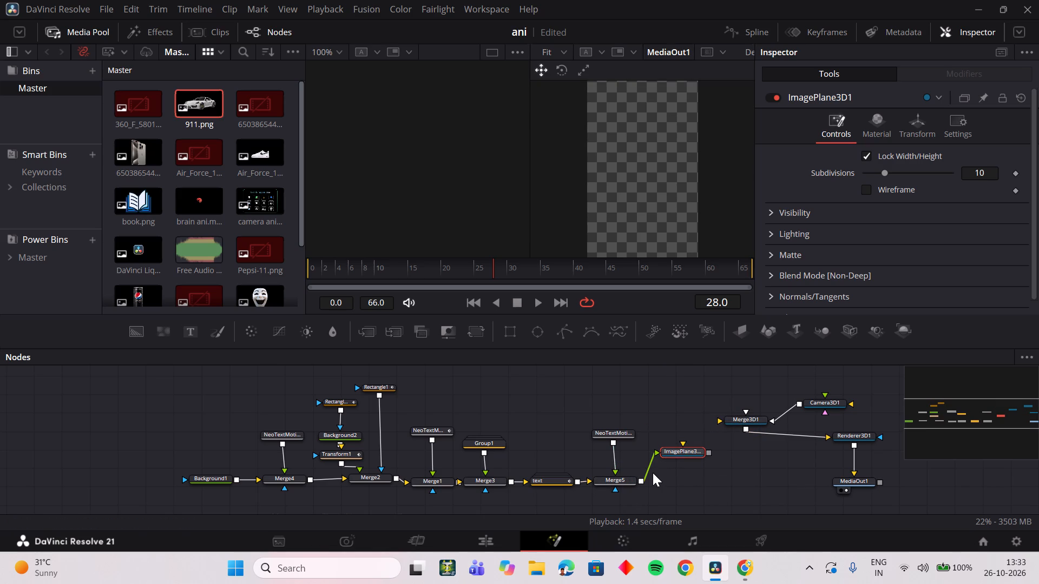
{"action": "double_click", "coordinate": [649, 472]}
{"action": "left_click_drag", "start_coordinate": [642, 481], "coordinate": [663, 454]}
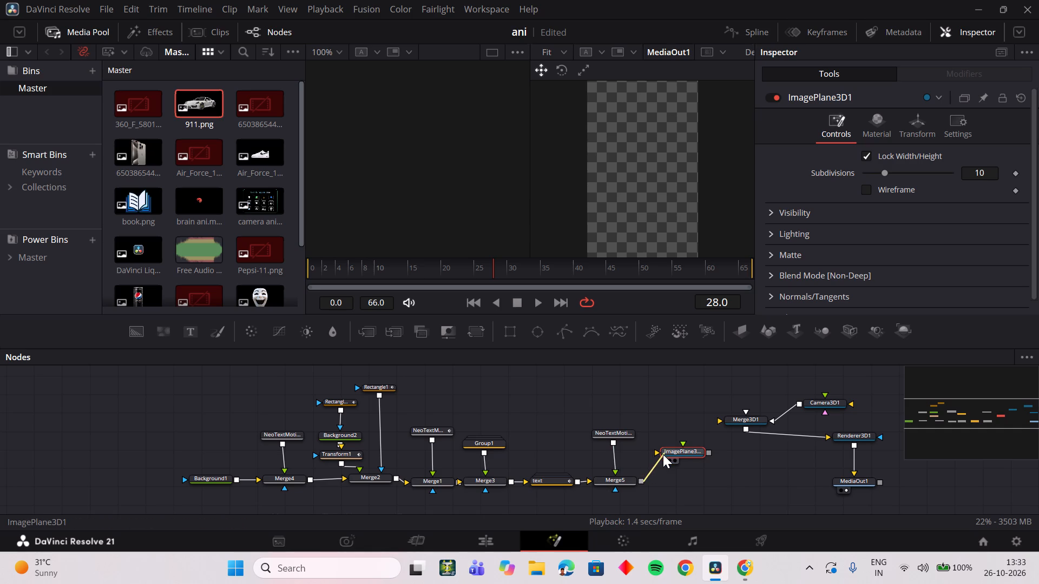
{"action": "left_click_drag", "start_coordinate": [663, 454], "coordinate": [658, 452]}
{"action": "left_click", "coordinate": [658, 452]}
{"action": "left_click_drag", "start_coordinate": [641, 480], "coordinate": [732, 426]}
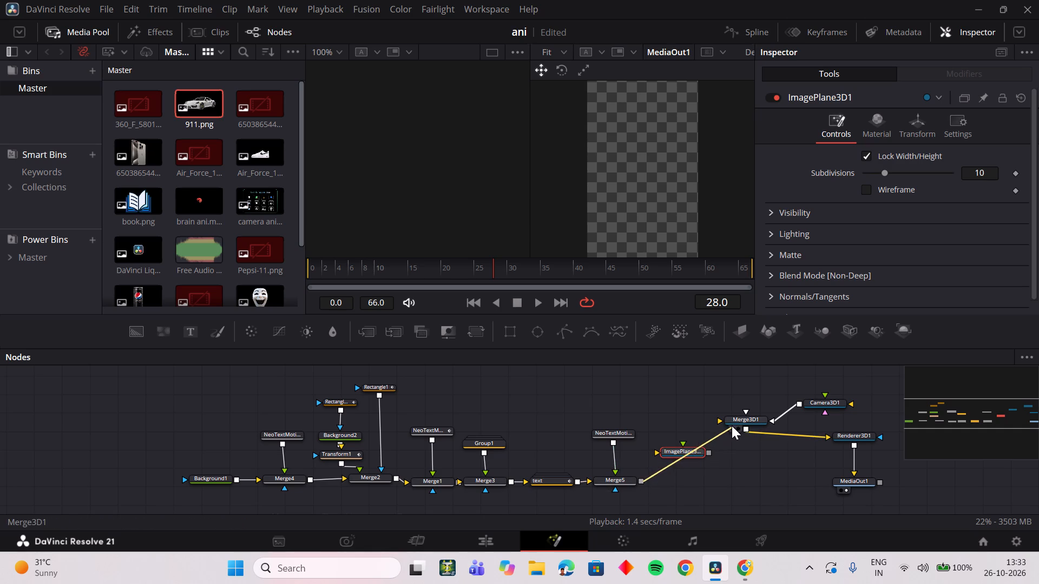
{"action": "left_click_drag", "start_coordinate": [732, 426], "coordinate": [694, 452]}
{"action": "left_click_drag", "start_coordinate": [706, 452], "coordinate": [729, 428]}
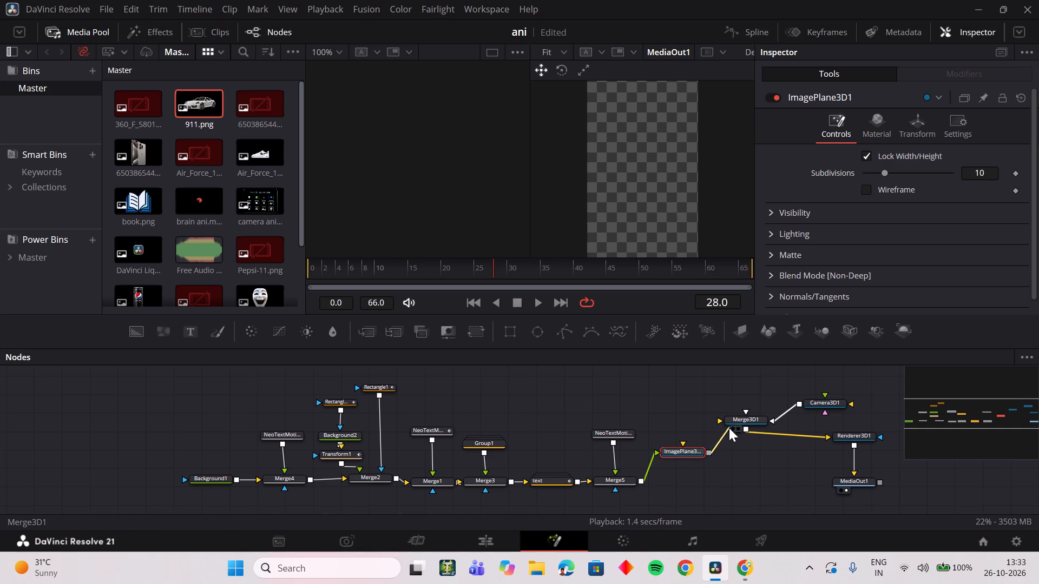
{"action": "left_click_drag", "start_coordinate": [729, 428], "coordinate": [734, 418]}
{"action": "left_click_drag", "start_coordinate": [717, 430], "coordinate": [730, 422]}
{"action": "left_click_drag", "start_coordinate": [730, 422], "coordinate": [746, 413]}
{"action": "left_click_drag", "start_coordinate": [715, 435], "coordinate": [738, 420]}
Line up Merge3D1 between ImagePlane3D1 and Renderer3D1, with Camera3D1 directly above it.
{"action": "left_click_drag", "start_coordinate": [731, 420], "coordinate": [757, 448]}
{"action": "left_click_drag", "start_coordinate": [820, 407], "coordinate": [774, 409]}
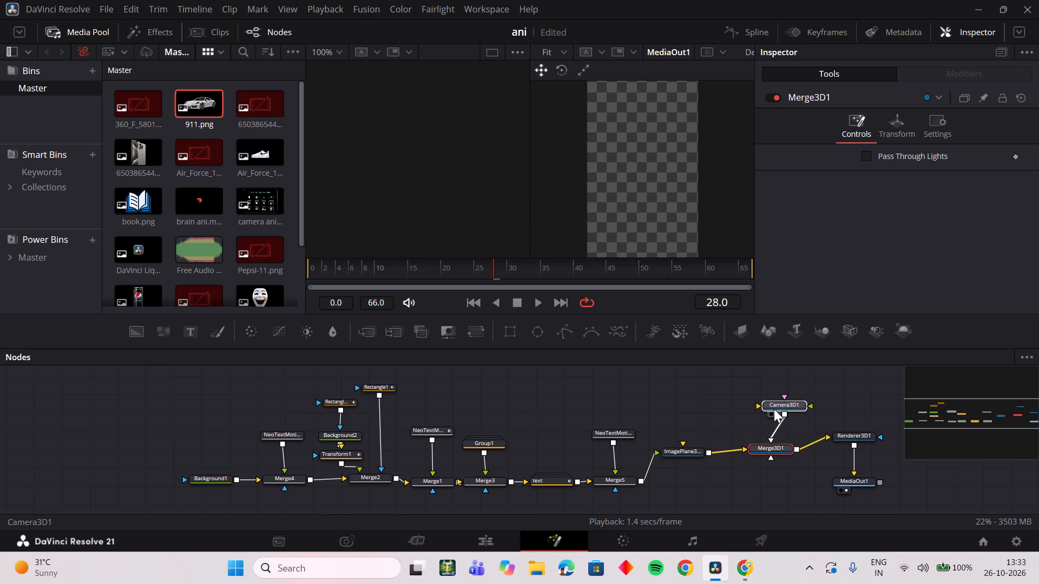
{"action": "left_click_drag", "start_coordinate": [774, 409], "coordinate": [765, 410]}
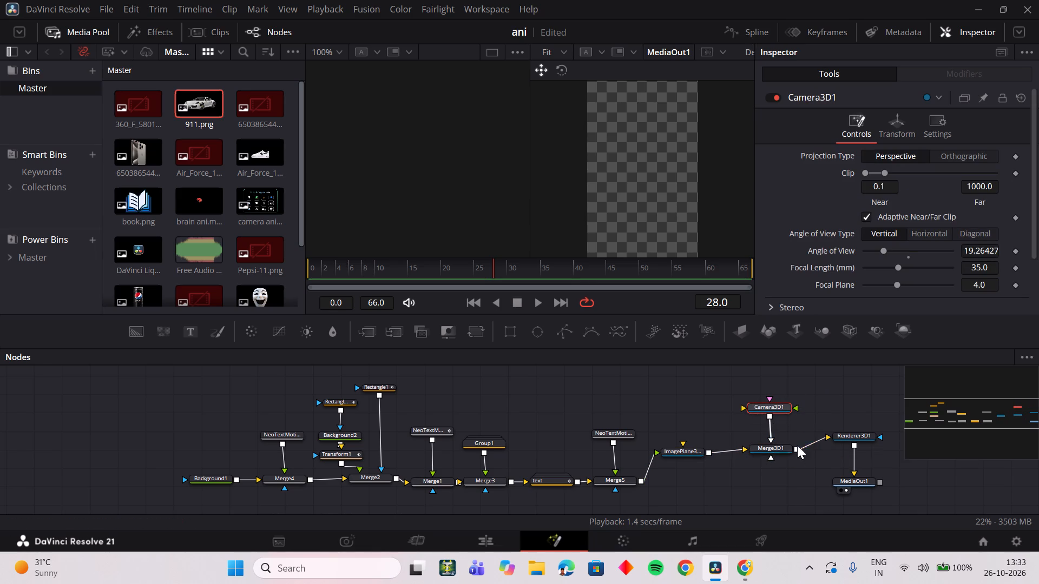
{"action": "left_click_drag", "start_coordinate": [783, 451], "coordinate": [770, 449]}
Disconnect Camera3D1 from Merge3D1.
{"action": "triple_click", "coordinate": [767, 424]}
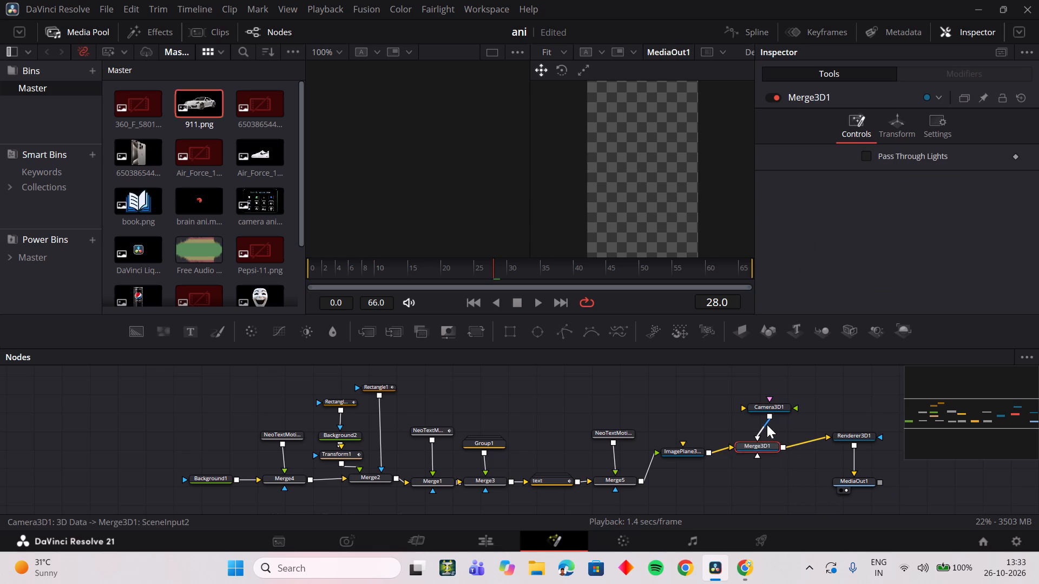
Move Renderer3D1 and MediaOut1 together farther away from Merge3D1 to open up space.
{"action": "left_click_drag", "start_coordinate": [836, 503], "coordinate": [863, 422]}
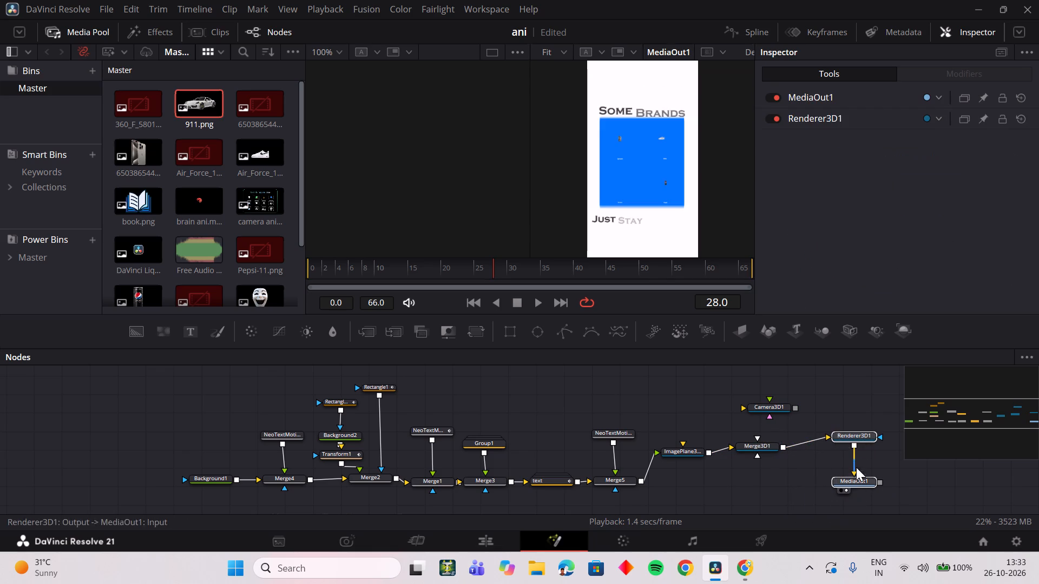
{"action": "left_click_drag", "start_coordinate": [849, 483], "coordinate": [909, 481]}
{"action": "left_click", "coordinate": [807, 415]}
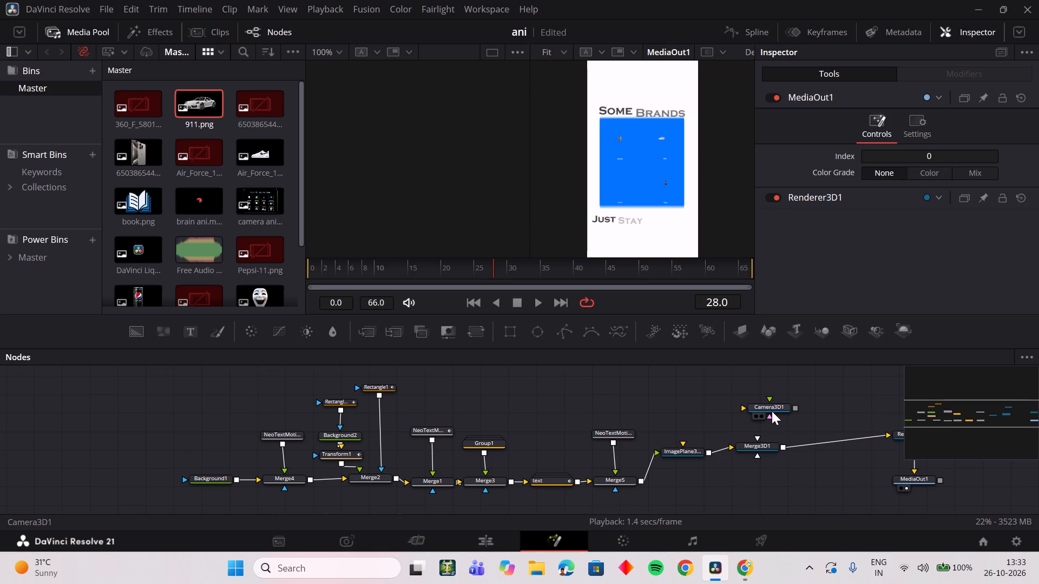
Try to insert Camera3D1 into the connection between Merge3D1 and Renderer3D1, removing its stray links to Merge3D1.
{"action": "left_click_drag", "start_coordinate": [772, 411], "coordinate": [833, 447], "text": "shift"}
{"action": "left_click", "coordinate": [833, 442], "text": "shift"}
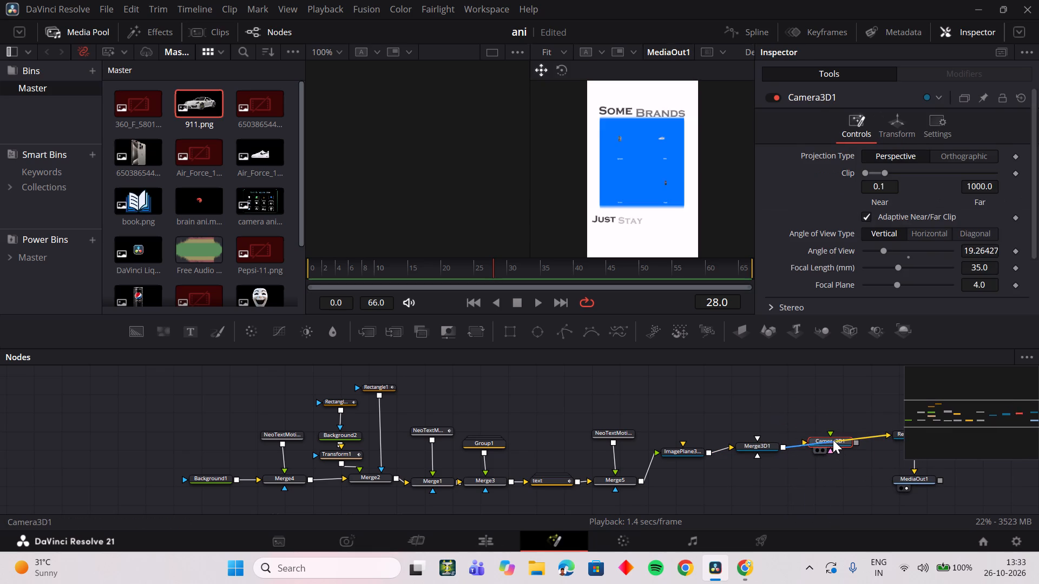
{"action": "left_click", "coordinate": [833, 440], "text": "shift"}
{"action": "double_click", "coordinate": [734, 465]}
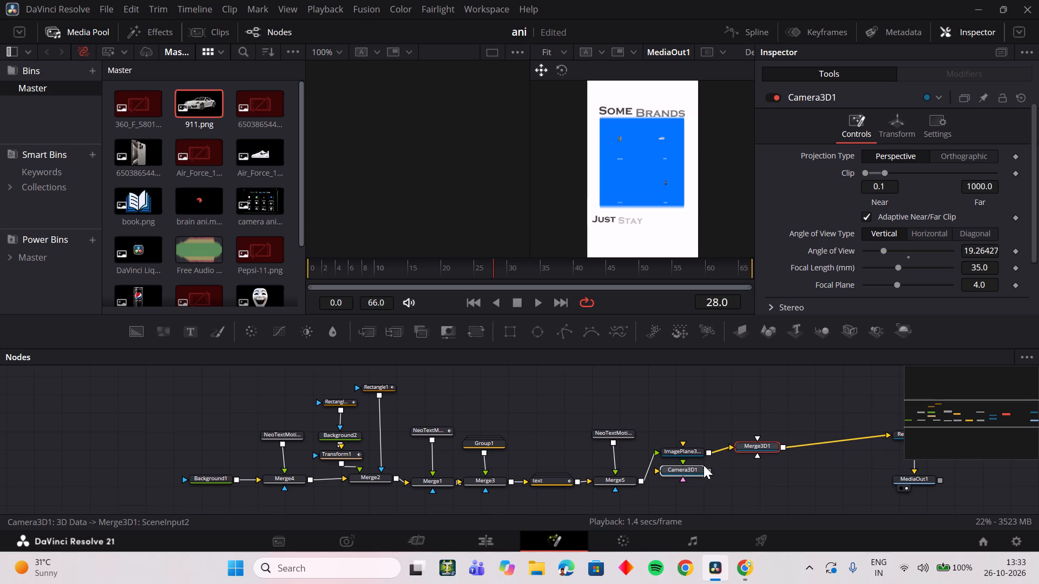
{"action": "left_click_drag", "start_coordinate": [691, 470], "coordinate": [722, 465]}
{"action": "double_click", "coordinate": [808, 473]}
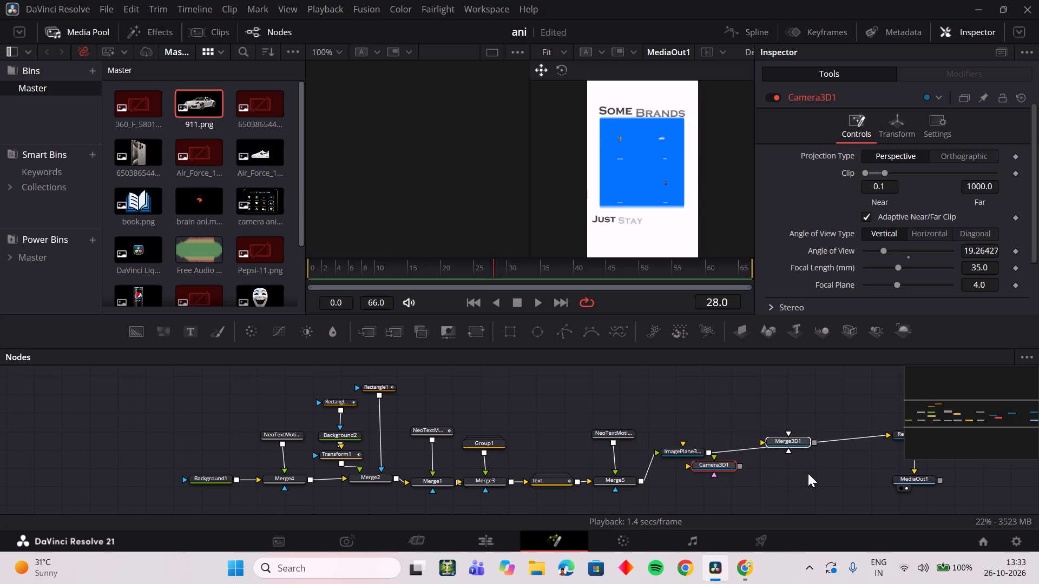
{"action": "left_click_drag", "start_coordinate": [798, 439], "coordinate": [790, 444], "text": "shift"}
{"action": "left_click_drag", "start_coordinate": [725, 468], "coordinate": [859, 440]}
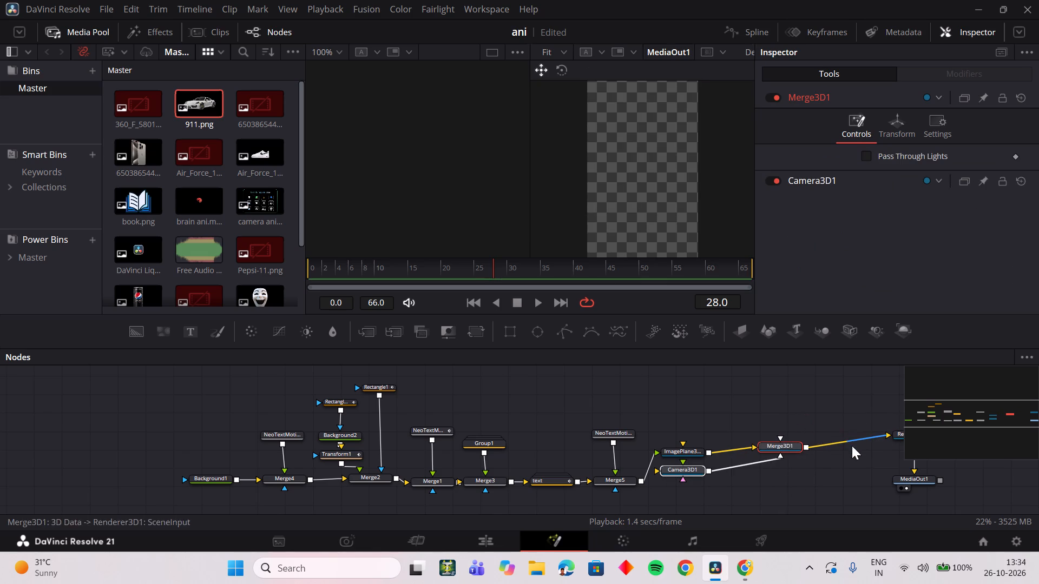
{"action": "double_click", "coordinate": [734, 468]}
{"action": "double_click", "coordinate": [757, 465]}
Delete the Camera3D1 and ImagePlane3D1 nodes.
{"action": "left_click_drag", "start_coordinate": [688, 469], "coordinate": [778, 386]}
{"action": "key", "text": "Delete"}
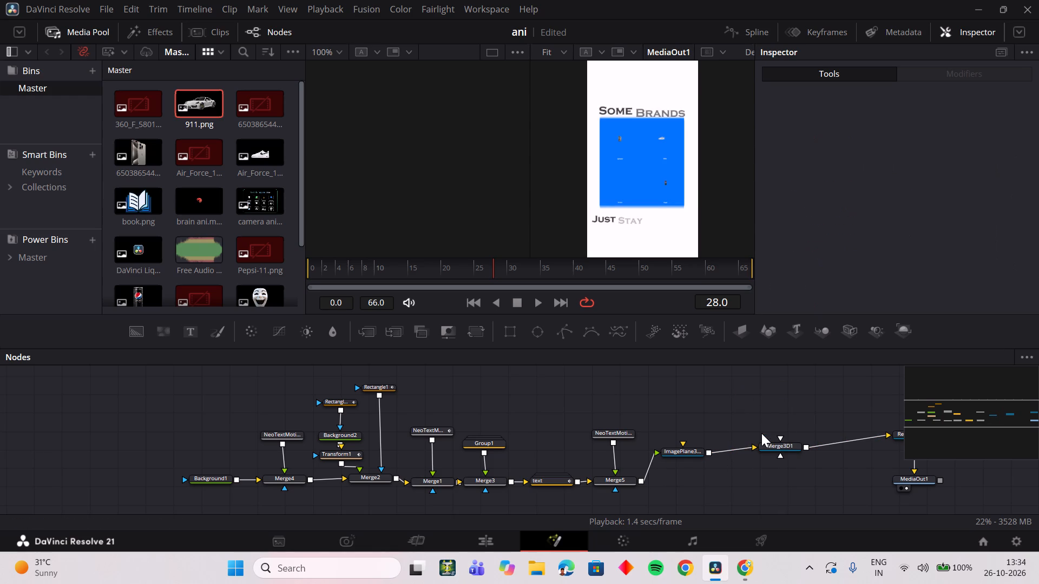
{"action": "left_click", "coordinate": [680, 454]}
{"action": "key", "text": "Delete"}
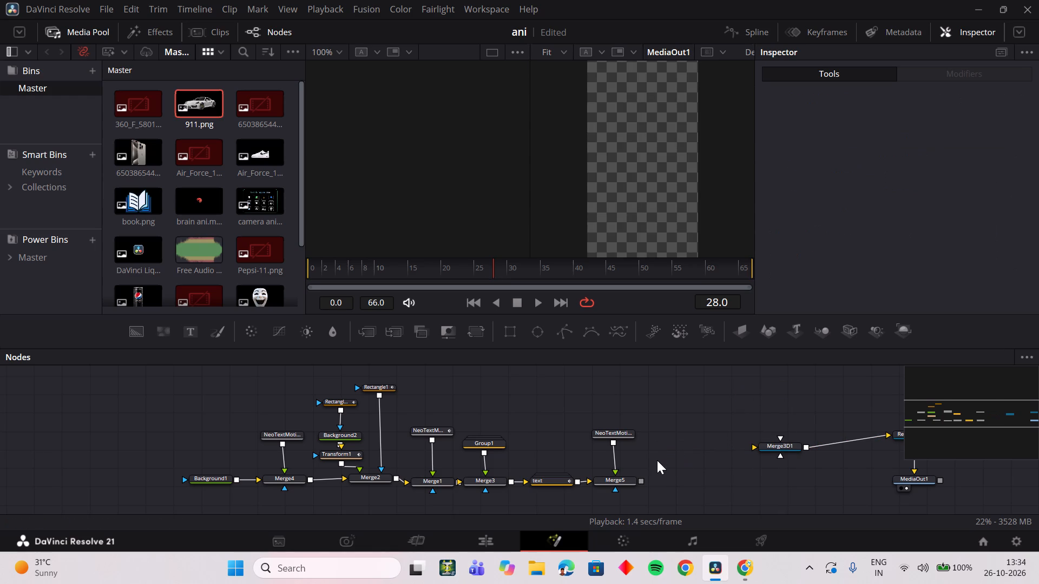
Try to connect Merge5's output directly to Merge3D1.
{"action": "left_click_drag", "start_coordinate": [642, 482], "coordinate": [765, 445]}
Add a new Camera 3D node before Merge3D1 and connect Merge5's output to its image input.
{"action": "left_click", "coordinate": [857, 330]}
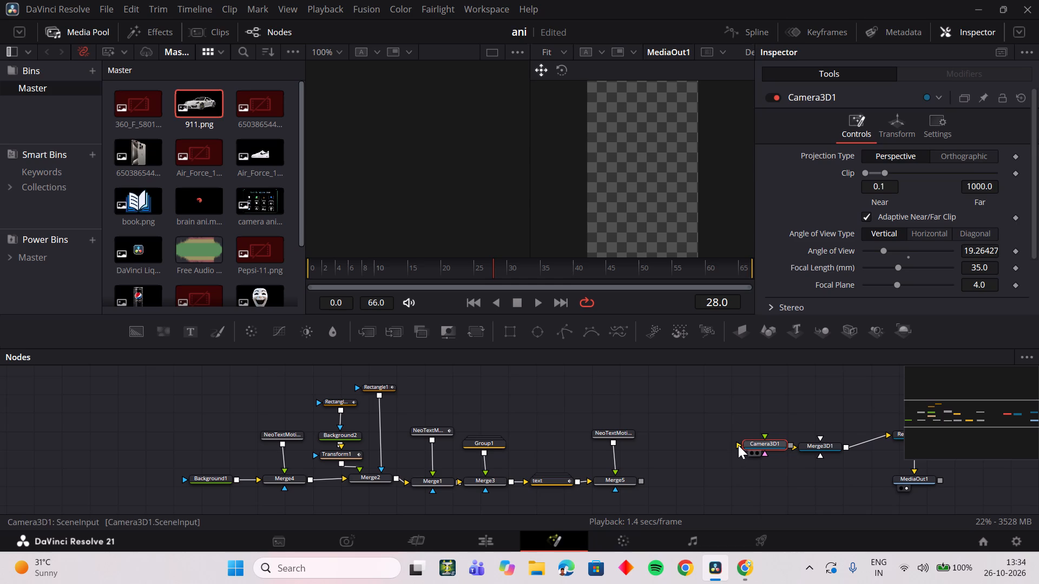
{"action": "left_click_drag", "start_coordinate": [739, 444], "coordinate": [636, 482]}
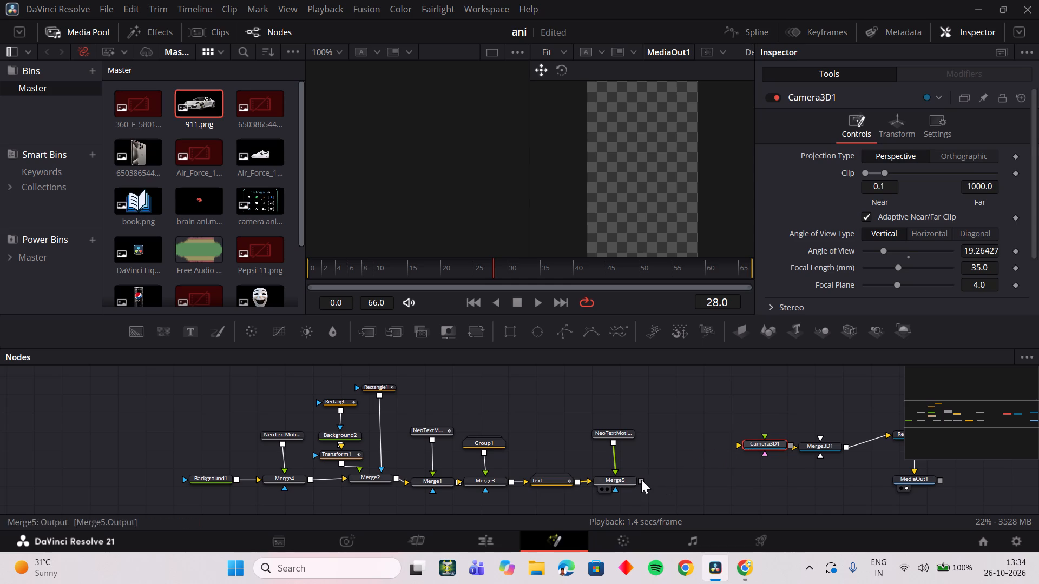
{"action": "left_click_drag", "start_coordinate": [641, 480], "coordinate": [754, 446]}
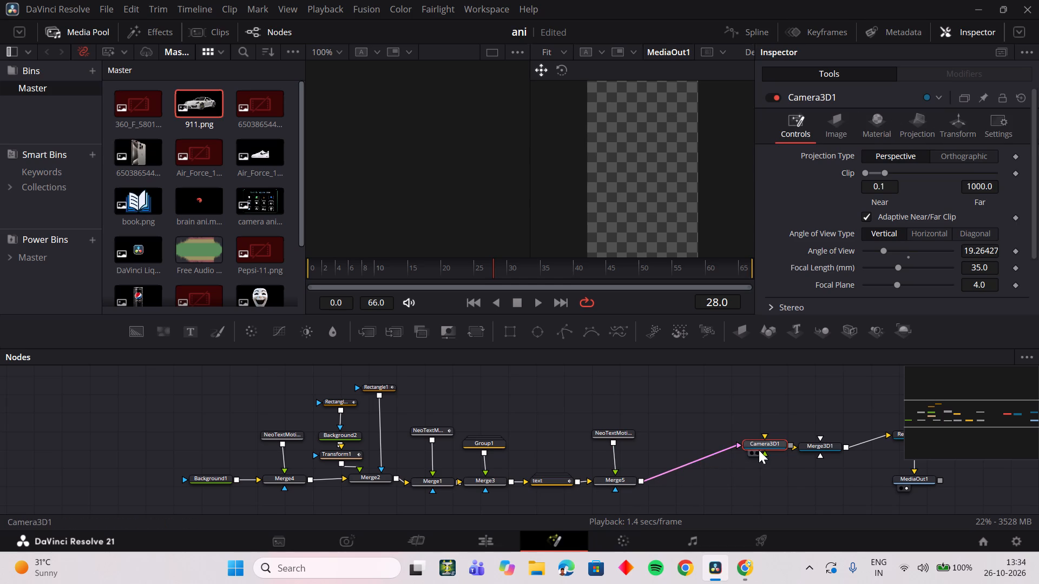
Move the Camera3D1, Merge3D1, Renderer3D1 and MediaOut1 nodes closer to Merge5, with Camera3D1 placed just before Merge3D1.
{"action": "left_click_drag", "start_coordinate": [765, 449], "coordinate": [742, 450]}
{"action": "left_click_drag", "start_coordinate": [765, 447], "coordinate": [799, 447]}
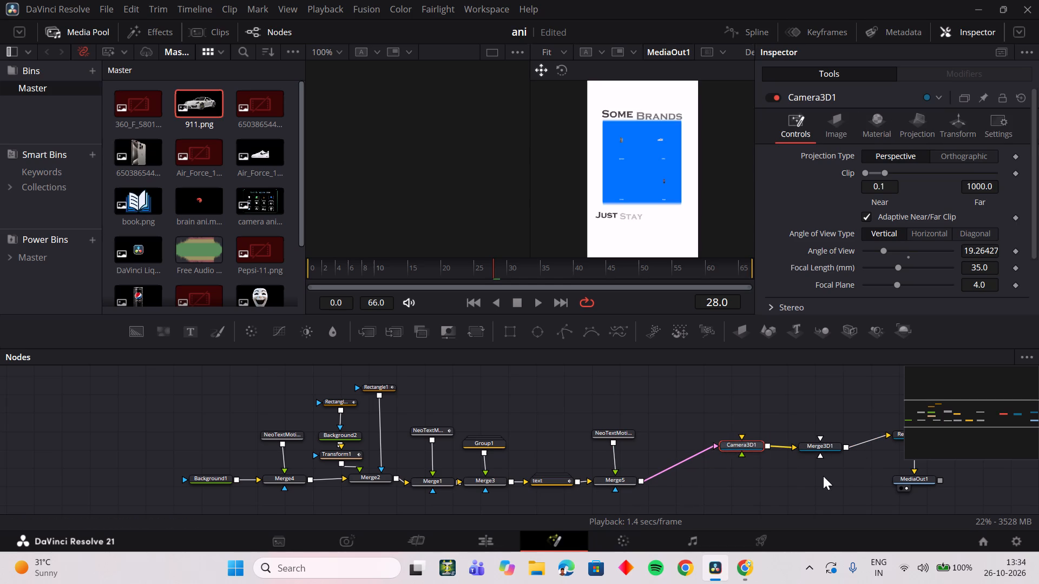
{"action": "left_click_drag", "start_coordinate": [801, 495], "coordinate": [920, 430]}
{"action": "left_click_drag", "start_coordinate": [832, 450], "coordinate": [766, 436]}
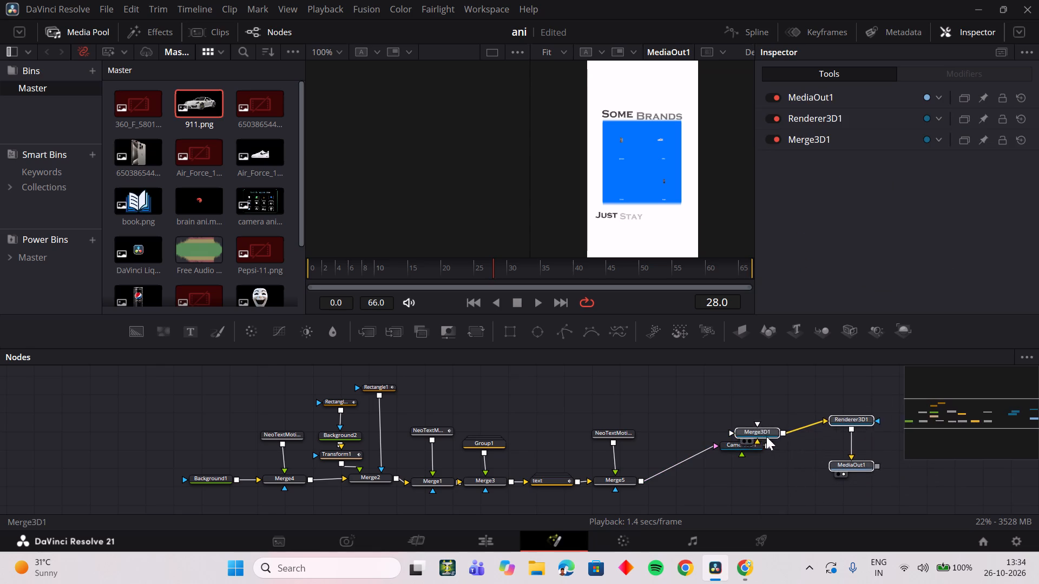
{"action": "left_click_drag", "start_coordinate": [766, 436], "coordinate": [782, 431]}
{"action": "left_click_drag", "start_coordinate": [744, 449], "coordinate": [712, 428]}
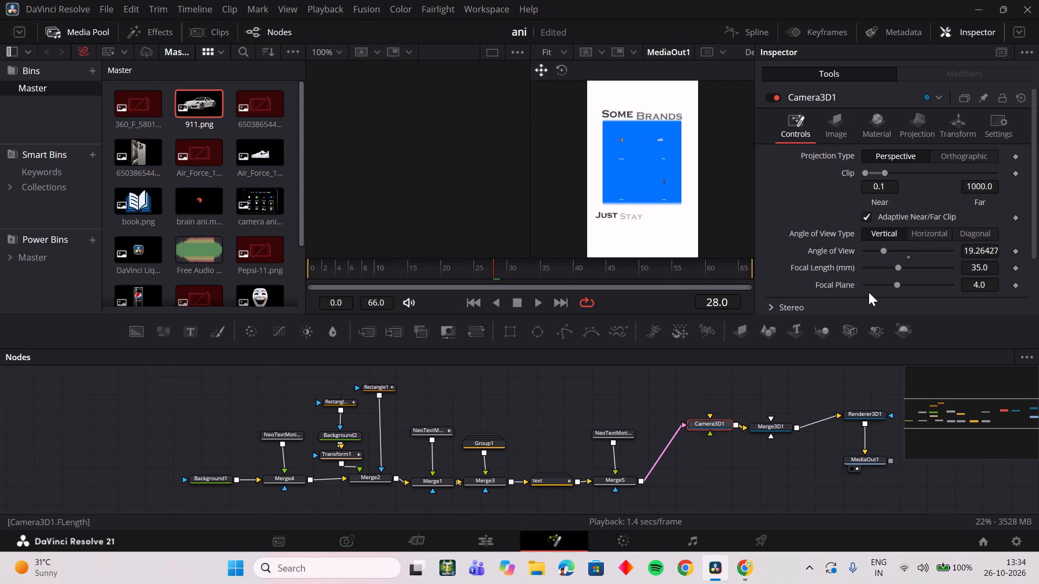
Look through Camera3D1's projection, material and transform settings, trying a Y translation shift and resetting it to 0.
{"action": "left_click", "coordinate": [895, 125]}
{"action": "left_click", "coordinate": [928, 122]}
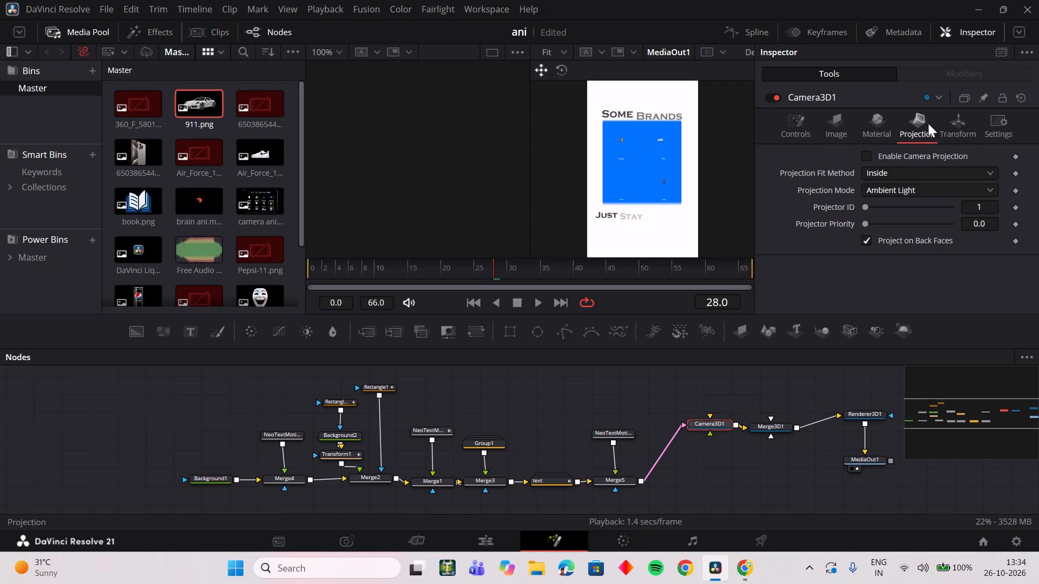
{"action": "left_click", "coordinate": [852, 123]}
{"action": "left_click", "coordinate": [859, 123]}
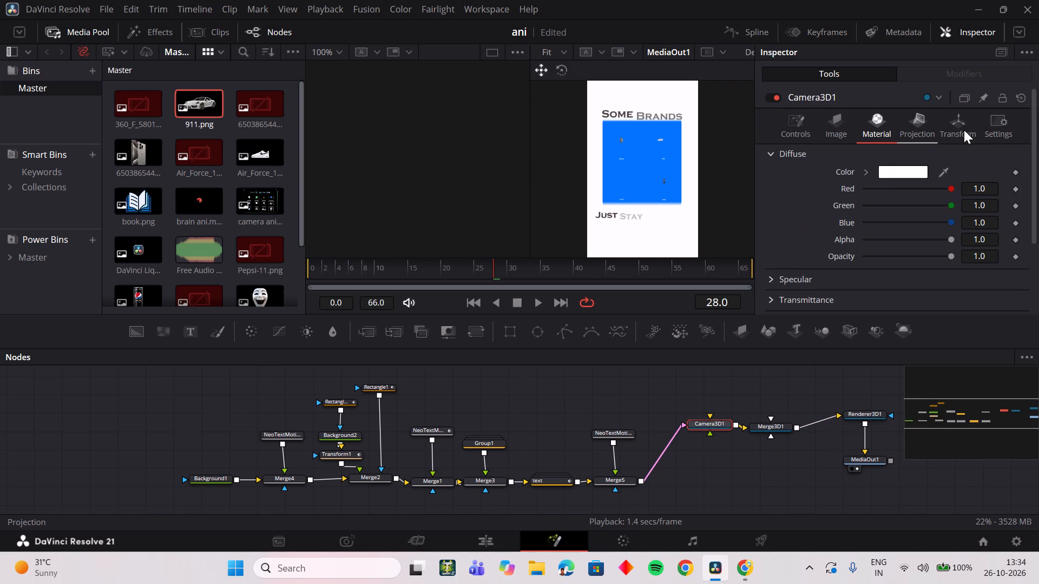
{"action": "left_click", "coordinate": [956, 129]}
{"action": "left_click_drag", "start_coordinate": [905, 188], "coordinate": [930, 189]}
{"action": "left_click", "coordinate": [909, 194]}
Switch to a single viewer and display Camera3D1's 3D scene in it.
{"action": "left_click_drag", "start_coordinate": [705, 424], "coordinate": [615, 222]}
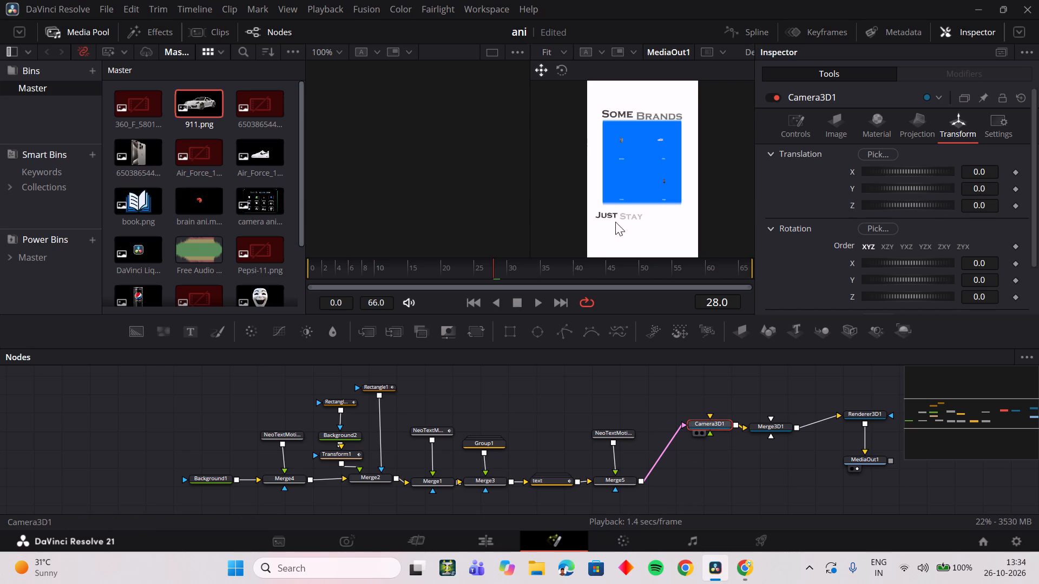
{"action": "left_click_drag", "start_coordinate": [615, 222], "coordinate": [588, 104]}
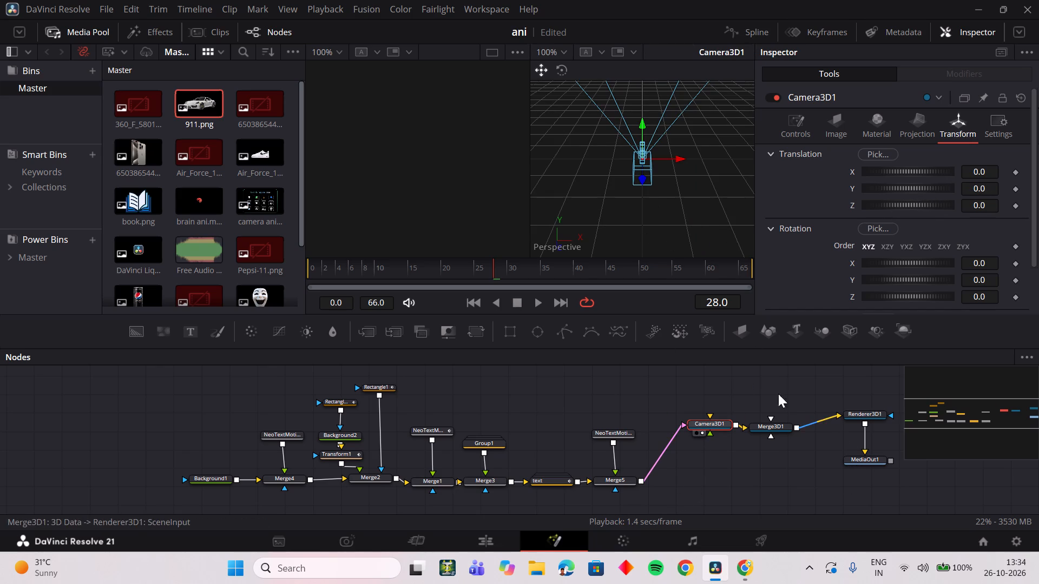
{"action": "left_click", "coordinate": [495, 51]}
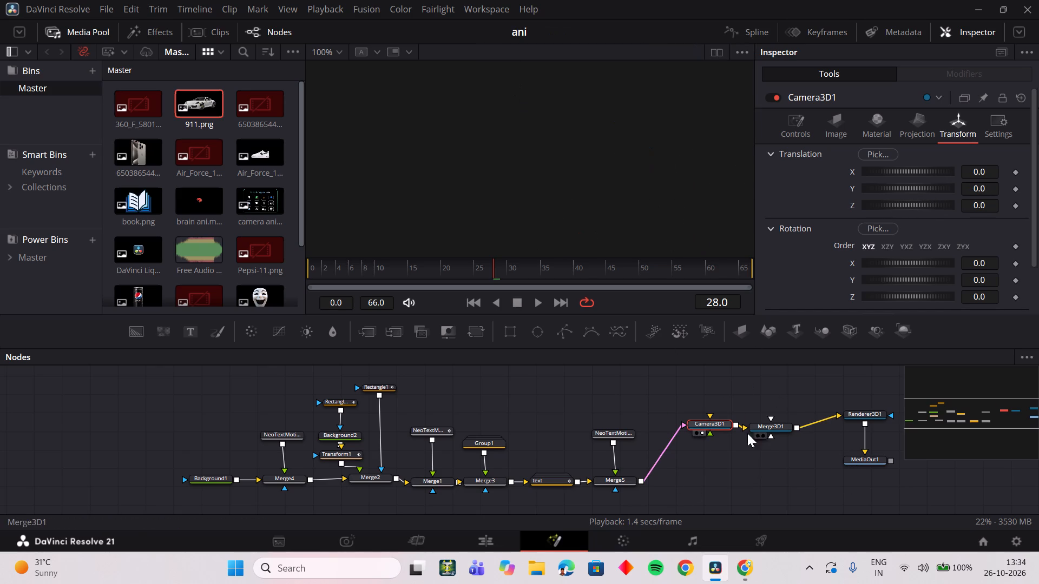
{"action": "left_click_drag", "start_coordinate": [720, 422], "coordinate": [561, 102]}
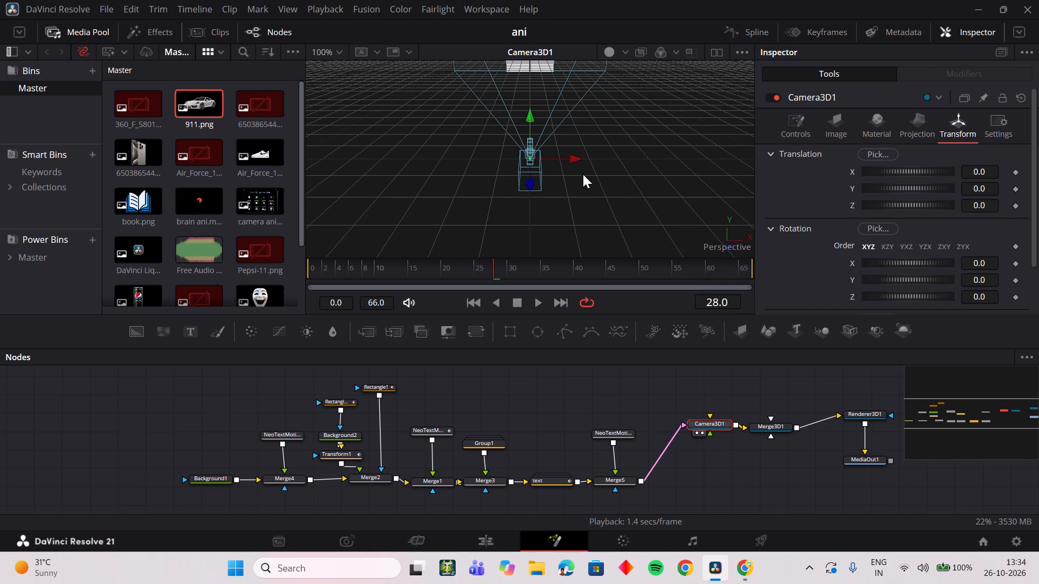
{"action": "scroll", "coordinate": [576, 164], "scroll_direction": "down", "scroll_amount": 6, "text": "ctrl"}
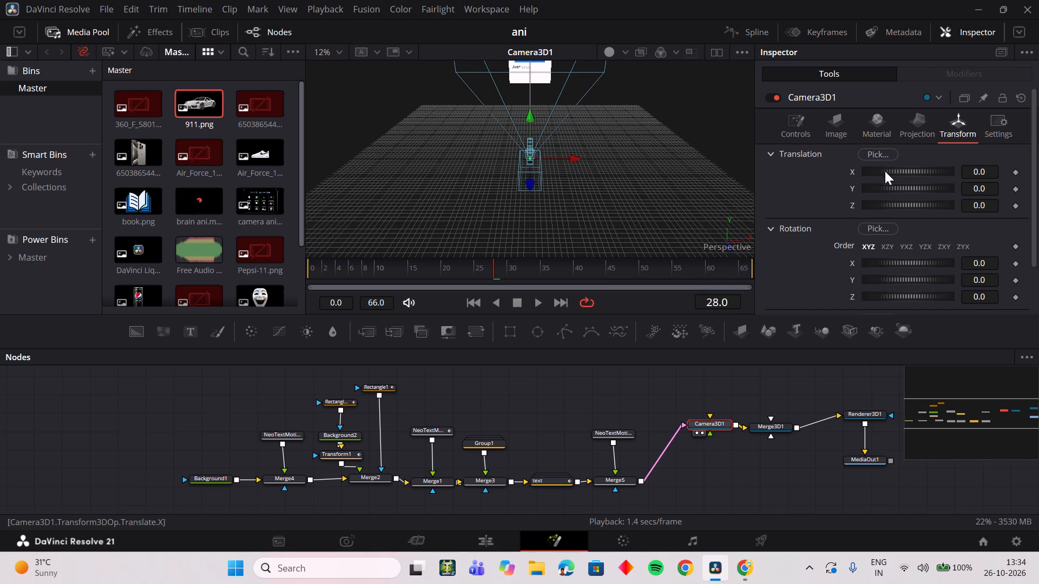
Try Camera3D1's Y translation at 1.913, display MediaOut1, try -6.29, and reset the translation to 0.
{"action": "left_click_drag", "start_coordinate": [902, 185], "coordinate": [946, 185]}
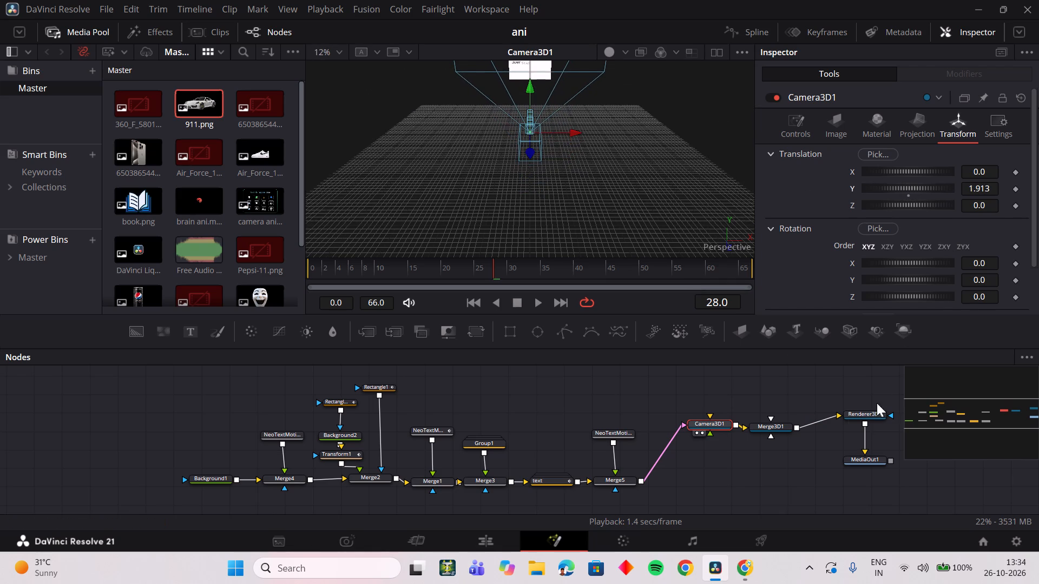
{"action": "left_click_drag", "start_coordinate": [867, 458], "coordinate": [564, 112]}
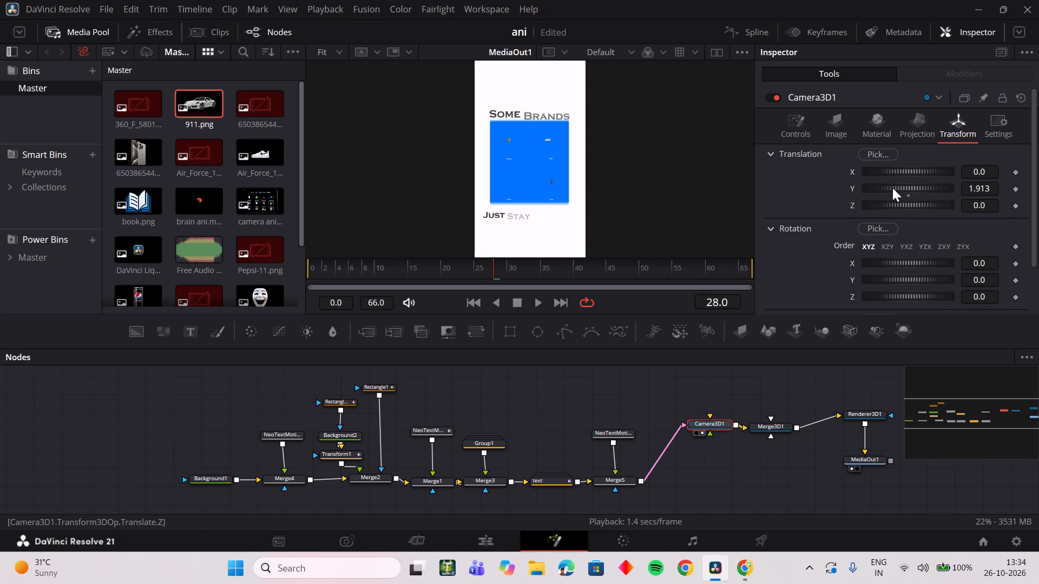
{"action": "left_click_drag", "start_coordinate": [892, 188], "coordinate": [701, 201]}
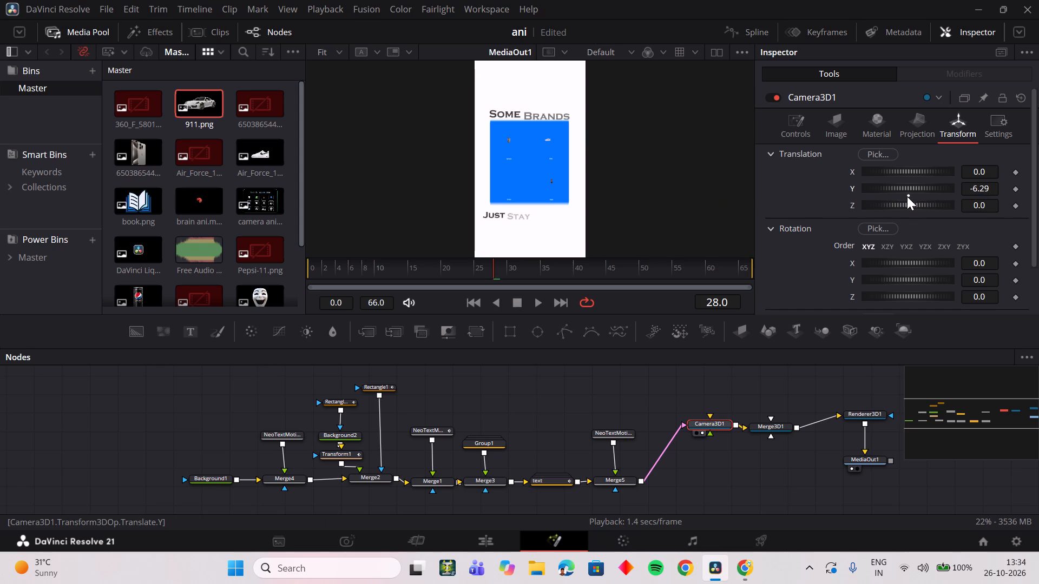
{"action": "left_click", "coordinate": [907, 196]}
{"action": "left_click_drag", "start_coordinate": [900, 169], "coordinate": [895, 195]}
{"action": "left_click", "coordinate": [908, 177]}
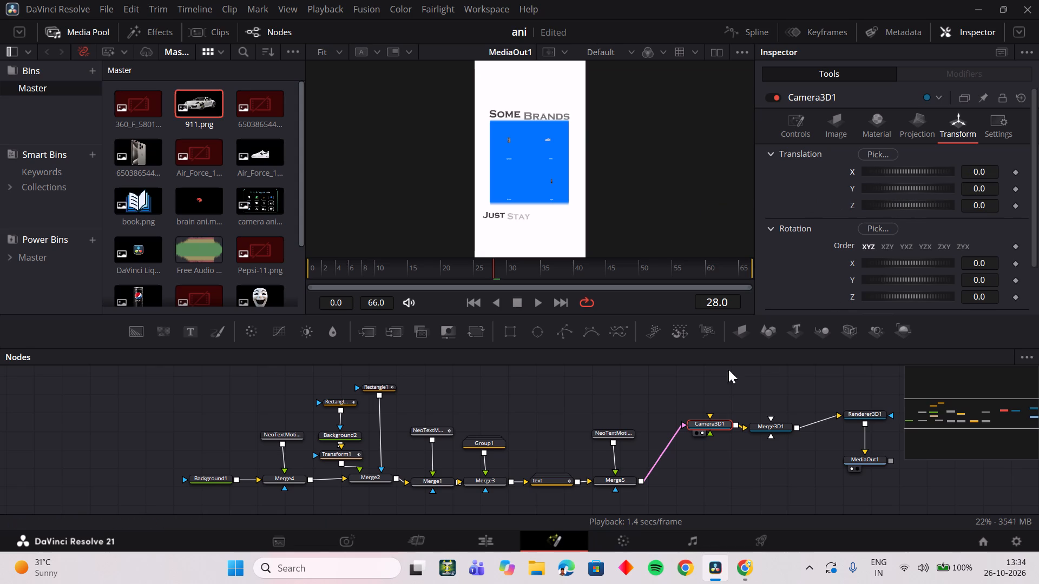
Move the Camera3D1 node below and before Merge3D1.
{"action": "left_click_drag", "start_coordinate": [712, 427], "coordinate": [726, 457]}
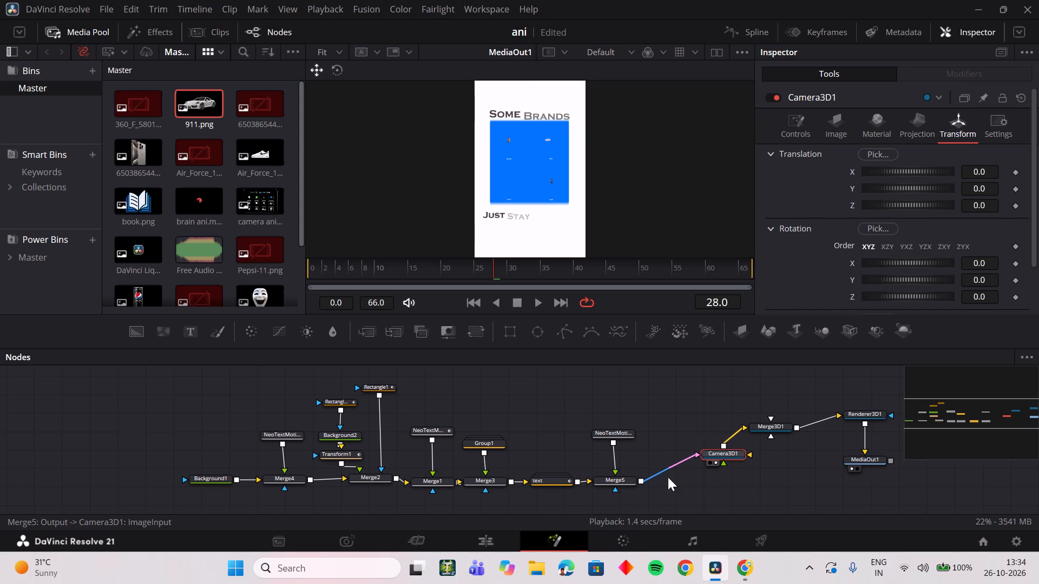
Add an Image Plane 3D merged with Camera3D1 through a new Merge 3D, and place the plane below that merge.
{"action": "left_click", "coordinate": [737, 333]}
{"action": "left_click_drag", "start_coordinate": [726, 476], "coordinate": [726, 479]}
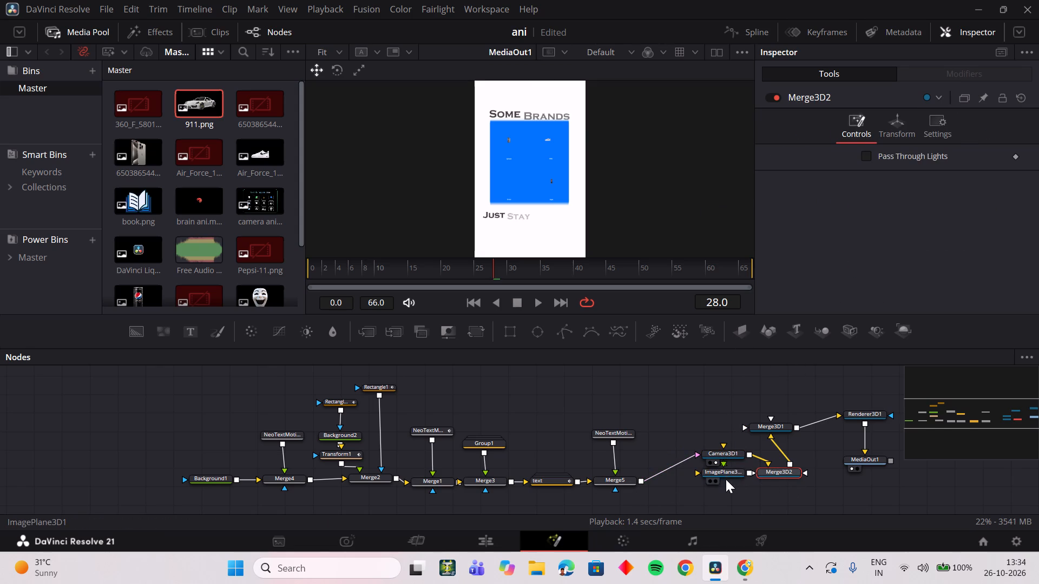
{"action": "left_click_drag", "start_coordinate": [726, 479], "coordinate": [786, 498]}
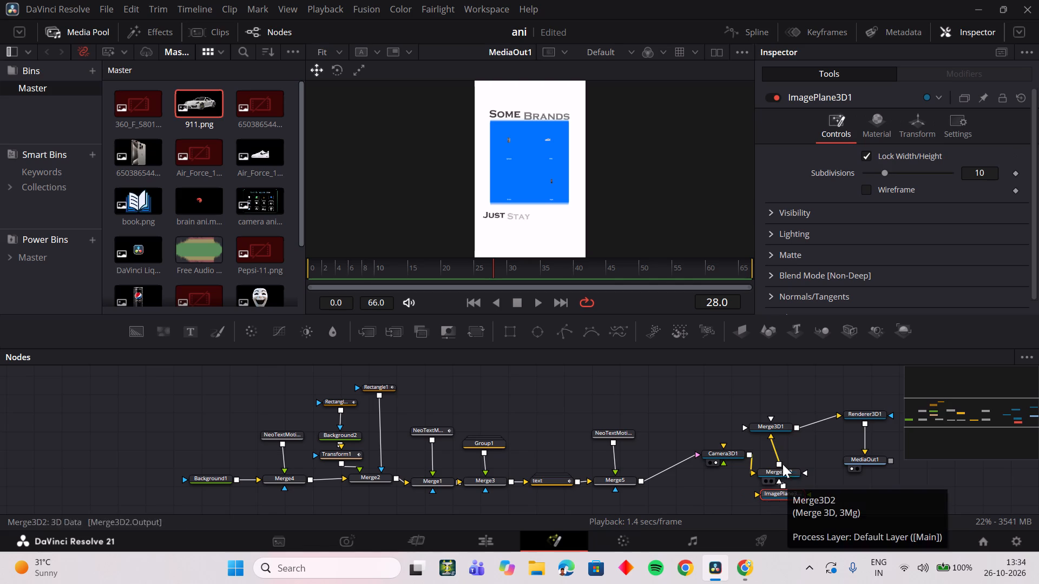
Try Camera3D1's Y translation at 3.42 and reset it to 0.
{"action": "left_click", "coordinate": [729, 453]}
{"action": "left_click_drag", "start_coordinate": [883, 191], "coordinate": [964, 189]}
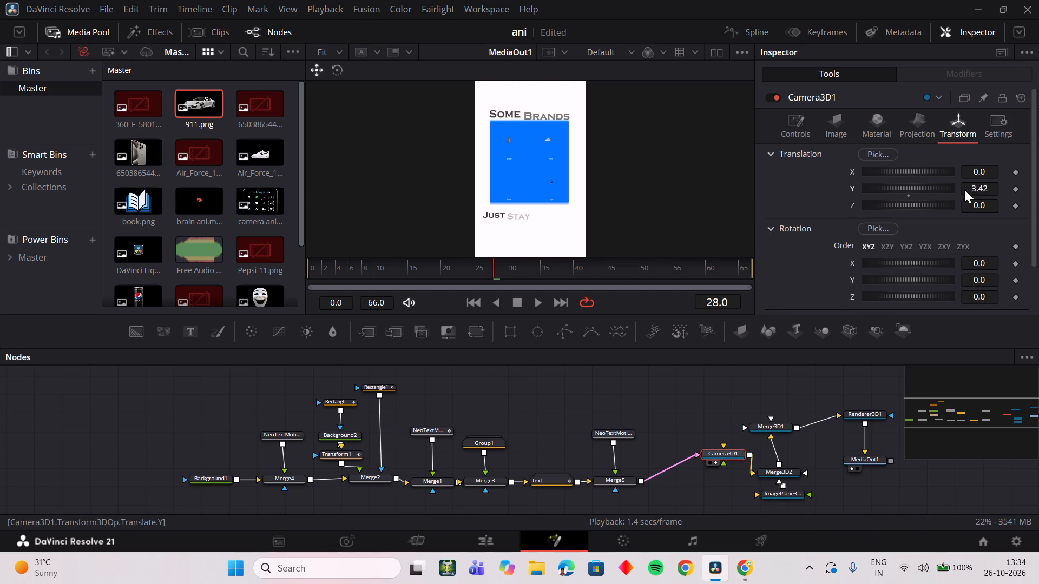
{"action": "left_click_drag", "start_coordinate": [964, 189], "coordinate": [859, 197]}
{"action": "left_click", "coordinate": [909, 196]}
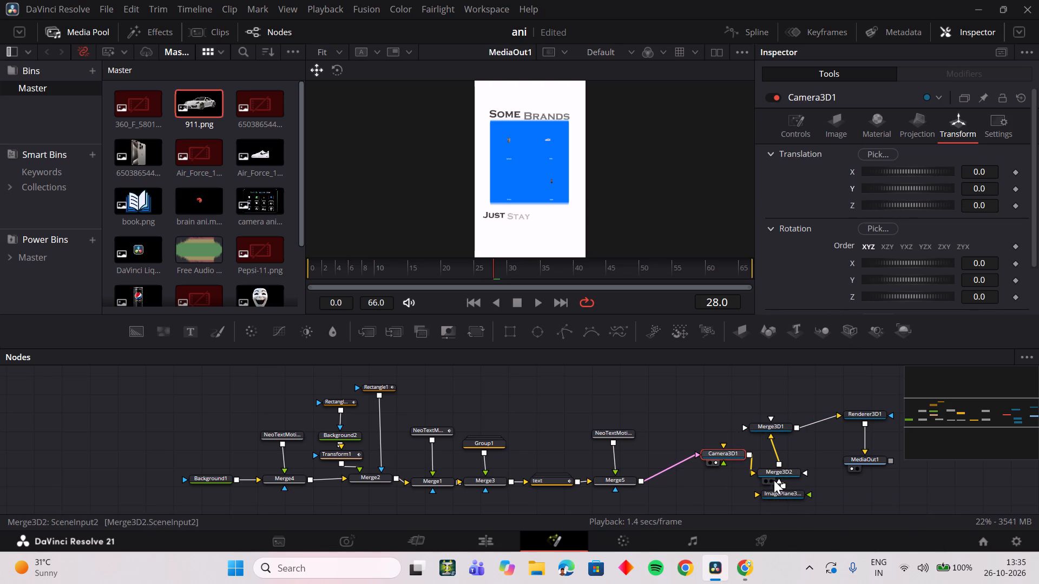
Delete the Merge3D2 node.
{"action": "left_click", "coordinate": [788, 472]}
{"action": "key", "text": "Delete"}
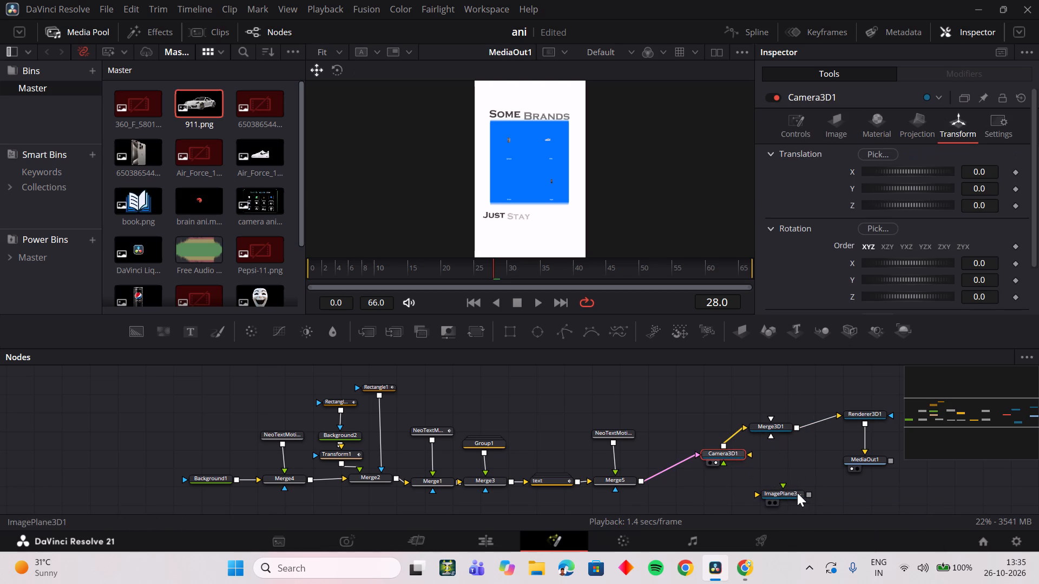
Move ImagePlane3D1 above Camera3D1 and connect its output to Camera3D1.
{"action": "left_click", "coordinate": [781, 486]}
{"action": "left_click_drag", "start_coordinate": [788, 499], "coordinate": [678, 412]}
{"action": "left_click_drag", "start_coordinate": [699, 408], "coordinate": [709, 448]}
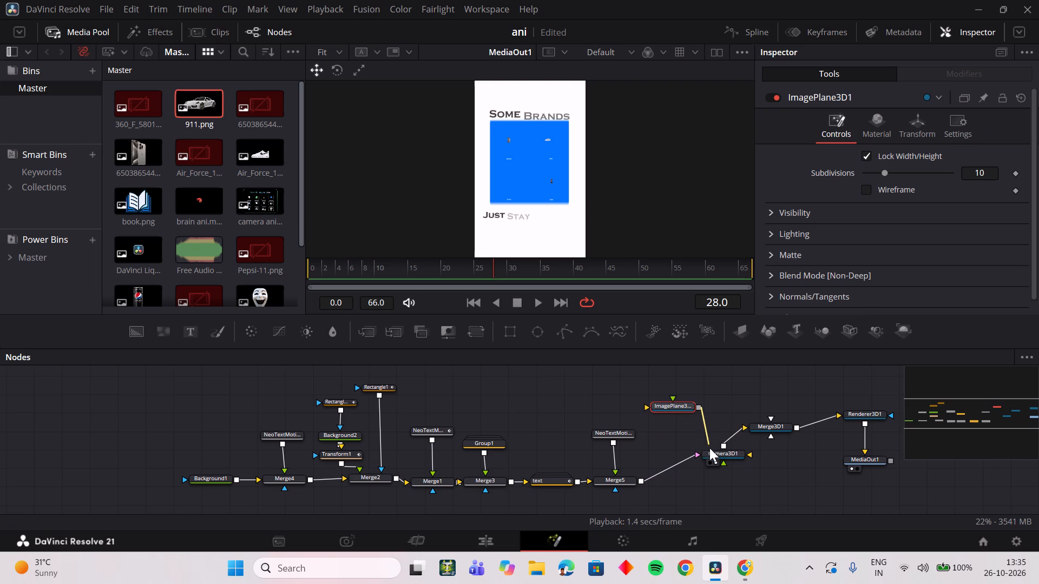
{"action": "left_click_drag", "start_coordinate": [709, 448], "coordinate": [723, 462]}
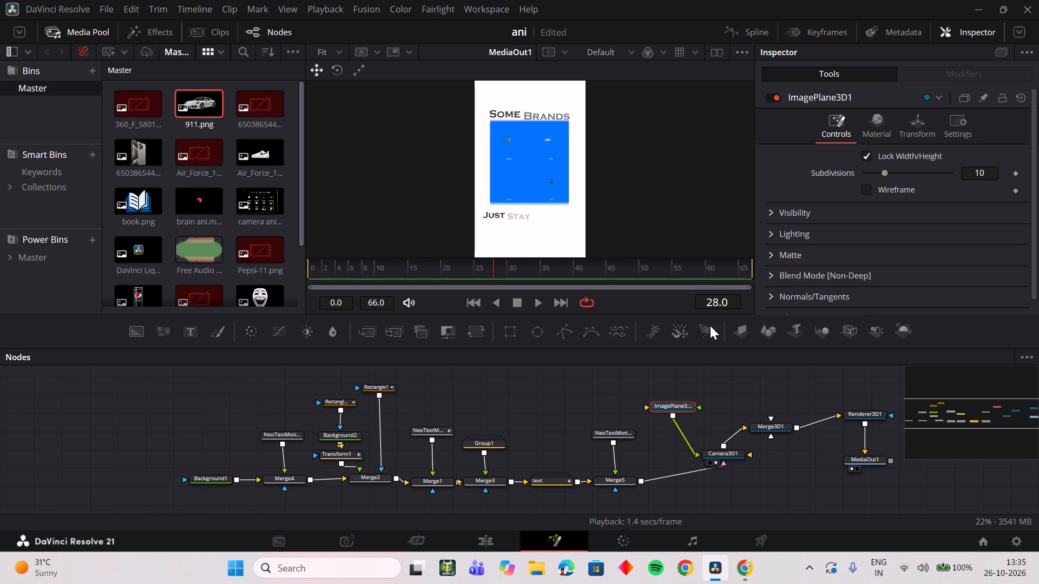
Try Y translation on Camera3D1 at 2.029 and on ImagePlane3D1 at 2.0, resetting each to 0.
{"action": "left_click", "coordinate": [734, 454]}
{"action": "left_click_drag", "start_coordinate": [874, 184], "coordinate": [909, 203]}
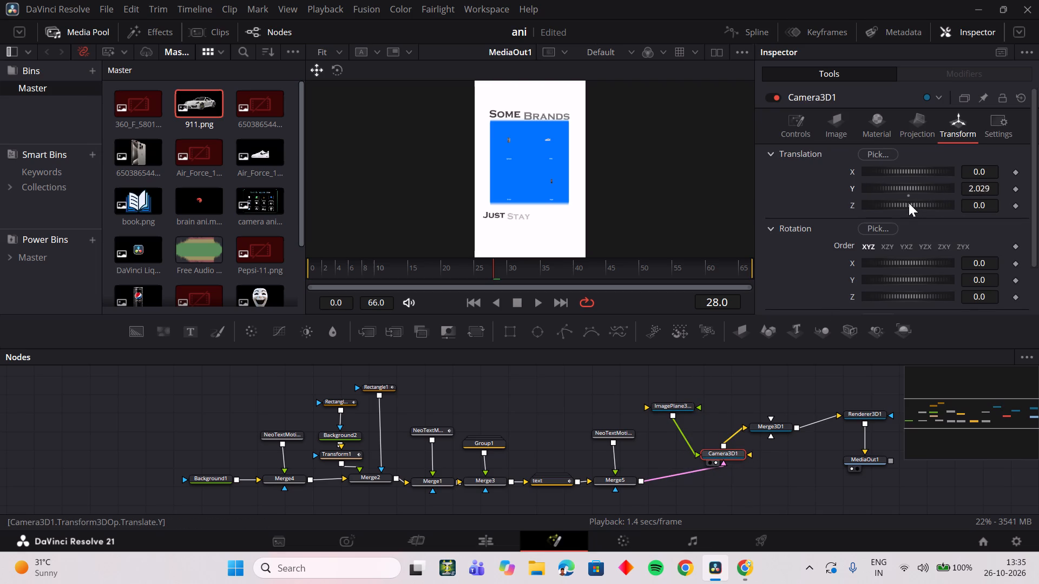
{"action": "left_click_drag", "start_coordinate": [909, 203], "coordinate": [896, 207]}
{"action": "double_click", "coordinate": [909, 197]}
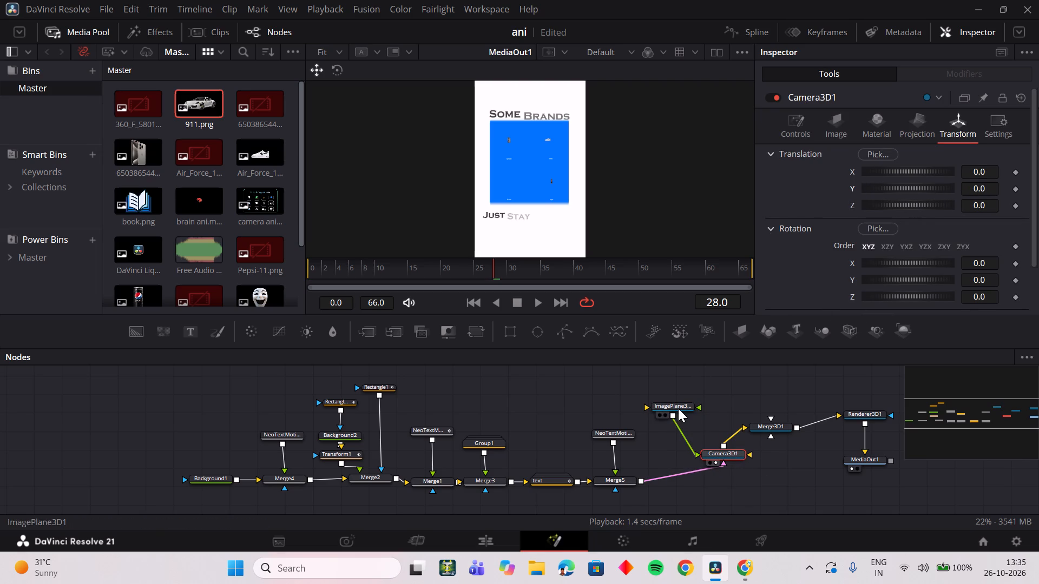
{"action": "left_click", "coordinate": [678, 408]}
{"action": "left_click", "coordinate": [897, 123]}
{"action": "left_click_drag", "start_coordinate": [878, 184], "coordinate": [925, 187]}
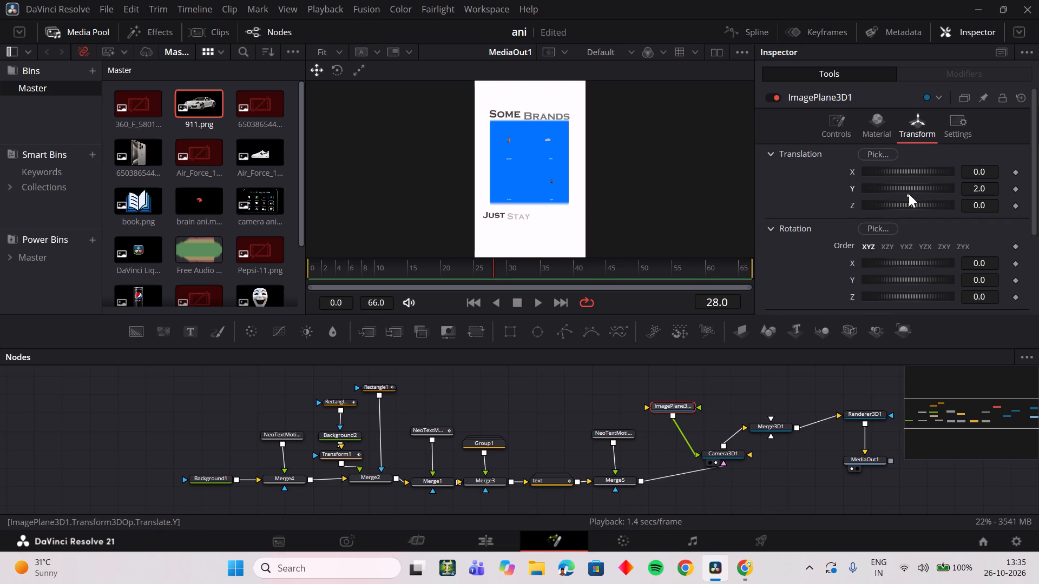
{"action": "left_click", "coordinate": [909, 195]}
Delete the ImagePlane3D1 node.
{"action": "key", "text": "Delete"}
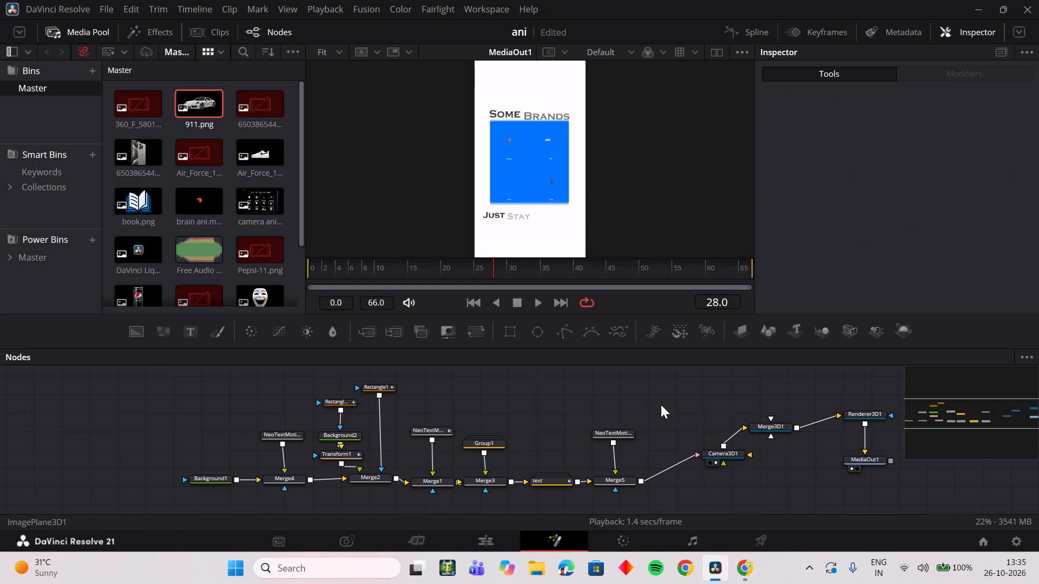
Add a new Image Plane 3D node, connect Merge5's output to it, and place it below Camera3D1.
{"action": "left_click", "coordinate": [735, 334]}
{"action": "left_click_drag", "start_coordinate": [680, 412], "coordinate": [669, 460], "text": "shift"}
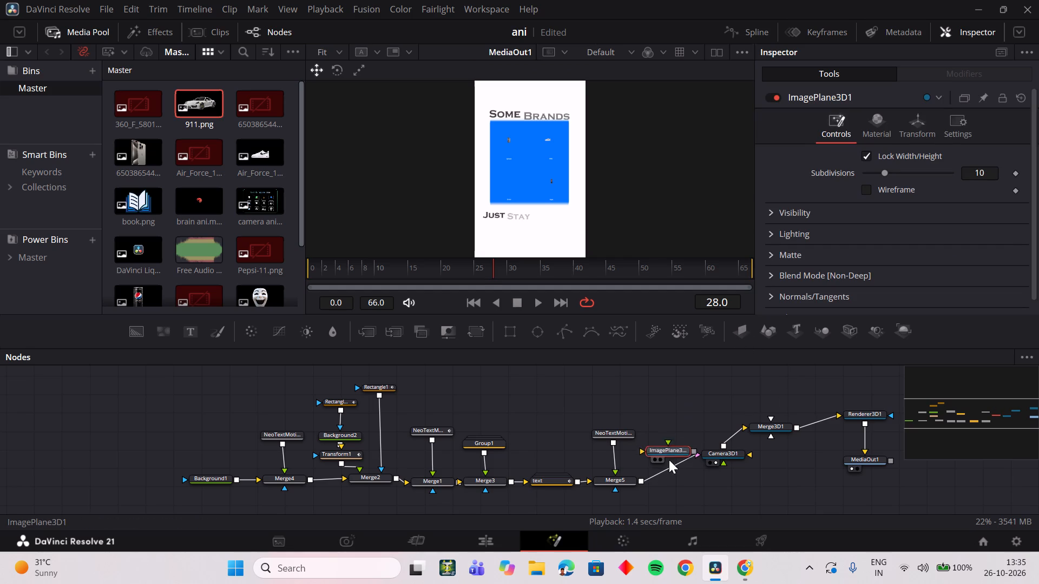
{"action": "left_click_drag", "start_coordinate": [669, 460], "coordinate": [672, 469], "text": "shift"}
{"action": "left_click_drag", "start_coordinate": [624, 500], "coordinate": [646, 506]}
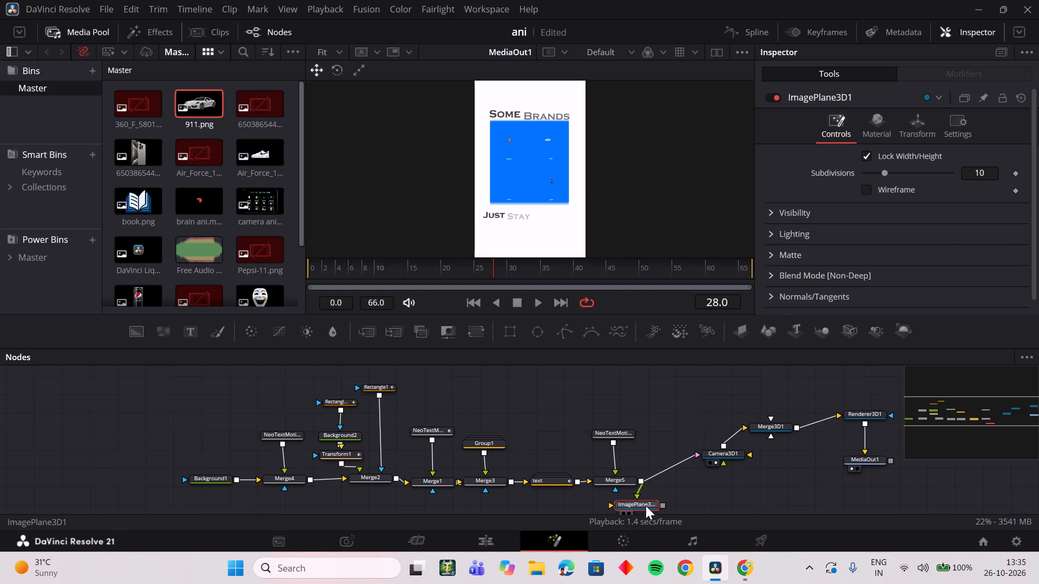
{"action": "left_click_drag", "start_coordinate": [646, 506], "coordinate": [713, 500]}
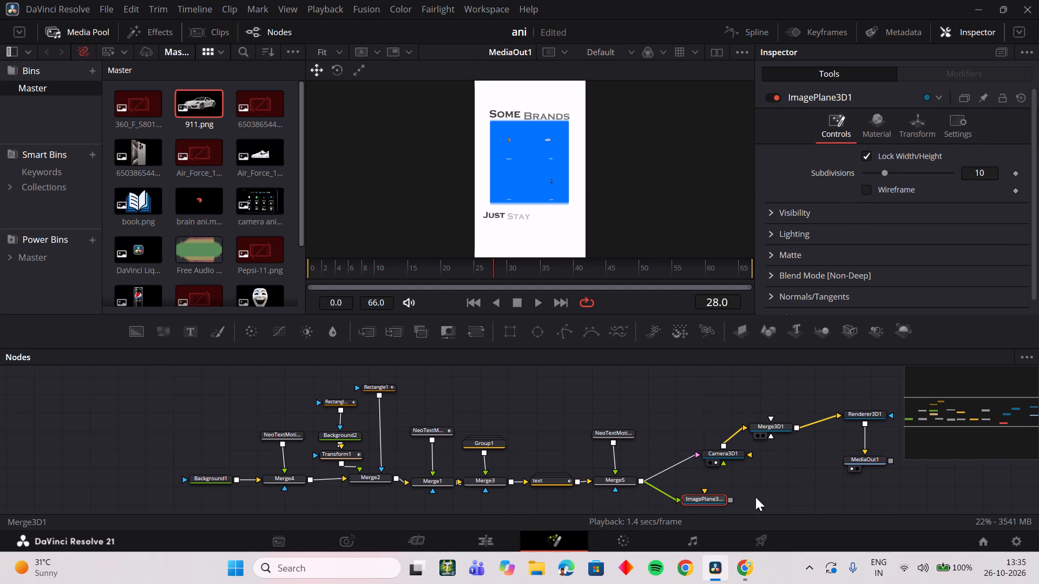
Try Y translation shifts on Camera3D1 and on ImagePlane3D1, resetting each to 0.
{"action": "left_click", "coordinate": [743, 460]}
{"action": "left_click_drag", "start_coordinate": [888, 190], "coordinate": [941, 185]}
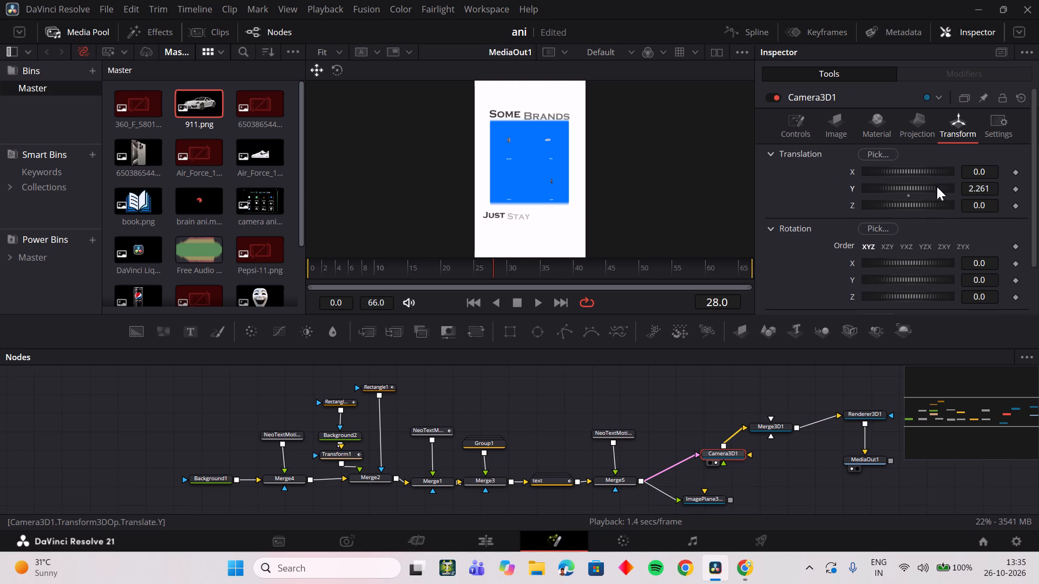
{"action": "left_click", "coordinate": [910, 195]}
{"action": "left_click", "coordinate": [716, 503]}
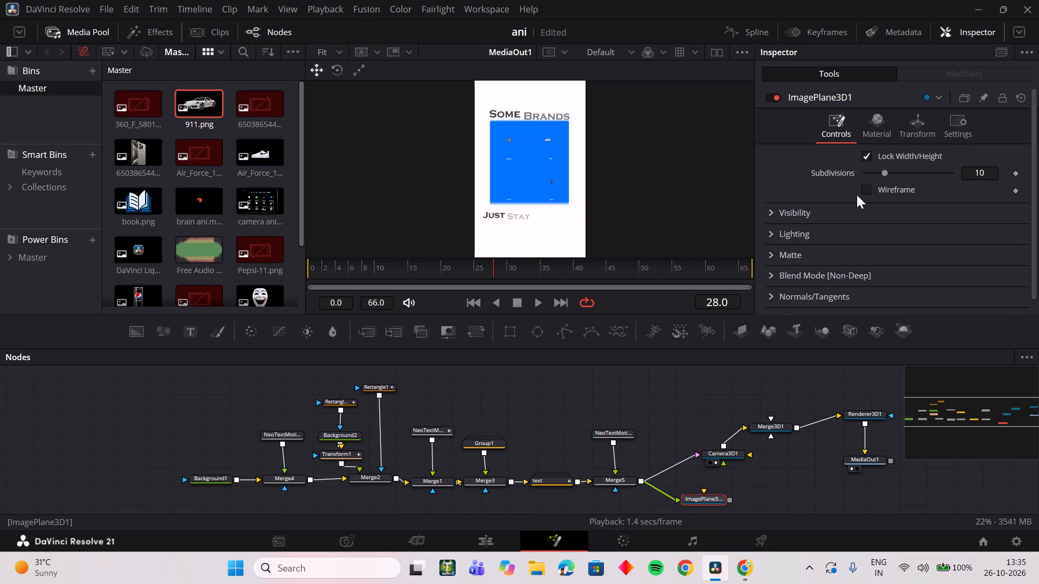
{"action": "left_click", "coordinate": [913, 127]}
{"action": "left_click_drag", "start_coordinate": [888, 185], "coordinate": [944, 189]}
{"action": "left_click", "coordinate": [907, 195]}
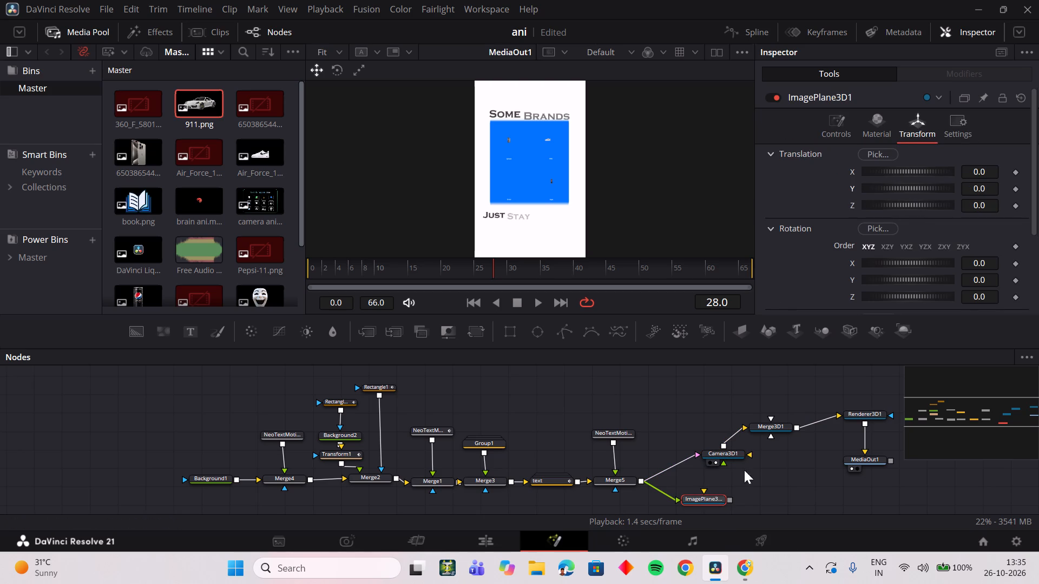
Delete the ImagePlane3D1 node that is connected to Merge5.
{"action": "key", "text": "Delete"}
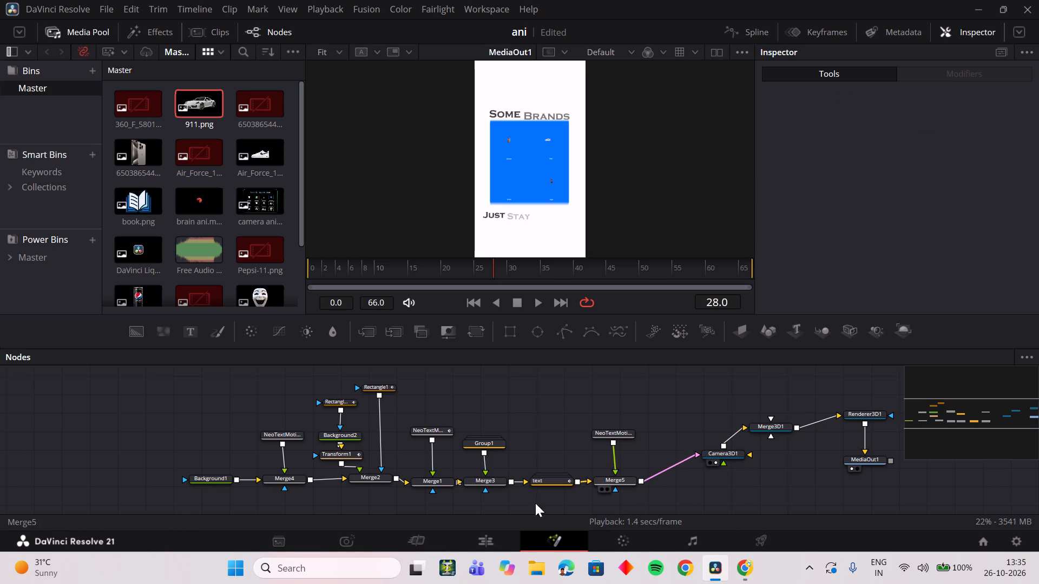
Move the node chain from Background1 through Merge5, with its attached inputs, leftward in the node graph, away from Camera3D1.
{"action": "left_click_drag", "start_coordinate": [252, 376], "coordinate": [588, 516]}
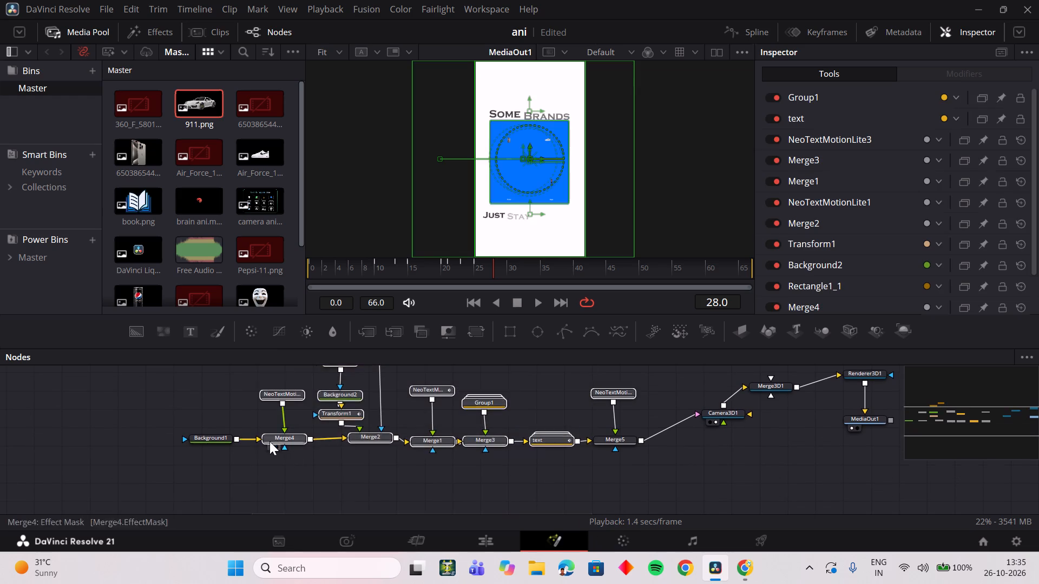
{"action": "scroll", "coordinate": [243, 437], "scroll_direction": "up", "scroll_amount": 2}
{"action": "scroll", "coordinate": [231, 416], "scroll_direction": "down", "scroll_amount": 2}
{"action": "scroll", "coordinate": [228, 412], "scroll_direction": "up", "scroll_amount": 2}
{"action": "scroll", "coordinate": [233, 433], "scroll_direction": "down", "scroll_amount": 2}
{"action": "scroll", "coordinate": [216, 419], "scroll_direction": "up", "scroll_amount": 1}
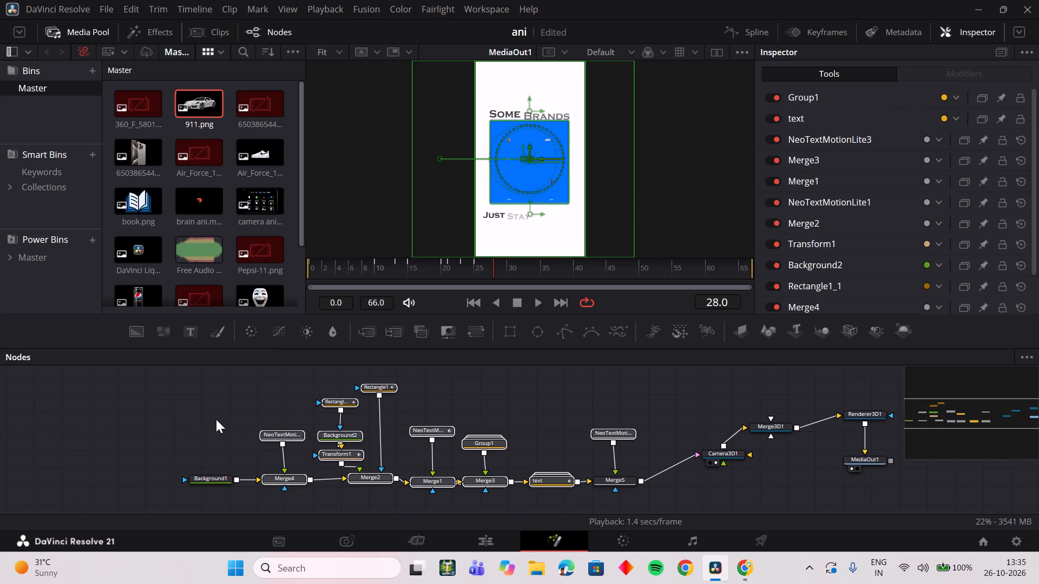
{"action": "left_click", "coordinate": [216, 421]}
{"action": "left_click_drag", "start_coordinate": [198, 393], "coordinate": [640, 503]}
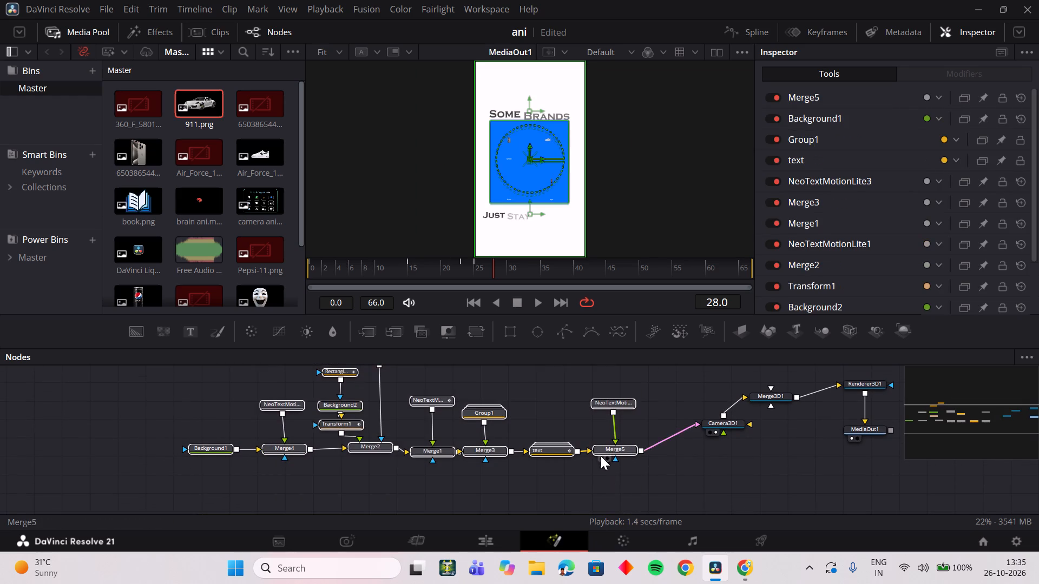
{"action": "left_click_drag", "start_coordinate": [608, 449], "coordinate": [540, 442]}
{"action": "left_click", "coordinate": [635, 486]}
Move the Rectangle1 mask node back into place above Merge2, beside the other rectangle mask.
{"action": "scroll", "coordinate": [621, 497], "scroll_direction": "up", "scroll_amount": 2}
{"action": "left_click_drag", "start_coordinate": [378, 437], "coordinate": [309, 437]}
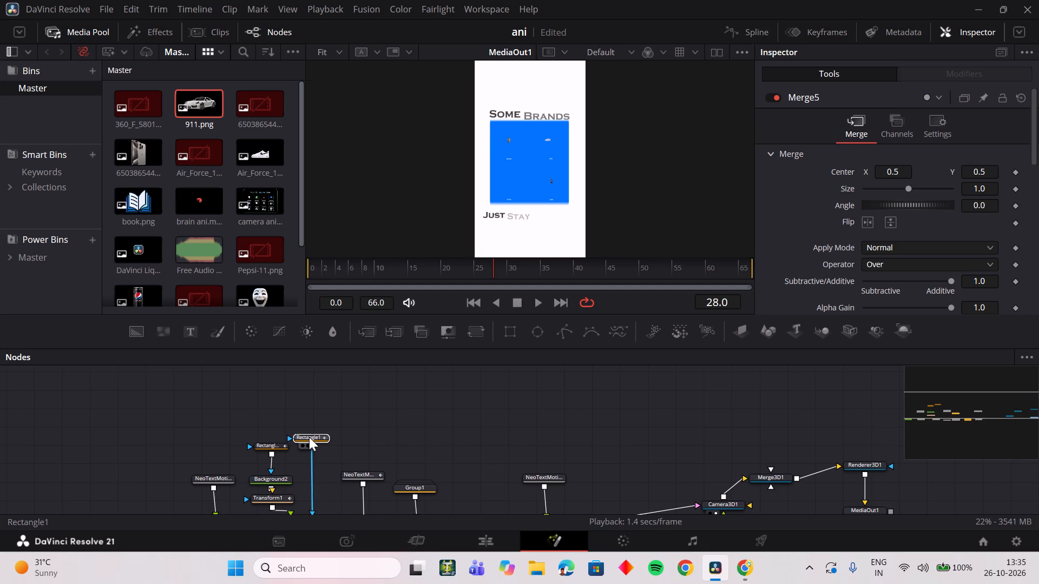
{"action": "left_click", "coordinate": [543, 440]}
{"action": "scroll", "coordinate": [731, 457], "scroll_direction": "up", "scroll_amount": 1}
{"action": "scroll", "coordinate": [731, 457], "scroll_direction": "down", "scroll_amount": 2}
{"action": "left_click", "coordinate": [555, 482]}
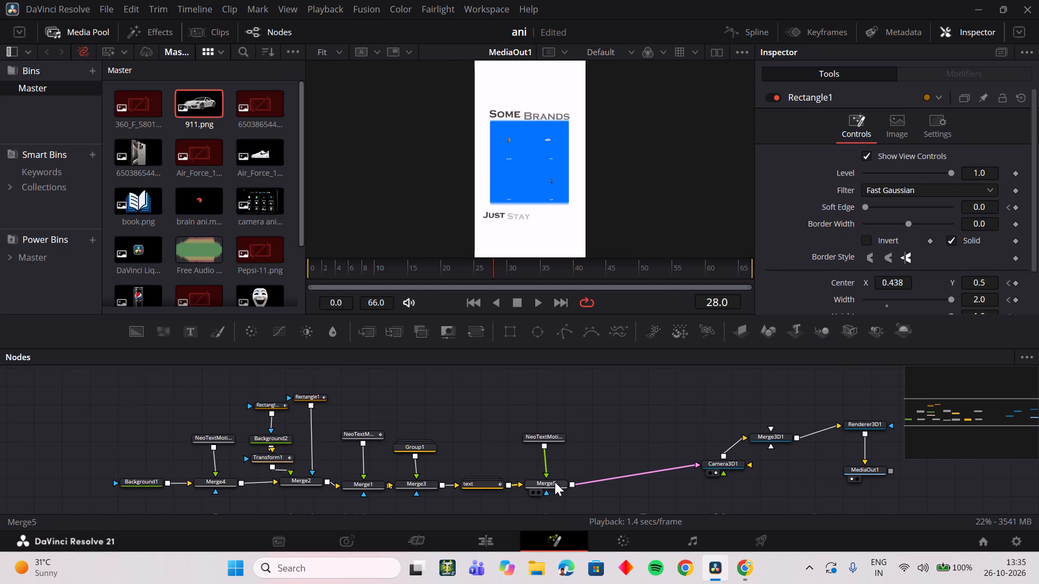
{"action": "left_click", "coordinate": [556, 432]}
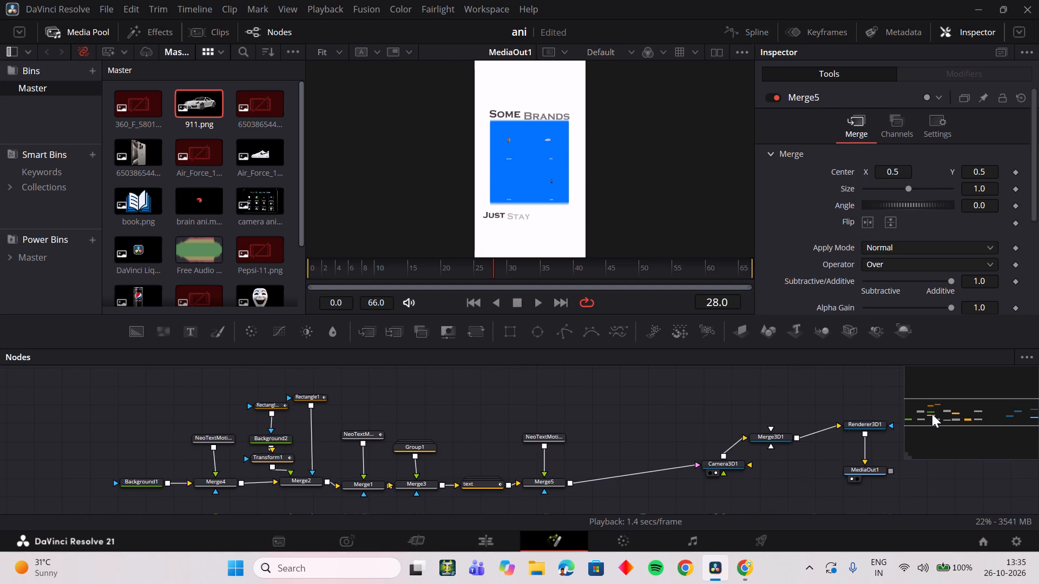
Move Camera3D1, Merge3D1, Renderer3D1 and MediaOut1 together so the group sits close to Merge5.
{"action": "left_click_drag", "start_coordinate": [932, 414], "coordinate": [974, 415]}
{"action": "left_click_drag", "start_coordinate": [725, 383], "coordinate": [833, 467]}
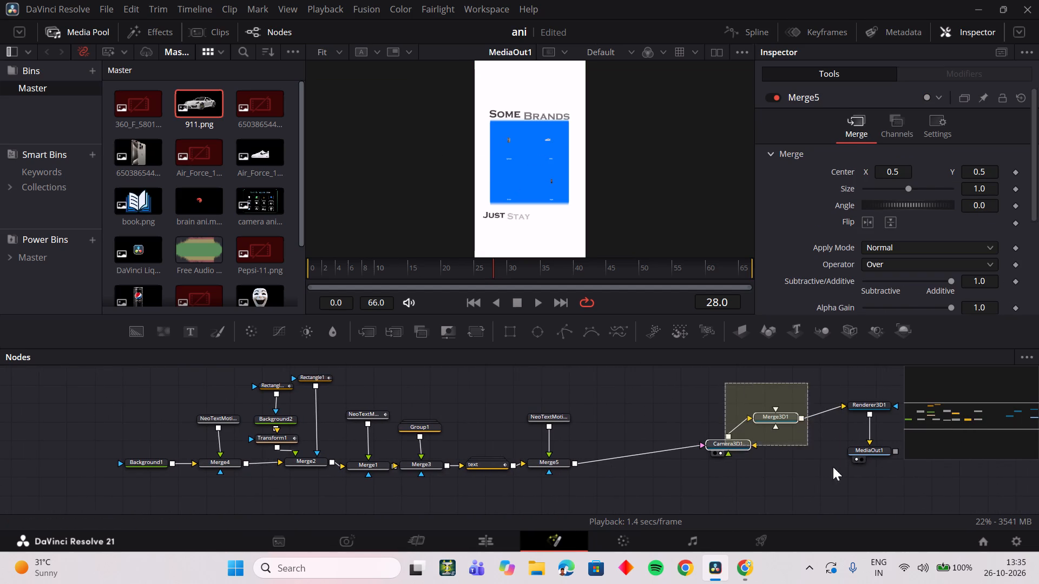
{"action": "left_click_drag", "start_coordinate": [833, 467], "coordinate": [935, 499]}
{"action": "left_click_drag", "start_coordinate": [867, 455], "coordinate": [765, 475]}
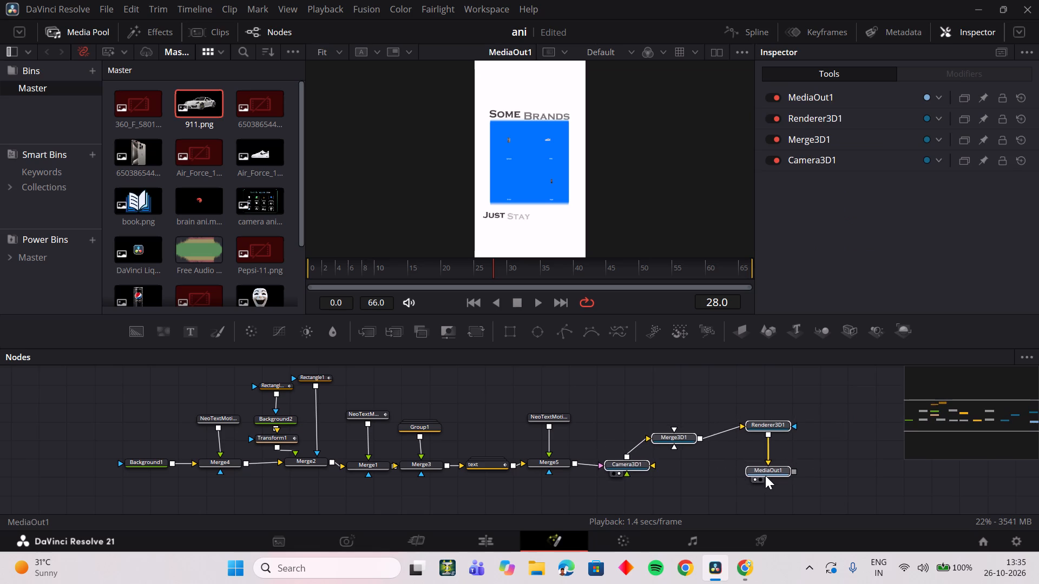
{"action": "left_click_drag", "start_coordinate": [765, 475], "coordinate": [765, 474]}
{"action": "left_click", "coordinate": [834, 450]}
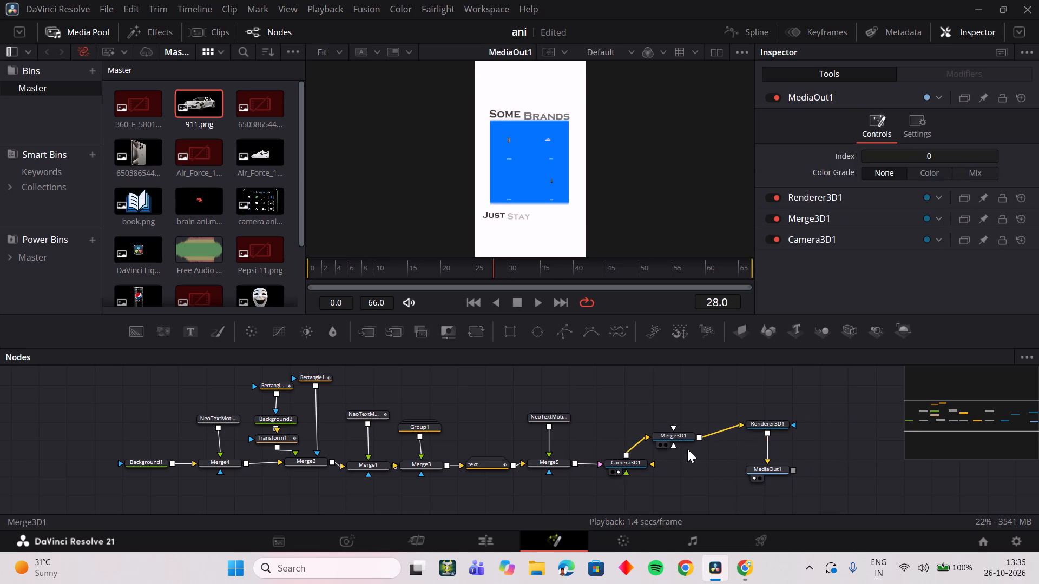
Switch to Chrome and open the YouTube watch history in a new tab.
{"action": "left_click", "coordinate": [745, 567]}
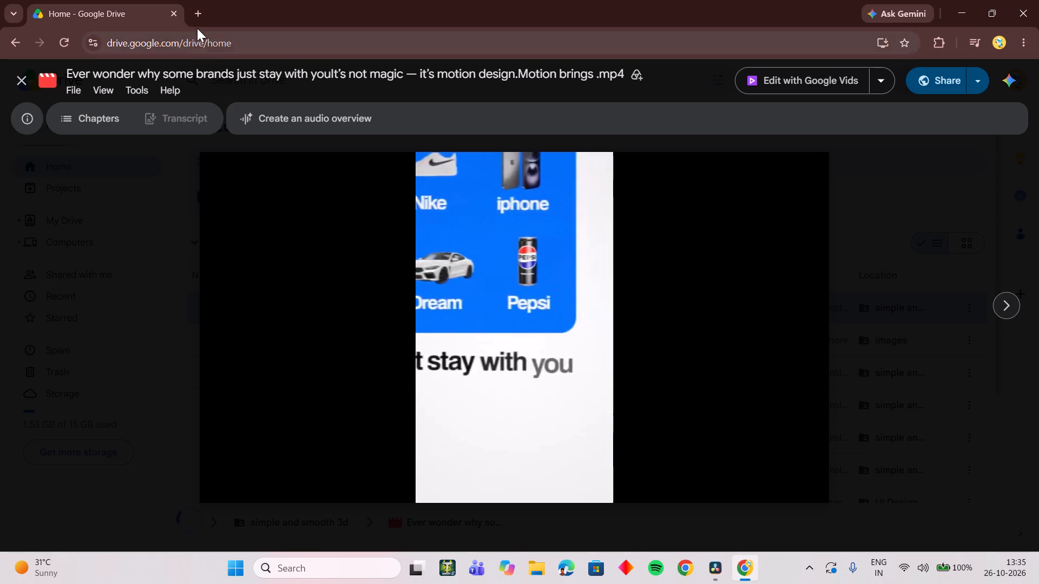
{"action": "left_click", "coordinate": [197, 25]}
{"action": "left_click", "coordinate": [198, 20]}
{"action": "left_click", "coordinate": [423, 14]}
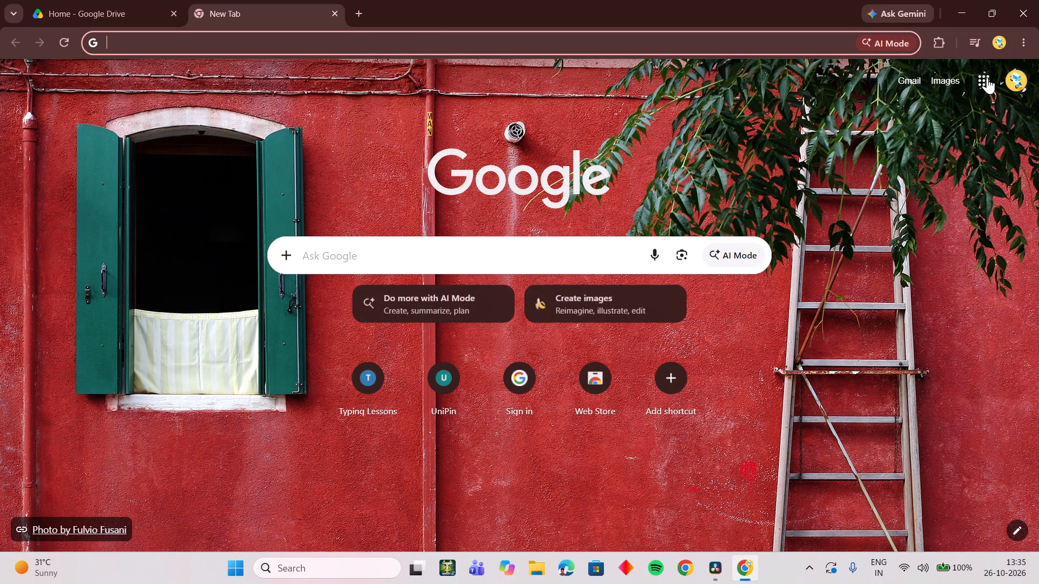
{"action": "left_click", "coordinate": [987, 77]}
{"action": "left_click", "coordinate": [854, 249]}
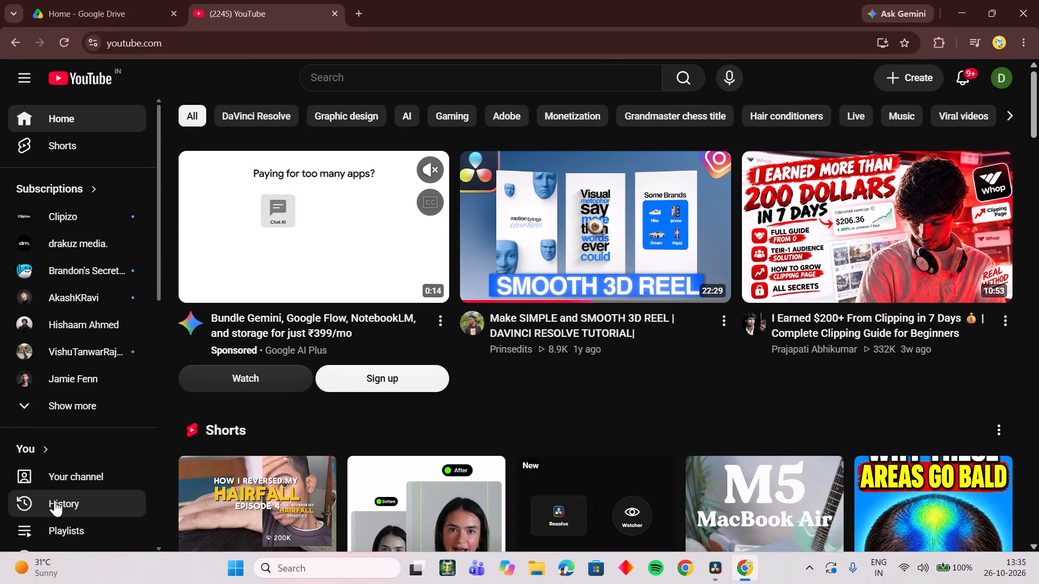
{"action": "left_click", "coordinate": [55, 500]}
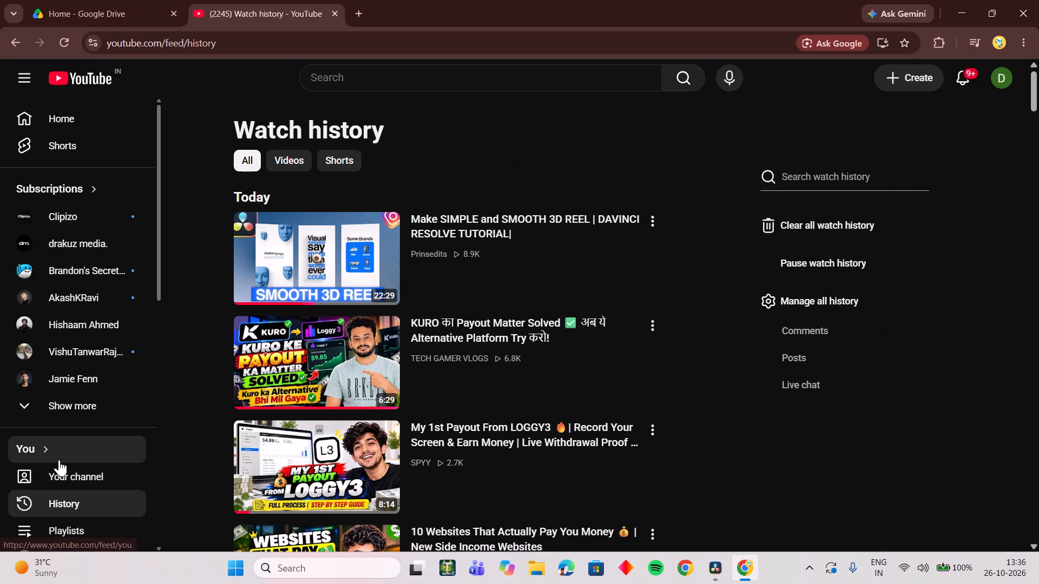
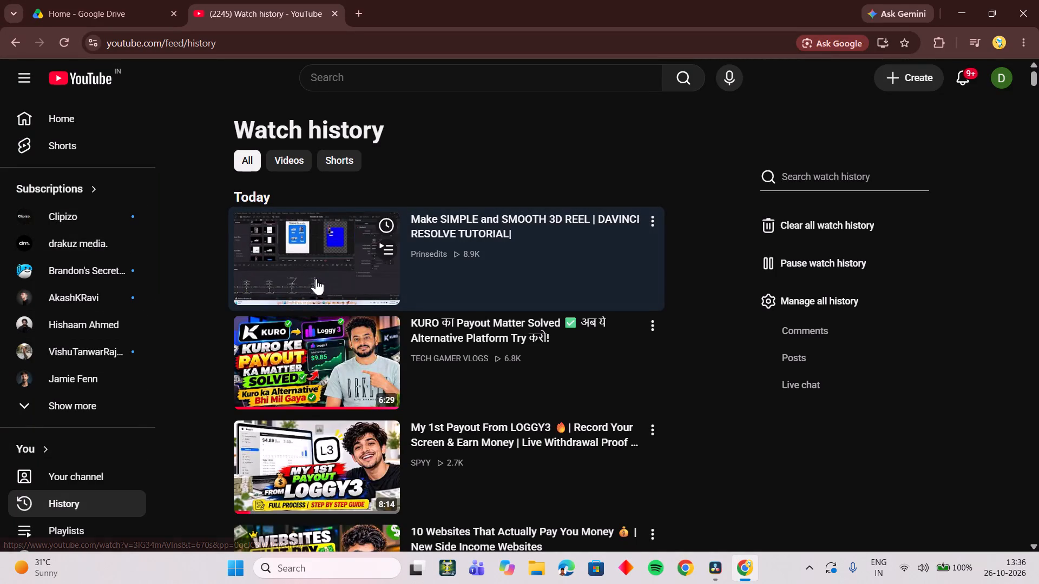
Open the tutorial video "Make SIMPLE and SMOOTH 3D REEL | DAVINCI RESOLVE TUTORIAL" from the watch history.
{"action": "left_click", "coordinate": [329, 247]}
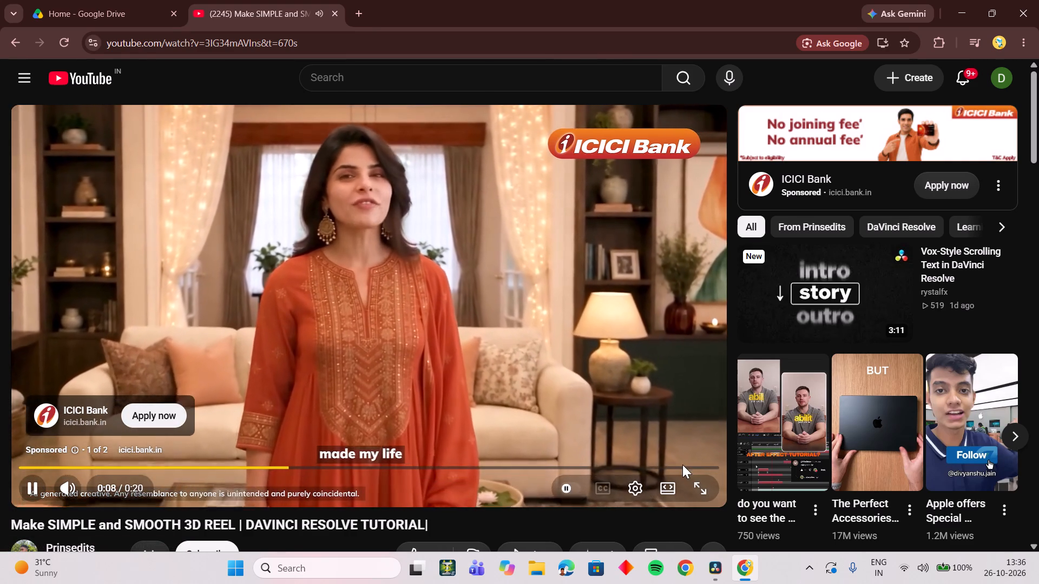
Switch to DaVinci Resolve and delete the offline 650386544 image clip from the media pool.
{"action": "left_click", "coordinate": [964, 2]}
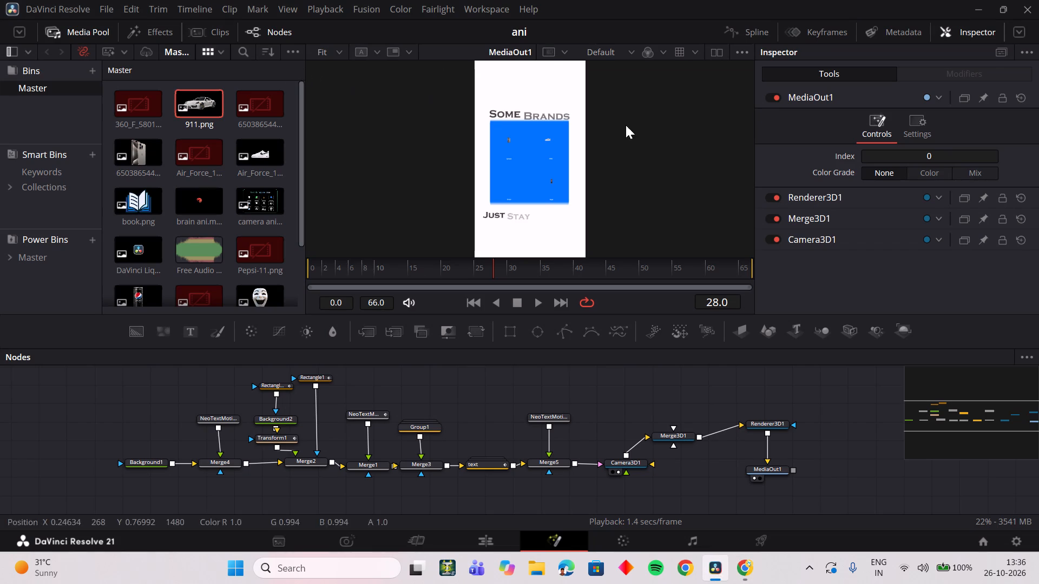
{"action": "left_click", "coordinate": [983, 1]}
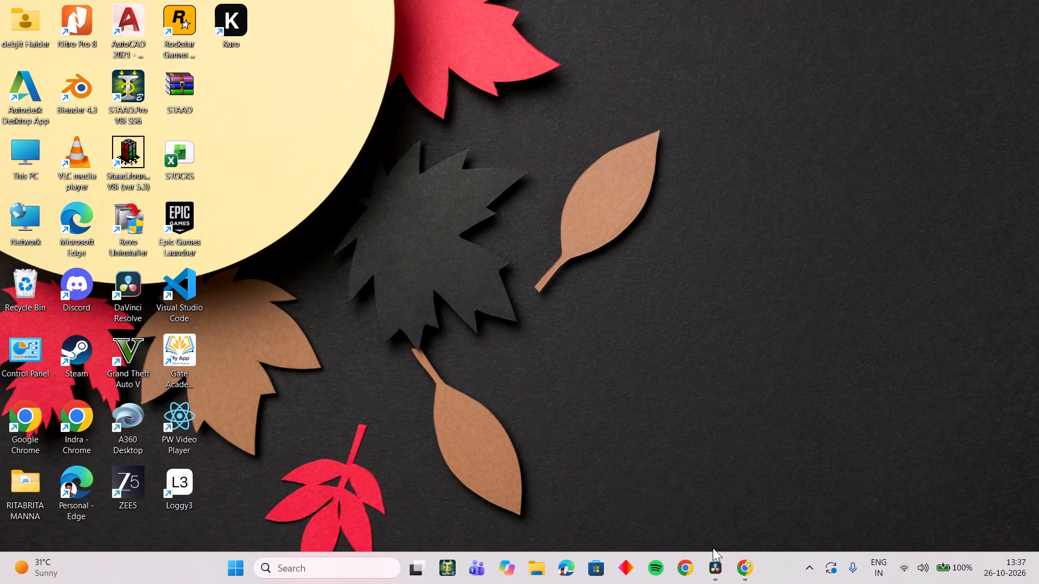
{"action": "left_click", "coordinate": [718, 563]}
{"action": "right_click", "coordinate": [265, 111]}
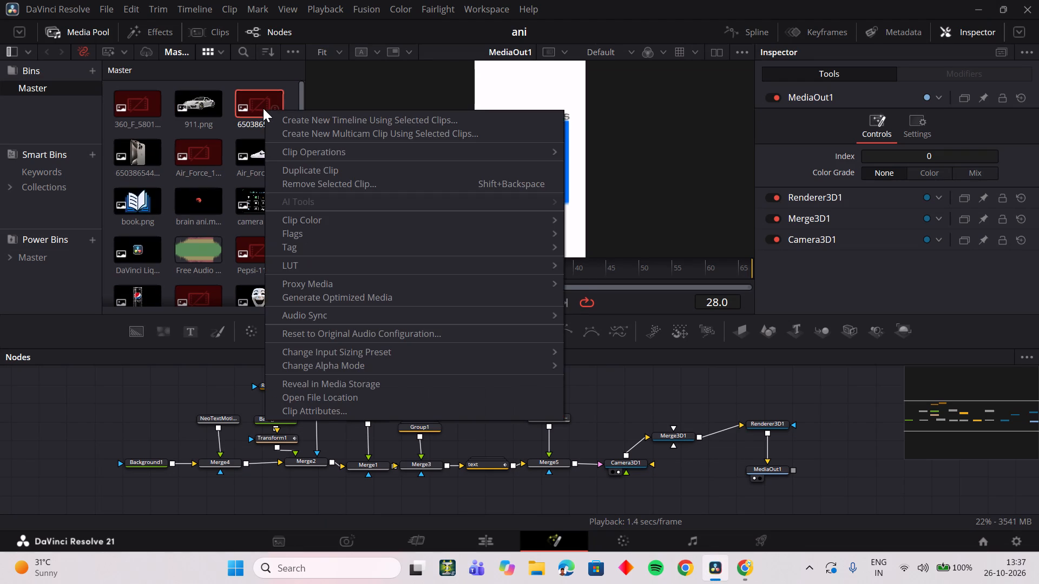
{"action": "left_click", "coordinate": [263, 109]}
{"action": "key", "text": "Delete"}
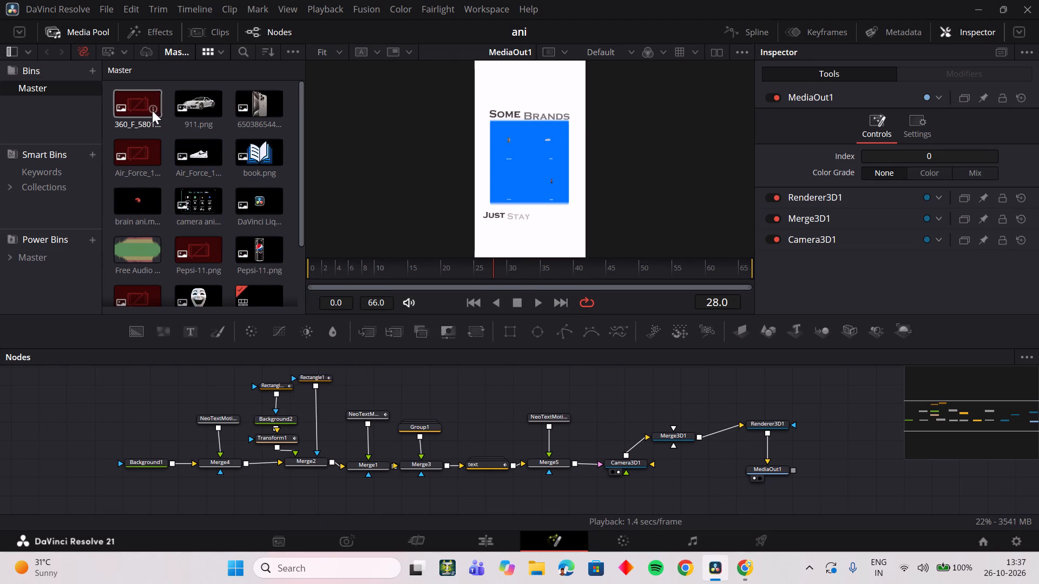
Delete the offline Air_Force_1 and 360_F_5801 image clips from the media pool.
{"action": "left_click", "coordinate": [135, 108]}
{"action": "left_click", "coordinate": [139, 156], "text": "ctrl"}
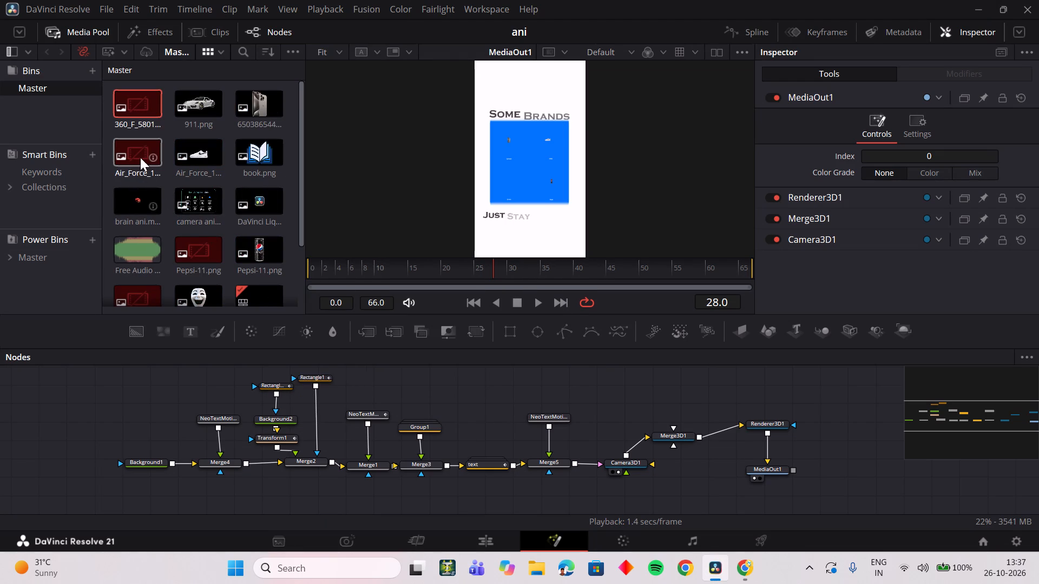
{"action": "left_click", "coordinate": [140, 158], "text": "ctrl"}
{"action": "left_click", "coordinate": [140, 156], "text": "shift"}
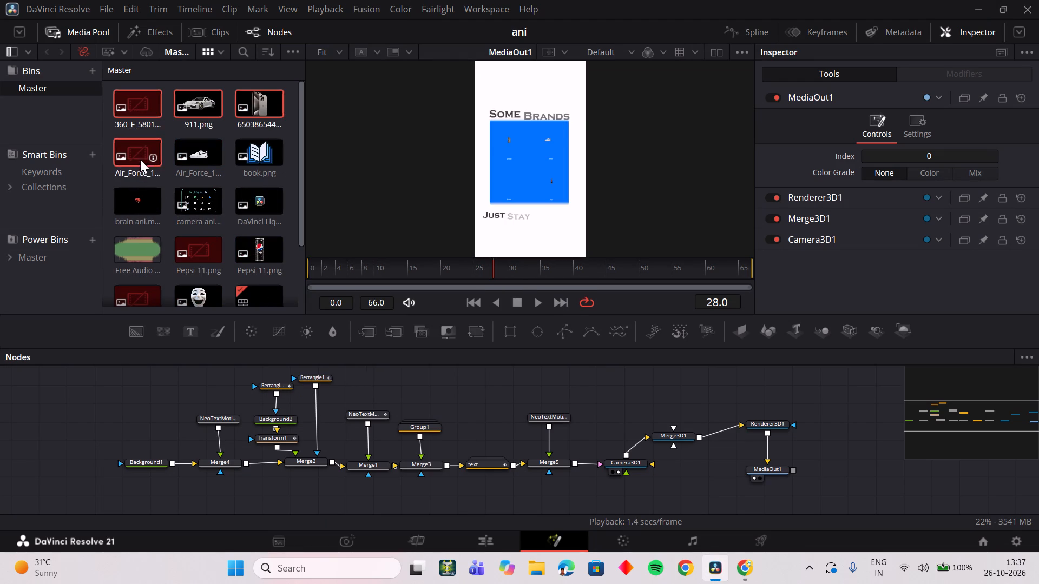
{"action": "left_click", "coordinate": [168, 129]}
{"action": "left_click", "coordinate": [140, 111]}
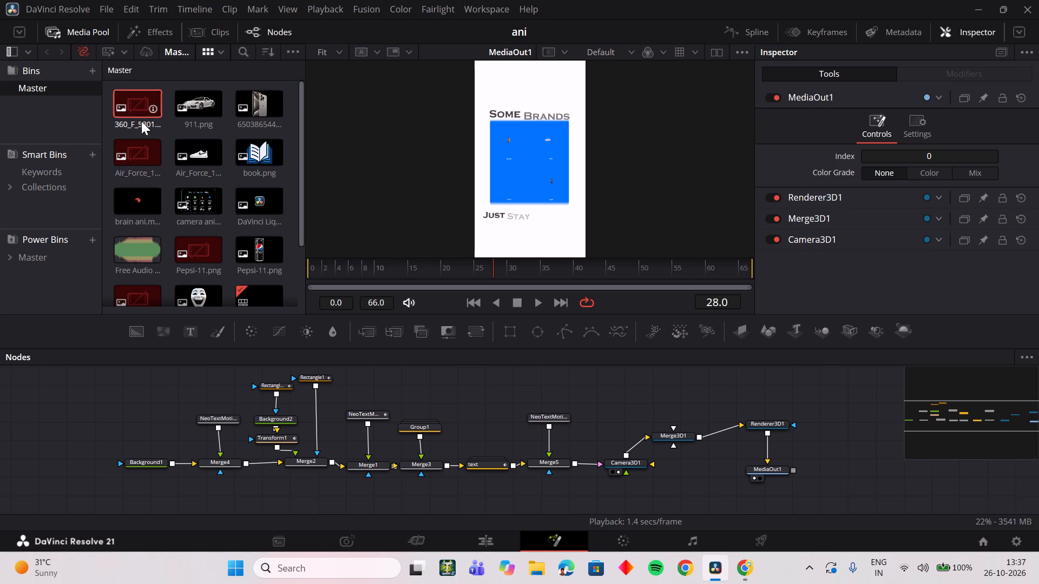
{"action": "left_click", "coordinate": [143, 146], "text": "ctrl"}
{"action": "left_click", "coordinate": [145, 155]}
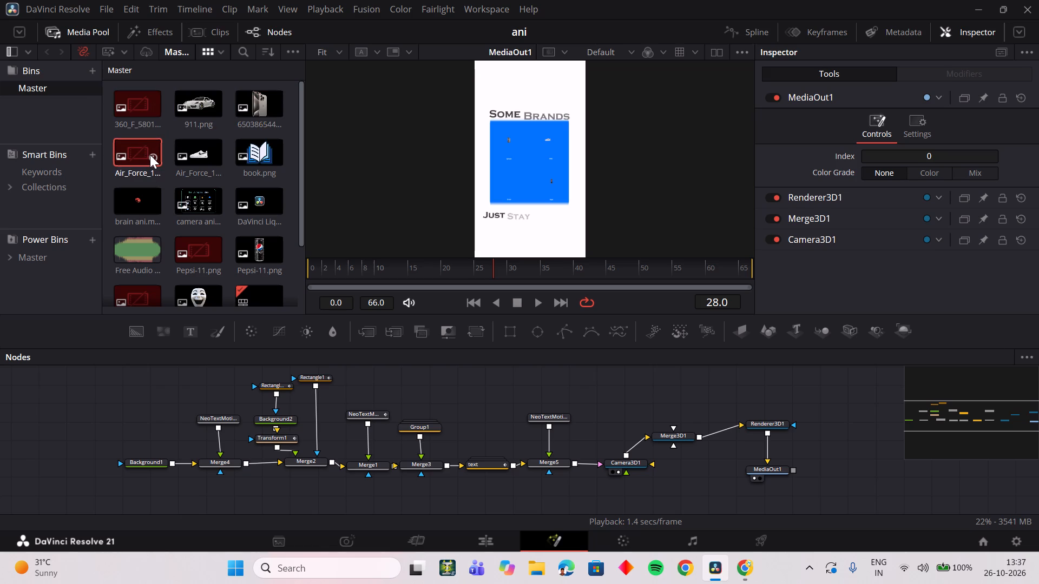
{"action": "key", "text": "Delete"}
{"action": "left_click", "coordinate": [144, 102]}
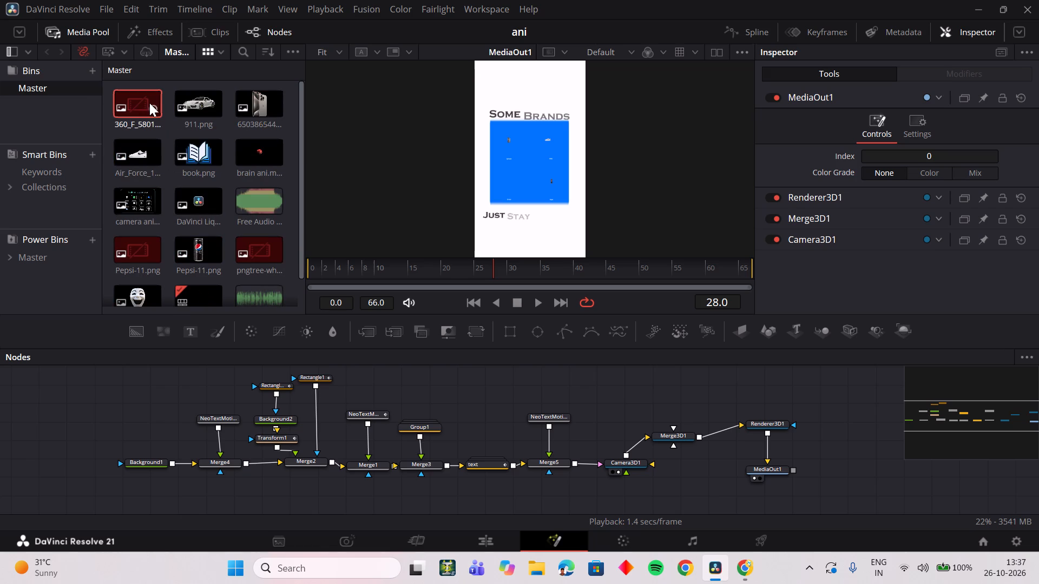
{"action": "key", "text": "Delete"}
Delete the offline pngtree-wh and Pepsi-11.png clips from the media pool, keeping their online duplicates.
{"action": "left_click", "coordinate": [198, 245]}
{"action": "key", "text": "Delete"}
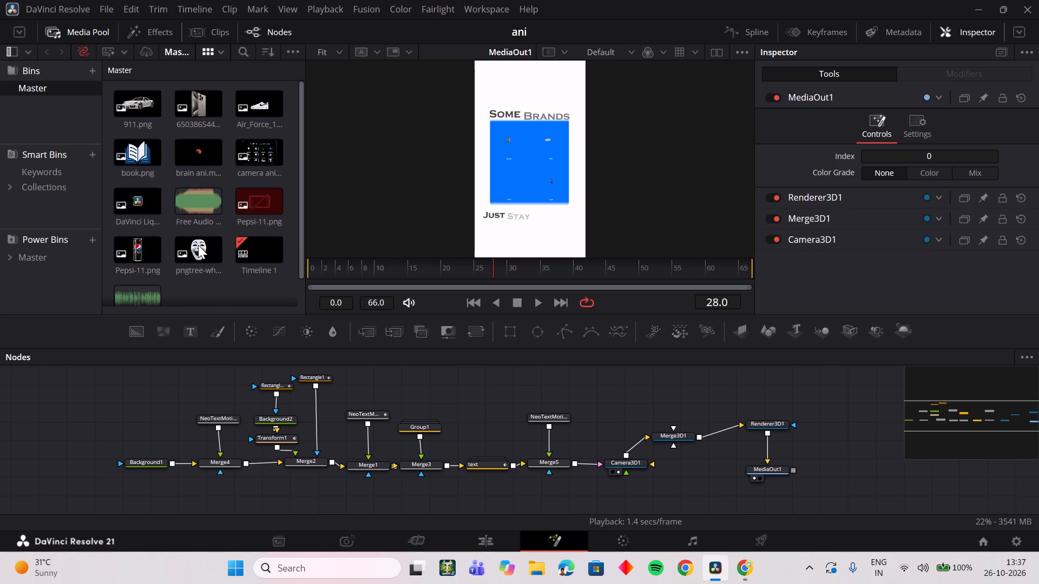
{"action": "left_click", "coordinate": [250, 205]}
{"action": "key", "text": "Delete"}
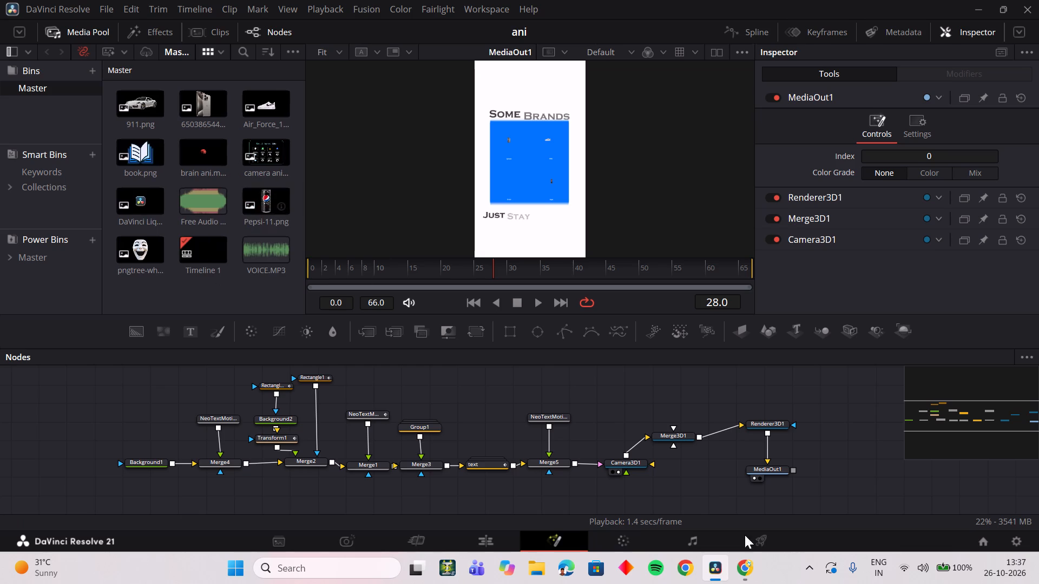
Switch to Chrome, skip the ad and pause the tutorial to examine its 3D camera node setup.
{"action": "left_click", "coordinate": [742, 579]}
{"action": "left_click", "coordinate": [677, 440]}
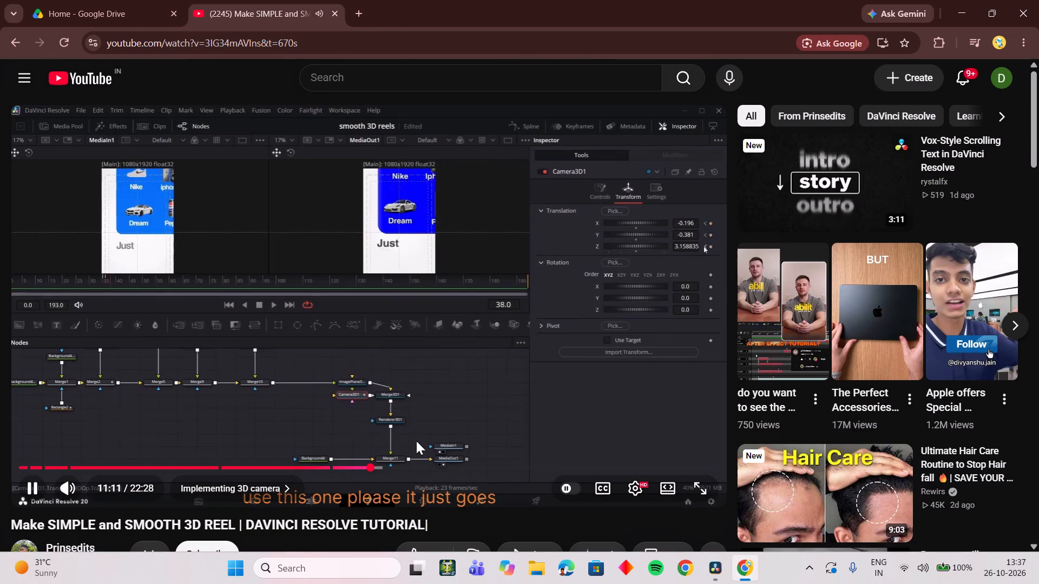
{"action": "left_click", "coordinate": [510, 377]}
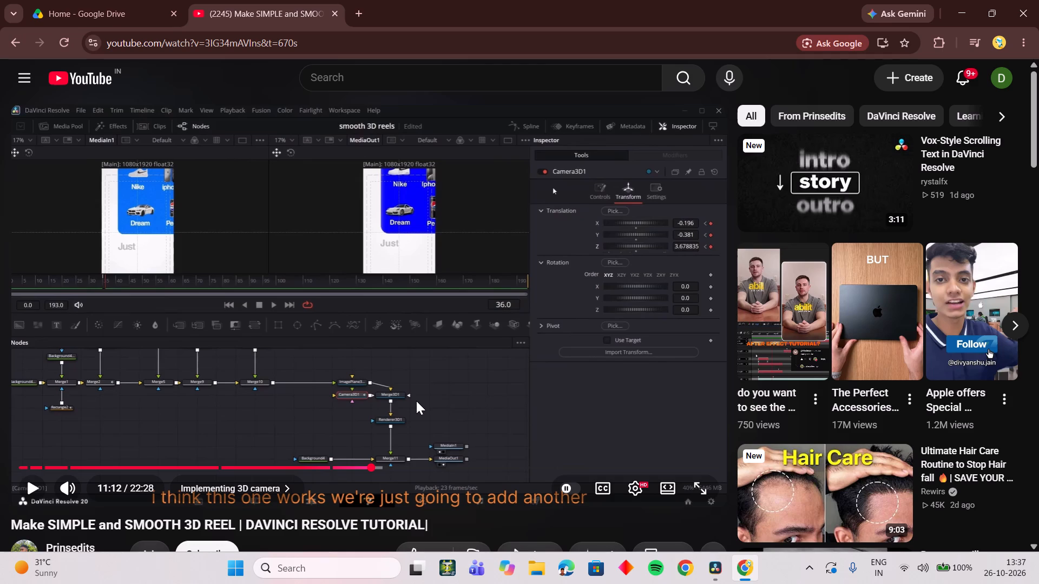
{"action": "left_click", "coordinate": [722, 570]}
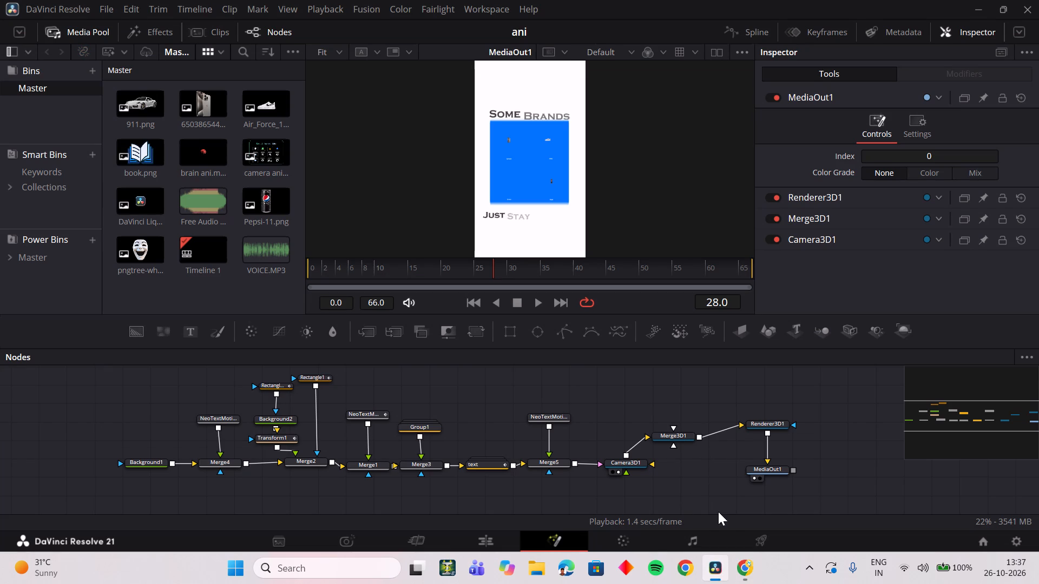
{"action": "left_click", "coordinate": [750, 575]}
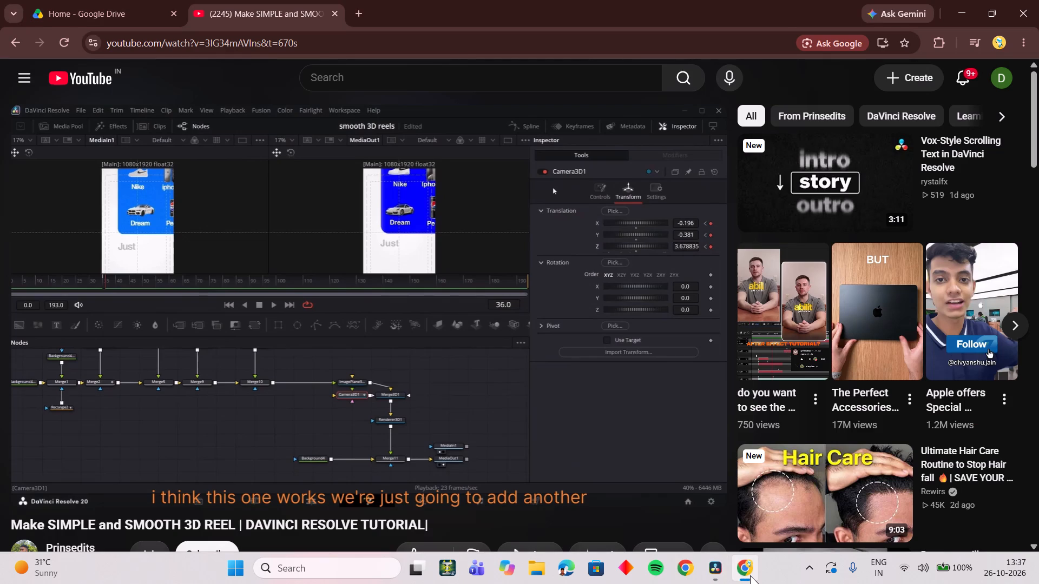
In DaVinci Resolve, disconnect Camera3D1, Merge3D1, Renderer3D1 and MediaOut1 from the chain, moving Camera3D1 and Merge3D1 upward.
{"action": "left_click", "coordinate": [750, 575]}
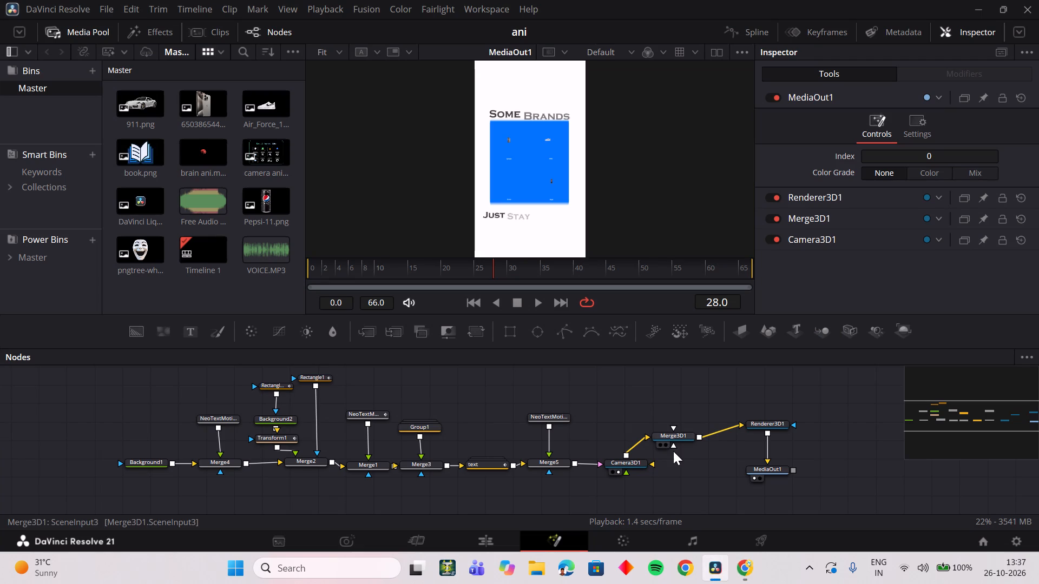
{"action": "double_click", "coordinate": [588, 461]}
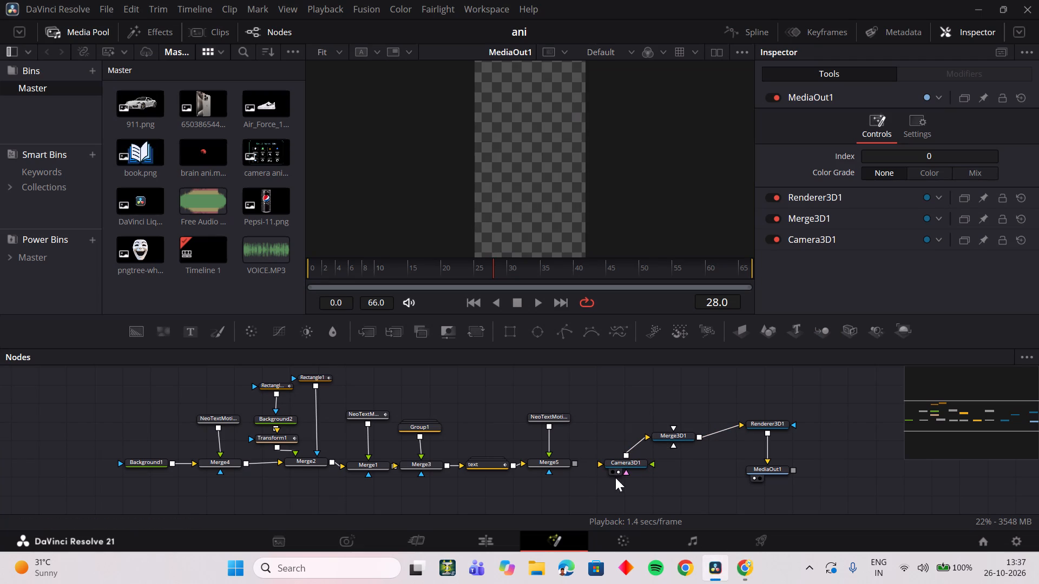
{"action": "left_click_drag", "start_coordinate": [626, 467], "coordinate": [629, 391]}
{"action": "double_click", "coordinate": [636, 413]}
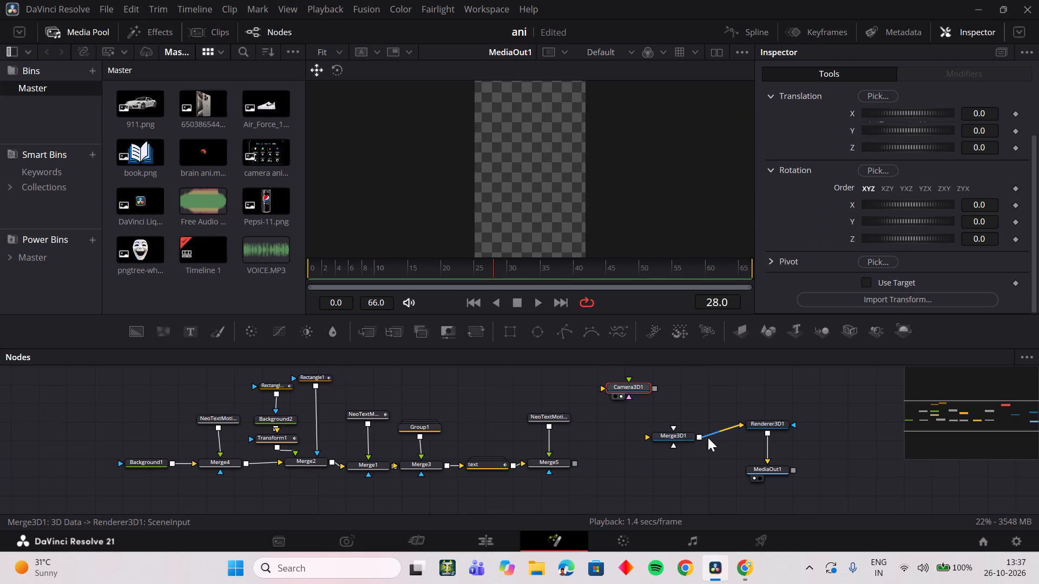
{"action": "double_click", "coordinate": [716, 436]}
{"action": "left_click", "coordinate": [719, 434]}
{"action": "left_click_drag", "start_coordinate": [675, 440], "coordinate": [724, 402]}
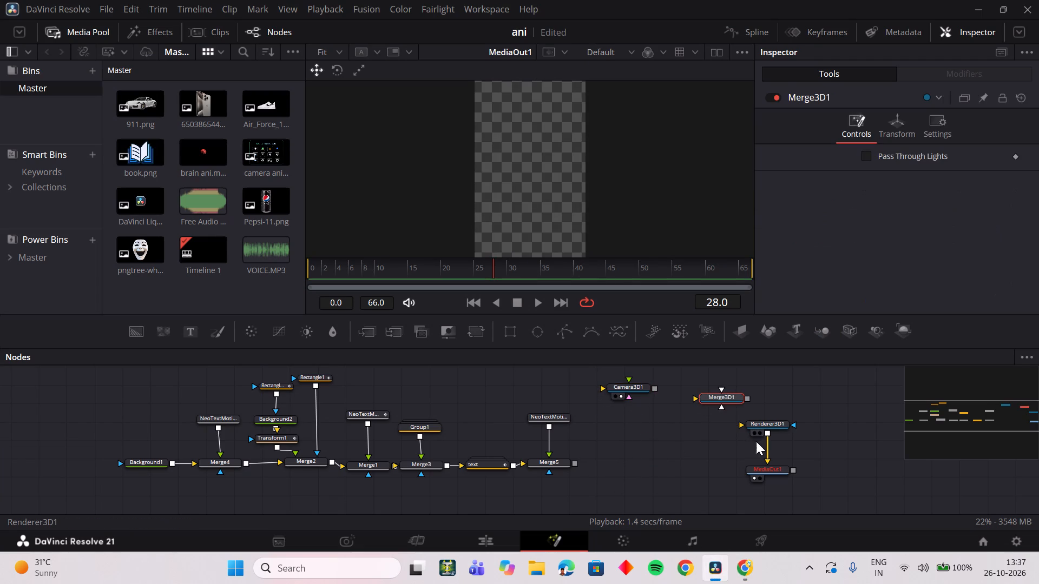
{"action": "double_click", "coordinate": [767, 445]}
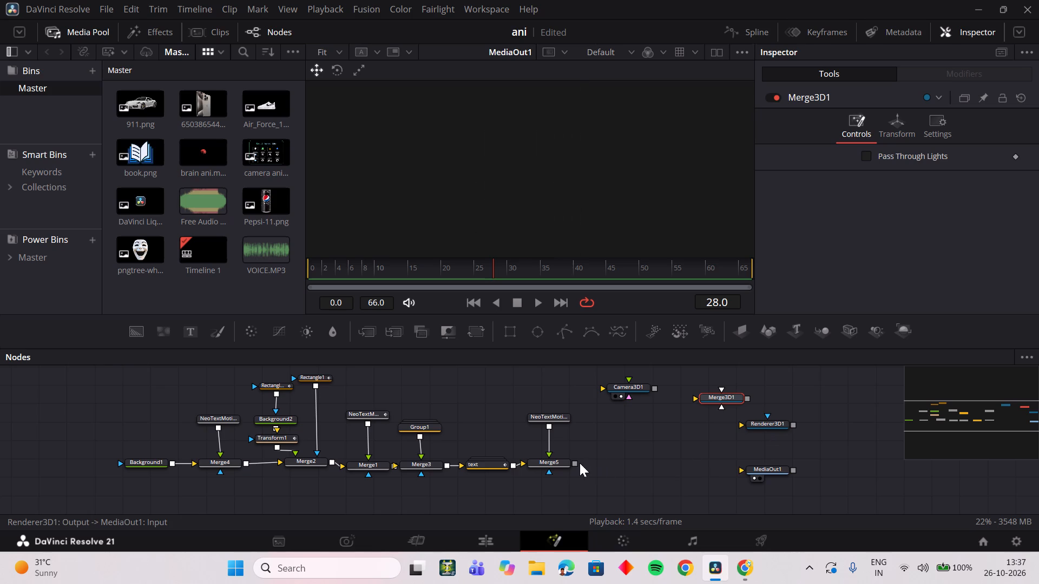
Add a new Merge node, wire it between Merge5 and MediaOut1, and position it nearer MediaOut1.
{"action": "left_click", "coordinate": [371, 333]}
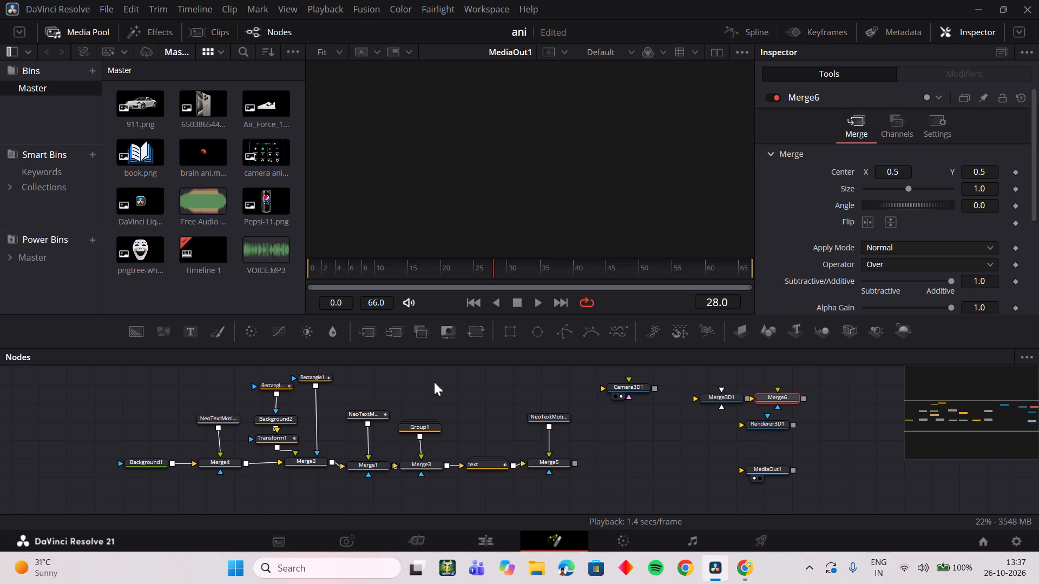
{"action": "left_click_drag", "start_coordinate": [775, 398], "coordinate": [632, 467]}
{"action": "left_click", "coordinate": [632, 460]}
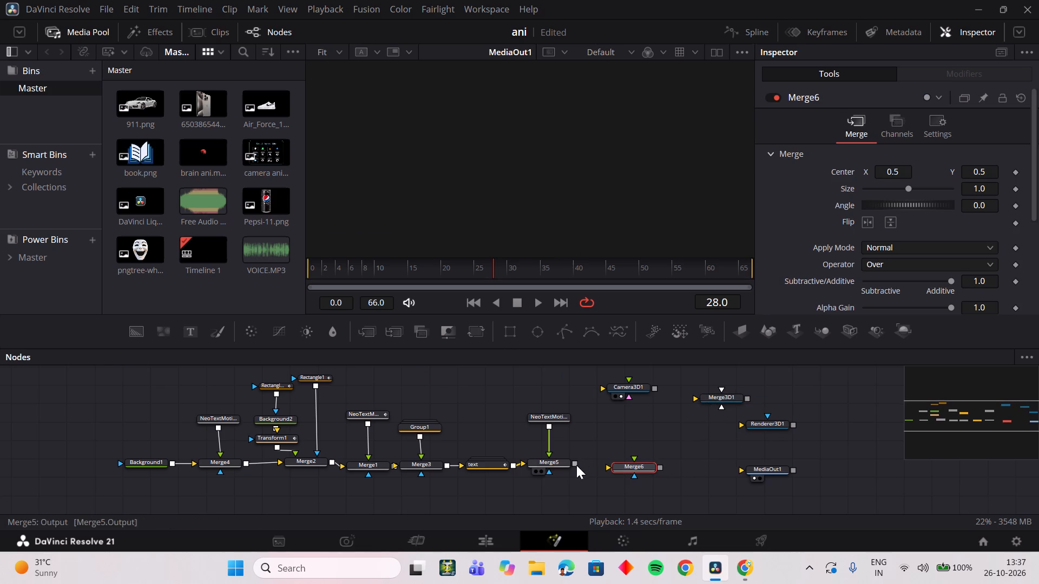
{"action": "left_click_drag", "start_coordinate": [576, 465], "coordinate": [634, 473]}
{"action": "left_click_drag", "start_coordinate": [657, 467], "coordinate": [754, 470]}
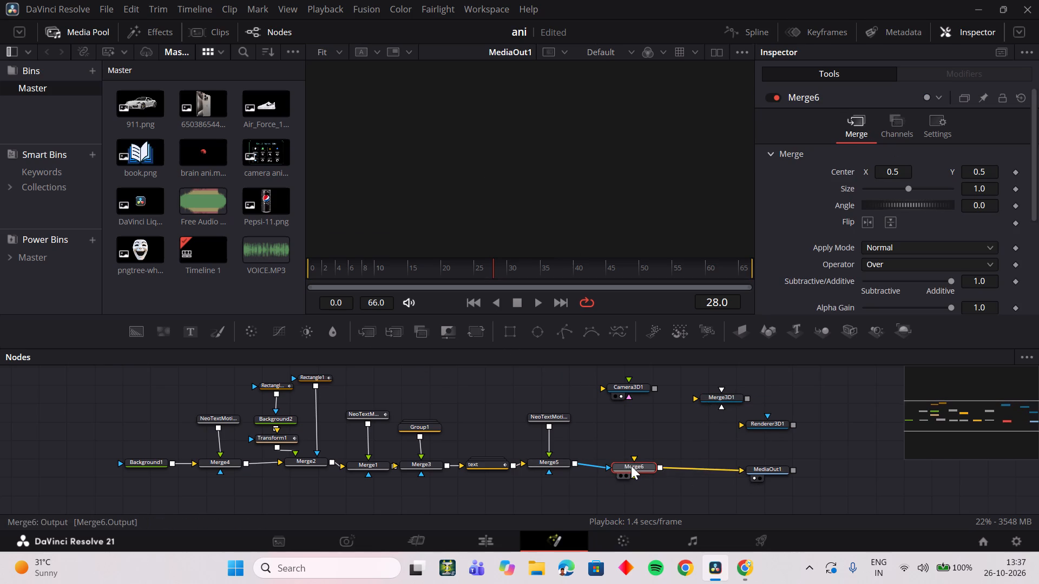
{"action": "left_click_drag", "start_coordinate": [637, 466], "coordinate": [694, 467]}
{"action": "left_click_drag", "start_coordinate": [695, 471], "coordinate": [679, 467]}
Connect Renderer3D1's output to Merge6 and move Renderer3D1 above that merge.
{"action": "left_click_drag", "start_coordinate": [791, 428], "coordinate": [728, 456]}
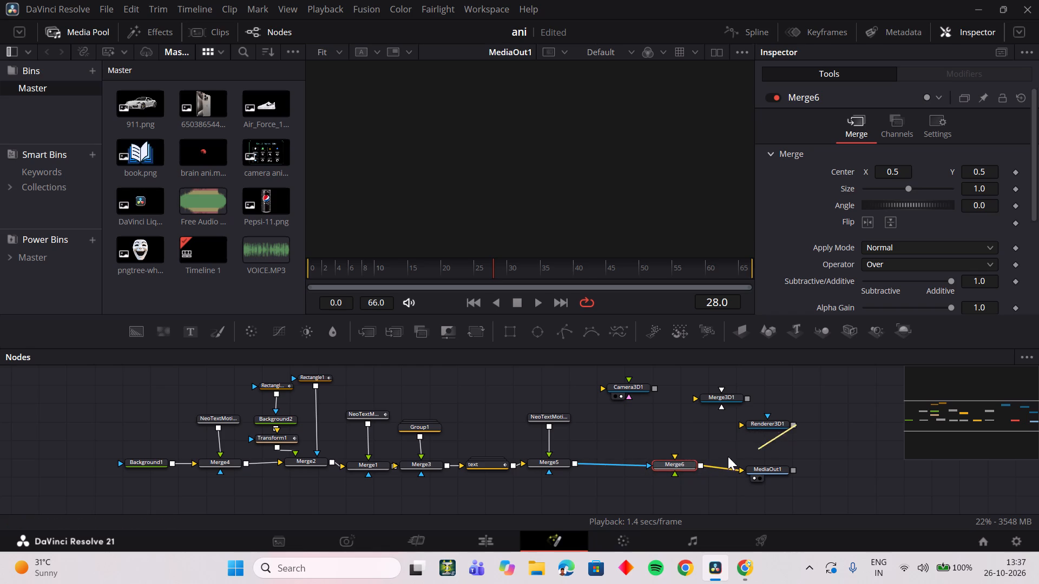
{"action": "left_click_drag", "start_coordinate": [728, 456], "coordinate": [684, 470]}
{"action": "left_click_drag", "start_coordinate": [771, 422], "coordinate": [668, 430]}
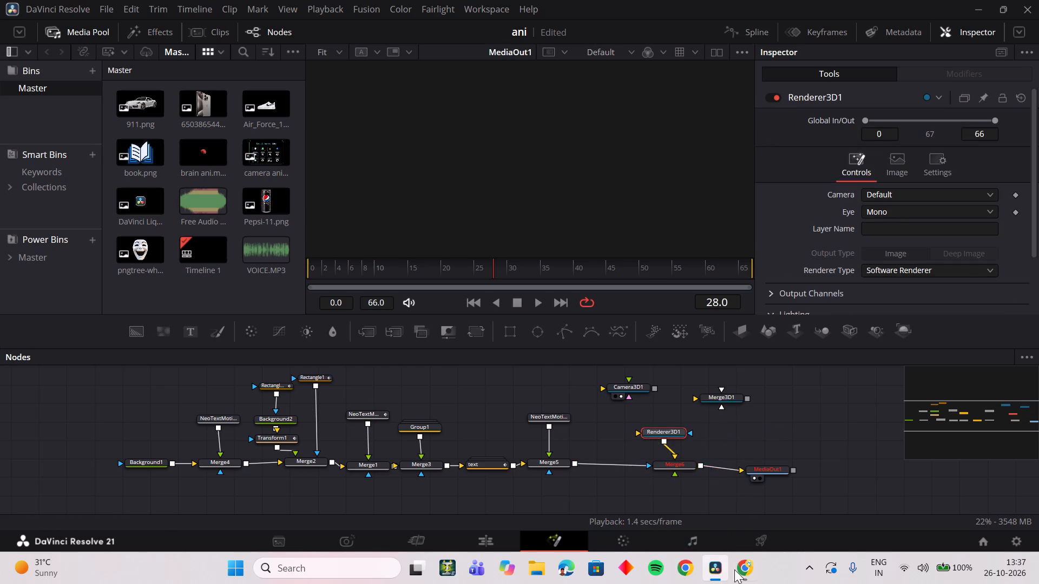
Check the paused tutorial in Chrome, then rewire Renderer3D1's output to Merge6's green foreground input in DaVinci Resolve.
{"action": "left_click", "coordinate": [735, 570]}
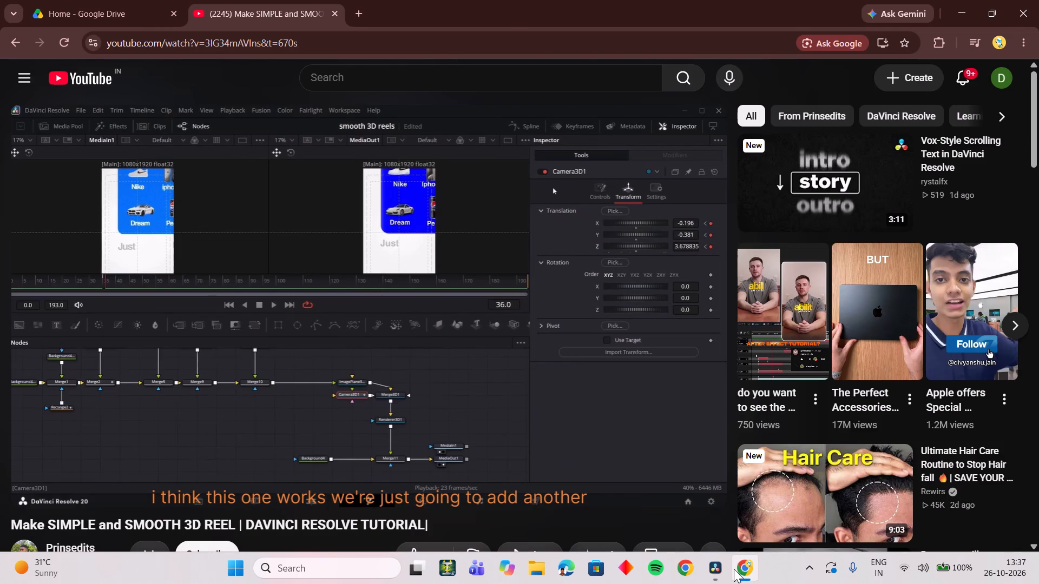
{"action": "left_click", "coordinate": [734, 569]}
{"action": "left_click_drag", "start_coordinate": [678, 432], "coordinate": [684, 433]}
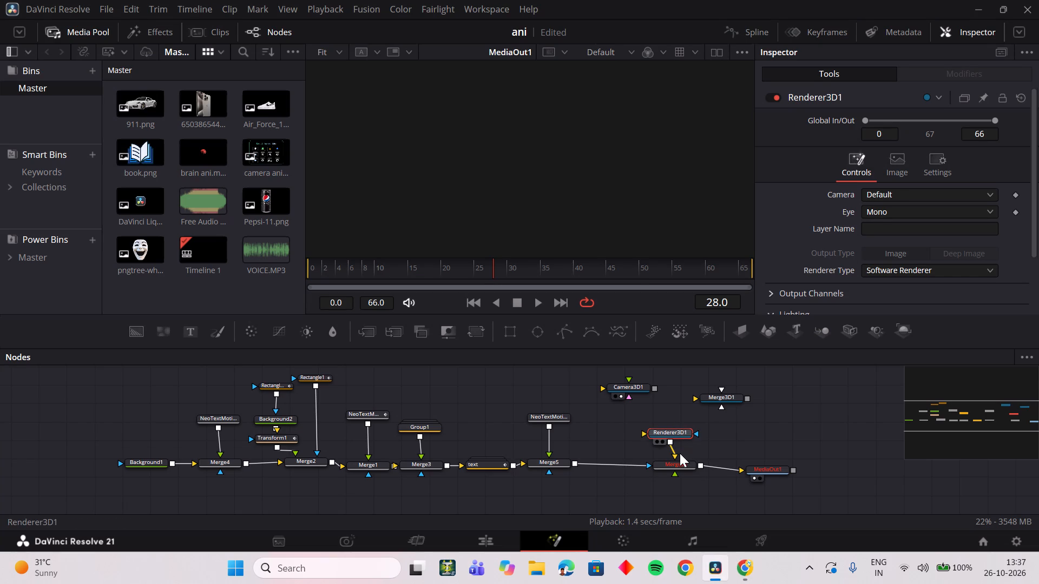
{"action": "left_click_drag", "start_coordinate": [673, 447], "coordinate": [676, 466]}
{"action": "left_click_drag", "start_coordinate": [674, 475], "coordinate": [673, 433]}
{"action": "left_click_drag", "start_coordinate": [670, 449], "coordinate": [680, 466]}
{"action": "left_click_drag", "start_coordinate": [674, 453], "coordinate": [700, 459]}
{"action": "left_click_drag", "start_coordinate": [700, 459], "coordinate": [674, 476]}
Connect Merge3D1's output to Renderer3D1 and arrange the two nodes in a descending chain above Merge6.
{"action": "left_click_drag", "start_coordinate": [736, 394], "coordinate": [735, 397]}
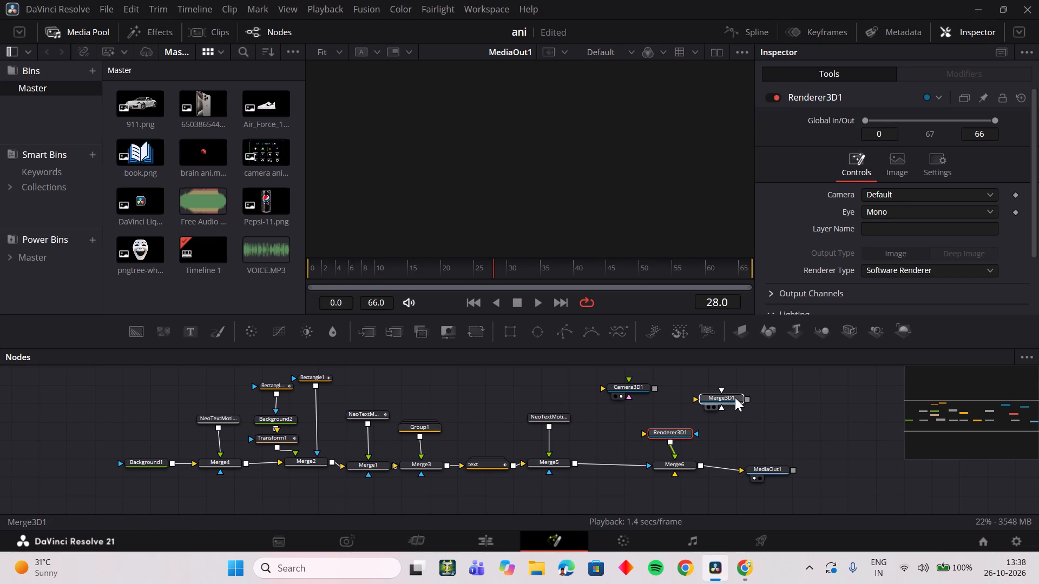
{"action": "left_click_drag", "start_coordinate": [735, 397], "coordinate": [734, 399]}
{"action": "left_click_drag", "start_coordinate": [727, 407], "coordinate": [622, 440]}
{"action": "left_click_drag", "start_coordinate": [641, 437], "coordinate": [661, 432]}
{"action": "left_click_drag", "start_coordinate": [675, 434], "coordinate": [734, 432]}
{"action": "left_click_drag", "start_coordinate": [620, 440], "coordinate": [729, 403]}
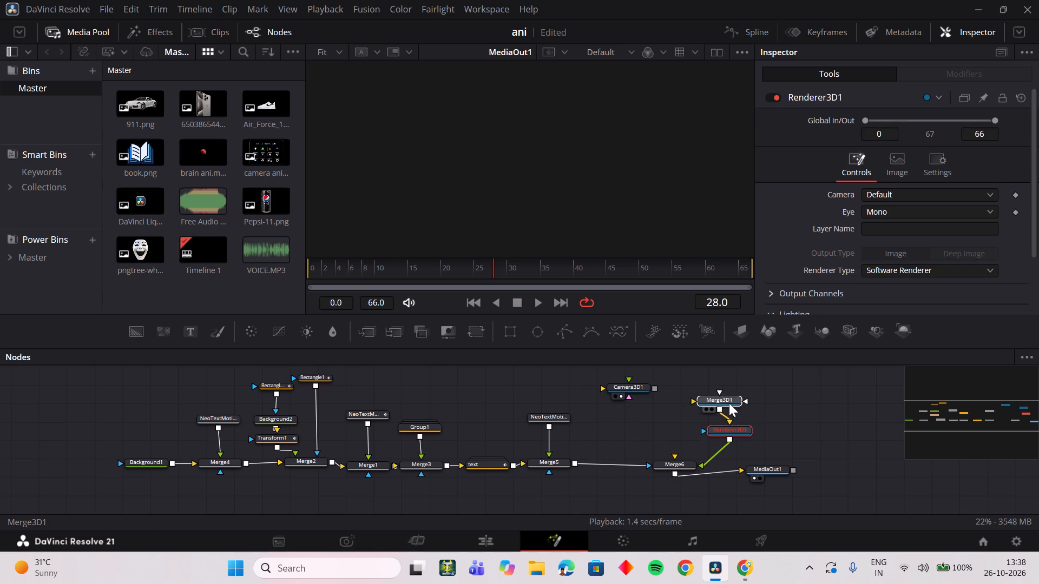
{"action": "left_click_drag", "start_coordinate": [729, 403], "coordinate": [739, 399]}
{"action": "left_click_drag", "start_coordinate": [733, 434], "coordinate": [700, 430]}
{"action": "left_click_drag", "start_coordinate": [748, 389], "coordinate": [757, 407]}
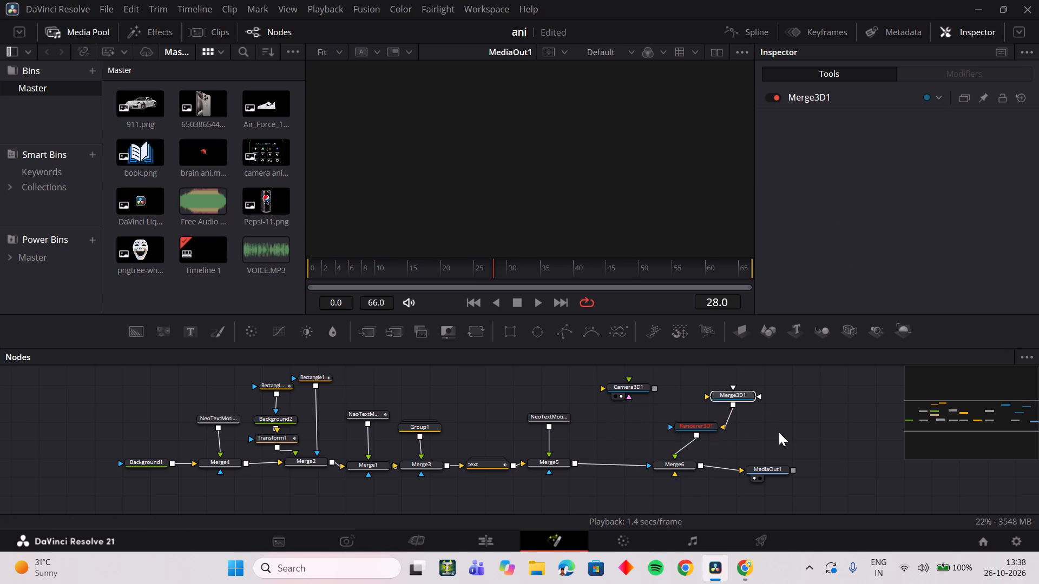
{"action": "left_click", "coordinate": [790, 433]}
Move Camera3D1 above Merge3D1 in the node graph and select Merge3D1.
{"action": "scroll", "coordinate": [754, 438], "scroll_direction": "up", "scroll_amount": 1}
{"action": "left_click_drag", "start_coordinate": [641, 426], "coordinate": [705, 394]}
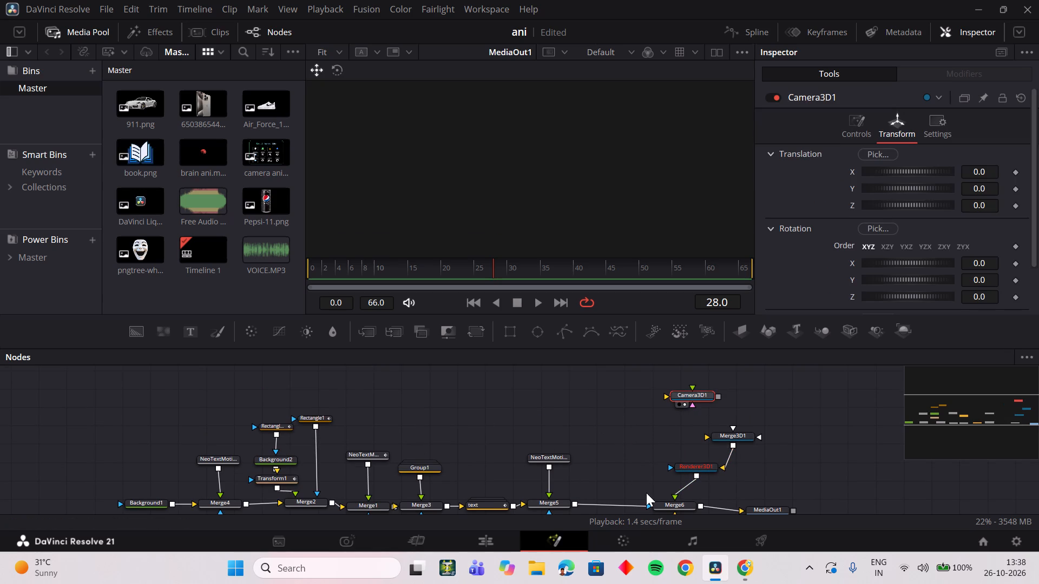
{"action": "left_click", "coordinate": [721, 441]}
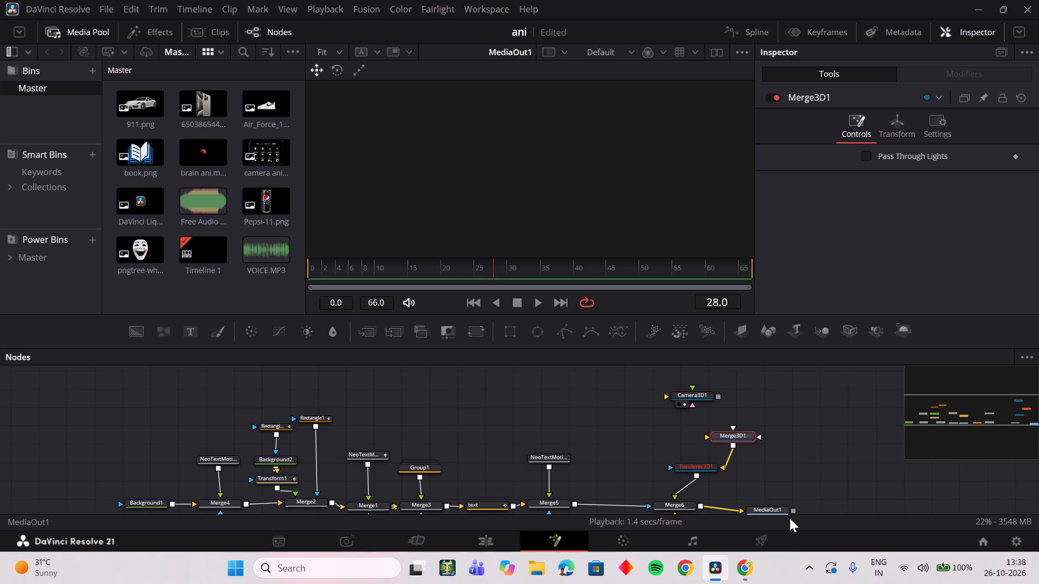
Switch back to the paused tutorial in Chrome to check its camera node wiring.
{"action": "left_click", "coordinate": [725, 576]}
{"action": "left_click", "coordinate": [740, 570]}
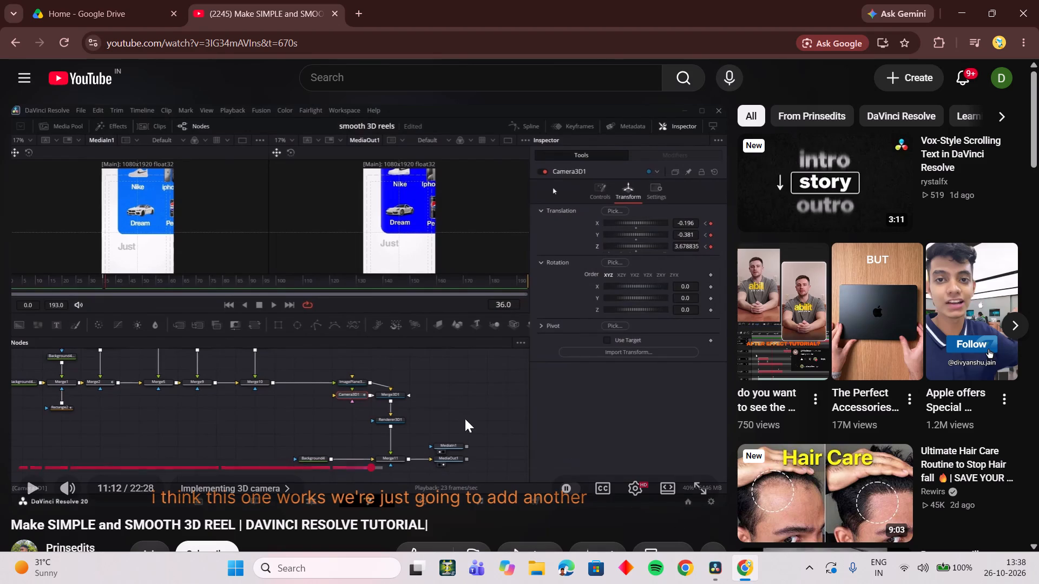
Compare the tutorial's node wiring in Chrome, then disconnect Merge5 from Merge6 in DaVinci Resolve and add an Image Plane 3D node after Merge5.
{"action": "left_click", "coordinate": [726, 573]}
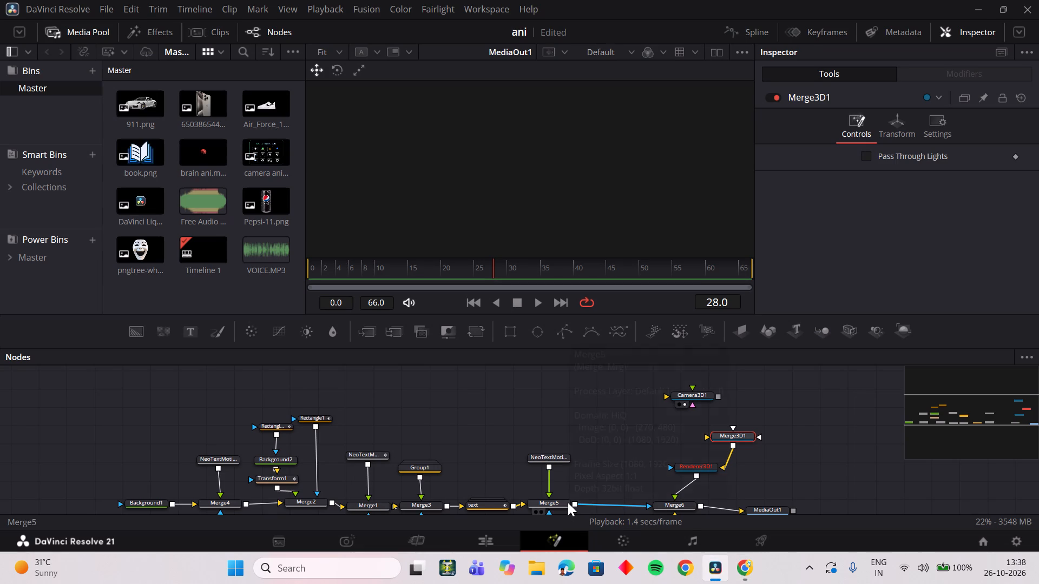
{"action": "scroll", "coordinate": [634, 482], "scroll_direction": "down", "scroll_amount": 1}
{"action": "left_click", "coordinate": [738, 573]}
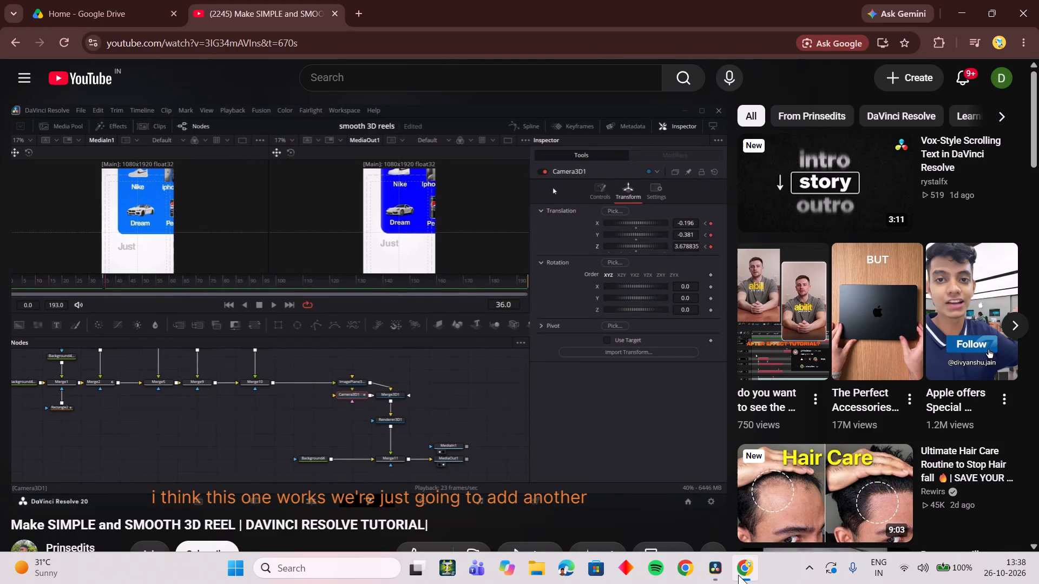
{"action": "left_click", "coordinate": [738, 575]}
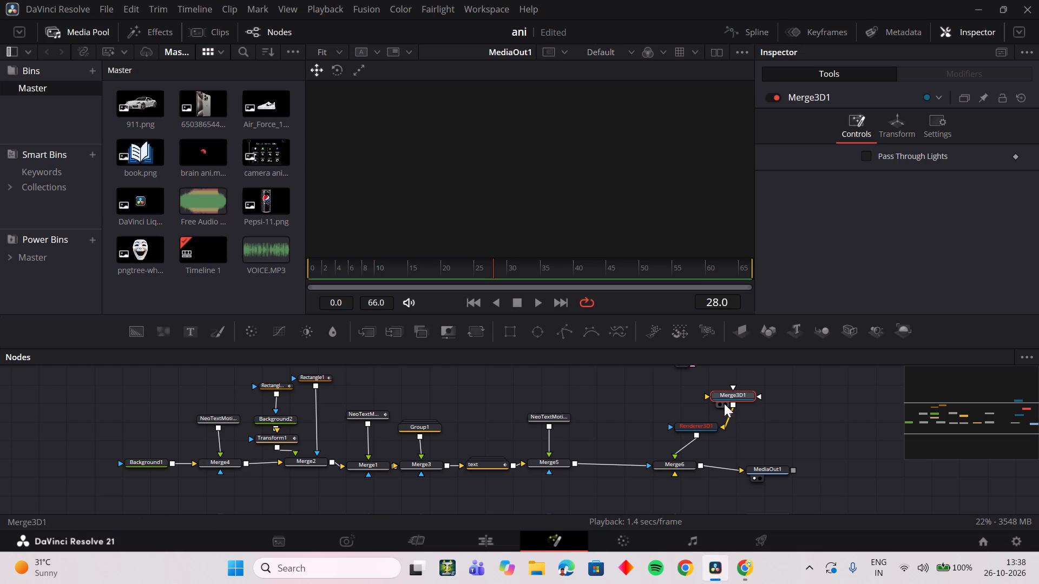
{"action": "left_click", "coordinate": [739, 568]}
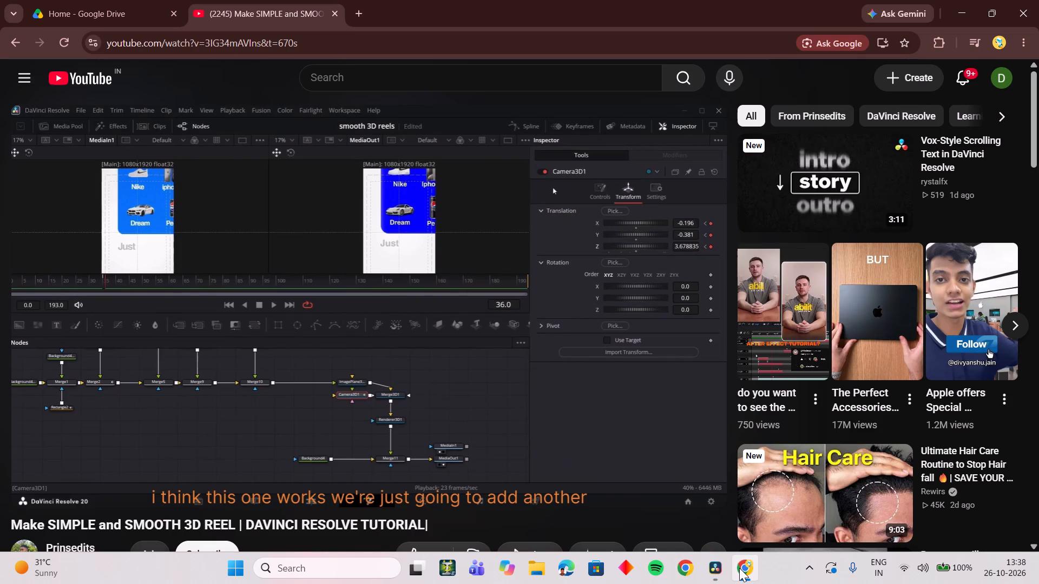
{"action": "left_click", "coordinate": [739, 568]}
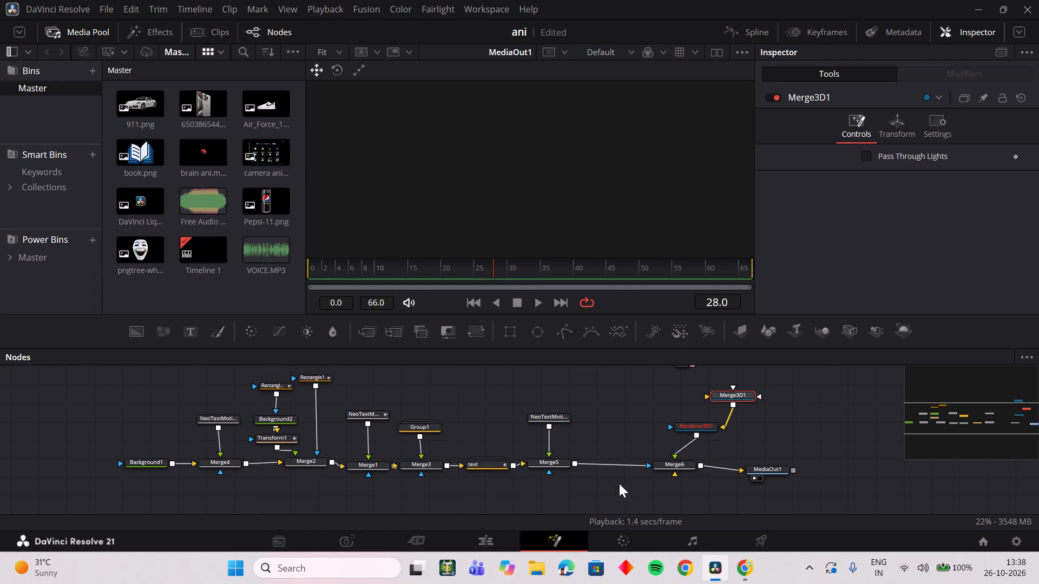
{"action": "double_click", "coordinate": [634, 466]}
{"action": "left_click", "coordinate": [567, 464]}
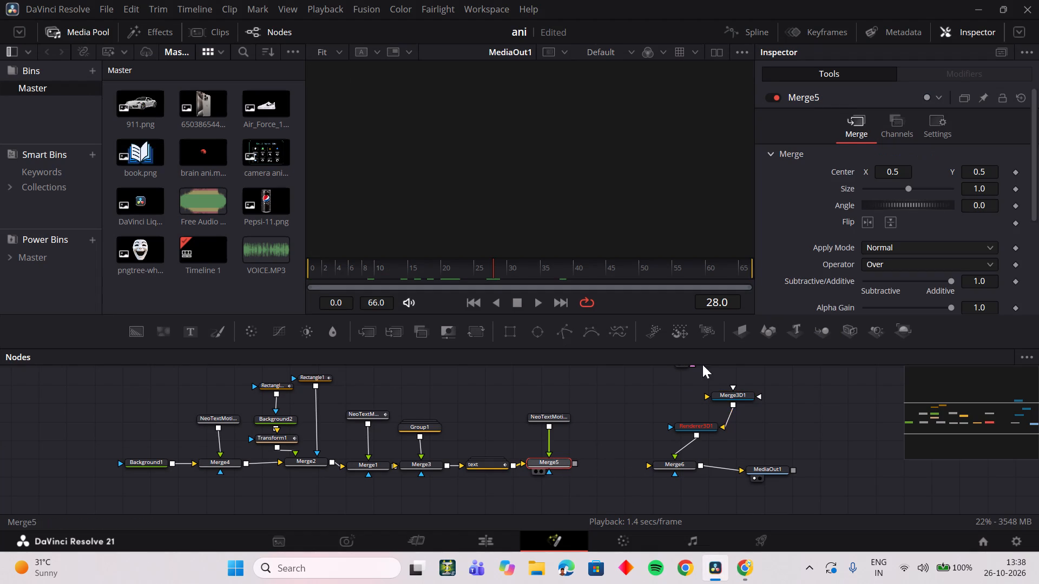
{"action": "left_click", "coordinate": [746, 335]}
{"action": "left_click_drag", "start_coordinate": [555, 482], "coordinate": [629, 446]}
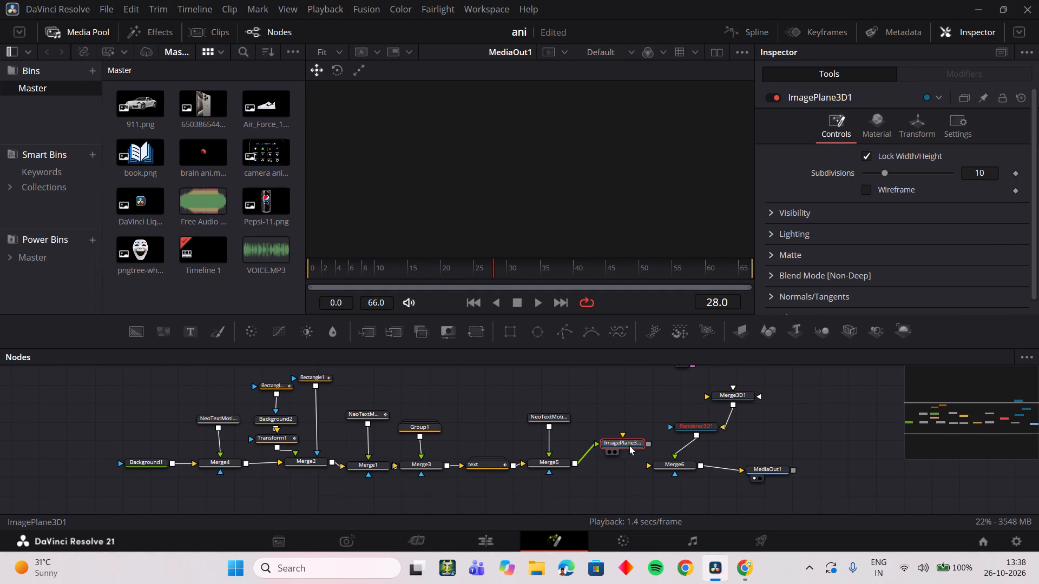
{"action": "left_click_drag", "start_coordinate": [629, 446], "coordinate": [629, 449]}
Recheck the tutorial, connect ImagePlane3D1's output to Merge3D1's scene input, and shift Renderer3D1 closer beneath Merge3D1.
{"action": "left_click", "coordinate": [748, 570]}
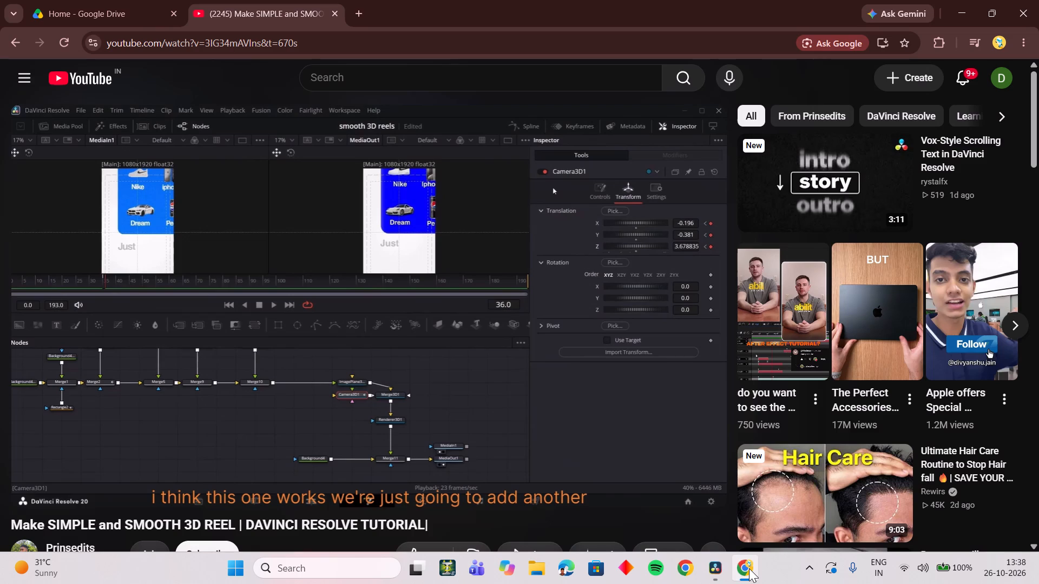
{"action": "left_click", "coordinate": [749, 568]}
{"action": "left_click_drag", "start_coordinate": [646, 447], "coordinate": [713, 397]}
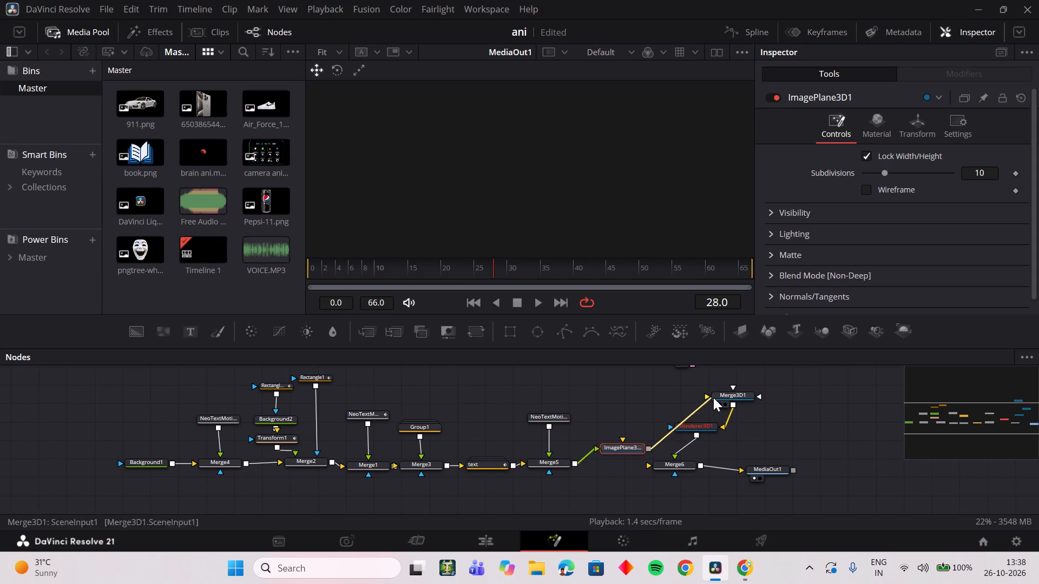
{"action": "left_click_drag", "start_coordinate": [713, 397], "coordinate": [718, 397]}
{"action": "left_click_drag", "start_coordinate": [704, 428], "coordinate": [721, 435]}
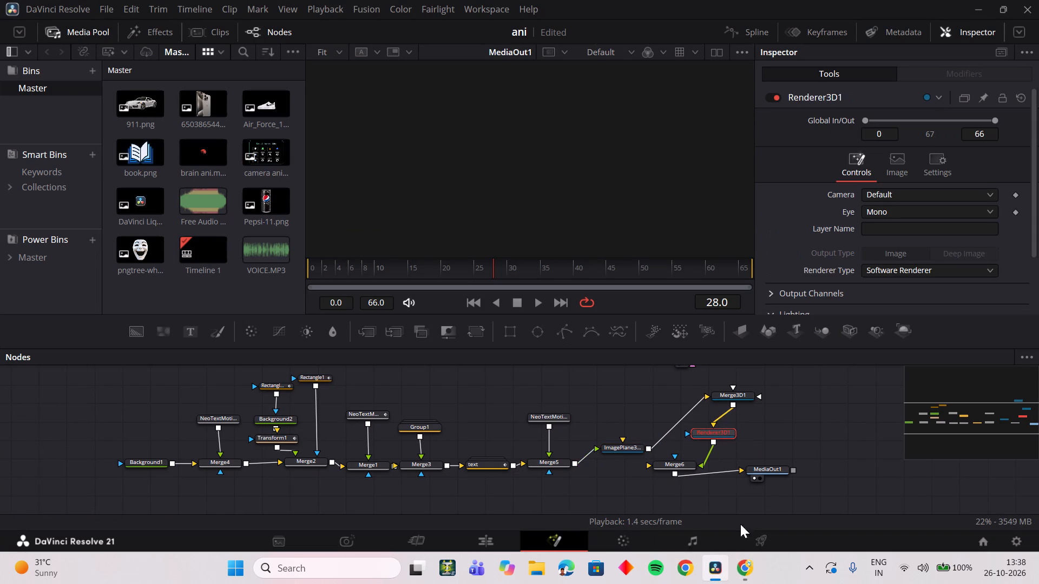
{"action": "left_click", "coordinate": [799, 392]}
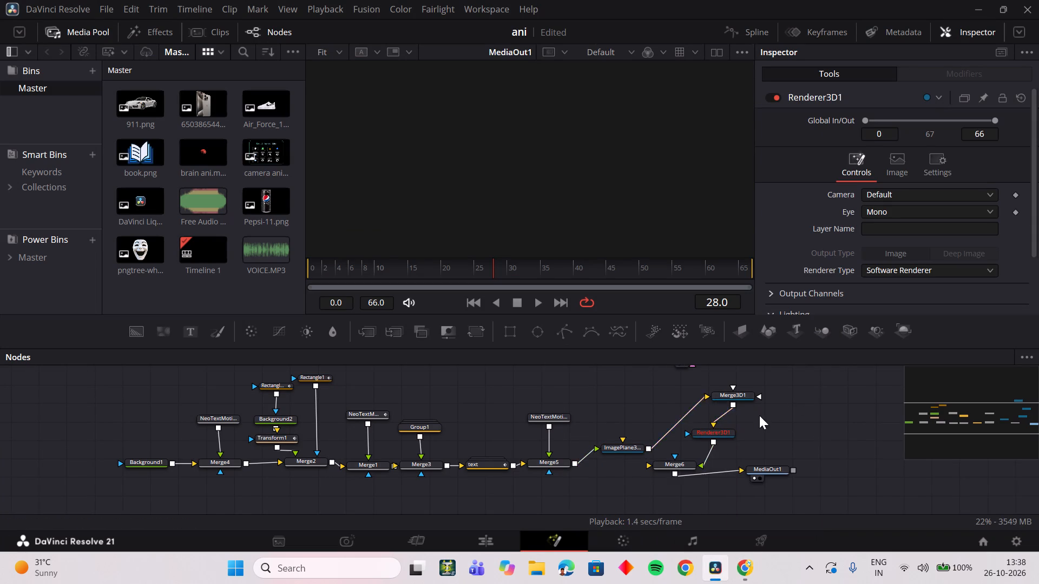
Connect Camera3D1's output to Merge3D1 as its second scene input.
{"action": "scroll", "coordinate": [759, 415], "scroll_direction": "up", "scroll_amount": 1}
{"action": "left_click_drag", "start_coordinate": [716, 399], "coordinate": [728, 437]}
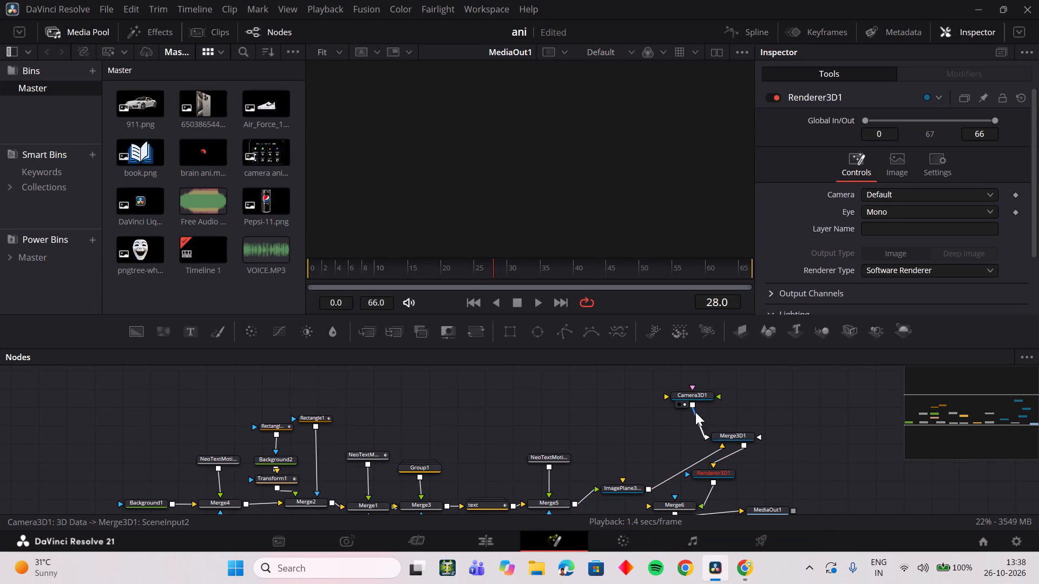
{"action": "double_click", "coordinate": [695, 417]}
{"action": "left_click", "coordinate": [738, 574]}
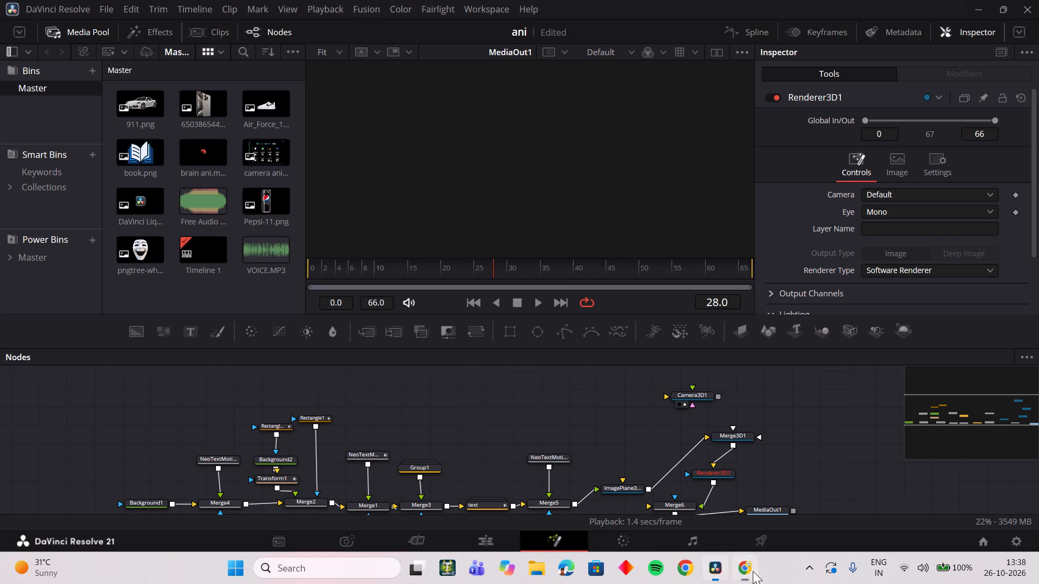
{"action": "left_click_drag", "start_coordinate": [719, 395], "coordinate": [737, 434]}
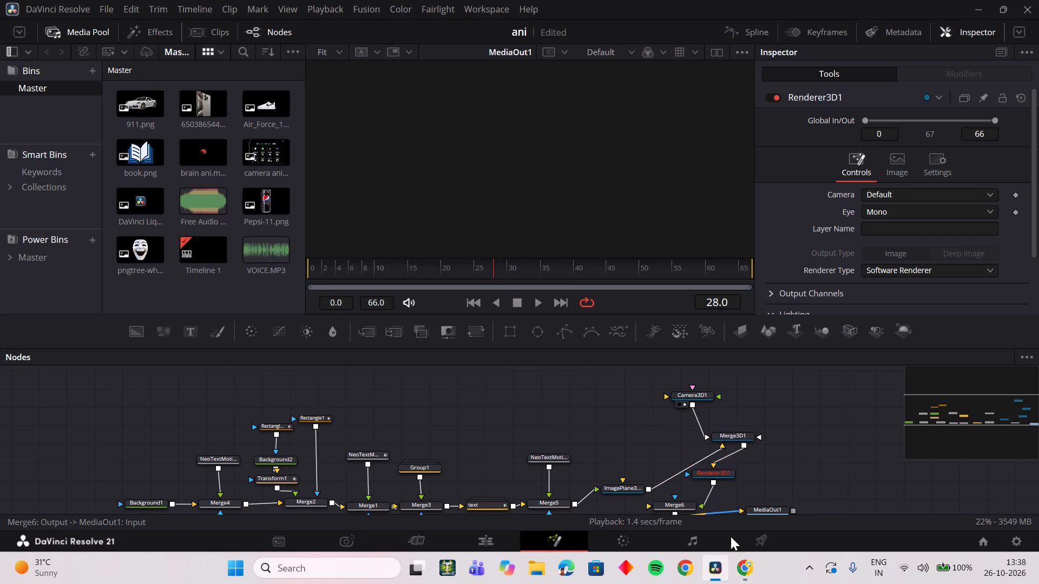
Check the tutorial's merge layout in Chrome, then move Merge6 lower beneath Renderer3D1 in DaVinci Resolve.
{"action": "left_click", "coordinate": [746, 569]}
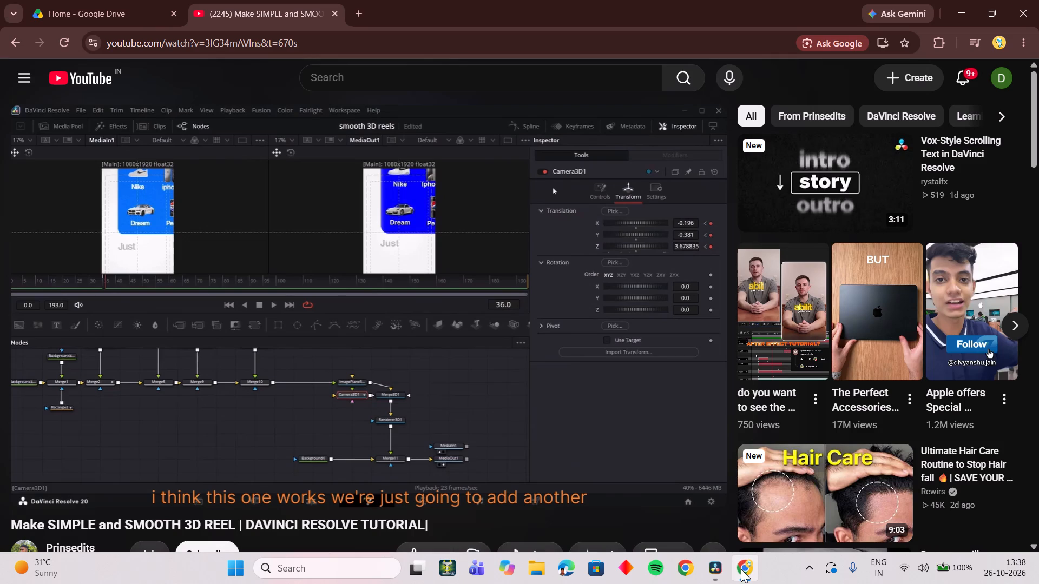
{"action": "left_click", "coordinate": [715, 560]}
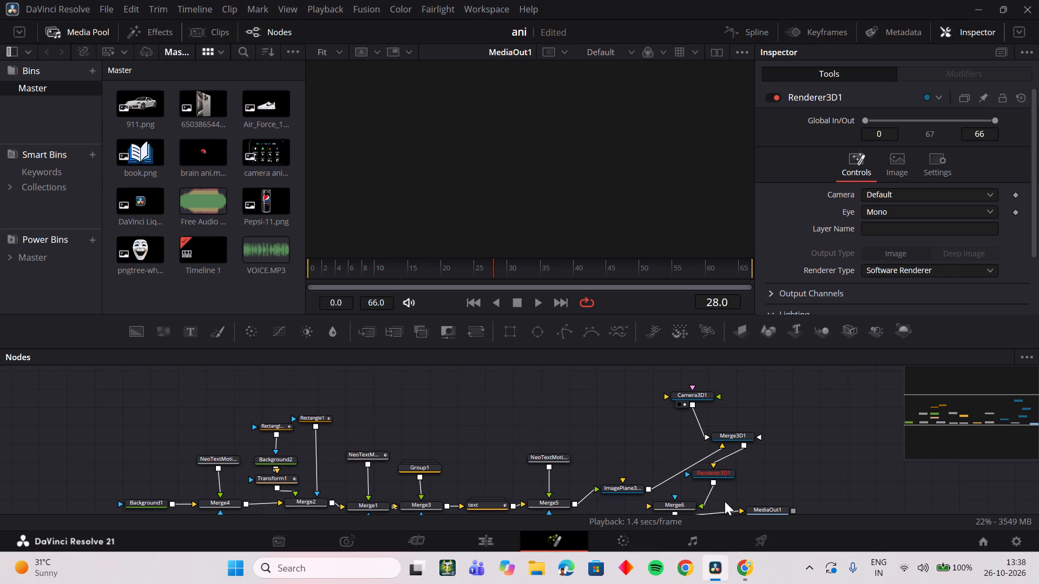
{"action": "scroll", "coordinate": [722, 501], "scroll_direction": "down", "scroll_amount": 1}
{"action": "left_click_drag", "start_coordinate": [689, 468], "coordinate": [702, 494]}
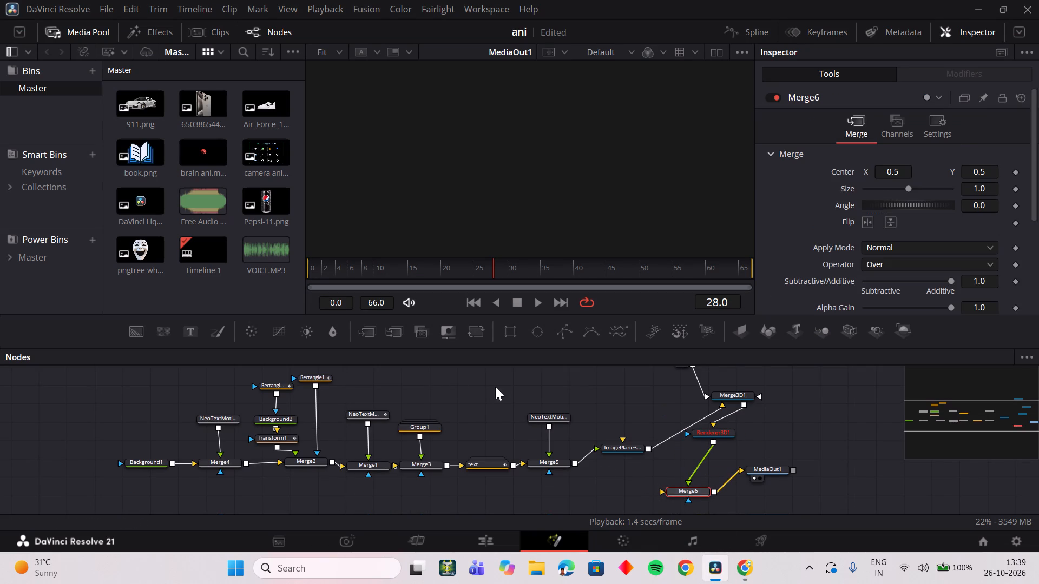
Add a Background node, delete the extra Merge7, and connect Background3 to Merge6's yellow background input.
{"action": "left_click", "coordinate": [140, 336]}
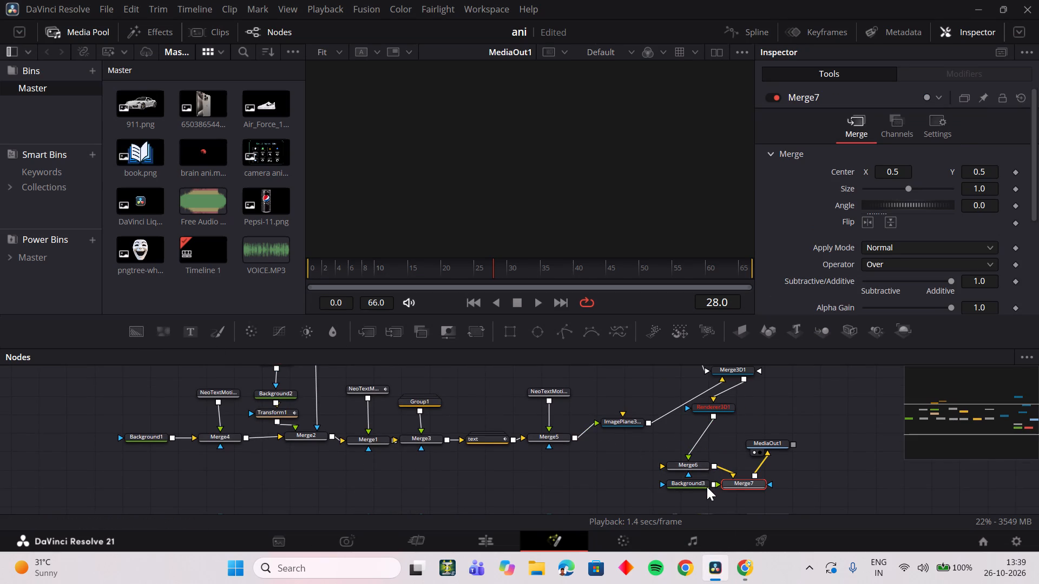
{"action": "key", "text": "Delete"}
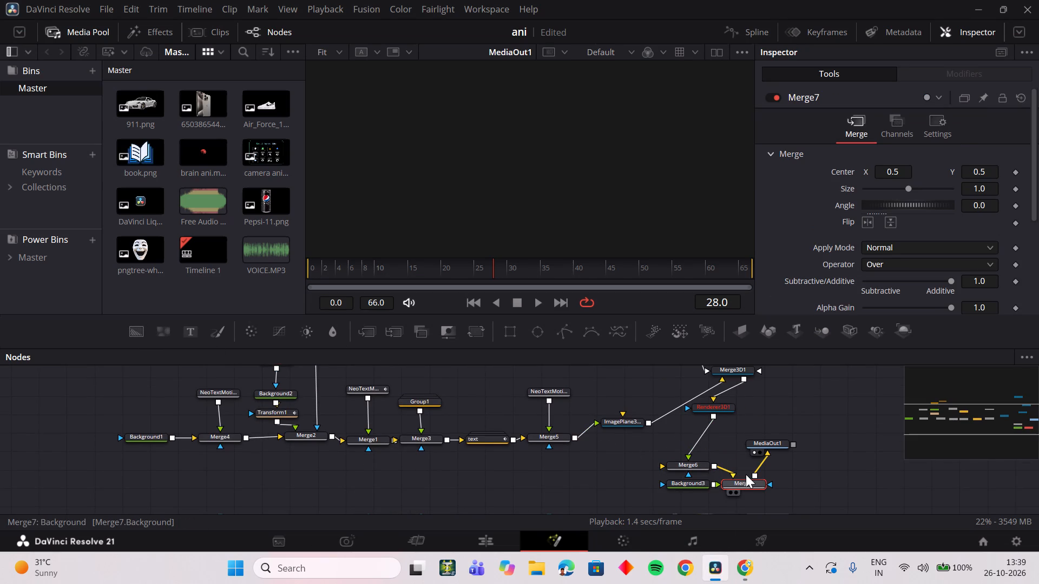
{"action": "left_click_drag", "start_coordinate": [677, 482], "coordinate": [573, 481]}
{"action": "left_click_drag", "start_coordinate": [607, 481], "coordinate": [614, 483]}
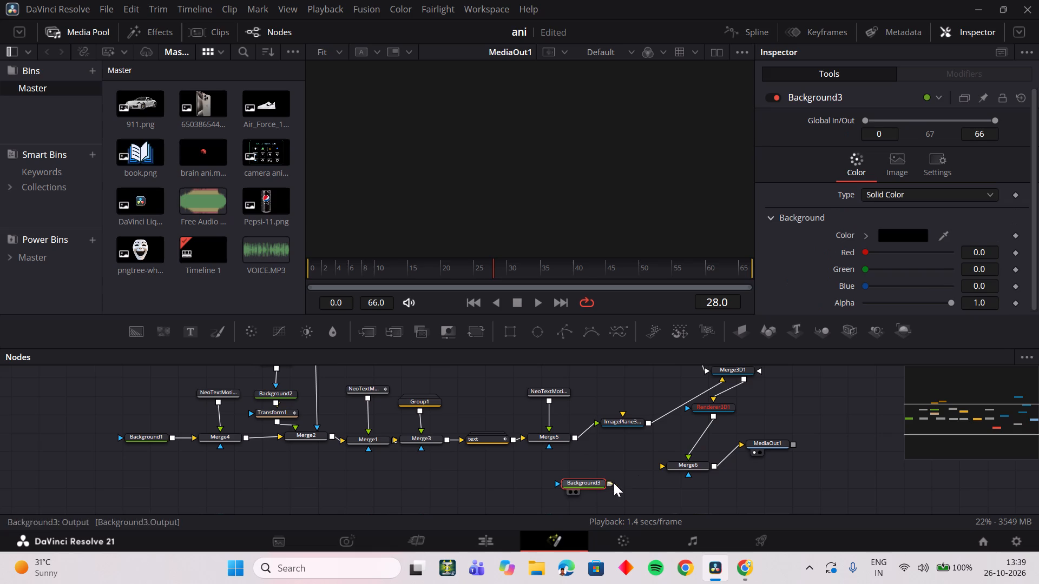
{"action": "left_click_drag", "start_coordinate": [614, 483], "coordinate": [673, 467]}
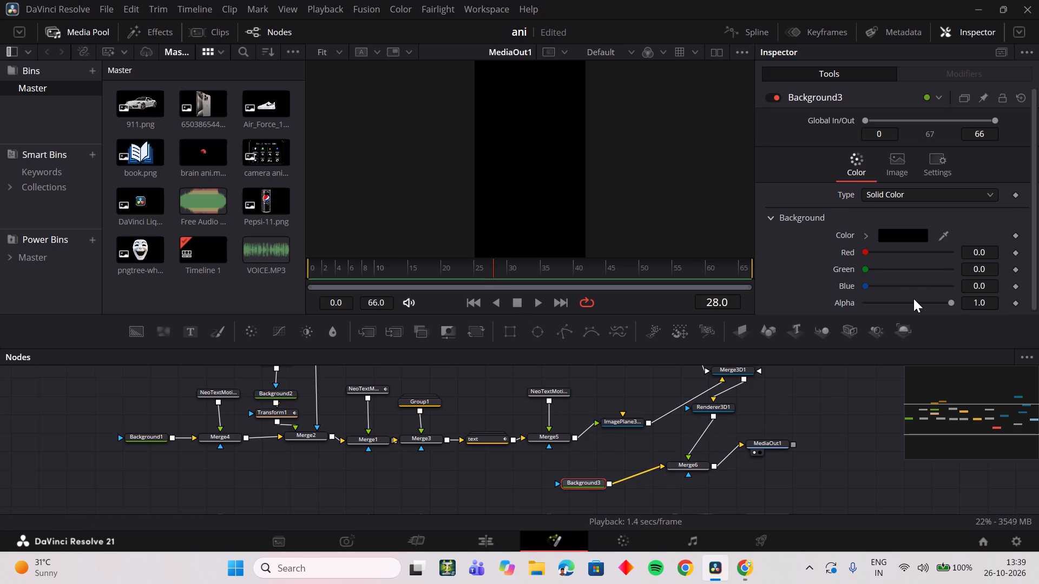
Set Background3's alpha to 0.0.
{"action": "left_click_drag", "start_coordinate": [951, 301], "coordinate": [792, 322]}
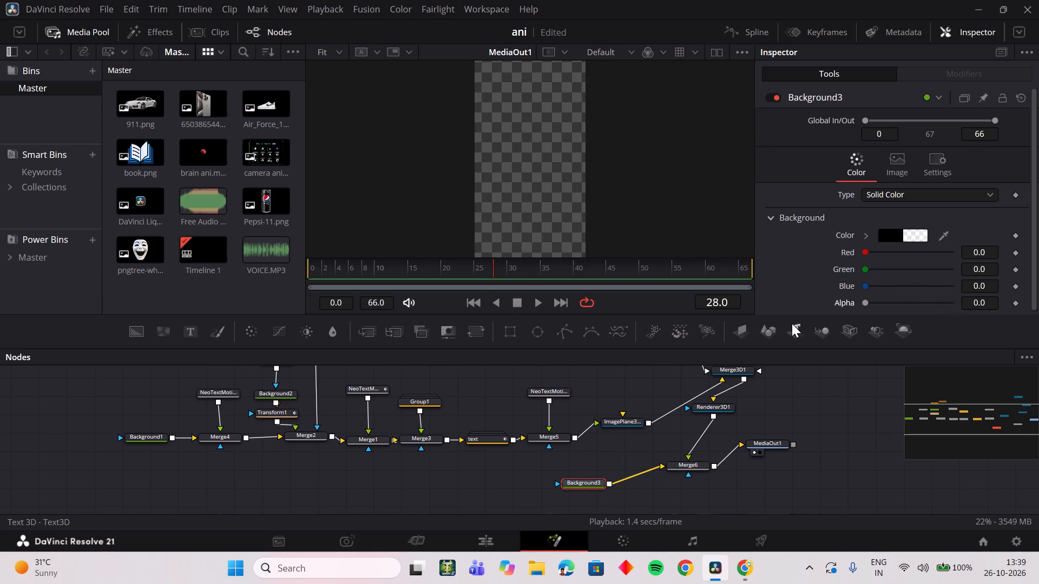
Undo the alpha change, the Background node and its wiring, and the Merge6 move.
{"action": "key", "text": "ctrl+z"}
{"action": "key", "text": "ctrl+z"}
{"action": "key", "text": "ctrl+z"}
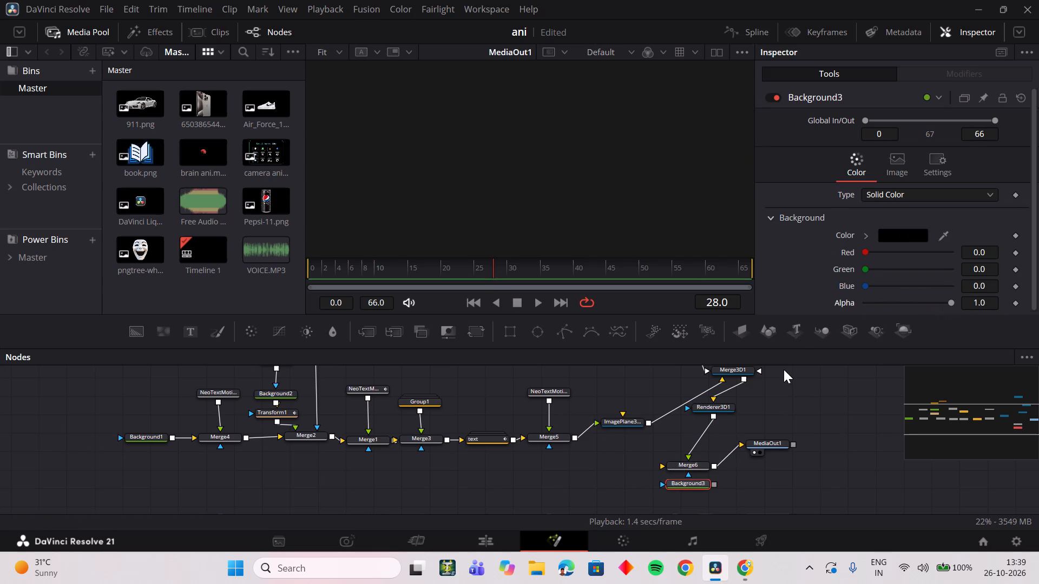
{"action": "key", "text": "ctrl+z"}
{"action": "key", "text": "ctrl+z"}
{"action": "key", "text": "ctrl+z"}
Space out Merge6, MediaOut1 and Renderer3D1 with the renderer above Merge6, and send MediaOut1 to the viewer.
{"action": "left_click_drag", "start_coordinate": [683, 442], "coordinate": [715, 447]}
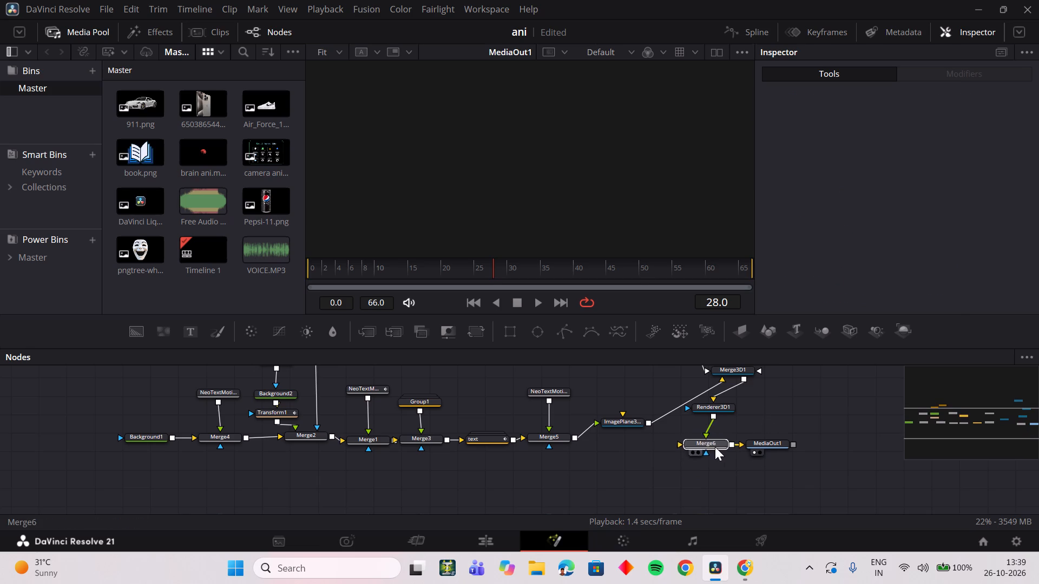
{"action": "left_click_drag", "start_coordinate": [781, 446], "coordinate": [842, 436]}
{"action": "scroll", "coordinate": [732, 474], "scroll_direction": "up", "scroll_amount": 2}
{"action": "scroll", "coordinate": [728, 459], "scroll_direction": "down", "scroll_amount": 1}
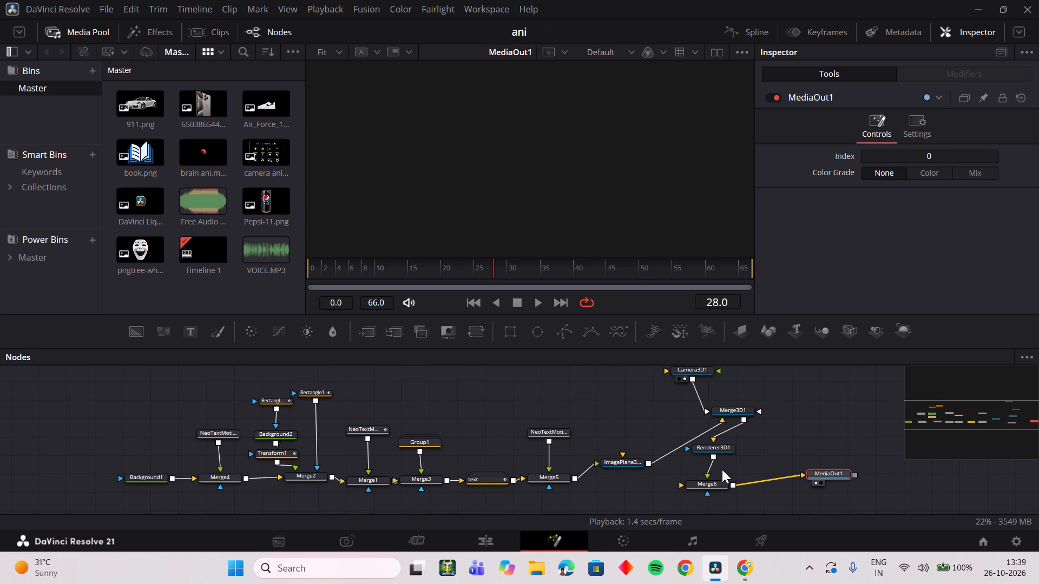
{"action": "left_click_drag", "start_coordinate": [712, 488], "coordinate": [753, 479]}
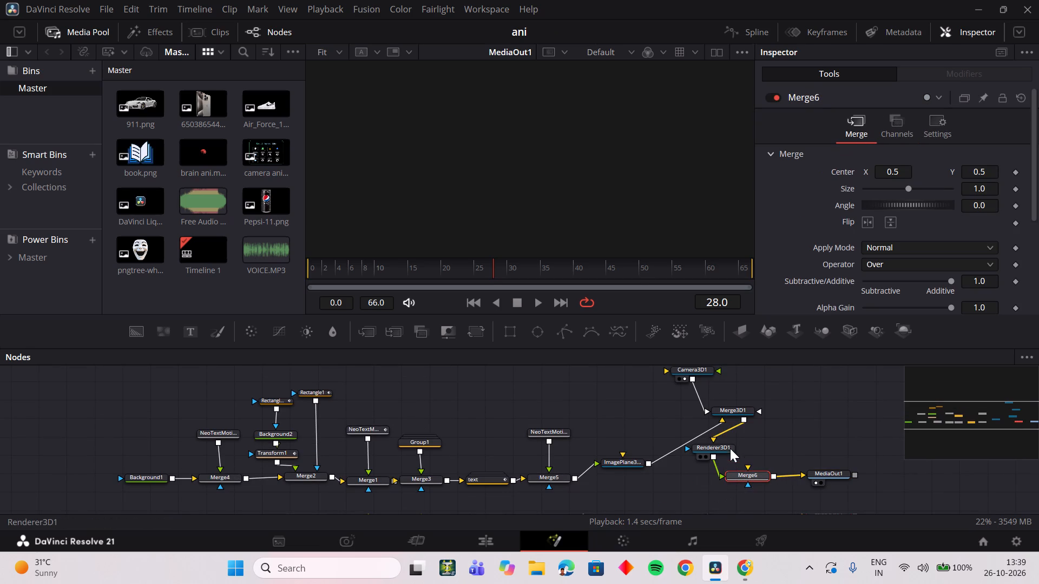
{"action": "left_click_drag", "start_coordinate": [731, 448], "coordinate": [777, 450]}
{"action": "left_click_drag", "start_coordinate": [839, 476], "coordinate": [590, 183]}
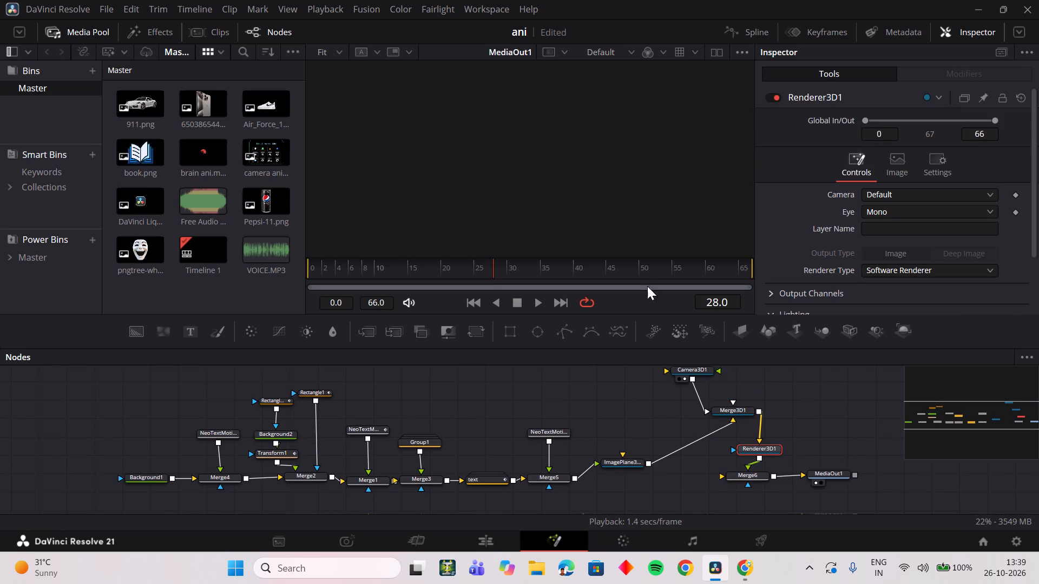
Line up Merge3D1 directly after ImagePlane3D1 and place Camera3D1 just above Merge3D1.
{"action": "left_click_drag", "start_coordinate": [726, 407], "coordinate": [682, 418]}
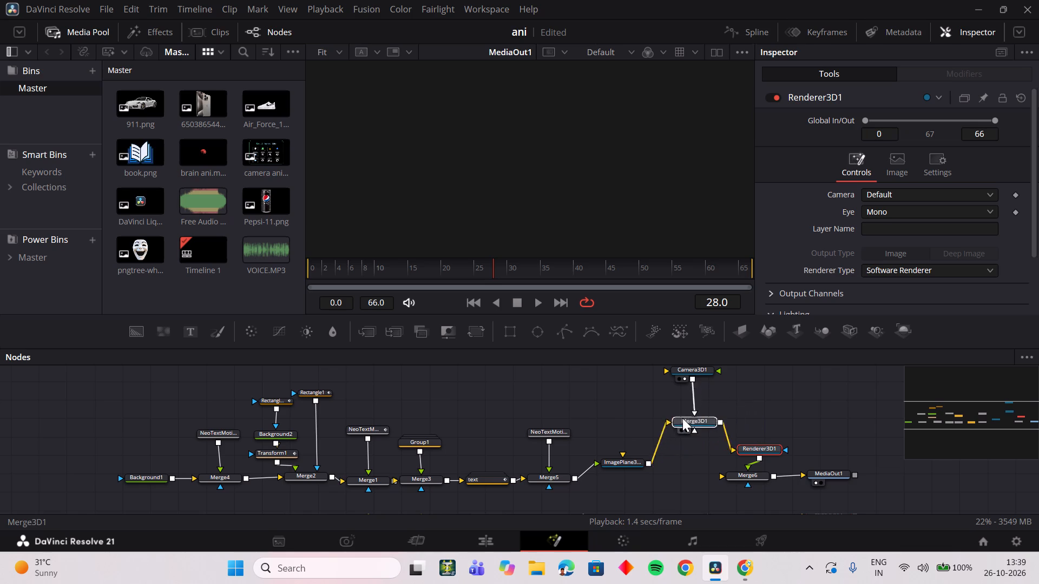
{"action": "left_click_drag", "start_coordinate": [682, 418], "coordinate": [679, 431]}
{"action": "left_click_drag", "start_coordinate": [616, 466], "coordinate": [606, 468]}
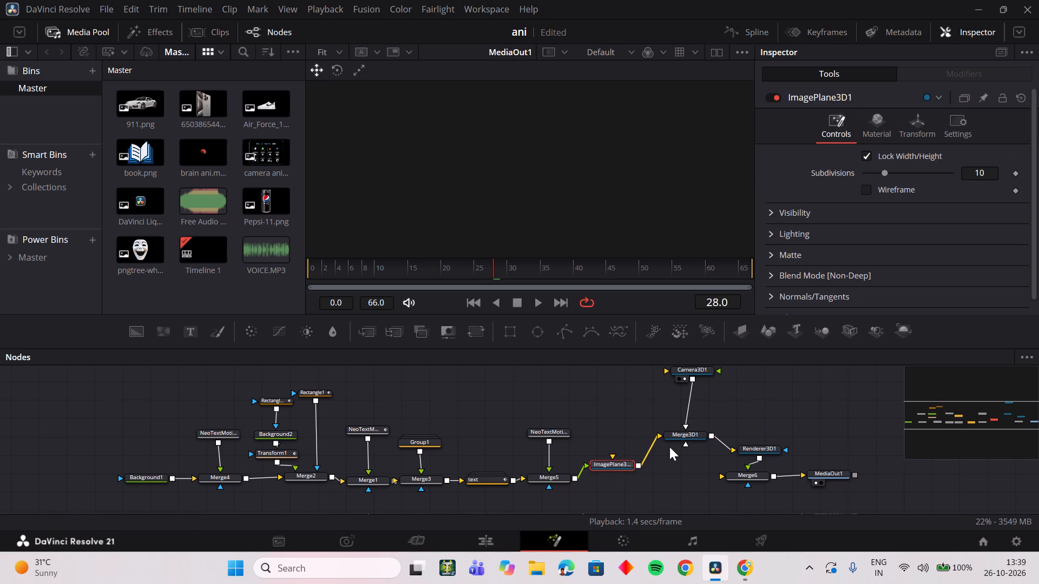
{"action": "left_click_drag", "start_coordinate": [679, 436], "coordinate": [674, 465]}
{"action": "left_click", "coordinate": [643, 419]}
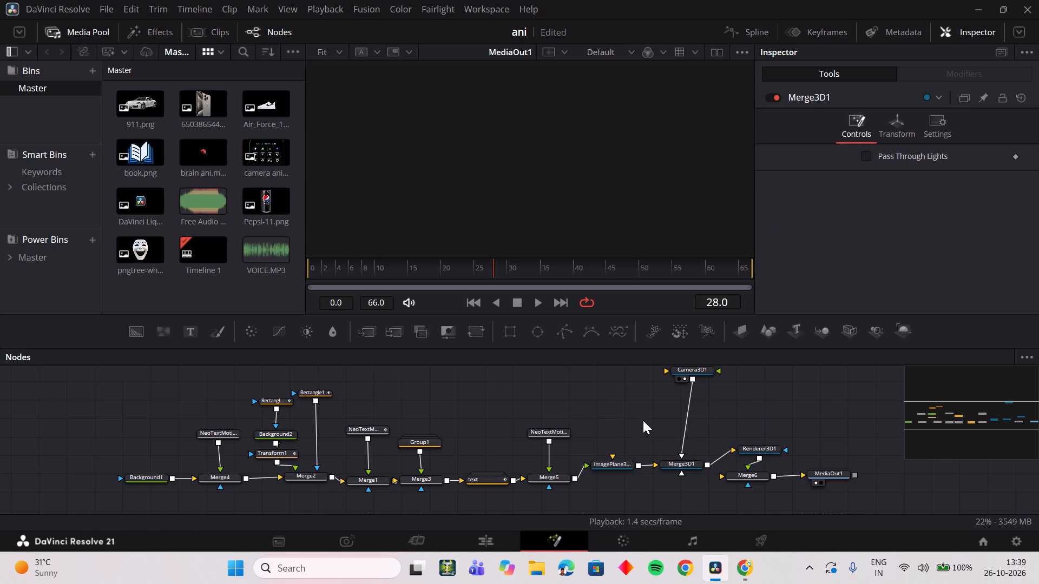
{"action": "left_click_drag", "start_coordinate": [693, 373], "coordinate": [678, 430]}
{"action": "left_click", "coordinate": [736, 419]}
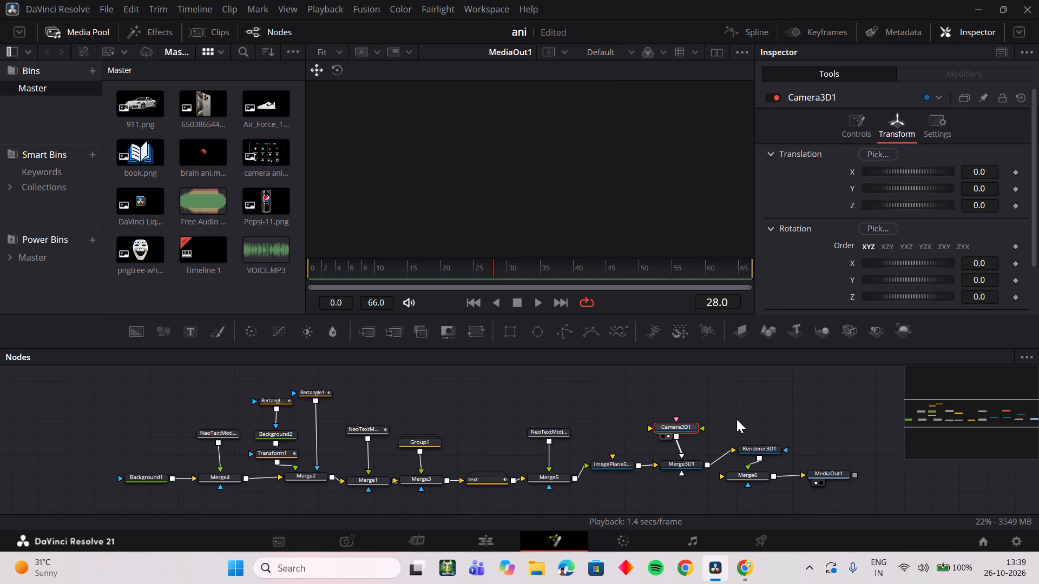
Place Merge6 directly above Renderer3D1 and MediaOut1 immediately after Merge6 in the node graph.
{"action": "left_click_drag", "start_coordinate": [757, 481], "coordinate": [792, 475]}
{"action": "left_click_drag", "start_coordinate": [837, 475], "coordinate": [872, 447]}
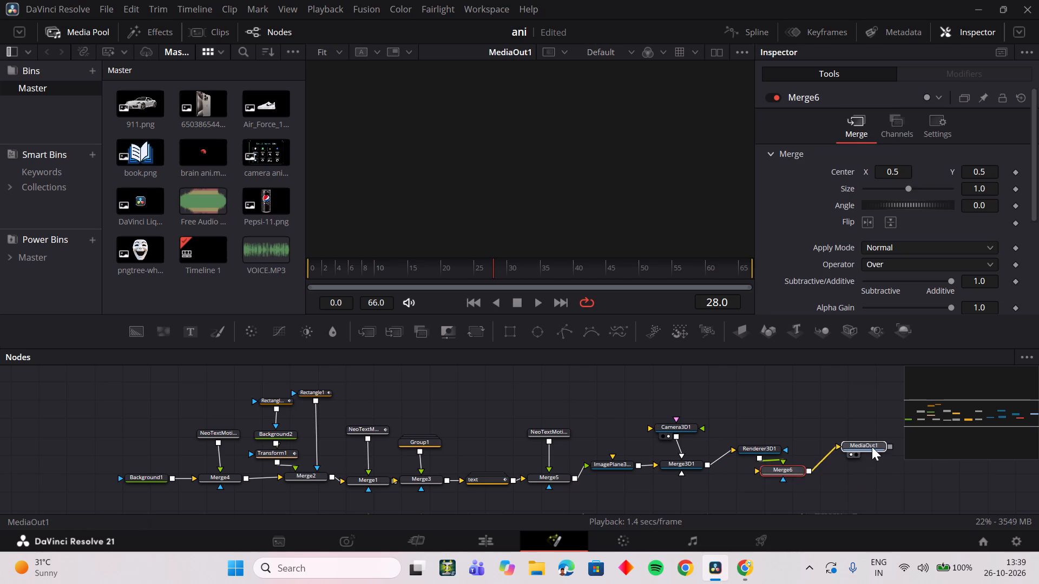
{"action": "left_click_drag", "start_coordinate": [872, 447], "coordinate": [872, 446]}
{"action": "left_click_drag", "start_coordinate": [792, 470], "coordinate": [767, 421]}
{"action": "left_click", "coordinate": [828, 401]}
{"action": "left_click_drag", "start_coordinate": [857, 444], "coordinate": [830, 416]}
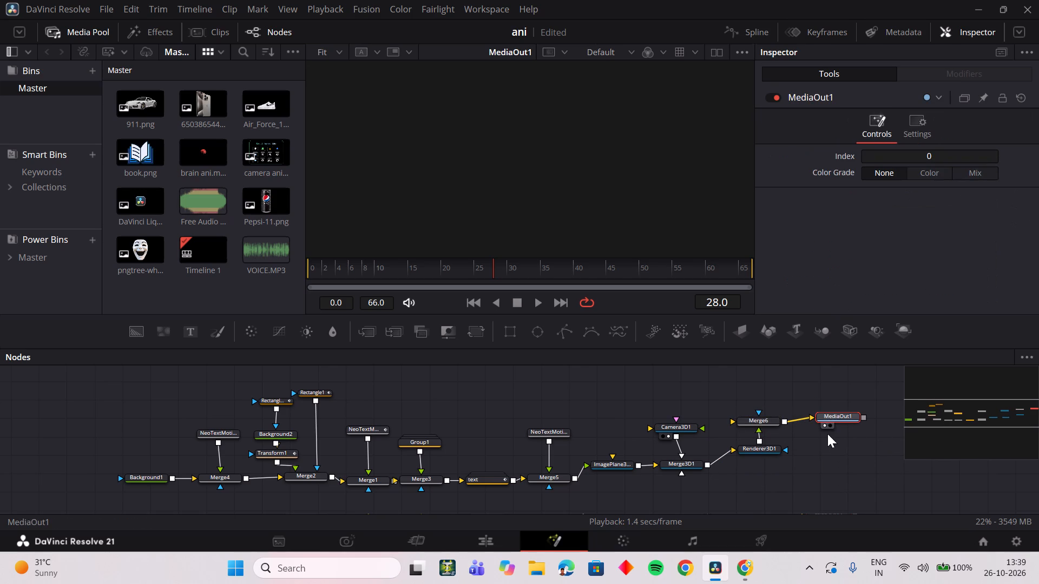
{"action": "left_click", "coordinate": [832, 416]}
{"action": "left_click", "coordinate": [833, 452]}
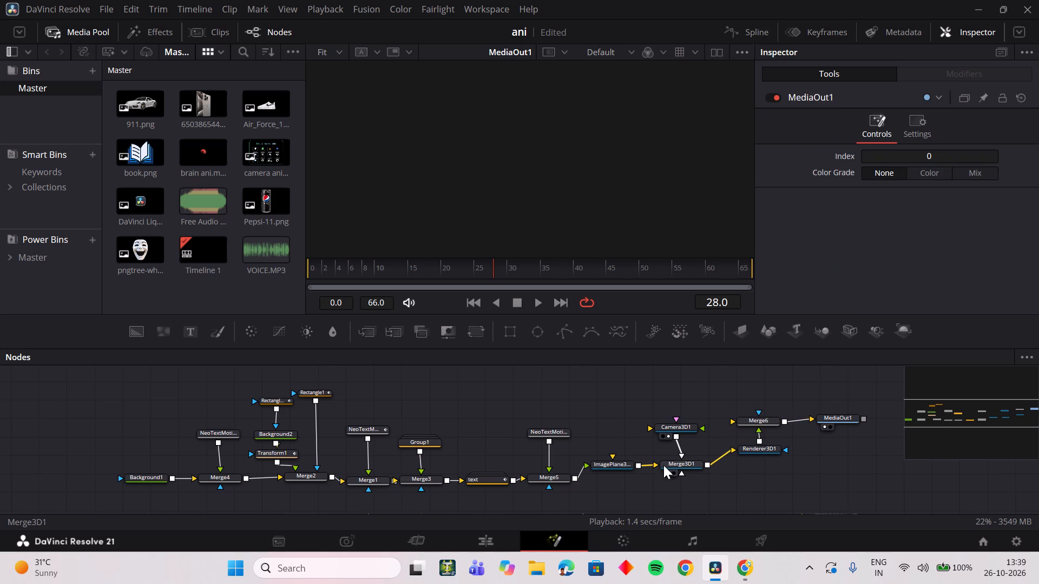
Move the playhead to frame 42 to check the composition's output.
{"action": "left_click_drag", "start_coordinate": [497, 270], "coordinate": [591, 285]}
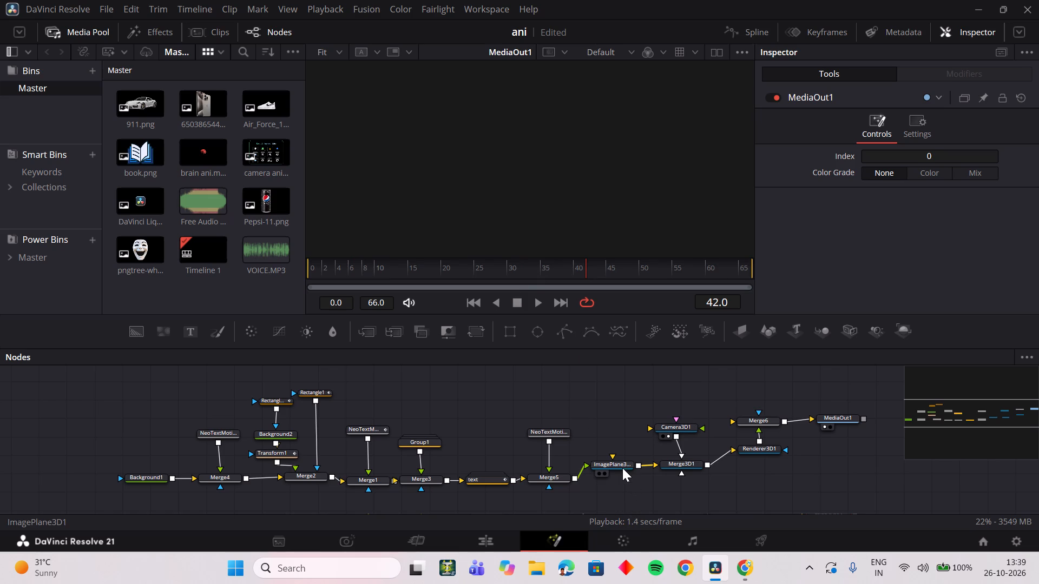
Show ImagePlane3D1 and Merge3D1 in turn in the viewer to check the 3D scene.
{"action": "left_click_drag", "start_coordinate": [620, 466], "coordinate": [510, 136]}
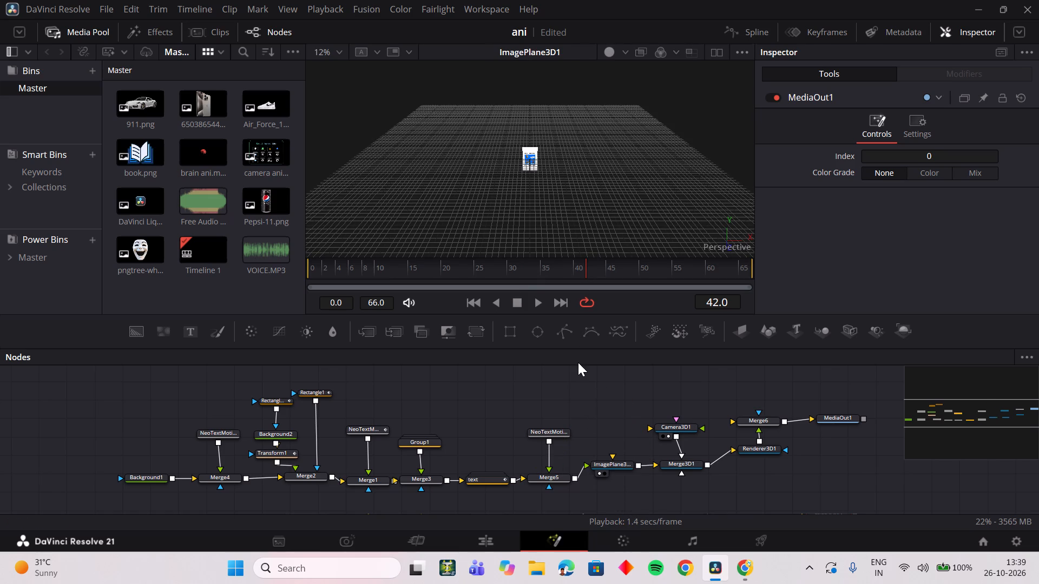
{"action": "left_click_drag", "start_coordinate": [673, 463], "coordinate": [542, 117]}
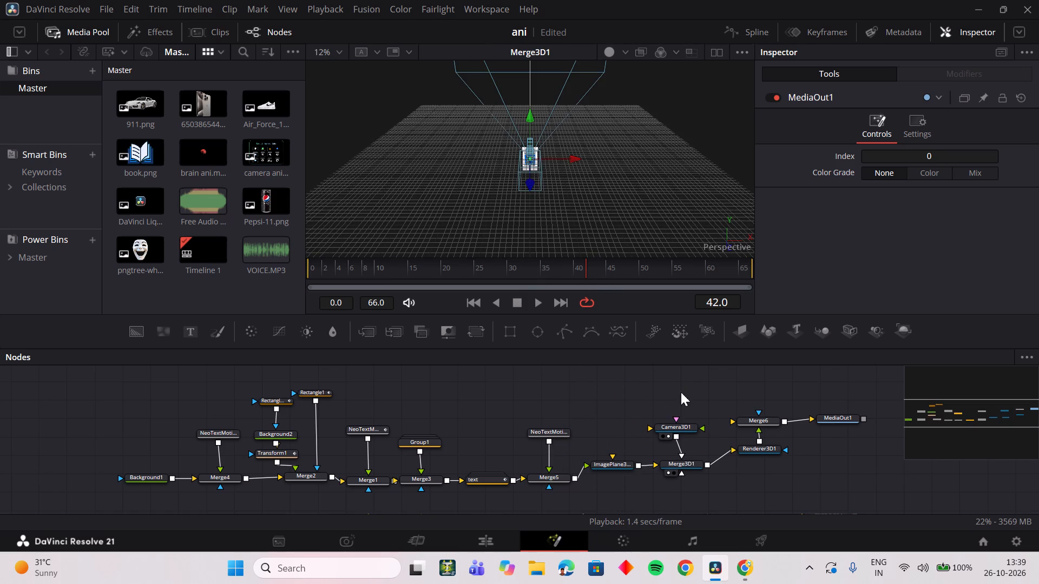
Show Camera3D1 in the viewer and examine its position and view frustum from several angles.
{"action": "left_click_drag", "start_coordinate": [691, 428], "coordinate": [574, 124]}
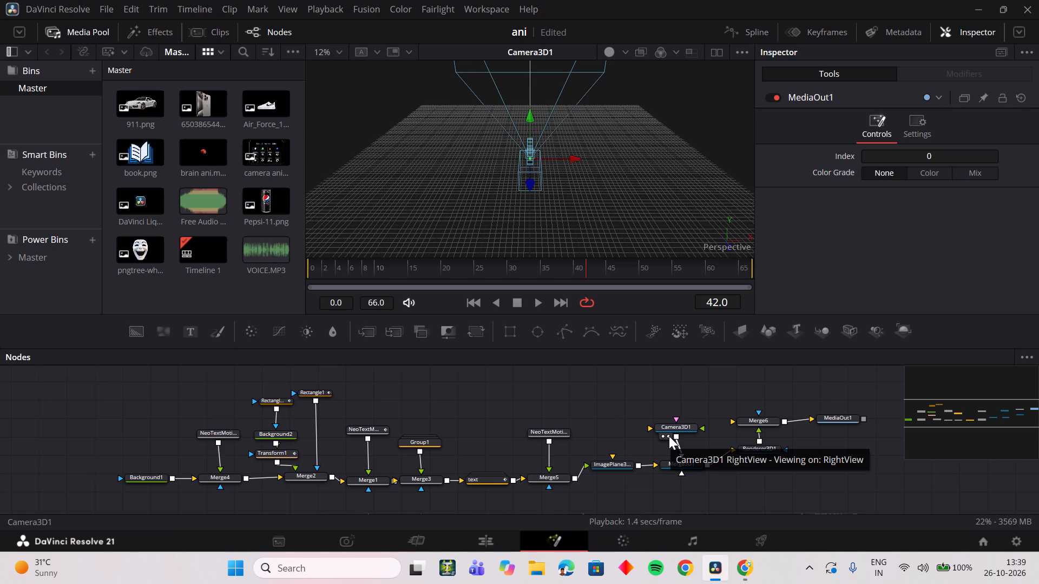
{"action": "scroll", "coordinate": [531, 200], "scroll_direction": "up", "scroll_amount": 12, "text": "ctrl"}
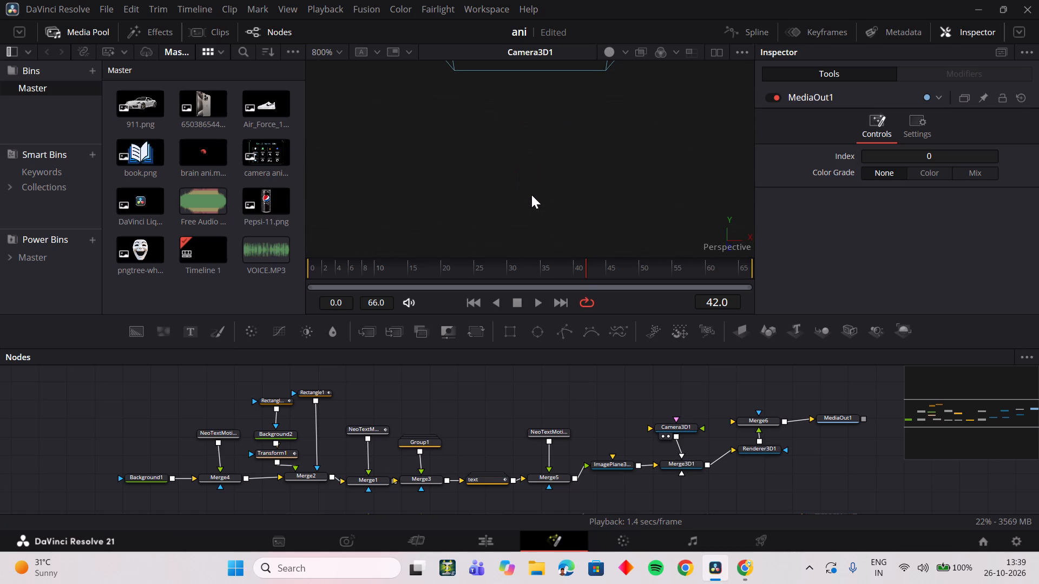
{"action": "scroll", "coordinate": [531, 193], "scroll_direction": "down", "scroll_amount": 7, "text": "ctrl"}
{"action": "scroll", "coordinate": [559, 144], "scroll_direction": "down", "scroll_amount": 6, "text": "ctrl"}
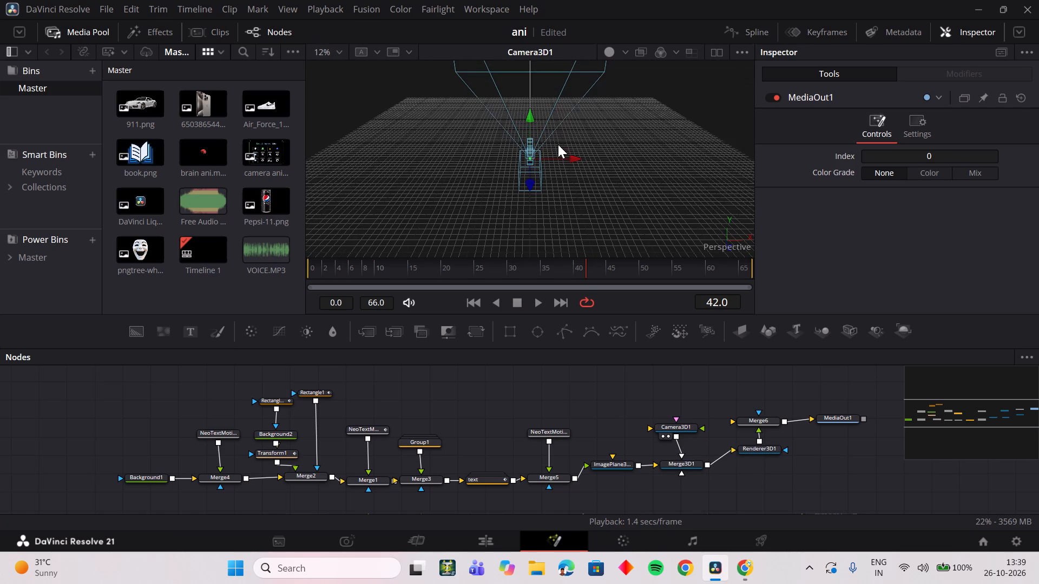
{"action": "scroll", "coordinate": [558, 144], "scroll_direction": "up", "scroll_amount": 6, "text": "ctrl"}
{"action": "scroll", "coordinate": [558, 143], "scroll_direction": "down", "scroll_amount": 6, "text": "ctrl"}
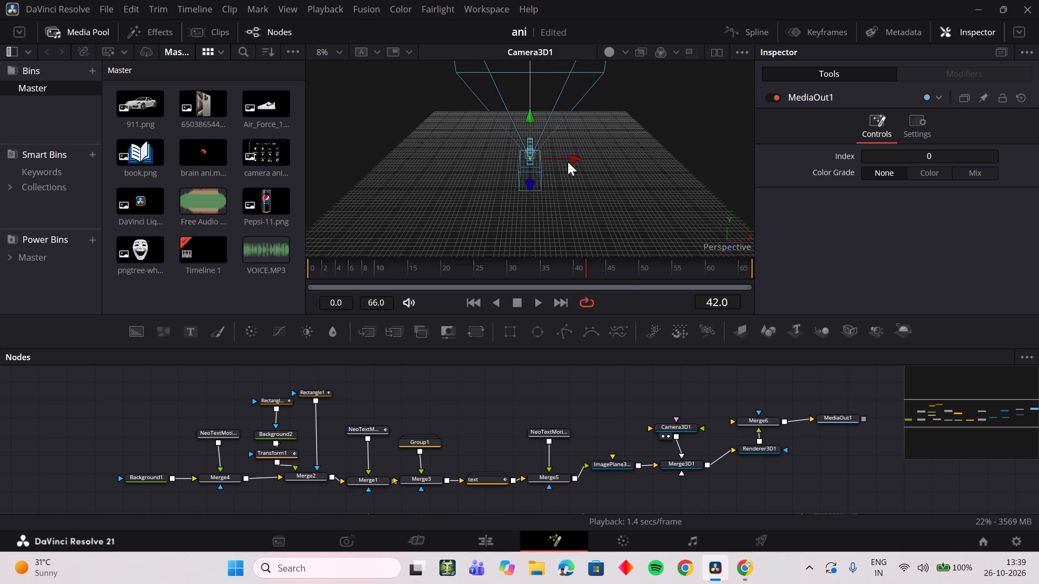
{"action": "scroll", "coordinate": [574, 167], "scroll_direction": "up", "scroll_amount": 12}
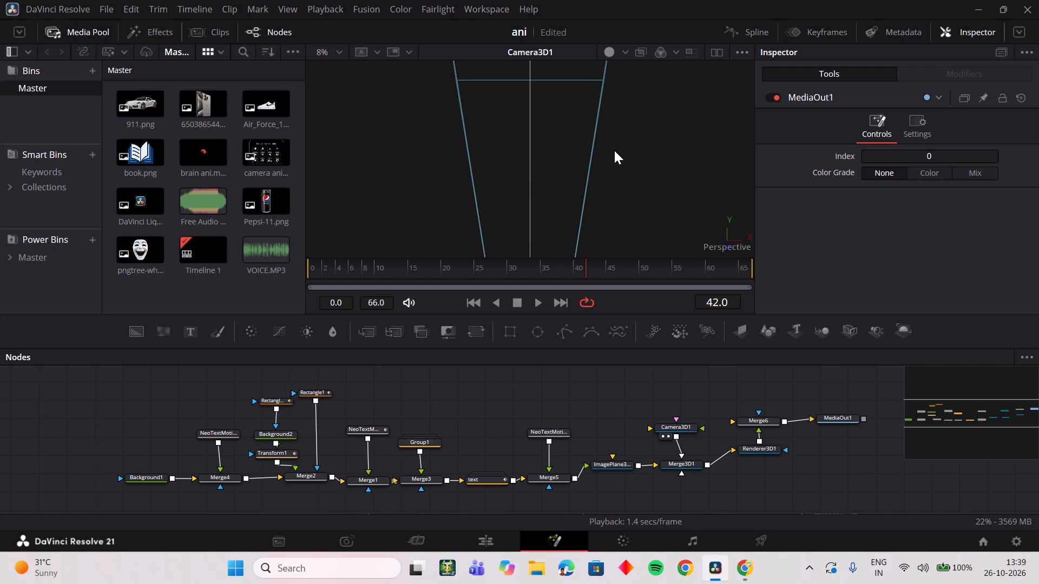
{"action": "middle_click_drag", "start_coordinate": [614, 150], "coordinate": [595, 157]}
{"action": "middle_click", "coordinate": [594, 155]}
{"action": "right_click_drag", "start_coordinate": [594, 155], "coordinate": [594, 208]}
{"action": "scroll", "coordinate": [594, 209], "scroll_direction": "up", "scroll_amount": 1}
{"action": "middle_click_drag", "start_coordinate": [590, 173], "coordinate": [582, 208]}
{"action": "right_click_drag", "start_coordinate": [590, 174], "coordinate": [582, 208]}
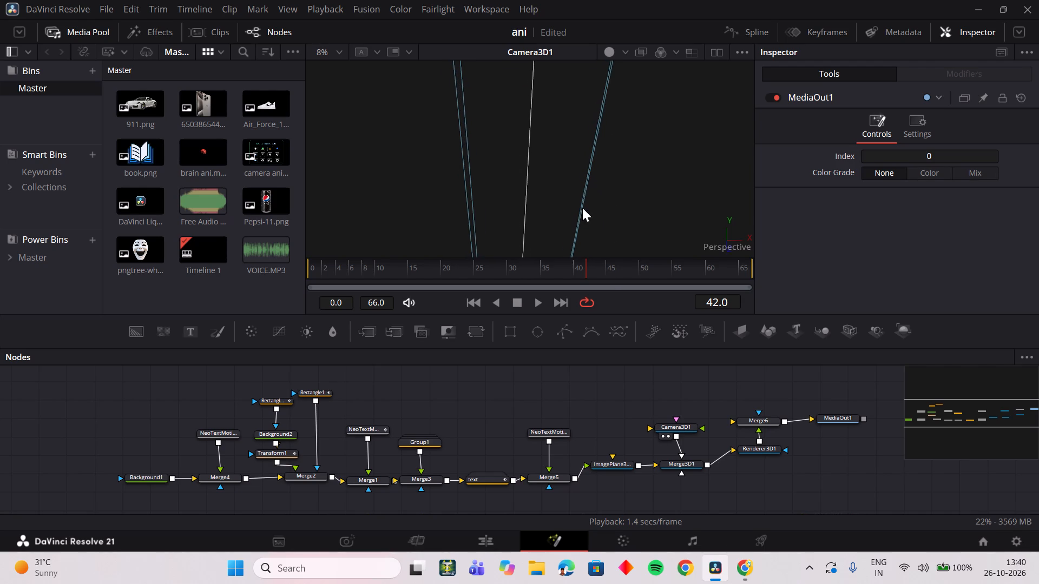
{"action": "middle_click_drag", "start_coordinate": [582, 208], "coordinate": [595, 87]}
{"action": "right_click_drag", "start_coordinate": [582, 208], "coordinate": [589, 117]}
{"action": "scroll", "coordinate": [593, 144], "scroll_direction": "down", "scroll_amount": 5}
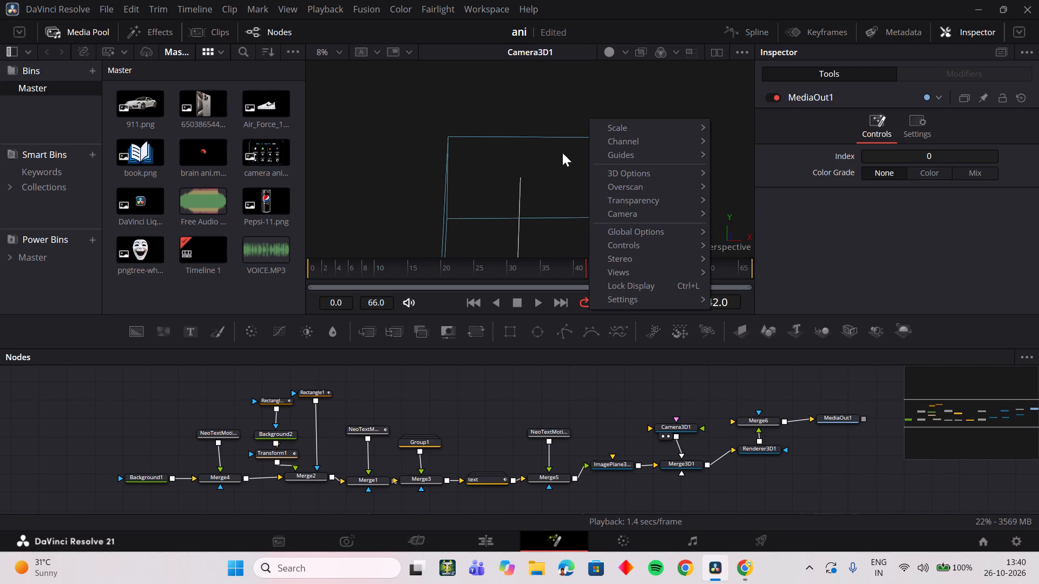
{"action": "scroll", "coordinate": [512, 173], "scroll_direction": "down", "scroll_amount": 3}
{"action": "scroll", "coordinate": [509, 194], "scroll_direction": "up", "scroll_amount": 1}
{"action": "left_click", "coordinate": [510, 196]}
{"action": "scroll", "coordinate": [520, 197], "scroll_direction": "down", "scroll_amount": 12}
{"action": "scroll", "coordinate": [542, 203], "scroll_direction": "up", "scroll_amount": 1}
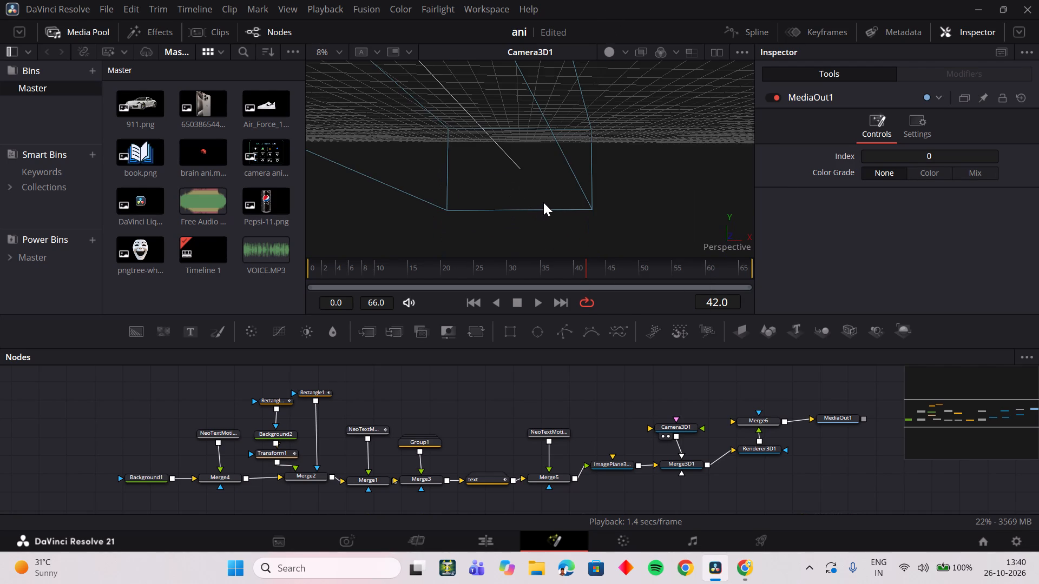
{"action": "scroll", "coordinate": [543, 202], "scroll_direction": "up", "scroll_amount": 1}
{"action": "middle_click_drag", "start_coordinate": [543, 201], "coordinate": [540, 221]}
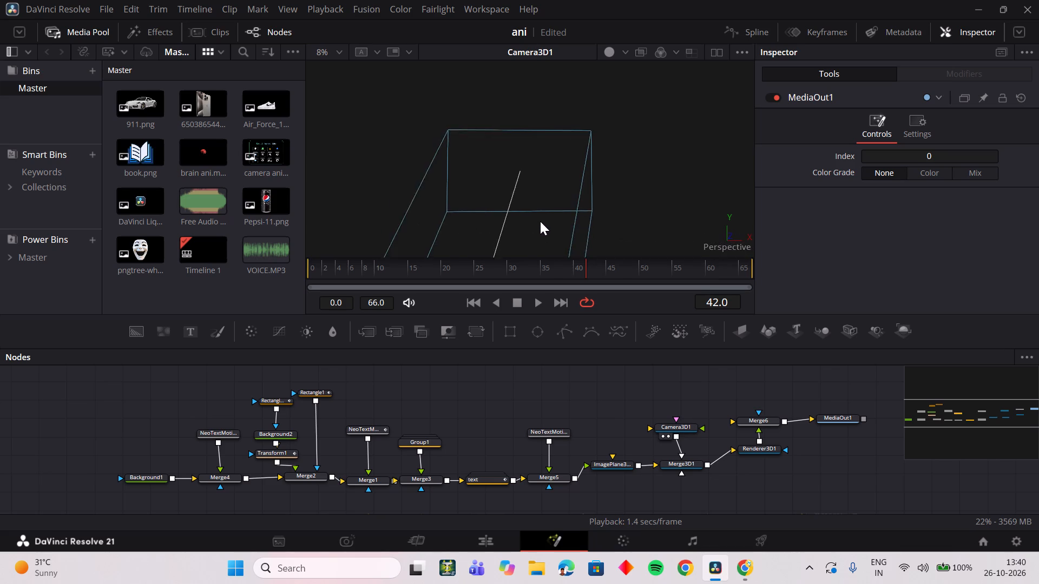
{"action": "middle_click_drag", "start_coordinate": [540, 221], "coordinate": [551, 178]}
{"action": "middle_click_drag", "start_coordinate": [551, 200], "coordinate": [551, 224]}
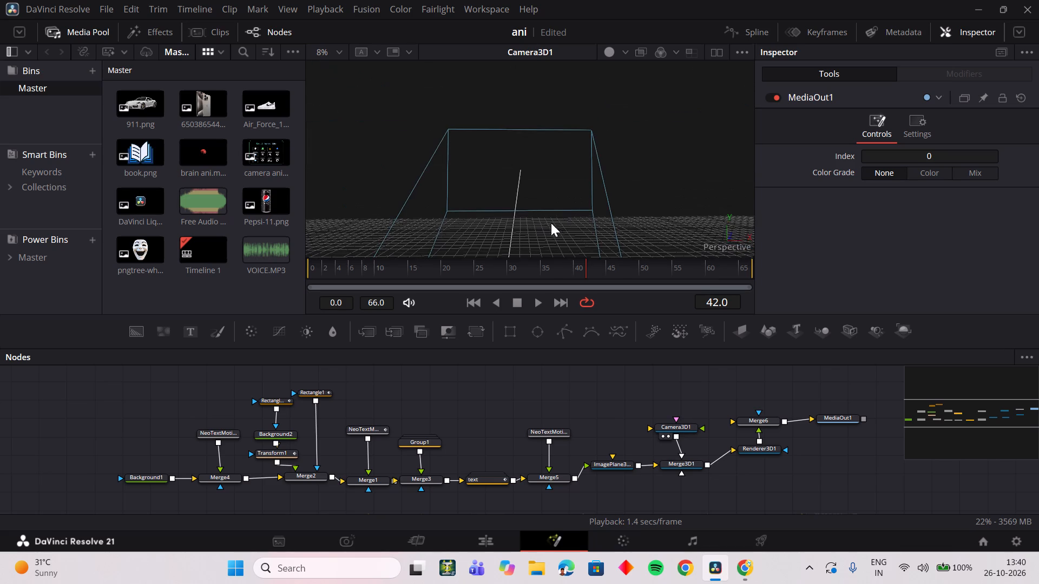
{"action": "scroll", "coordinate": [566, 205], "scroll_direction": "down", "scroll_amount": 6}
{"action": "scroll", "coordinate": [566, 205], "scroll_direction": "up", "scroll_amount": 7}
{"action": "scroll", "coordinate": [570, 201], "scroll_direction": "down", "scroll_amount": 1}
{"action": "right_click_drag", "start_coordinate": [571, 201], "coordinate": [571, 216]}
{"action": "middle_click_drag", "start_coordinate": [571, 208], "coordinate": [571, 216]}
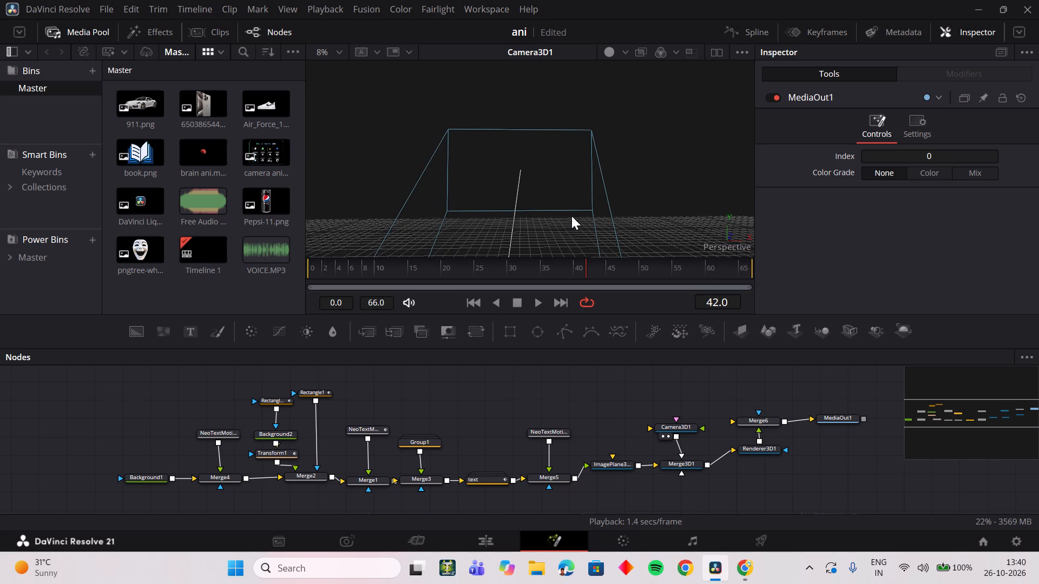
{"action": "middle_click_drag", "start_coordinate": [571, 216], "coordinate": [575, 196]}
{"action": "right_click_drag", "start_coordinate": [571, 216], "coordinate": [575, 211]}
{"action": "middle_click", "coordinate": [575, 210]}
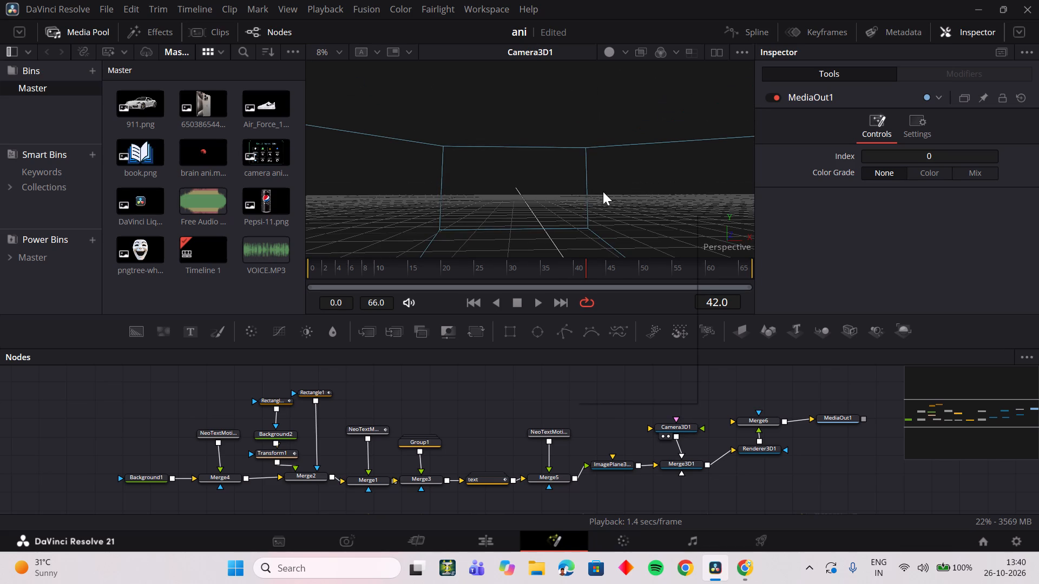
{"action": "scroll", "coordinate": [611, 174], "scroll_direction": "down", "scroll_amount": 1}
{"action": "left_click_drag", "start_coordinate": [607, 170], "coordinate": [599, 175]}
{"action": "right_click_drag", "start_coordinate": [601, 168], "coordinate": [599, 175]}
{"action": "right_click_drag", "start_coordinate": [599, 175], "coordinate": [590, 223]}
{"action": "left_click_drag", "start_coordinate": [599, 175], "coordinate": [584, 208]}
{"action": "left_click", "coordinate": [531, 182]}
{"action": "middle_click_drag", "start_coordinate": [525, 169], "coordinate": [525, 195]}
{"action": "left_click_drag", "start_coordinate": [525, 169], "coordinate": [525, 195]}
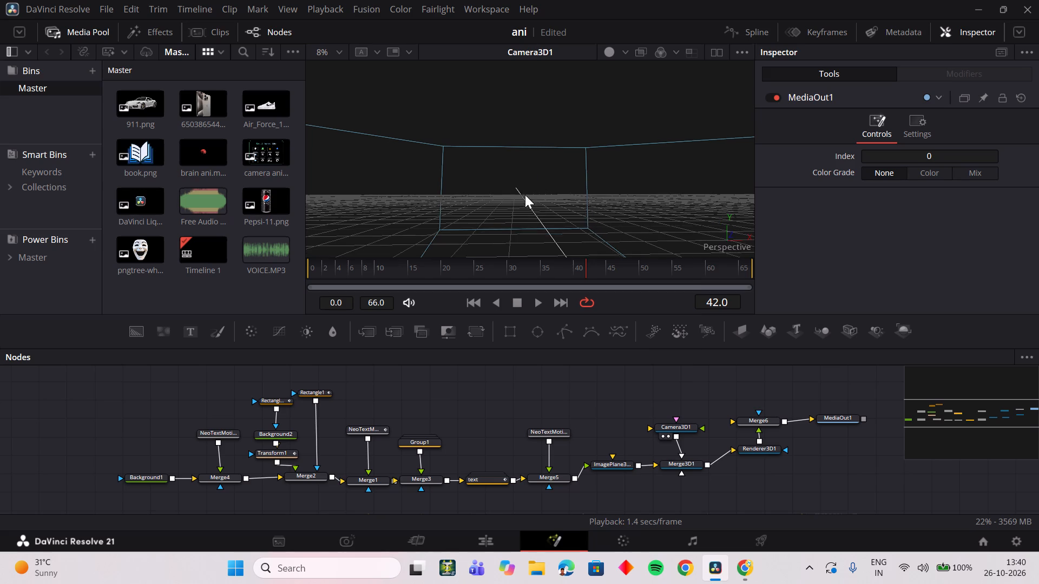
{"action": "middle_click_drag", "start_coordinate": [525, 195], "coordinate": [502, 47]}
{"action": "left_click_drag", "start_coordinate": [525, 195], "coordinate": [501, 46]}
{"action": "right_click", "coordinate": [501, 46]}
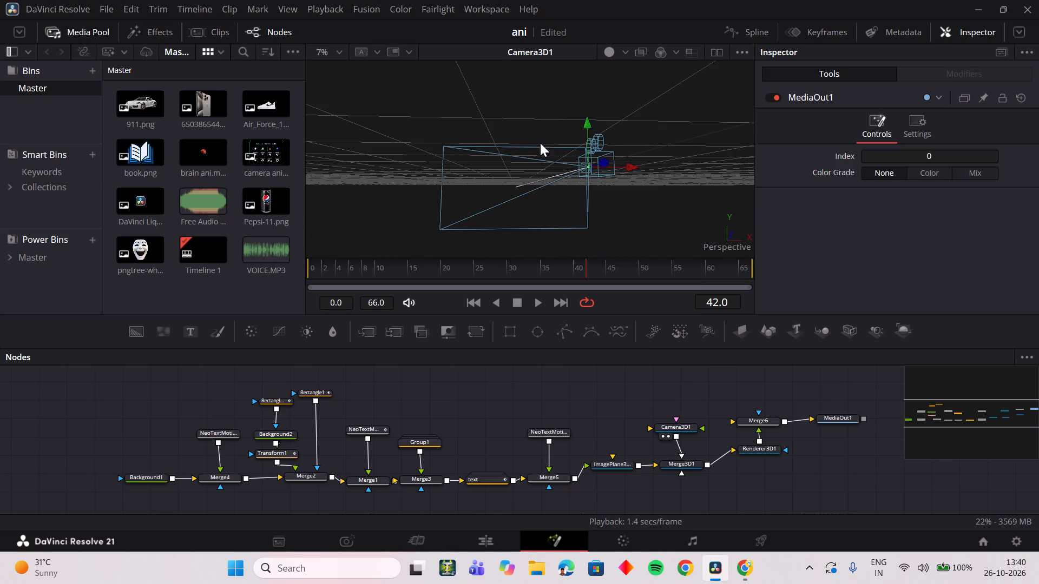
{"action": "left_click", "coordinate": [575, 154]}
{"action": "scroll", "coordinate": [628, 198], "scroll_direction": "up", "scroll_amount": 1}
{"action": "middle_click_drag", "start_coordinate": [628, 198], "coordinate": [589, 154]}
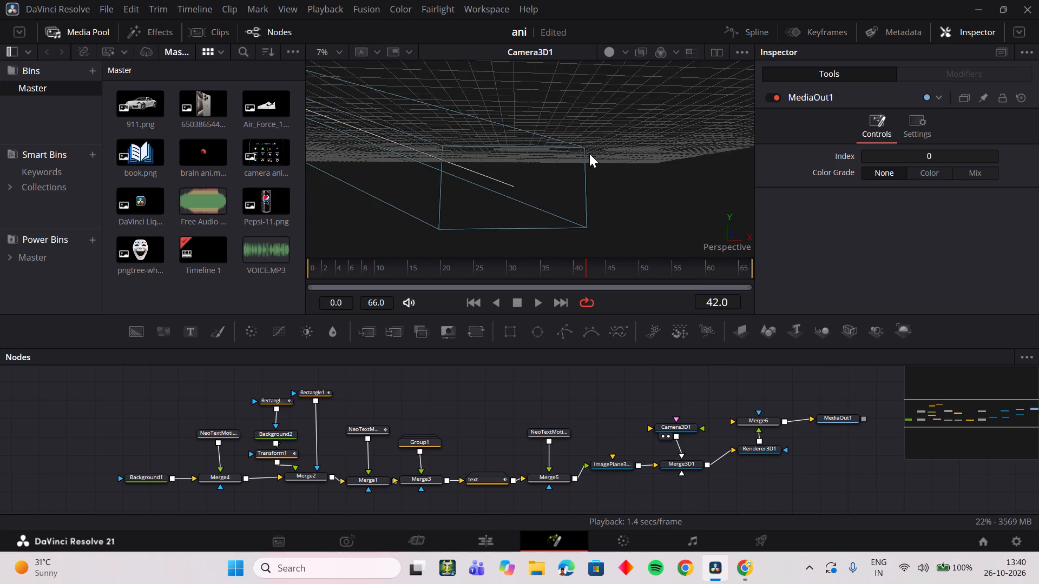
{"action": "middle_click_drag", "start_coordinate": [589, 154], "coordinate": [616, 188]}
{"action": "scroll", "coordinate": [616, 188], "scroll_direction": "down", "scroll_amount": 5}
{"action": "scroll", "coordinate": [612, 185], "scroll_direction": "up", "scroll_amount": 1}
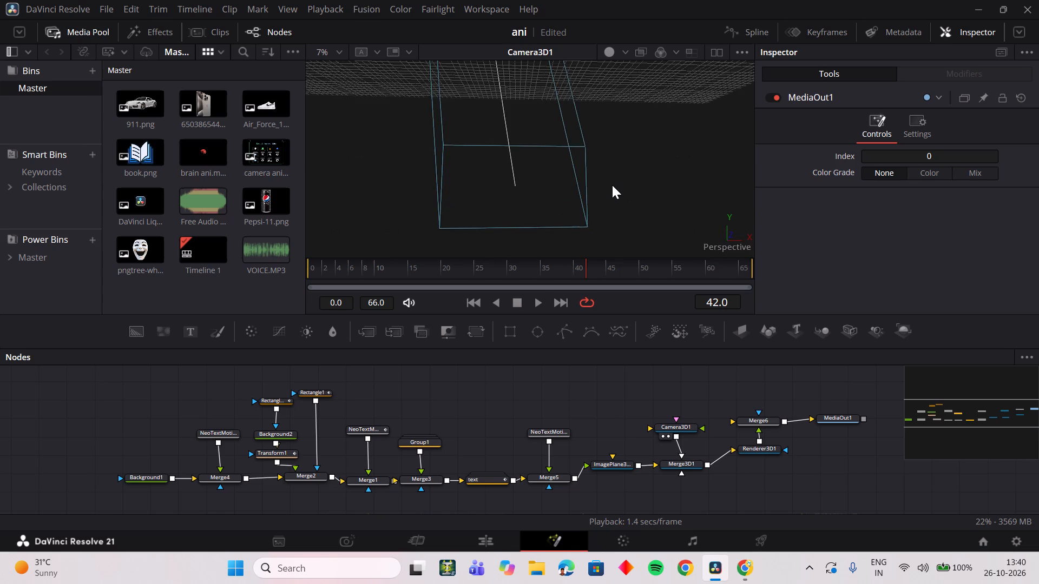
{"action": "scroll", "coordinate": [612, 185], "scroll_direction": "up", "scroll_amount": 5}
{"action": "scroll", "coordinate": [615, 181], "scroll_direction": "down", "scroll_amount": 1}
{"action": "right_click_drag", "start_coordinate": [615, 181], "coordinate": [610, 221]}
{"action": "middle_click_drag", "start_coordinate": [615, 181], "coordinate": [610, 221]}
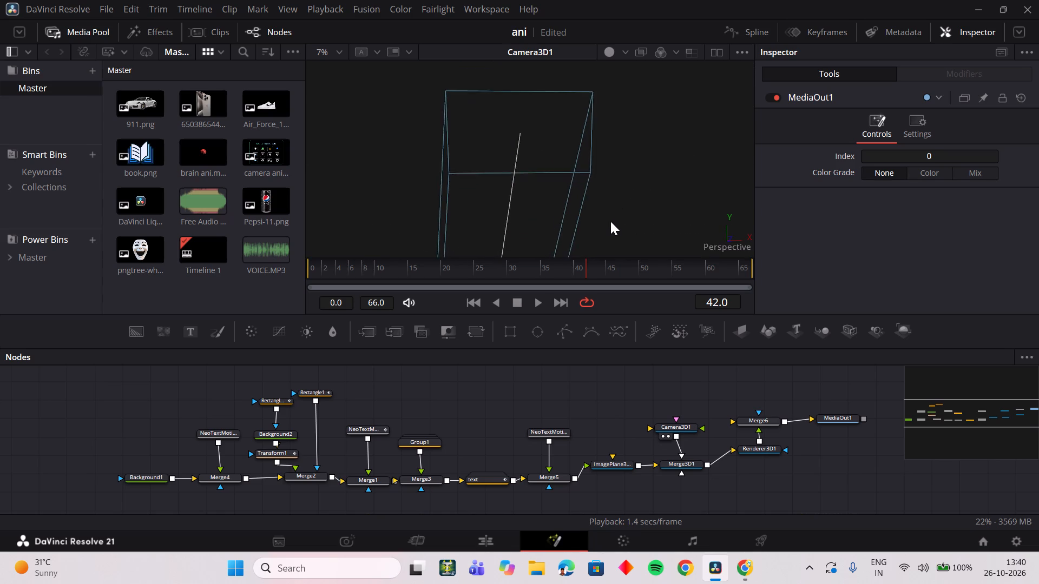
{"action": "middle_click_drag", "start_coordinate": [610, 221], "coordinate": [601, 175]}
{"action": "right_click_drag", "start_coordinate": [610, 221], "coordinate": [553, 175]}
{"action": "middle_click", "coordinate": [599, 181]}
{"action": "middle_click_drag", "start_coordinate": [431, 175], "coordinate": [553, 175]}
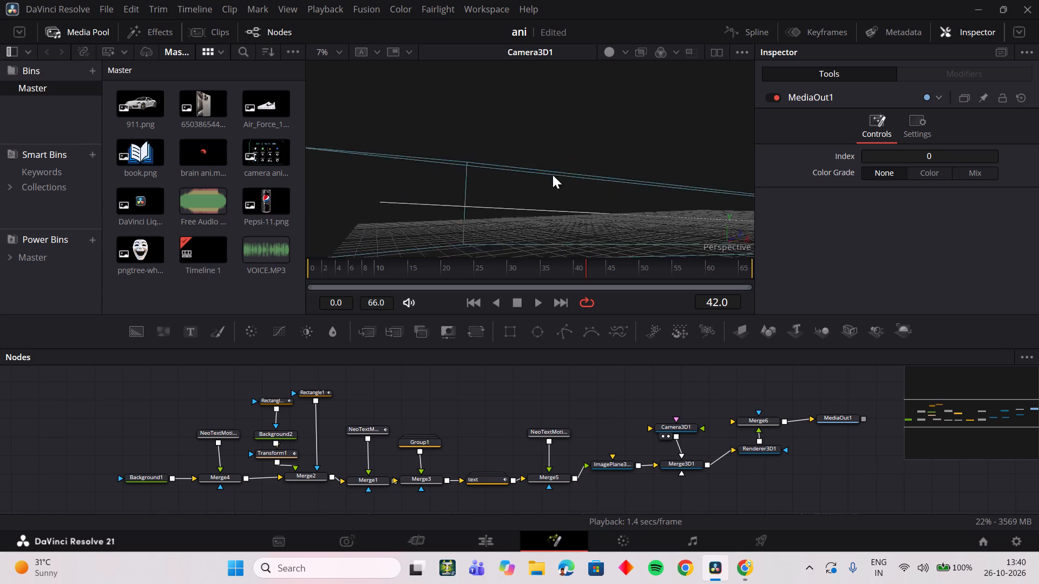
{"action": "middle_click_drag", "start_coordinate": [553, 175], "coordinate": [580, 182]}
{"action": "right_click_drag", "start_coordinate": [553, 175], "coordinate": [656, 202]}
{"action": "middle_click_drag", "start_coordinate": [366, 187], "coordinate": [510, 185]}
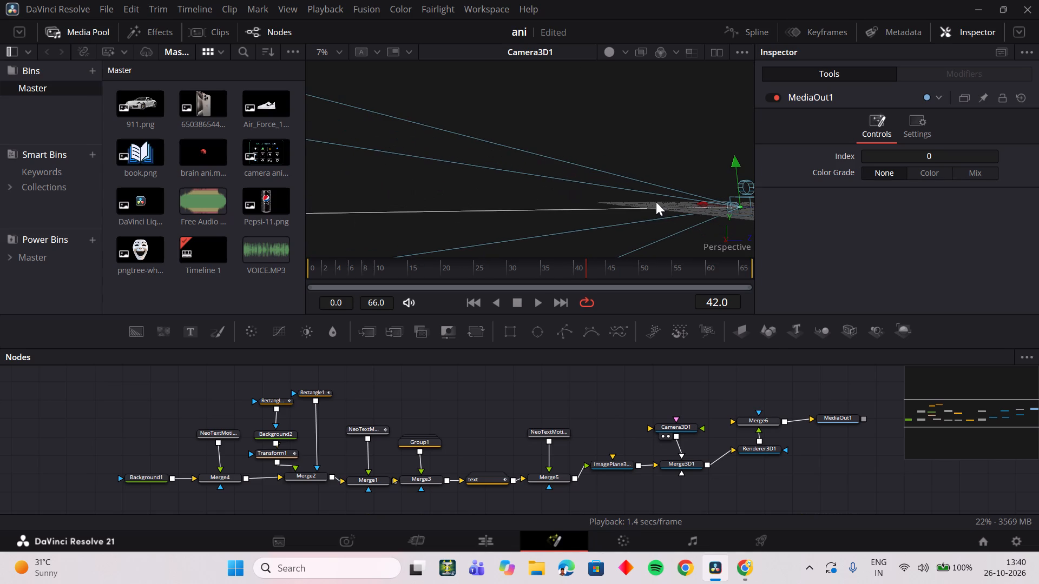
{"action": "right_click_drag", "start_coordinate": [656, 202], "coordinate": [656, 204]}
{"action": "middle_click_drag", "start_coordinate": [649, 170], "coordinate": [345, 164]}
{"action": "right_click_drag", "start_coordinate": [649, 170], "coordinate": [345, 164]}
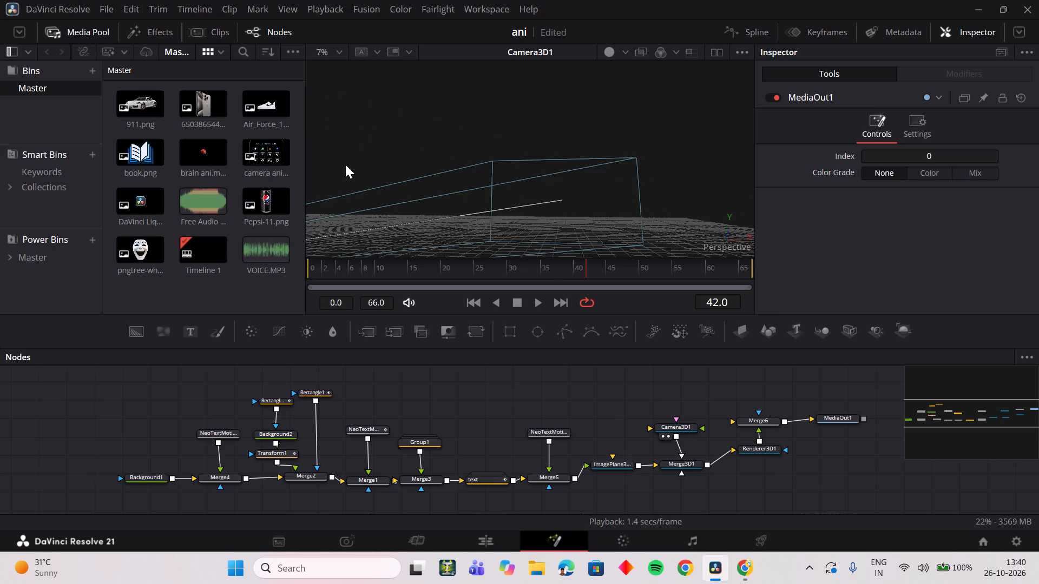
{"action": "middle_click_drag", "start_coordinate": [345, 164], "coordinate": [377, 162]}
{"action": "right_click_drag", "start_coordinate": [345, 164], "coordinate": [483, 178]}
{"action": "middle_click", "coordinate": [450, 166]}
Select the Camera3D1 node to show its transform settings.
{"action": "left_click", "coordinate": [596, 414]}
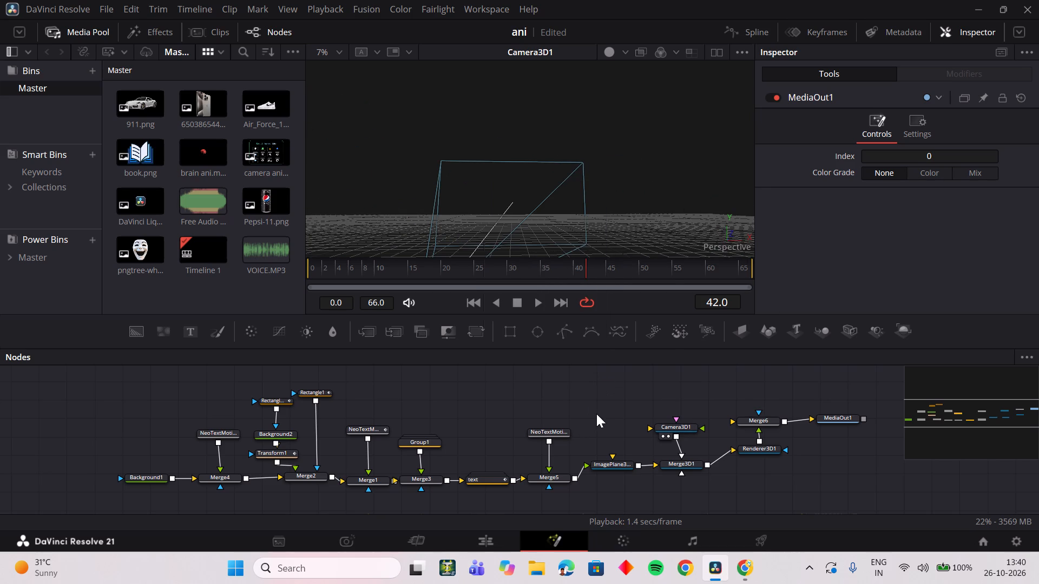
{"action": "left_click", "coordinate": [679, 427]}
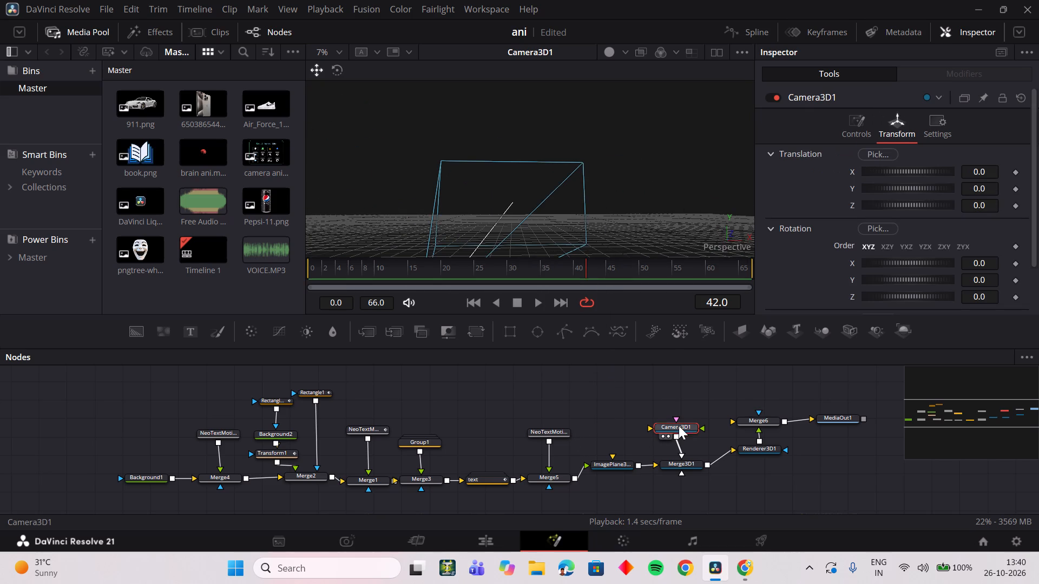
Check the outputs of MediaOut1, Renderer3D1 and Merge6 in turn in the viewer.
{"action": "left_click_drag", "start_coordinate": [833, 419], "coordinate": [548, 168]}
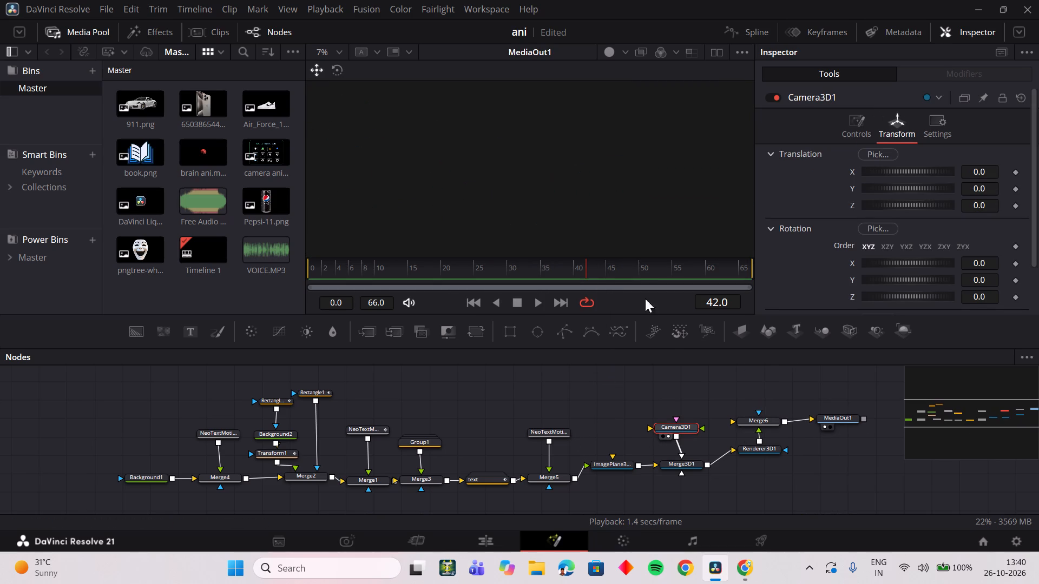
{"action": "left_click_drag", "start_coordinate": [755, 447], "coordinate": [577, 165]}
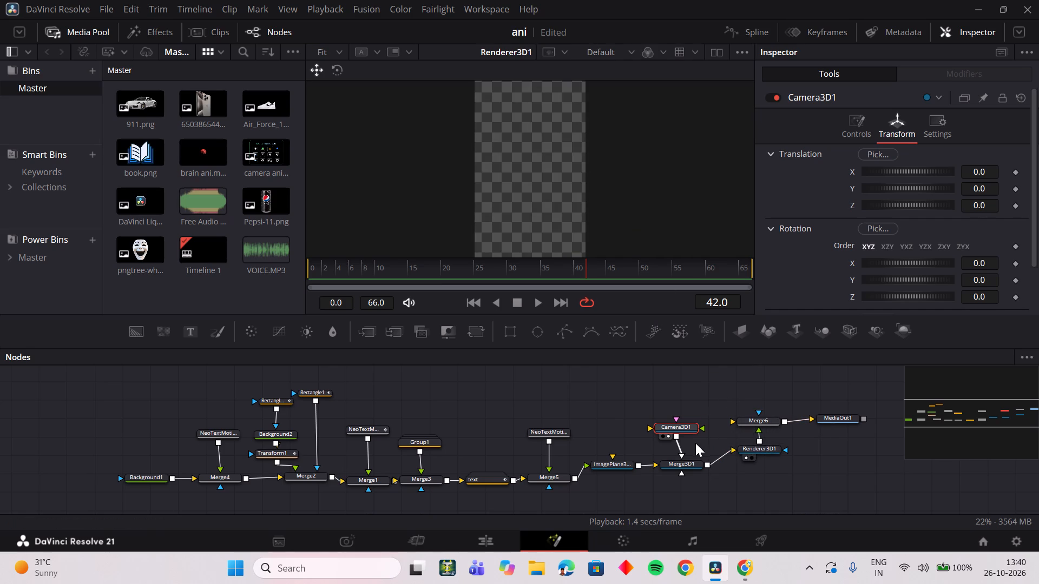
{"action": "left_click_drag", "start_coordinate": [751, 426], "coordinate": [522, 68]}
{"action": "left_click_drag", "start_coordinate": [760, 421], "coordinate": [748, 401]}
{"action": "left_click_drag", "start_coordinate": [748, 401], "coordinate": [555, 173]}
Show Merge3D1 in the viewer and examine the image plane and camera frustum from several angles.
{"action": "left_click_drag", "start_coordinate": [687, 465], "coordinate": [582, 140]}
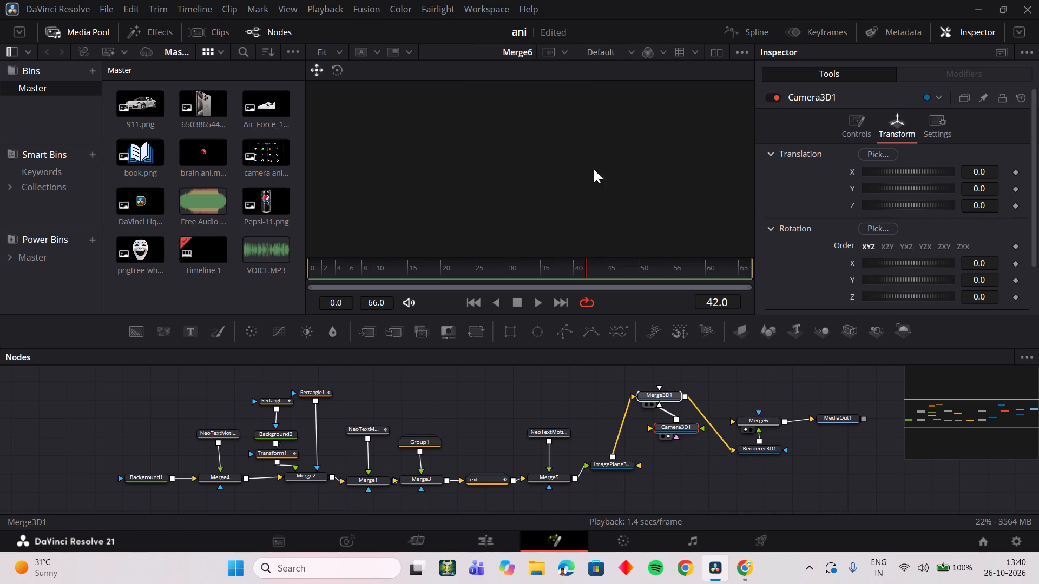
{"action": "scroll", "coordinate": [525, 206], "scroll_direction": "down", "scroll_amount": 3}
{"action": "scroll", "coordinate": [525, 206], "scroll_direction": "up", "scroll_amount": 3}
{"action": "right_click_drag", "start_coordinate": [525, 206], "coordinate": [524, 205]}
{"action": "middle_click_drag", "start_coordinate": [525, 205], "coordinate": [524, 205]}
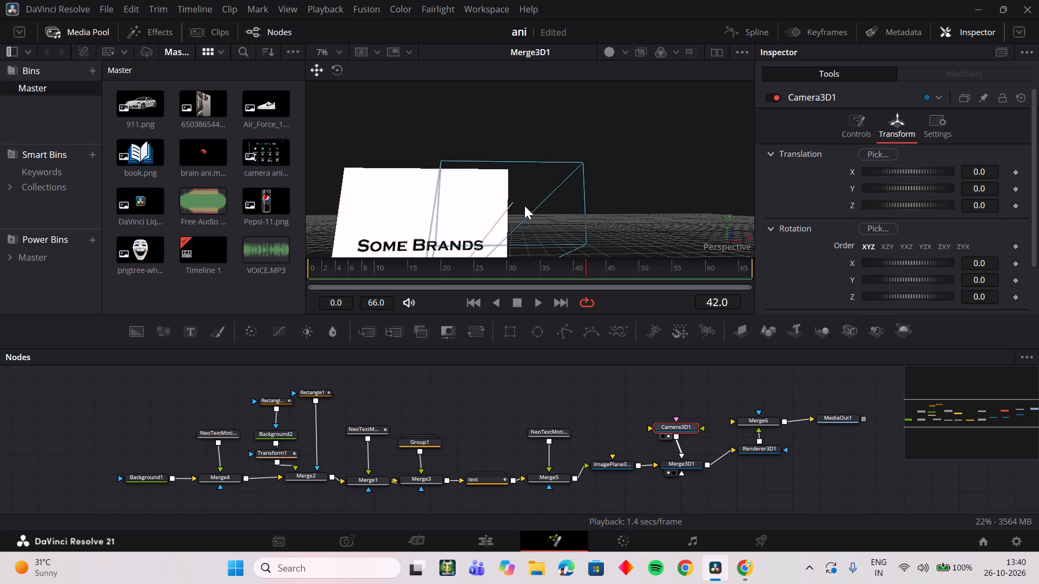
{"action": "middle_click_drag", "start_coordinate": [524, 205], "coordinate": [515, 193]}
{"action": "right_click_drag", "start_coordinate": [524, 205], "coordinate": [566, 235]}
{"action": "middle_click_drag", "start_coordinate": [515, 220], "coordinate": [566, 235]}
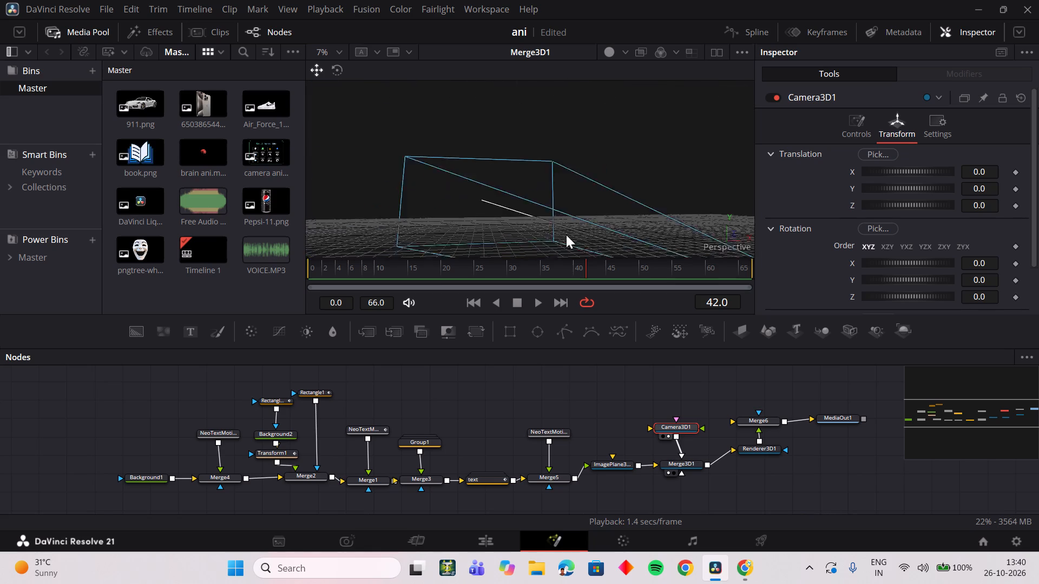
{"action": "middle_click_drag", "start_coordinate": [566, 235], "coordinate": [530, 239]}
{"action": "right_click_drag", "start_coordinate": [566, 235], "coordinate": [517, 236]}
{"action": "middle_click", "coordinate": [530, 239]}
{"action": "scroll", "coordinate": [505, 213], "scroll_direction": "down", "scroll_amount": 2}
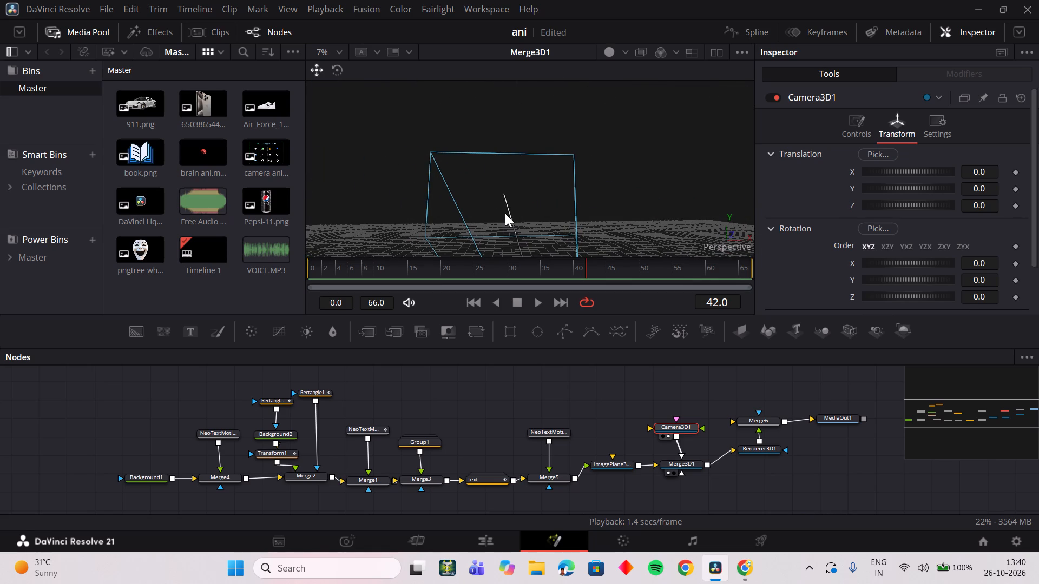
{"action": "middle_click", "coordinate": [518, 201]}
{"action": "left_click_drag", "start_coordinate": [497, 193], "coordinate": [492, 147]}
{"action": "middle_click_drag", "start_coordinate": [497, 192], "coordinate": [492, 147]}
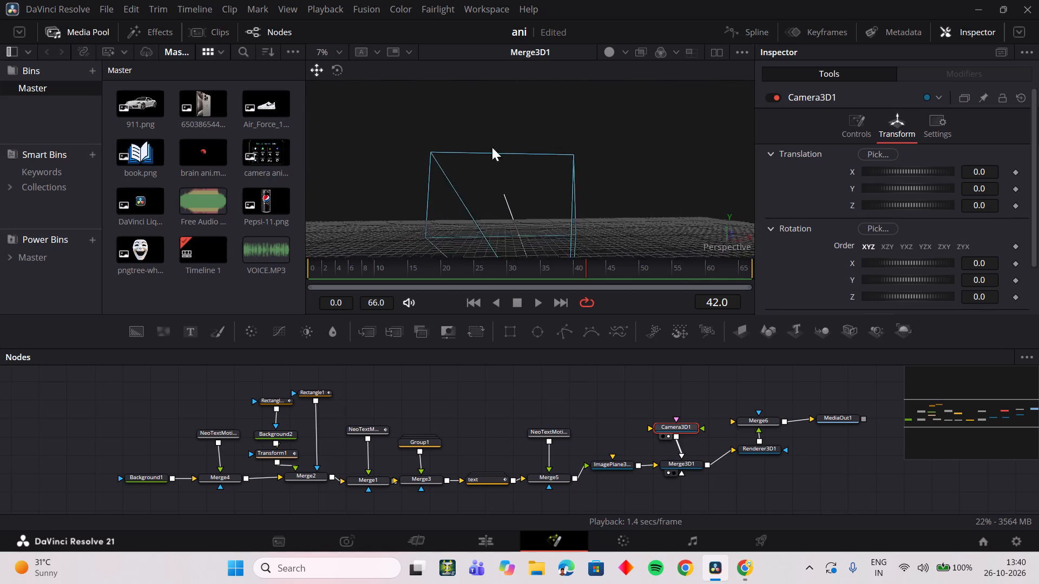
{"action": "middle_click_drag", "start_coordinate": [492, 147], "coordinate": [468, 24]}
{"action": "left_click_drag", "start_coordinate": [492, 147], "coordinate": [468, 24]}
{"action": "scroll", "coordinate": [583, 201], "scroll_direction": "up", "scroll_amount": 1}
{"action": "scroll", "coordinate": [578, 204], "scroll_direction": "down", "scroll_amount": 2}
{"action": "scroll", "coordinate": [557, 204], "scroll_direction": "up", "scroll_amount": 1}
{"action": "right_click_drag", "start_coordinate": [558, 204], "coordinate": [498, 220]}
{"action": "middle_click", "coordinate": [543, 212]}
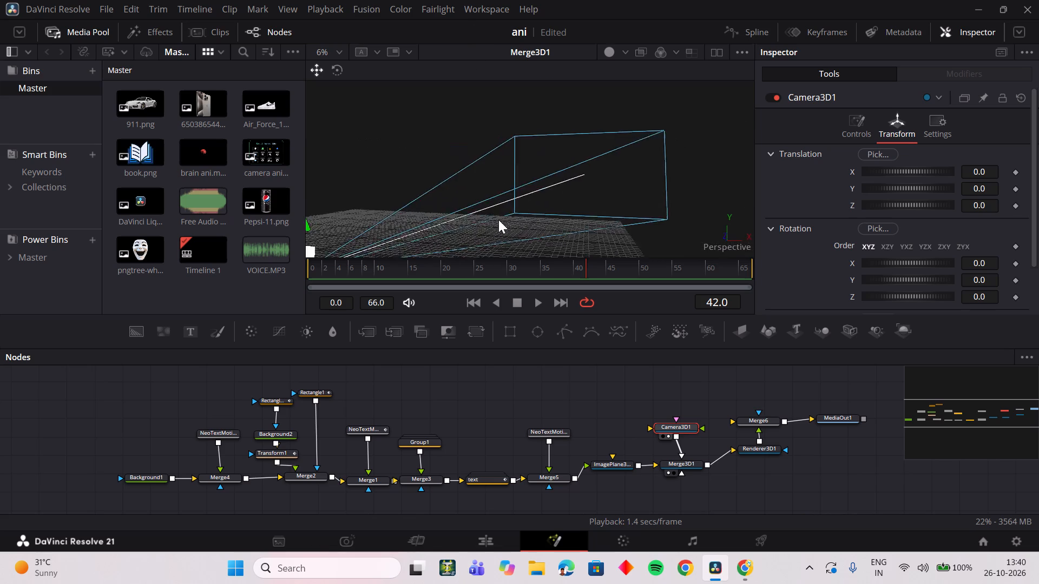
{"action": "right_click_drag", "start_coordinate": [498, 220], "coordinate": [525, 213]}
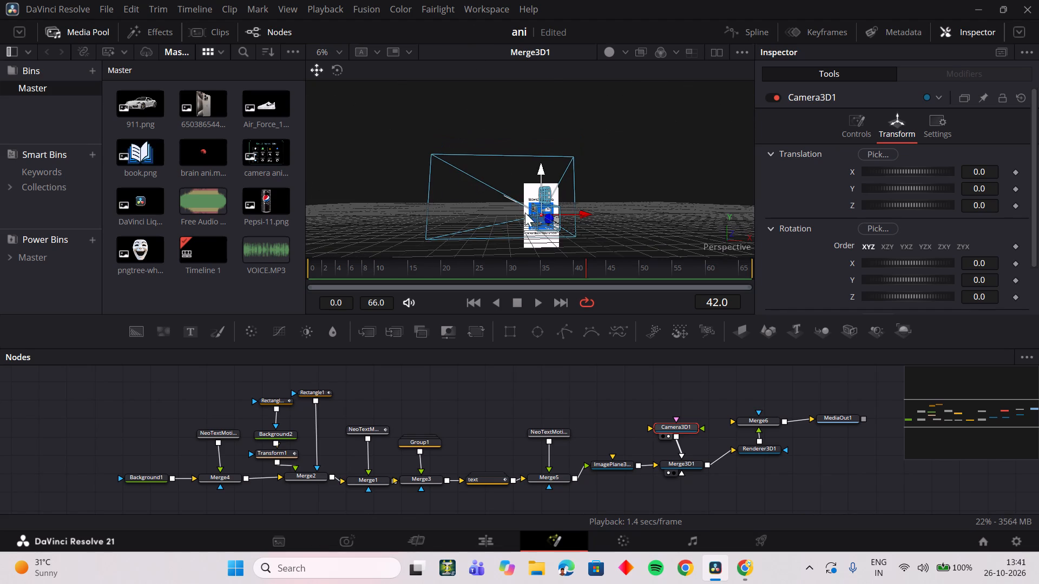
{"action": "right_click_drag", "start_coordinate": [525, 213], "coordinate": [495, 198]}
{"action": "left_click", "coordinate": [673, 178]}
{"action": "middle_click_drag", "start_coordinate": [648, 186], "coordinate": [637, 186]}
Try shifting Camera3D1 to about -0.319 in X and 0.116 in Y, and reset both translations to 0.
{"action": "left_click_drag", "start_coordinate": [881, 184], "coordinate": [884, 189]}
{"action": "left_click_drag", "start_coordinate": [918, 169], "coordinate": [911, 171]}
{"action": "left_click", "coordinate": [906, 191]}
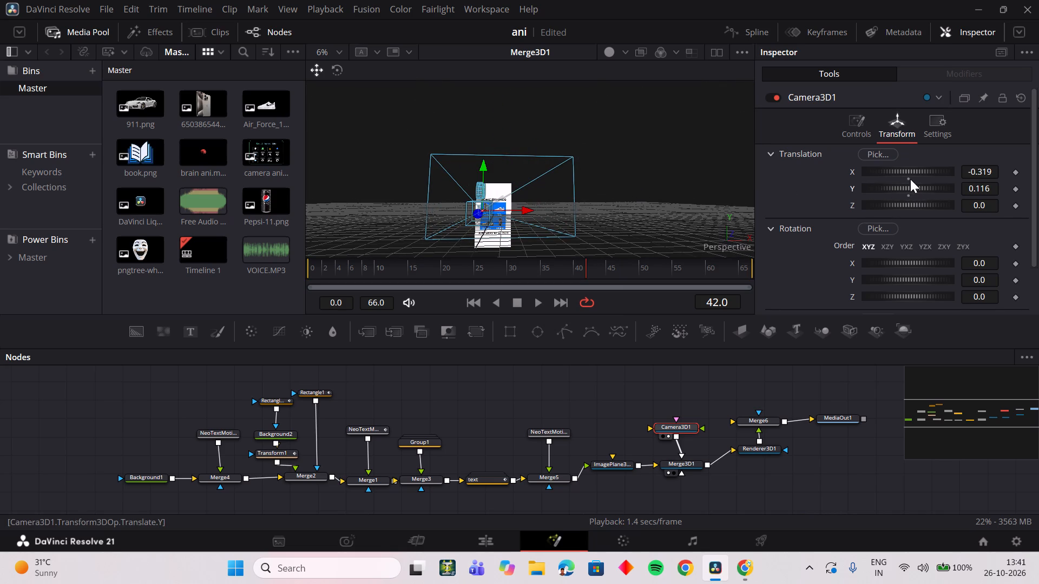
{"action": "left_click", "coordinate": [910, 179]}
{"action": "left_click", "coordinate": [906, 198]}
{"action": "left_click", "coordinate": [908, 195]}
Move Camera3D1 back from the image plane by setting its Z translation to about 4.78.
{"action": "left_click_drag", "start_coordinate": [903, 202], "coordinate": [945, 203]}
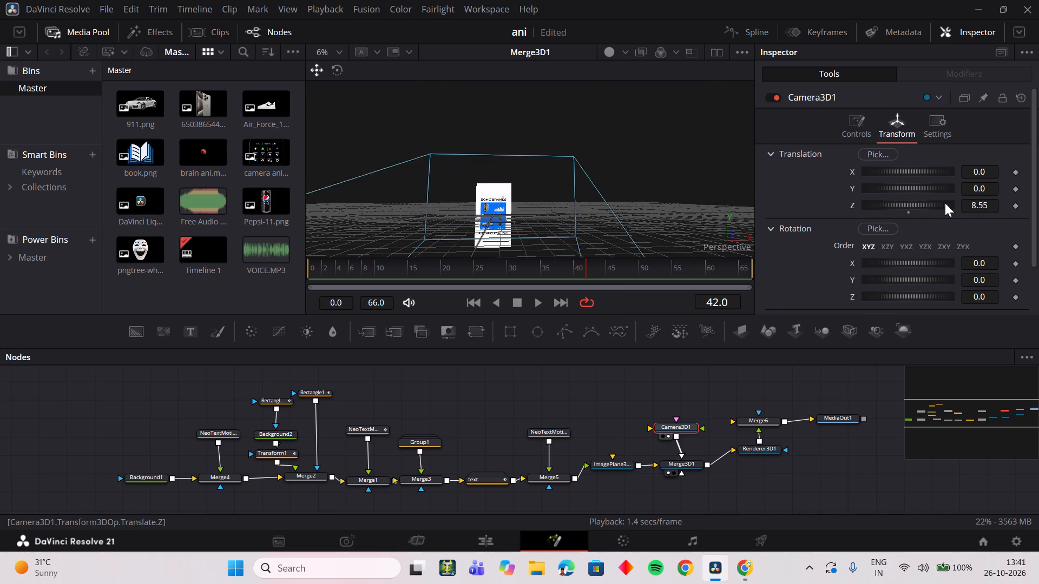
{"action": "left_click_drag", "start_coordinate": [945, 203], "coordinate": [925, 204]}
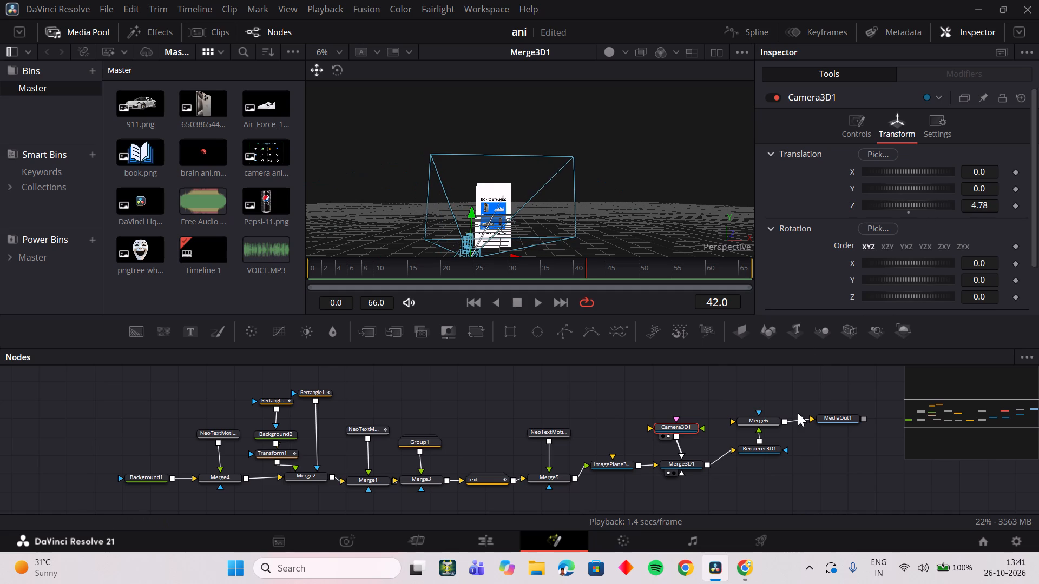
Show MediaOut1 in the viewer to check the final output.
{"action": "left_click", "coordinate": [841, 417]}
{"action": "left_click_drag", "start_coordinate": [841, 417], "coordinate": [584, 181]}
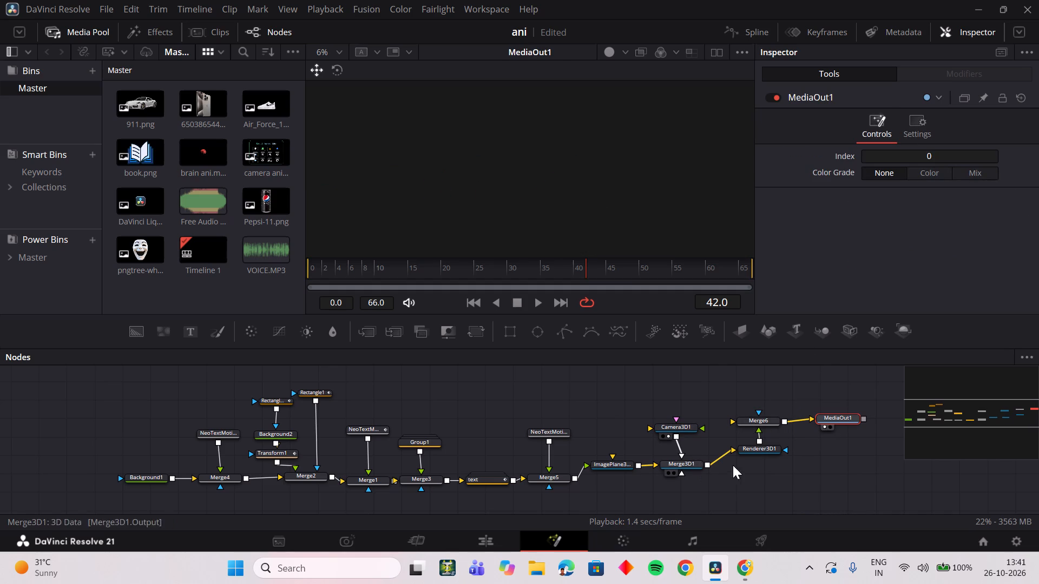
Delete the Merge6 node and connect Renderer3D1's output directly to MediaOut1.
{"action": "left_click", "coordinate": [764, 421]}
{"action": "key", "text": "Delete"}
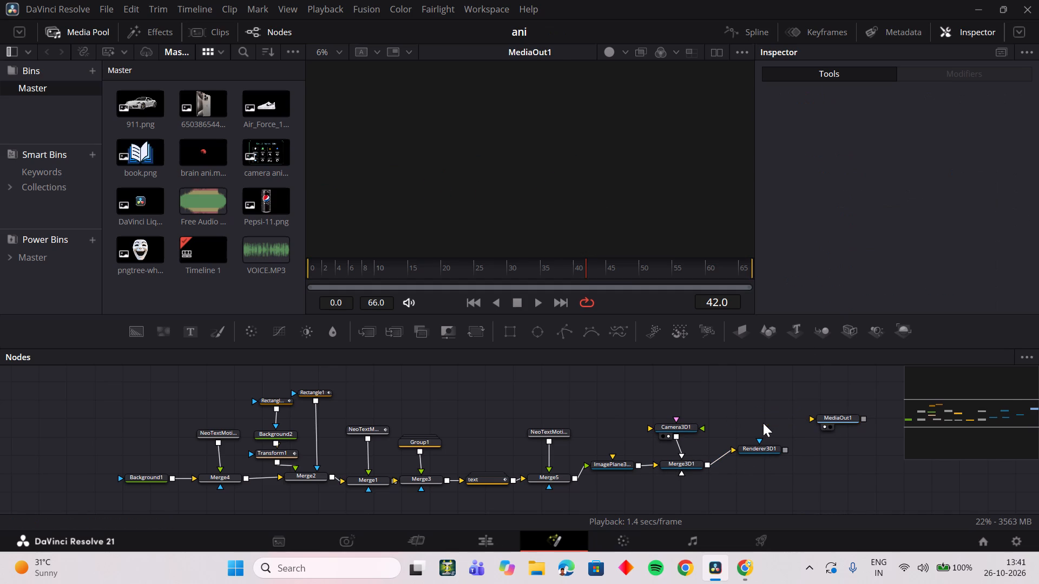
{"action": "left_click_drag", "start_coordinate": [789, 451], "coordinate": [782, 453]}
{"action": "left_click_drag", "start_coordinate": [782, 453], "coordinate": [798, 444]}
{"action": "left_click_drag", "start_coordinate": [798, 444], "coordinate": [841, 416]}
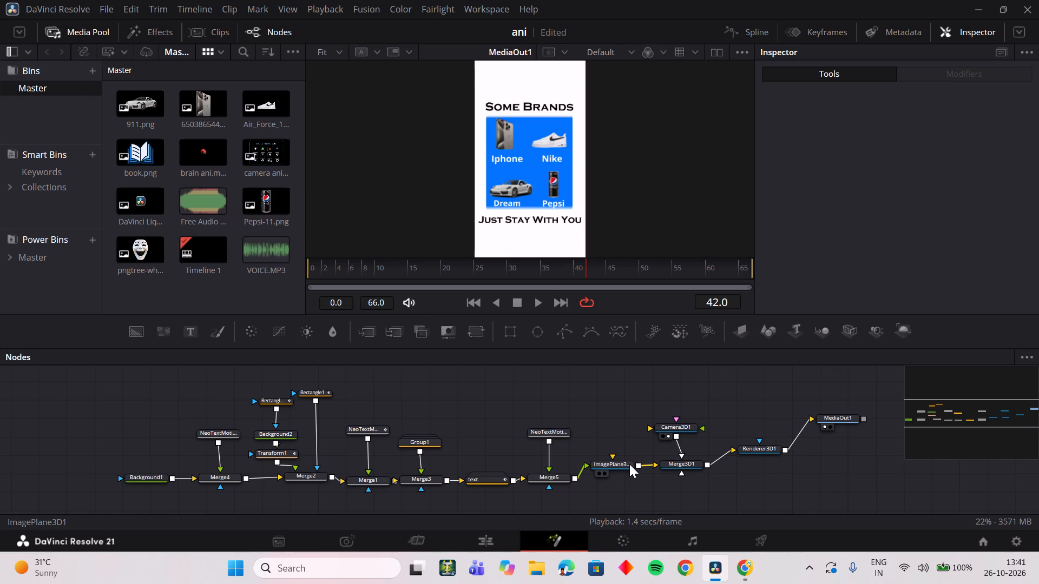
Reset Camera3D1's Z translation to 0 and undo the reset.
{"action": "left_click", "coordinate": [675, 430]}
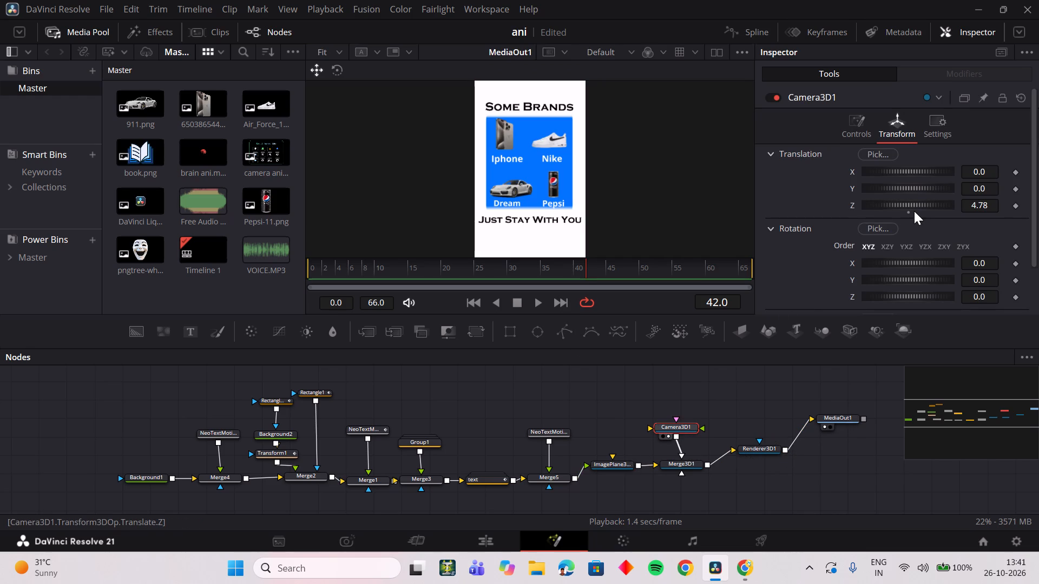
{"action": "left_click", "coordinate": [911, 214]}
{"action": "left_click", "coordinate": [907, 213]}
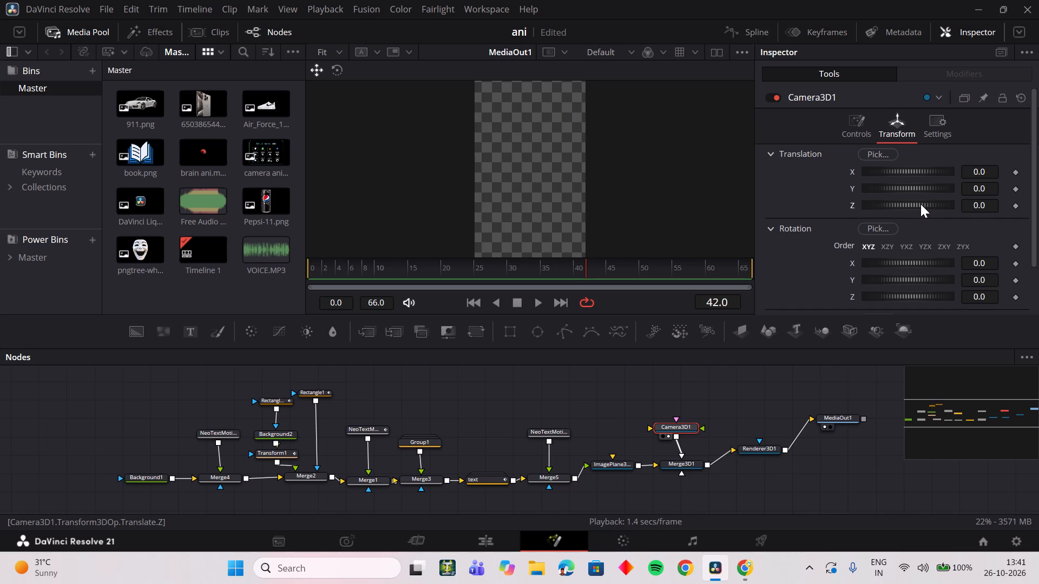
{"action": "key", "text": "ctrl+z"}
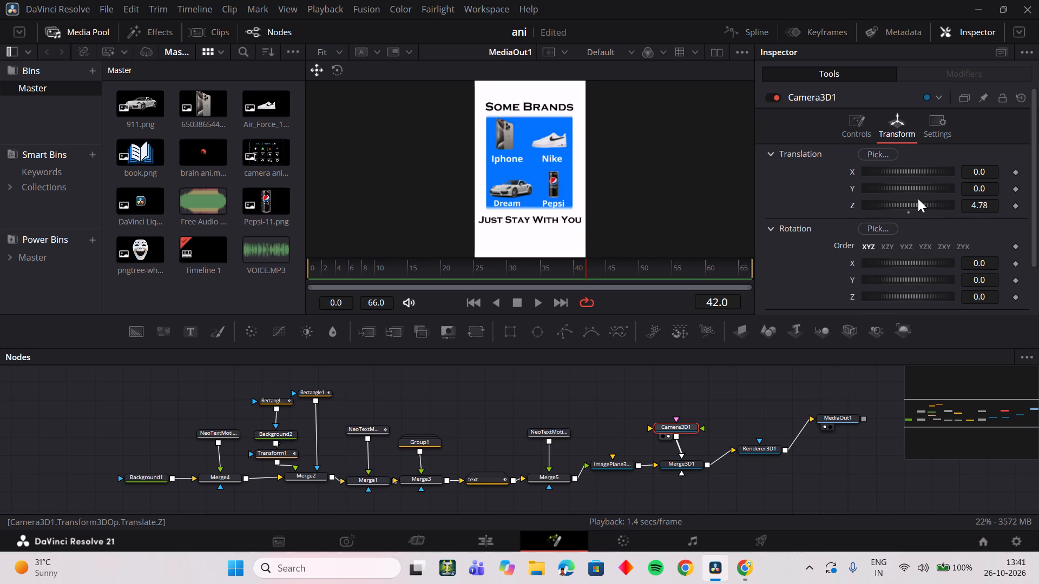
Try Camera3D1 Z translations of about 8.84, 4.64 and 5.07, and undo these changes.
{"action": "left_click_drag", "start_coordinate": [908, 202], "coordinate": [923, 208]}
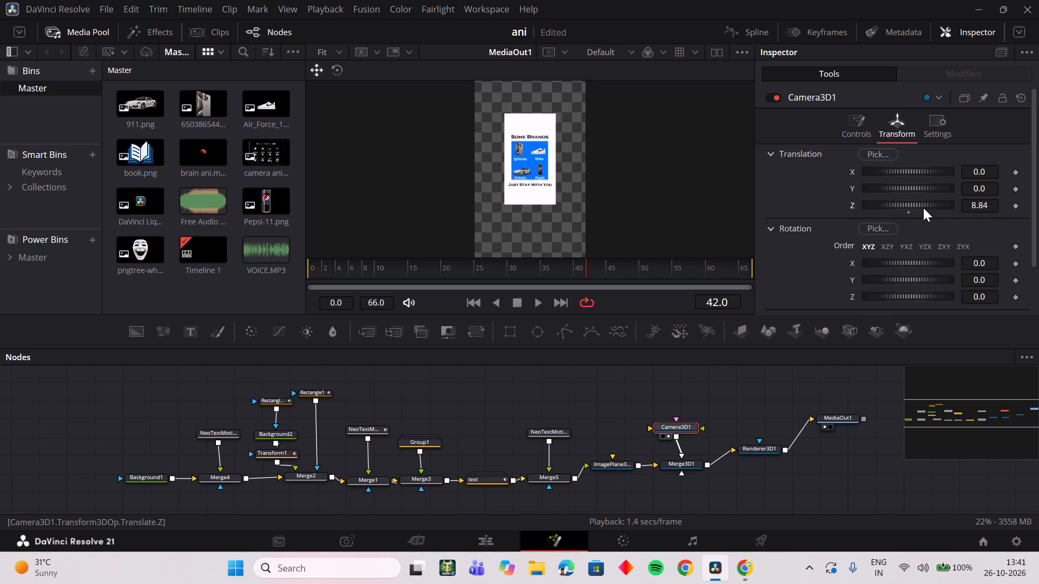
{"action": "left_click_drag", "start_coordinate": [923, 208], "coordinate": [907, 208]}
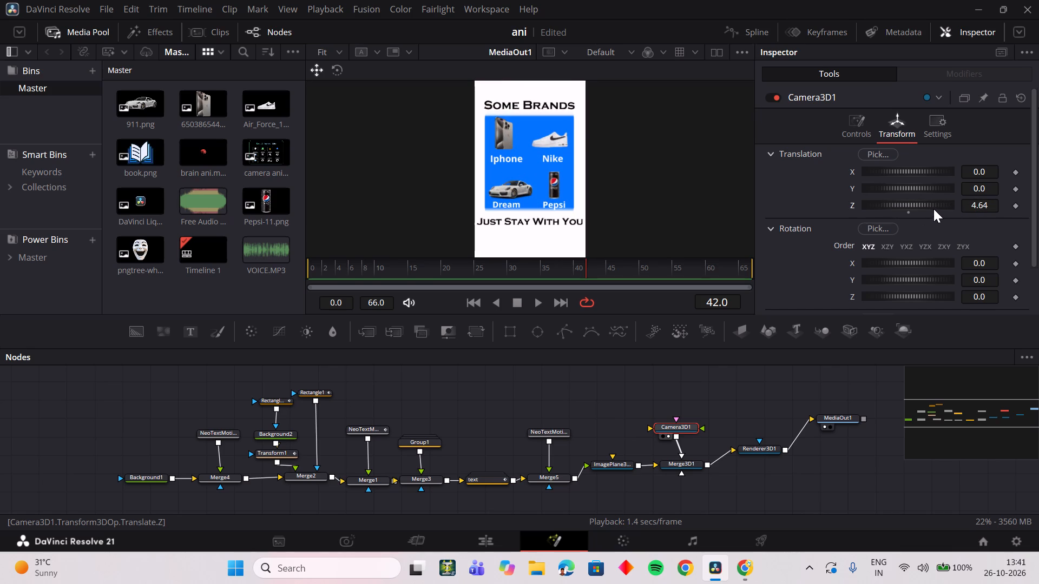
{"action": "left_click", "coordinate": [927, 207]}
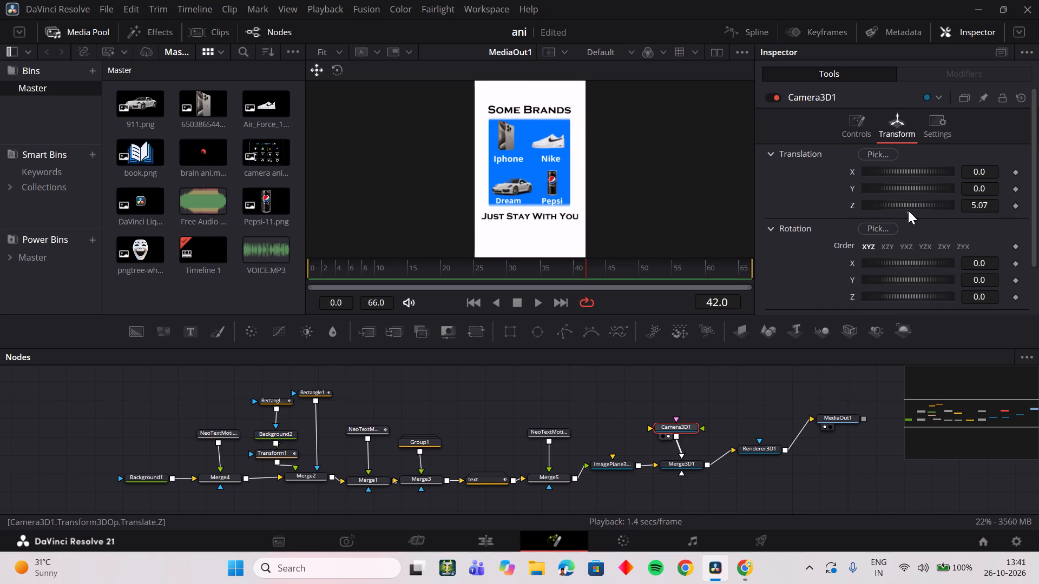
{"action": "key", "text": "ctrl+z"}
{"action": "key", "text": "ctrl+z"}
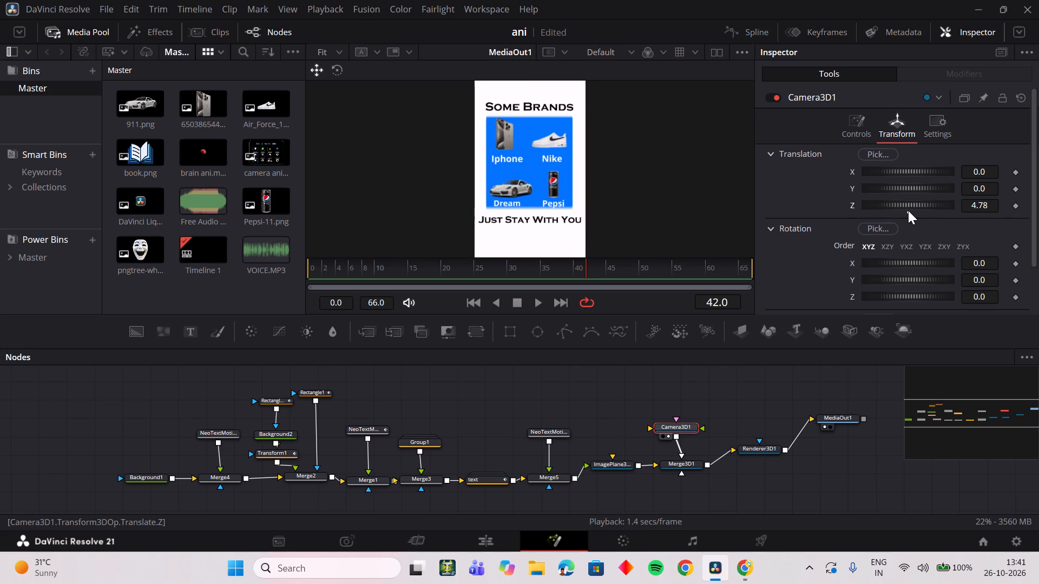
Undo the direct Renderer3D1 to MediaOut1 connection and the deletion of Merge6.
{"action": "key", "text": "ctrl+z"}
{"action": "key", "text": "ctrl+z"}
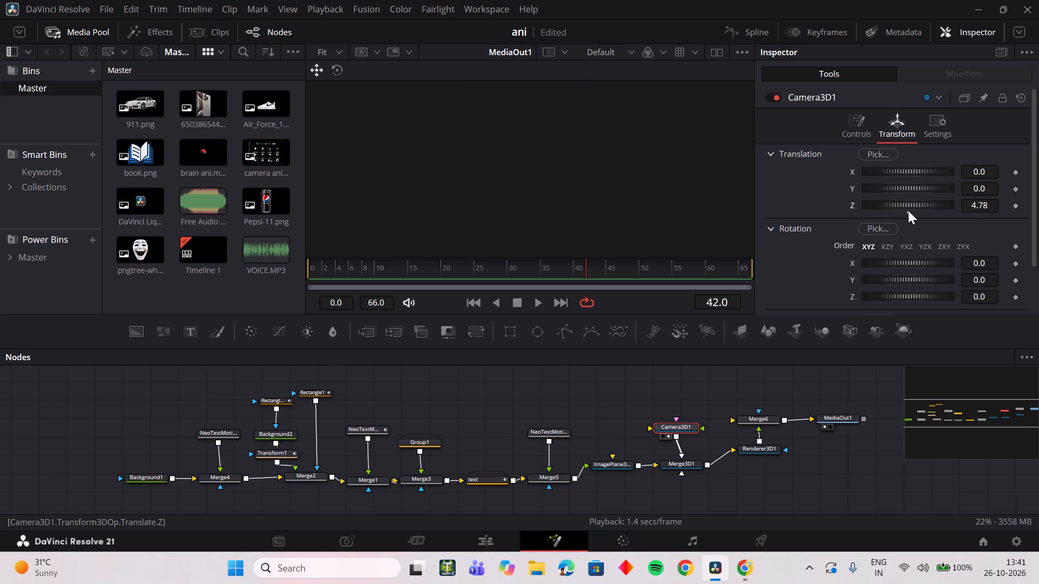
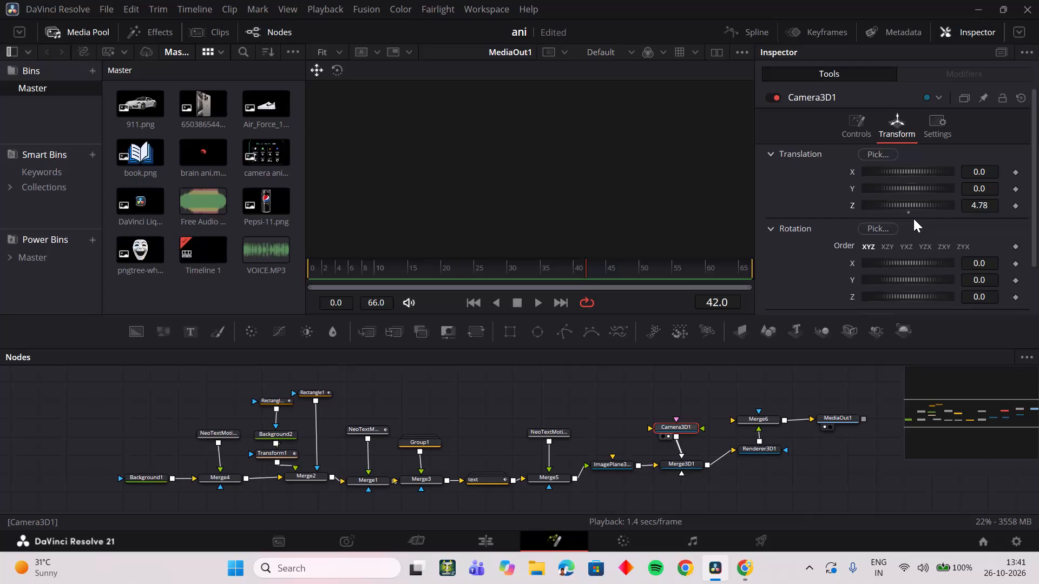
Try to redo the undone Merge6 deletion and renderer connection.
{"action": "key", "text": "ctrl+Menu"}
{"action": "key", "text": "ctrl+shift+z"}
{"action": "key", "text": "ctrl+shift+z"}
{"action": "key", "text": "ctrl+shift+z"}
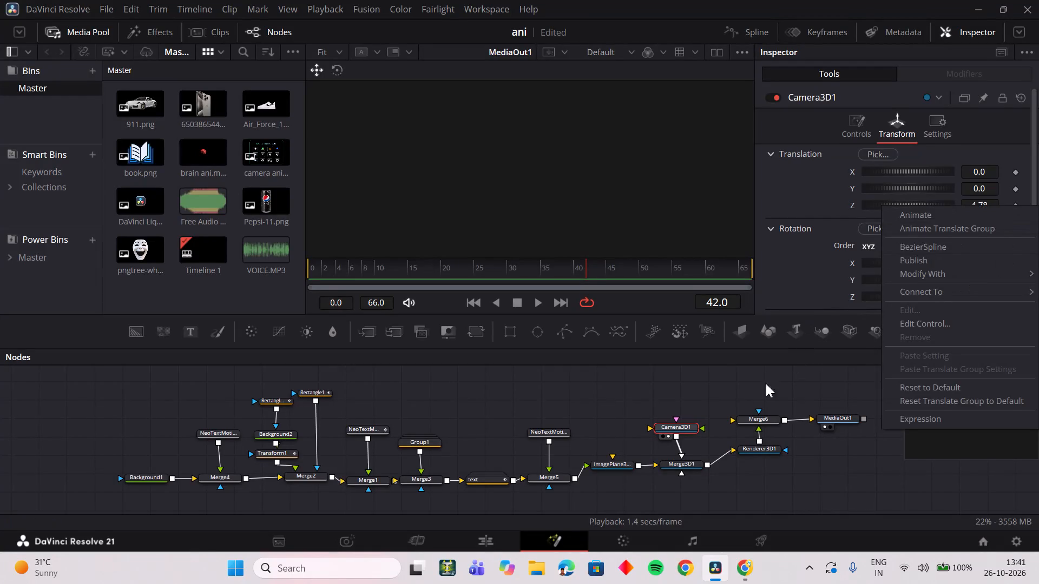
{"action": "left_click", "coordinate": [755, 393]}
Delete the Merge6 node and connect Renderer3D1's output directly to MediaOut1.
{"action": "left_click", "coordinate": [748, 420]}
{"action": "key", "text": "Delete"}
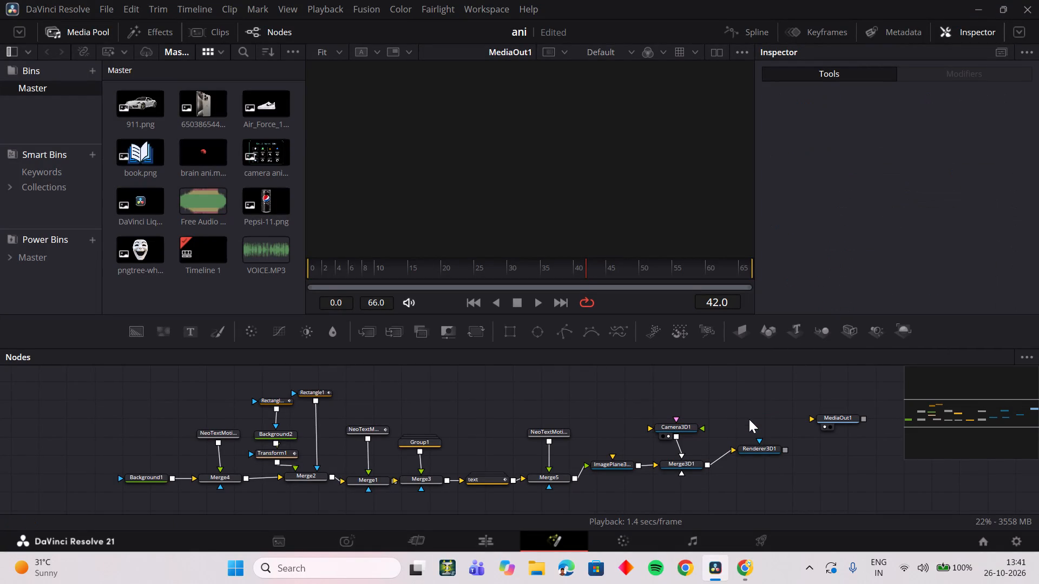
{"action": "left_click_drag", "start_coordinate": [786, 450], "coordinate": [826, 417]}
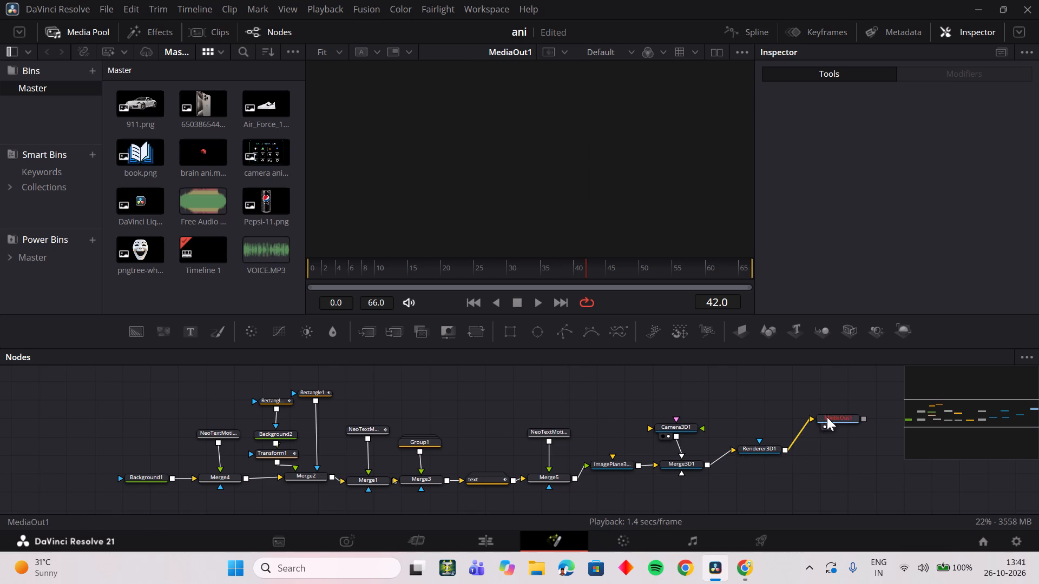
Scrub the composition between about frames 5 and 42 to check the rendered animation.
{"action": "left_click", "coordinate": [621, 468]}
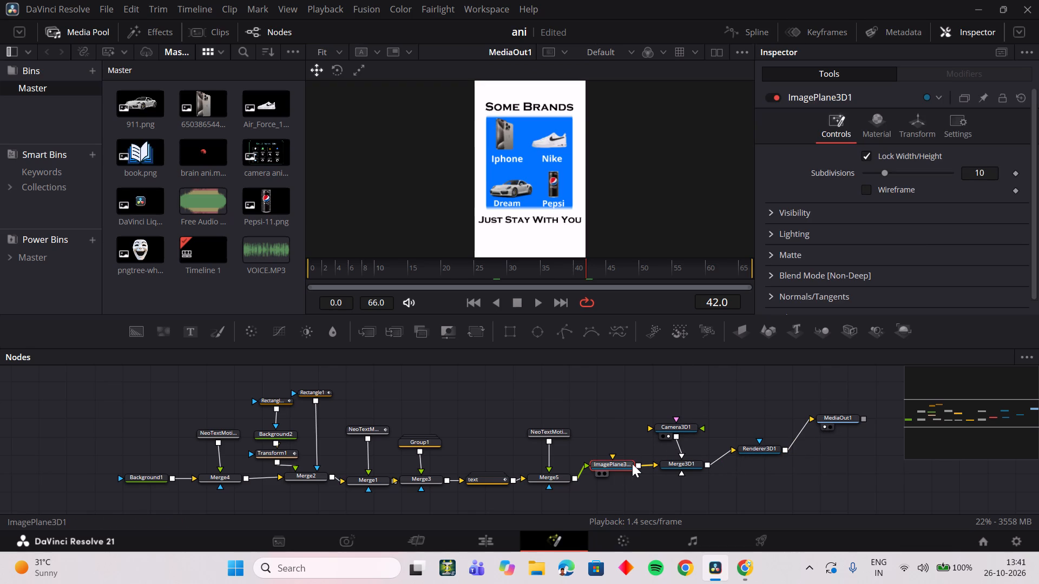
{"action": "left_click", "coordinate": [687, 432]}
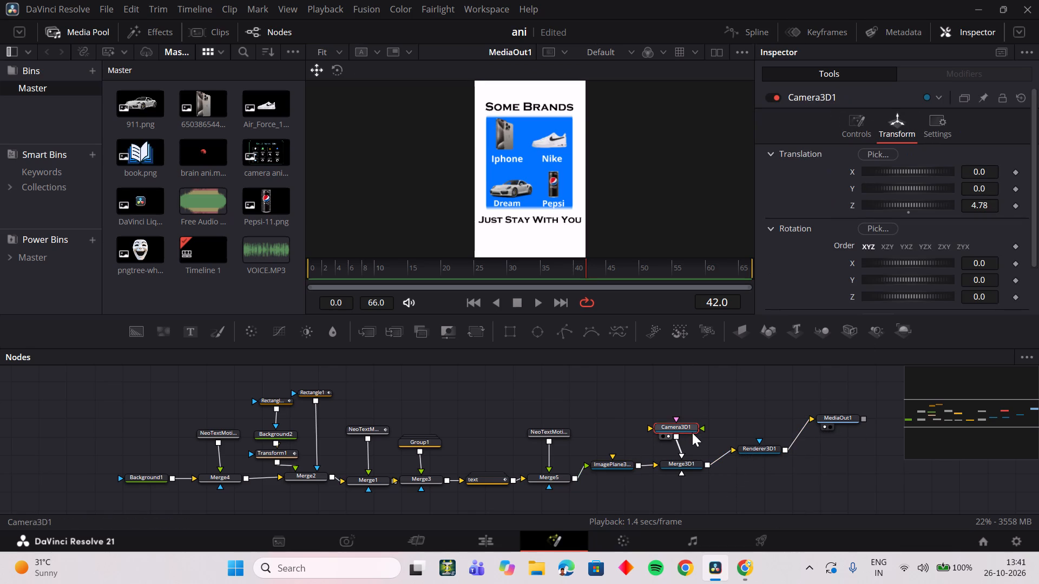
{"action": "left_click_drag", "start_coordinate": [551, 271], "coordinate": [355, 266]}
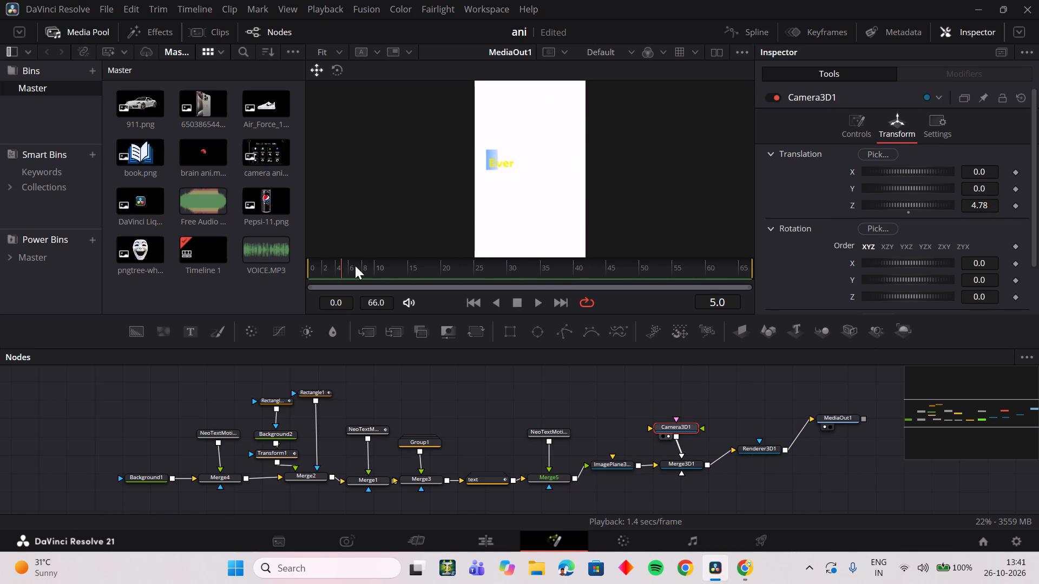
{"action": "left_click_drag", "start_coordinate": [355, 266], "coordinate": [488, 270]}
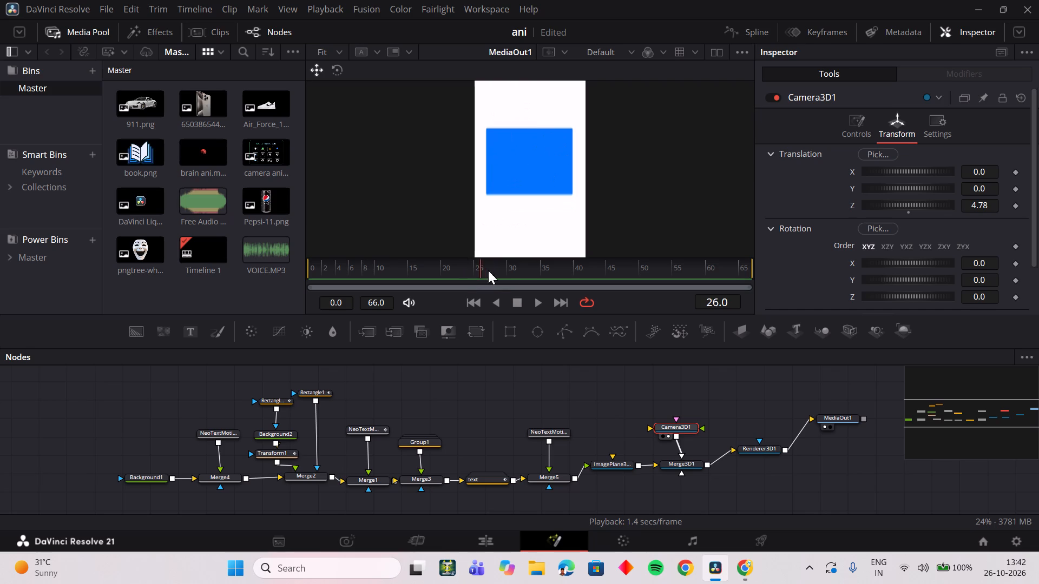
{"action": "left_click_drag", "start_coordinate": [488, 270], "coordinate": [485, 275]}
{"action": "left_click_drag", "start_coordinate": [485, 275], "coordinate": [491, 275]}
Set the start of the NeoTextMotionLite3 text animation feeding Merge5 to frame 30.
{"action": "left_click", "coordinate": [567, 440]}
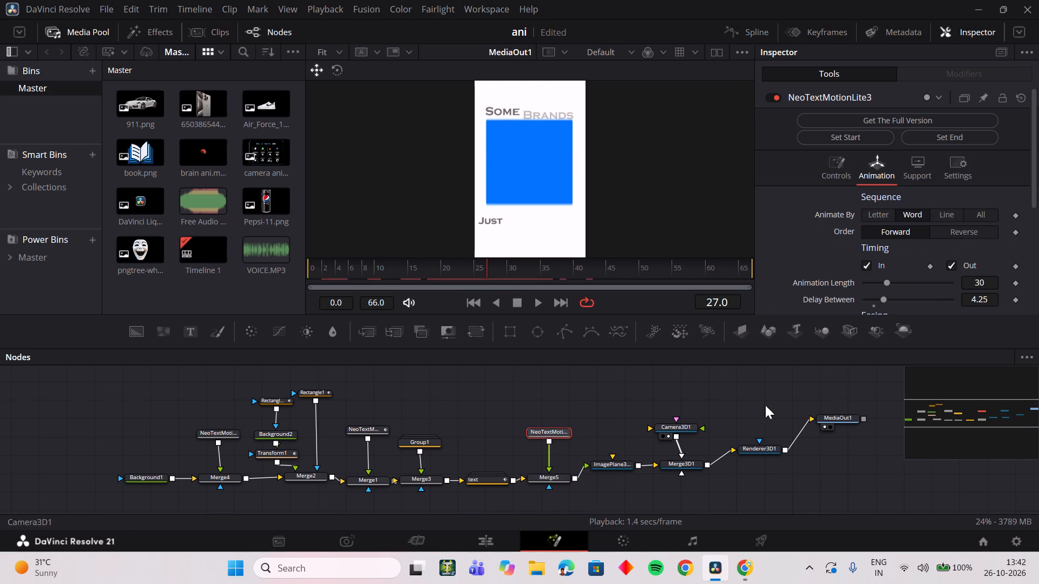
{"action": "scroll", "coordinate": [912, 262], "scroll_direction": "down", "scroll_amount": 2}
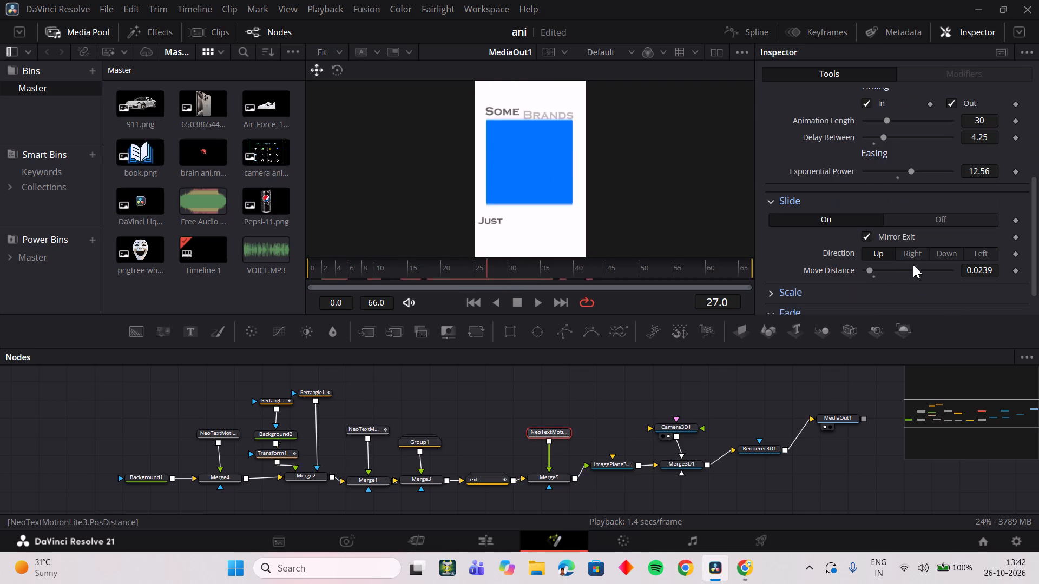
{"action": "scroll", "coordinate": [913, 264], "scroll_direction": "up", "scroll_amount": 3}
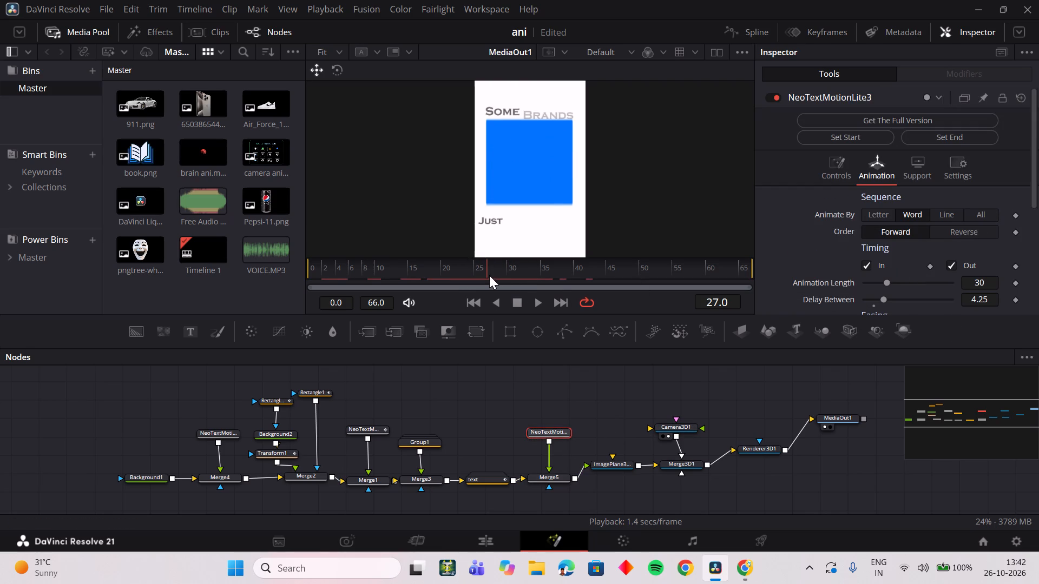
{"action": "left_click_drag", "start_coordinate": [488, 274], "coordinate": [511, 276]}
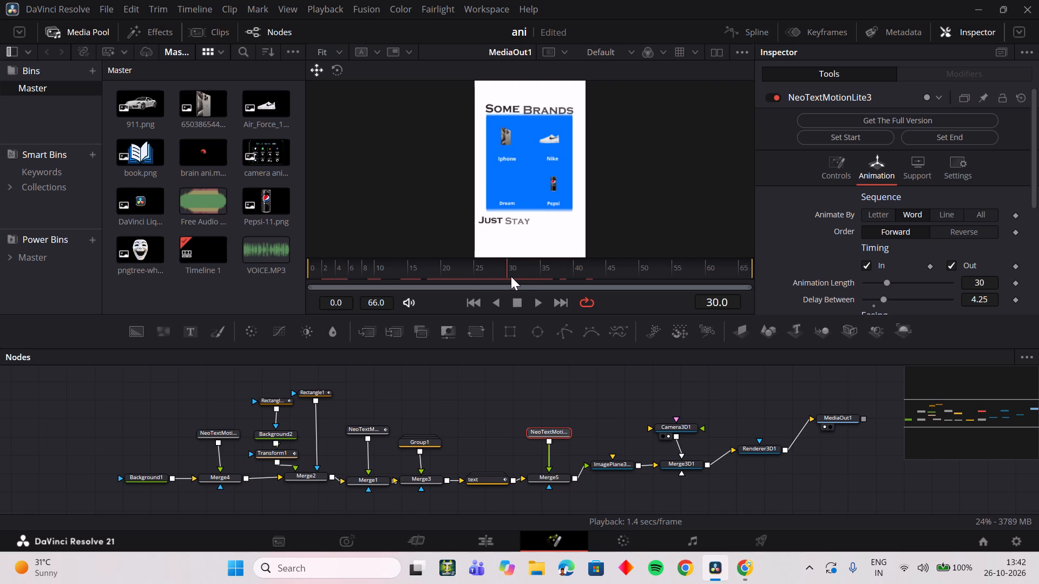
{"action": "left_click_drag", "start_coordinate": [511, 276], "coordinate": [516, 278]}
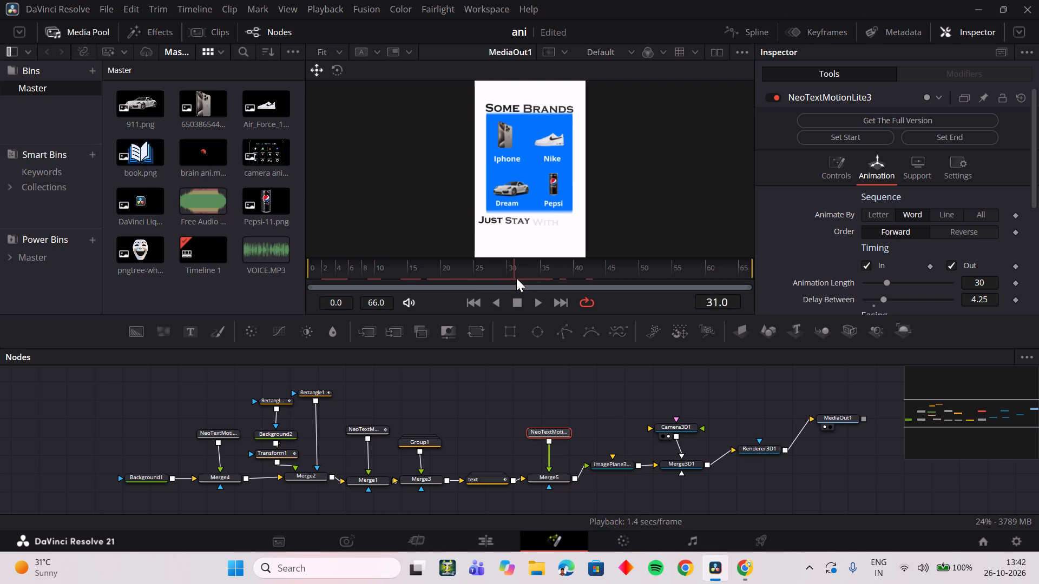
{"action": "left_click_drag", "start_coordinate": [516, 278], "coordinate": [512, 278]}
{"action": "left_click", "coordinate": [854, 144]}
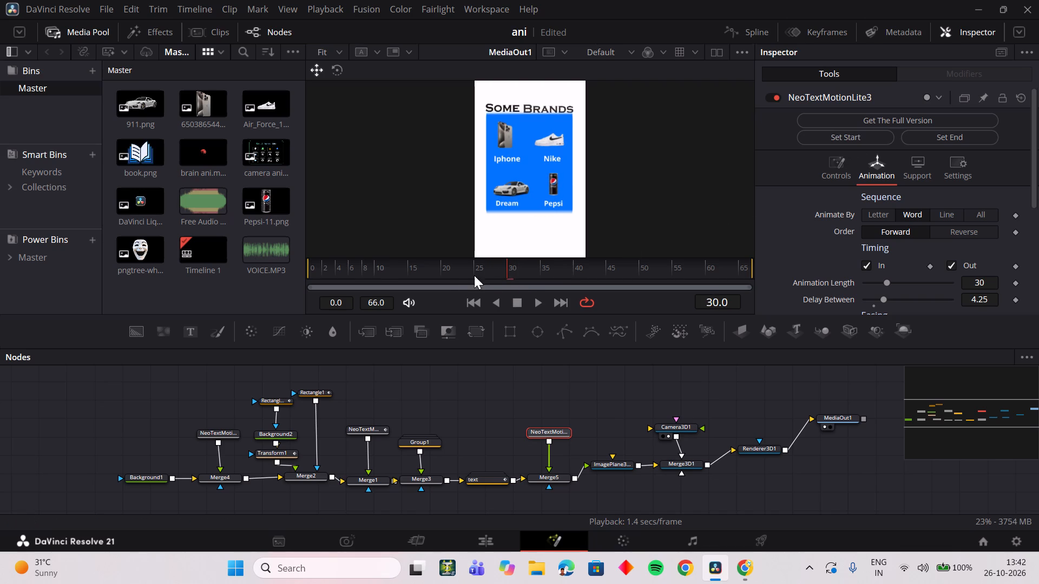
Preview the "Just Stay With You" caption and set NeoTextMotionLite3's animation start to about frame 32.
{"action": "left_click_drag", "start_coordinate": [502, 268], "coordinate": [475, 267]}
{"action": "key", "text": "space"}
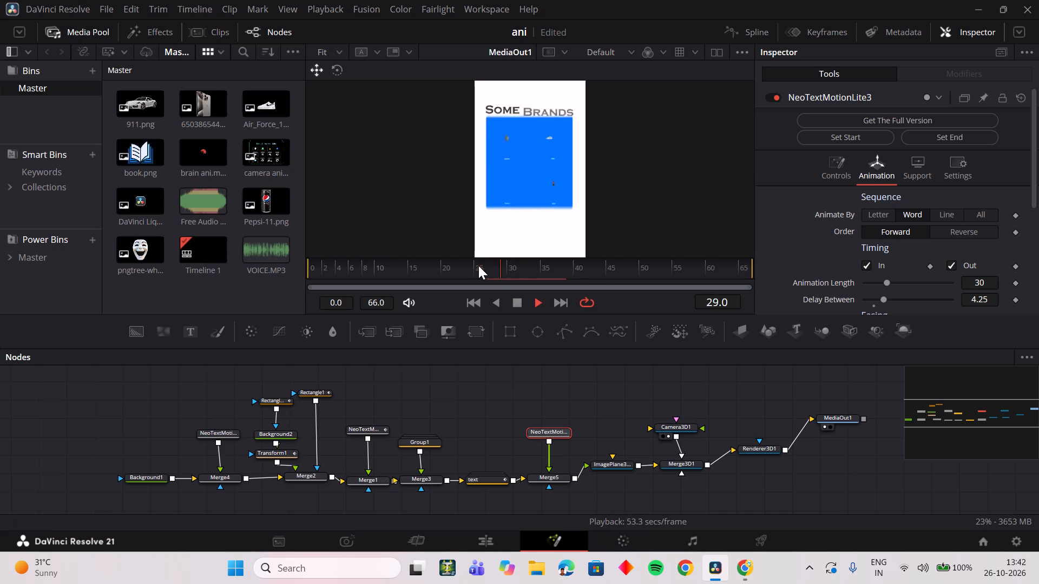
{"action": "key", "text": "space"}
{"action": "left_click", "coordinate": [529, 267]}
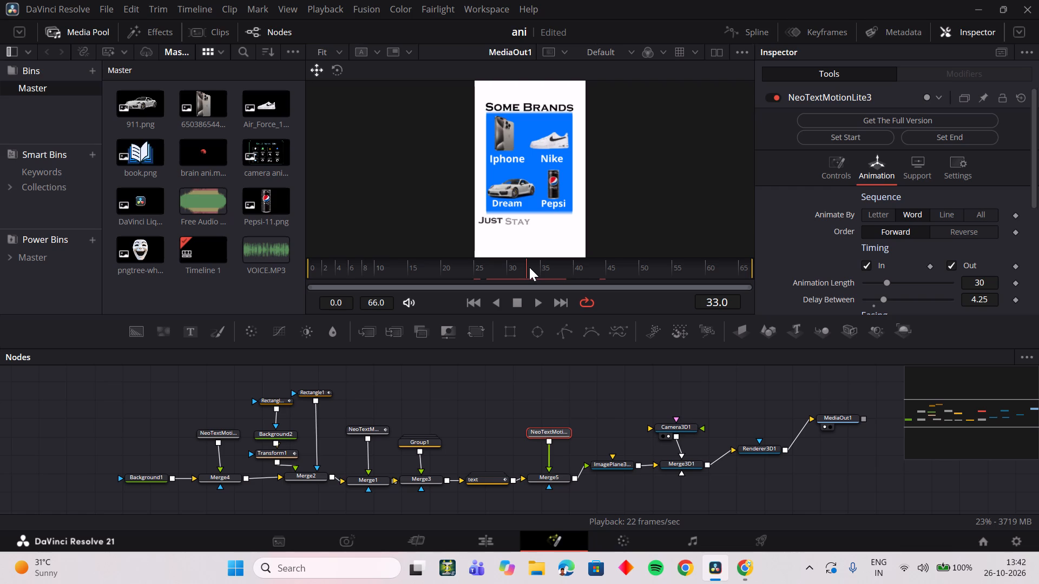
{"action": "left_click_drag", "start_coordinate": [530, 269], "coordinate": [514, 283]}
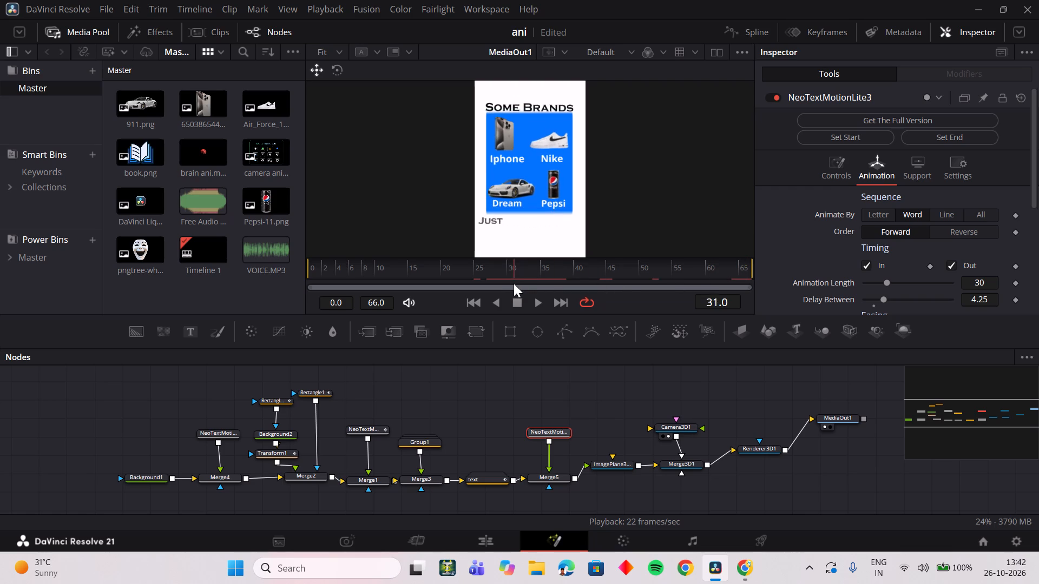
{"action": "left_click_drag", "start_coordinate": [514, 283], "coordinate": [520, 282]}
{"action": "left_click", "coordinate": [858, 141]}
Replay the caption's entrance around frames 29 to 36 to examine its timing and motion.
{"action": "left_click_drag", "start_coordinate": [497, 269], "coordinate": [529, 271]}
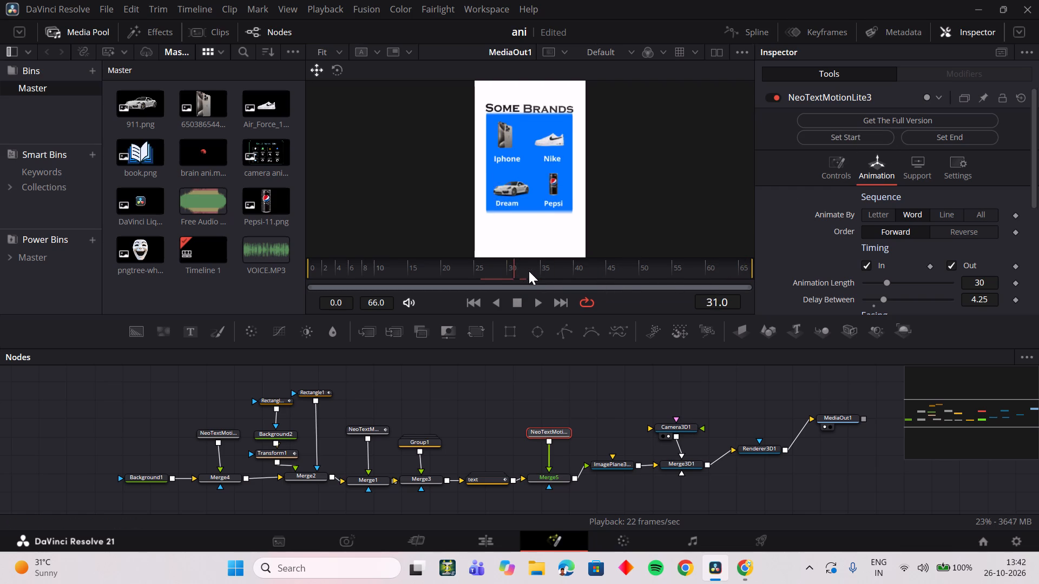
{"action": "left_click_drag", "start_coordinate": [529, 271], "coordinate": [515, 271]}
{"action": "key", "text": "space"}
{"action": "key", "text": "space"}
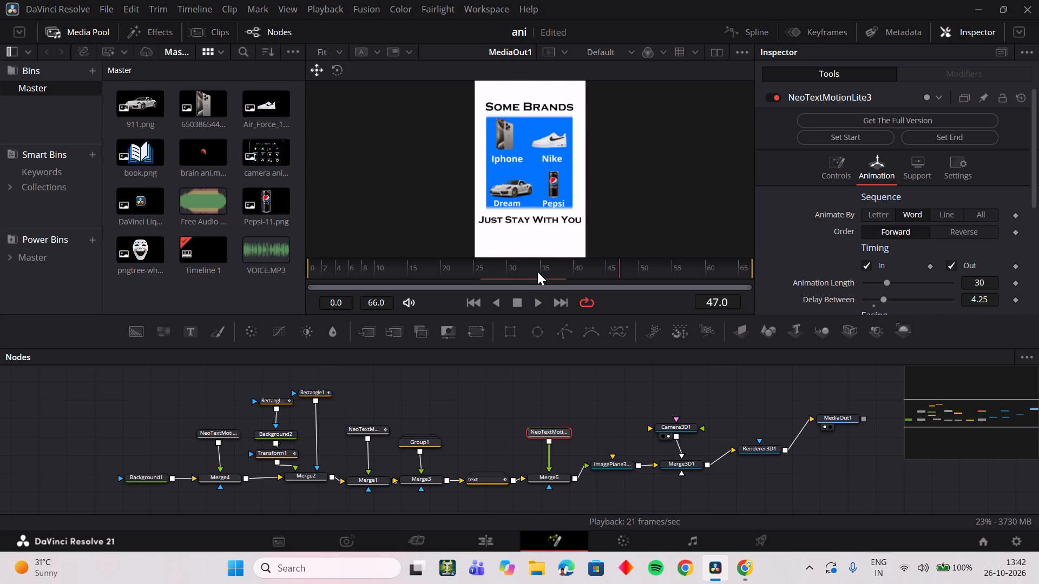
{"action": "left_click_drag", "start_coordinate": [537, 271], "coordinate": [500, 273]}
{"action": "key", "text": "space"}
{"action": "key", "text": "space"}
{"action": "left_click_drag", "start_coordinate": [543, 275], "coordinate": [549, 276]}
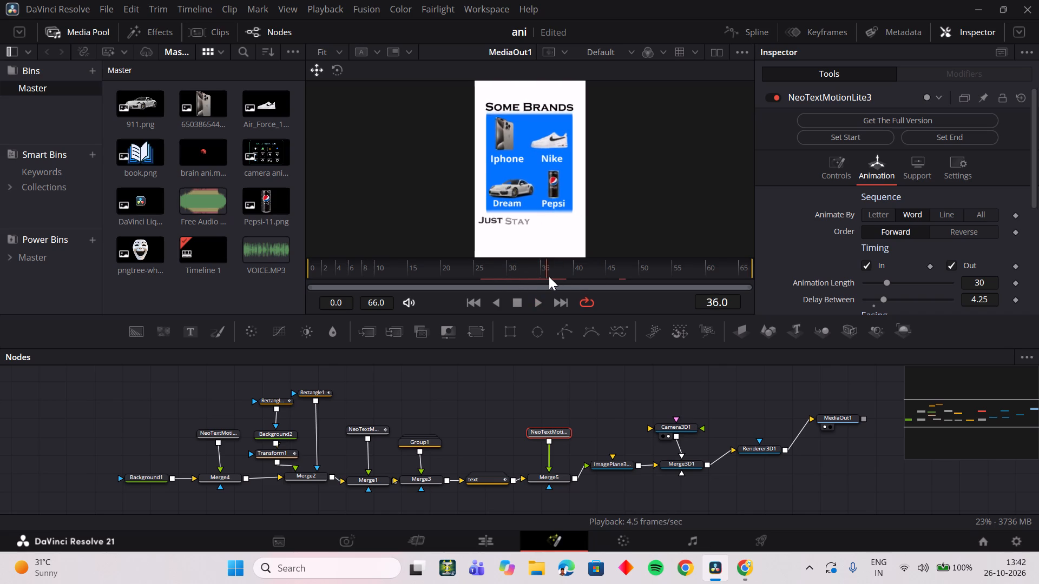
{"action": "left_click_drag", "start_coordinate": [549, 276], "coordinate": [509, 280]}
{"action": "key", "text": "space"}
{"action": "key", "text": "space"}
{"action": "left_click_drag", "start_coordinate": [545, 278], "coordinate": [537, 276]}
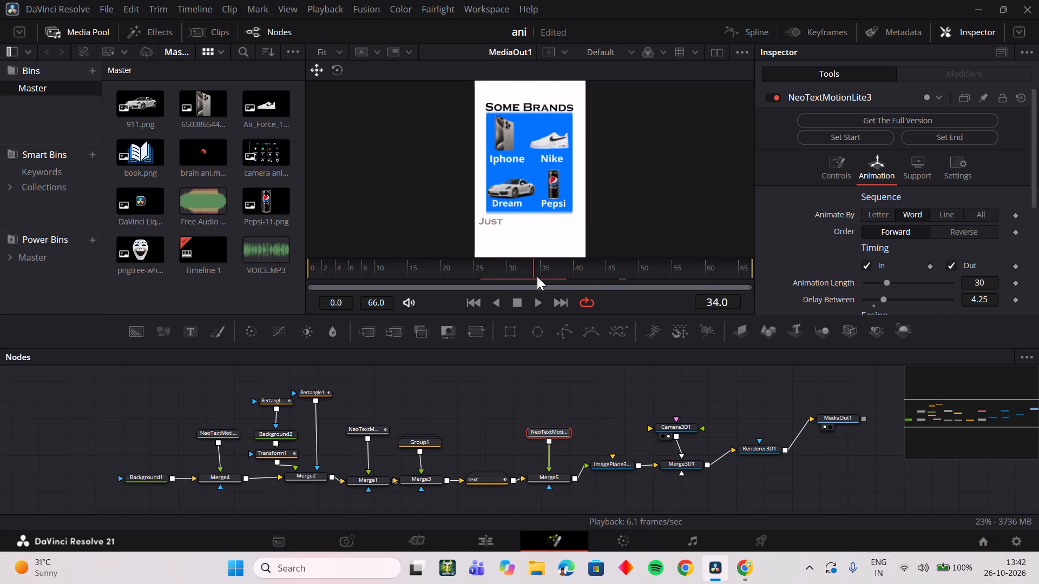
{"action": "left_click_drag", "start_coordinate": [537, 276], "coordinate": [550, 276]}
Set NeoTextMotionLite3's Slide Move Distance to 0.0827 and play back the caption's entrance.
{"action": "scroll", "coordinate": [840, 261], "scroll_direction": "down", "scroll_amount": 1}
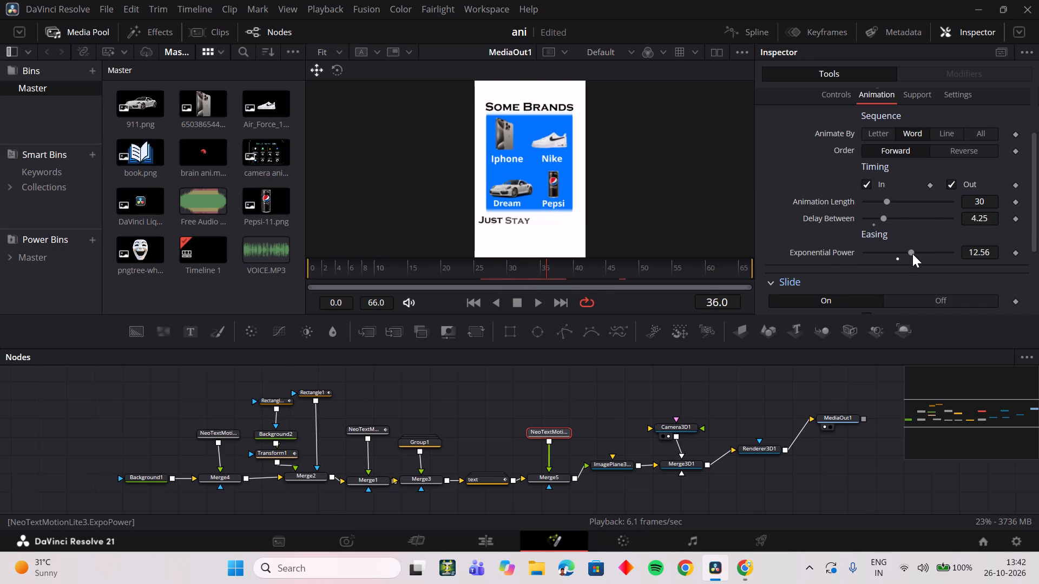
{"action": "scroll", "coordinate": [912, 254], "scroll_direction": "down", "scroll_amount": 2}
{"action": "left_click_drag", "start_coordinate": [866, 240], "coordinate": [876, 240]}
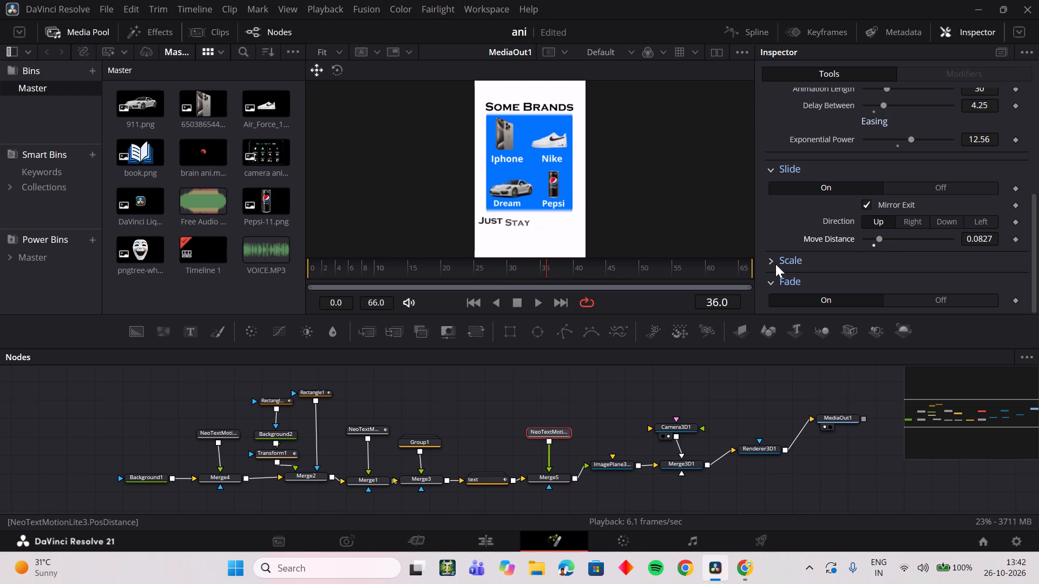
{"action": "left_click_drag", "start_coordinate": [540, 276], "coordinate": [516, 275]}
{"action": "key", "text": "space"}
{"action": "key", "text": "space"}
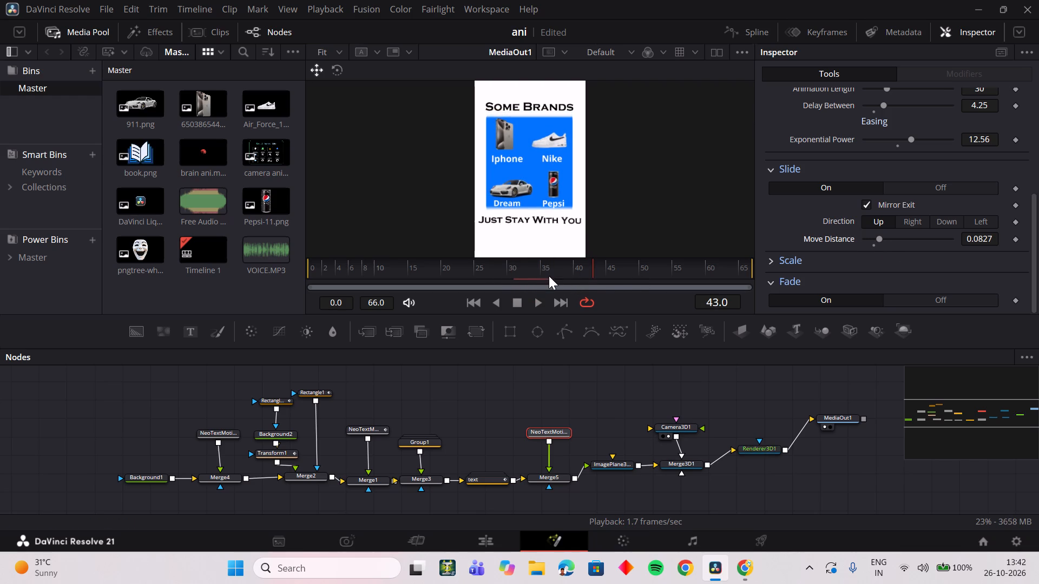
{"action": "left_click_drag", "start_coordinate": [550, 276], "coordinate": [509, 277]}
{"action": "key", "text": "space"}
{"action": "key", "text": "space"}
{"action": "left_click_drag", "start_coordinate": [546, 278], "coordinate": [516, 278]}
{"action": "key", "text": "space"}
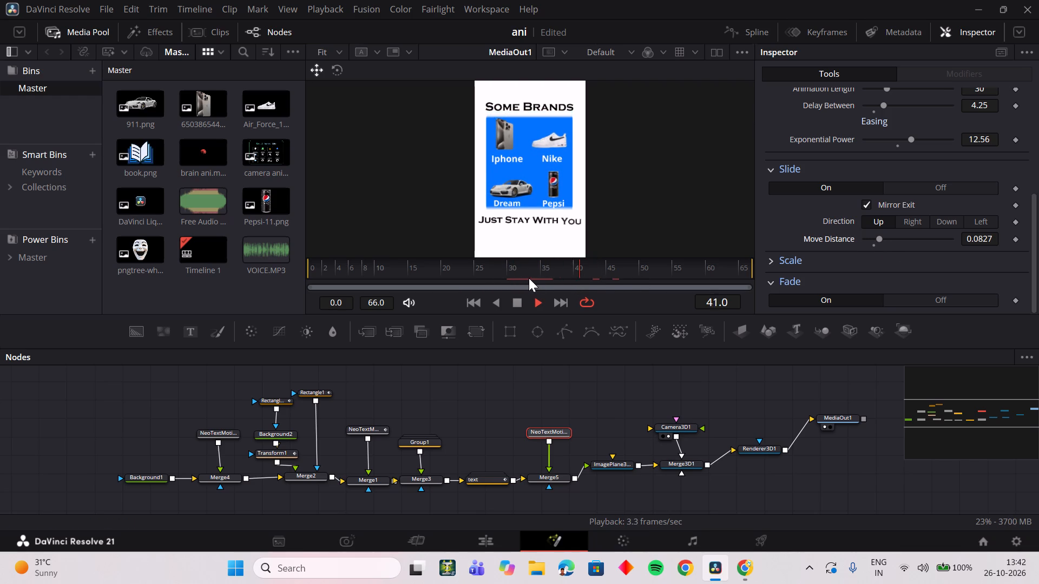
{"action": "key", "text": "space"}
{"action": "left_click_drag", "start_coordinate": [553, 278], "coordinate": [547, 278]}
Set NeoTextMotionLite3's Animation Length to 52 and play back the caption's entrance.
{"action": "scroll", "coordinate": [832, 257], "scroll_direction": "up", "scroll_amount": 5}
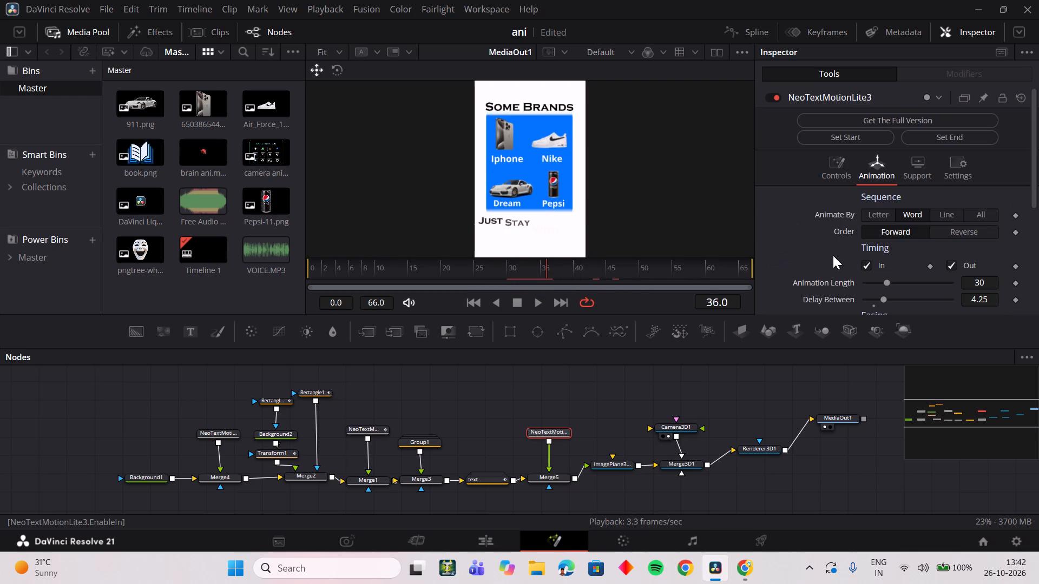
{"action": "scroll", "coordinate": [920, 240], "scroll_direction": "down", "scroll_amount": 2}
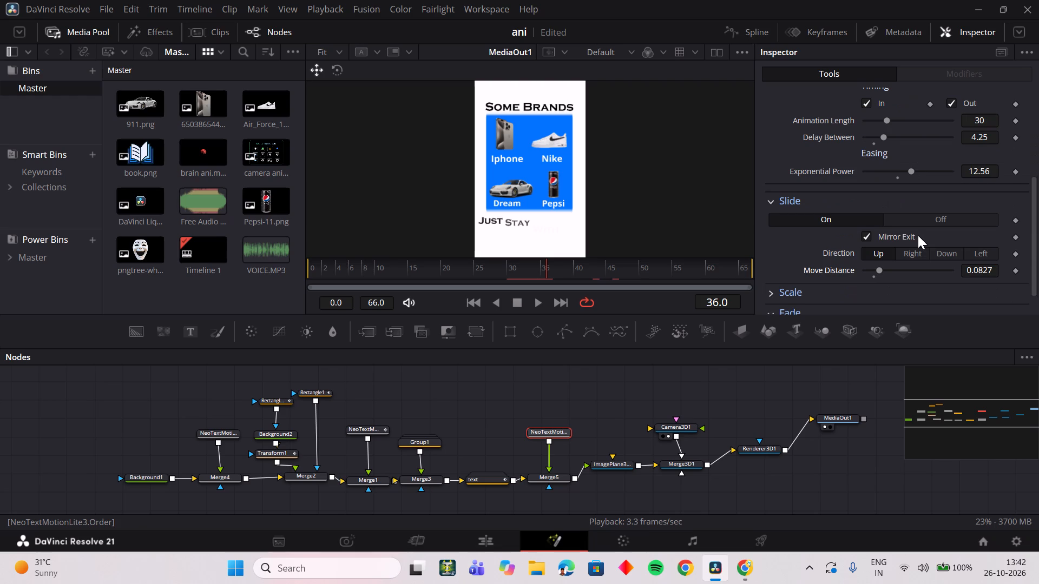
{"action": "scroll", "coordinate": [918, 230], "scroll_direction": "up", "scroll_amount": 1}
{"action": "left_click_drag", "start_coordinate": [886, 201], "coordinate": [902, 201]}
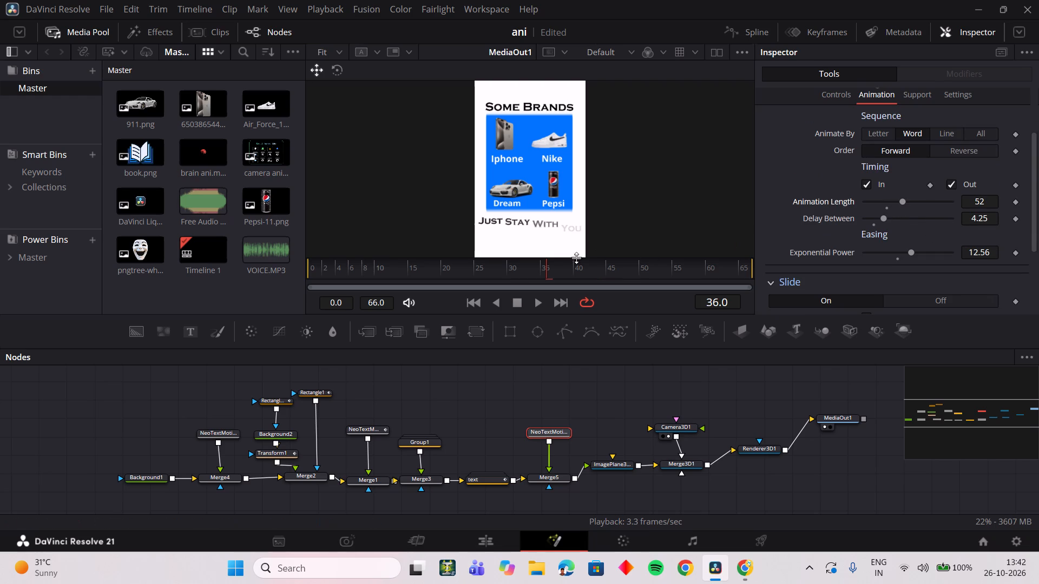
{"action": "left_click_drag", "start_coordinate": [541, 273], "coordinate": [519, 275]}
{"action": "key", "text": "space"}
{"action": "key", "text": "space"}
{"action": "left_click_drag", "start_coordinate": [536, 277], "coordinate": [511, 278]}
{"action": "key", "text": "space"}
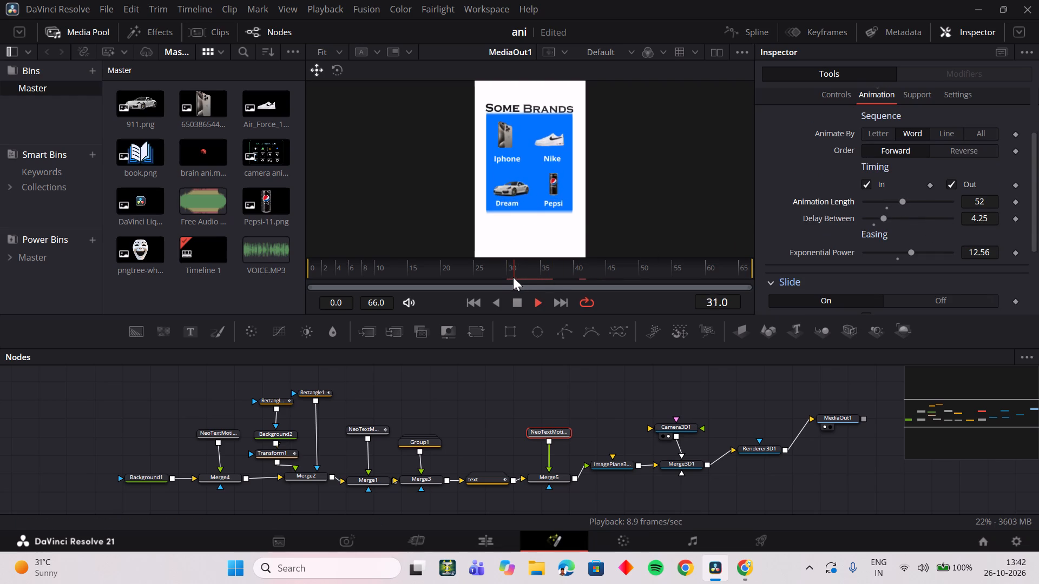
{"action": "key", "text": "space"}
Set NeoTextMotionLite3's Animation Length to 26 and replay the caption's entrance from about frame 25.
{"action": "left_click_drag", "start_coordinate": [897, 203], "coordinate": [878, 205]}
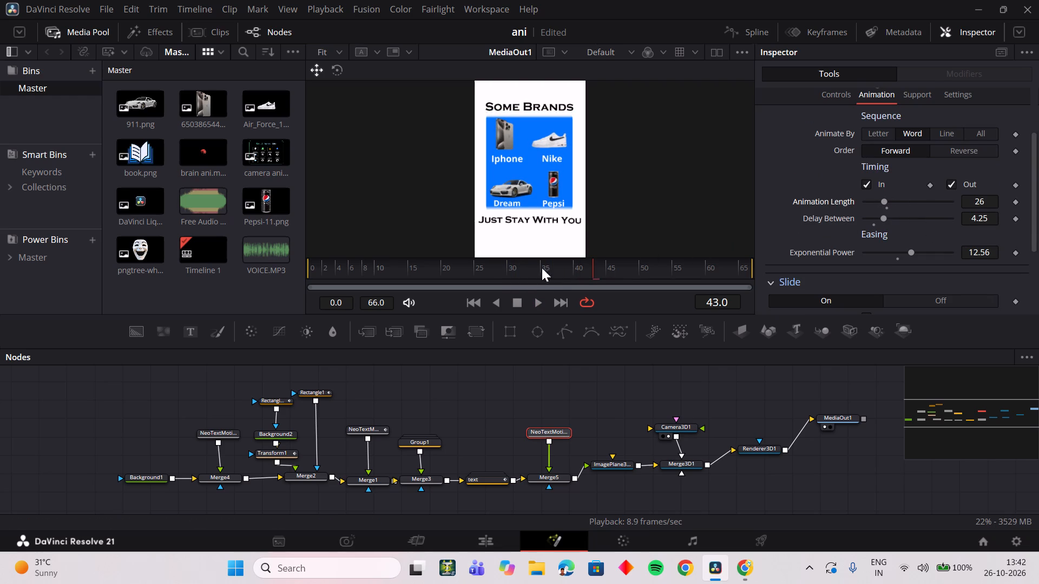
{"action": "left_click_drag", "start_coordinate": [511, 274], "coordinate": [503, 274]}
{"action": "key", "text": "space"}
{"action": "key", "text": "space"}
{"action": "left_click_drag", "start_coordinate": [551, 269], "coordinate": [522, 273]}
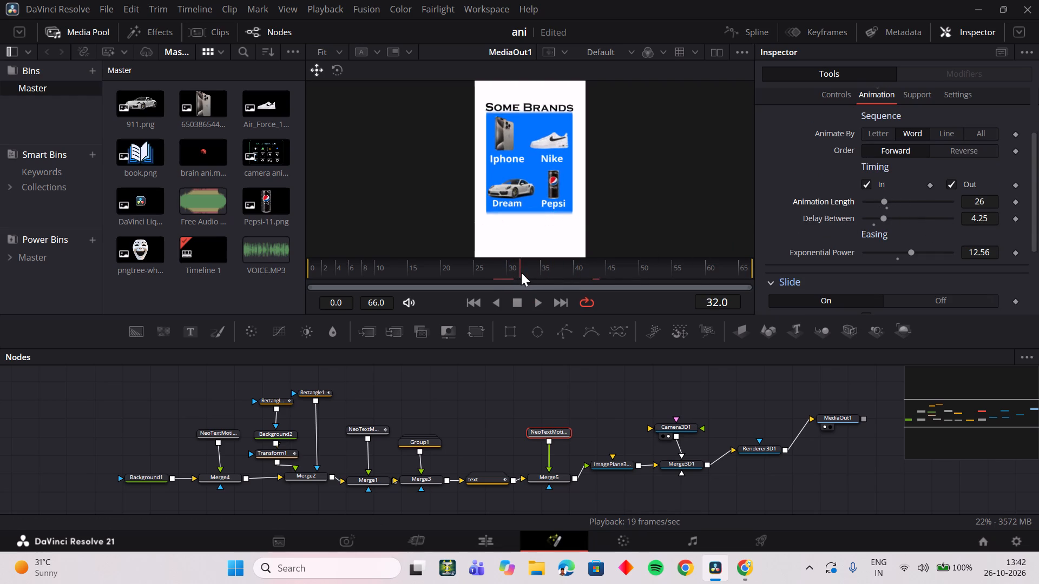
{"action": "key", "text": "space"}
{"action": "key", "text": "space"}
{"action": "left_click_drag", "start_coordinate": [542, 274], "coordinate": [481, 275]}
{"action": "key", "text": "space"}
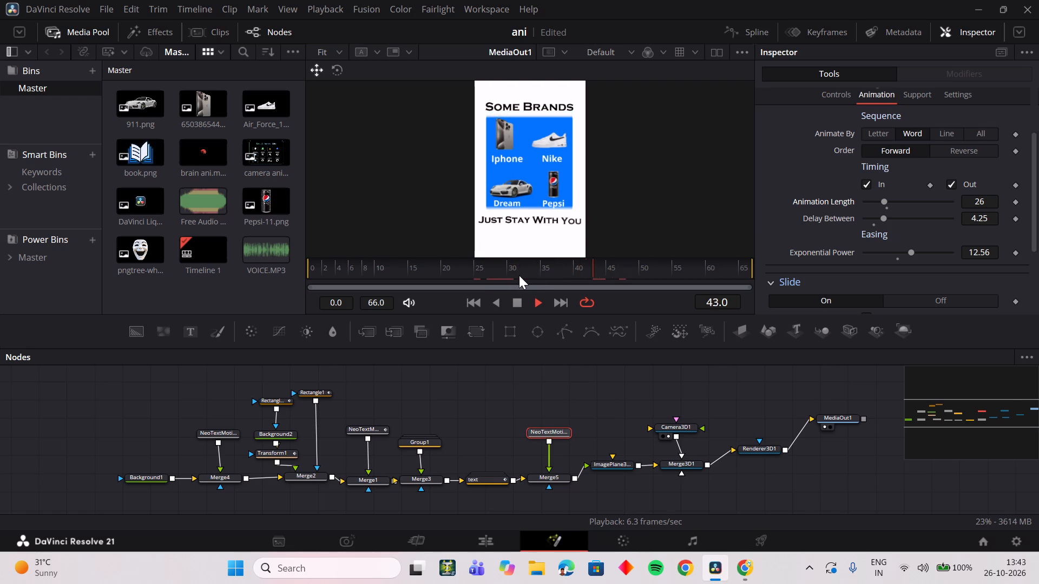
{"action": "key", "text": "space"}
{"action": "left_click_drag", "start_coordinate": [541, 275], "coordinate": [551, 276]}
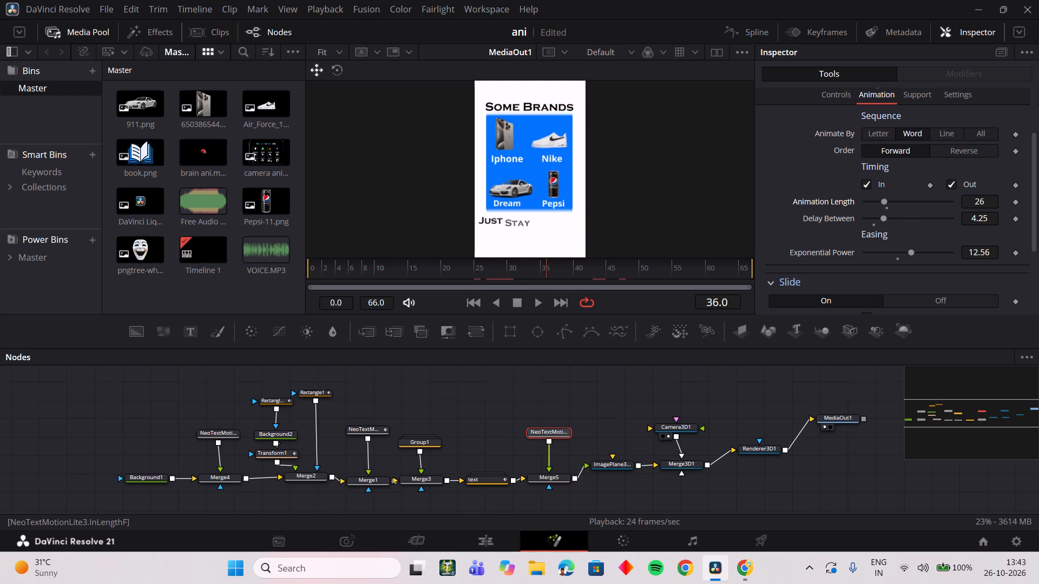
Replay the "Just Stay With You" caption's entrance repeatedly from about frame 29 to examine its timing and motion.
{"action": "left_click_drag", "start_coordinate": [977, 202], "coordinate": [976, 216]}
{"action": "left_click_drag", "start_coordinate": [547, 274], "coordinate": [502, 282]}
{"action": "key", "text": "space"}
{"action": "key", "text": "space"}
{"action": "left_click_drag", "start_coordinate": [550, 281], "coordinate": [499, 286]}
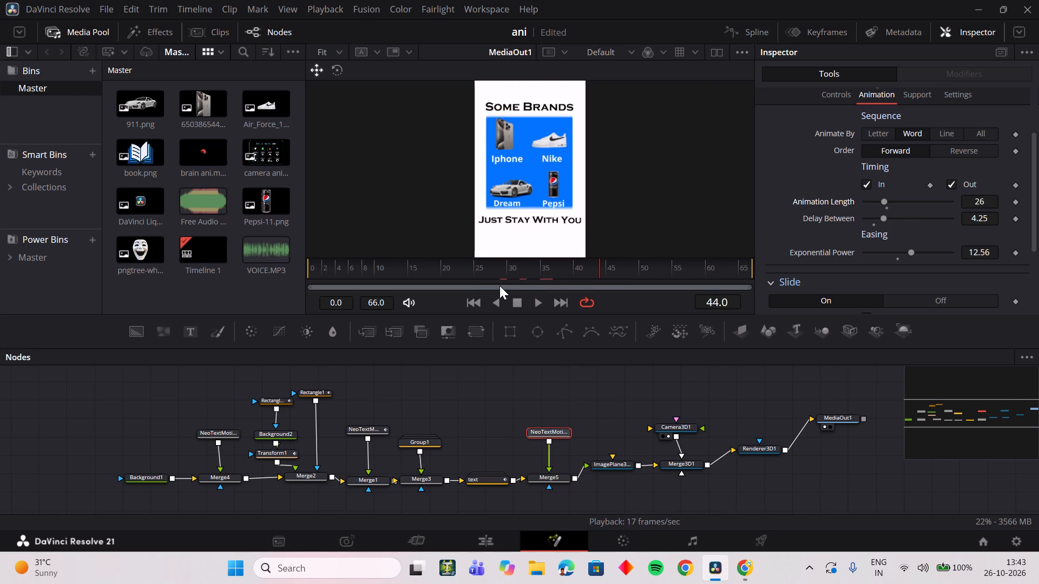
{"action": "left_click_drag", "start_coordinate": [499, 286], "coordinate": [487, 287]}
{"action": "left_click_drag", "start_coordinate": [517, 283], "coordinate": [497, 276]}
{"action": "left_click_drag", "start_coordinate": [531, 269], "coordinate": [504, 272]}
{"action": "key", "text": "space"}
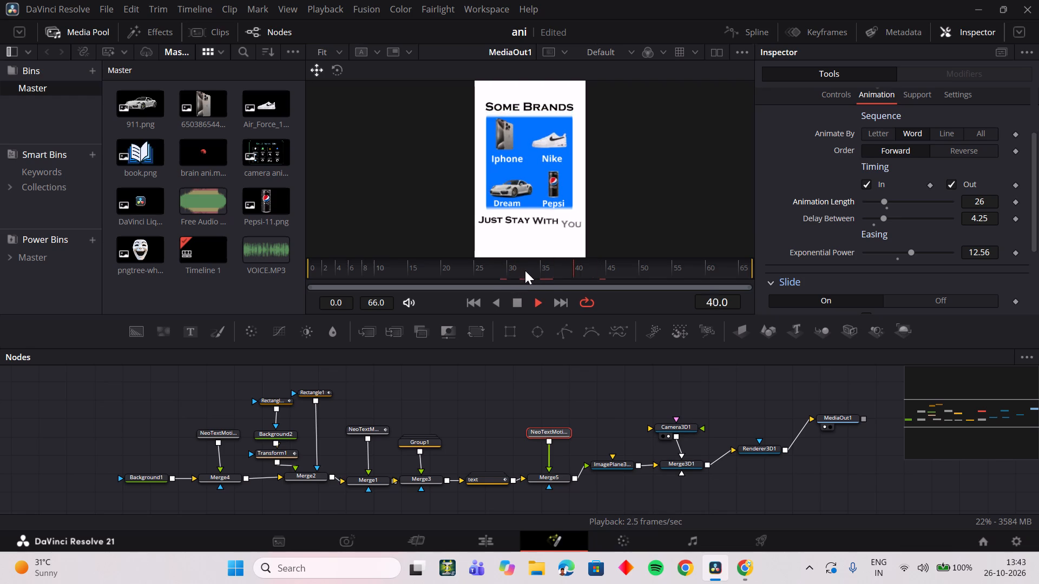
{"action": "key", "text": "space"}
{"action": "left_click_drag", "start_coordinate": [548, 272], "coordinate": [512, 275]}
{"action": "key", "text": "space"}
{"action": "key", "text": "space"}
{"action": "left_click_drag", "start_coordinate": [547, 274], "coordinate": [505, 274]}
{"action": "key", "text": "space"}
{"action": "key", "text": "space"}
{"action": "left_click_drag", "start_coordinate": [551, 269], "coordinate": [517, 271]}
{"action": "key", "text": "space"}
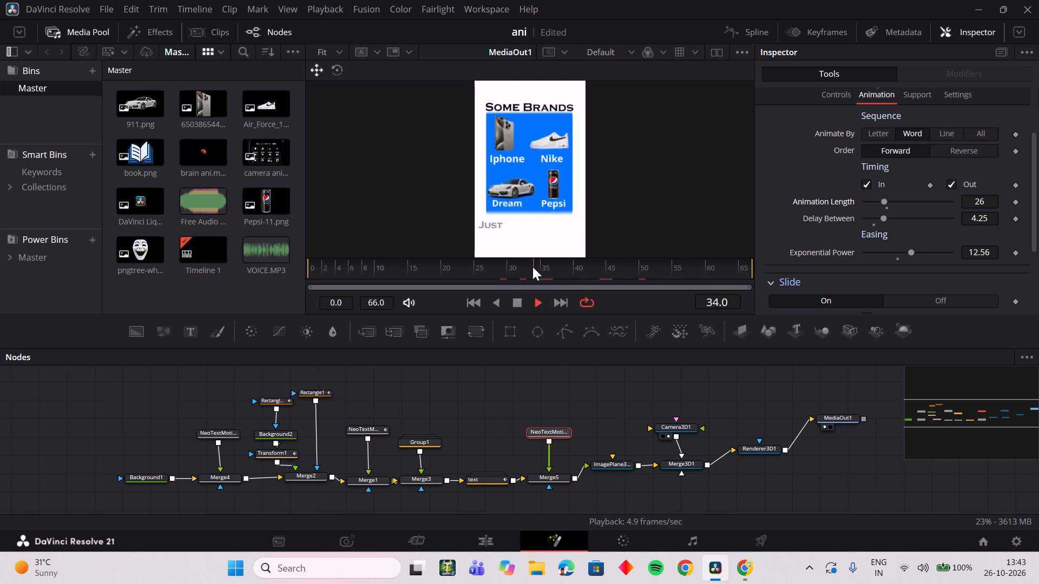
{"action": "key", "text": "space"}
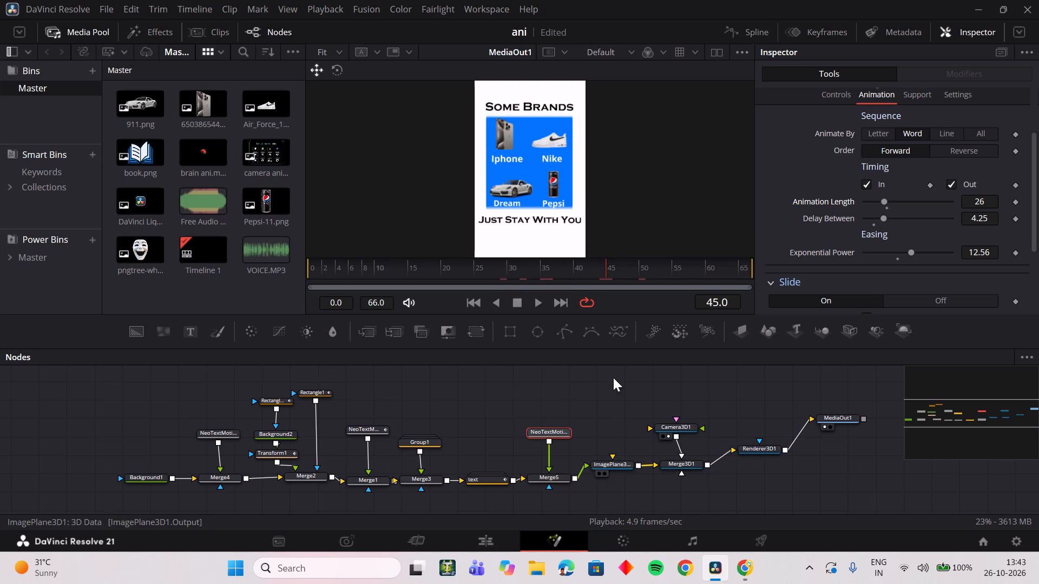
Select ImagePlane3D1 and view its Transform settings.
{"action": "left_click", "coordinate": [613, 466]}
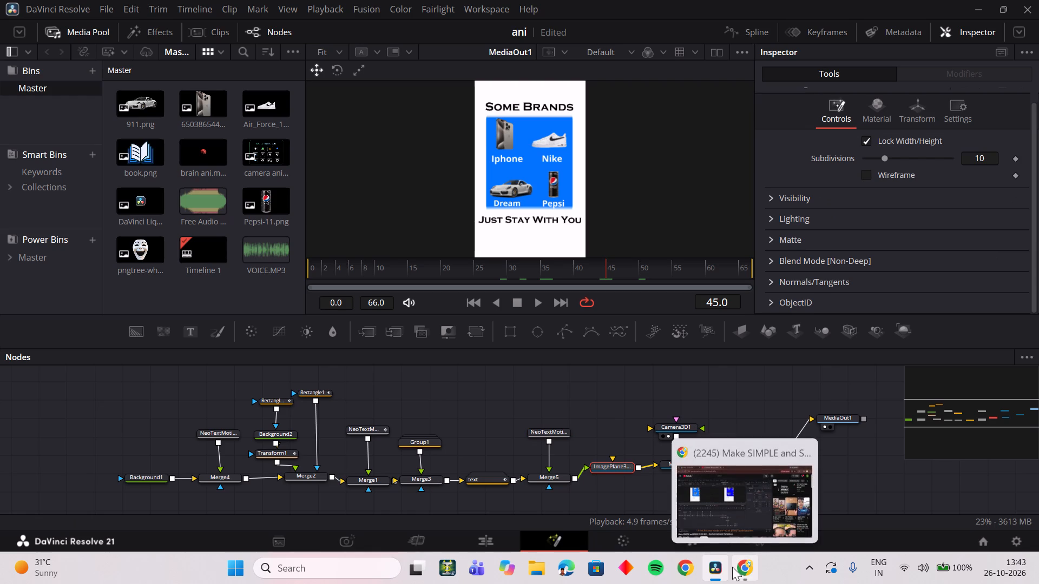
{"action": "left_click", "coordinate": [587, 412]}
{"action": "left_click", "coordinate": [519, 270]}
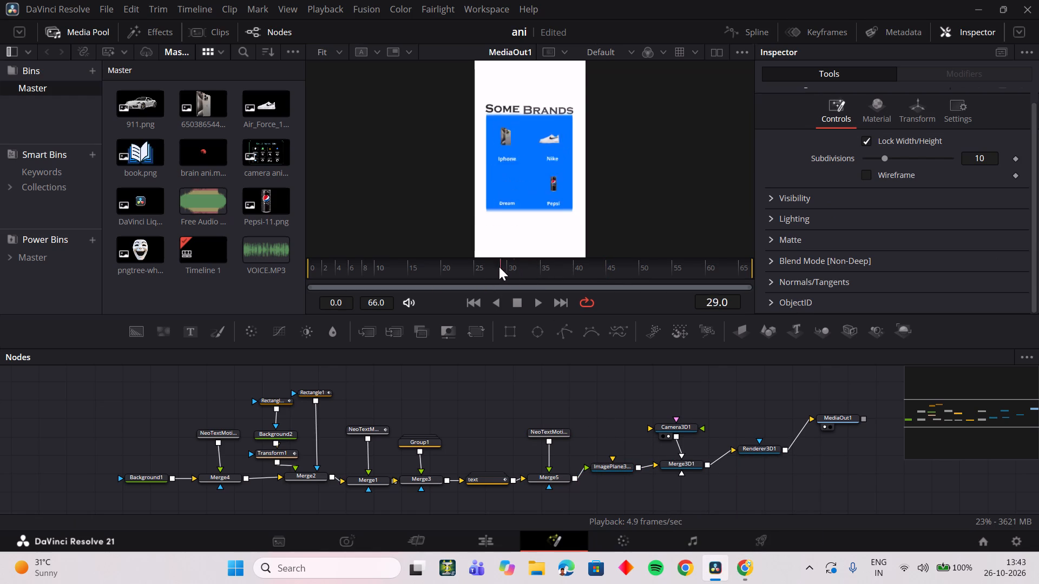
{"action": "scroll", "coordinate": [876, 256], "scroll_direction": "up", "scroll_amount": 2}
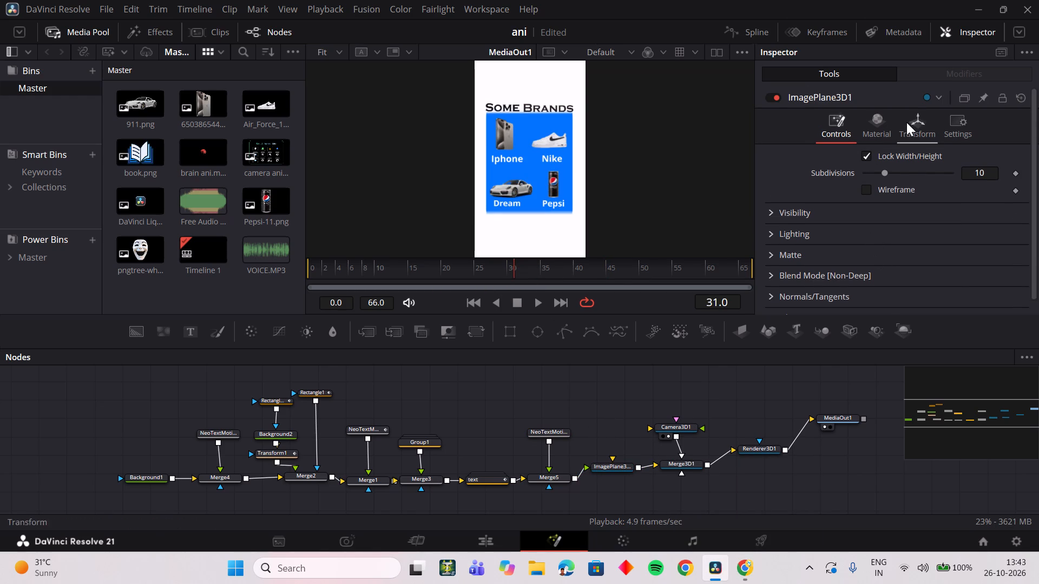
{"action": "left_click", "coordinate": [906, 122]}
Switch to the Edit page and replay the caption's entrance around 01:00:01:07 to check its timing against the voice-over.
{"action": "left_click", "coordinate": [485, 543]}
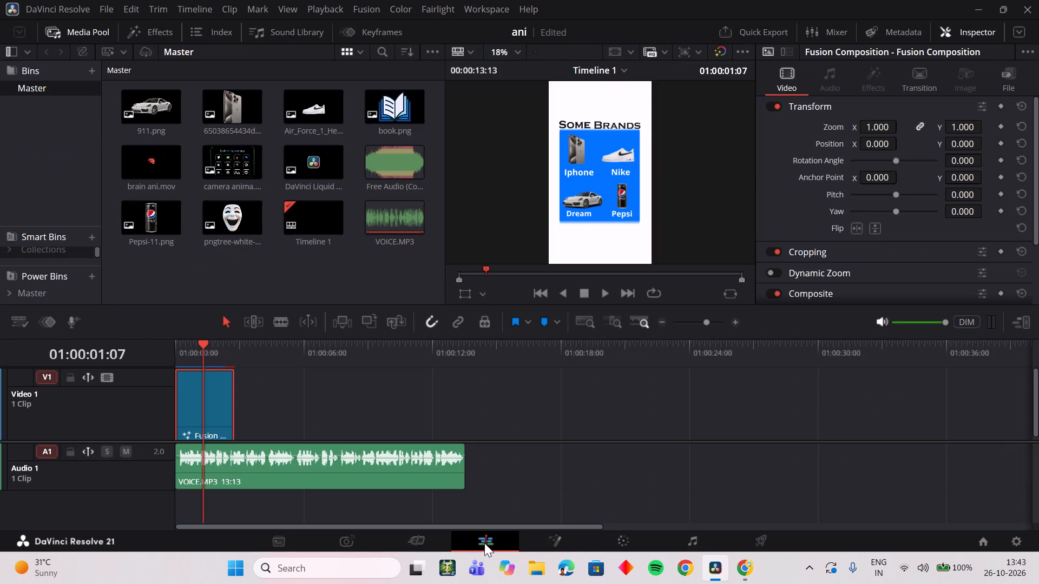
{"action": "key", "text": "space"}
{"action": "key", "text": "space"}
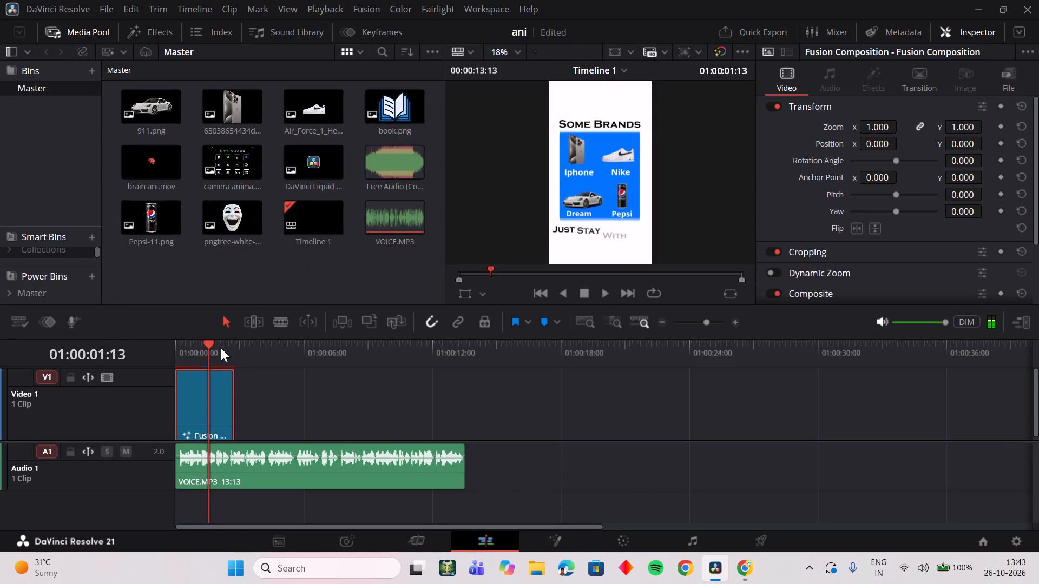
{"action": "key", "text": "space"}
{"action": "key", "text": "space"}
{"action": "left_click_drag", "start_coordinate": [216, 349], "coordinate": [196, 351]}
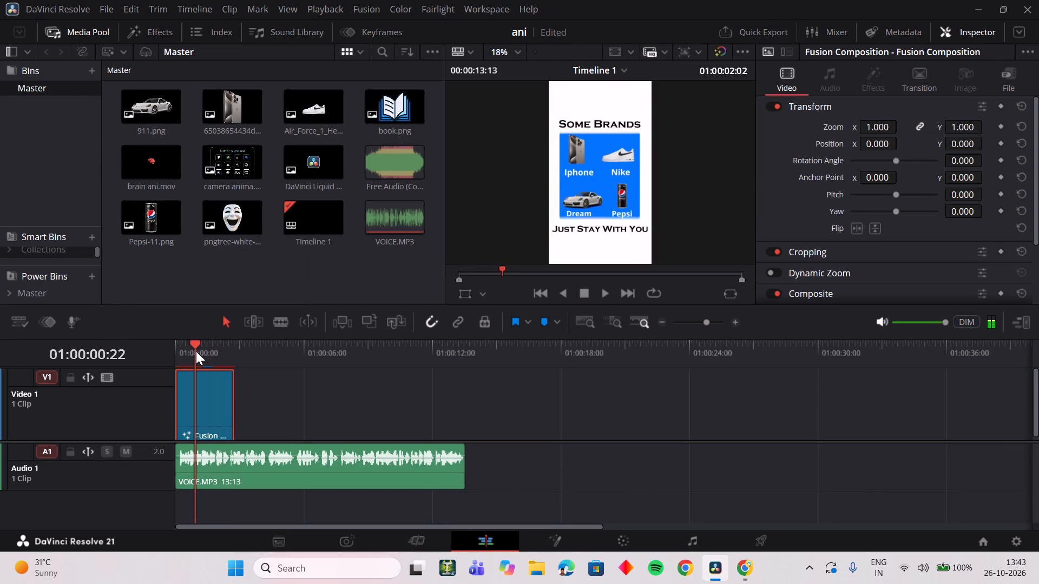
{"action": "key", "text": "space"}
{"action": "key", "text": "space"}
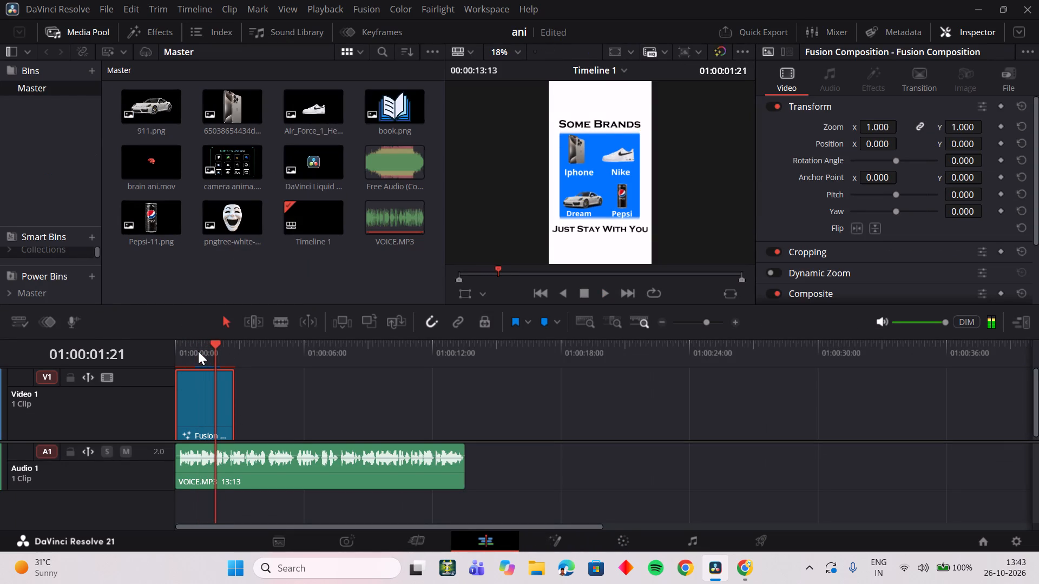
{"action": "left_click_drag", "start_coordinate": [212, 351], "coordinate": [204, 353]}
{"action": "key", "text": "space"}
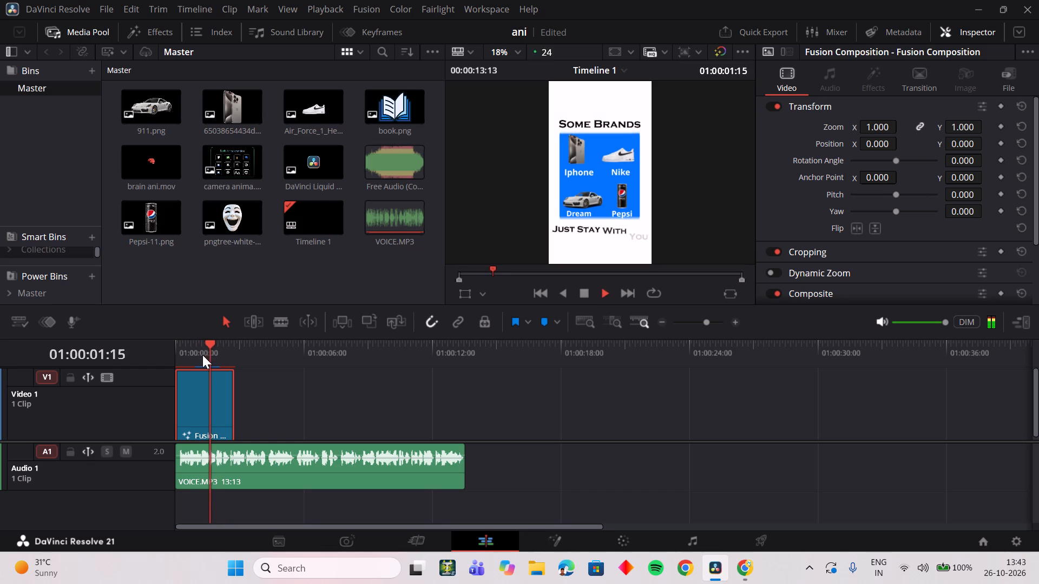
{"action": "key", "text": "space"}
{"action": "left_click_drag", "start_coordinate": [211, 355], "coordinate": [206, 356]}
{"action": "key", "text": "space"}
{"action": "key", "text": "space"}
{"action": "left_click", "coordinate": [211, 354]}
{"action": "left_click_drag", "start_coordinate": [209, 354], "coordinate": [205, 355]}
{"action": "key", "text": "space"}
{"action": "key", "text": "space"}
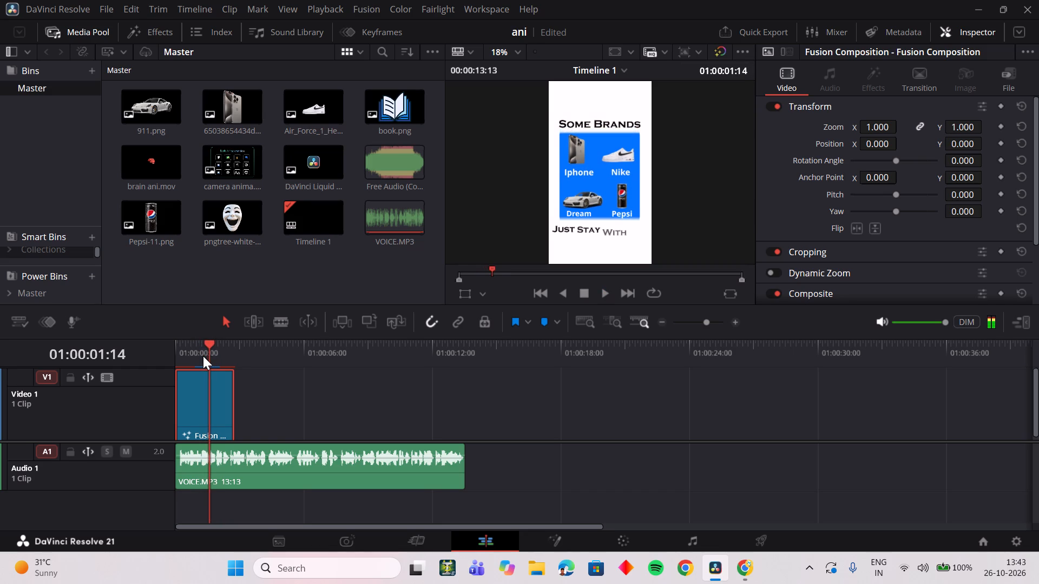
Back in the Fusion composition, set NeoTextMotionLite3's animation start at frame 38 and play back the caption's entrance.
{"action": "left_click", "coordinate": [561, 542]}
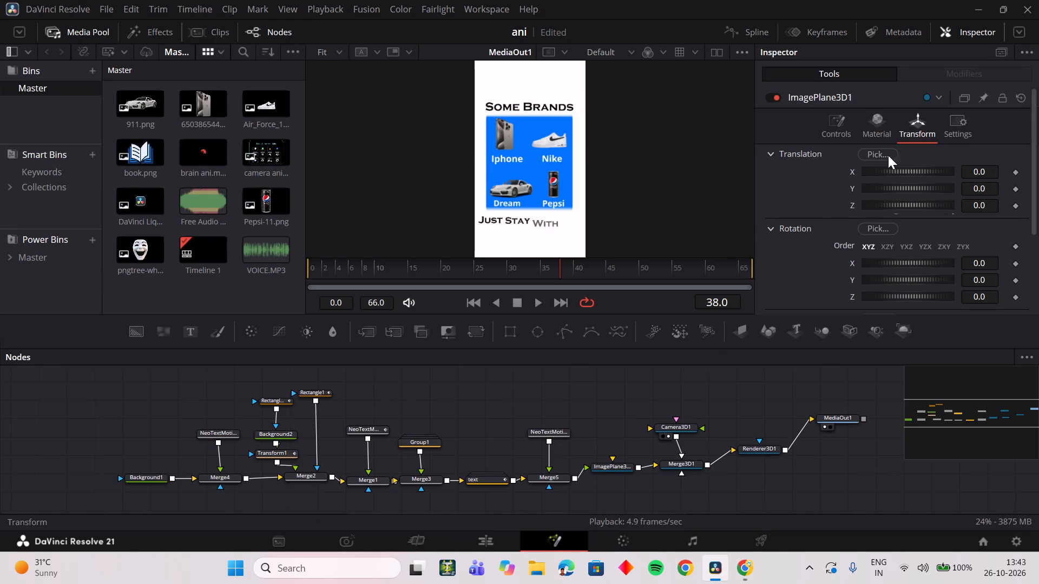
{"action": "left_click", "coordinate": [567, 434]}
{"action": "left_click", "coordinate": [851, 138]}
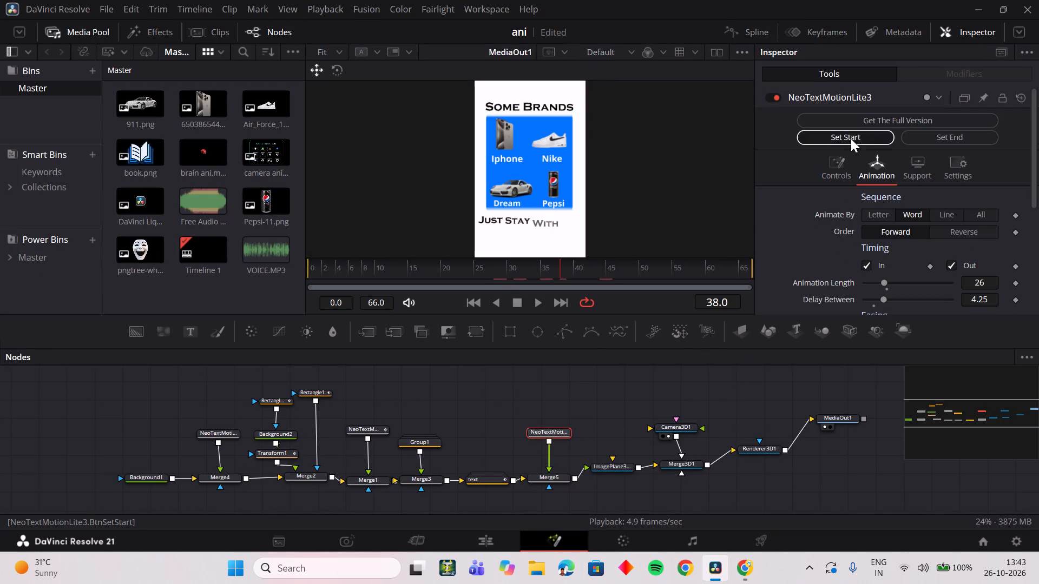
{"action": "key", "text": "space"}
{"action": "key", "text": "space"}
{"action": "left_click_drag", "start_coordinate": [575, 271], "coordinate": [545, 275]}
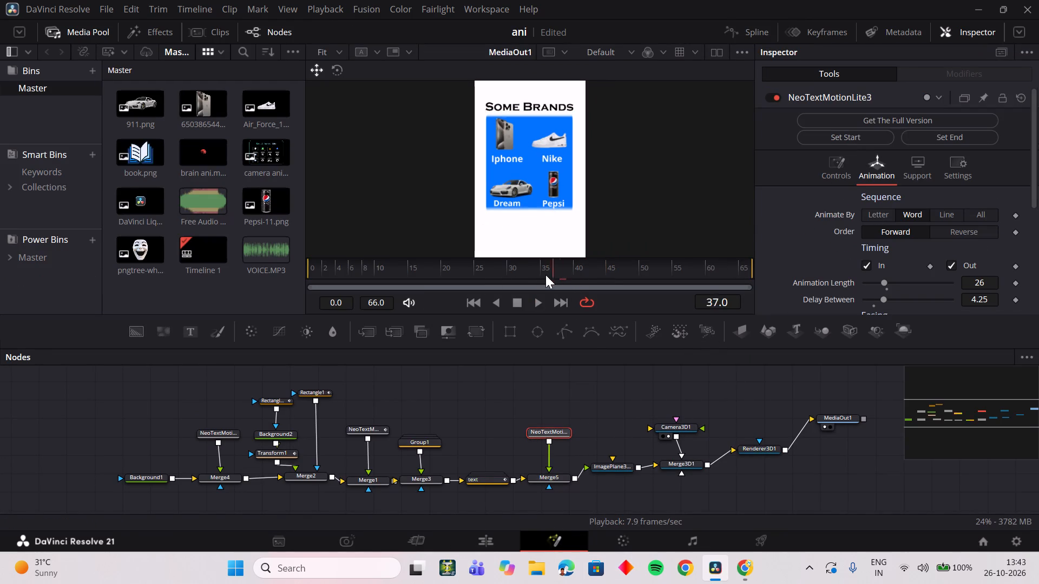
{"action": "left_click_drag", "start_coordinate": [545, 275], "coordinate": [544, 275]}
{"action": "key", "text": "space"}
{"action": "key", "text": "space"}
{"action": "left_click_drag", "start_coordinate": [604, 271], "coordinate": [613, 273]}
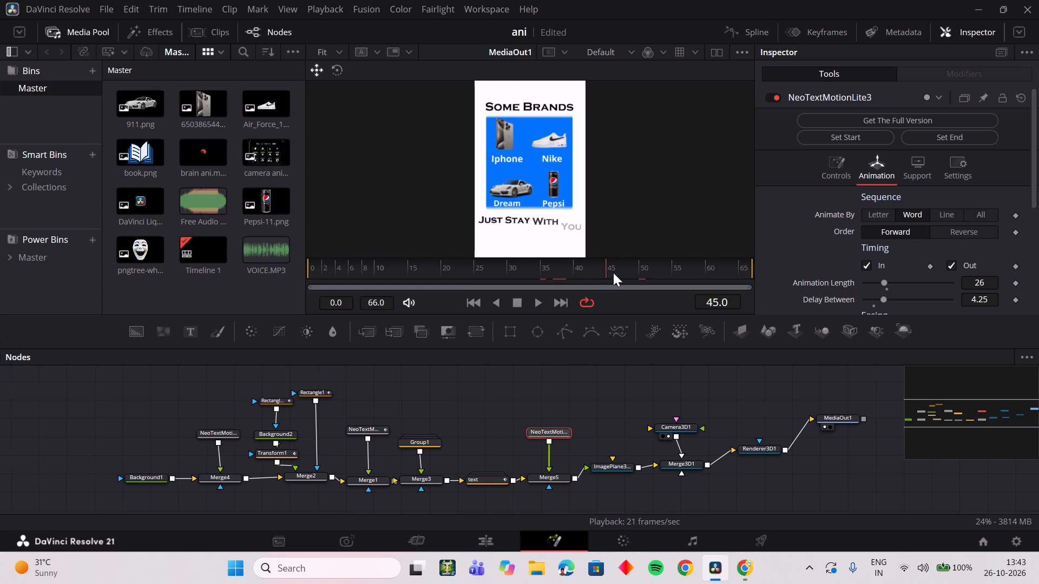
{"action": "left_click_drag", "start_coordinate": [613, 273], "coordinate": [596, 276]}
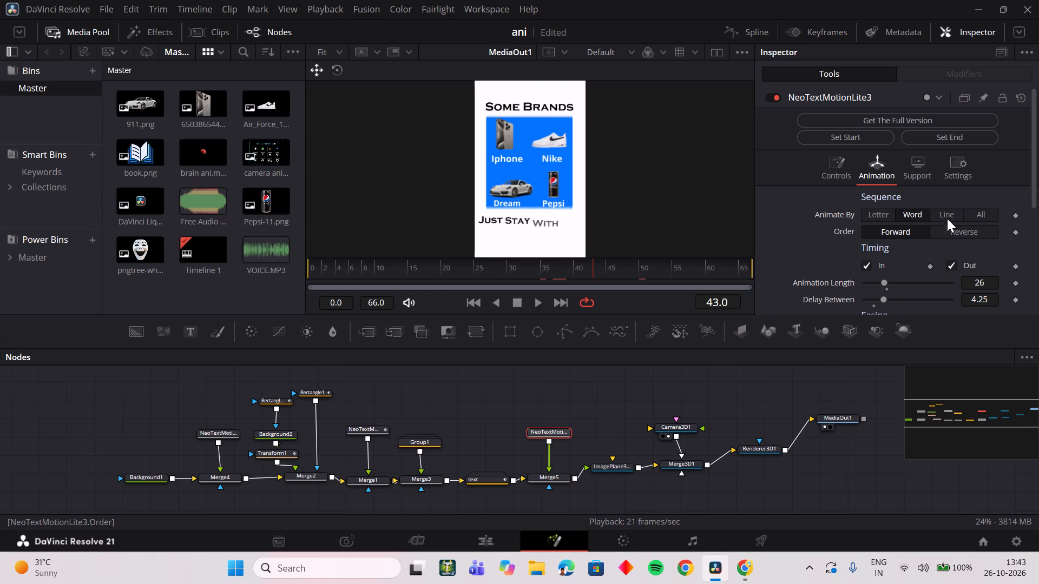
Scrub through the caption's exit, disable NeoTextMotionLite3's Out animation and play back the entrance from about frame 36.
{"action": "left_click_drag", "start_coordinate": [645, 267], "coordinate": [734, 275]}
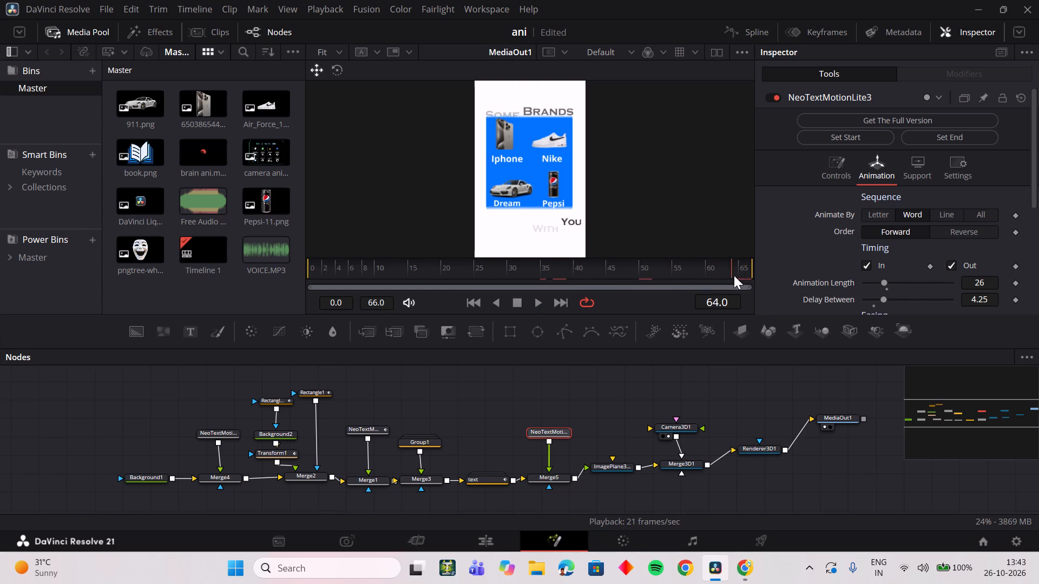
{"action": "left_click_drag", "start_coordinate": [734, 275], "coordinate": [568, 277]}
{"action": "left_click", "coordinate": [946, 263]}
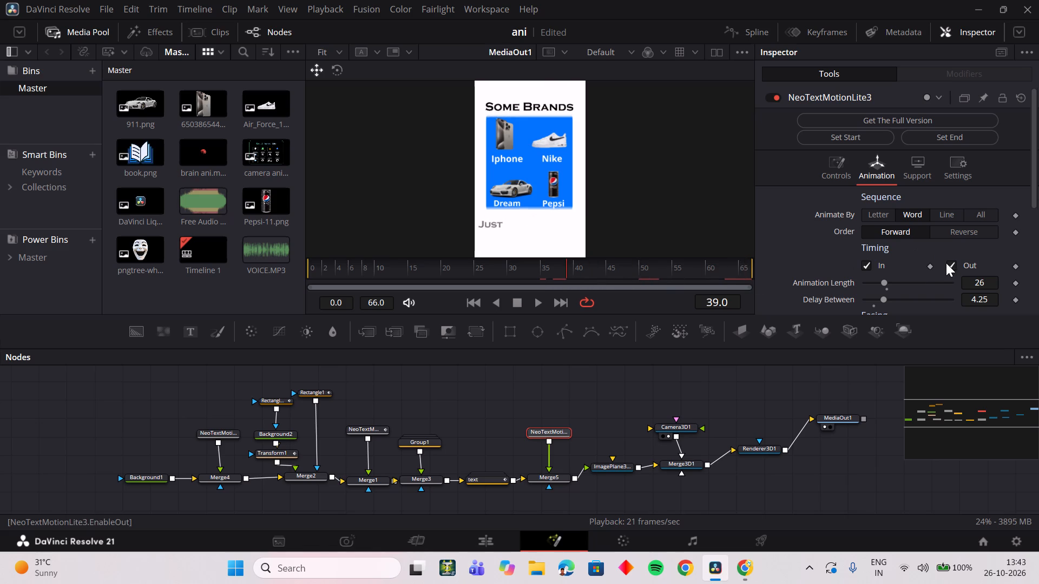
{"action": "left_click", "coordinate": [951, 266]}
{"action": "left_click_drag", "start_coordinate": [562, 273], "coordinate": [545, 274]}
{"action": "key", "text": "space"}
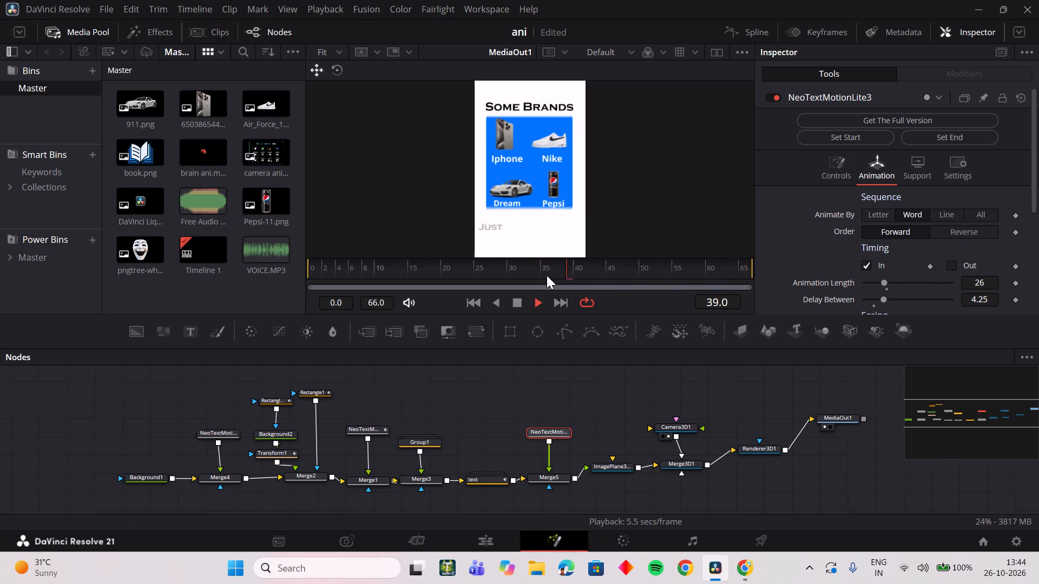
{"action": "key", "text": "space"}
Replay and scrub the caption's entrance from about frame 35 to examine how its words appear.
{"action": "left_click_drag", "start_coordinate": [586, 276], "coordinate": [542, 276]}
{"action": "key", "text": "space"}
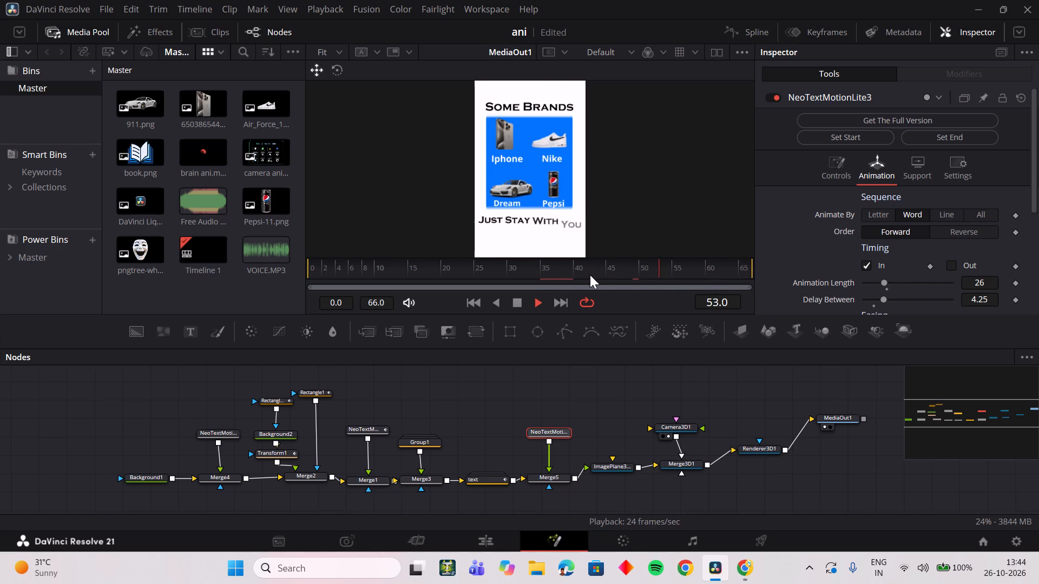
{"action": "key", "text": "space"}
{"action": "left_click_drag", "start_coordinate": [585, 275], "coordinate": [529, 281]}
{"action": "key", "text": "space"}
{"action": "key", "text": "space"}
{"action": "left_click_drag", "start_coordinate": [588, 276], "coordinate": [588, 276]}
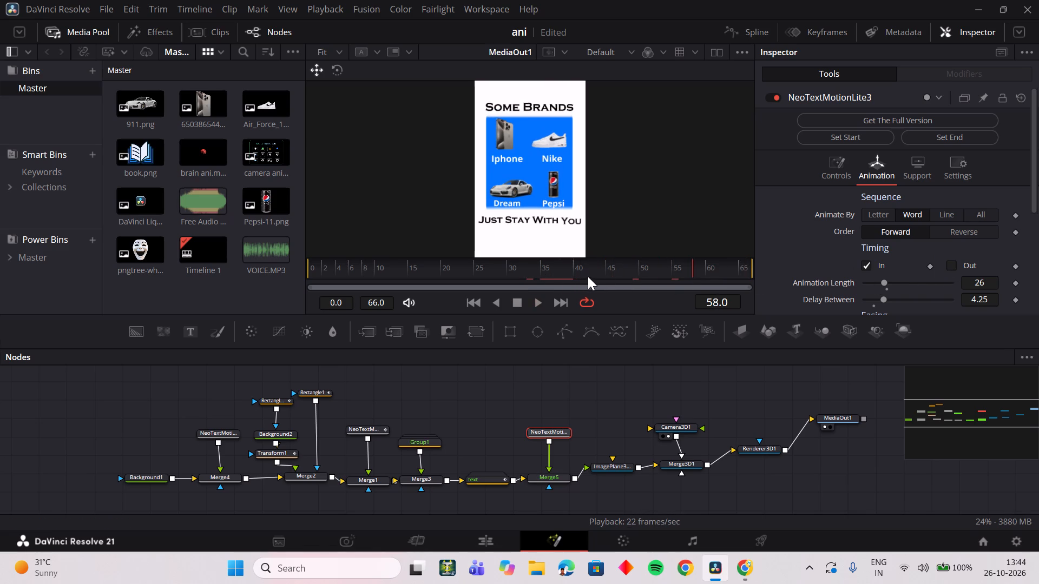
{"action": "left_click_drag", "start_coordinate": [588, 276], "coordinate": [581, 276]}
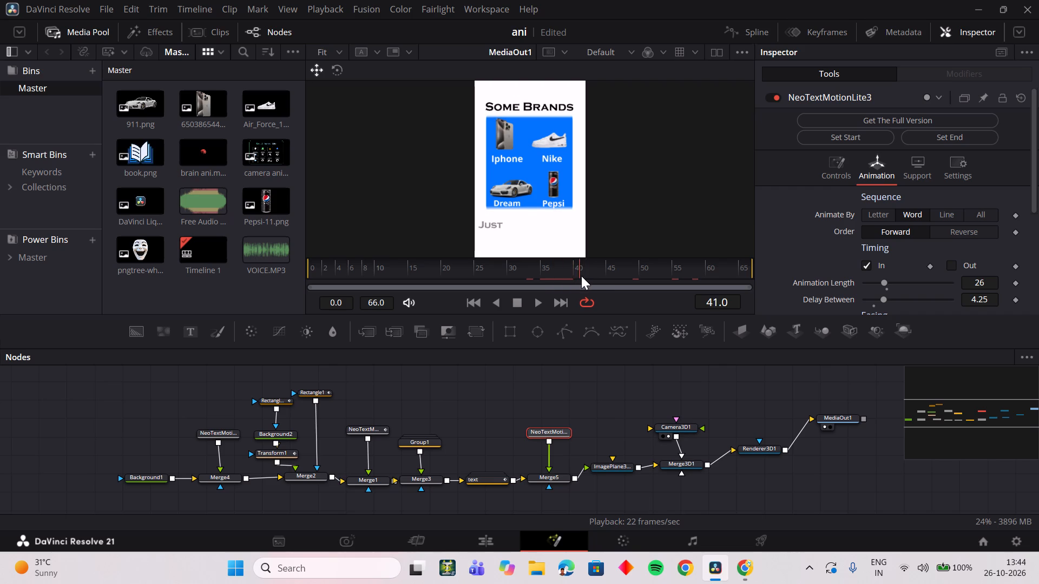
{"action": "left_click_drag", "start_coordinate": [581, 276], "coordinate": [585, 278]}
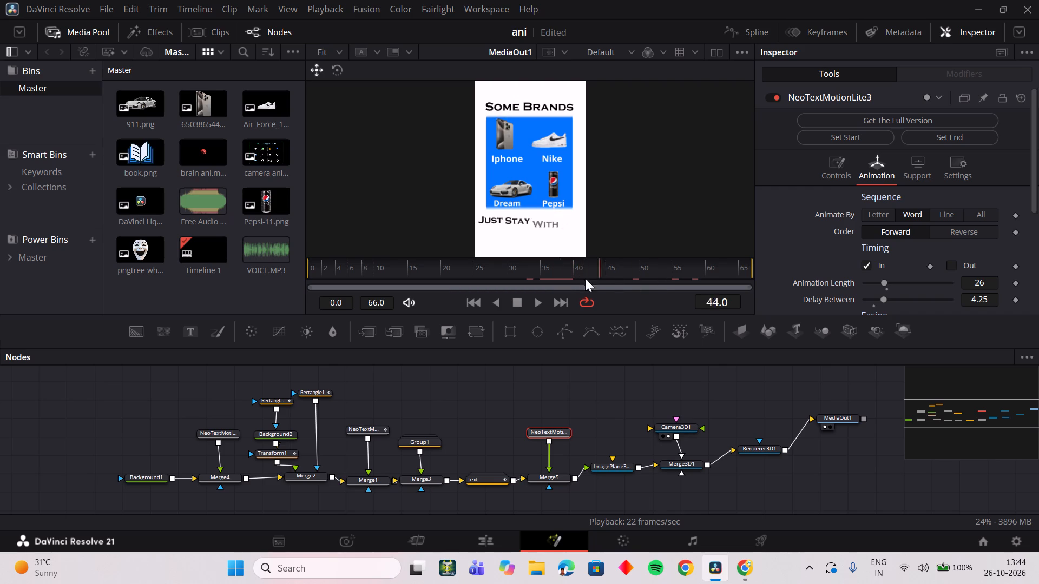
{"action": "left_click_drag", "start_coordinate": [585, 278], "coordinate": [547, 278]}
{"action": "key", "text": "space"}
{"action": "key", "text": "space"}
{"action": "left_click_drag", "start_coordinate": [620, 276], "coordinate": [563, 277]}
{"action": "key", "text": "space"}
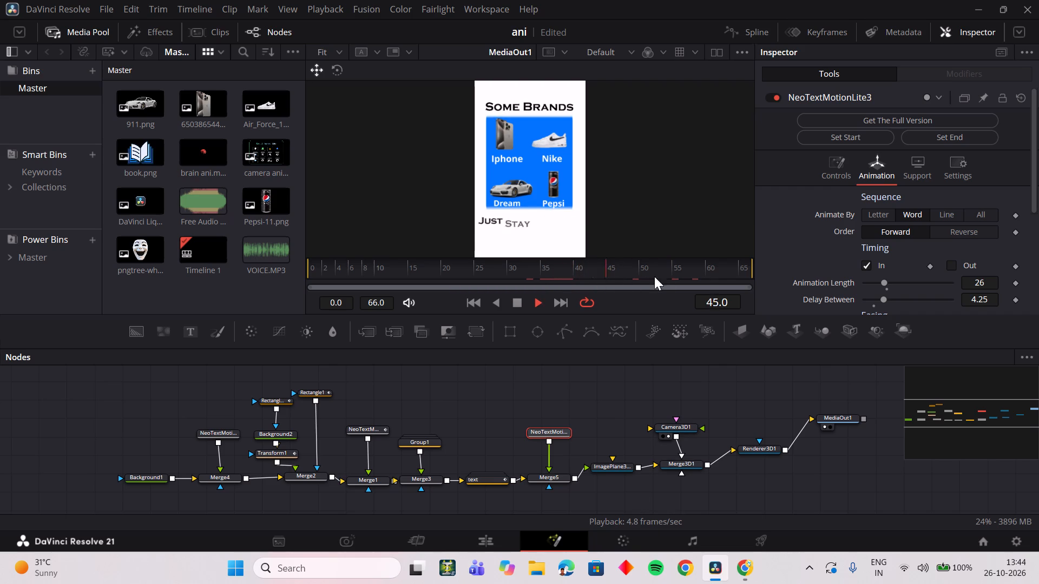
{"action": "key", "text": "space"}
Set NeoTextMotionLite3's animation end at the composition's last frame and play back the caption's entrance.
{"action": "left_click_drag", "start_coordinate": [651, 270], "coordinate": [692, 270]}
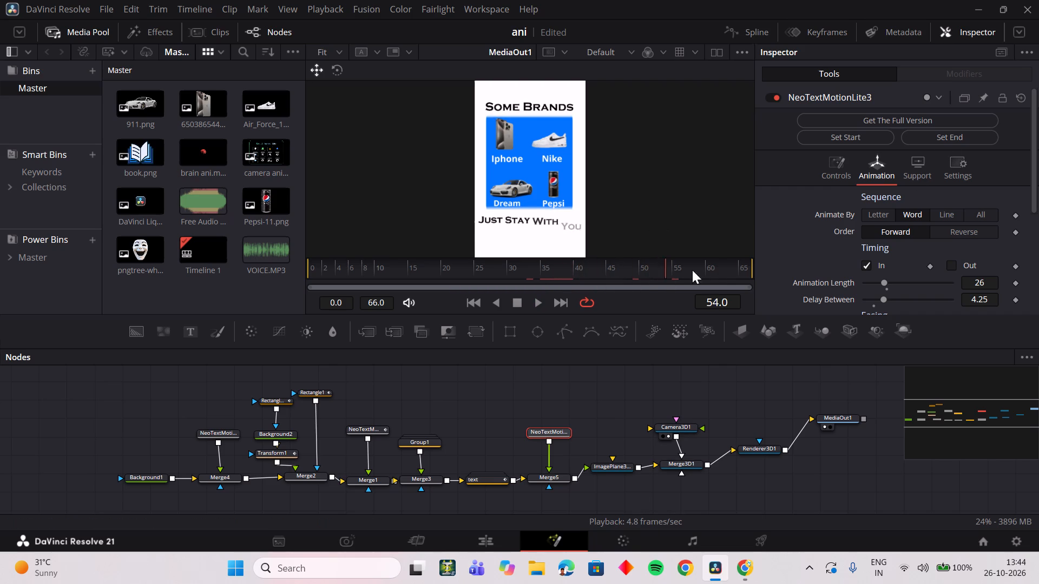
{"action": "left_click_drag", "start_coordinate": [692, 270], "coordinate": [854, 262]}
{"action": "left_click", "coordinate": [957, 138]}
{"action": "left_click_drag", "start_coordinate": [575, 272], "coordinate": [571, 272]}
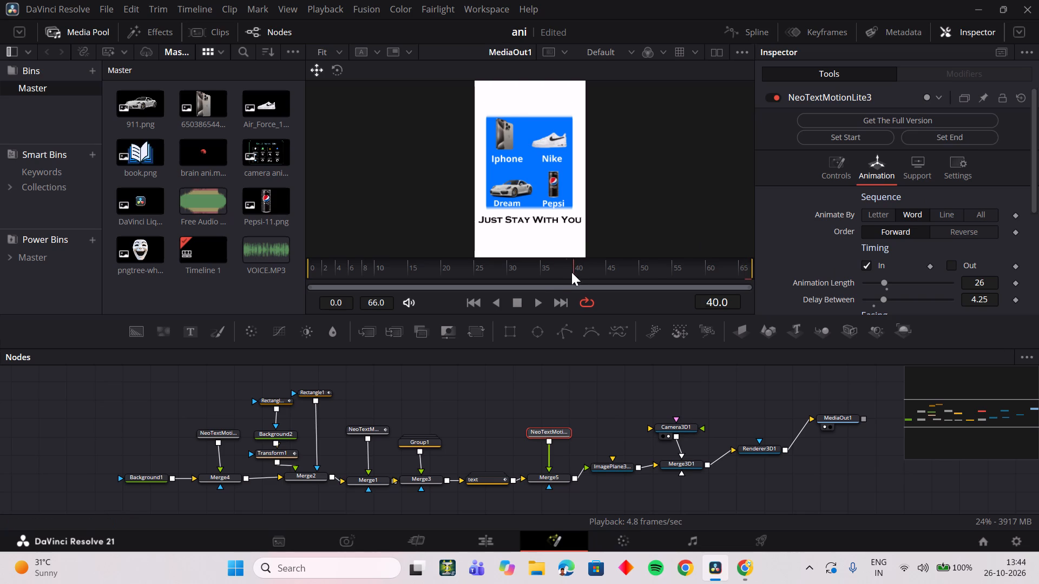
{"action": "left_click_drag", "start_coordinate": [571, 272], "coordinate": [556, 282]}
{"action": "key", "text": "space"}
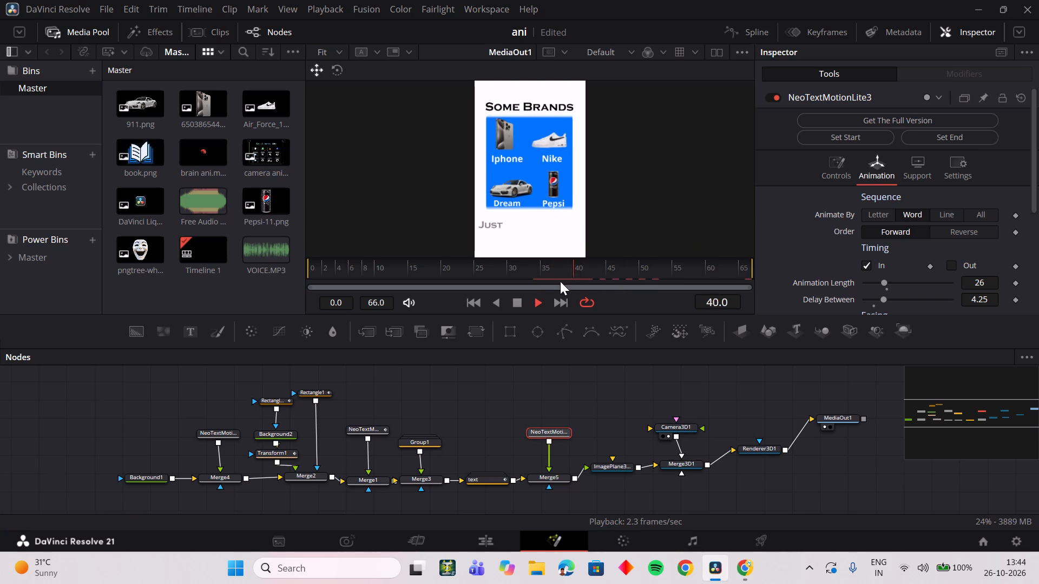
{"action": "key", "text": "space"}
{"action": "left_click_drag", "start_coordinate": [640, 278], "coordinate": [630, 278]}
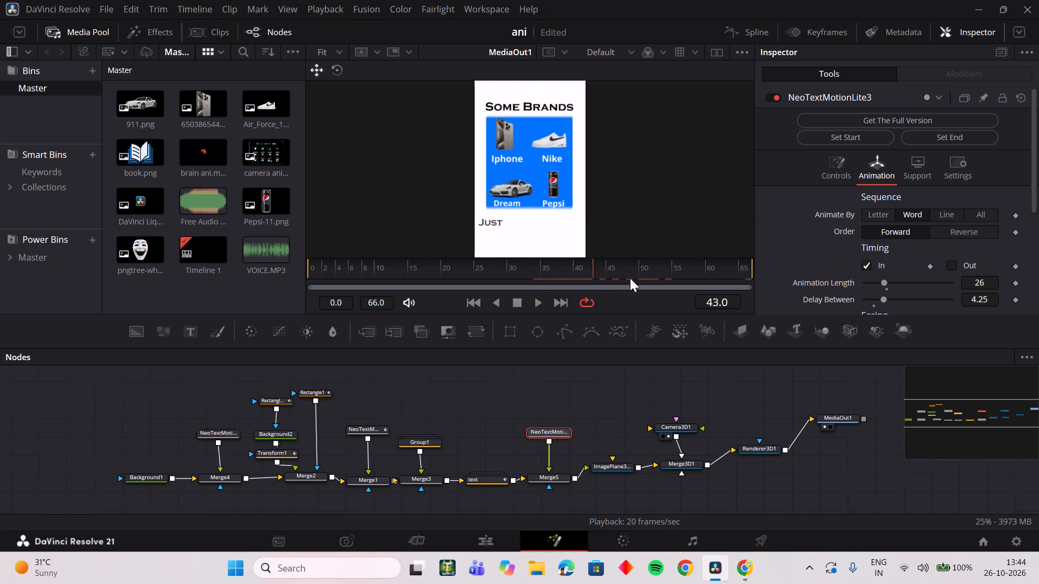
{"action": "left_click_drag", "start_coordinate": [630, 278], "coordinate": [771, 273]}
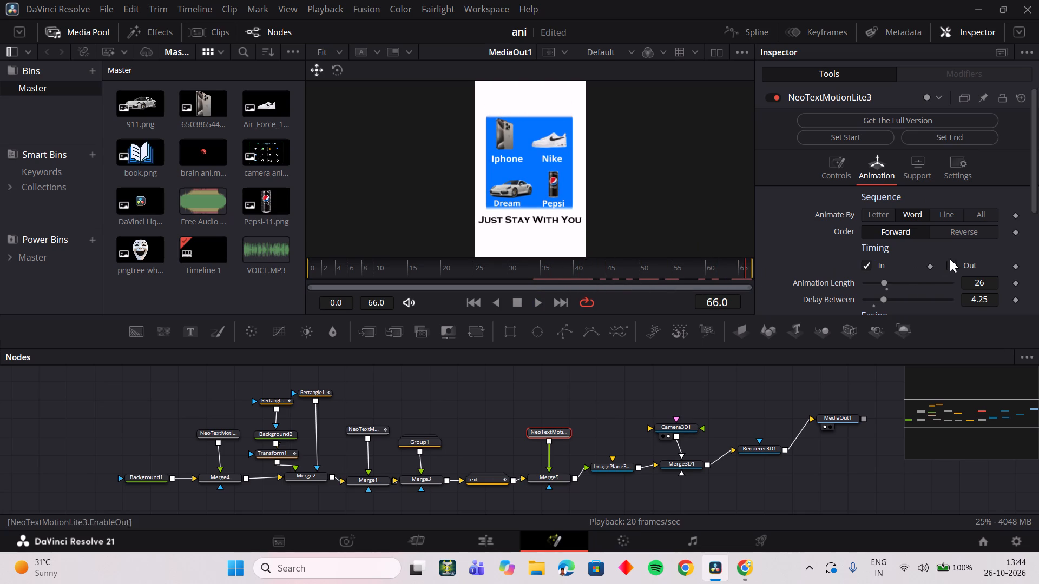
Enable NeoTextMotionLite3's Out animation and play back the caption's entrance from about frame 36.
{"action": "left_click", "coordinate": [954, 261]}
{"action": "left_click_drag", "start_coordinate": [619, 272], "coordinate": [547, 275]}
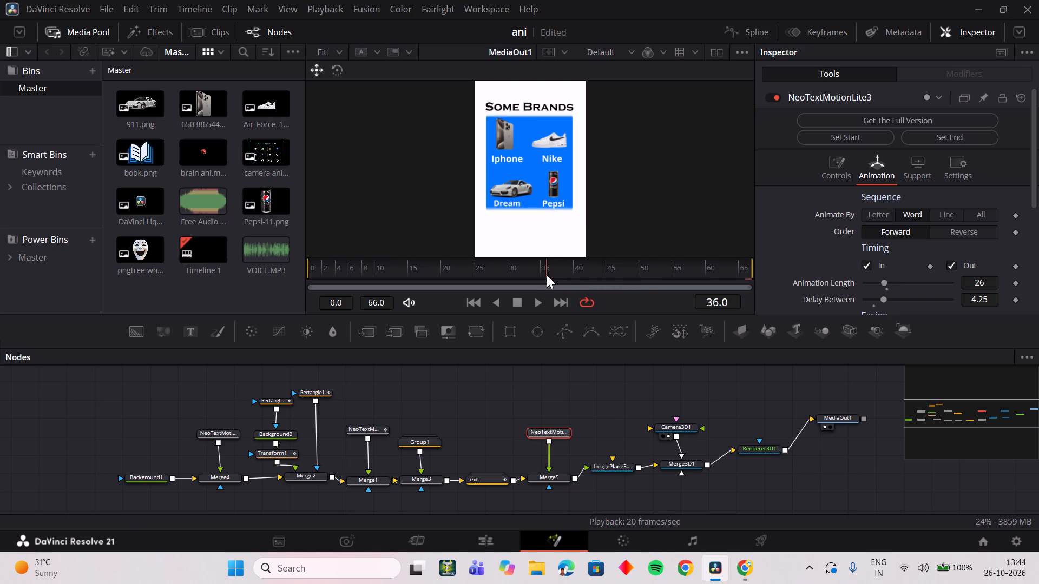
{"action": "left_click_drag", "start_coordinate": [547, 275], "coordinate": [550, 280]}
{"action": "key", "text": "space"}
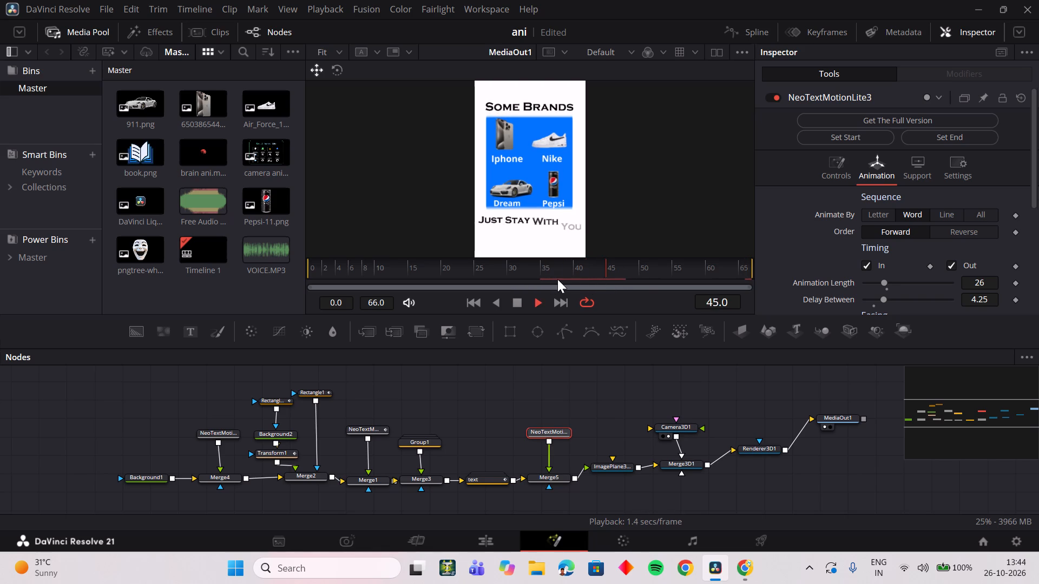
Stop the playback and disable NeoTextMotionLite3's Out animation.
{"action": "key", "text": "space"}
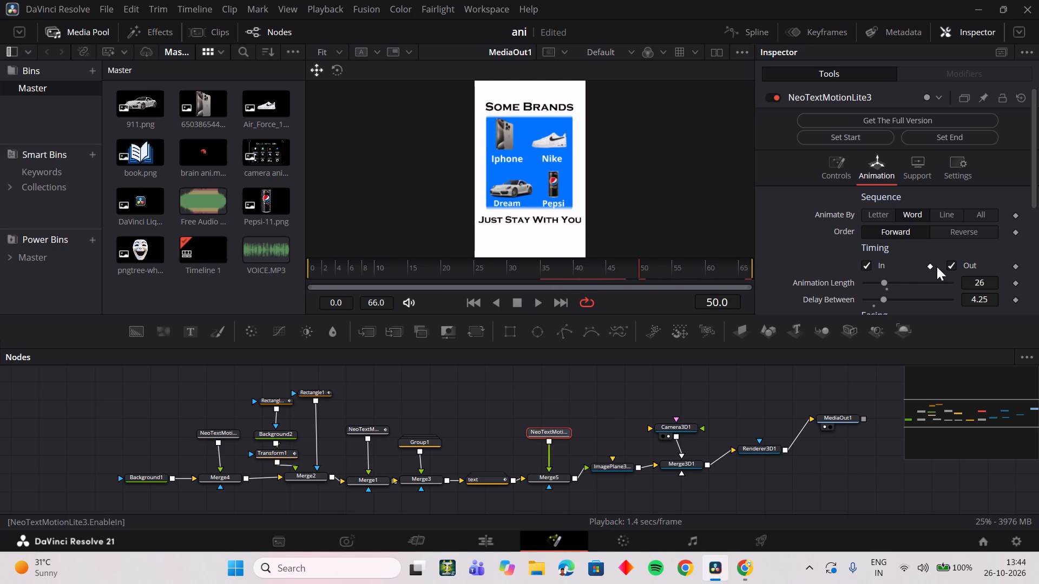
{"action": "left_click", "coordinate": [951, 264]}
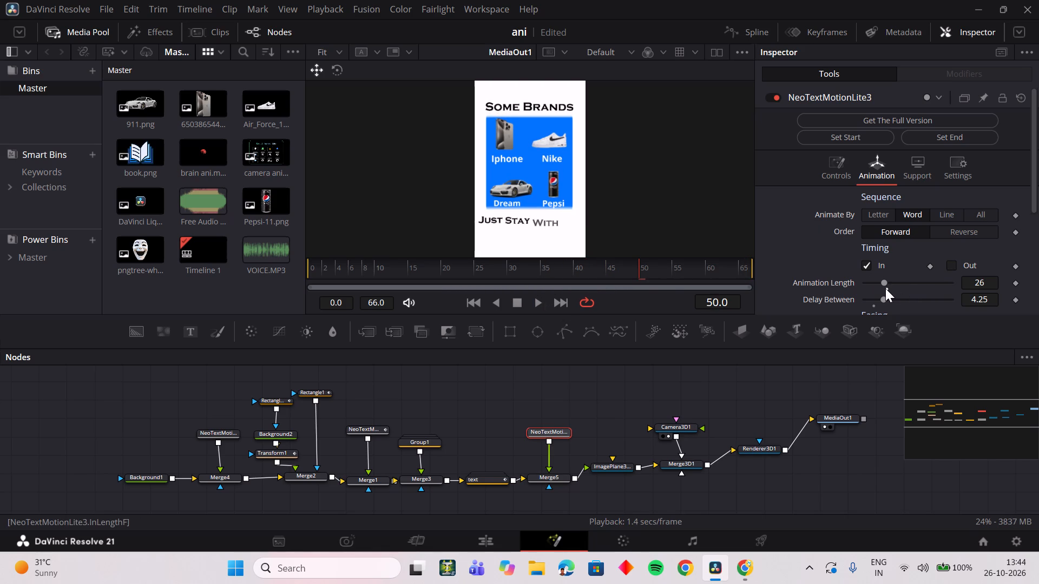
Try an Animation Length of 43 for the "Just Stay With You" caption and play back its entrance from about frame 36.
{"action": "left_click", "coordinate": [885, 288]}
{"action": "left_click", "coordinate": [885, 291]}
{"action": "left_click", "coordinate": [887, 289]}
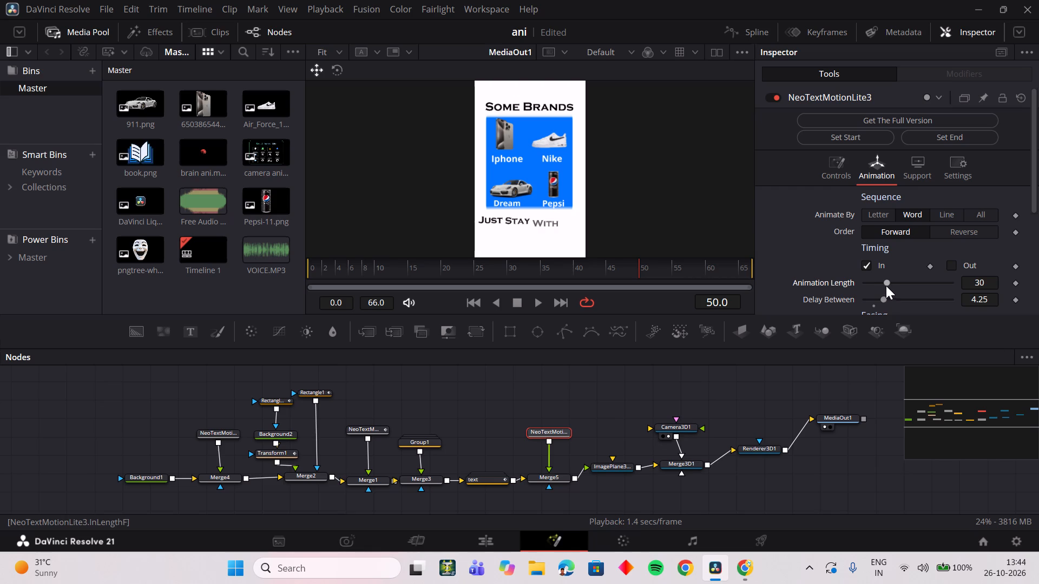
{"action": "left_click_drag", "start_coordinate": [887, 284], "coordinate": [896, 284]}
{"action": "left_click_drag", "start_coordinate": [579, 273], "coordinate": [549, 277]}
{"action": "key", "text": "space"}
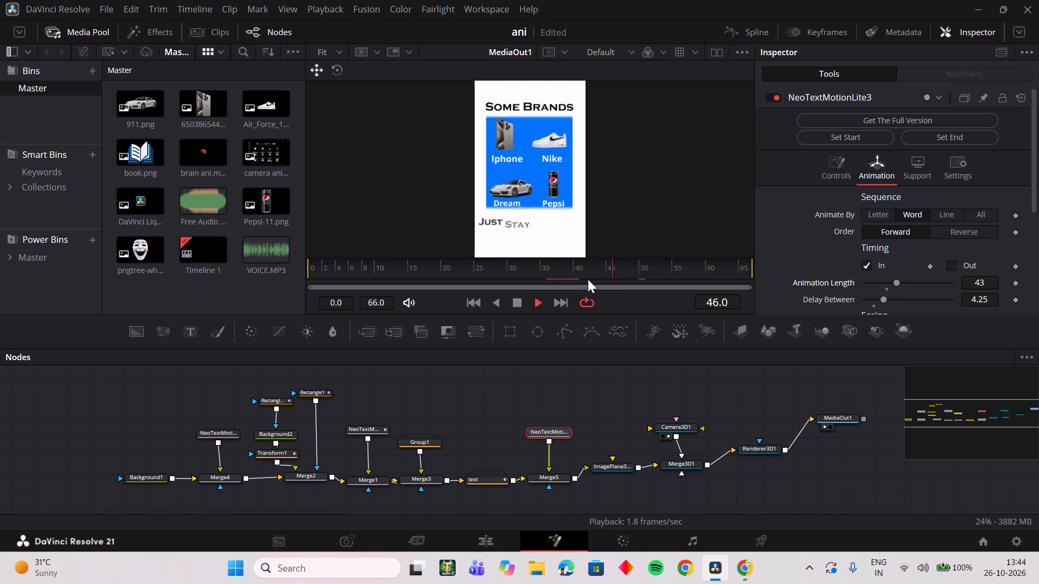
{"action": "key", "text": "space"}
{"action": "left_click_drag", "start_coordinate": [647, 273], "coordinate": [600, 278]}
Set the caption's Animation Length to 19 and play back its entrance from about frame 37.
{"action": "left_click_drag", "start_coordinate": [896, 282], "coordinate": [878, 286]}
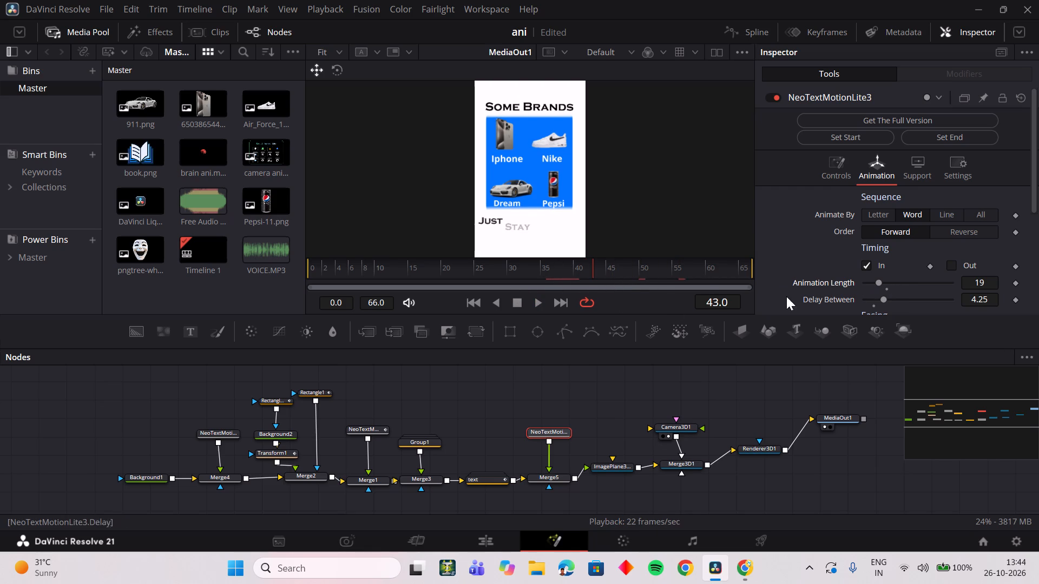
{"action": "left_click_drag", "start_coordinate": [585, 267], "coordinate": [556, 267]}
{"action": "key", "text": "space"}
{"action": "key", "text": "space"}
{"action": "left_click_drag", "start_coordinate": [633, 268], "coordinate": [567, 278]}
{"action": "key", "text": "space"}
{"action": "key", "text": "space"}
Set the caption's Delay Between to 3.99 and play back its entrance from about frame 35.
{"action": "scroll", "coordinate": [866, 282], "scroll_direction": "down", "scroll_amount": 1}
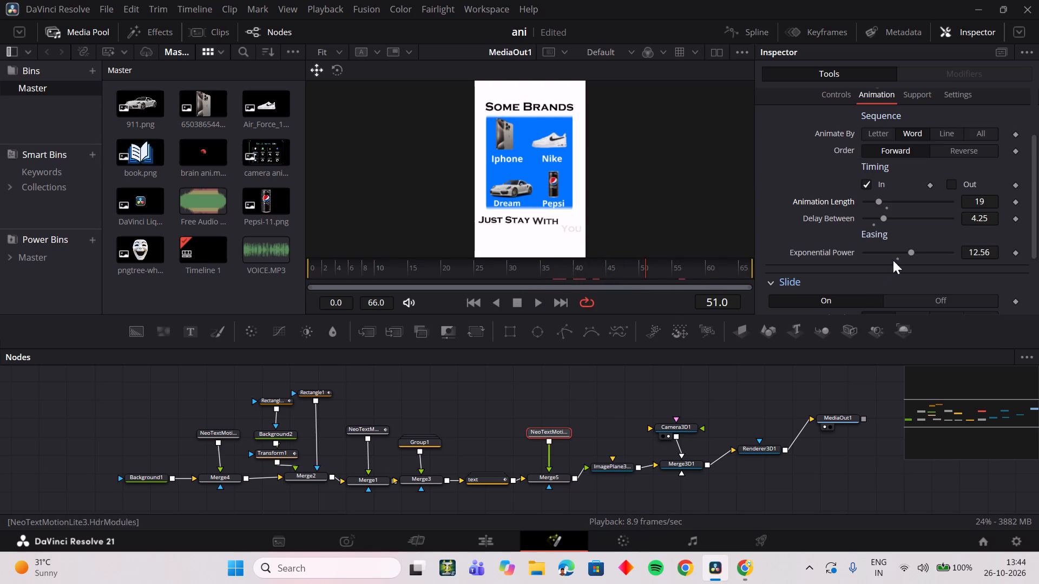
{"action": "left_click_drag", "start_coordinate": [984, 222], "coordinate": [969, 227]}
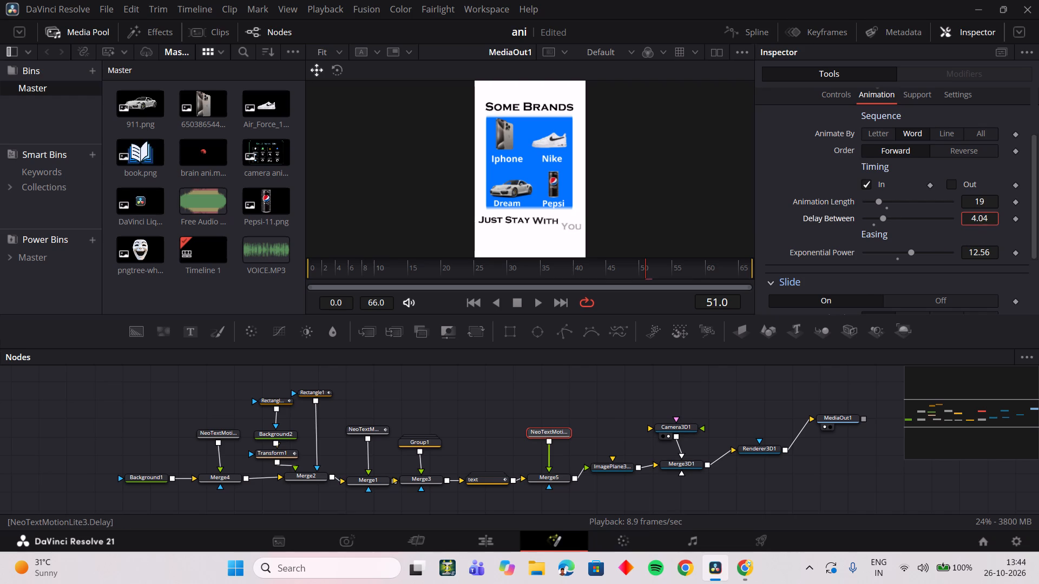
{"action": "left_click_drag", "start_coordinate": [969, 227], "coordinate": [966, 228]}
{"action": "left_click_drag", "start_coordinate": [614, 275], "coordinate": [544, 275]}
{"action": "key", "text": "space"}
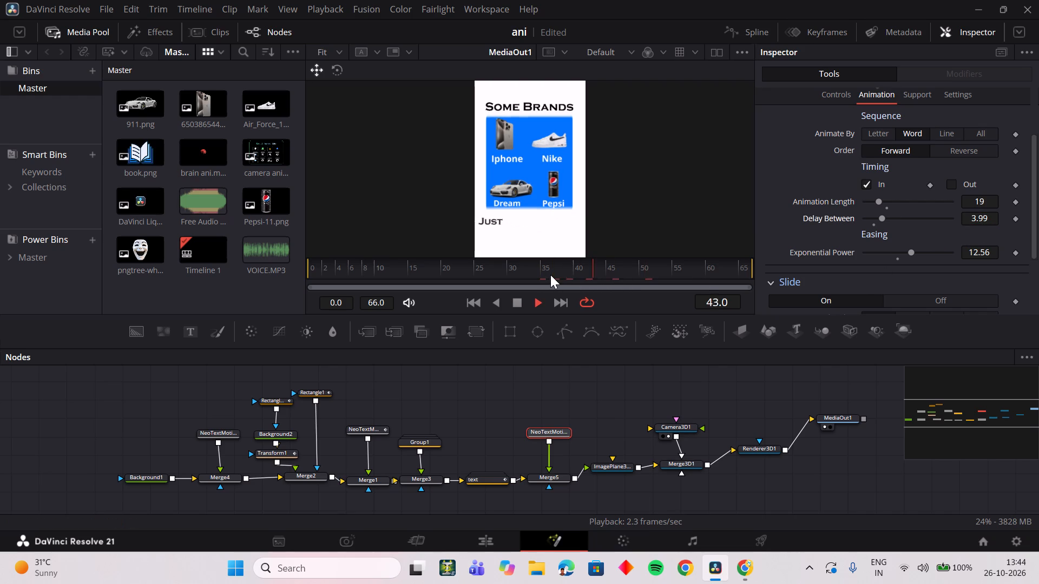
{"action": "key", "text": "space"}
{"action": "left_click_drag", "start_coordinate": [578, 273], "coordinate": [541, 277]}
{"action": "key", "text": "space"}
{"action": "key", "text": "space"}
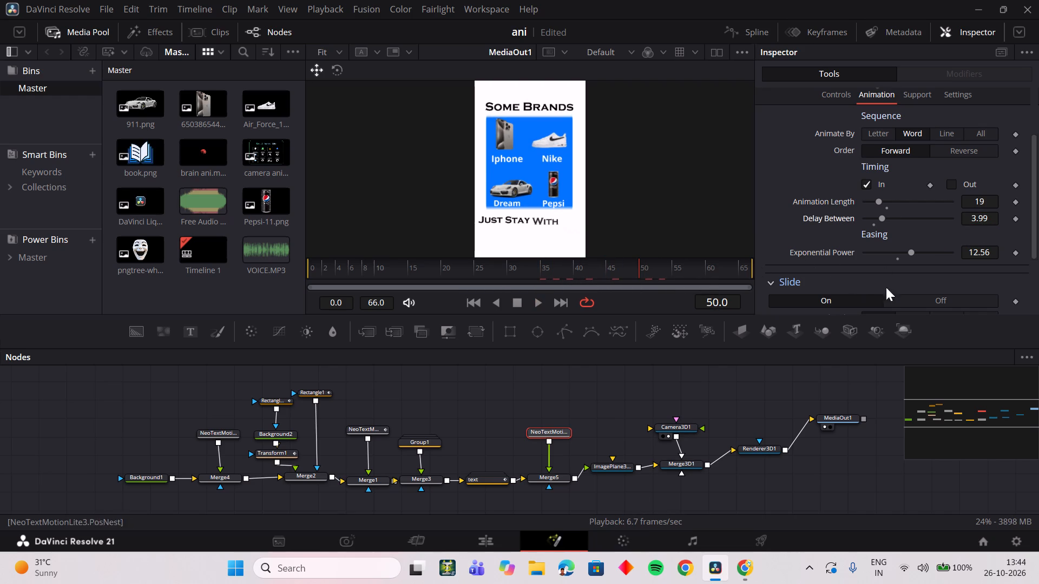
Set the easing's Exponential Power to 10.55 and play back the caption's entrance from frame 37.
{"action": "left_click_drag", "start_coordinate": [915, 253], "coordinate": [904, 255]}
{"action": "left_click_drag", "start_coordinate": [610, 267], "coordinate": [574, 270]}
{"action": "left_click_drag", "start_coordinate": [571, 271], "coordinate": [554, 274]}
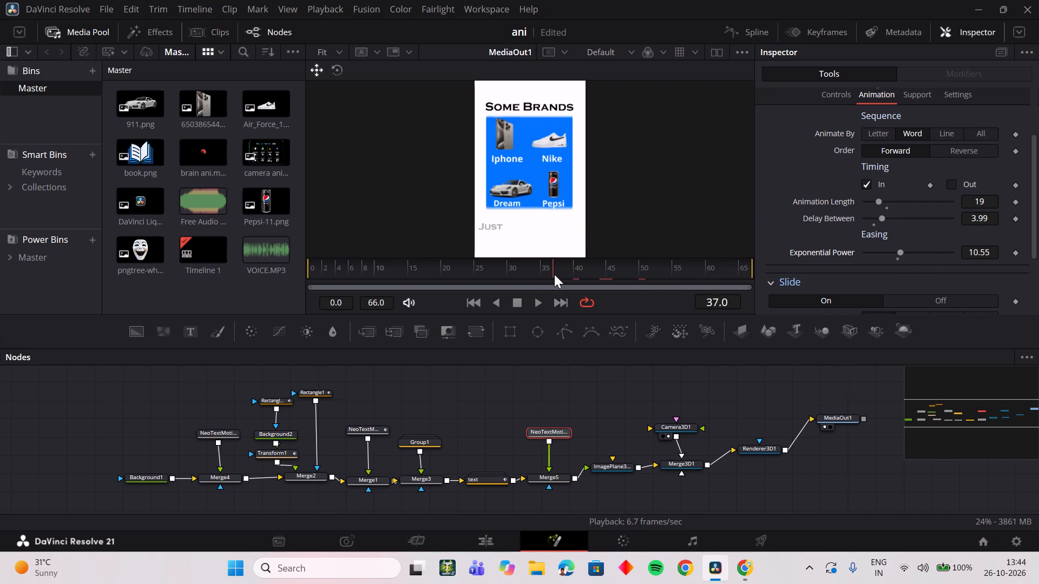
{"action": "left_click_drag", "start_coordinate": [554, 274], "coordinate": [554, 274]}
{"action": "key", "text": "space"}
{"action": "key", "text": "space"}
{"action": "left_click_drag", "start_coordinate": [625, 269], "coordinate": [576, 278]}
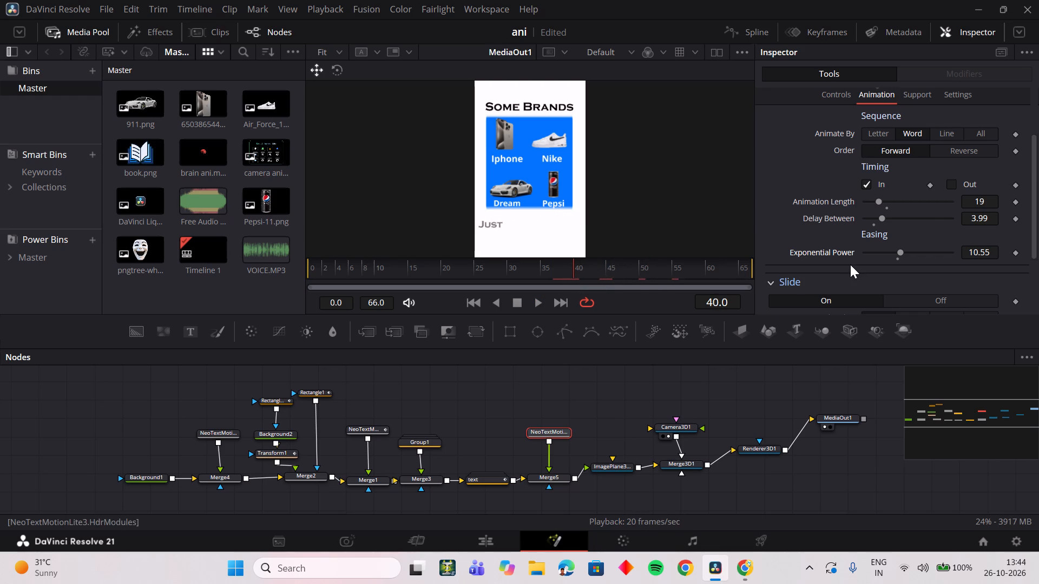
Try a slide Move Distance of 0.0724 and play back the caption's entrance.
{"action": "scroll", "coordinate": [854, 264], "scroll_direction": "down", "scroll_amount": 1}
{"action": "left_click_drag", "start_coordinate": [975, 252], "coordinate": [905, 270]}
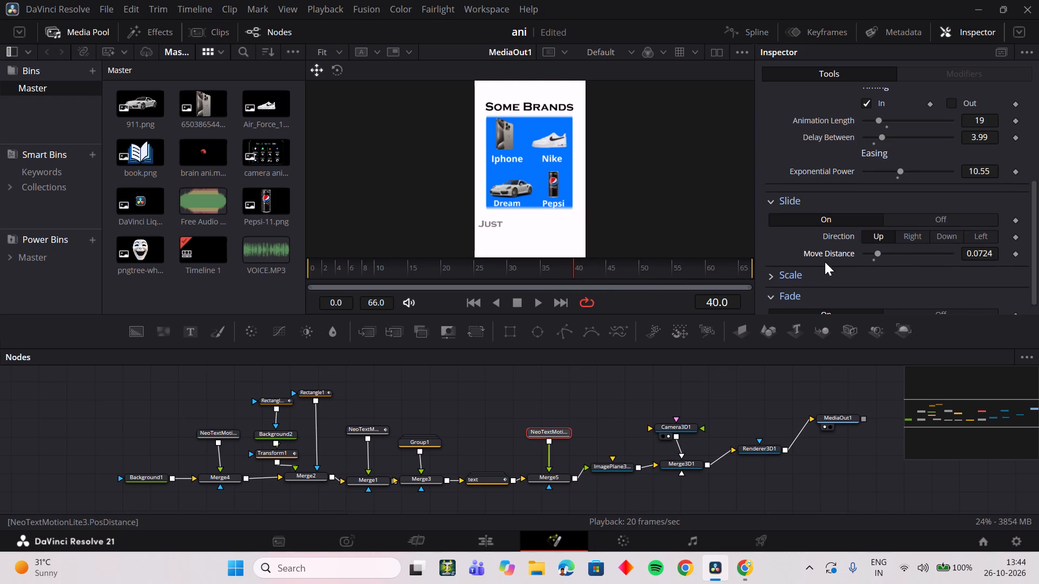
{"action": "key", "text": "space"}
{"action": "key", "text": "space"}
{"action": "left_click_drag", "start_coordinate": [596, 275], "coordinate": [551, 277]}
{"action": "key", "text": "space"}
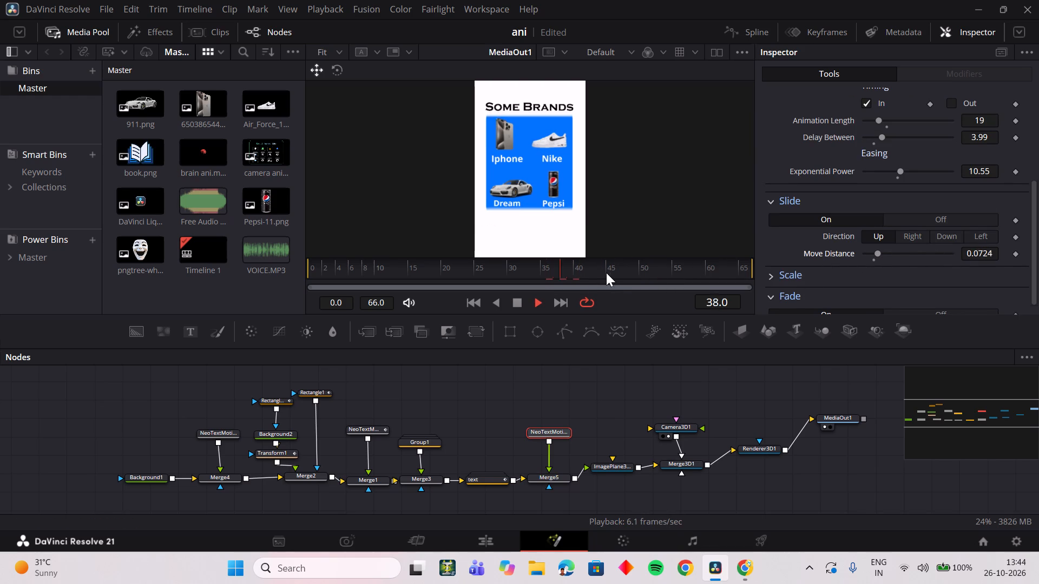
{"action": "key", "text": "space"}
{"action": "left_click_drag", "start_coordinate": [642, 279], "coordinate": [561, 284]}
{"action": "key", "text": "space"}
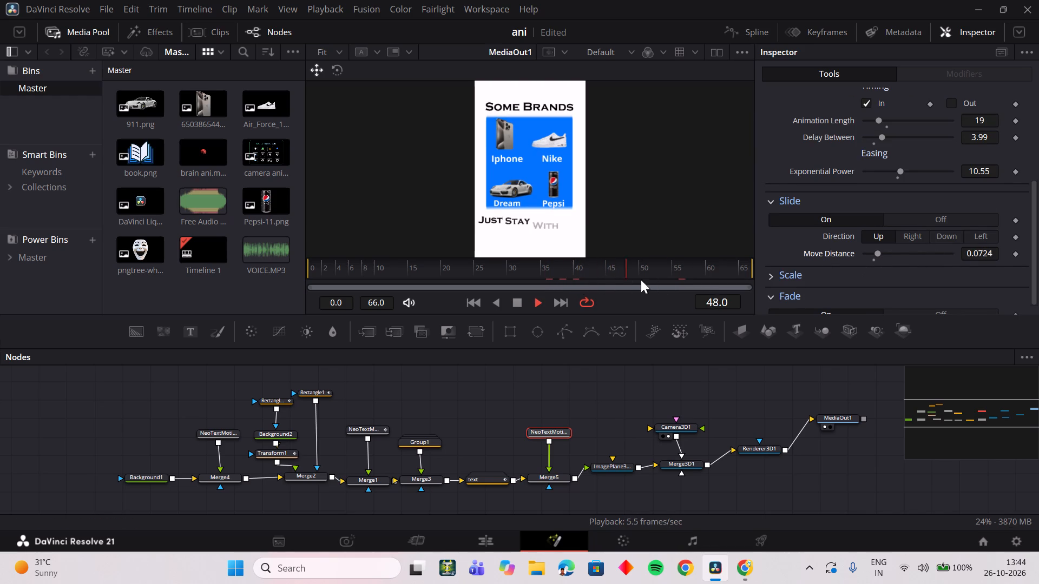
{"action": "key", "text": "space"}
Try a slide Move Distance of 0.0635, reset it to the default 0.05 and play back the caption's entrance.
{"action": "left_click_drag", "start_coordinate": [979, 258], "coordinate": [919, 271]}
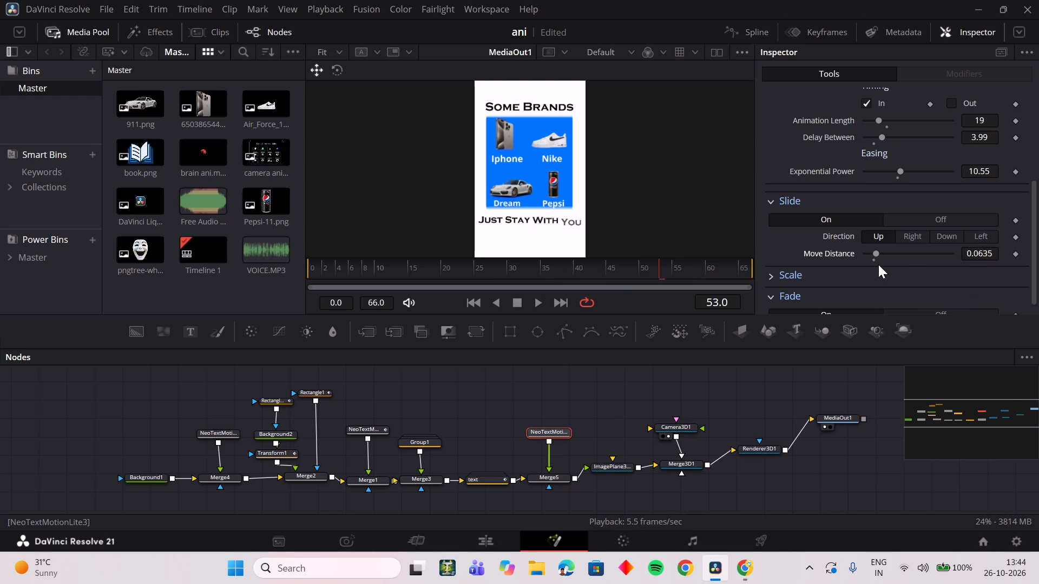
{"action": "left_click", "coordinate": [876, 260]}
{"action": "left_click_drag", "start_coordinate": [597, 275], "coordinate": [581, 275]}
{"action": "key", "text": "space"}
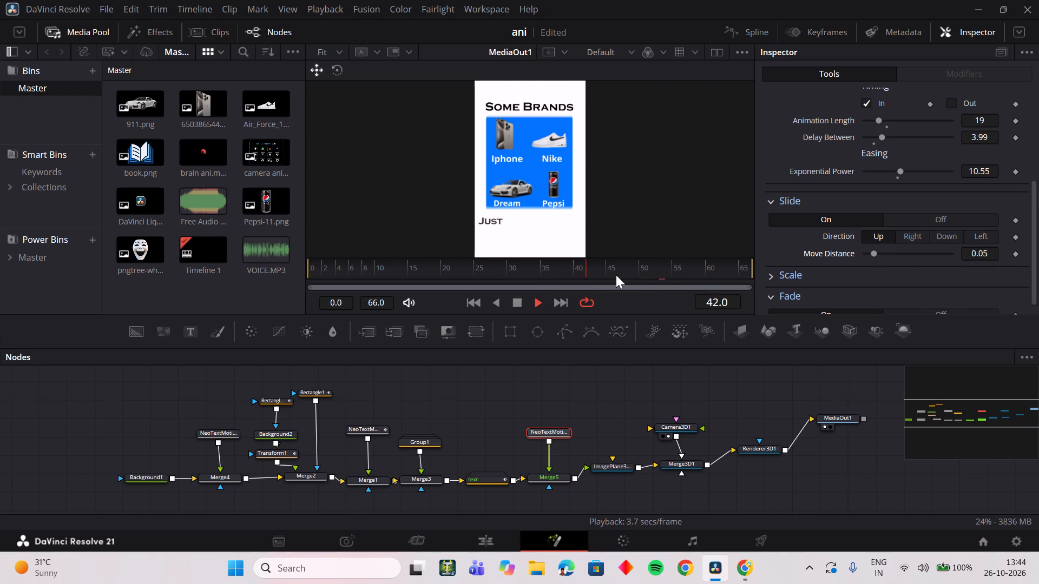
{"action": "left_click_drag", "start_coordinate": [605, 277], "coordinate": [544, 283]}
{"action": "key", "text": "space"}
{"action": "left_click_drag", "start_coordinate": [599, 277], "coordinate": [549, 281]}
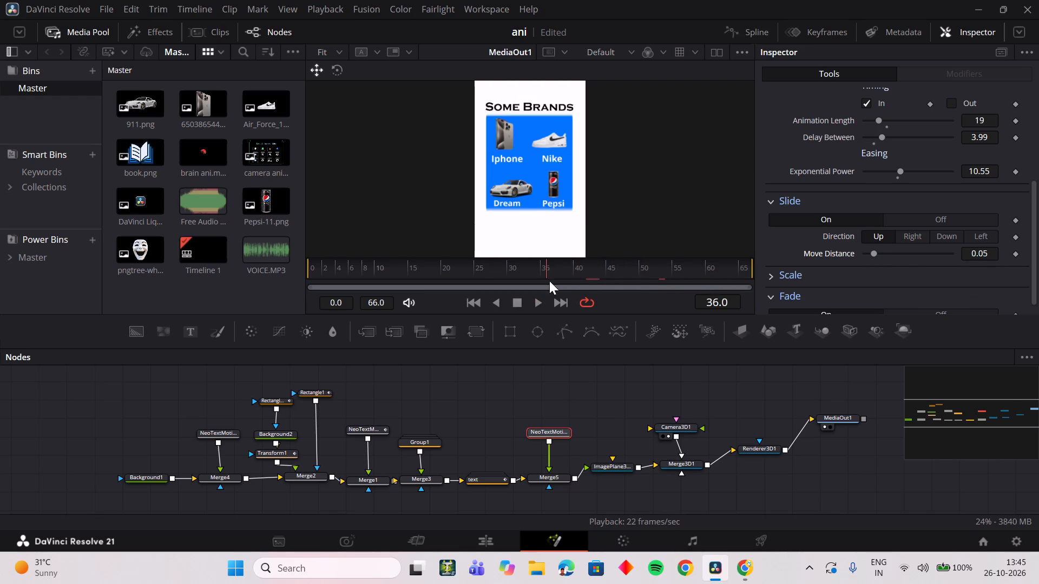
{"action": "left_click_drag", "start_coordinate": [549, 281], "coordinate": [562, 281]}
Set the slide Move Distance to 0.0315 and play back the caption's entrance from about frame 35.
{"action": "left_click_drag", "start_coordinate": [871, 254], "coordinate": [864, 256]}
{"action": "left_click", "coordinate": [869, 256]}
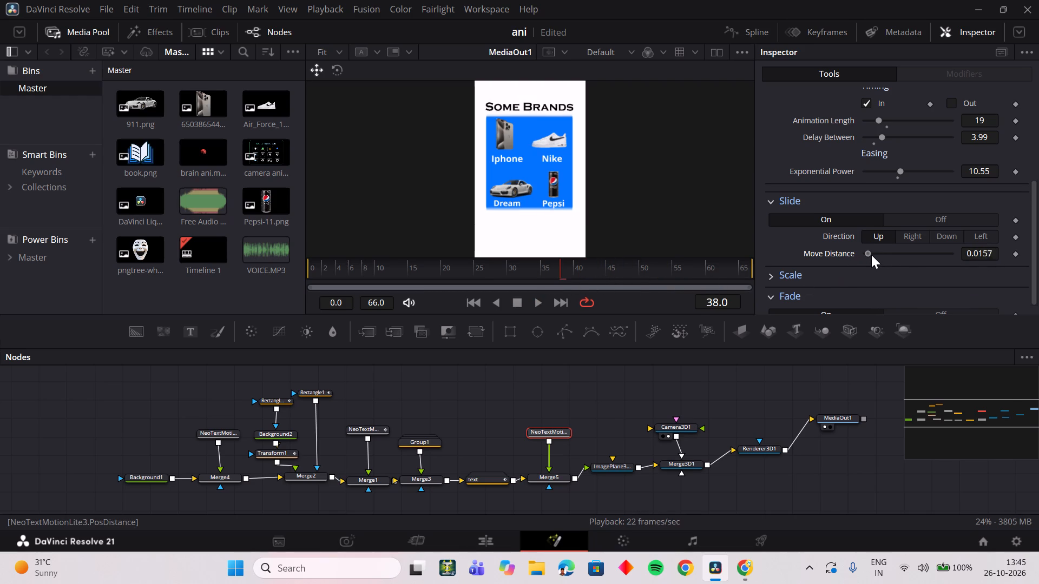
{"action": "left_click_drag", "start_coordinate": [572, 267], "coordinate": [545, 271]}
{"action": "key", "text": "space"}
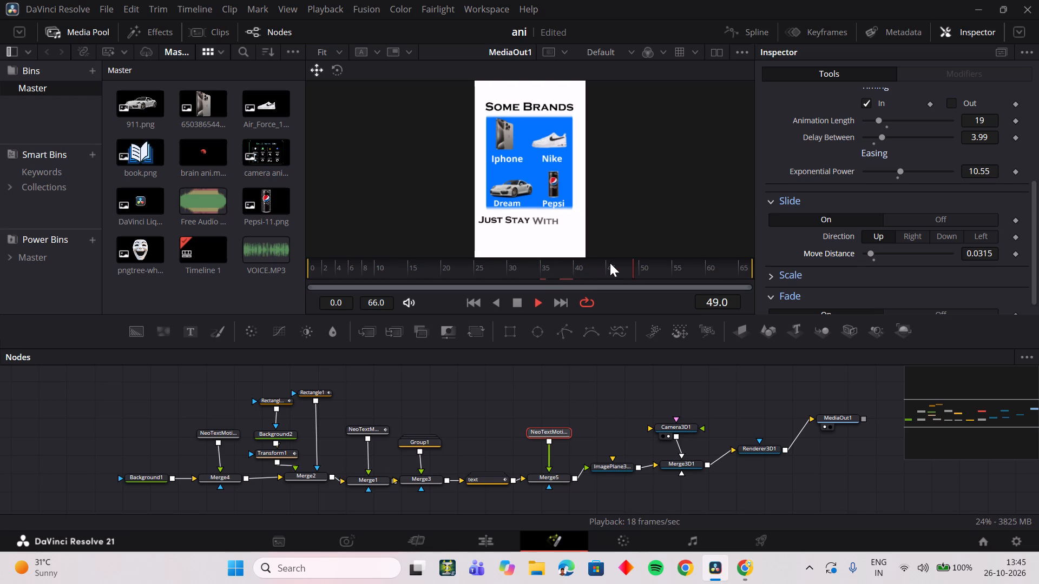
{"action": "key", "text": "space"}
{"action": "left_click_drag", "start_coordinate": [610, 267], "coordinate": [537, 274]}
{"action": "key", "text": "space"}
{"action": "key", "text": "space"}
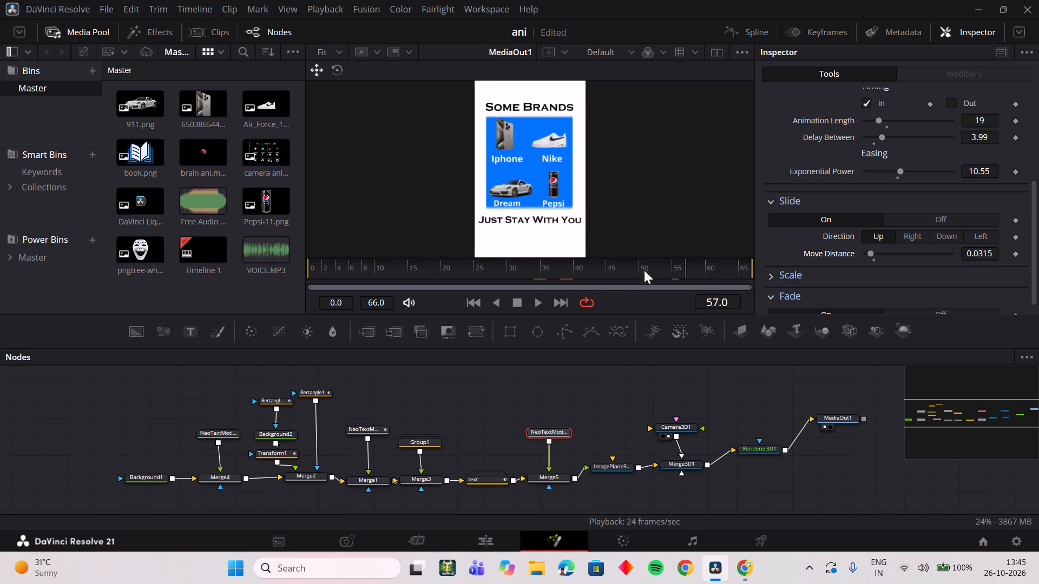
Replay and scrub the caption's entrance from about frame 34 to examine how smoothly its words appear.
{"action": "left_click_drag", "start_coordinate": [635, 275], "coordinate": [573, 280]}
{"action": "left_click_drag", "start_coordinate": [571, 276], "coordinate": [532, 283]}
{"action": "key", "text": "space"}
{"action": "key", "text": "space"}
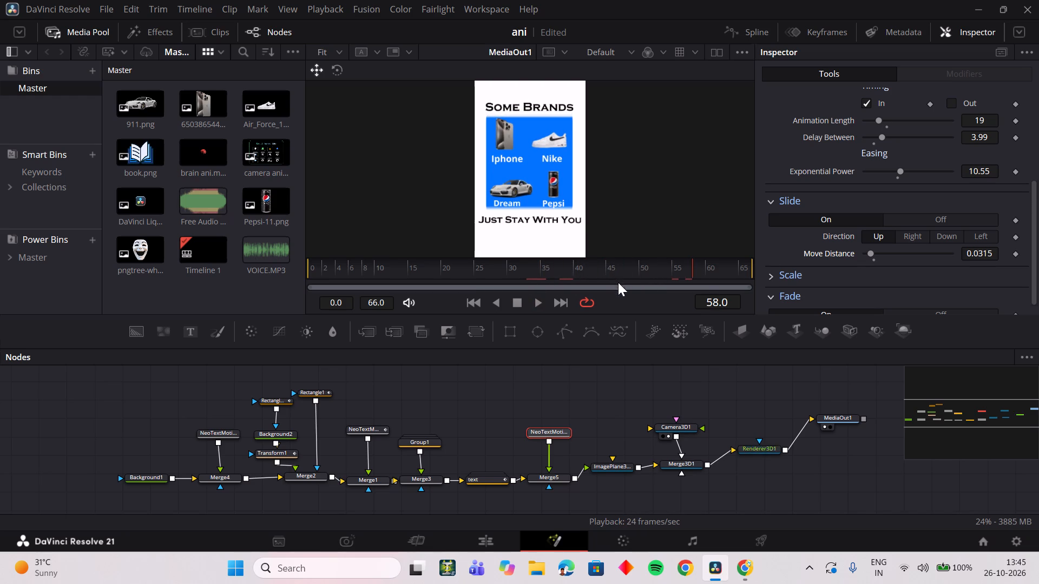
{"action": "left_click_drag", "start_coordinate": [616, 282], "coordinate": [540, 288]}
{"action": "left_click_drag", "start_coordinate": [594, 272], "coordinate": [555, 277]}
{"action": "key", "text": "space"}
{"action": "key", "text": "space"}
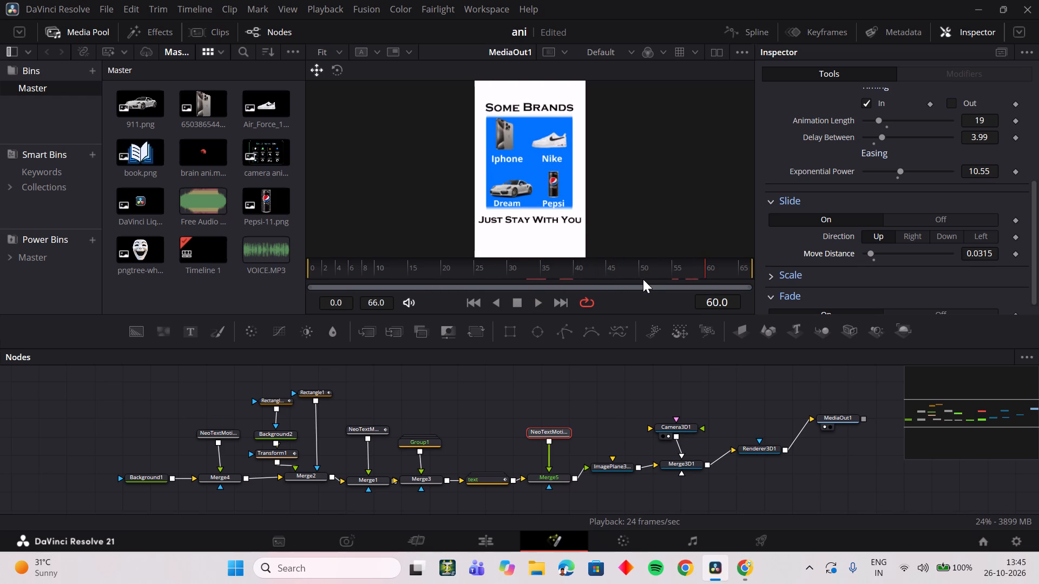
{"action": "left_click_drag", "start_coordinate": [637, 279], "coordinate": [579, 283]}
{"action": "key", "text": "space"}
{"action": "key", "text": "space"}
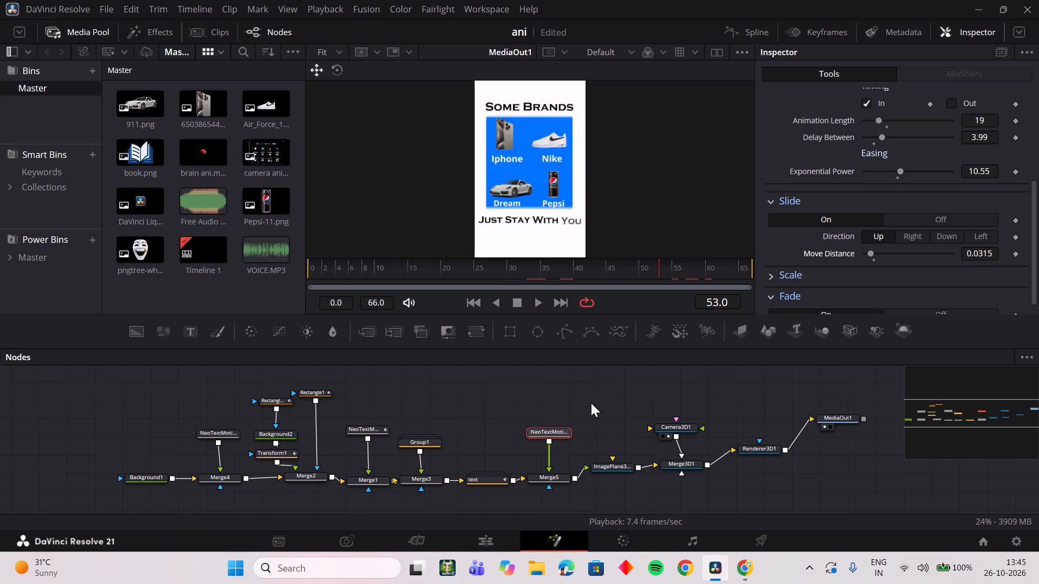
{"action": "left_click_drag", "start_coordinate": [579, 289], "coordinate": [557, 290]}
{"action": "left_click_drag", "start_coordinate": [557, 277], "coordinate": [536, 276]}
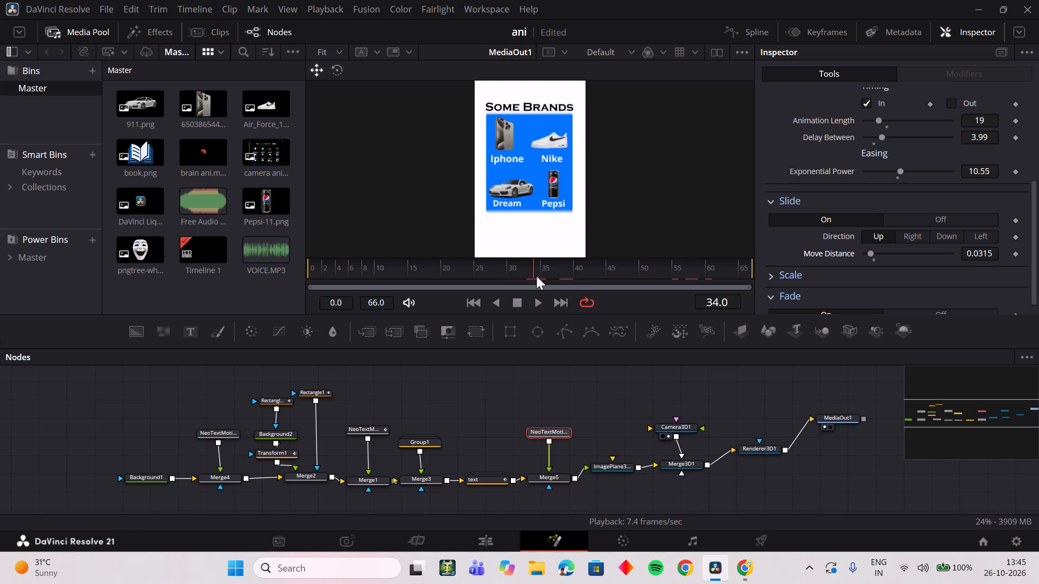
{"action": "left_click_drag", "start_coordinate": [536, 276], "coordinate": [563, 274]}
{"action": "key", "text": "space"}
{"action": "key", "text": "space"}
{"action": "left_click_drag", "start_coordinate": [597, 270], "coordinate": [555, 275]}
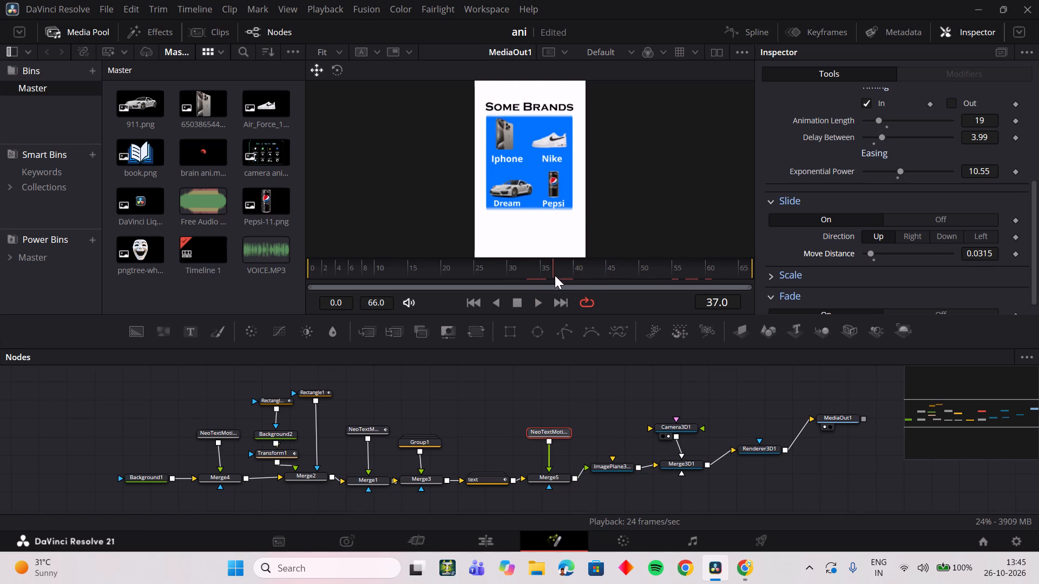
With the caption showing at frame 52, set its text size to 0.0957.
{"action": "left_click_drag", "start_coordinate": [555, 275], "coordinate": [659, 268]}
{"action": "scroll", "coordinate": [842, 211], "scroll_direction": "up", "scroll_amount": 3}
{"action": "left_click", "coordinate": [859, 171]}
{"action": "left_click", "coordinate": [844, 167]}
{"action": "scroll", "coordinate": [890, 198], "scroll_direction": "down", "scroll_amount": 4}
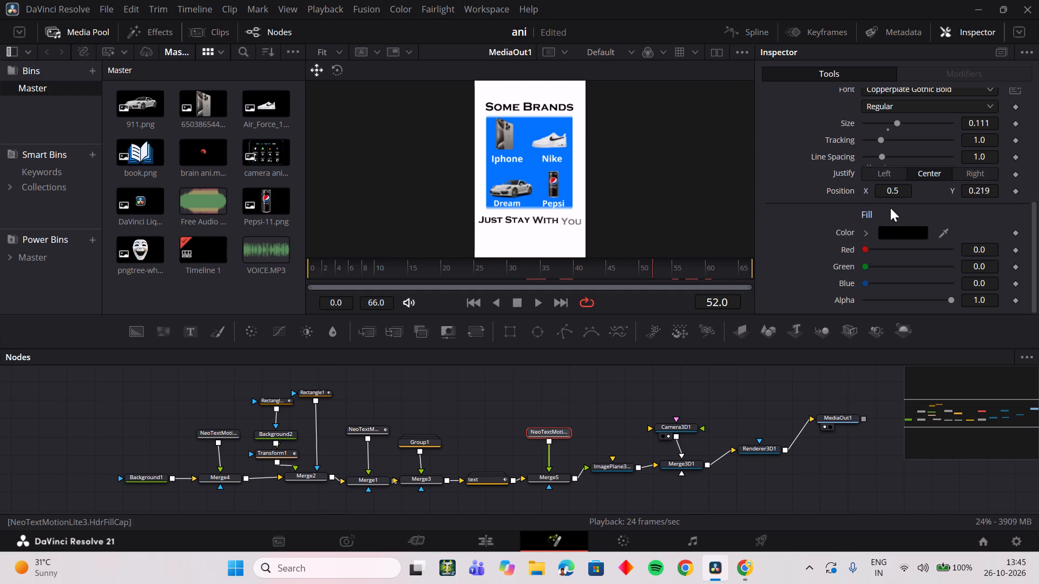
{"action": "left_click_drag", "start_coordinate": [991, 122], "coordinate": [925, 136]}
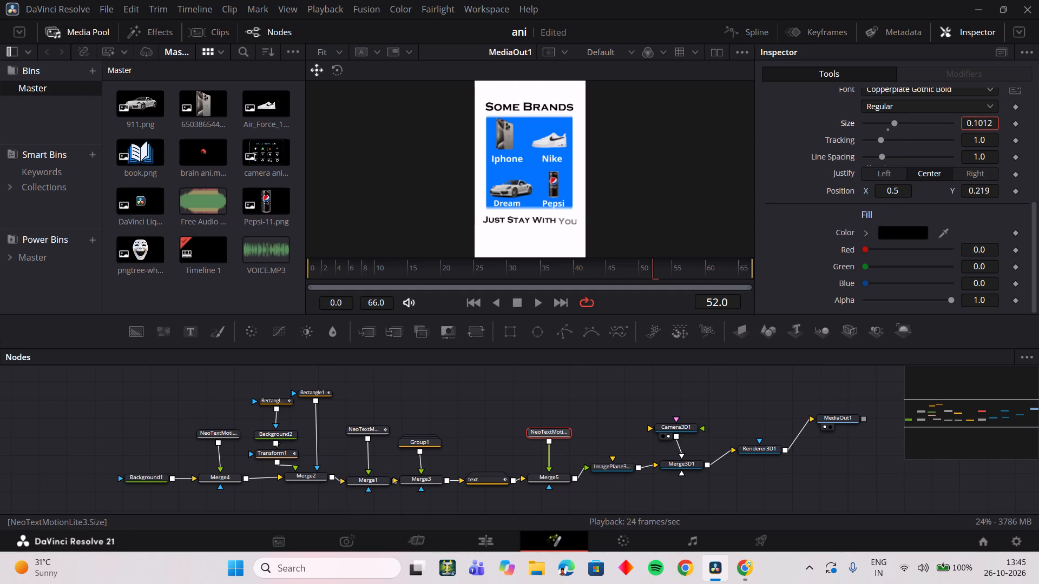
{"action": "left_click_drag", "start_coordinate": [925, 136], "coordinate": [887, 144]}
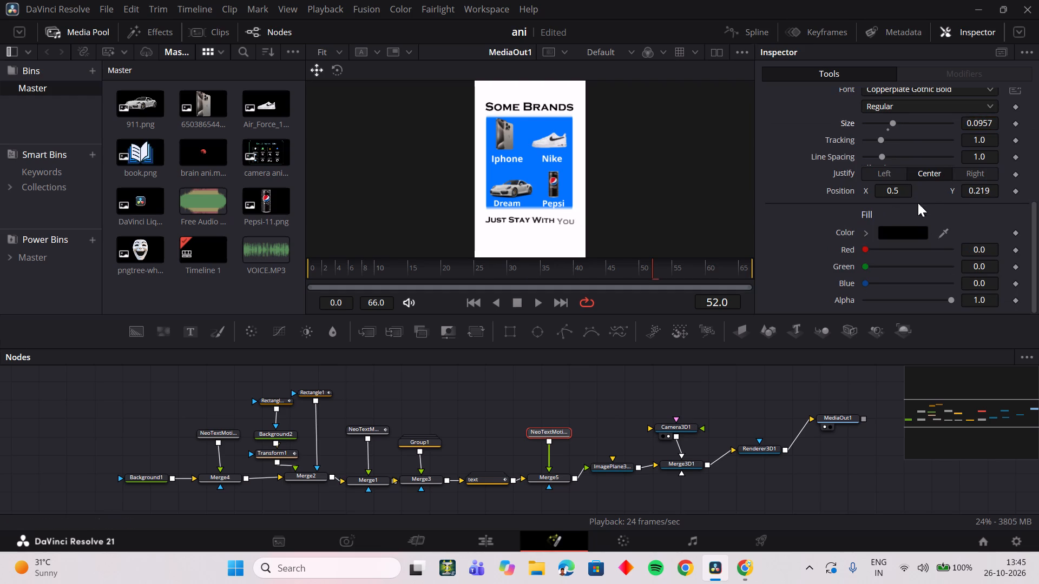
Adjust the caption's position to X 0.489 and Y 0.215 below the brand grid, checking it at frame 61.
{"action": "left_click_drag", "start_coordinate": [979, 193], "coordinate": [992, 193]}
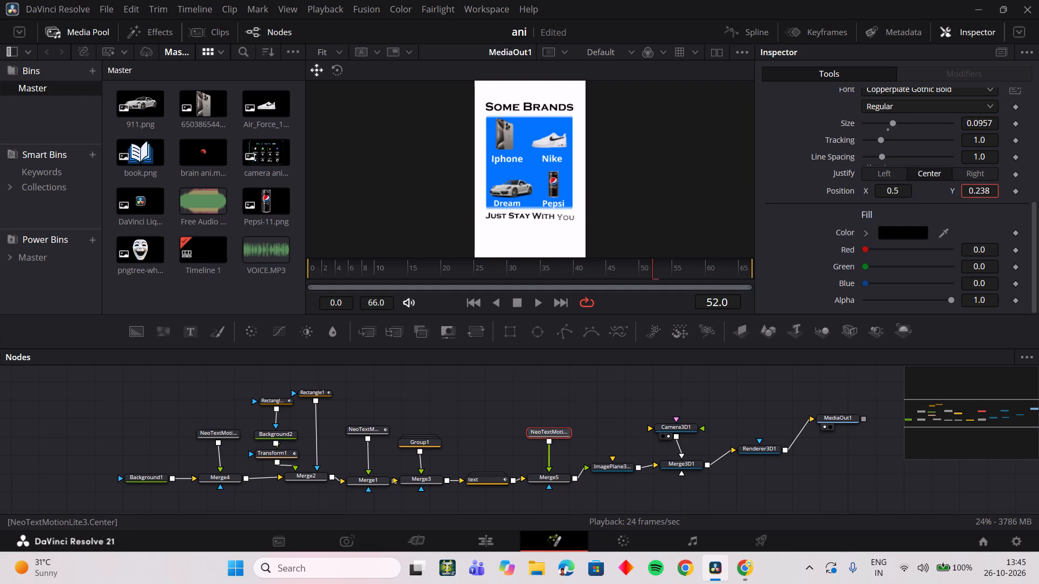
{"action": "left_click_drag", "start_coordinate": [992, 193], "coordinate": [984, 195]}
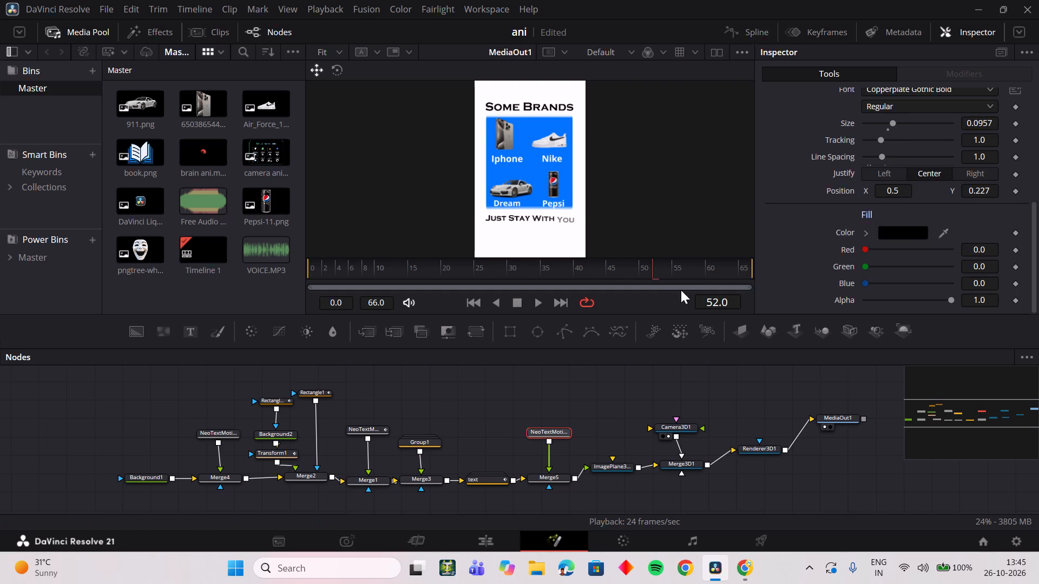
{"action": "left_click_drag", "start_coordinate": [673, 267], "coordinate": [718, 264]}
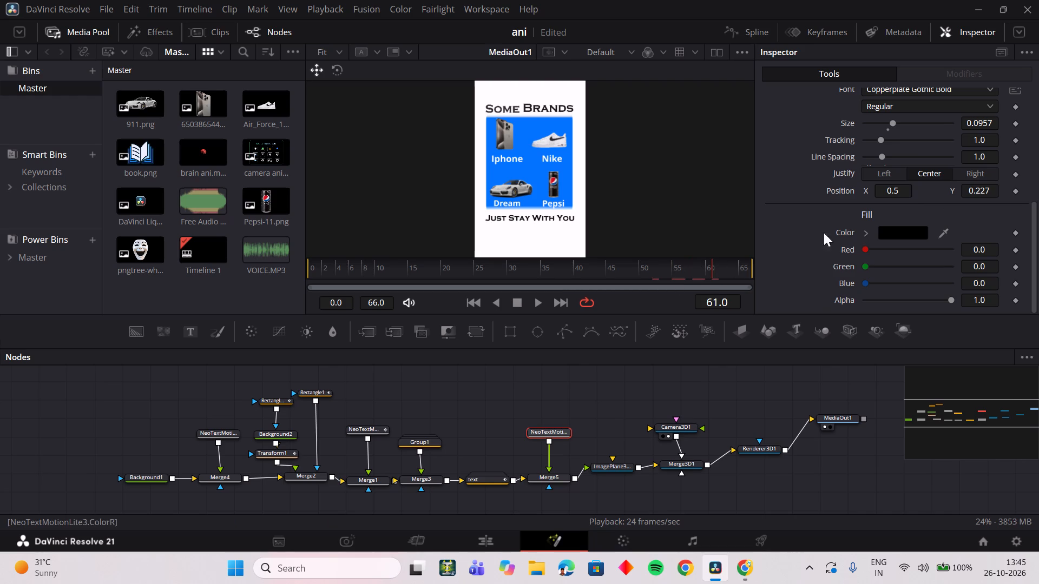
{"action": "left_click_drag", "start_coordinate": [900, 189], "coordinate": [891, 190]}
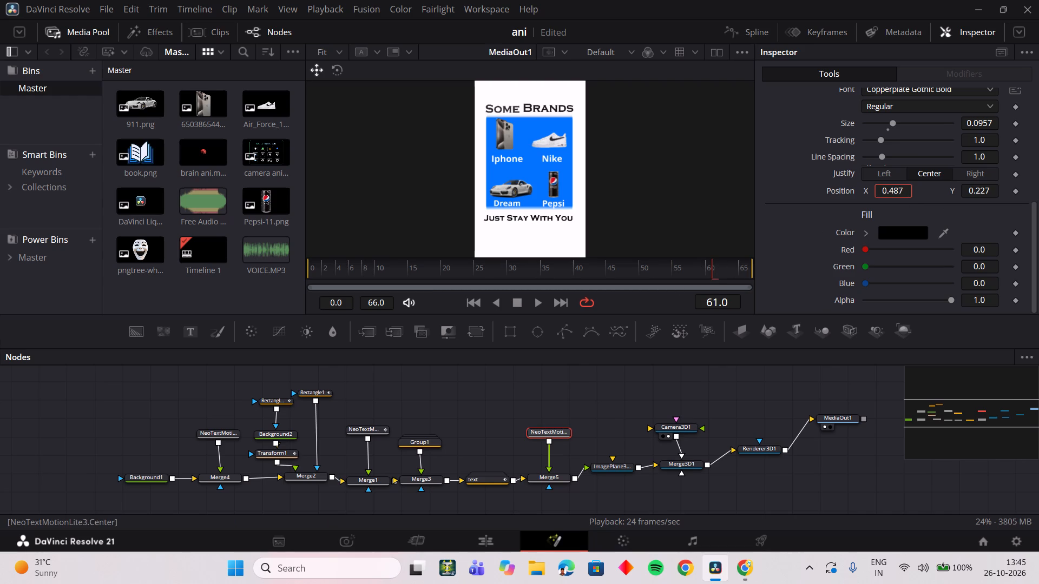
{"action": "left_click_drag", "start_coordinate": [891, 190], "coordinate": [892, 190]}
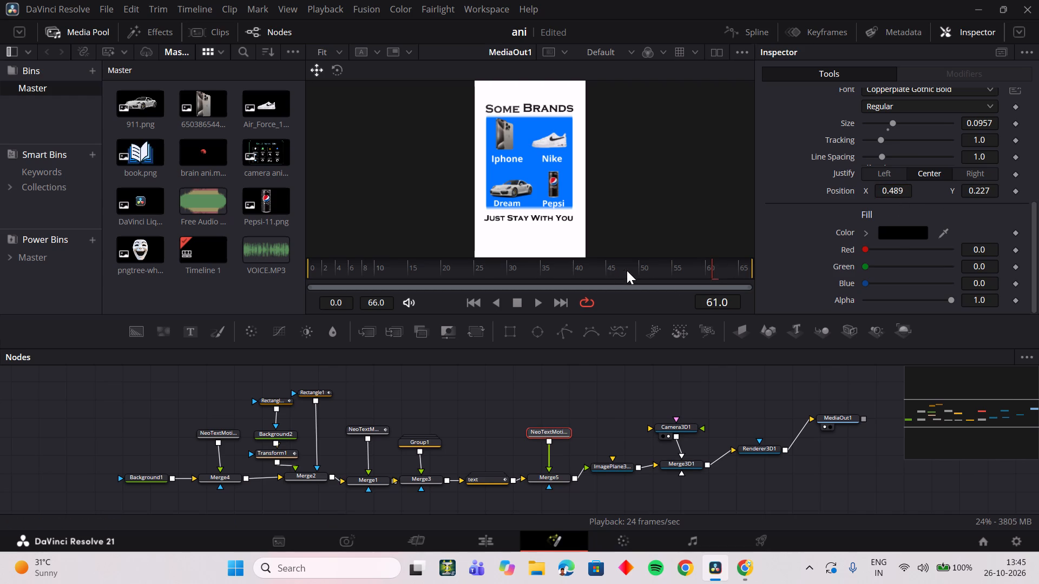
{"action": "left_click_drag", "start_coordinate": [972, 191], "coordinate": [964, 195]}
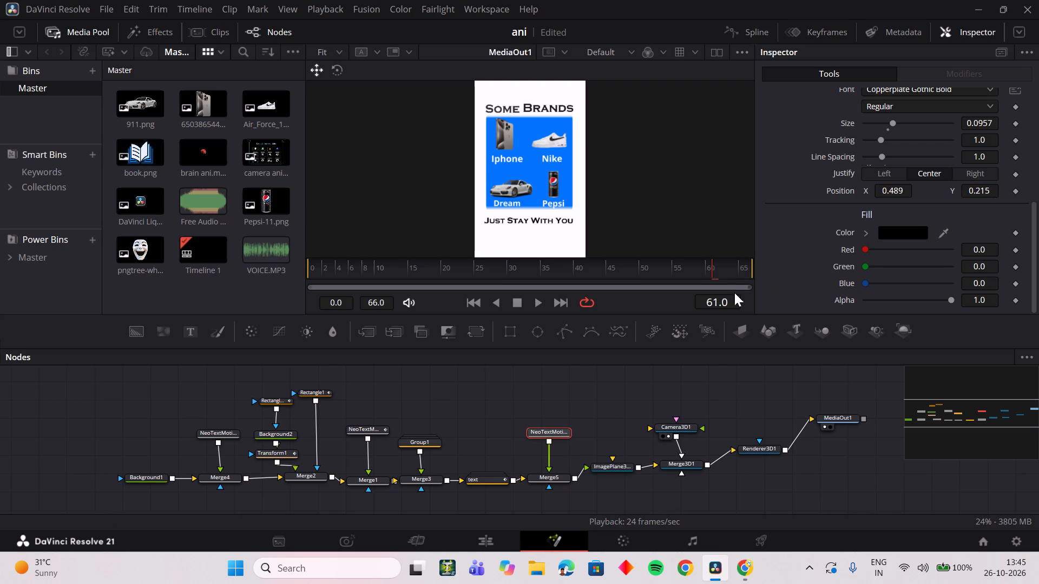
{"action": "scroll", "coordinate": [865, 254], "scroll_direction": "up", "scroll_amount": 4}
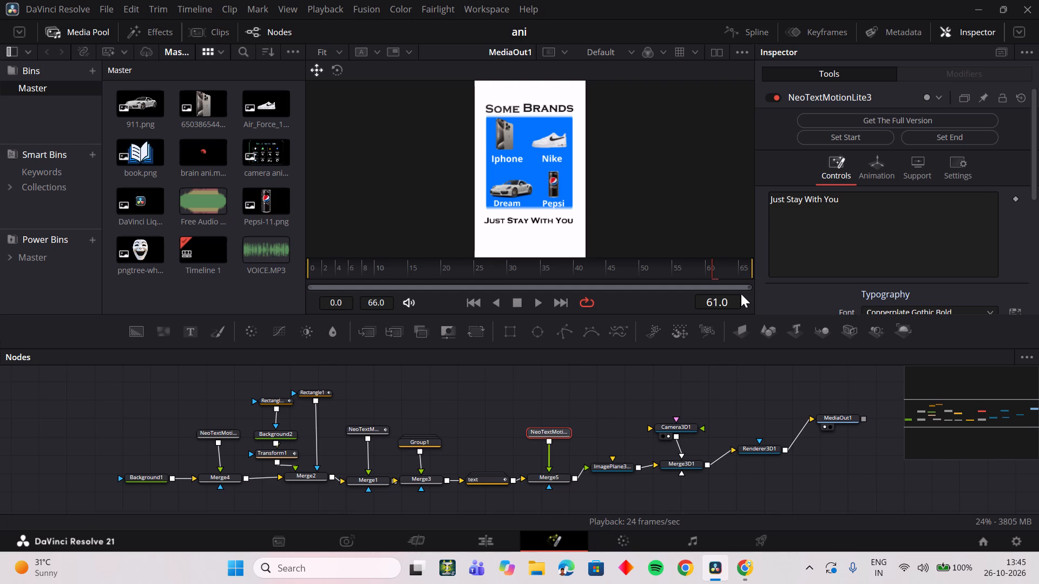
Scrub the caption's entrance between about frames 51 and 61 and review its animation sequence and timing settings.
{"action": "left_click_drag", "start_coordinate": [595, 267], "coordinate": [684, 274]}
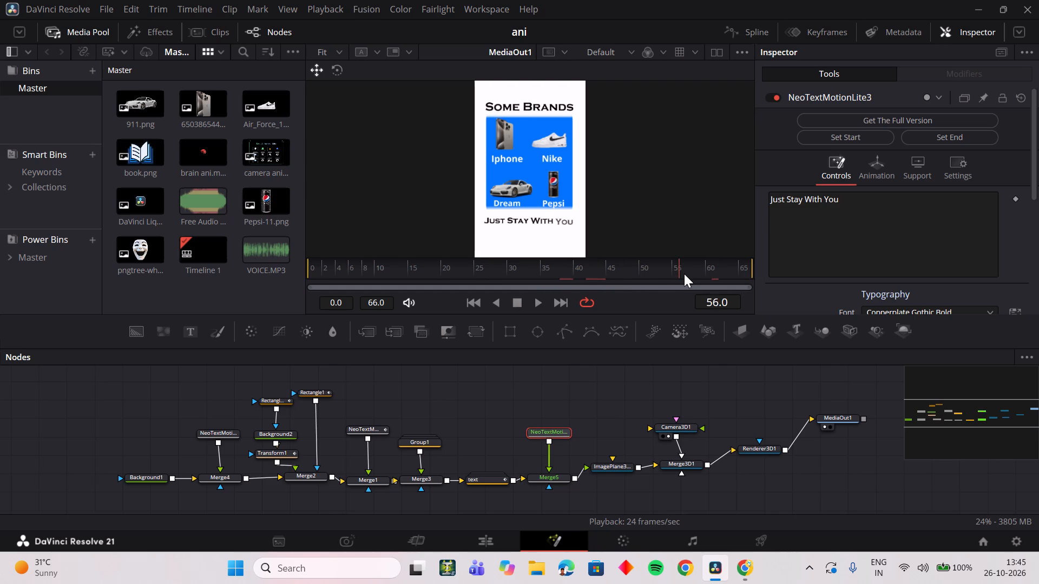
{"action": "left_click_drag", "start_coordinate": [684, 274], "coordinate": [655, 278]}
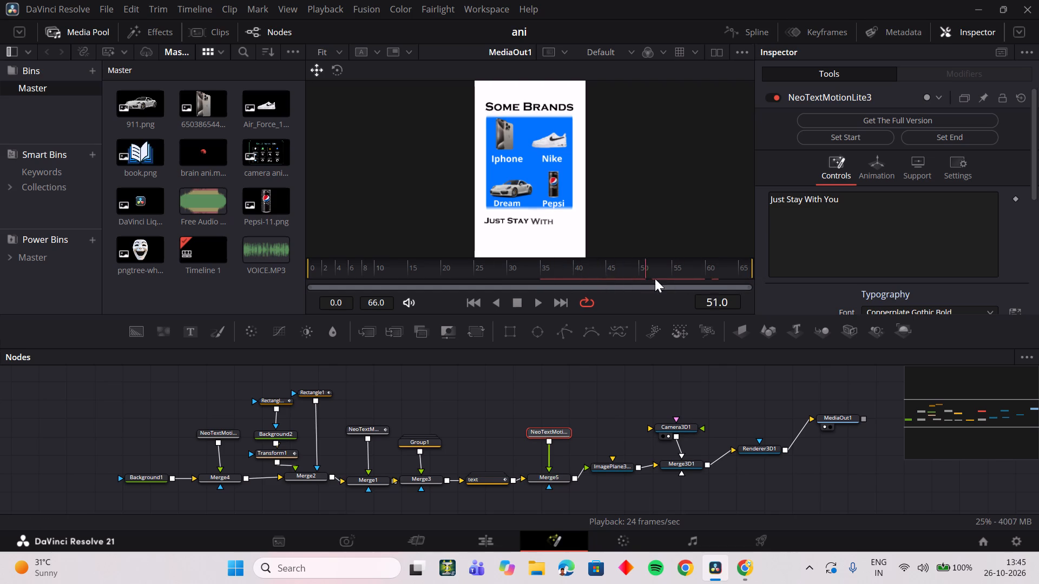
{"action": "left_click_drag", "start_coordinate": [655, 278], "coordinate": [677, 283]}
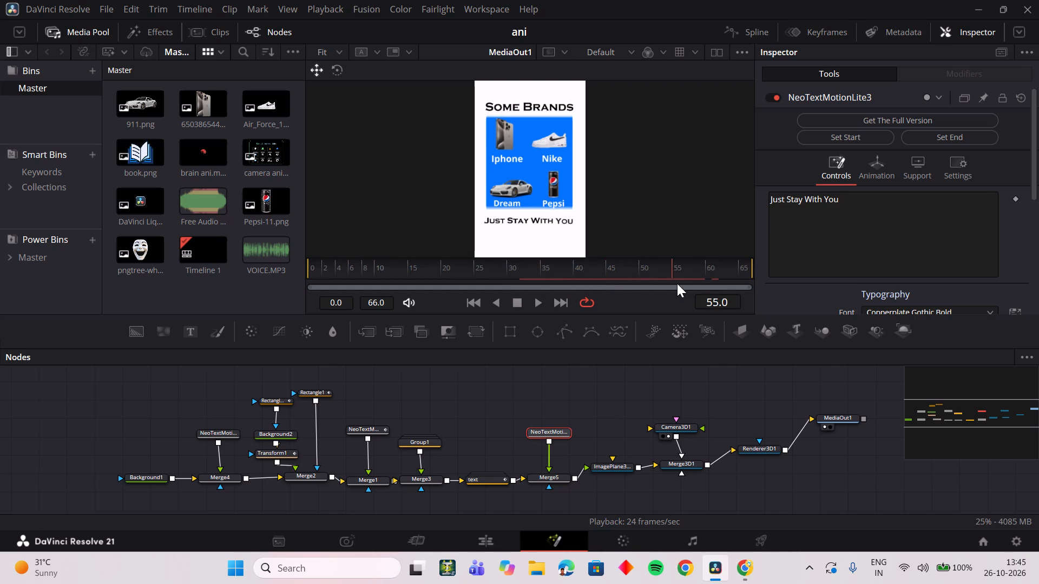
{"action": "left_click_drag", "start_coordinate": [677, 283], "coordinate": [680, 283]}
{"action": "left_click", "coordinate": [880, 173]}
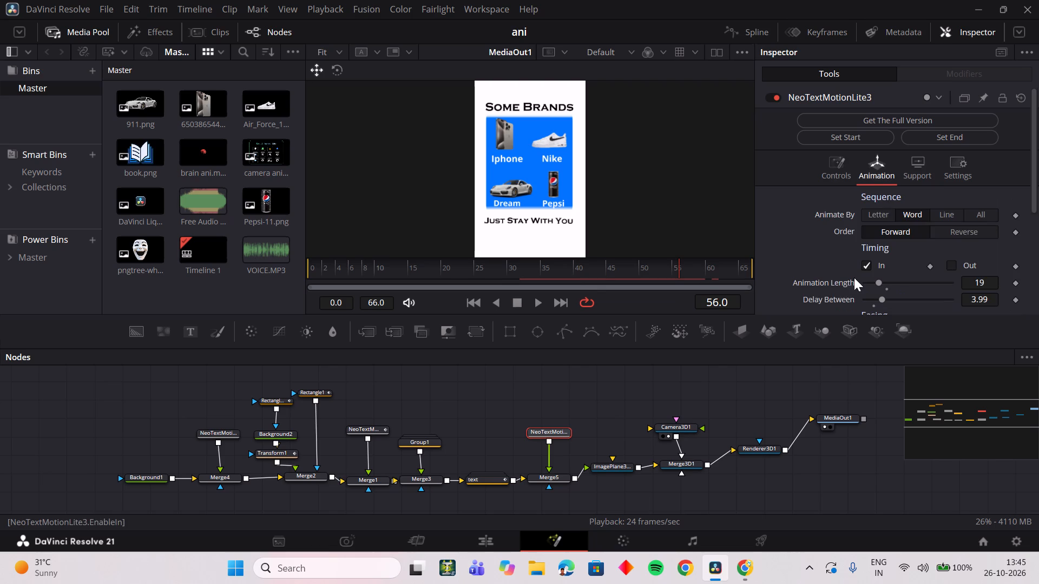
{"action": "scroll", "coordinate": [885, 245], "scroll_direction": "down", "scroll_amount": 4}
{"action": "scroll", "coordinate": [859, 244], "scroll_direction": "up", "scroll_amount": 4}
{"action": "left_click", "coordinate": [798, 217]}
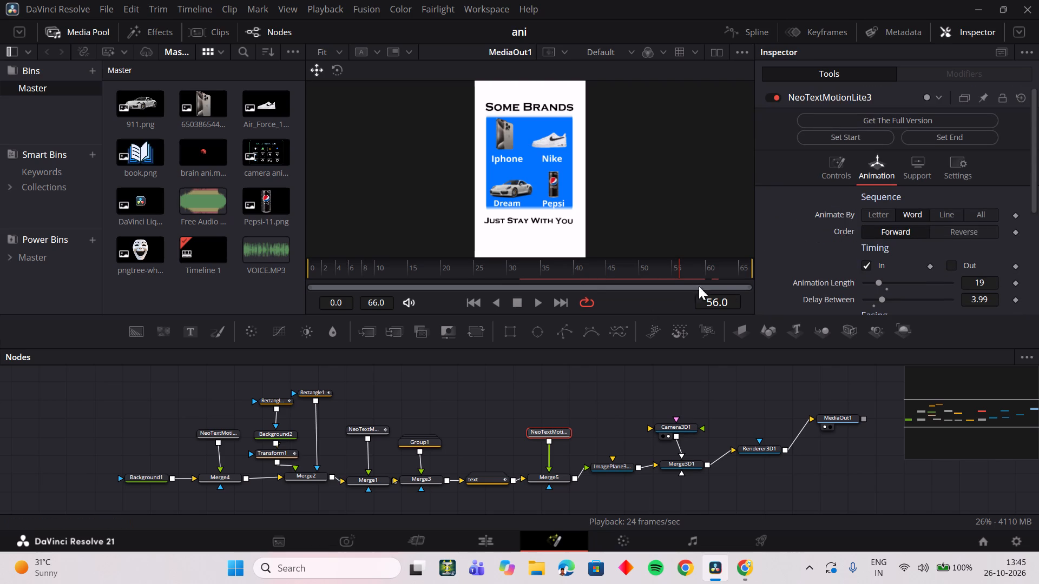
Select the image plane node, examine when the caption starts around frames 36 to 40, and play it with the voice-over on the Edit page.
{"action": "left_click", "coordinate": [611, 466]}
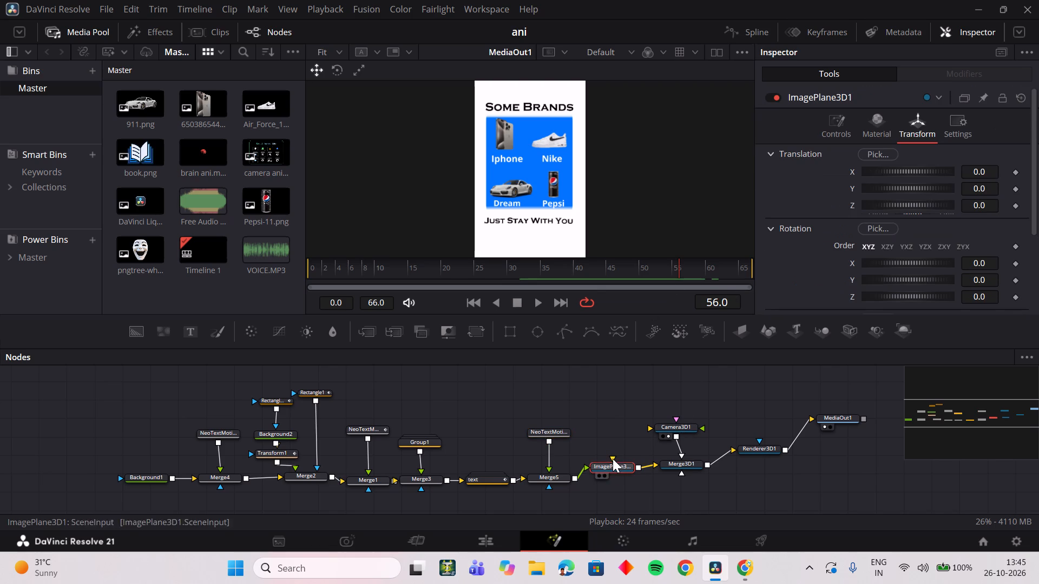
{"action": "left_click_drag", "start_coordinate": [589, 268], "coordinate": [577, 270]}
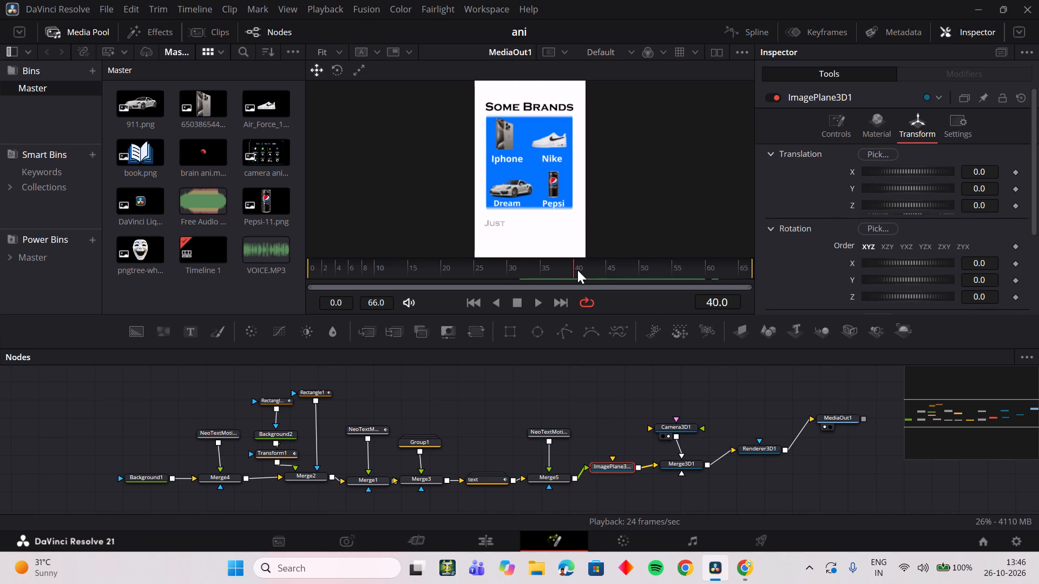
{"action": "left_click_drag", "start_coordinate": [577, 270], "coordinate": [553, 271]}
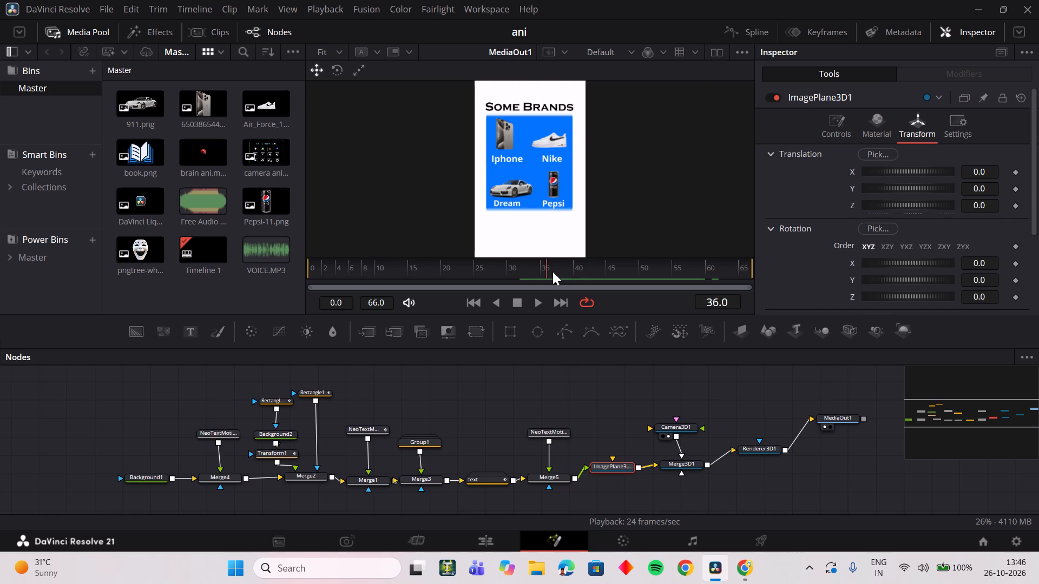
{"action": "left_click_drag", "start_coordinate": [553, 271], "coordinate": [570, 271]}
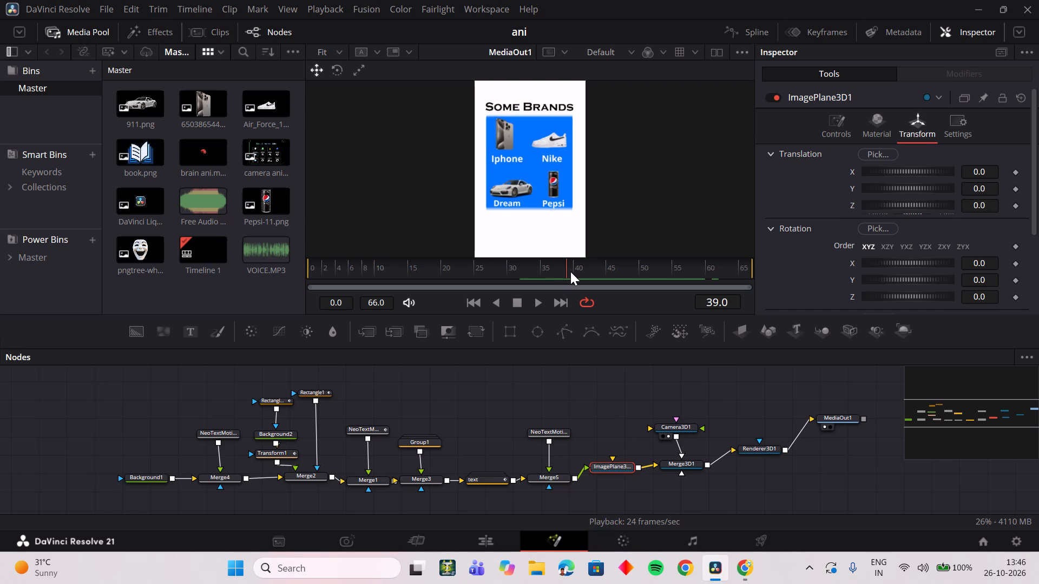
{"action": "left_click_drag", "start_coordinate": [570, 271], "coordinate": [572, 270]}
{"action": "left_click", "coordinate": [499, 543]}
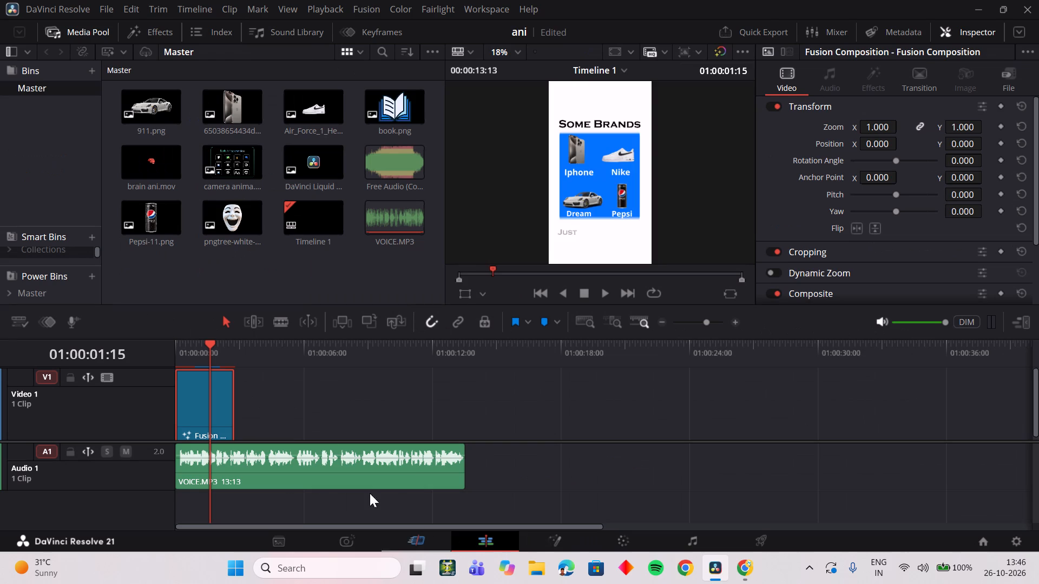
{"action": "key", "text": "space"}
{"action": "key", "text": "space"}
{"action": "left_click_drag", "start_coordinate": [214, 348], "coordinate": [208, 348]}
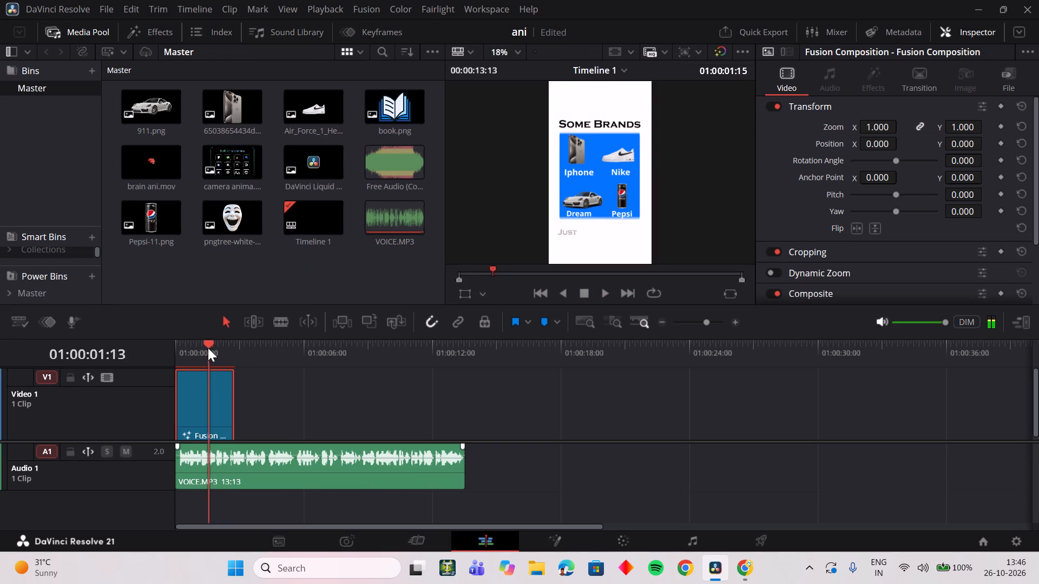
{"action": "left_click_drag", "start_coordinate": [208, 348], "coordinate": [205, 349]}
{"action": "key", "text": "space"}
{"action": "key", "text": "space"}
{"action": "left_click_drag", "start_coordinate": [209, 349], "coordinate": [200, 352]}
{"action": "key", "text": "space"}
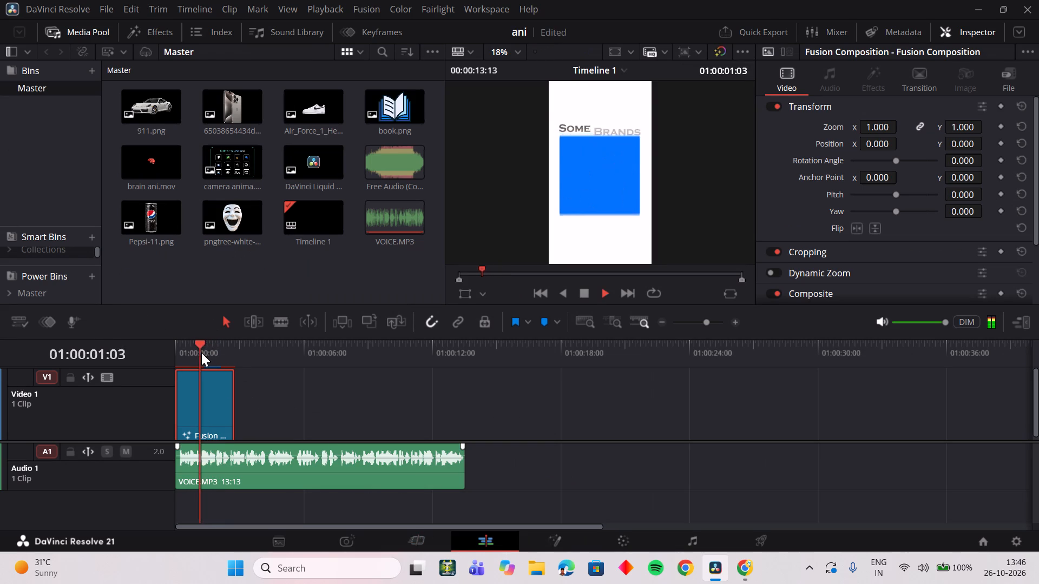
{"action": "key", "text": "space"}
{"action": "left_click", "coordinate": [560, 536]}
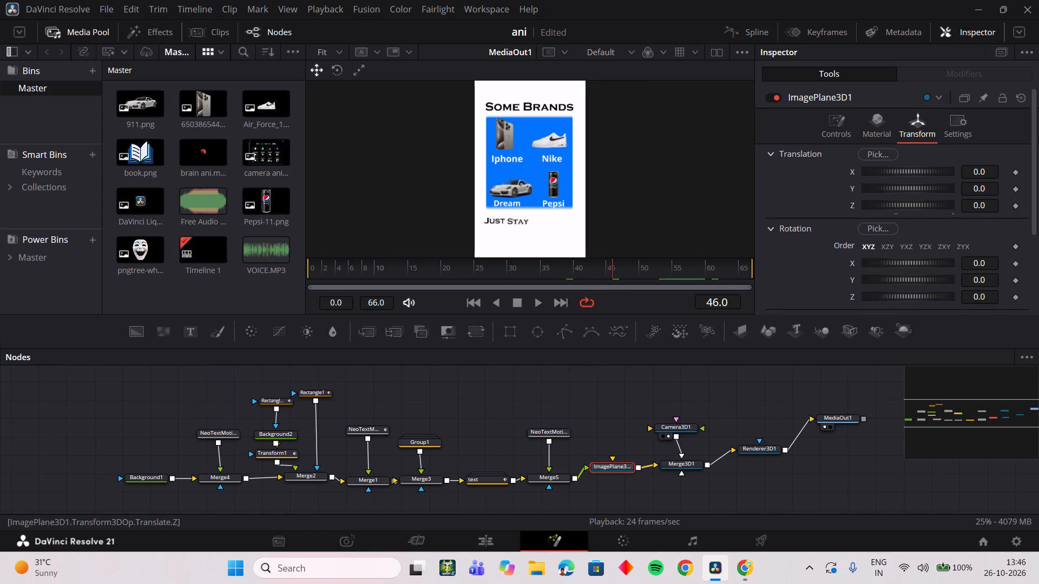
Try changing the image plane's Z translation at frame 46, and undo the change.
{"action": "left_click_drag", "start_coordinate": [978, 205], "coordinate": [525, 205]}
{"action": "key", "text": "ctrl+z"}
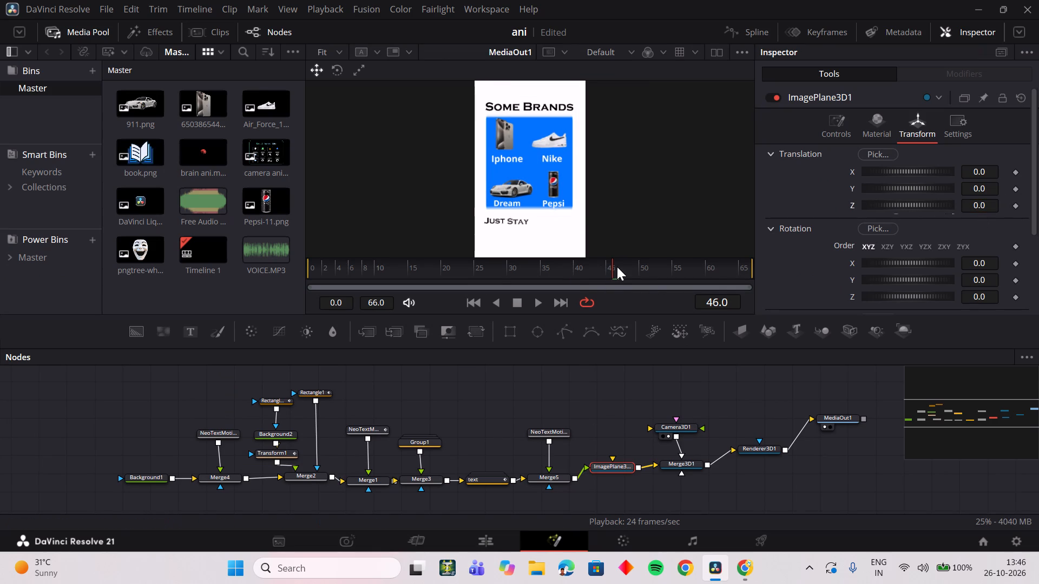
Add a Z translation keyframe to the image plane at frame 38, just before the word "Just" appears.
{"action": "left_click_drag", "start_coordinate": [611, 267], "coordinate": [573, 273]}
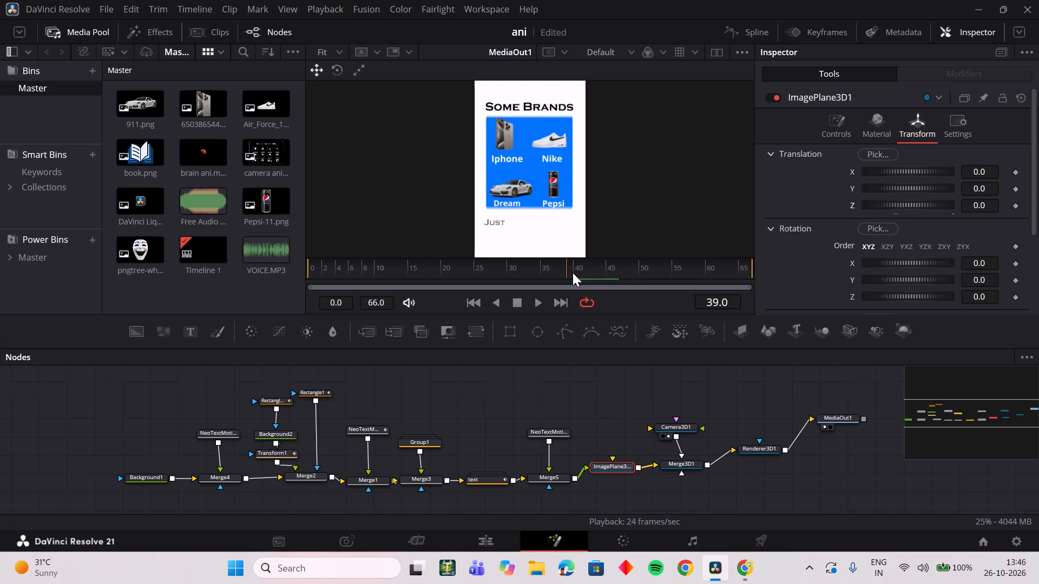
{"action": "left_click_drag", "start_coordinate": [573, 273], "coordinate": [570, 272]}
{"action": "left_click_drag", "start_coordinate": [570, 272], "coordinate": [564, 272]}
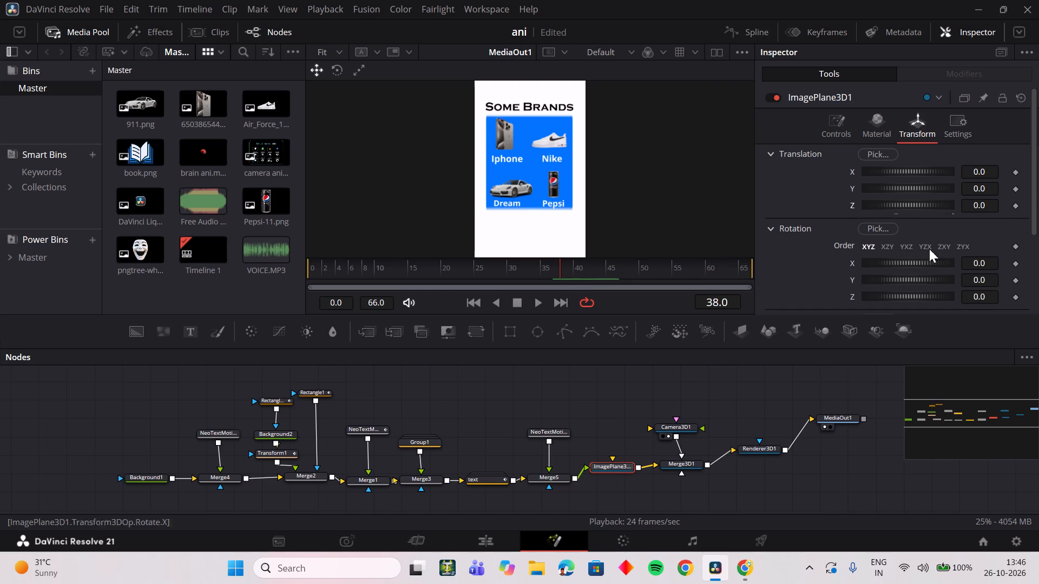
{"action": "left_click", "coordinate": [1017, 208]}
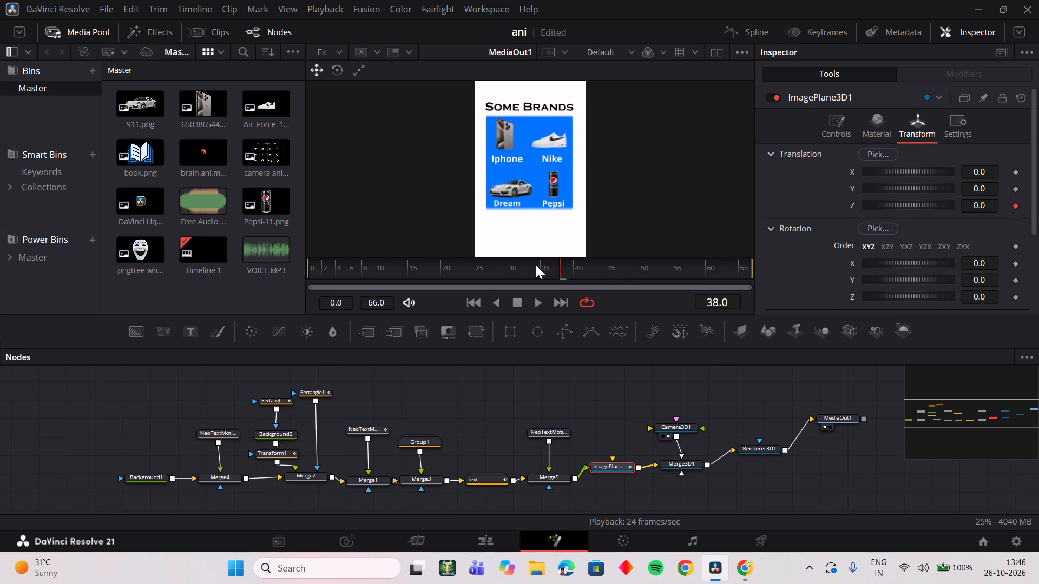
Keyframe the image plane's Z translation at frame 40 with a value of 0.14.
{"action": "left_click_drag", "start_coordinate": [558, 267], "coordinate": [564, 271]}
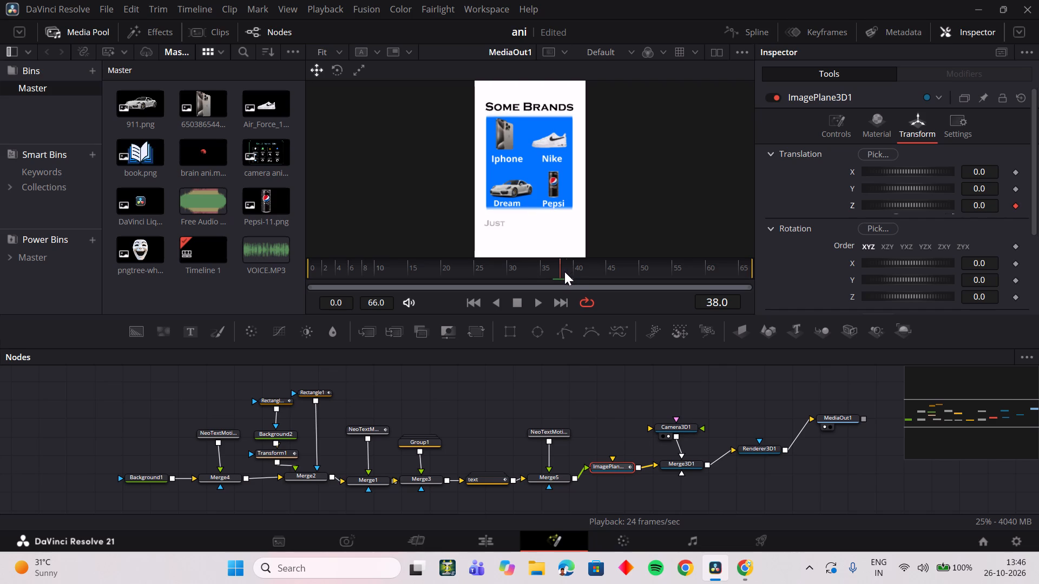
{"action": "left_click_drag", "start_coordinate": [564, 271], "coordinate": [576, 270]}
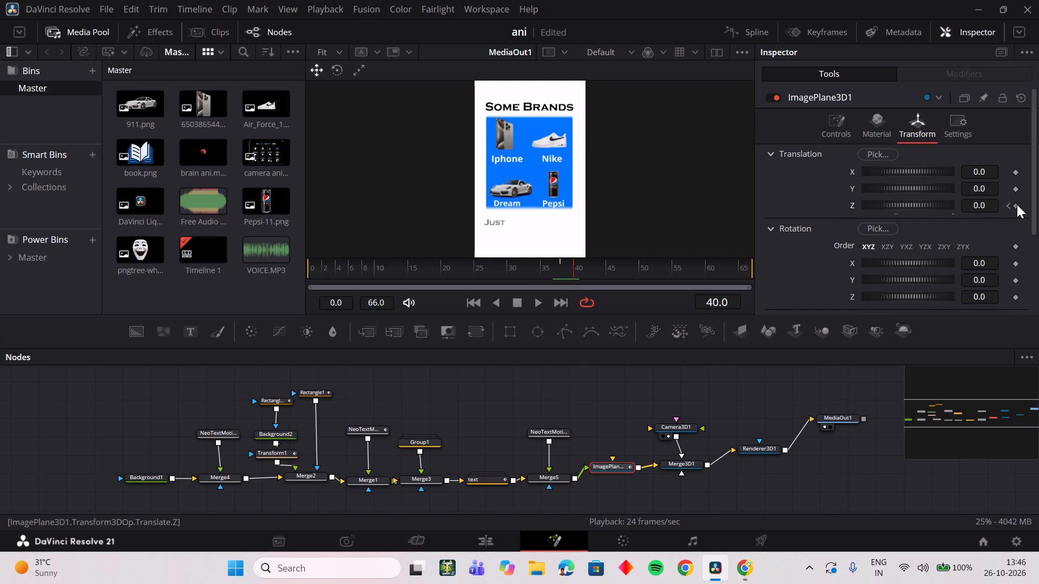
{"action": "left_click", "coordinate": [1017, 204]}
{"action": "left_click_drag", "start_coordinate": [936, 205], "coordinate": [941, 209]}
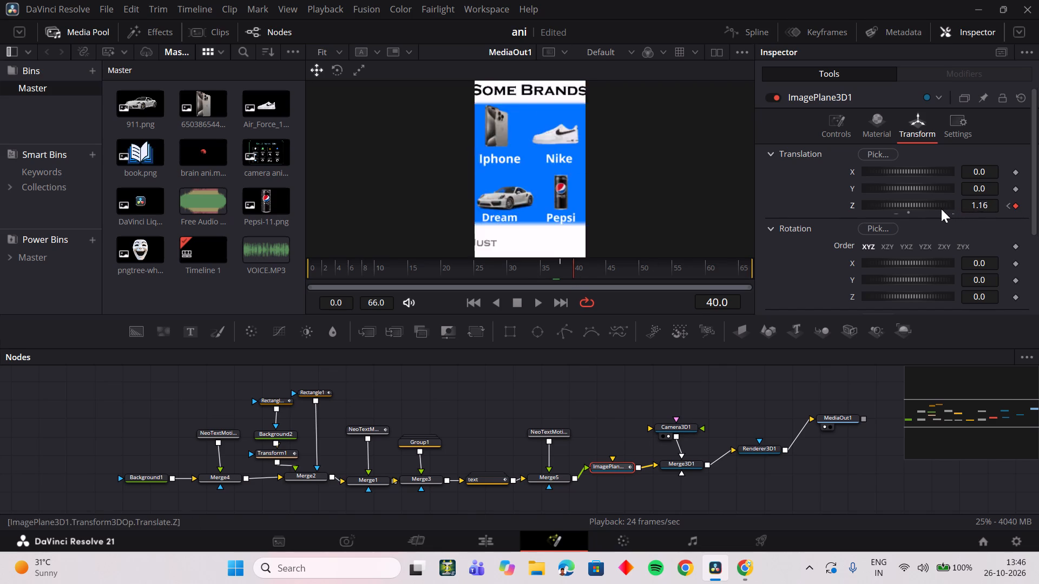
{"action": "left_click_drag", "start_coordinate": [941, 209], "coordinate": [937, 210]}
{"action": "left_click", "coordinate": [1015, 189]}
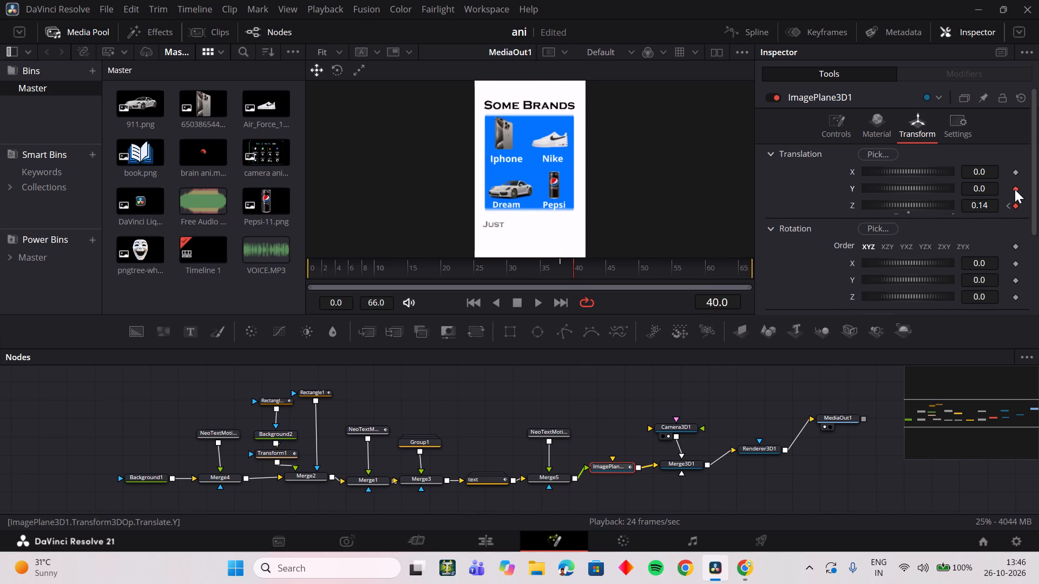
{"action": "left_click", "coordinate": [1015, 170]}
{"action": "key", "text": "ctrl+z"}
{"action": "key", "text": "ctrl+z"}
Add X and Y translation keyframes to the image plane at frame 38, matching its existing Z keyframe.
{"action": "left_click", "coordinate": [1008, 203]}
{"action": "left_click", "coordinate": [1015, 192]}
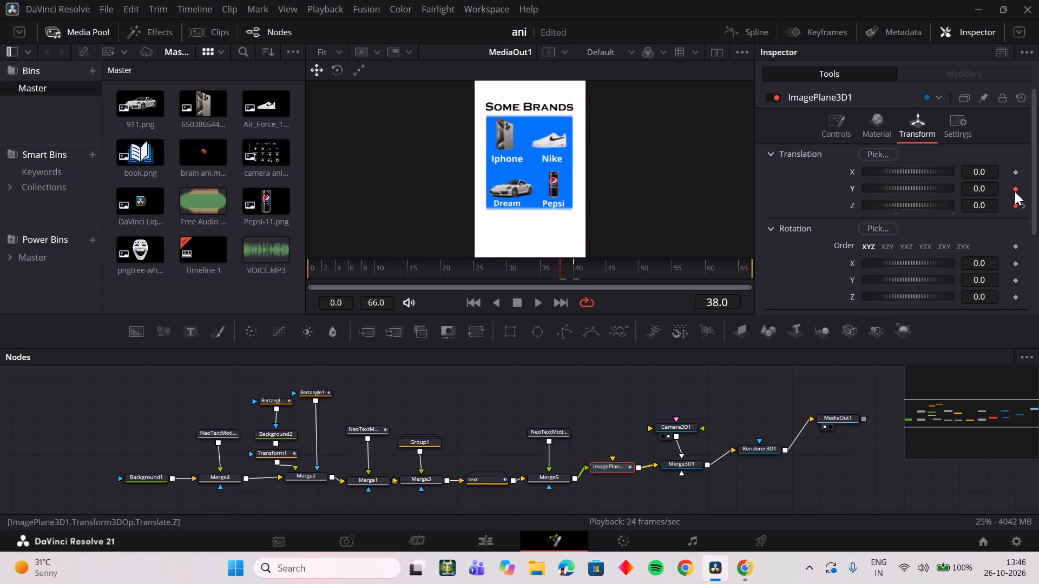
{"action": "left_click", "coordinate": [1016, 176]}
{"action": "left_click", "coordinate": [1018, 175]}
At the frame 40 keyframe, set the image plane's translation to X 0.26, Y 0.335 and Z 2.56 to frame the word "Just".
{"action": "left_click", "coordinate": [1023, 206]}
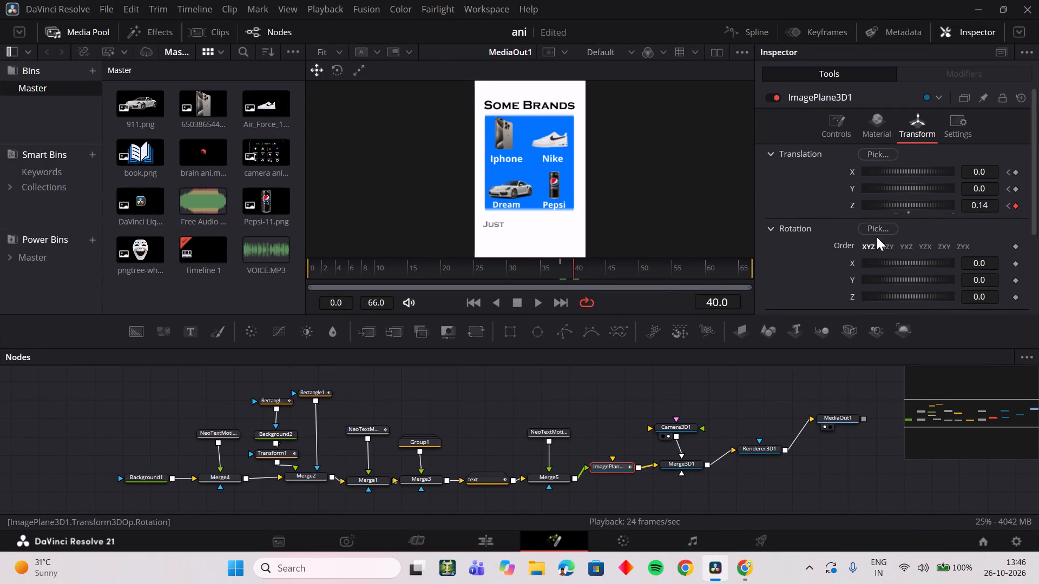
{"action": "left_click_drag", "start_coordinate": [984, 203], "coordinate": [642, 203]}
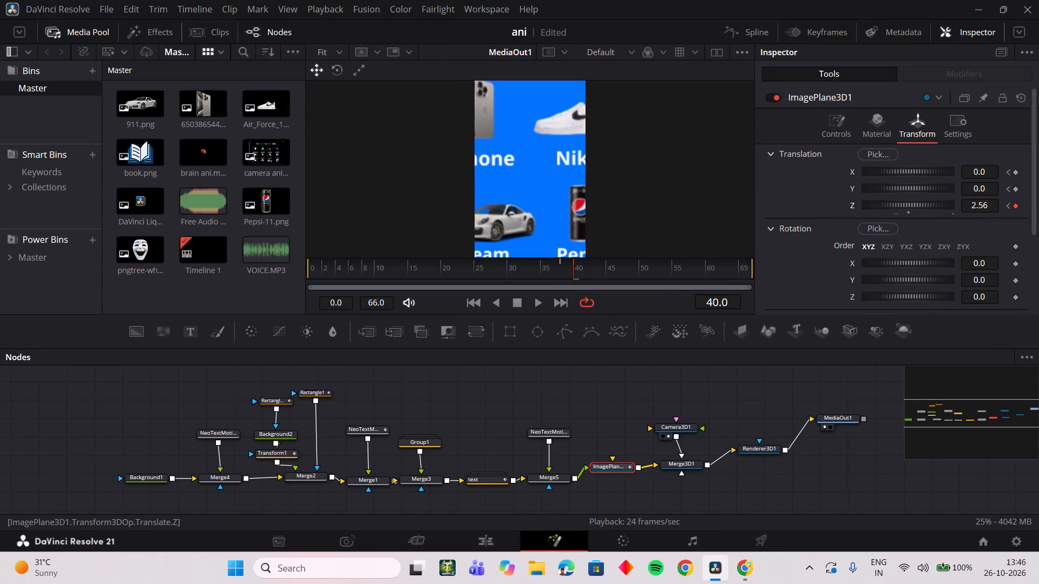
{"action": "left_click_drag", "start_coordinate": [979, 189], "coordinate": [698, 162]}
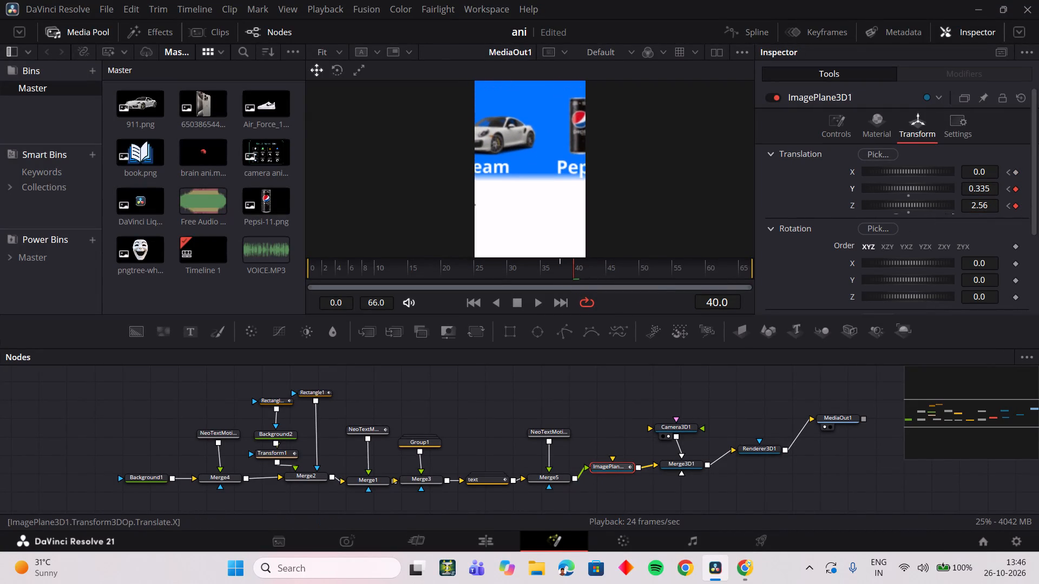
{"action": "left_click_drag", "start_coordinate": [973, 173], "coordinate": [642, 169]}
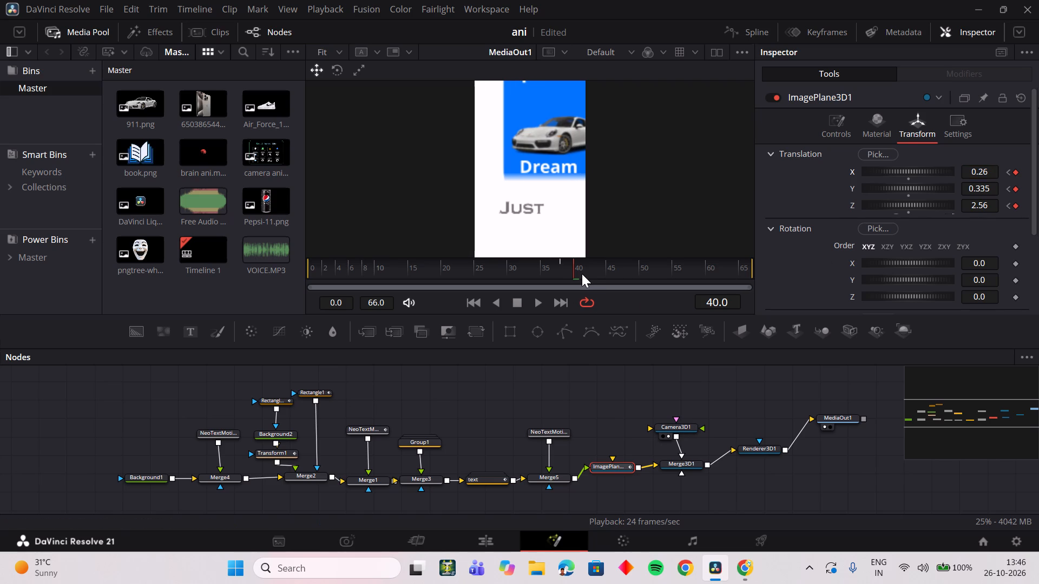
Play and scrub the image plane's zoom from about frame 36 to 43 to examine the move onto the caption.
{"action": "left_click_drag", "start_coordinate": [574, 275], "coordinate": [566, 275]}
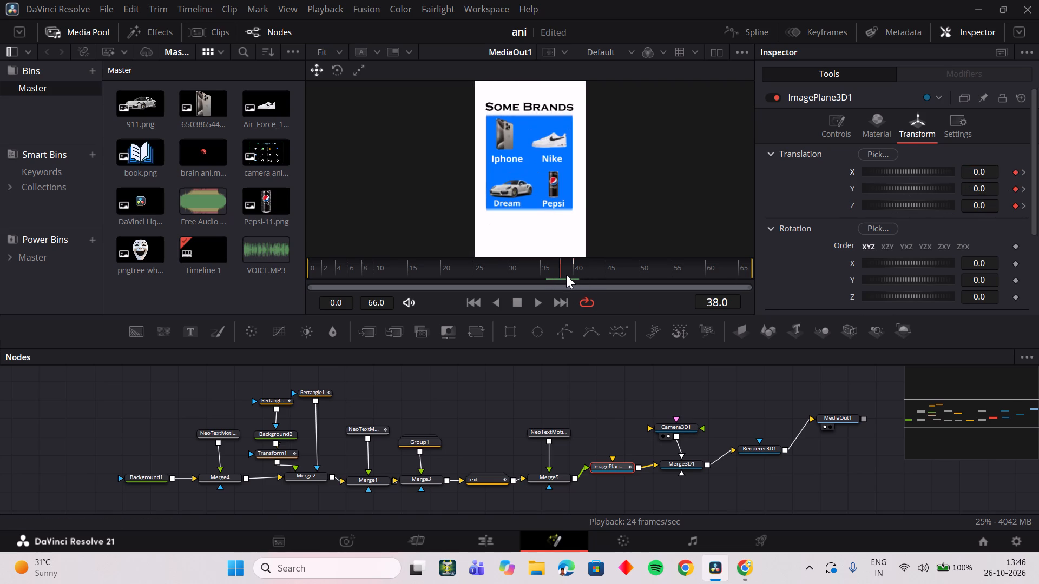
{"action": "left_click_drag", "start_coordinate": [566, 275], "coordinate": [562, 274]}
{"action": "key", "text": "space"}
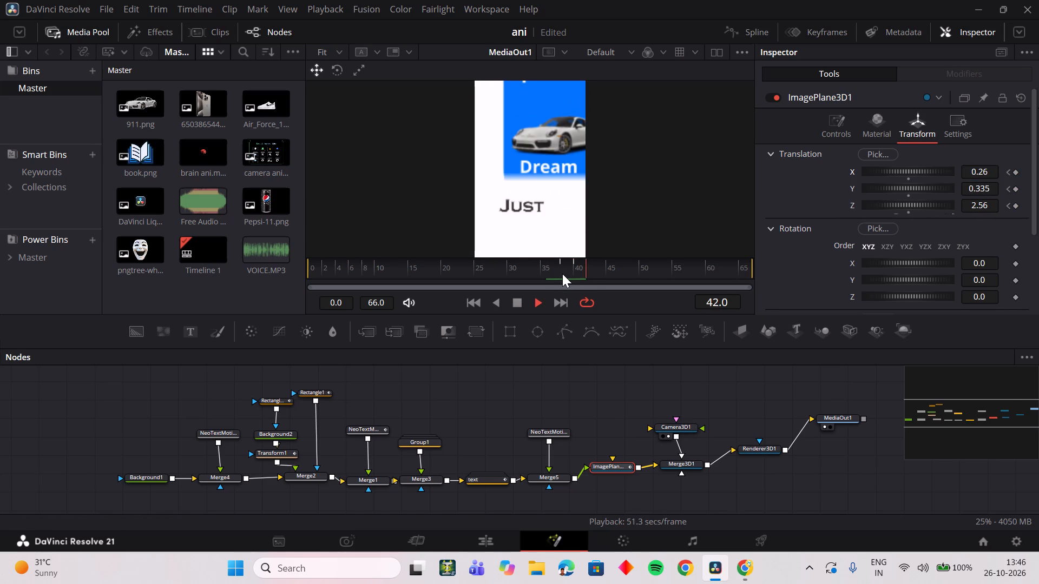
{"action": "key", "text": "space"}
{"action": "left_click_drag", "start_coordinate": [563, 274], "coordinate": [570, 274]}
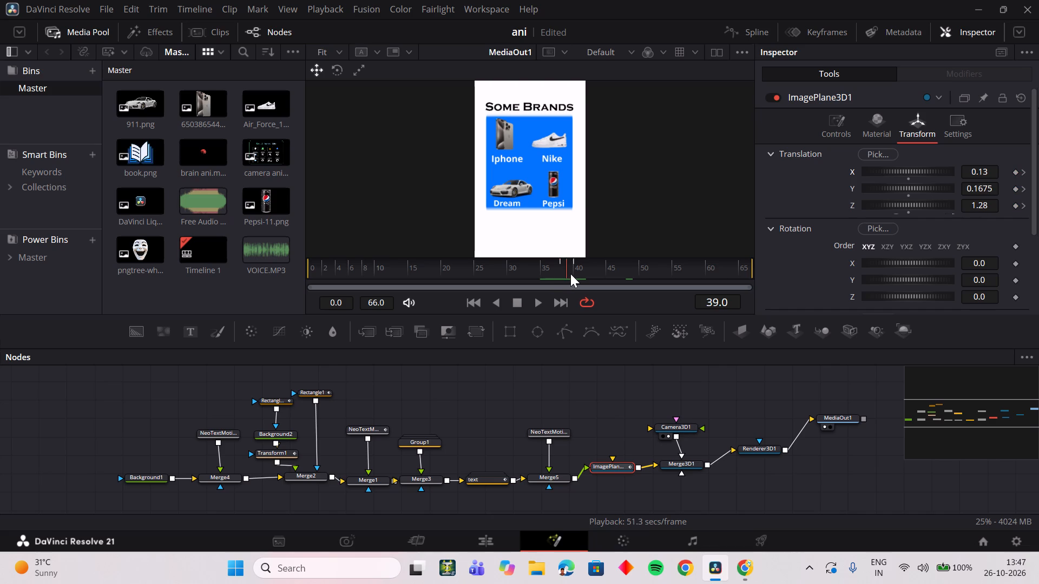
{"action": "left_click_drag", "start_coordinate": [570, 274], "coordinate": [569, 275]}
{"action": "left_click_drag", "start_coordinate": [569, 275], "coordinate": [538, 278]}
{"action": "key", "text": "space"}
{"action": "key", "text": "space"}
{"action": "left_click_drag", "start_coordinate": [561, 276], "coordinate": [551, 276]}
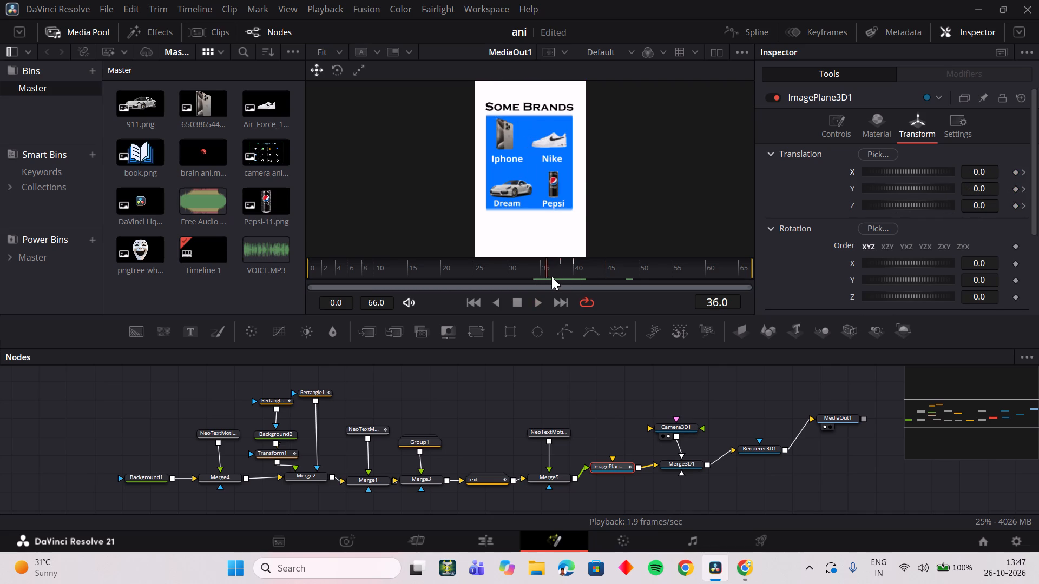
{"action": "left_click_drag", "start_coordinate": [551, 276], "coordinate": [569, 276]}
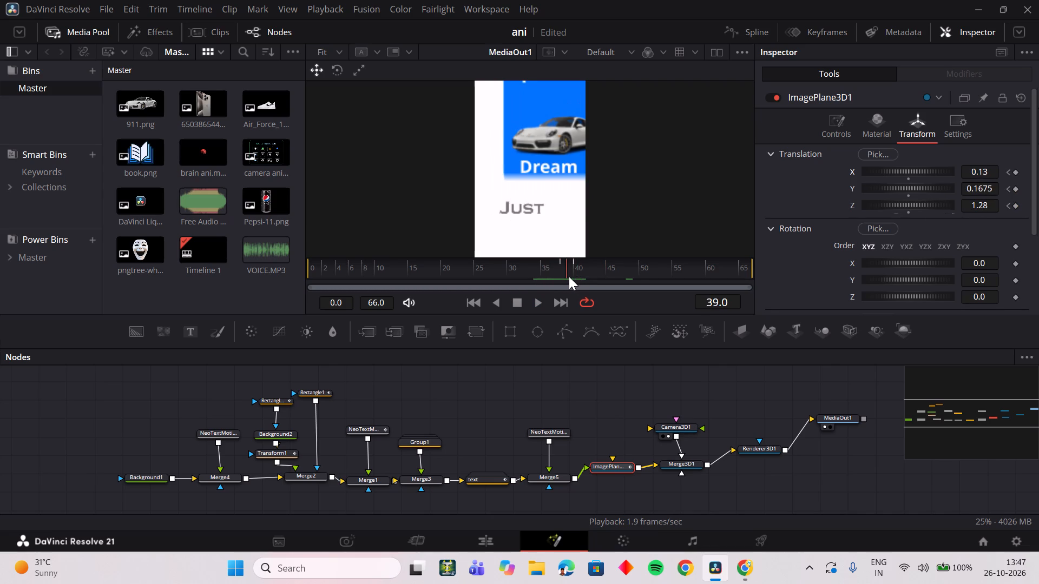
{"action": "left_click_drag", "start_coordinate": [569, 276], "coordinate": [594, 275]}
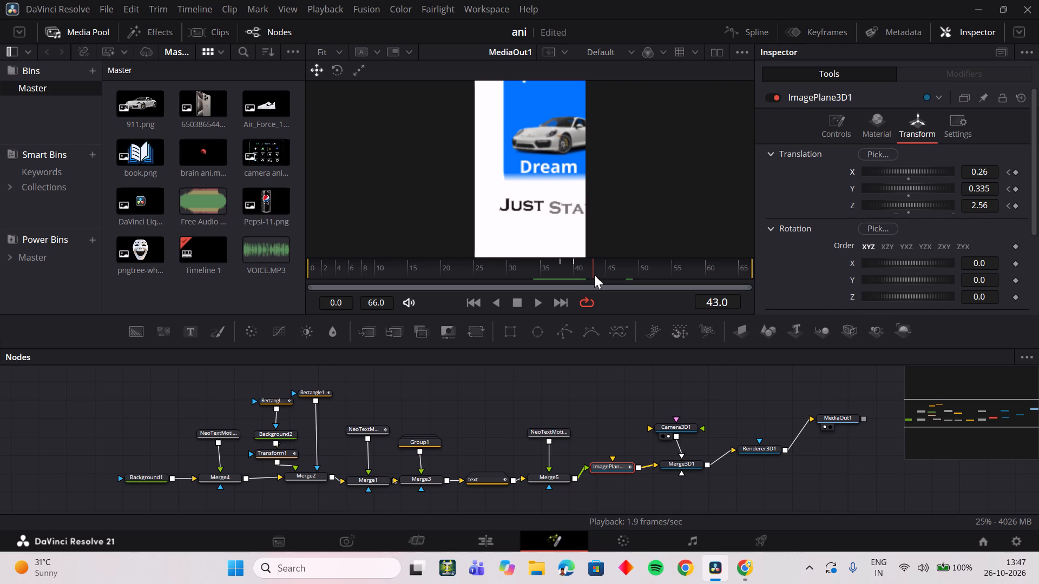
Delete the image plane's X, Y and Z translation keyframes at frame 40.
{"action": "left_click_drag", "start_coordinate": [594, 275], "coordinate": [582, 278]}
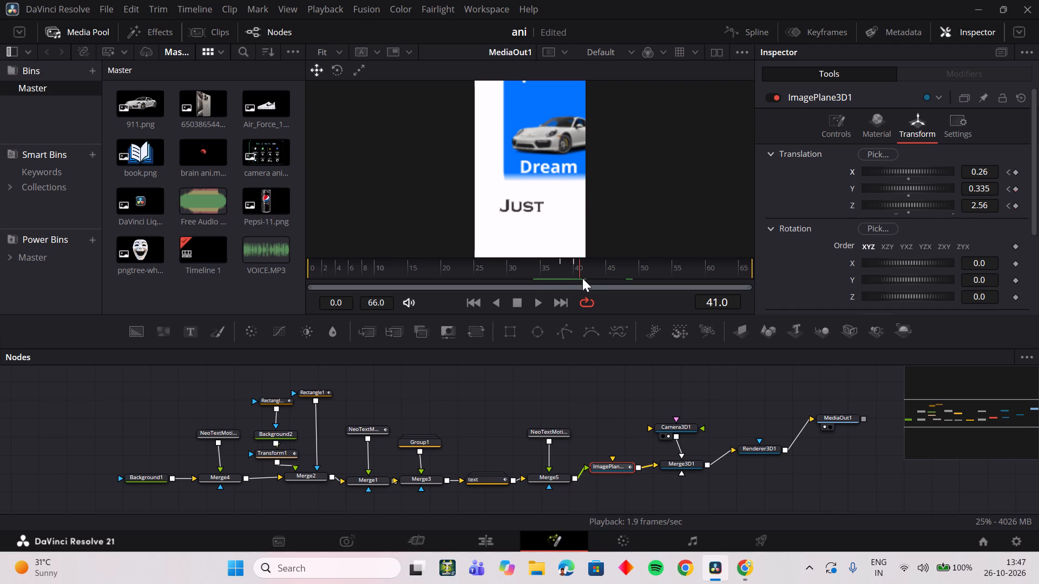
{"action": "left_click_drag", "start_coordinate": [582, 278], "coordinate": [590, 278]}
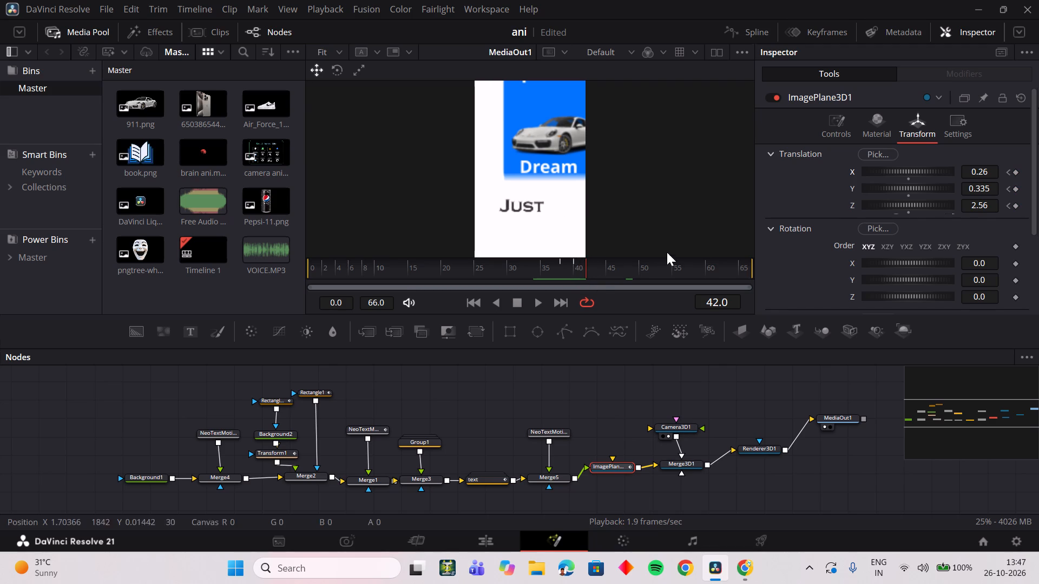
{"action": "left_click", "coordinate": [1008, 174]}
{"action": "left_click", "coordinate": [1008, 191]}
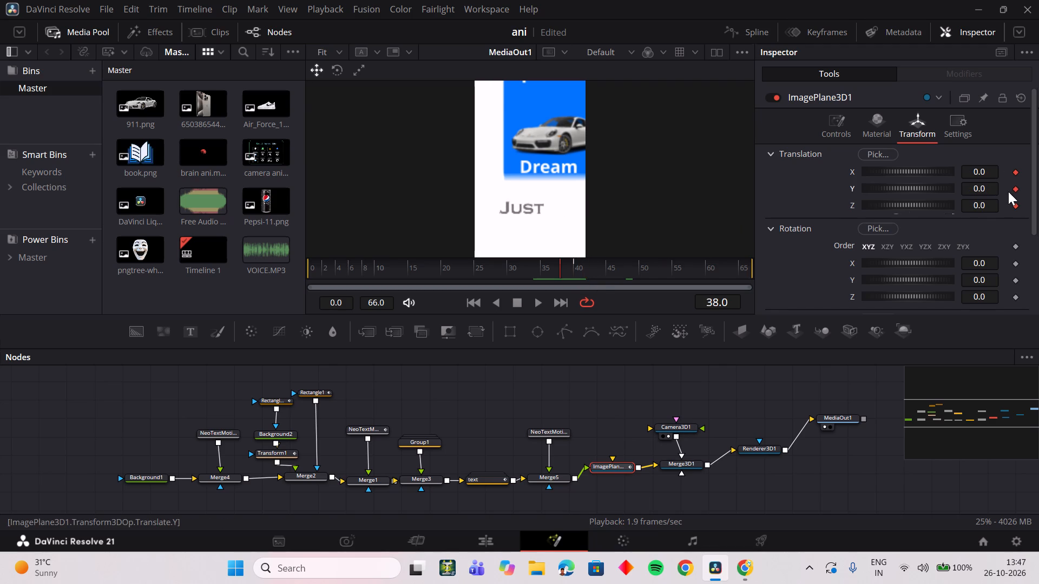
{"action": "left_click", "coordinate": [1022, 188]}
{"action": "left_click", "coordinate": [1016, 174]}
{"action": "left_click", "coordinate": [1016, 190]}
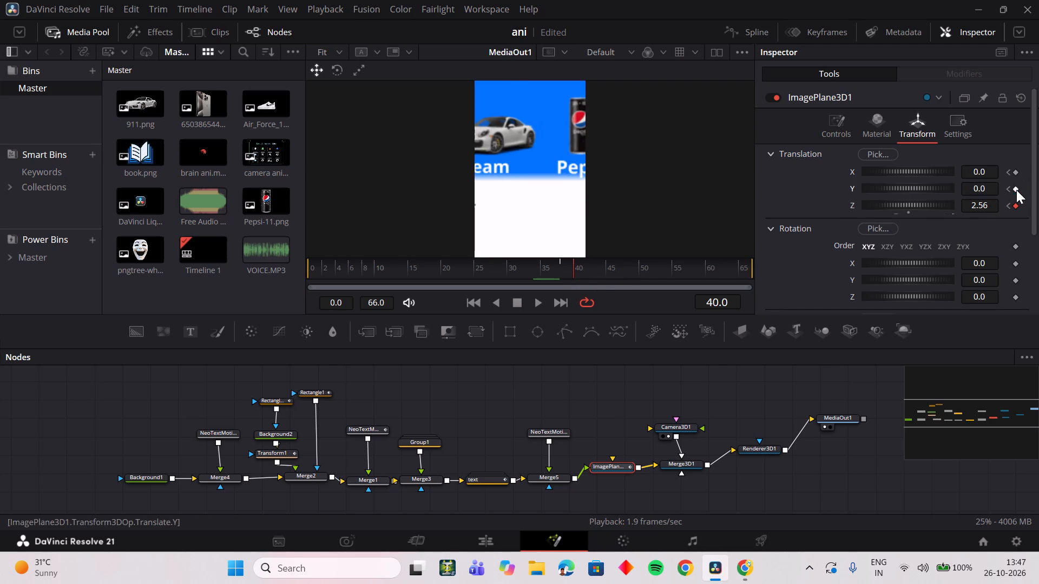
{"action": "left_click", "coordinate": [1015, 203]}
Add X, Y and Z translation keyframes to the image plane at frame 41.
{"action": "left_click_drag", "start_coordinate": [569, 262], "coordinate": [562, 262]}
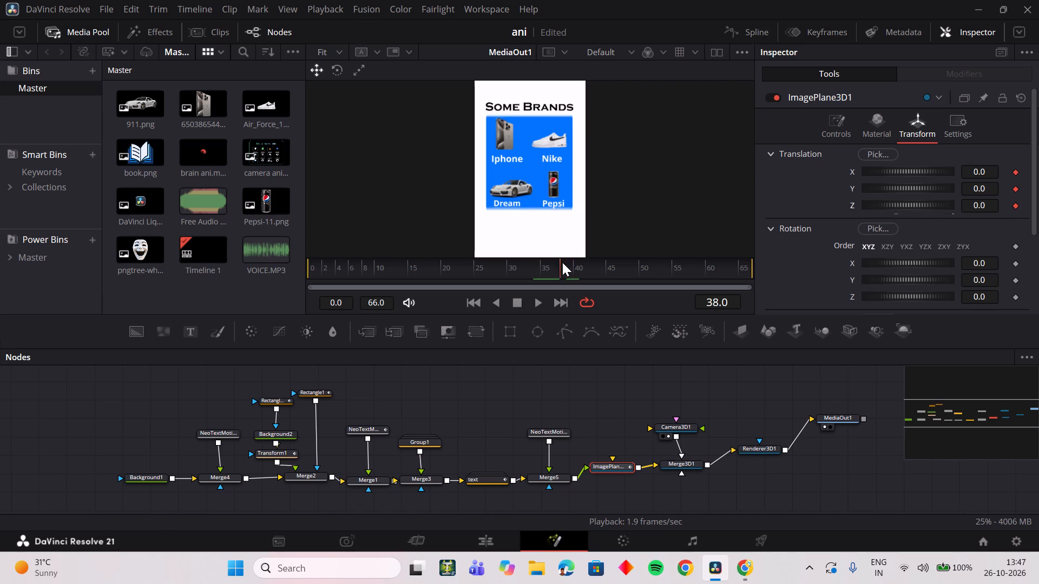
{"action": "left_click_drag", "start_coordinate": [562, 262], "coordinate": [585, 267]}
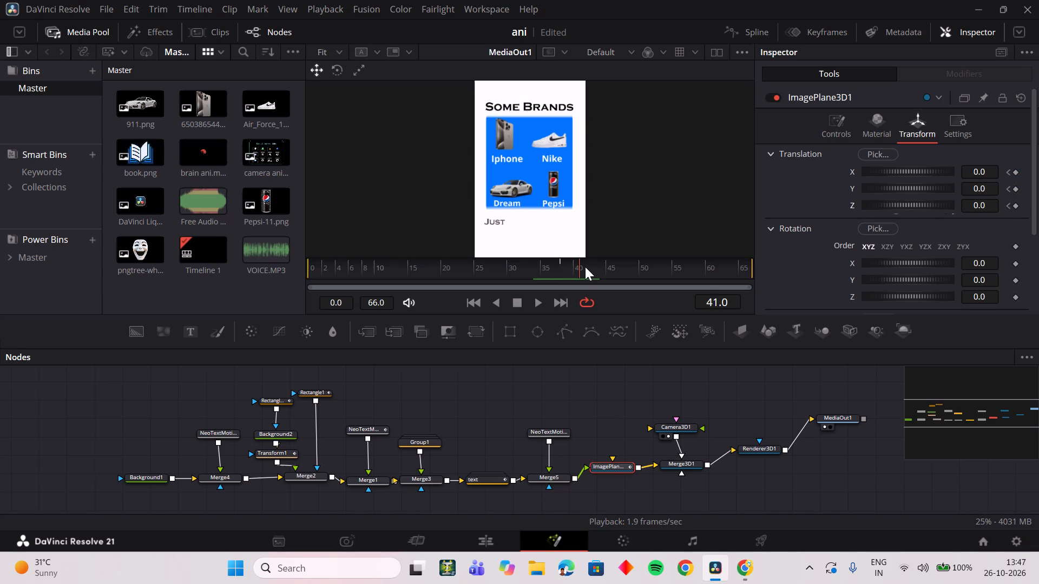
{"action": "left_click_drag", "start_coordinate": [585, 267], "coordinate": [583, 267]}
{"action": "left_click", "coordinate": [583, 267]}
{"action": "left_click", "coordinate": [1013, 169]}
{"action": "left_click", "coordinate": [1017, 188]}
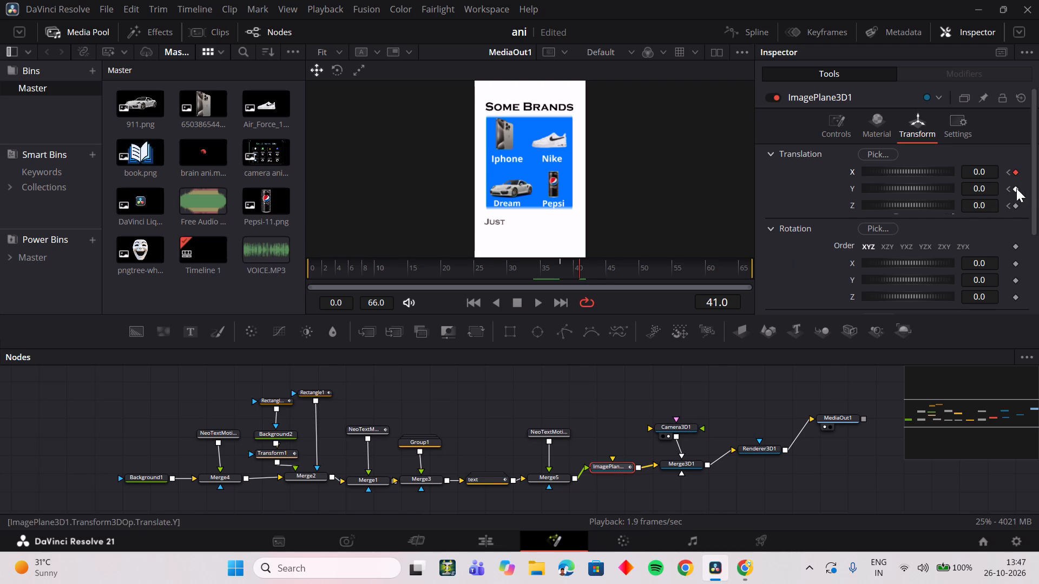
{"action": "left_click", "coordinate": [1015, 204]}
At the frame 41 keyframe, set the image plane's translation to X 0.249, Y 0.339 and Z 2.32 to frame the word "Just".
{"action": "left_click_drag", "start_coordinate": [990, 205], "coordinate": [546, 211]}
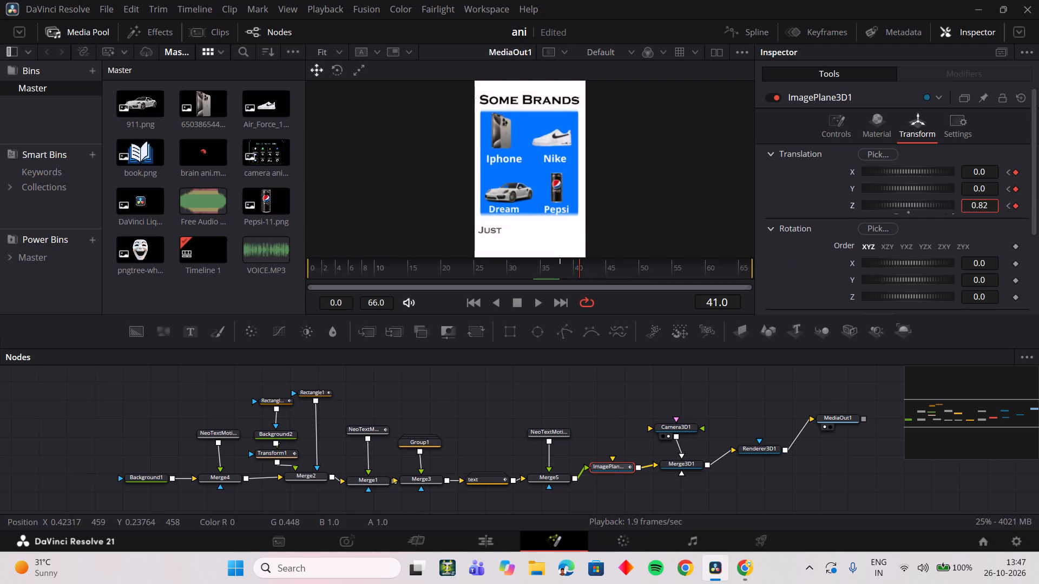
{"action": "left_click_drag", "start_coordinate": [546, 211], "coordinate": [641, 208]}
{"action": "left_click_drag", "start_coordinate": [979, 190], "coordinate": [702, 176]}
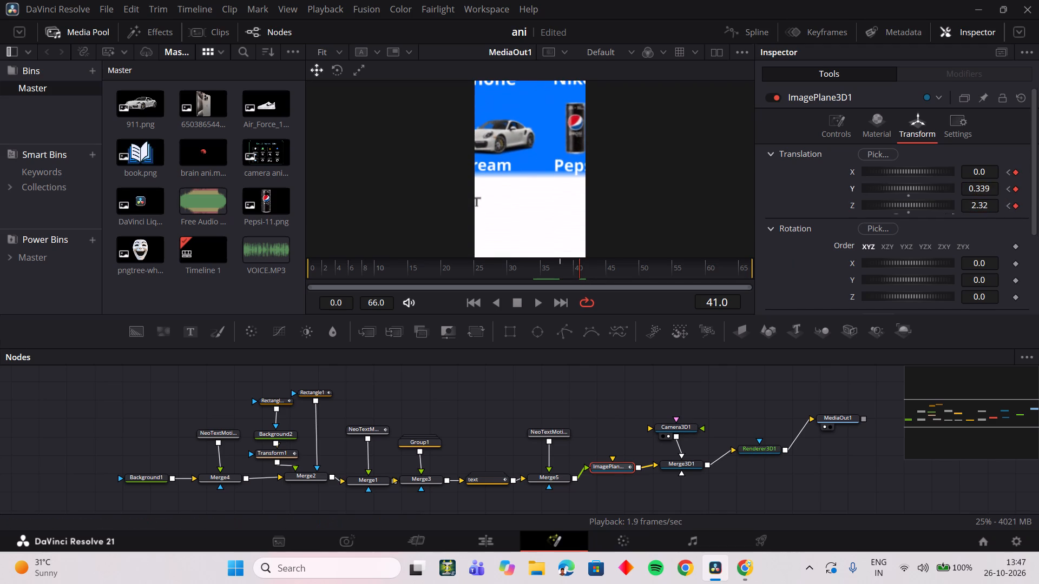
{"action": "left_click", "coordinate": [974, 173]}
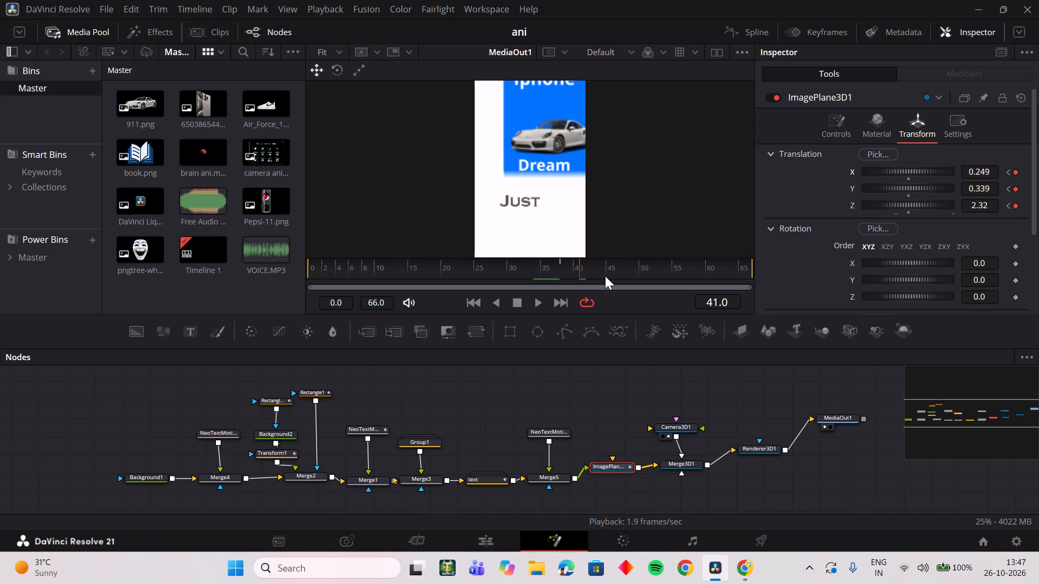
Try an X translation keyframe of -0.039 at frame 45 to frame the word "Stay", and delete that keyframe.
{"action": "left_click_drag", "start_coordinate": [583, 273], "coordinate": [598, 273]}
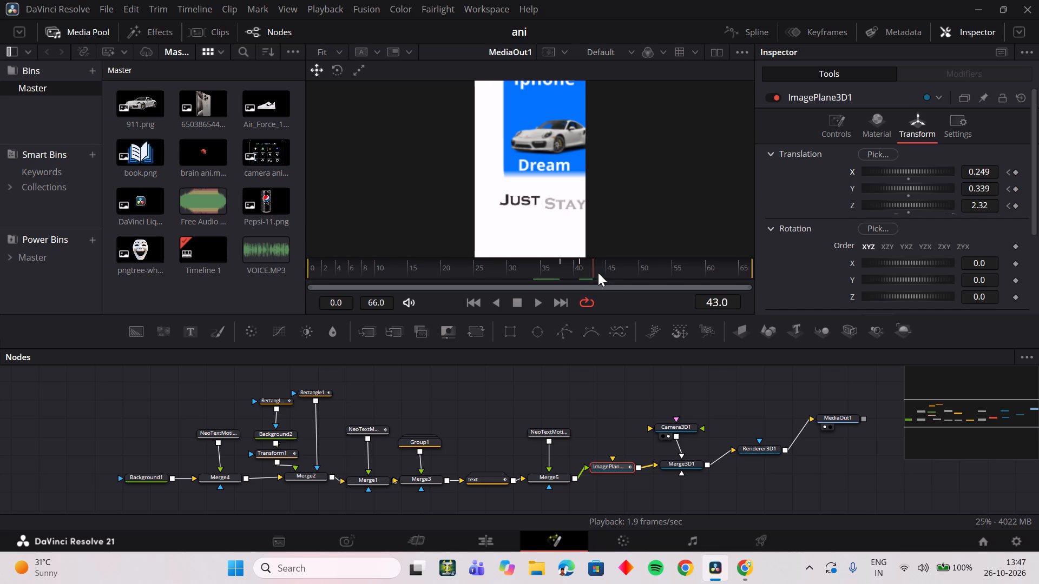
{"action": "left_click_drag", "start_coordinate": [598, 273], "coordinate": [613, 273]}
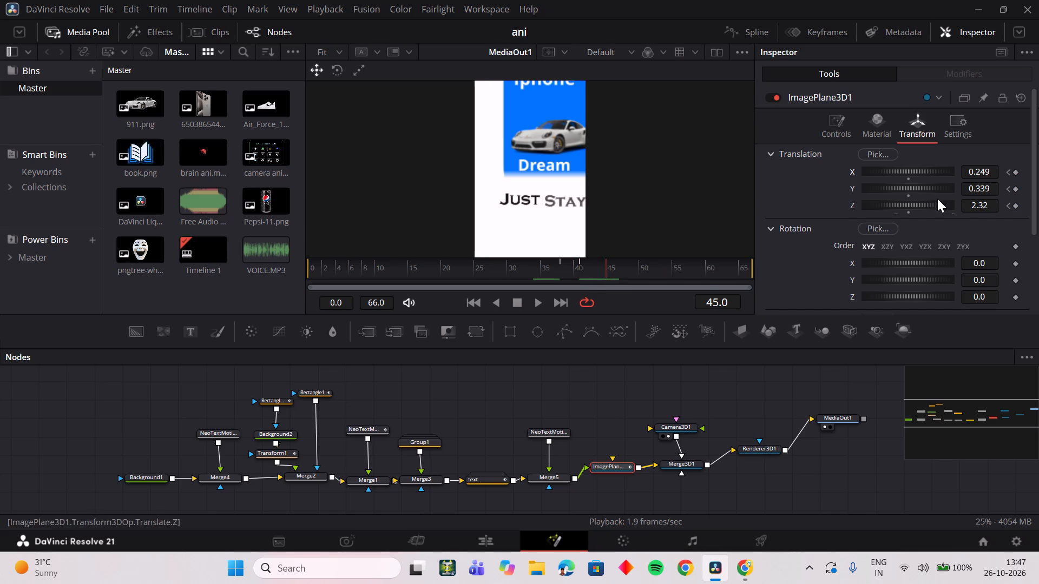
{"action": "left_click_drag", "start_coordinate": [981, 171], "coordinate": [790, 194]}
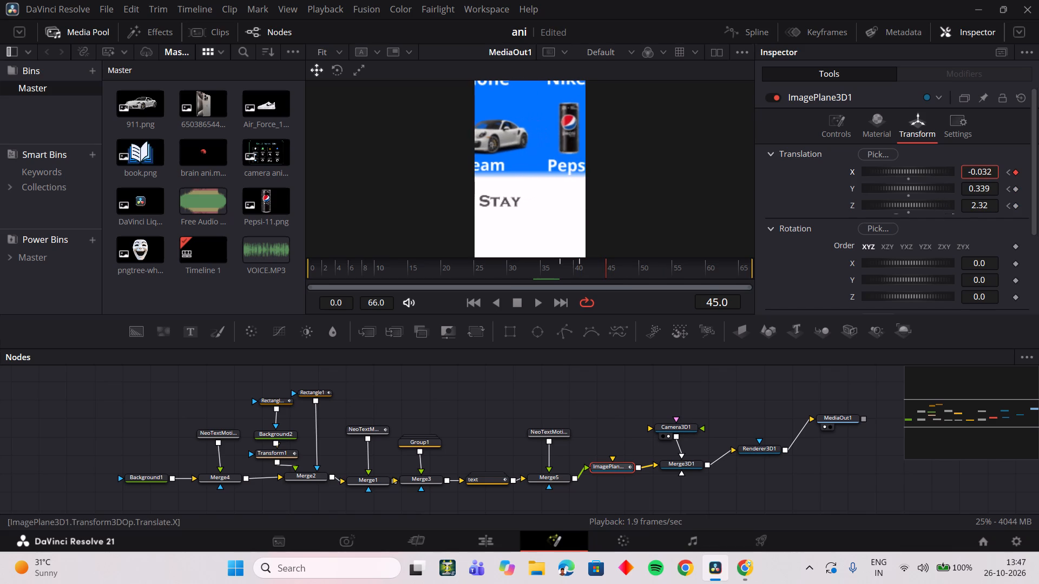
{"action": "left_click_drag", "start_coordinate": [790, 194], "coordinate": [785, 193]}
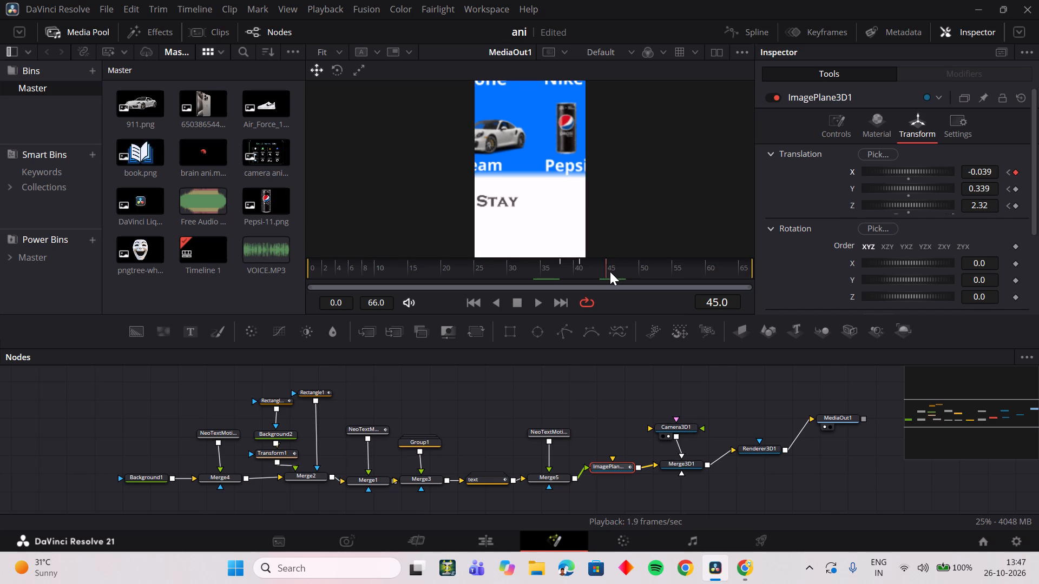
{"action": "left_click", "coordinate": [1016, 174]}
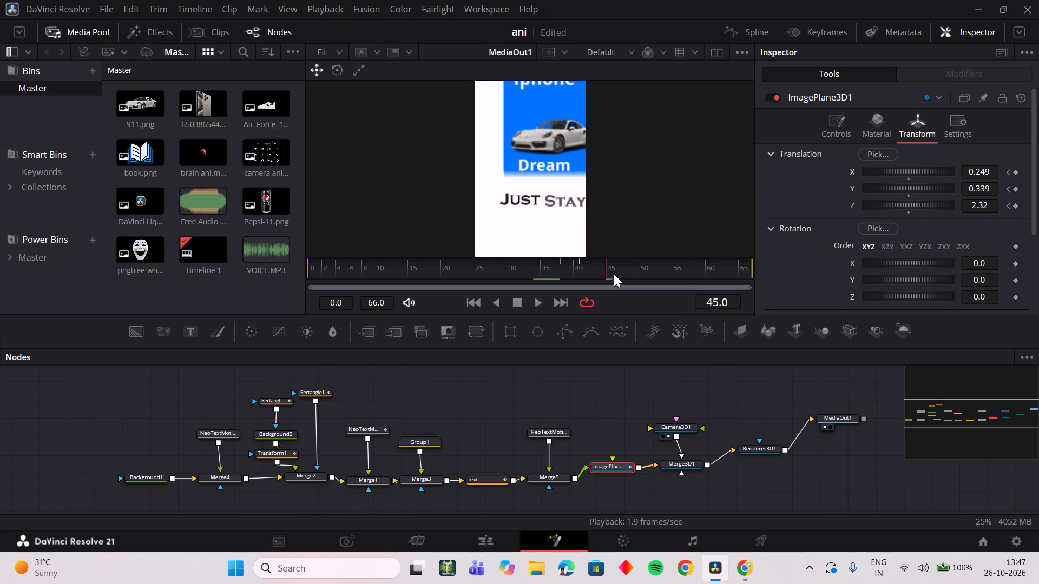
Keyframe the image plane's X translation at frame 55 with a value of -0.246 to pan onto the words "With You".
{"action": "left_click_drag", "start_coordinate": [614, 274], "coordinate": [675, 273]}
{"action": "left_click_drag", "start_coordinate": [986, 170], "coordinate": [648, 194]}
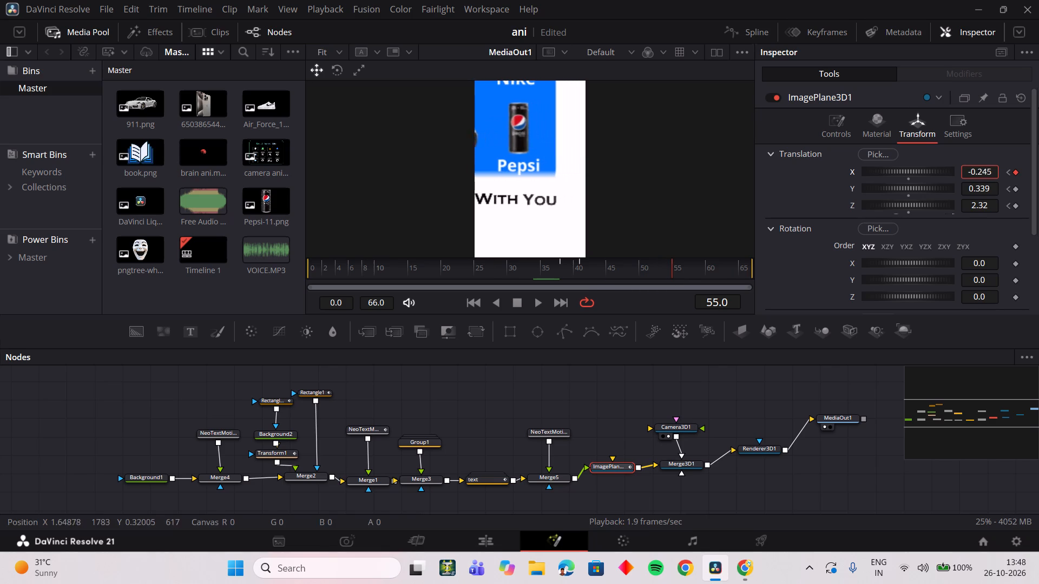
{"action": "left_click_drag", "start_coordinate": [648, 194], "coordinate": [590, 199]}
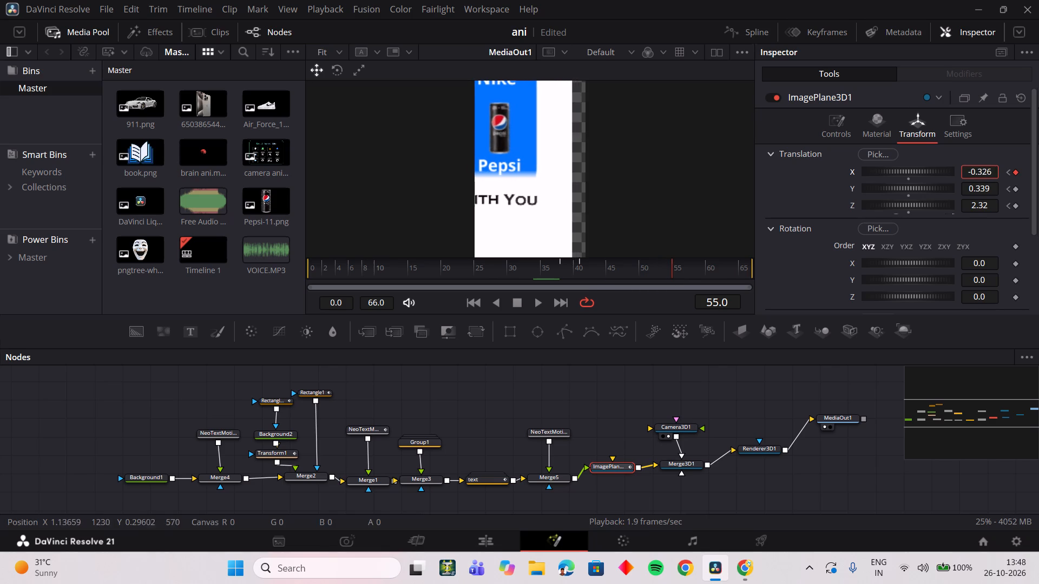
{"action": "left_click_drag", "start_coordinate": [590, 199], "coordinate": [651, 205]}
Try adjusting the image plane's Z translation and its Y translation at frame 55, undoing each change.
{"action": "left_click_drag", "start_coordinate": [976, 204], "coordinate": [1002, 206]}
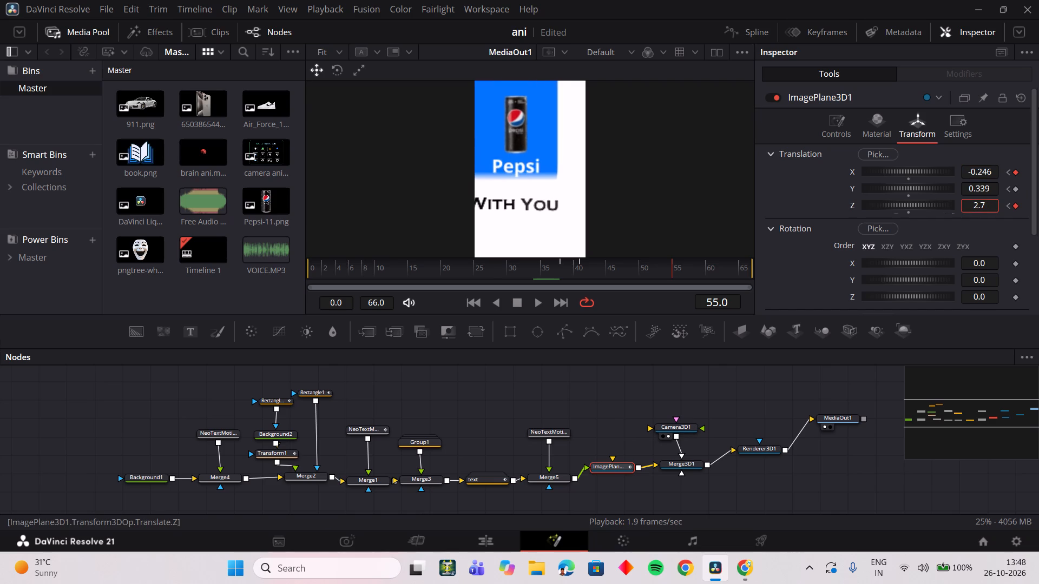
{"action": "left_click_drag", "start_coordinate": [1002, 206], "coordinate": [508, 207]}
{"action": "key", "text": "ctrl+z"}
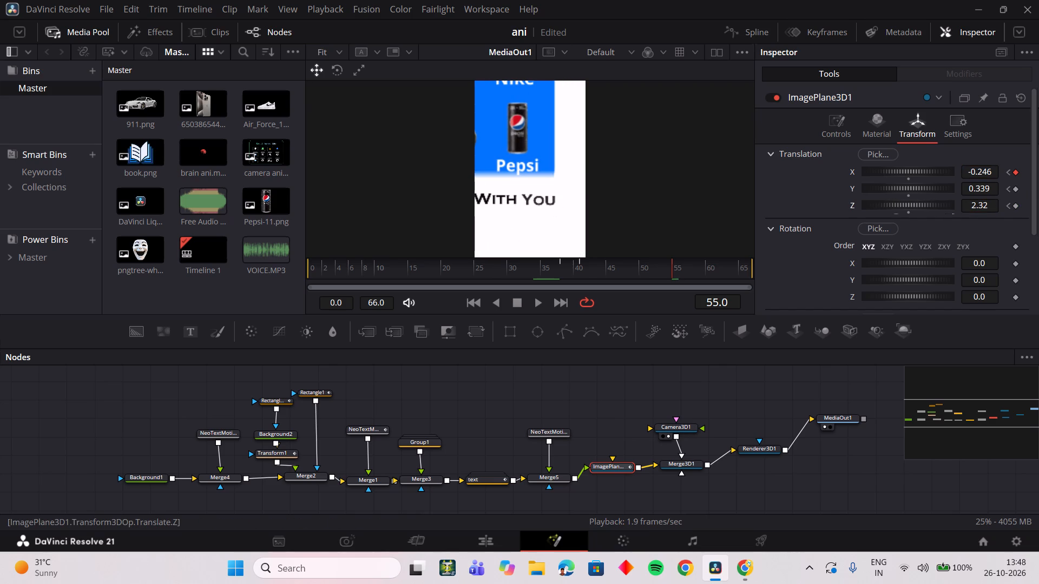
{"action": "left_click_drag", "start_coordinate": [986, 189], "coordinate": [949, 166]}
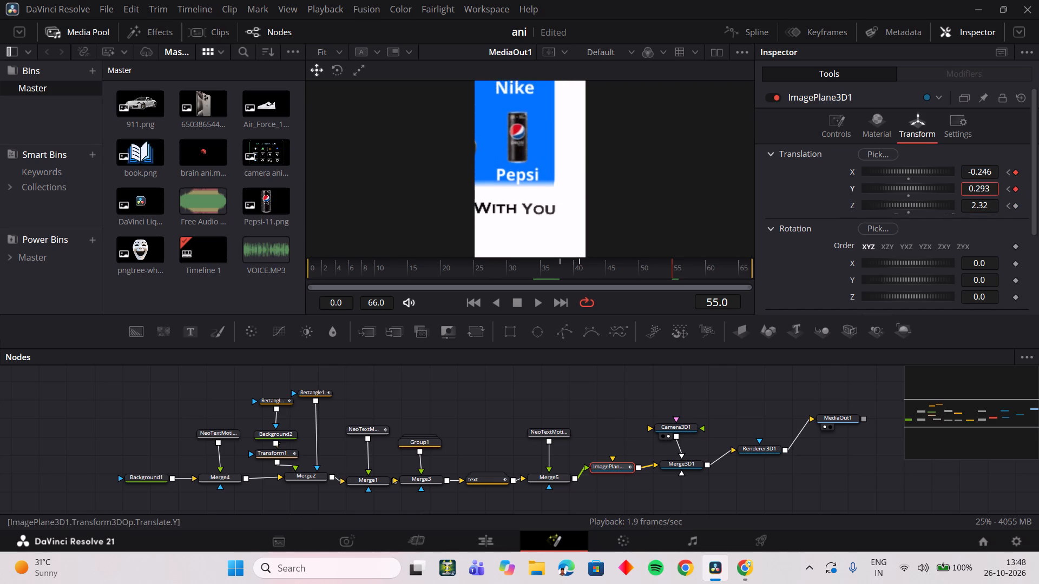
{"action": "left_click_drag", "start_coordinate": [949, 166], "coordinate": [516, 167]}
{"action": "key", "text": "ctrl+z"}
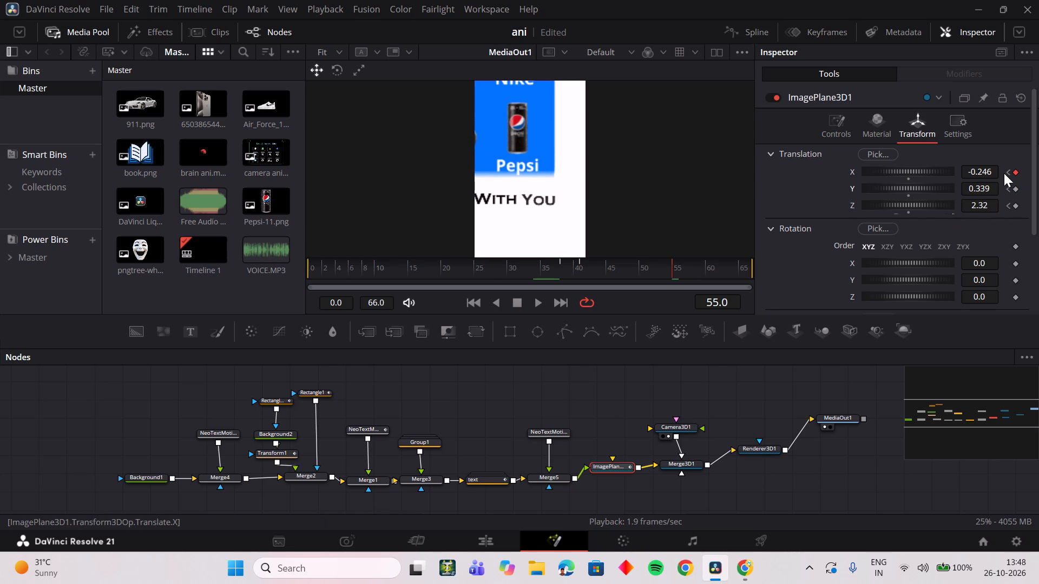
At the frame 41 keyframe, set the image plane's Y translation to 0.431 to raise the caption in the frame.
{"action": "left_click", "coordinate": [1005, 173]}
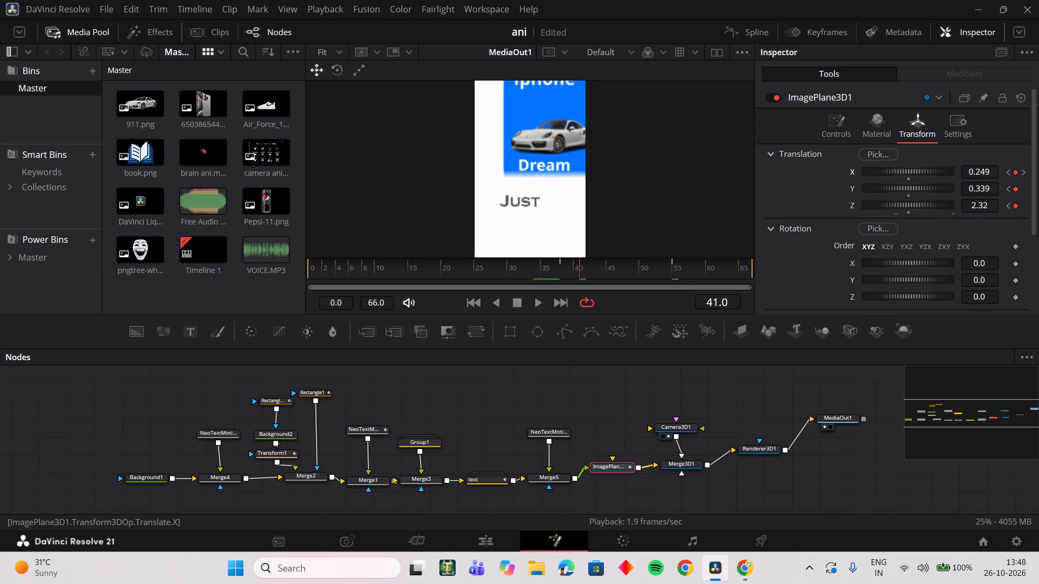
{"action": "left_click", "coordinate": [983, 188]}
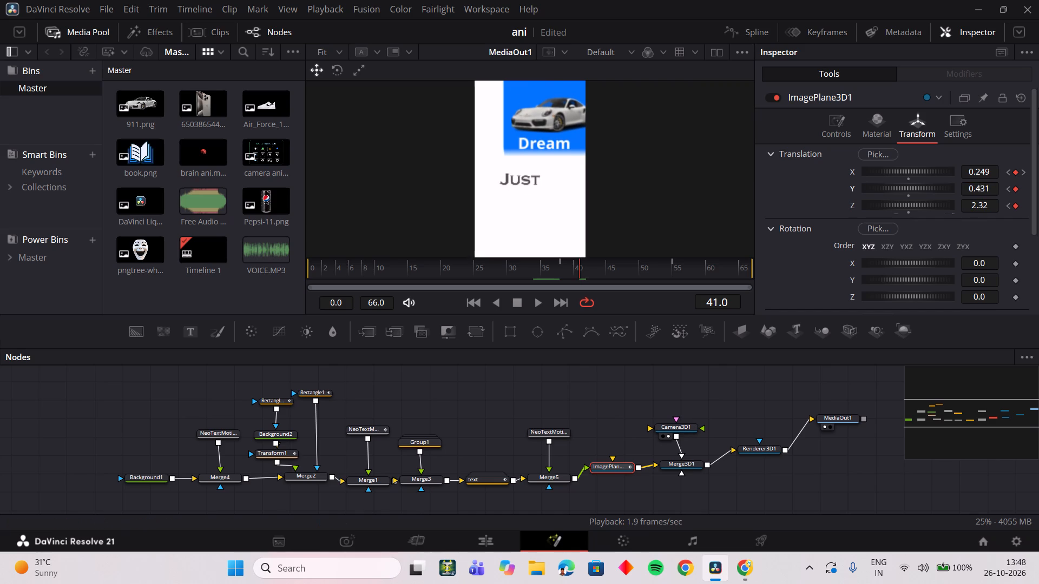
{"action": "left_click_drag", "start_coordinate": [584, 273], "coordinate": [687, 273]}
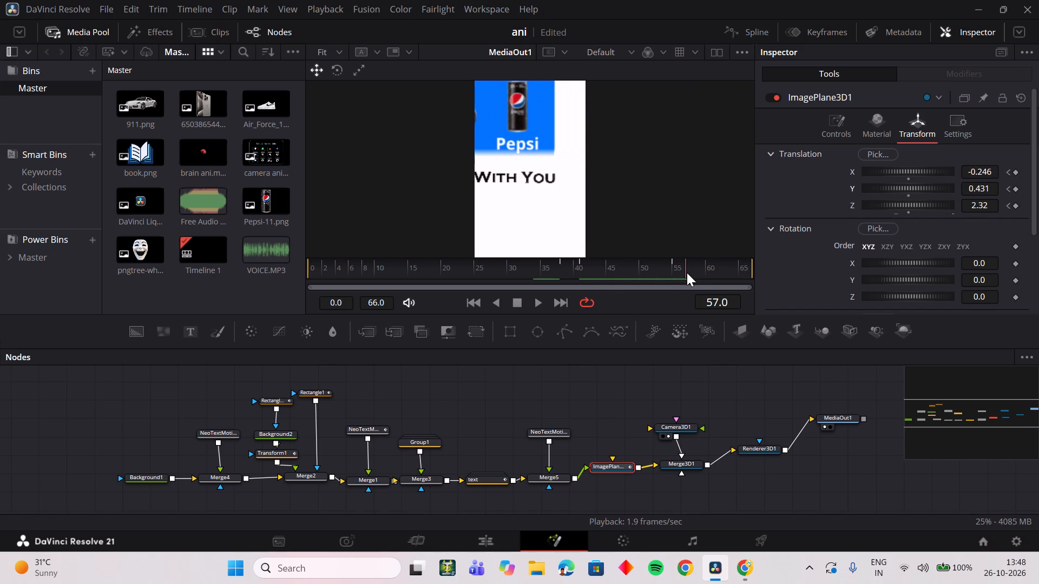
{"action": "left_click_drag", "start_coordinate": [687, 273], "coordinate": [699, 272]}
{"action": "left_click_drag", "start_coordinate": [699, 272], "coordinate": [574, 273]}
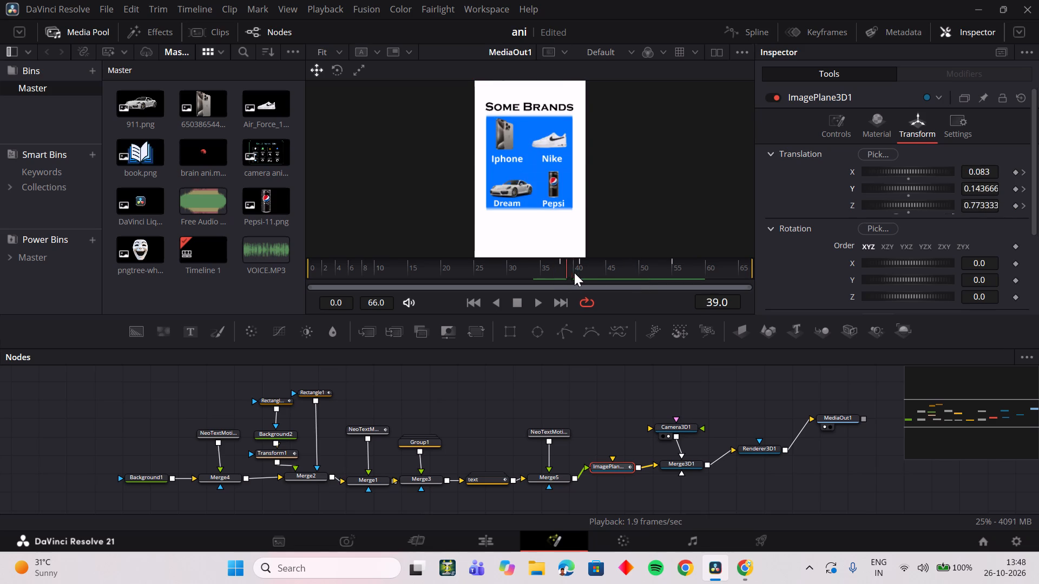
{"action": "left_click_drag", "start_coordinate": [574, 273], "coordinate": [562, 275]}
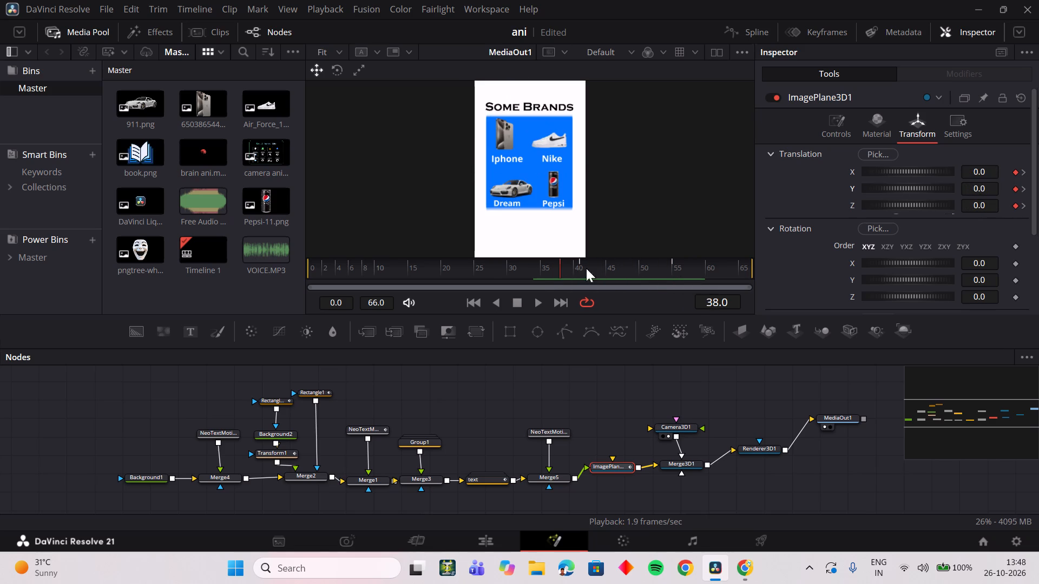
Open the Spline editor and show only ImagePlane3D1's X Offset curve, fitted to the graph.
{"action": "left_click", "coordinate": [749, 22]}
{"action": "left_click", "coordinate": [753, 25]}
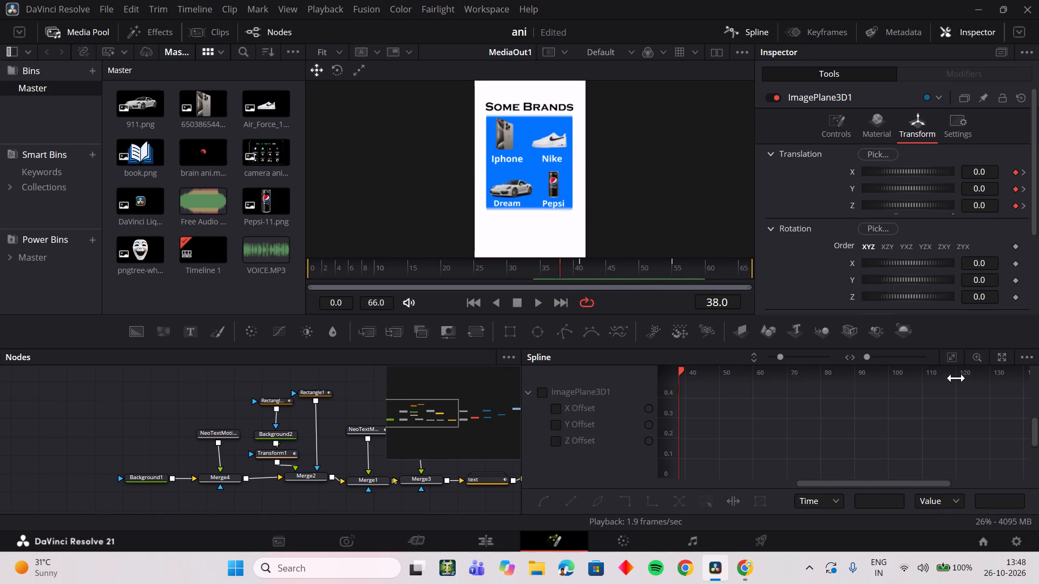
{"action": "left_click", "coordinate": [558, 410]}
{"action": "left_click", "coordinate": [557, 419]}
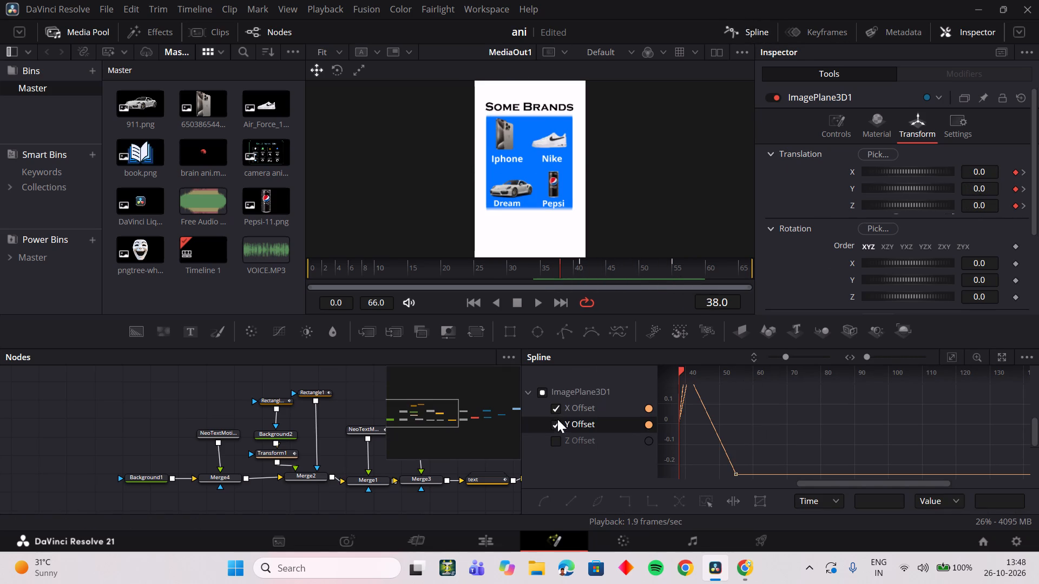
{"action": "left_click", "coordinate": [552, 440]}
{"action": "left_click", "coordinate": [552, 439]}
{"action": "double_click", "coordinate": [553, 426]}
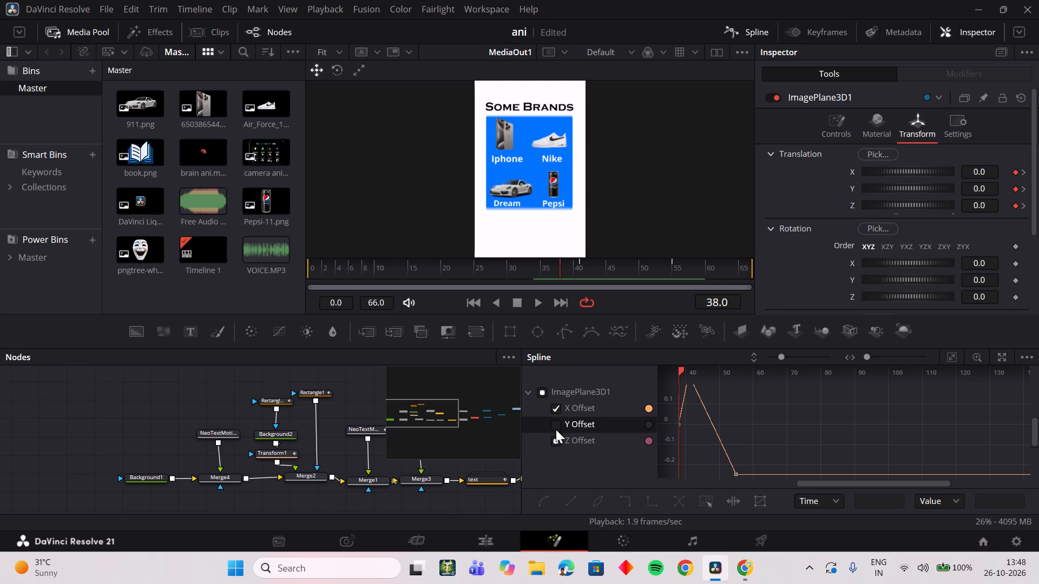
{"action": "left_click", "coordinate": [556, 439]}
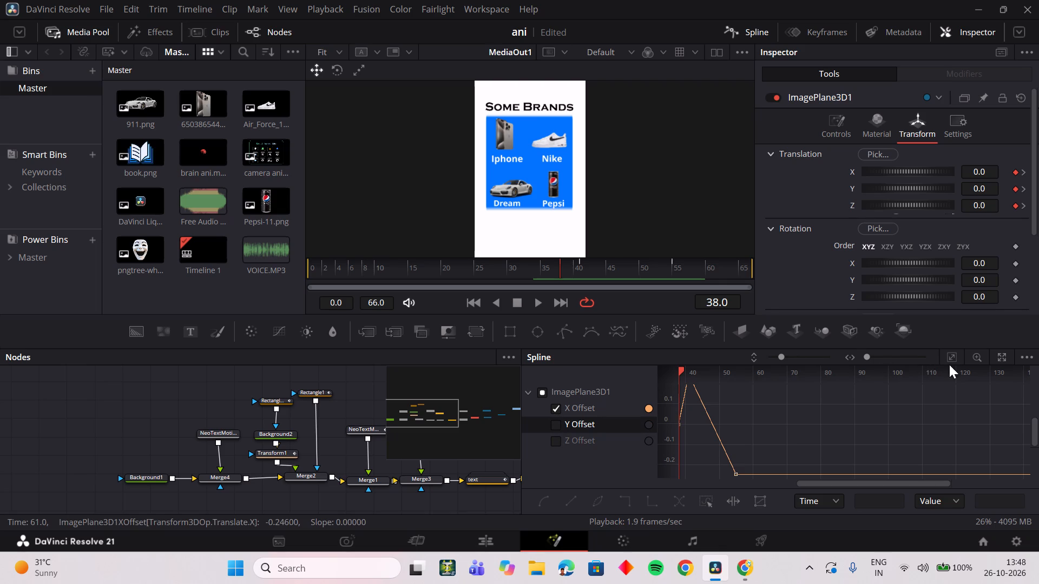
{"action": "left_click", "coordinate": [953, 361]}
Scrub through the zoom and smooth all keyframes of the image plane's X Offset curve.
{"action": "left_click_drag", "start_coordinate": [516, 273], "coordinate": [487, 277]}
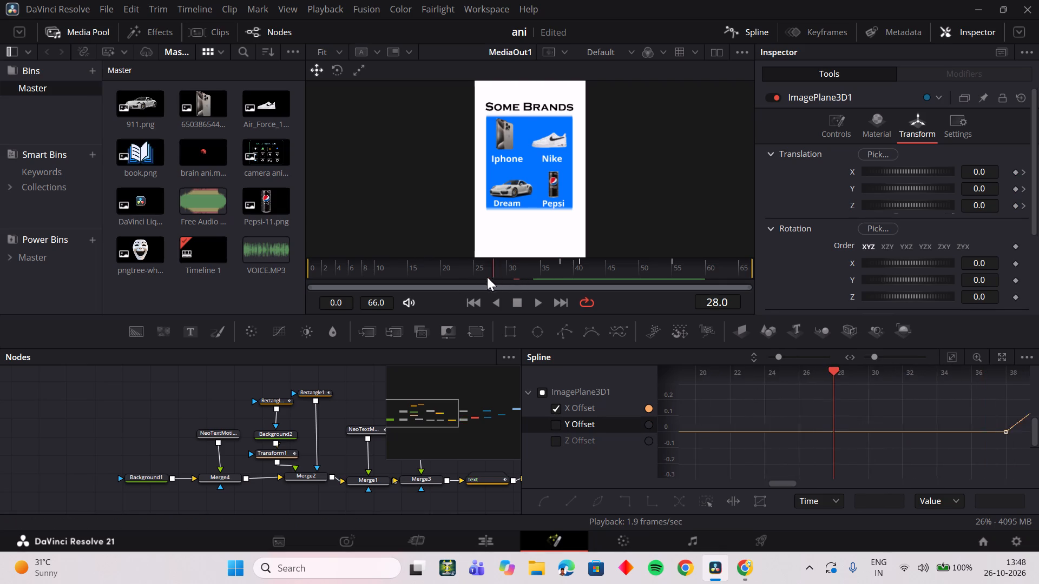
{"action": "left_click_drag", "start_coordinate": [487, 277], "coordinate": [570, 282]}
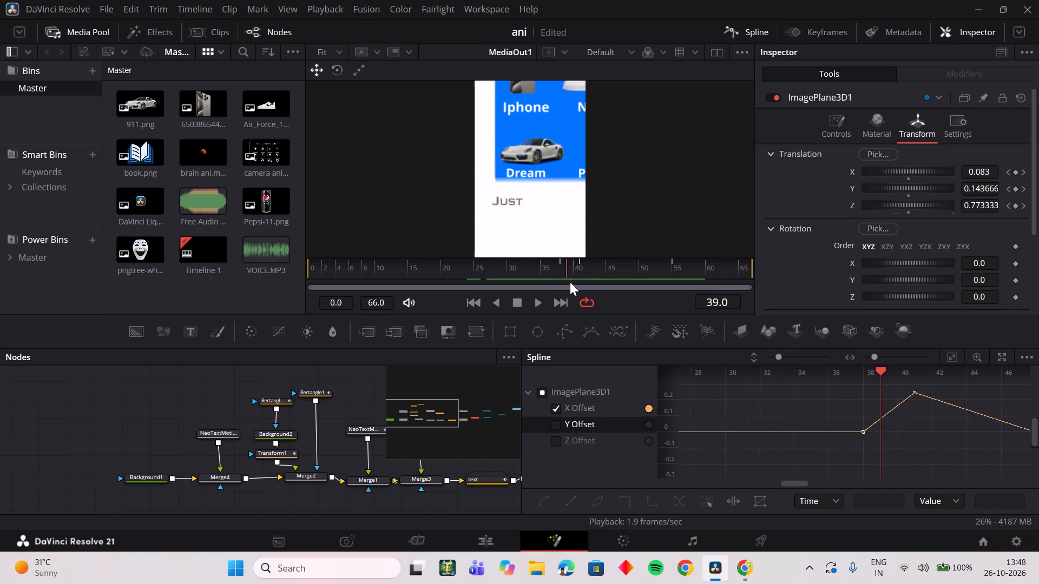
{"action": "left_click_drag", "start_coordinate": [570, 282], "coordinate": [594, 289]}
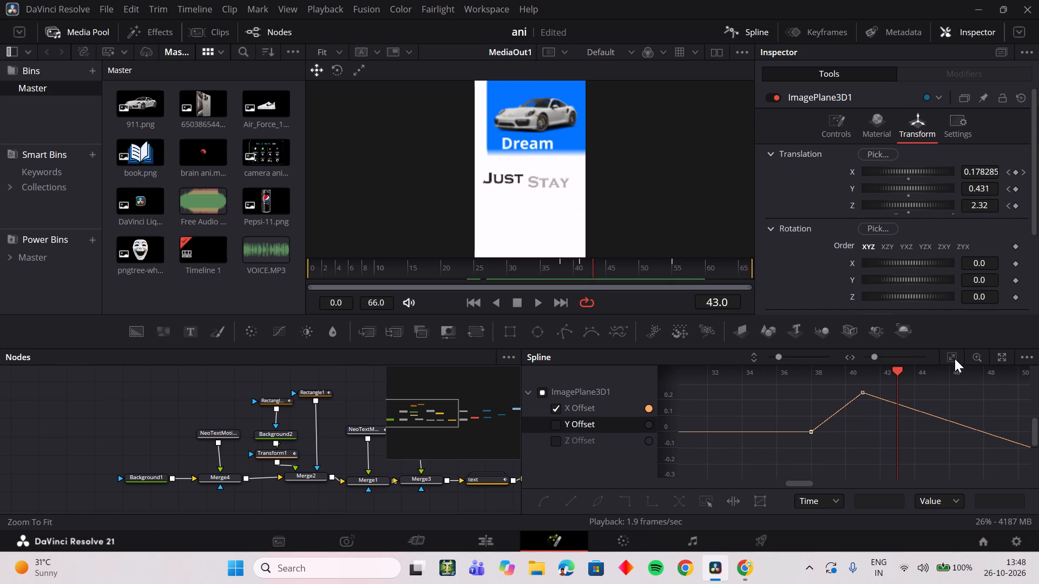
{"action": "left_click", "coordinate": [786, 404]}
{"action": "key", "text": "ctrl+a"}
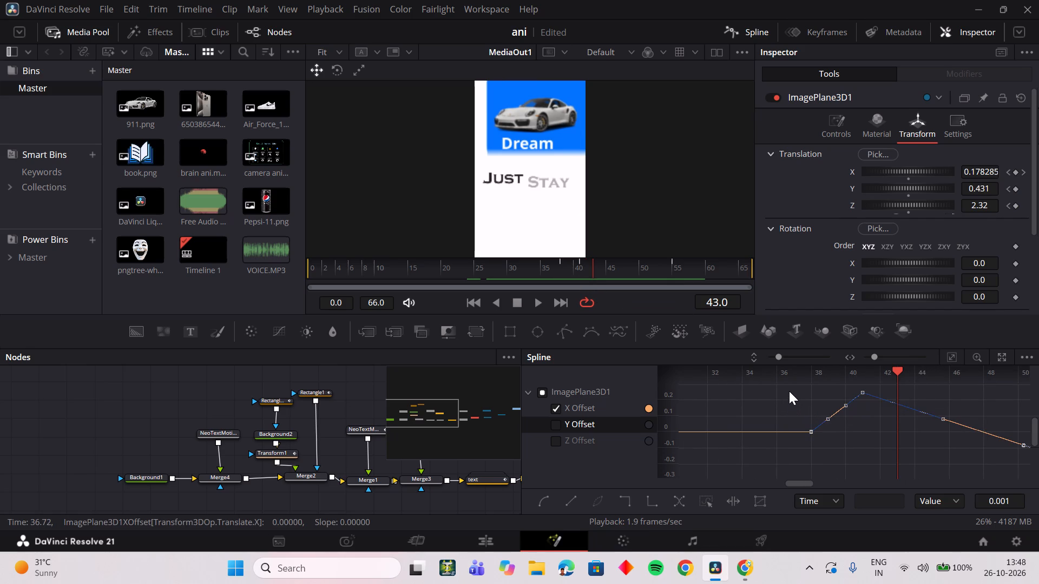
{"action": "key", "text": "s"}
{"action": "left_click", "coordinate": [785, 392]}
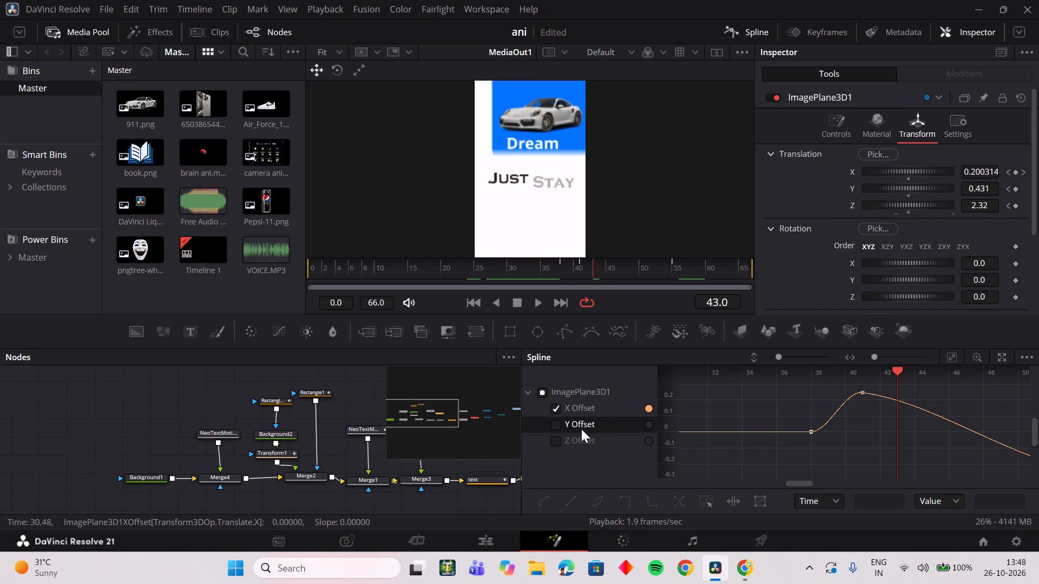
Isolate the image plane's Y Offset curve and smooth all of its keyframes.
{"action": "left_click", "coordinate": [556, 426]}
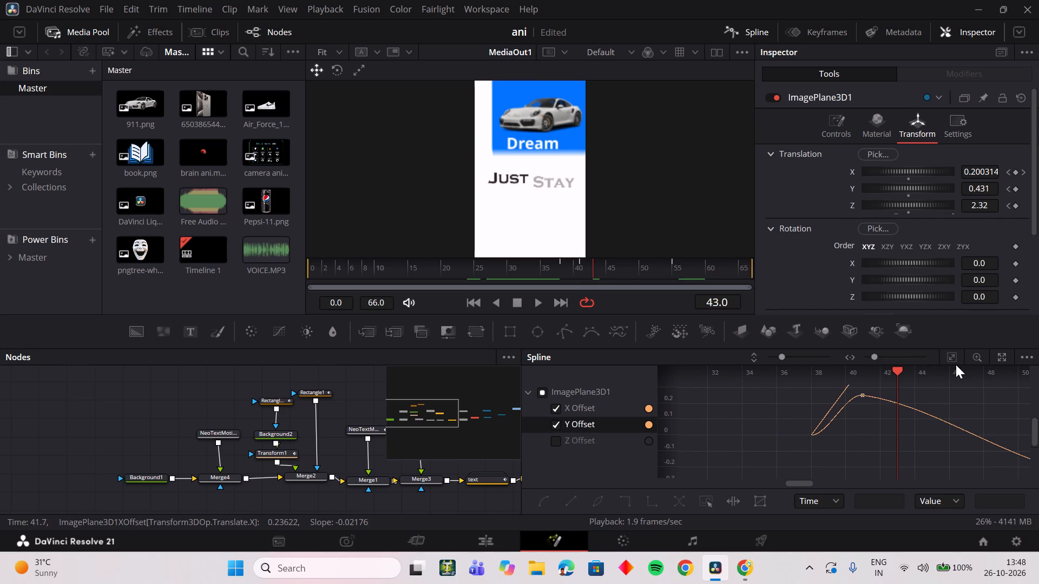
{"action": "left_click", "coordinate": [956, 362]}
{"action": "left_click", "coordinate": [556, 412]}
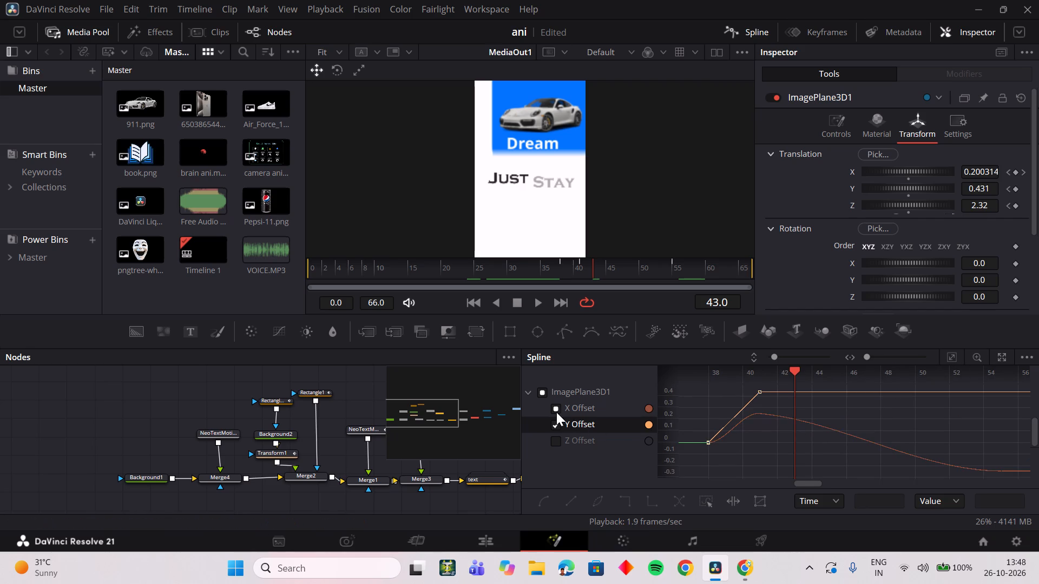
{"action": "left_click", "coordinate": [555, 408]}
{"action": "key", "text": "ctrl+a"}
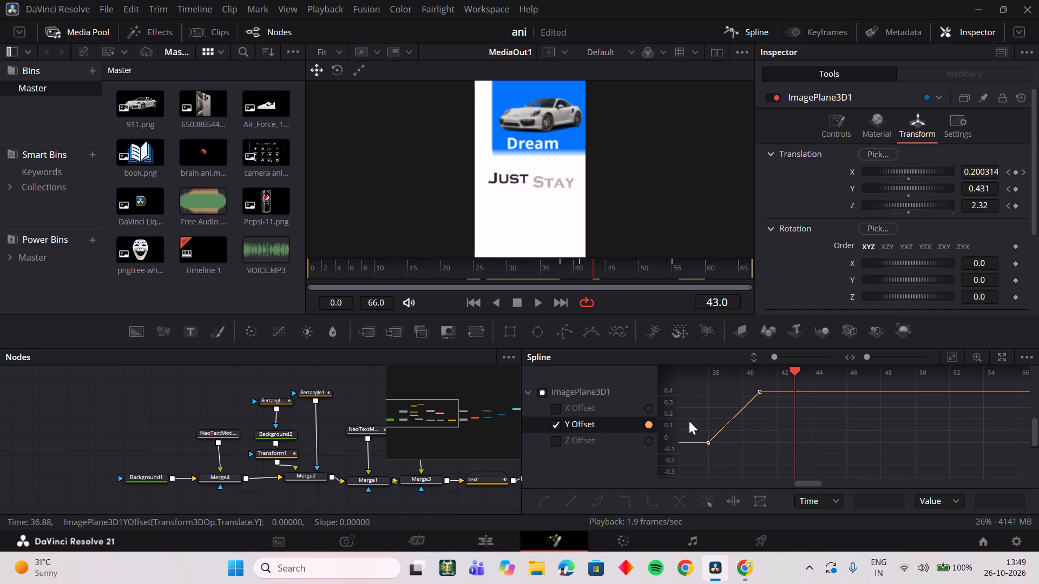
{"action": "left_click", "coordinate": [692, 417]}
{"action": "key", "text": "ctrl+a"}
{"action": "key", "text": "s"}
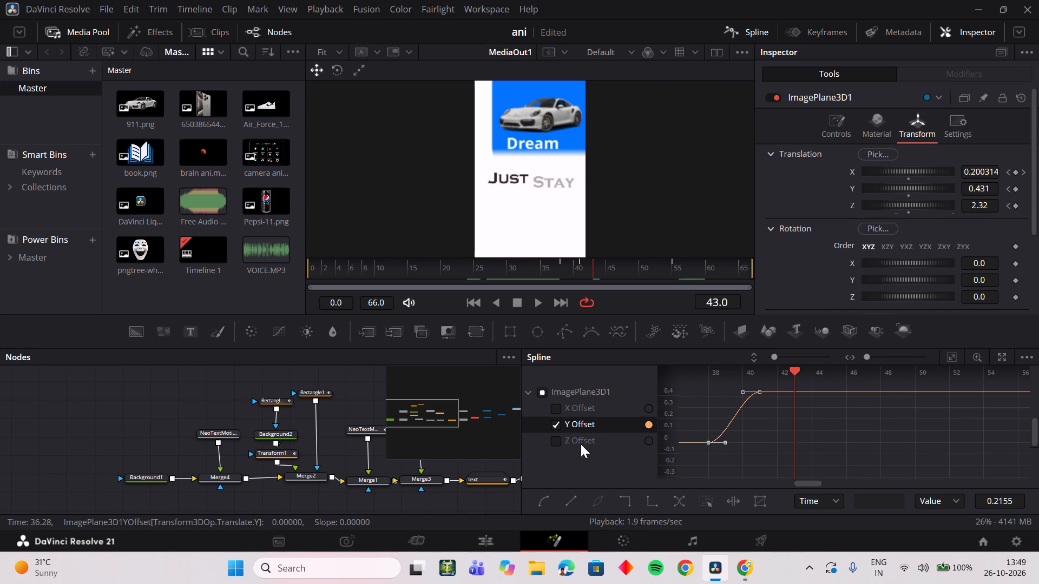
Isolate the image plane's Z Offset curve, smooth all of its keyframes and fit the curve to the graph.
{"action": "left_click", "coordinate": [557, 440]}
{"action": "double_click", "coordinate": [557, 423]}
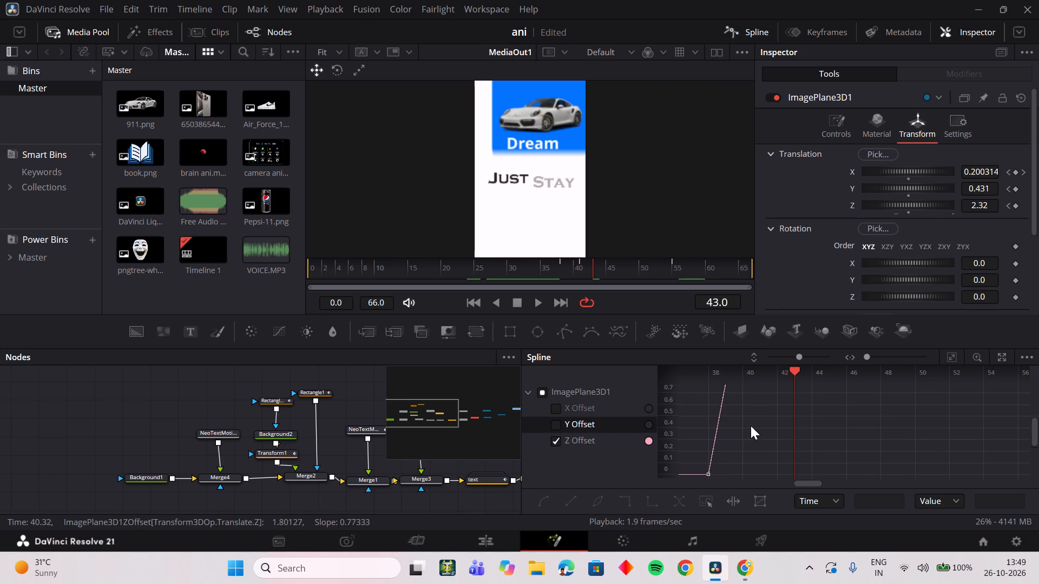
{"action": "left_click", "coordinate": [751, 426]}
{"action": "key", "text": "ctrl+a"}
{"action": "key", "text": "s"}
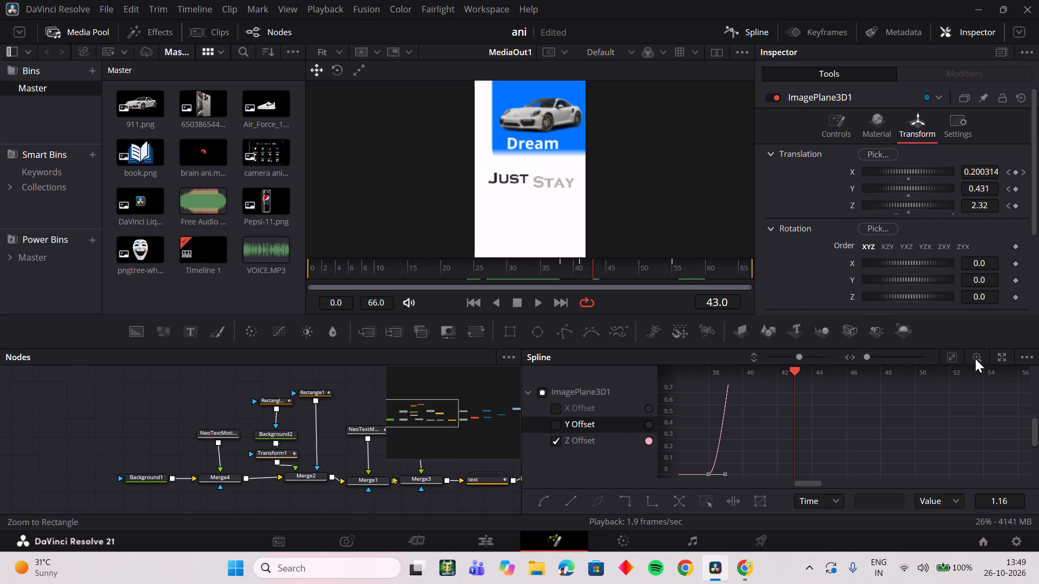
{"action": "left_click", "coordinate": [952, 362]}
{"action": "left_click", "coordinate": [803, 401]}
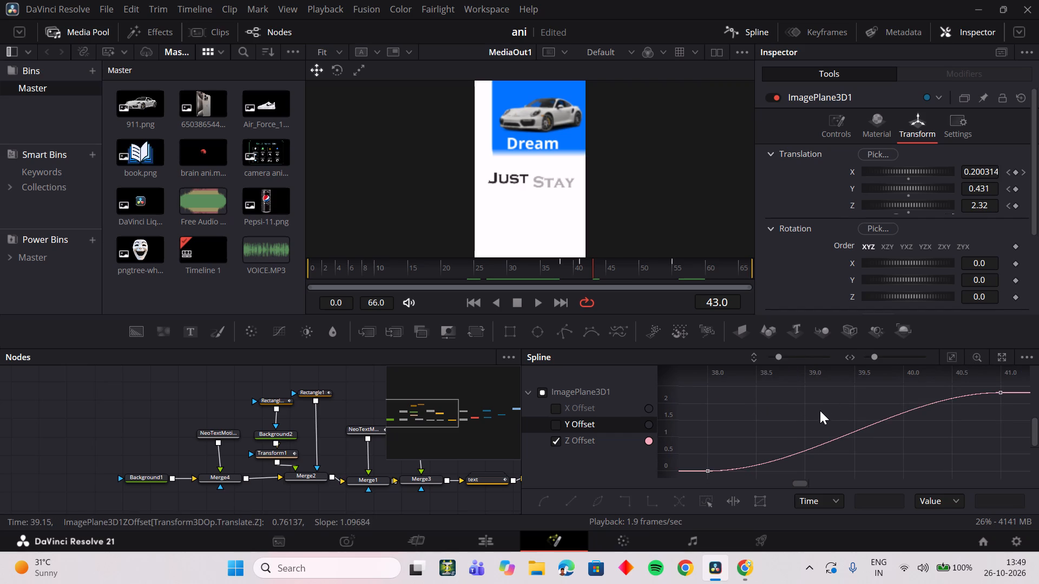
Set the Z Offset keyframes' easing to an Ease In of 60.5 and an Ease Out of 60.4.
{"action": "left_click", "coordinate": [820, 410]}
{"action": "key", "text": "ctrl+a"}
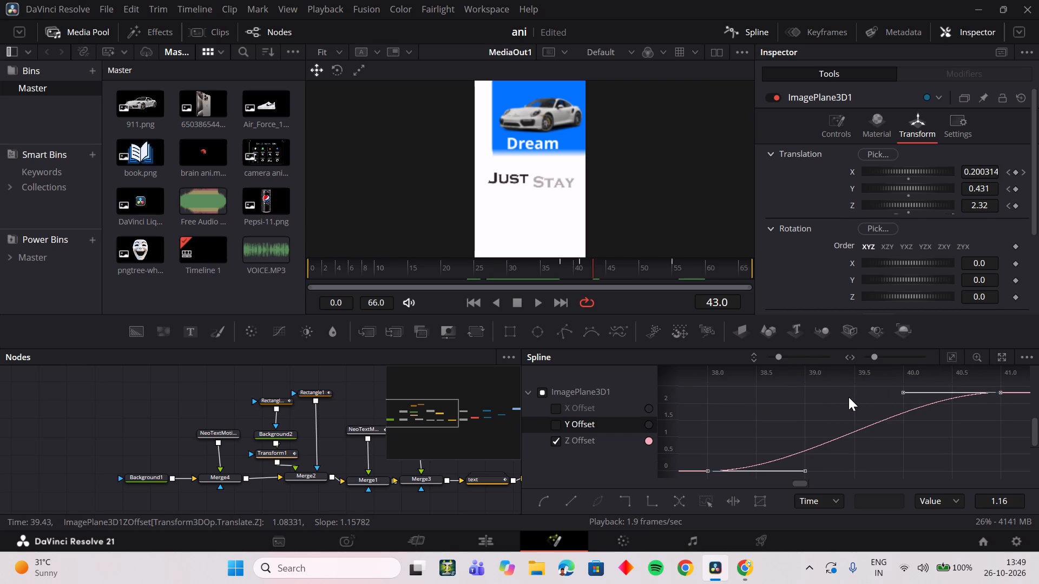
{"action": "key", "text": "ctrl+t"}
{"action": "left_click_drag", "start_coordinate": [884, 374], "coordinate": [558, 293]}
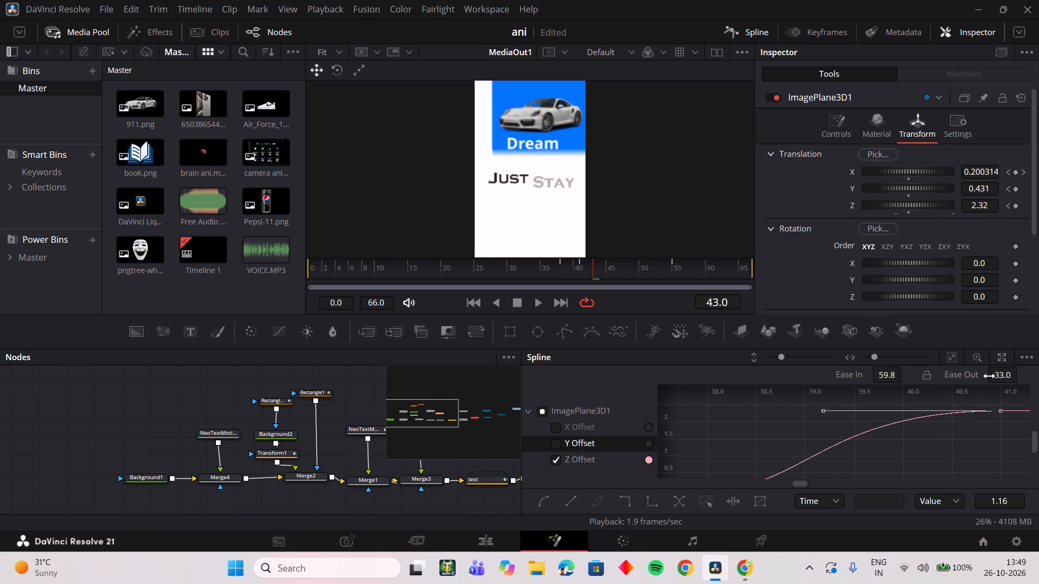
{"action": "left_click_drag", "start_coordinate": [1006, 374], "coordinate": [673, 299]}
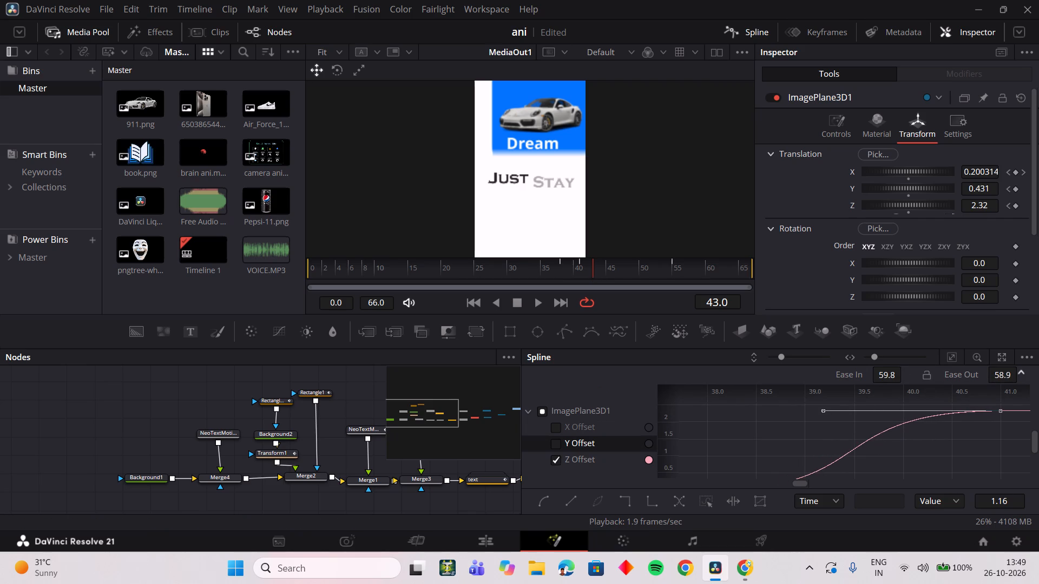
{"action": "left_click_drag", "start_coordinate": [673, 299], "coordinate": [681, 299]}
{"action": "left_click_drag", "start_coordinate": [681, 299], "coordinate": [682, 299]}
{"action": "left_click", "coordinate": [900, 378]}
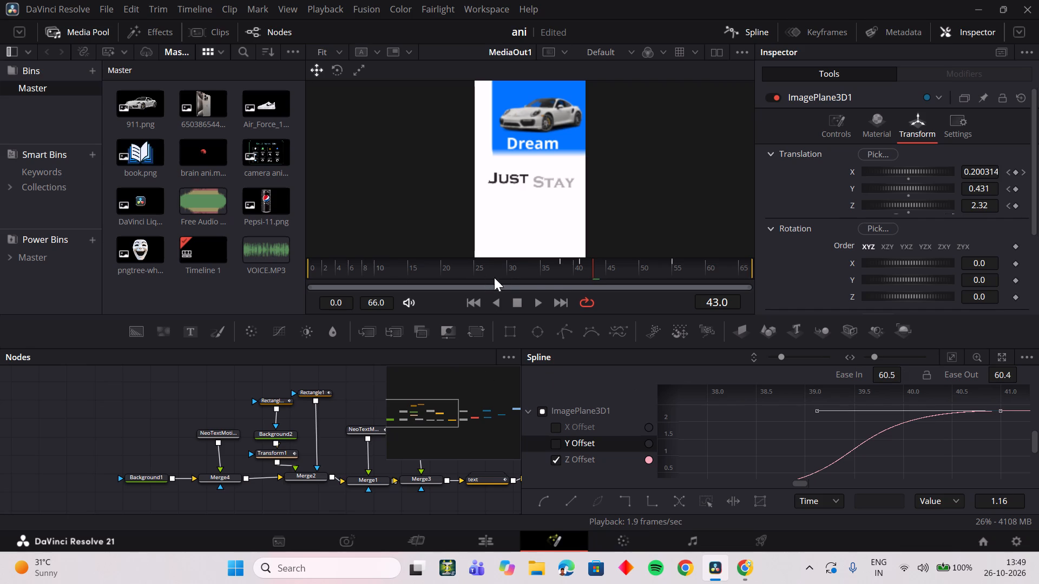
Play and scrub around frames 34 to 45 to examine the timing of the eased zoom.
{"action": "left_click_drag", "start_coordinate": [556, 277], "coordinate": [532, 275]}
{"action": "key", "text": "space"}
{"action": "key", "text": "space"}
{"action": "left_click_drag", "start_coordinate": [570, 275], "coordinate": [547, 276]}
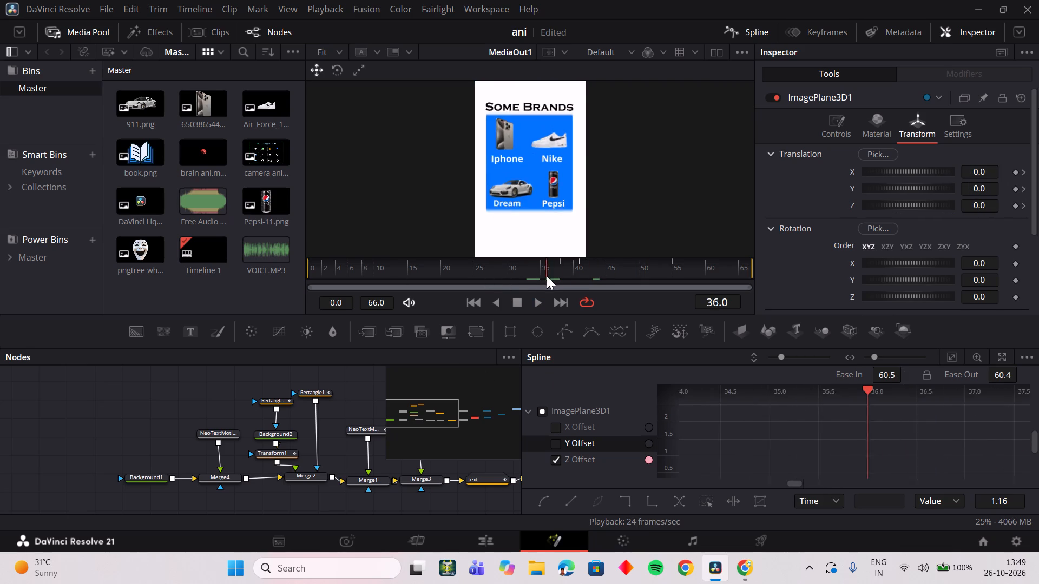
{"action": "left_click_drag", "start_coordinate": [547, 276], "coordinate": [552, 278]}
{"action": "key", "text": "space"}
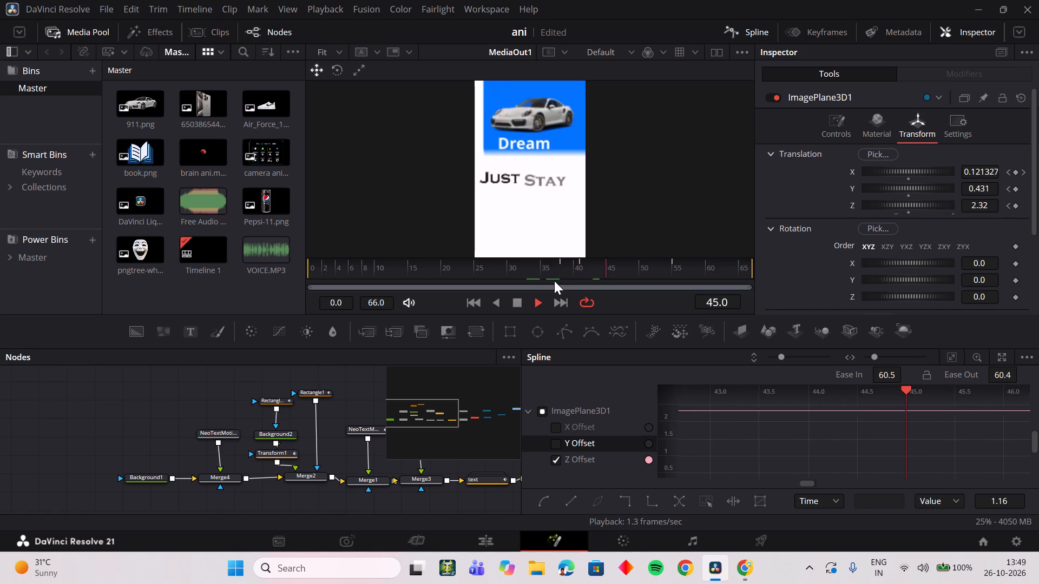
{"action": "key", "text": "space"}
{"action": "left_click_drag", "start_coordinate": [558, 280], "coordinate": [550, 279]}
{"action": "left_click_drag", "start_coordinate": [561, 275], "coordinate": [566, 274]}
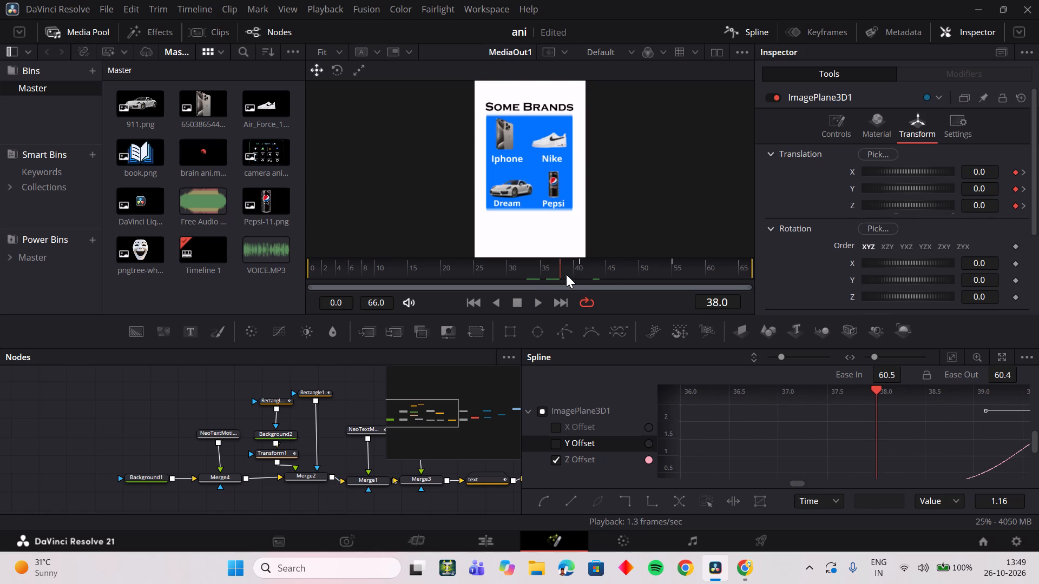
{"action": "left_click_drag", "start_coordinate": [566, 274], "coordinate": [577, 274]}
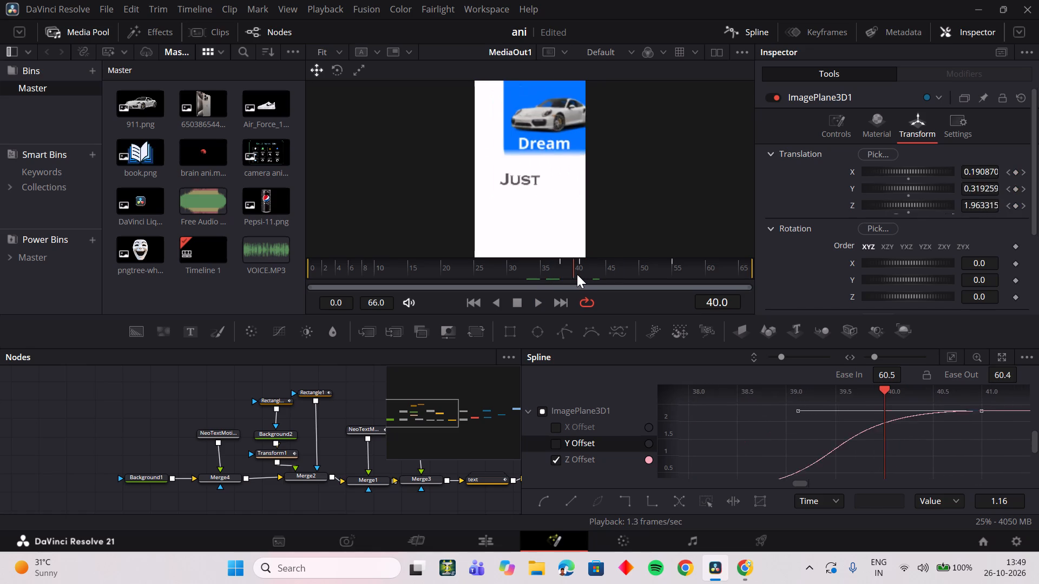
{"action": "left_click_drag", "start_coordinate": [577, 274], "coordinate": [573, 274]}
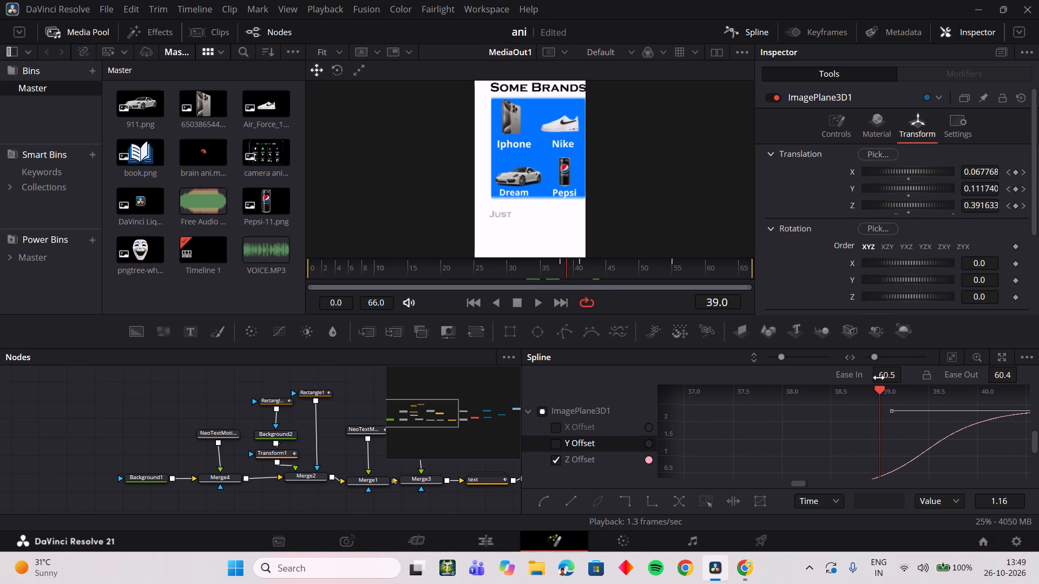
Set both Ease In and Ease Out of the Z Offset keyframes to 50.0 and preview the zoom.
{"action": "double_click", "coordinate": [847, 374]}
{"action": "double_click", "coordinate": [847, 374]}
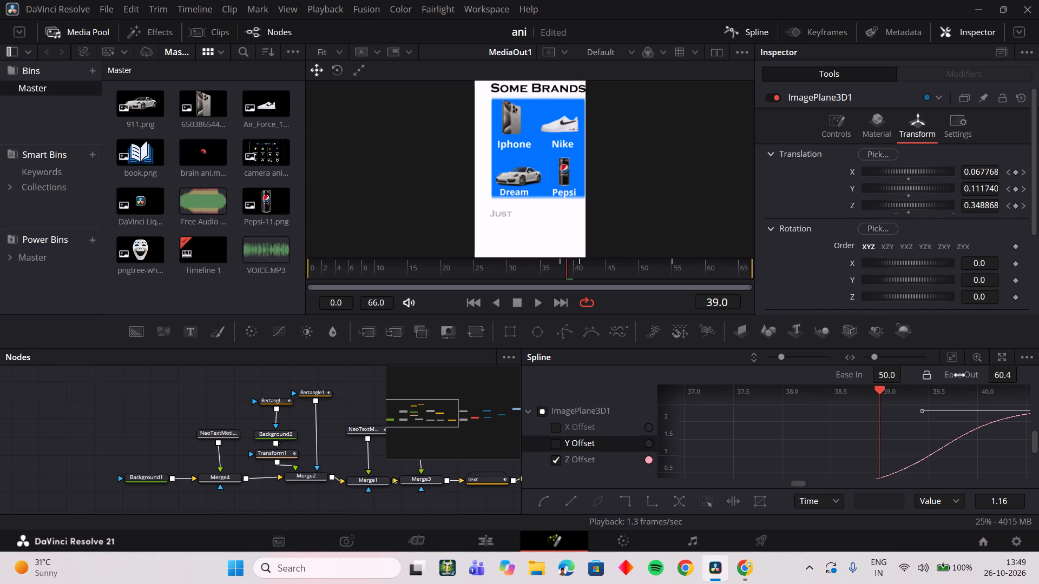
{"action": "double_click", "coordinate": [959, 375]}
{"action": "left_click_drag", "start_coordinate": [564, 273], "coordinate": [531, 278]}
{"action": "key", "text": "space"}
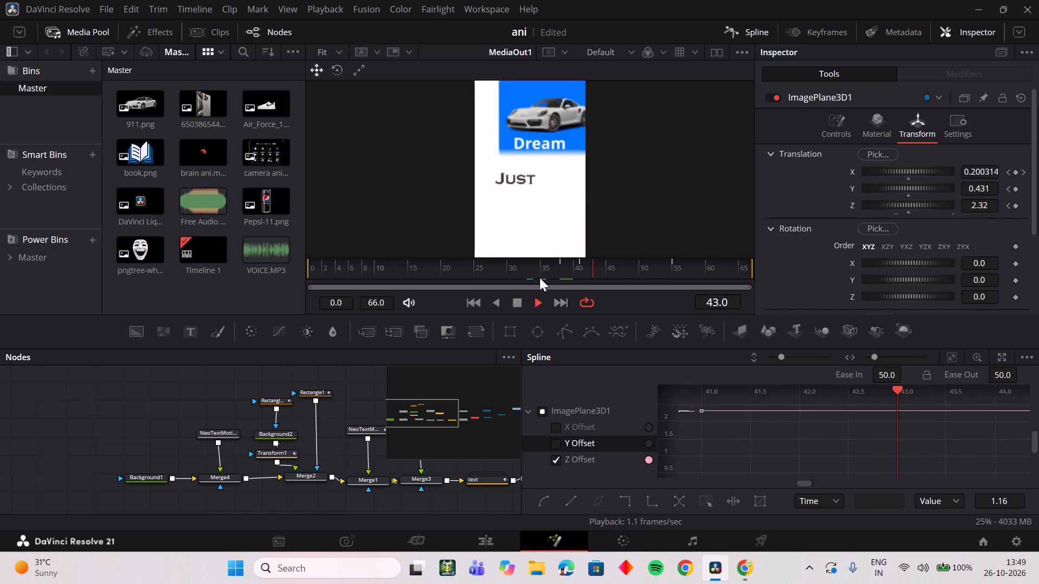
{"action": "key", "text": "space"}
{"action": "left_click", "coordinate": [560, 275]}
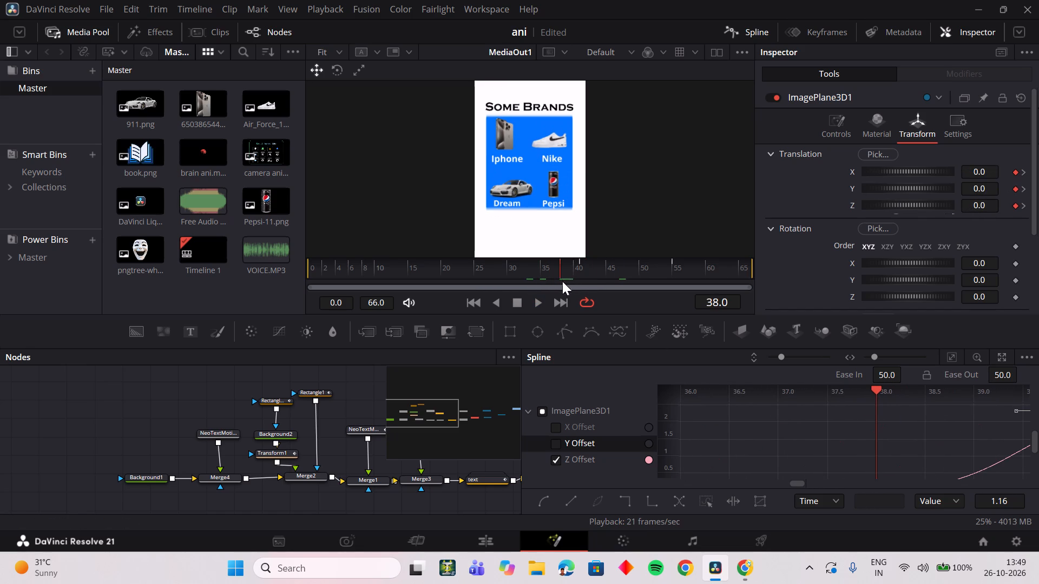
Apply the Out Cubic ease to the Z Offset keyframes and preview the zoom up to frame 40.
{"action": "right_click", "coordinate": [922, 444]}
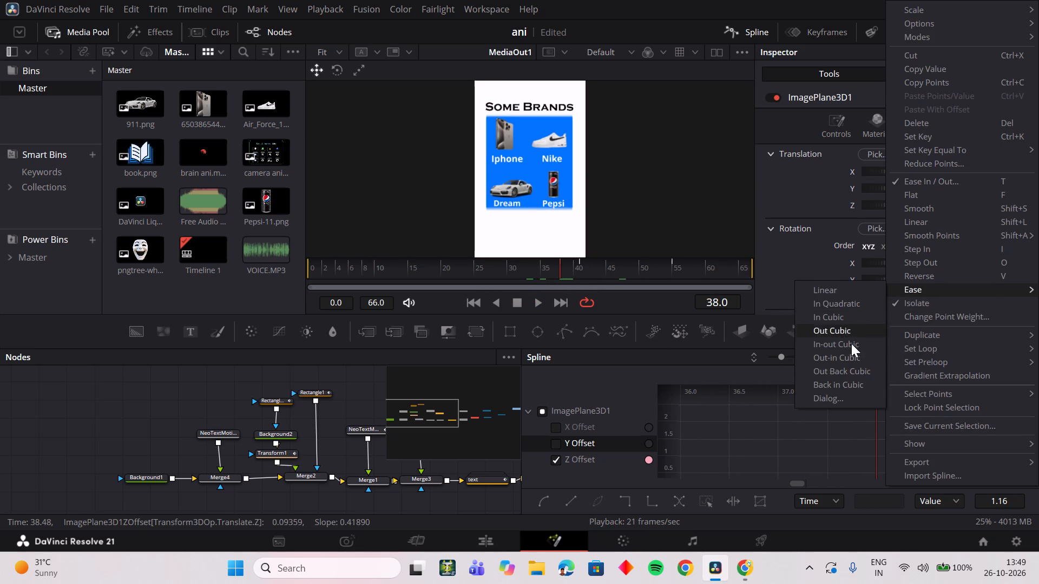
{"action": "left_click", "coordinate": [842, 331]}
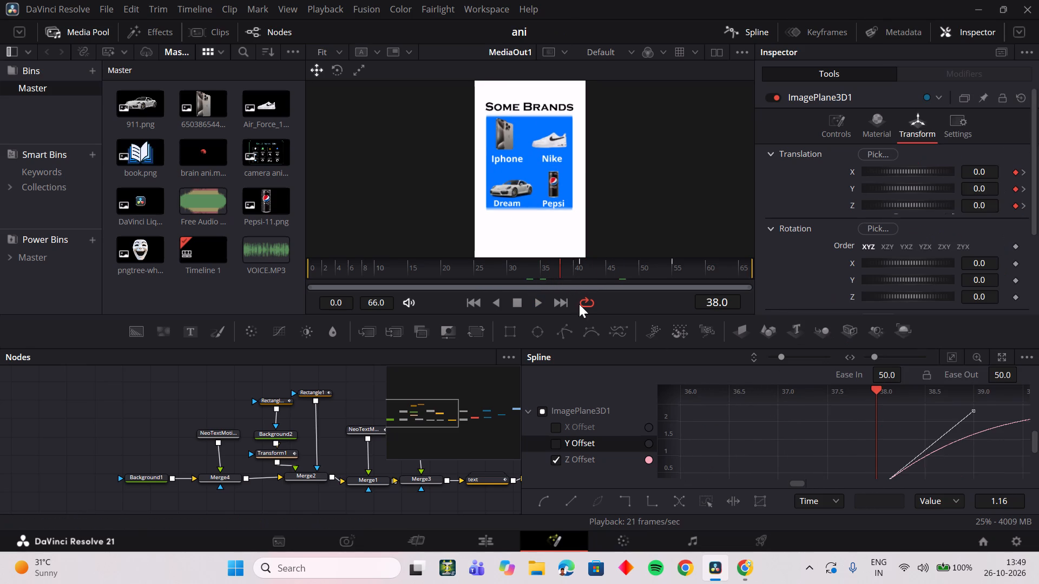
{"action": "key", "text": "space"}
{"action": "key", "text": "space"}
{"action": "left_click_drag", "start_coordinate": [559, 272], "coordinate": [574, 274]}
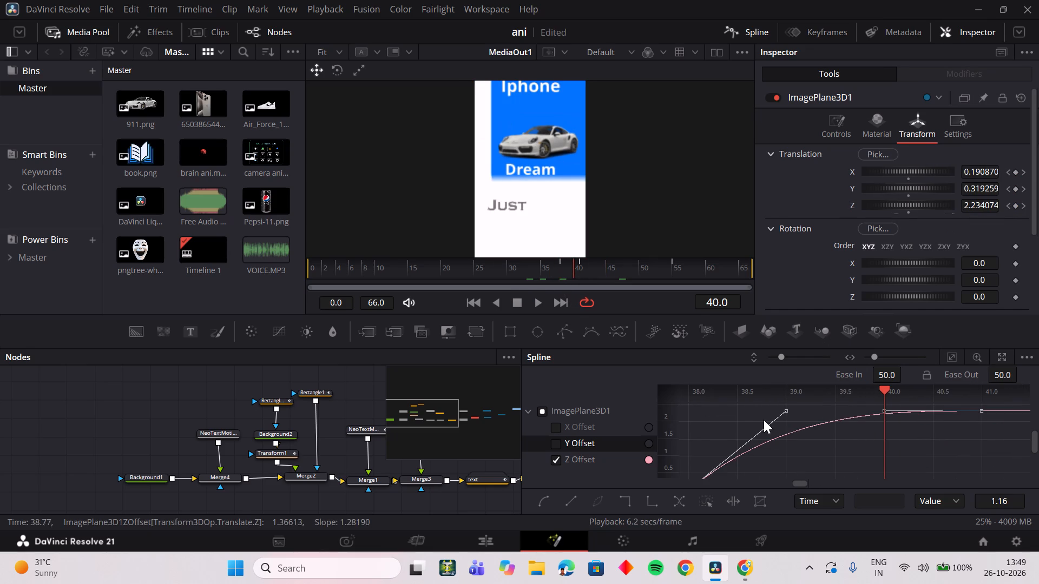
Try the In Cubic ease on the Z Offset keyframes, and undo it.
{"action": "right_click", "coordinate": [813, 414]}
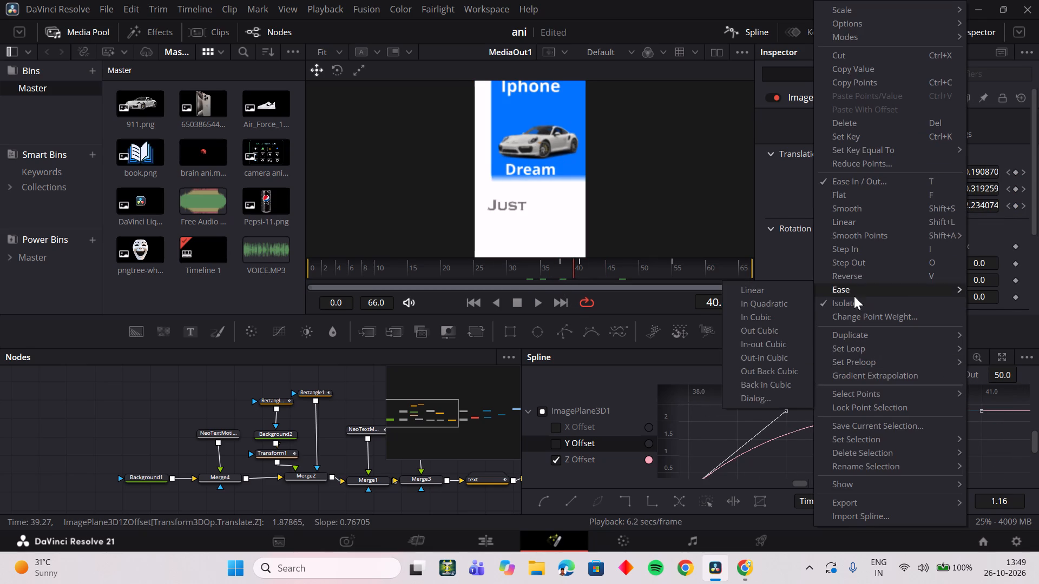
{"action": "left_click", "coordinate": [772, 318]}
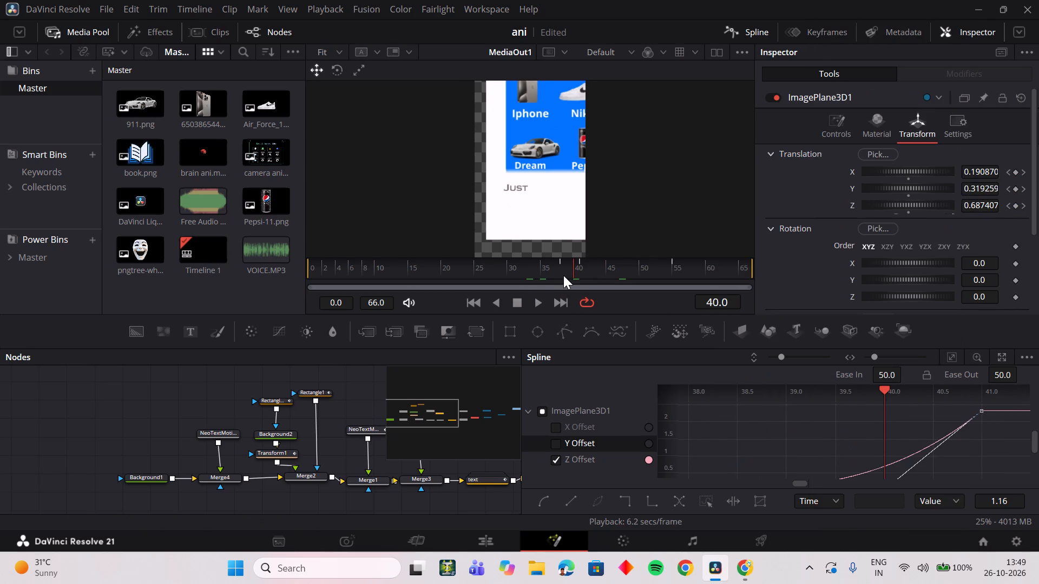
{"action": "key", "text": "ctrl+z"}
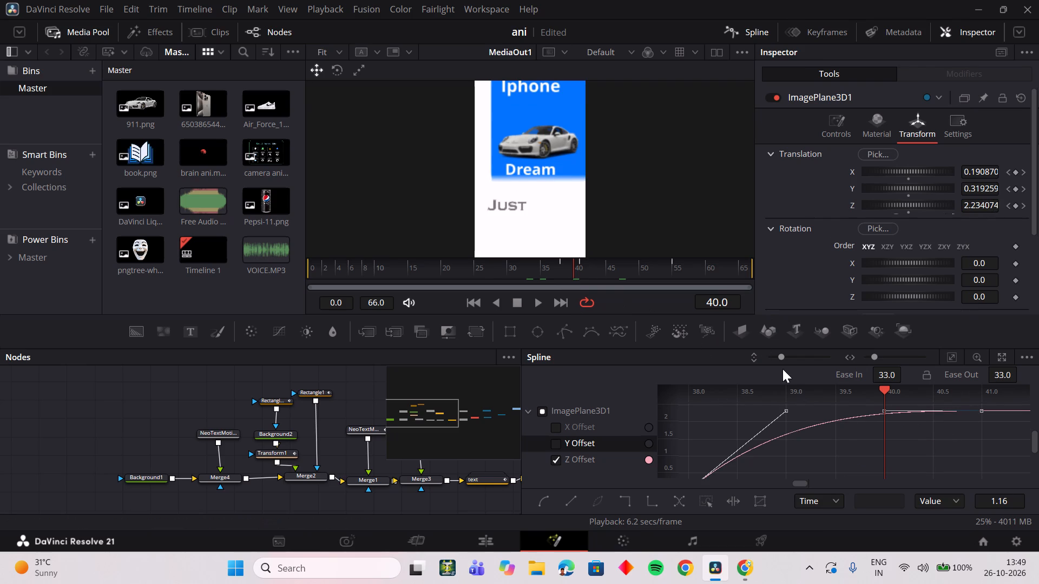
Smooth the selected Z Offset keyframes again and preview the zoom between frames 35 and 40.
{"action": "key", "text": "s"}
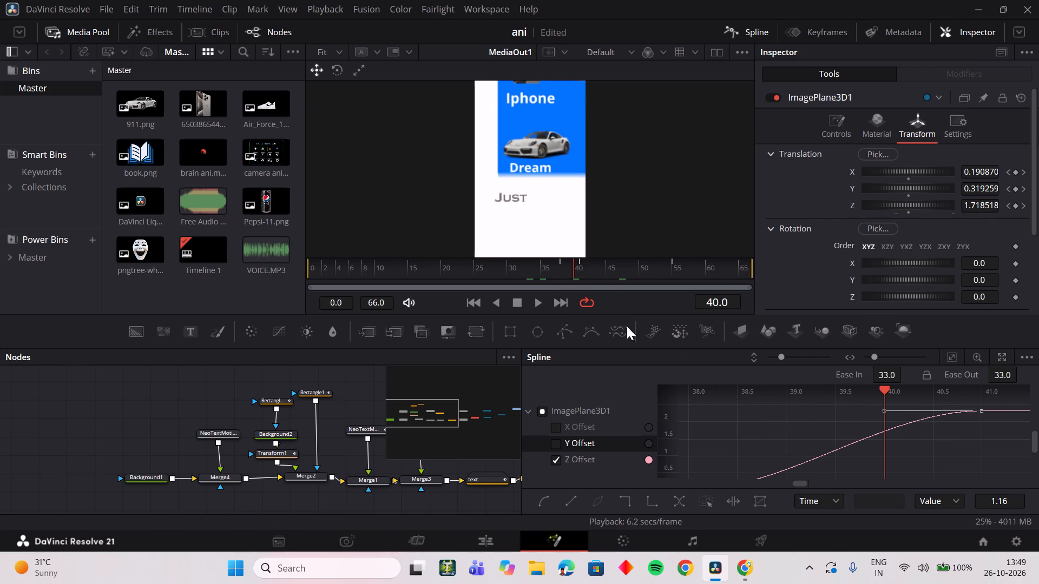
{"action": "left_click_drag", "start_coordinate": [563, 274], "coordinate": [547, 274]}
{"action": "key", "text": "space"}
{"action": "key", "text": "space"}
{"action": "left_click_drag", "start_coordinate": [570, 272], "coordinate": [560, 274]}
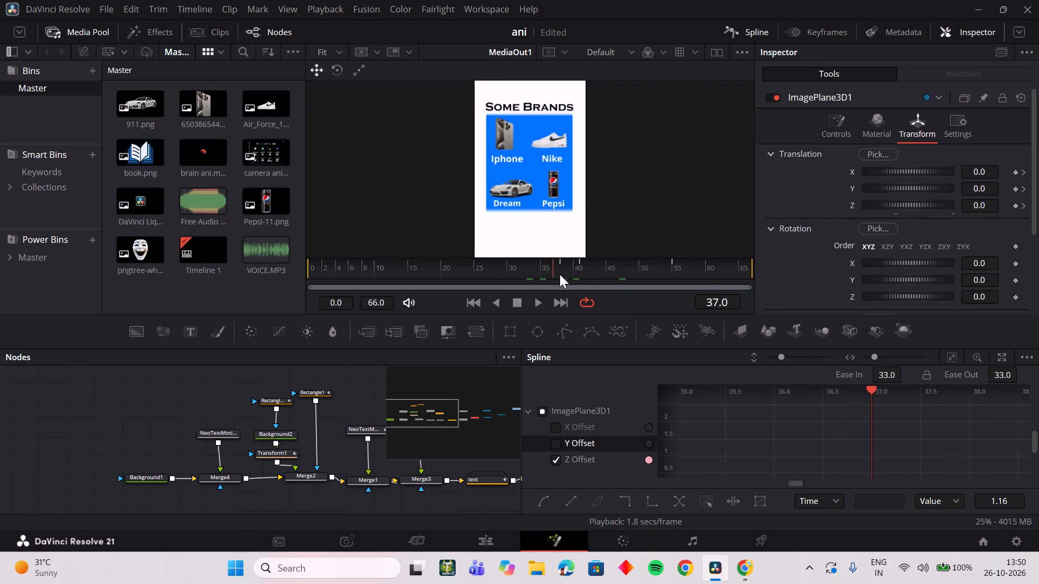
{"action": "left_click_drag", "start_coordinate": [560, 274], "coordinate": [546, 276]}
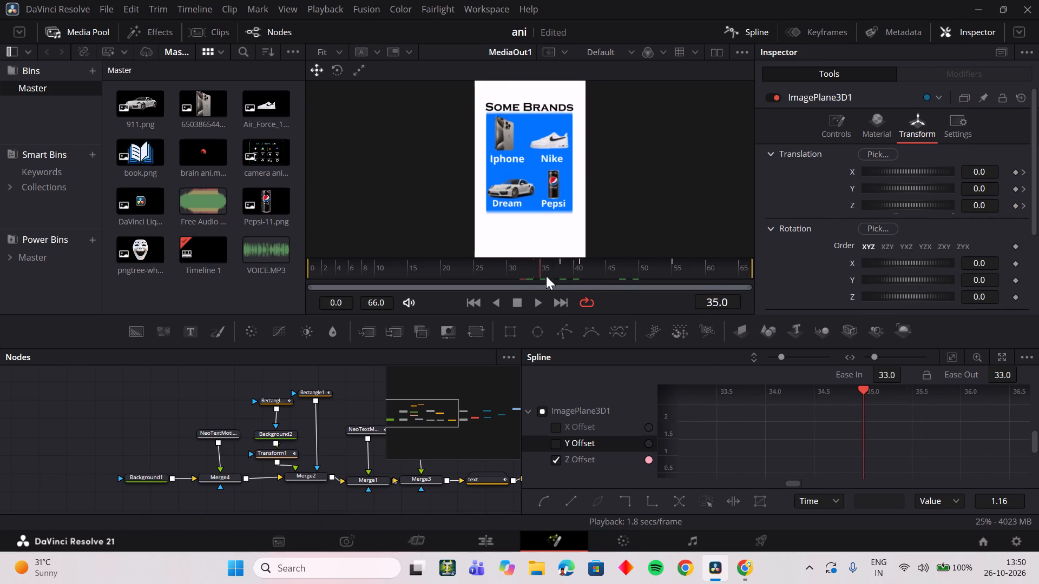
{"action": "left_click_drag", "start_coordinate": [546, 276], "coordinate": [568, 278]}
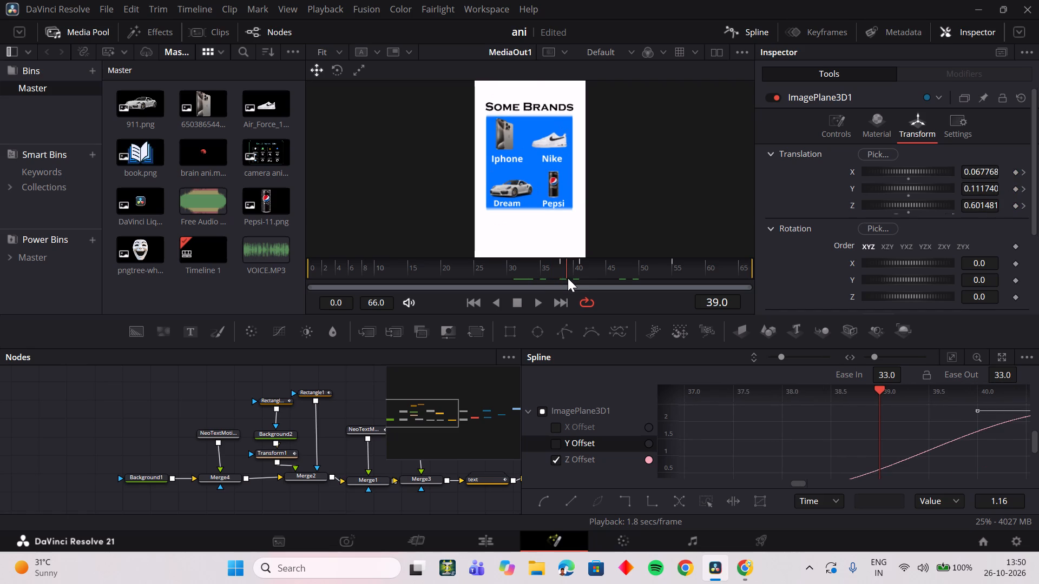
{"action": "left_click_drag", "start_coordinate": [568, 278], "coordinate": [561, 278]}
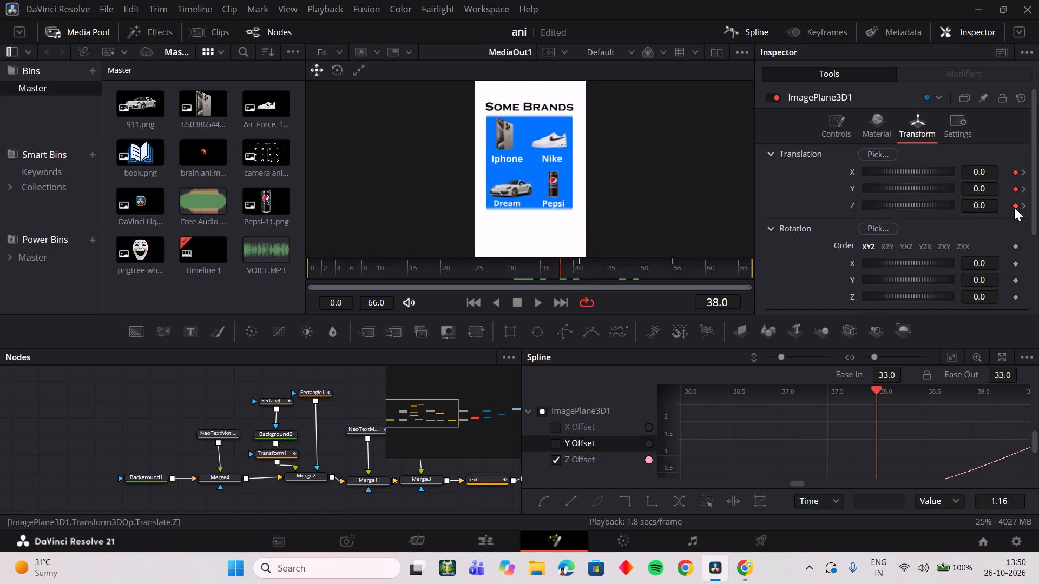
Add Translation X, Y and Z keyframes with a value of 0.0 on the image plane at frame 35.
{"action": "key", "text": "Left"}
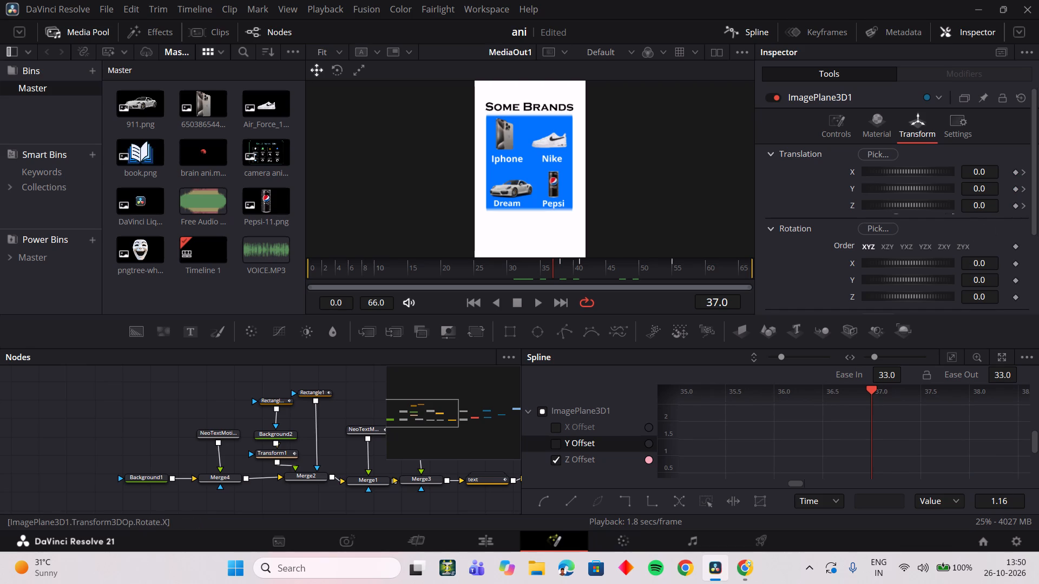
{"action": "key", "text": "Left"}
{"action": "key", "text": "Left"}
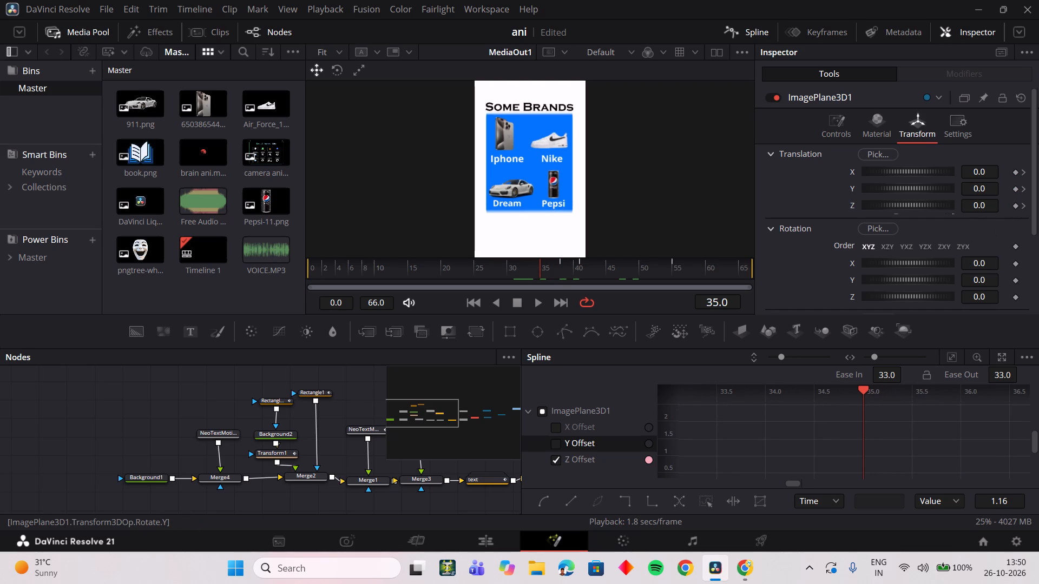
{"action": "left_click", "coordinate": [1017, 207]}
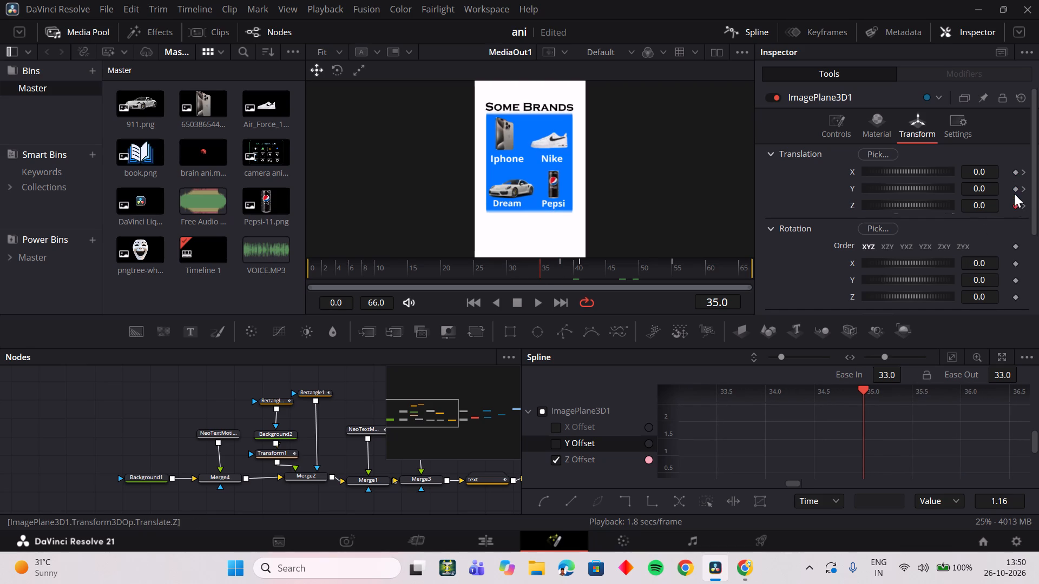
{"action": "left_click", "coordinate": [1021, 189]}
{"action": "left_click", "coordinate": [1011, 205]}
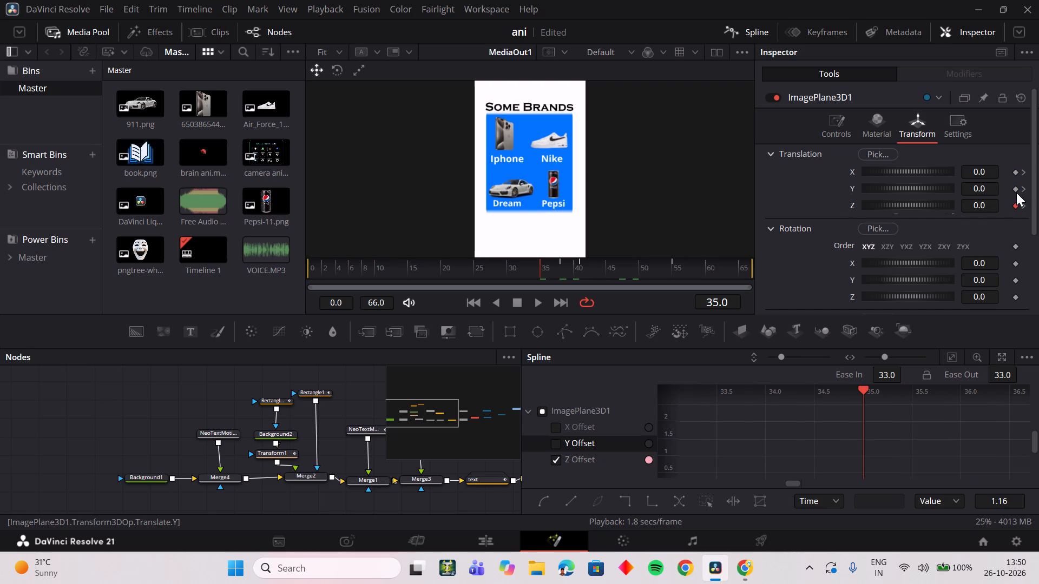
{"action": "left_click", "coordinate": [1019, 190]}
{"action": "left_click", "coordinate": [1016, 175]}
Remove the image plane's Translation X, Y and Z keyframes at frame 38 and preview the zoom.
{"action": "left_click", "coordinate": [1022, 174]}
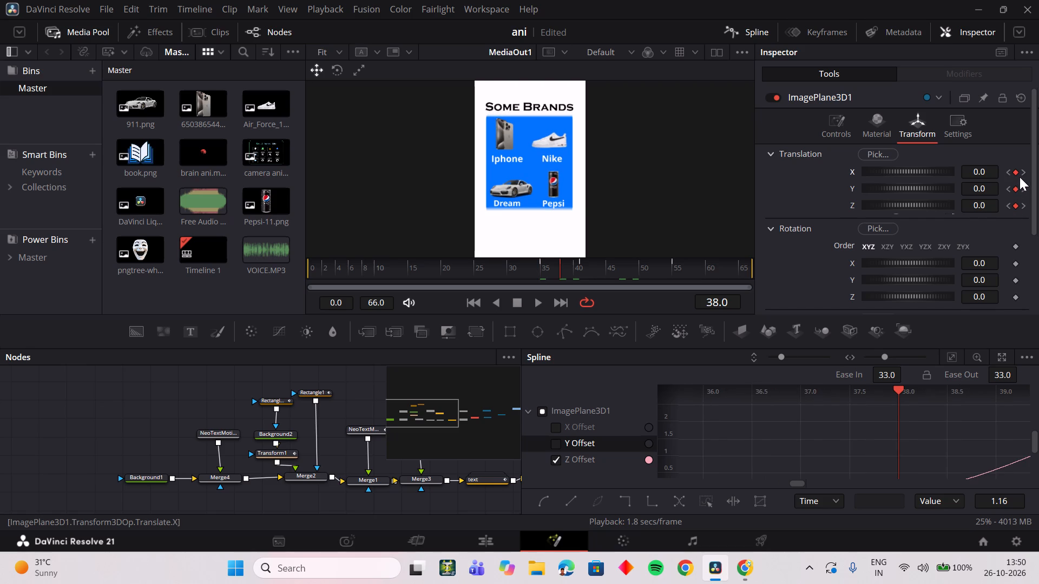
{"action": "left_click", "coordinate": [1012, 171]}
{"action": "left_click", "coordinate": [1017, 189]}
{"action": "left_click", "coordinate": [1014, 205]}
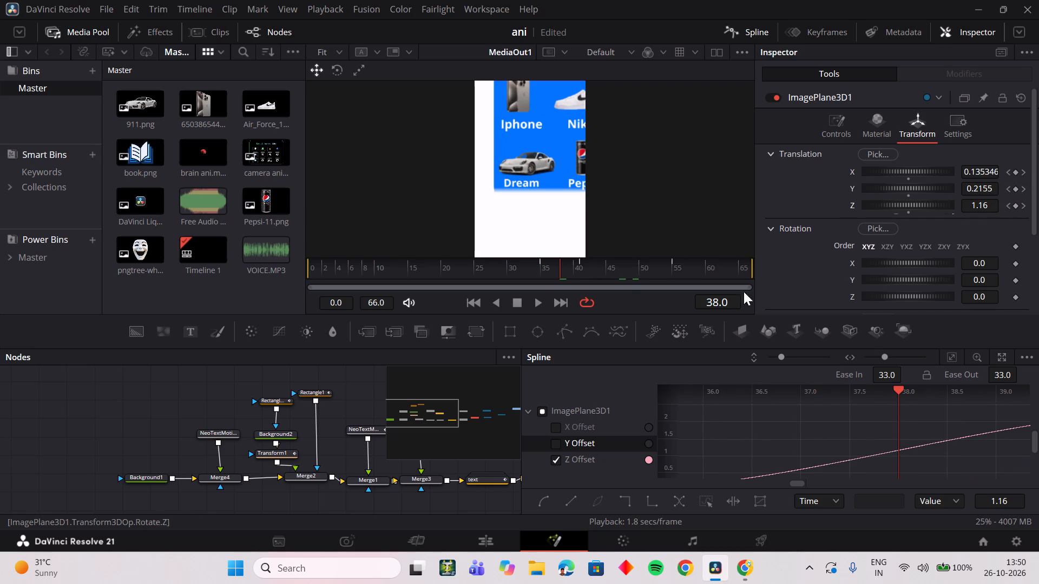
{"action": "left_click", "coordinate": [551, 271]}
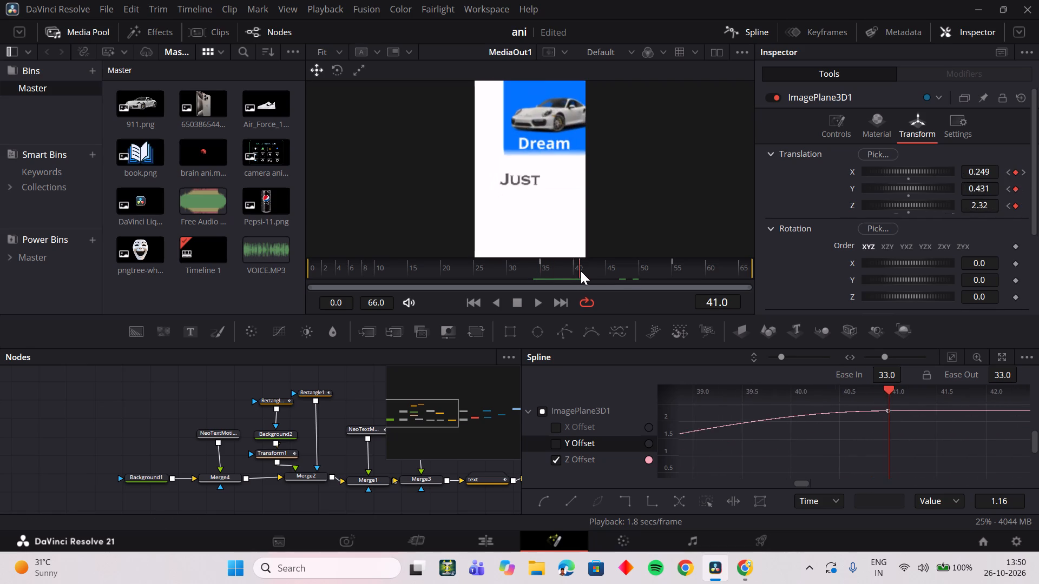
{"action": "left_click_drag", "start_coordinate": [545, 271], "coordinate": [540, 273]}
{"action": "key", "text": "space"}
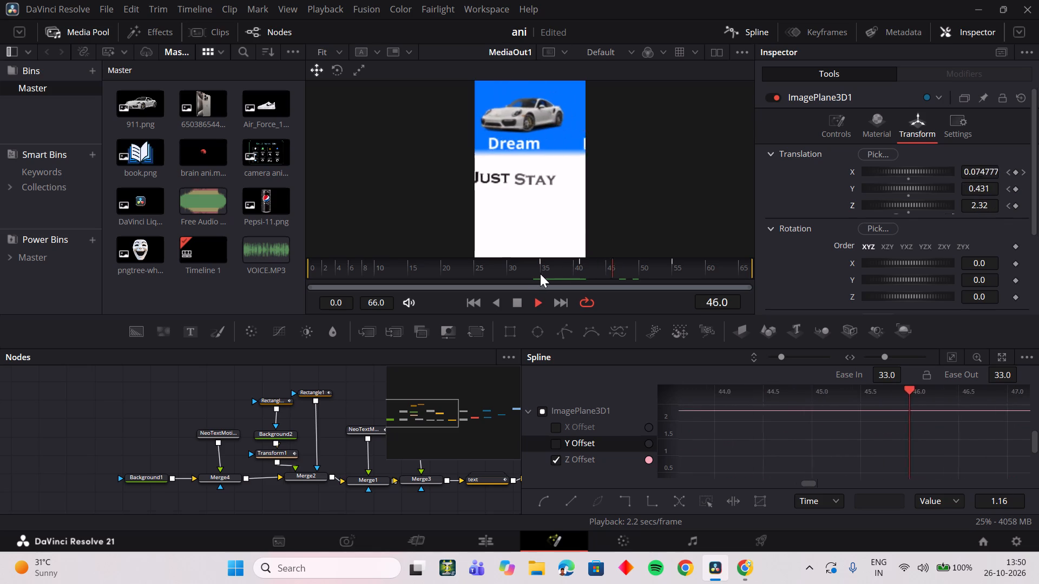
{"action": "key", "text": "space"}
{"action": "left_click_drag", "start_coordinate": [543, 274], "coordinate": [558, 275]}
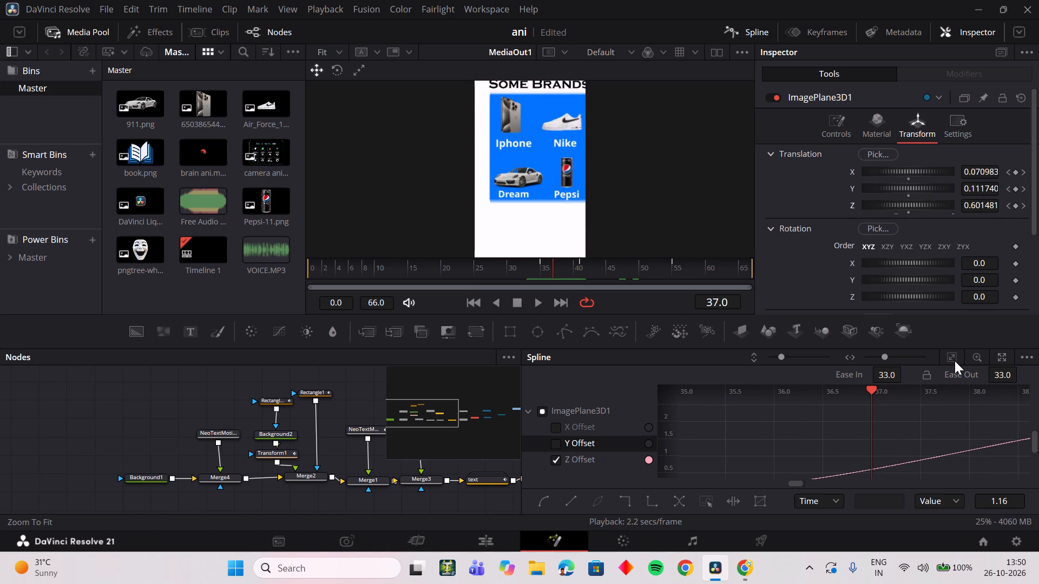
Smooth all Z Offset keyframes and set their Ease In to 45.6 and Ease Out to 43.8.
{"action": "left_click", "coordinate": [955, 361]}
{"action": "left_click", "coordinate": [835, 416]}
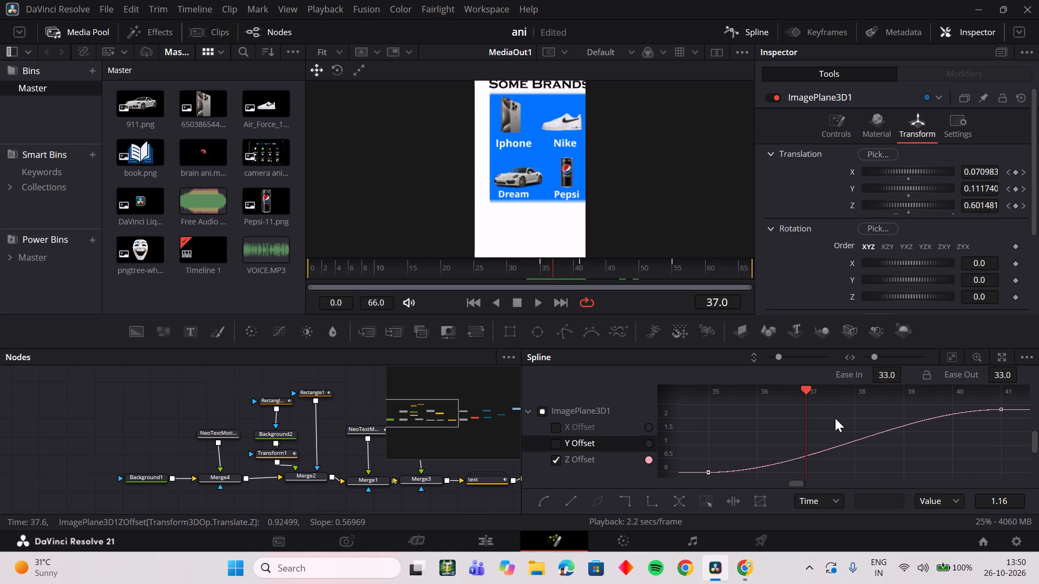
{"action": "key", "text": "ctrl+a"}
{"action": "key", "text": "s"}
{"action": "left_click_drag", "start_coordinate": [890, 375], "coordinate": [924, 374]}
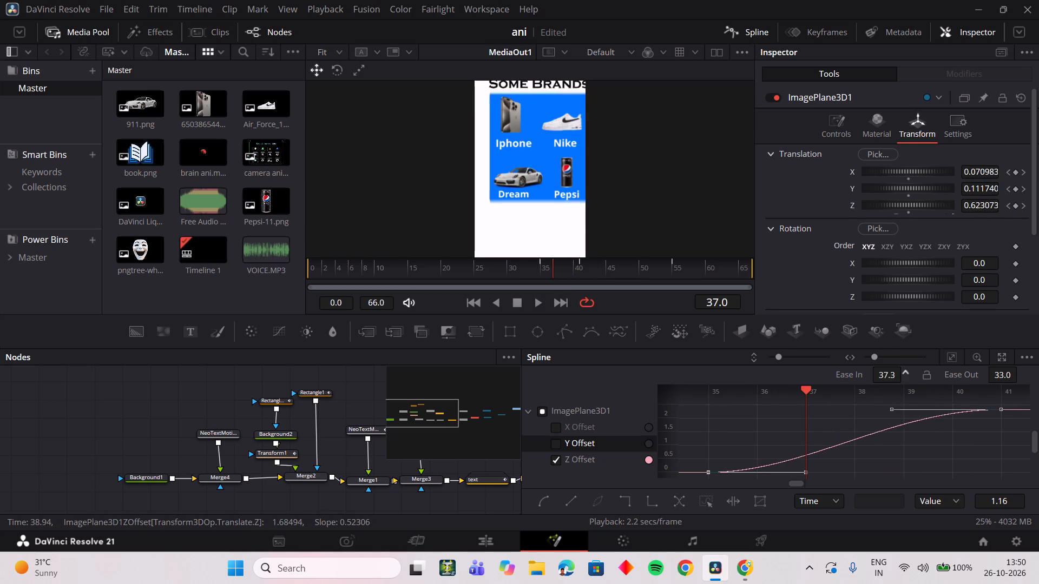
{"action": "left_click_drag", "start_coordinate": [924, 374], "coordinate": [975, 376]}
{"action": "left_click_drag", "start_coordinate": [992, 376], "coordinate": [556, 291]}
Play and scrub repeatedly through about frames 27 to 48 to examine the timing of the longer zoom.
{"action": "left_click_drag", "start_coordinate": [551, 269], "coordinate": [535, 269]}
{"action": "key", "text": "space"}
{"action": "key", "text": "space"}
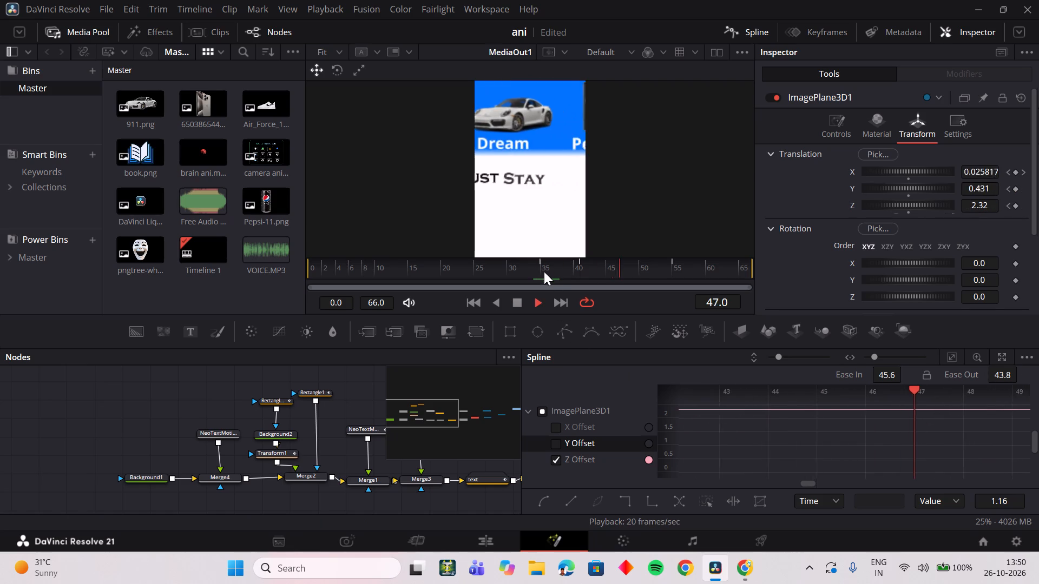
{"action": "left_click_drag", "start_coordinate": [547, 273], "coordinate": [518, 271]}
{"action": "key", "text": "space"}
{"action": "key", "text": "space"}
{"action": "left_click_drag", "start_coordinate": [549, 269], "coordinate": [529, 269]}
{"action": "key", "text": "space"}
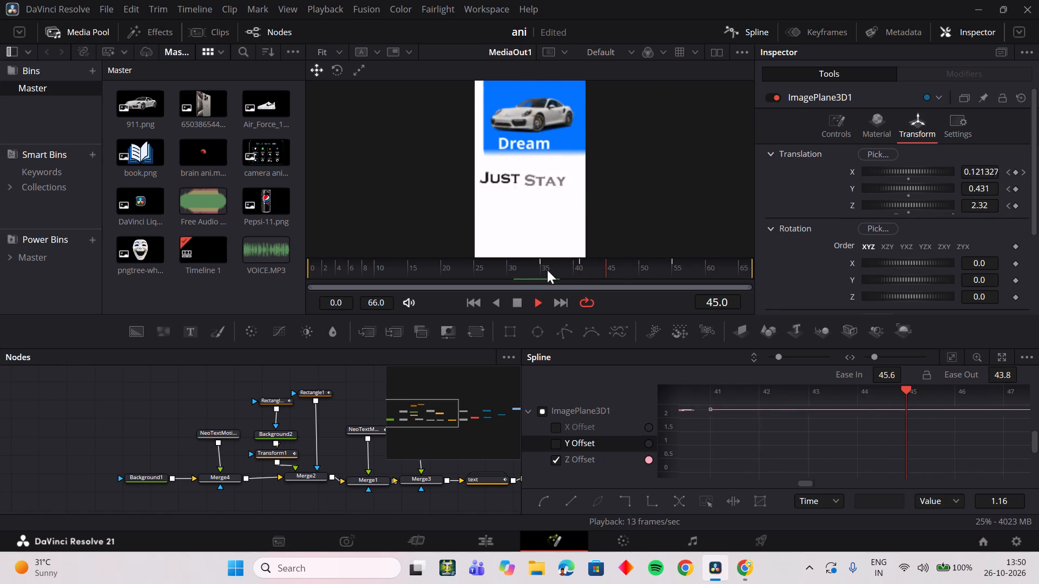
{"action": "key", "text": "space"}
{"action": "left_click", "coordinate": [554, 270]}
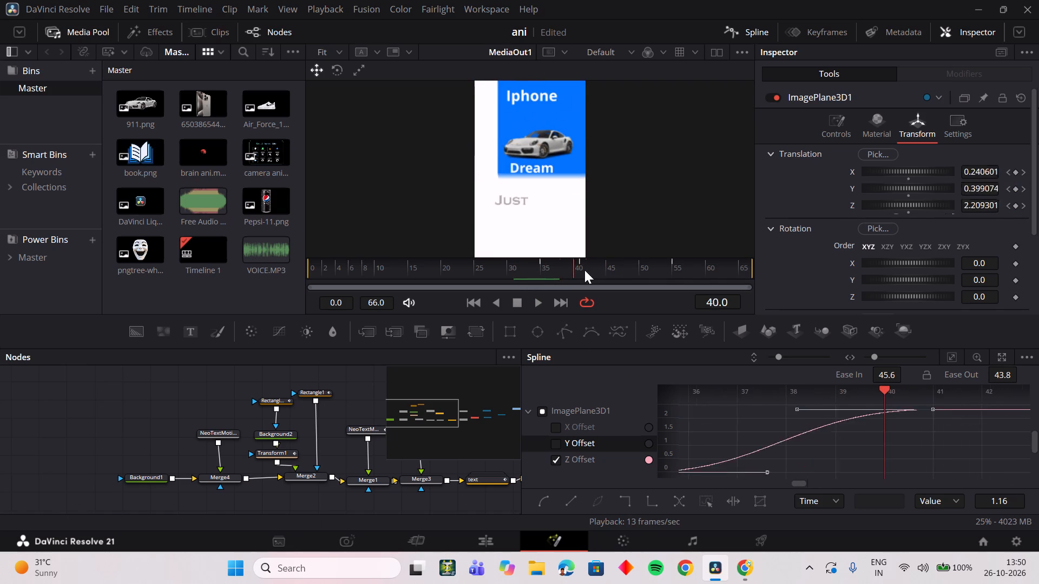
{"action": "key", "text": "space"}
{"action": "key", "text": "space"}
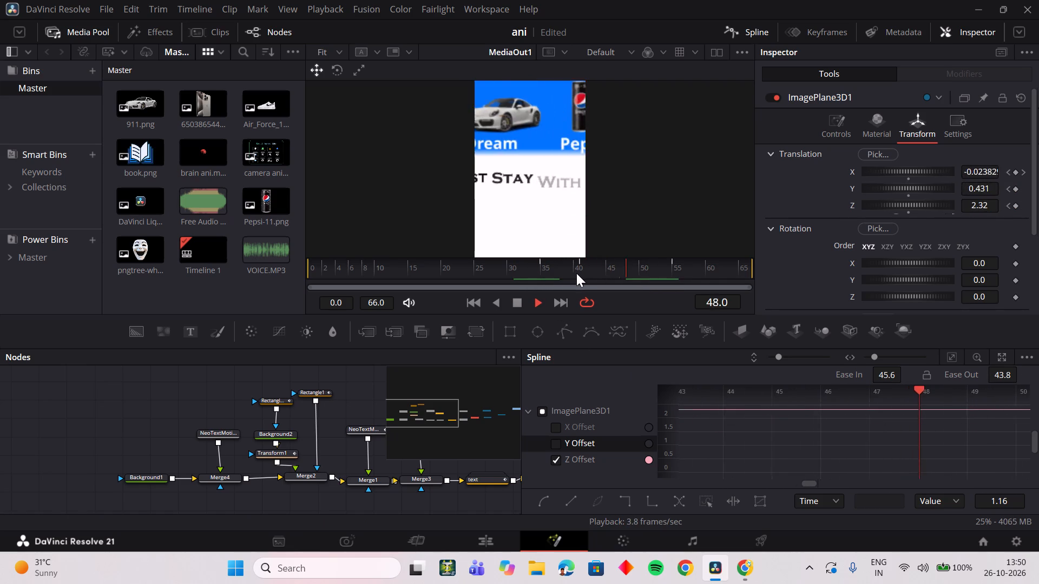
{"action": "left_click_drag", "start_coordinate": [580, 273], "coordinate": [529, 280]}
{"action": "key", "text": "space"}
{"action": "key", "text": "space"}
{"action": "left_click_drag", "start_coordinate": [568, 278], "coordinate": [494, 284]}
{"action": "key", "text": "space"}
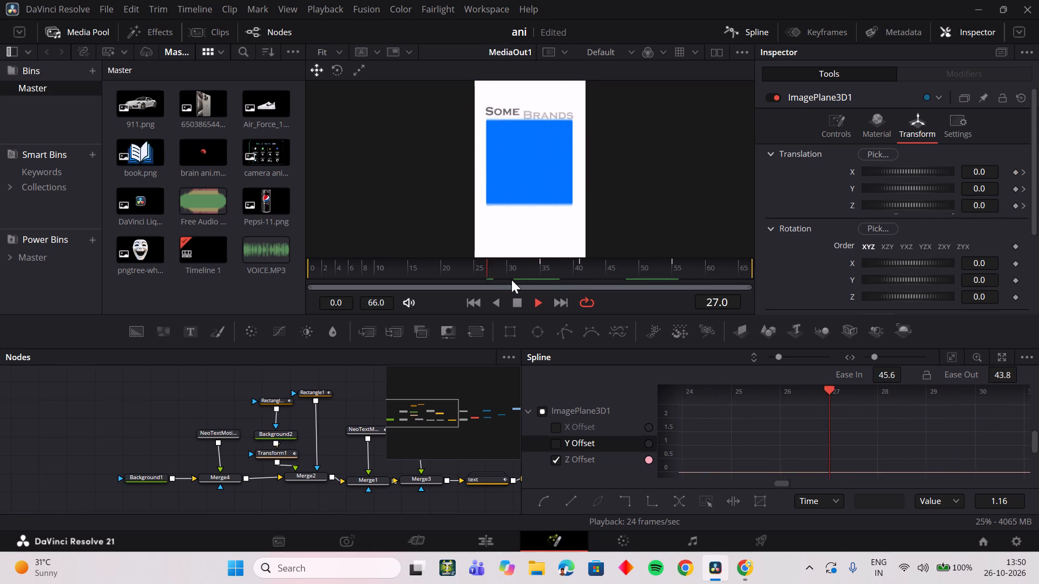
{"action": "key", "text": "space"}
{"action": "left_click_drag", "start_coordinate": [571, 274], "coordinate": [522, 278]}
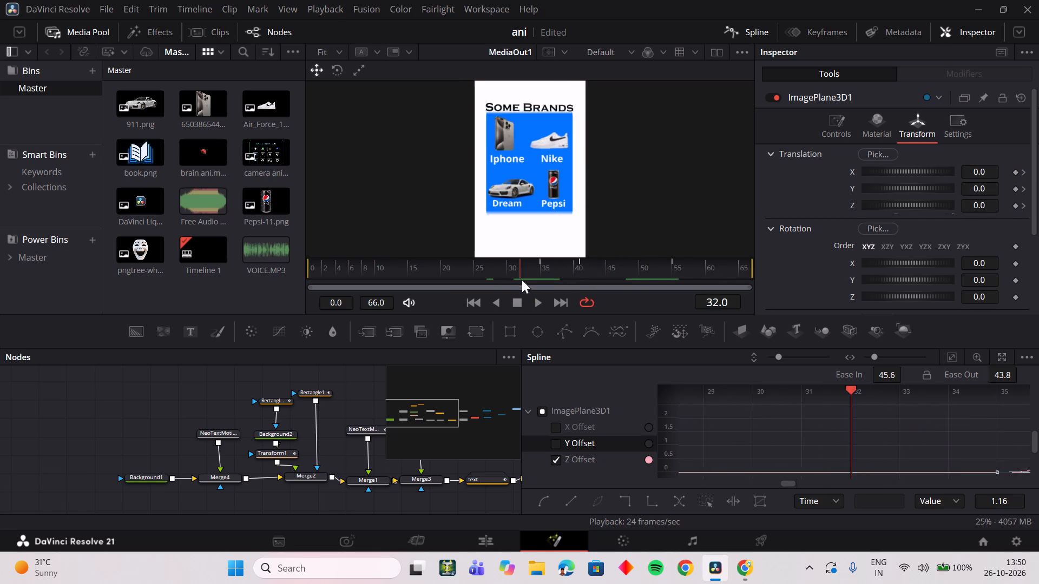
{"action": "key", "text": "space"}
{"action": "key", "text": "space"}
{"action": "left_click_drag", "start_coordinate": [581, 275], "coordinate": [525, 280]}
{"action": "key", "text": "space"}
{"action": "key", "text": "space"}
{"action": "left_click_drag", "start_coordinate": [538, 278], "coordinate": [575, 278]}
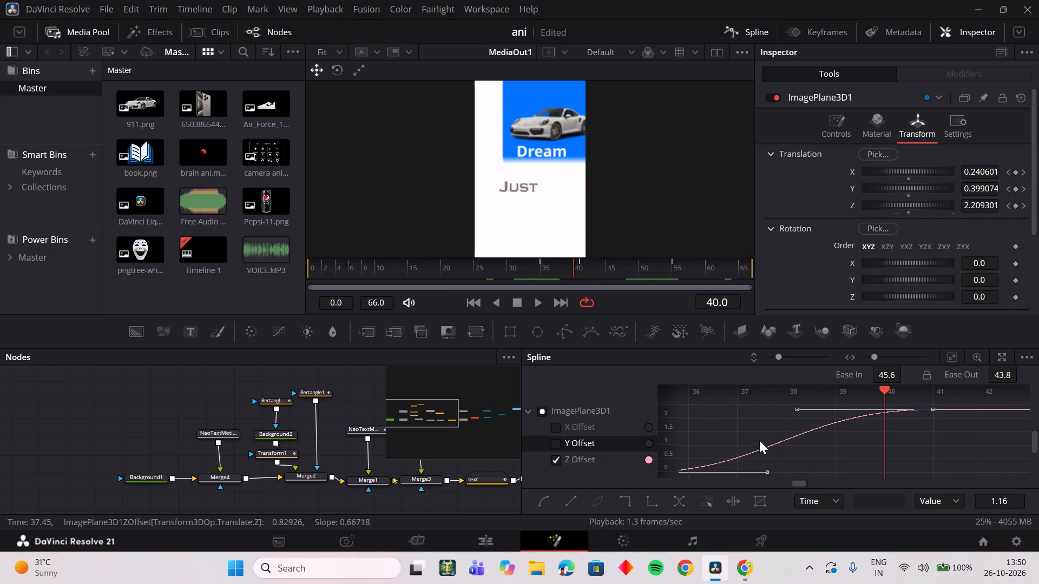
{"action": "left_click_drag", "start_coordinate": [558, 262], "coordinate": [529, 262]}
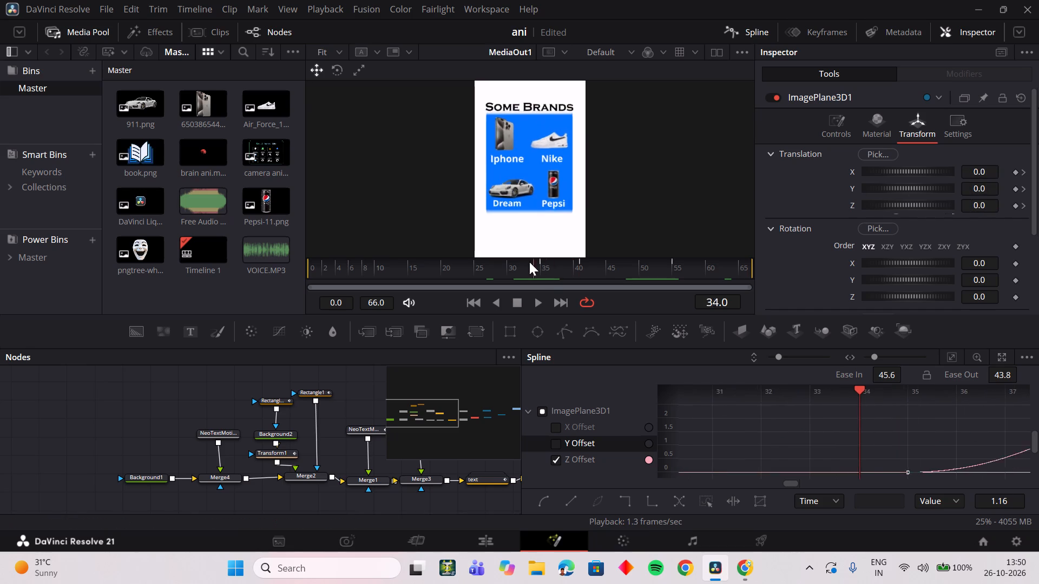
{"action": "left_click_drag", "start_coordinate": [529, 262], "coordinate": [580, 270]}
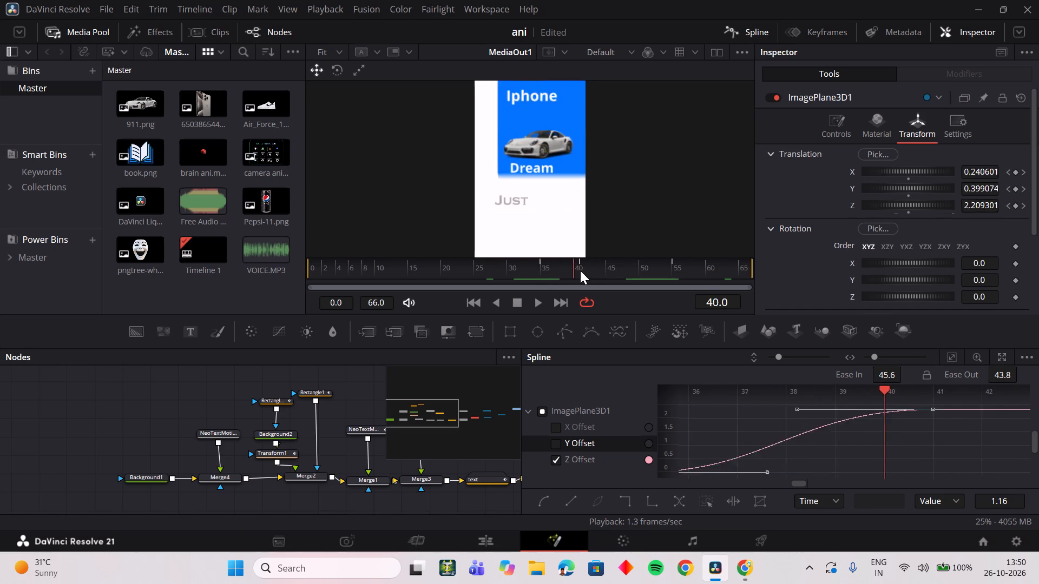
{"action": "left_click_drag", "start_coordinate": [580, 270], "coordinate": [577, 273]}
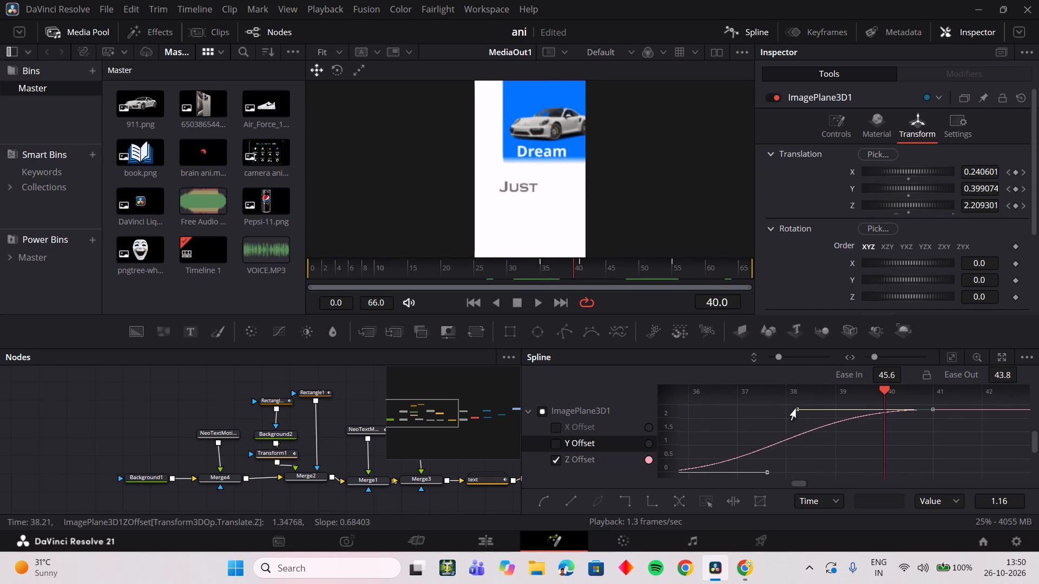
Lower the incoming handle of the frame 41 Z Offset keyframe, with Ease In 41.0 and Ease Out 43.0, and preview the zoom.
{"action": "left_click_drag", "start_coordinate": [796, 409], "coordinate": [860, 447]}
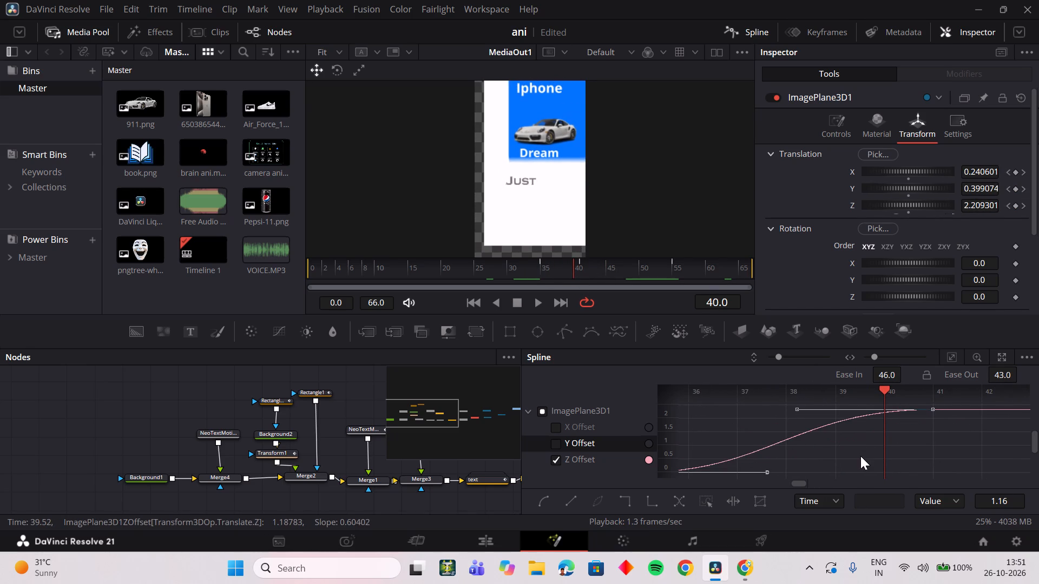
{"action": "key", "text": "ctrl+z"}
{"action": "left_click_drag", "start_coordinate": [798, 410], "coordinate": [834, 424]}
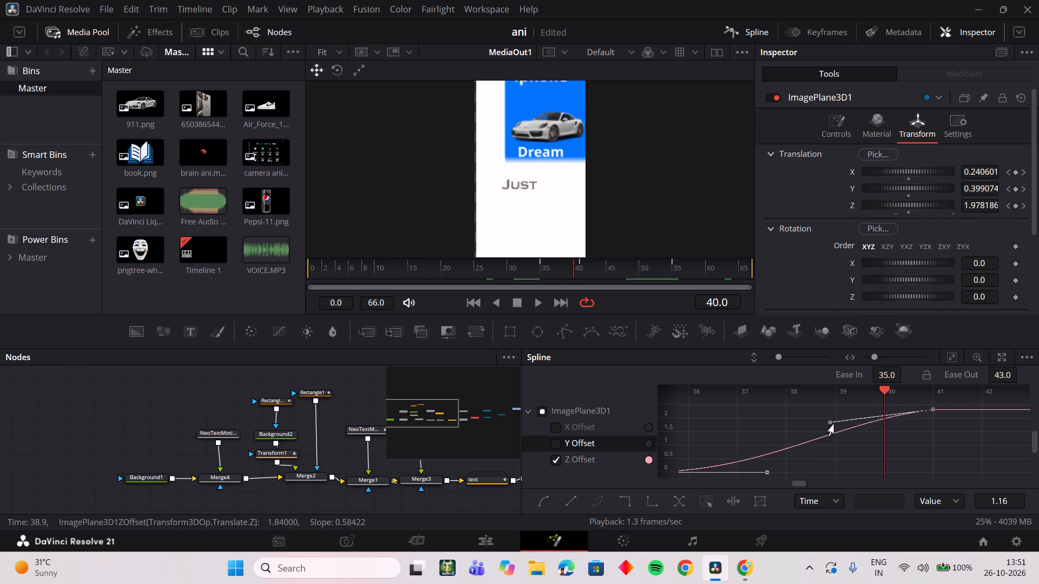
{"action": "left_click_drag", "start_coordinate": [834, 424], "coordinate": [824, 428]}
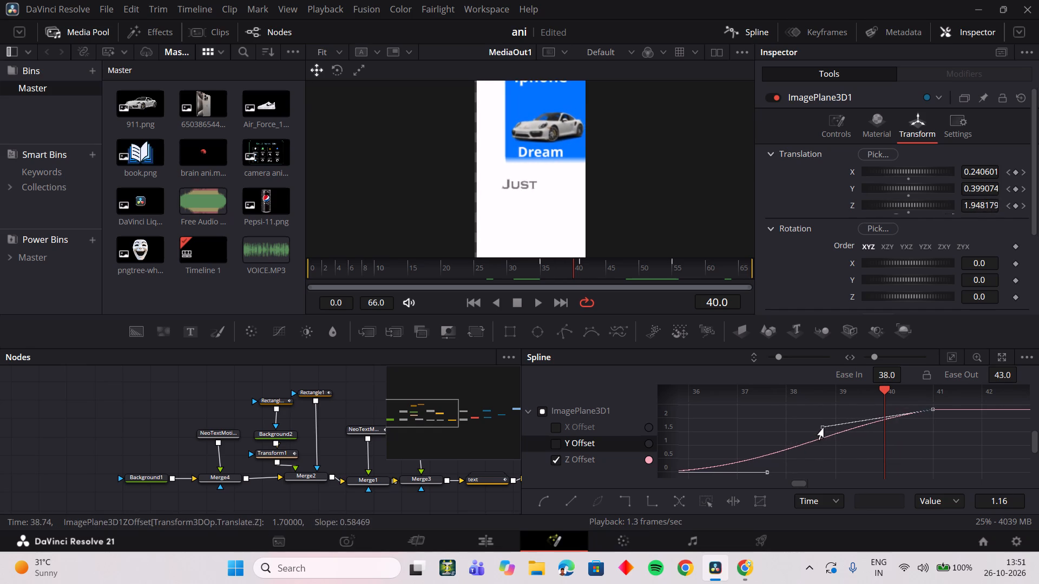
{"action": "left_click_drag", "start_coordinate": [824, 428], "coordinate": [813, 420]}
{"action": "left_click_drag", "start_coordinate": [556, 261], "coordinate": [553, 261]}
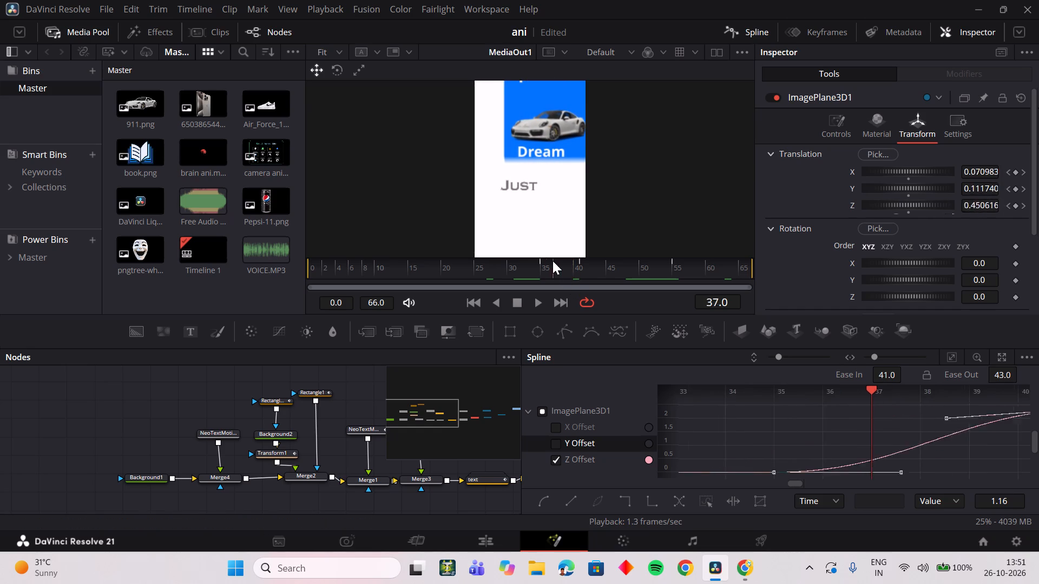
{"action": "left_click_drag", "start_coordinate": [553, 261], "coordinate": [516, 261]}
{"action": "key", "text": "space"}
{"action": "key", "text": "space"}
{"action": "left_click_drag", "start_coordinate": [532, 263], "coordinate": [569, 271]}
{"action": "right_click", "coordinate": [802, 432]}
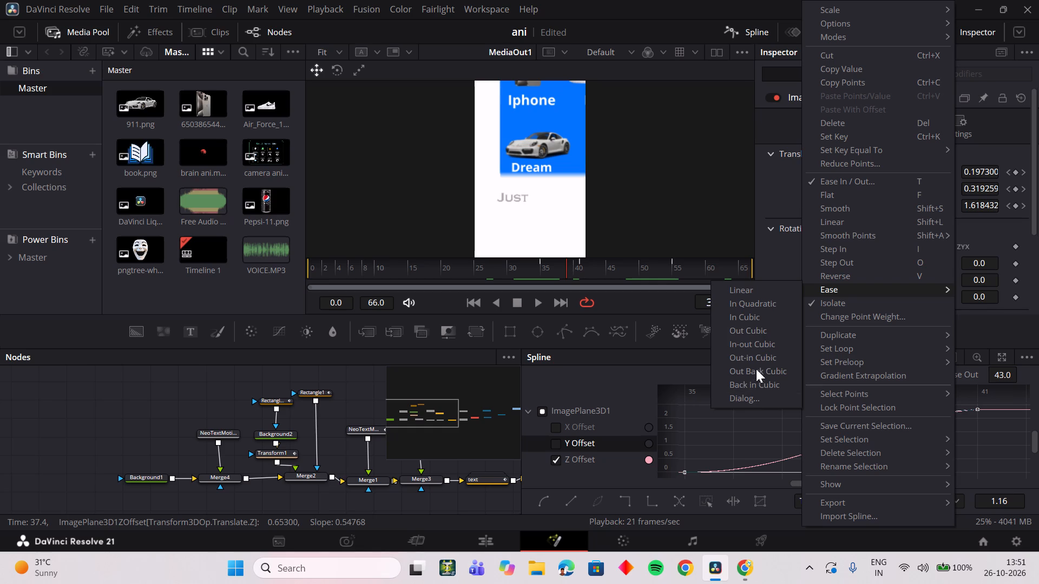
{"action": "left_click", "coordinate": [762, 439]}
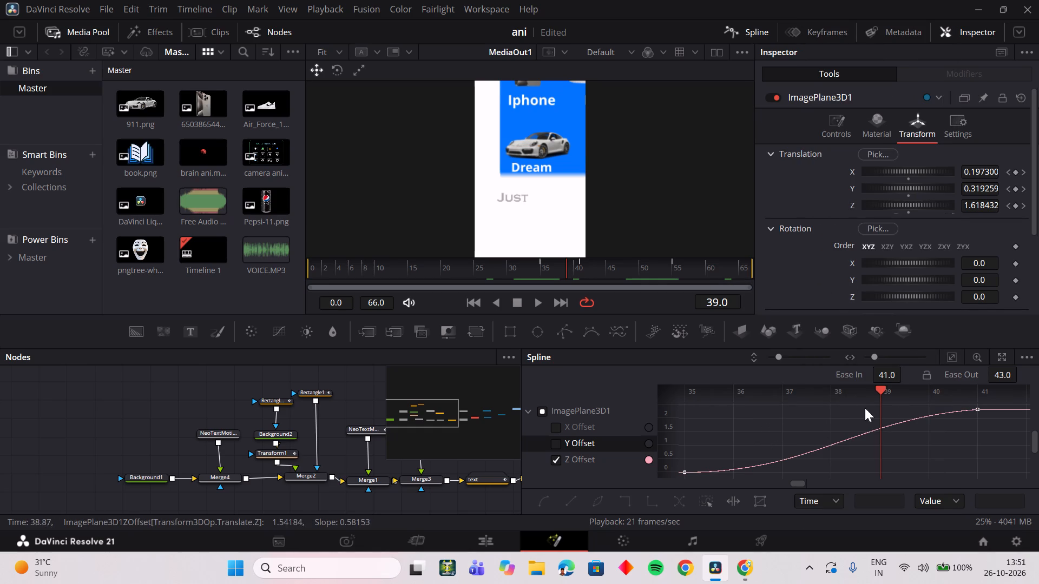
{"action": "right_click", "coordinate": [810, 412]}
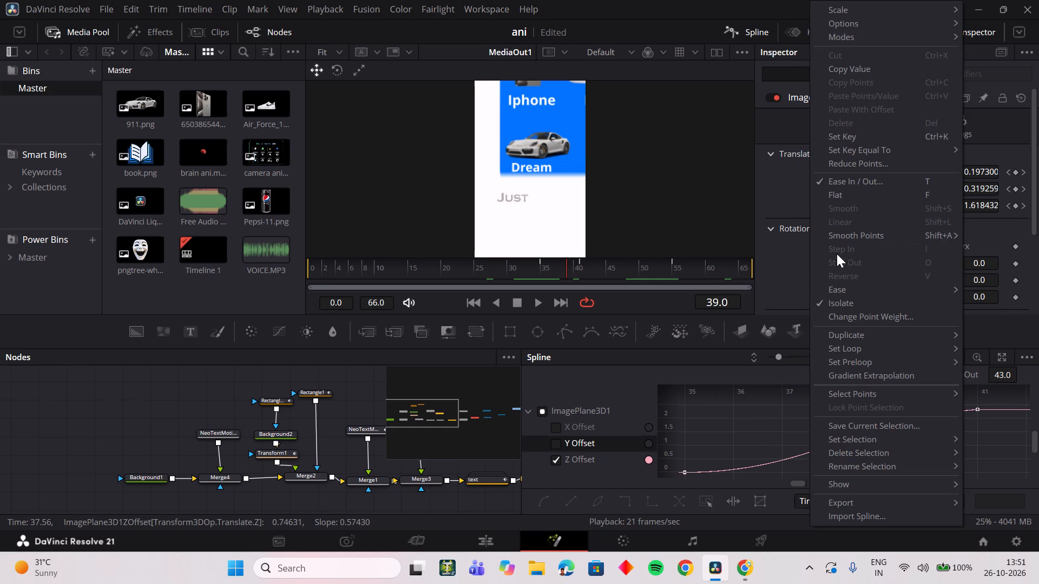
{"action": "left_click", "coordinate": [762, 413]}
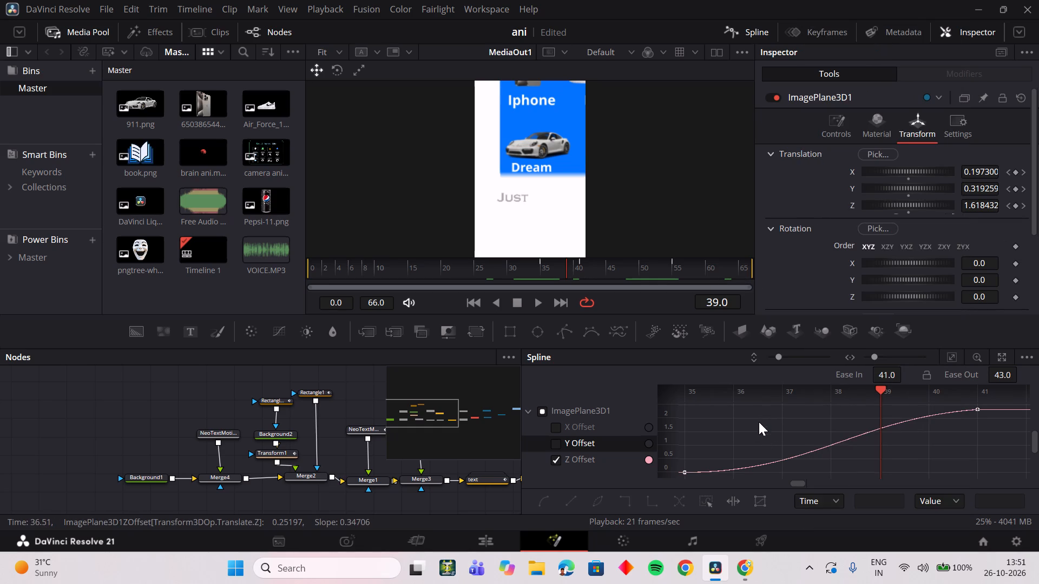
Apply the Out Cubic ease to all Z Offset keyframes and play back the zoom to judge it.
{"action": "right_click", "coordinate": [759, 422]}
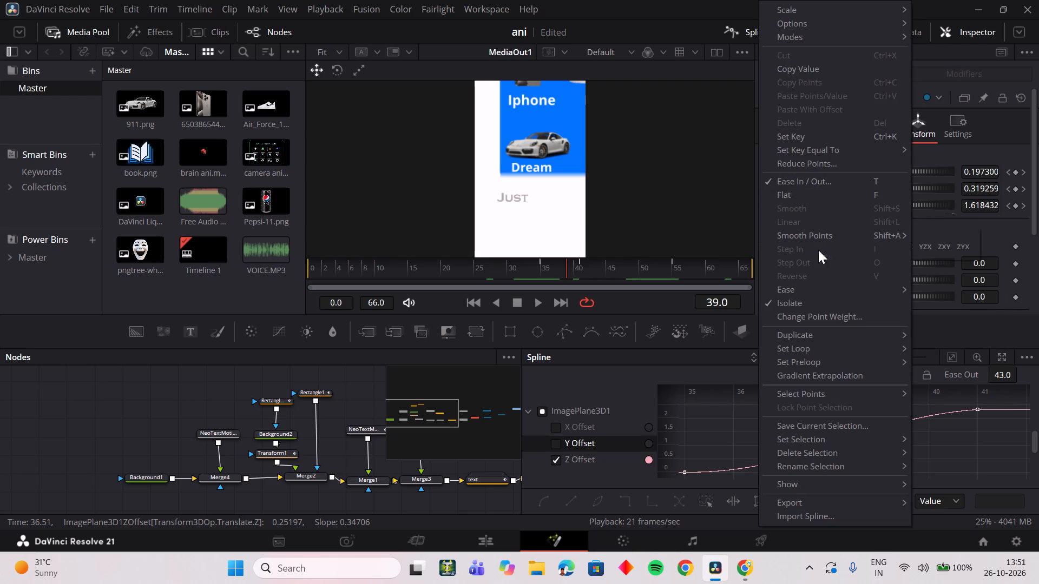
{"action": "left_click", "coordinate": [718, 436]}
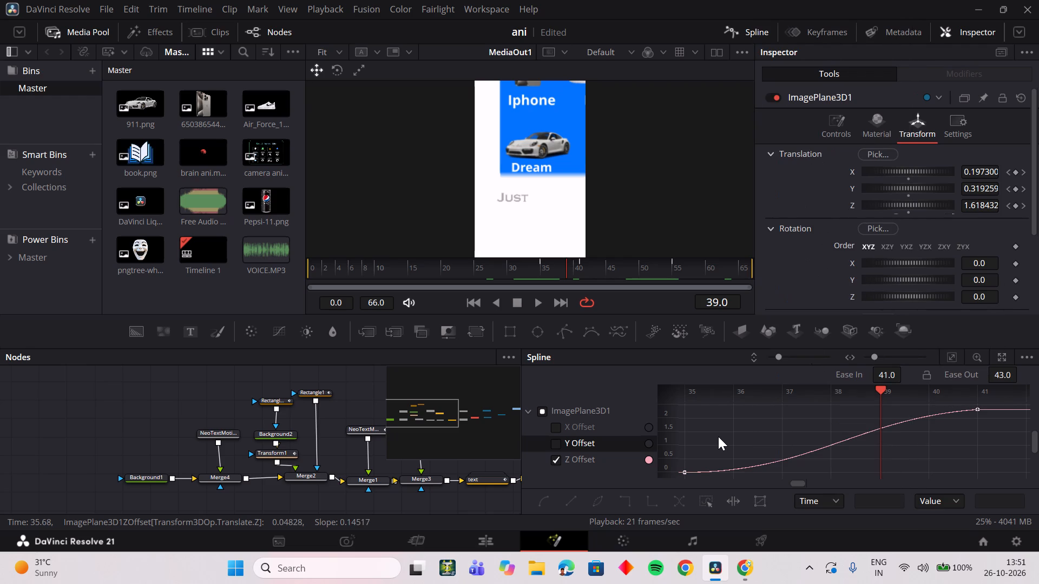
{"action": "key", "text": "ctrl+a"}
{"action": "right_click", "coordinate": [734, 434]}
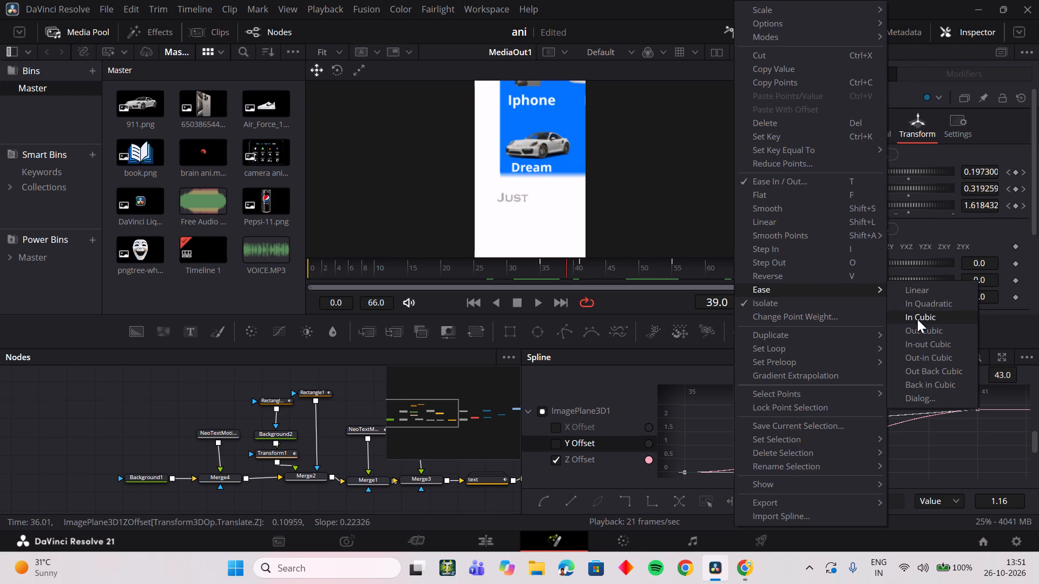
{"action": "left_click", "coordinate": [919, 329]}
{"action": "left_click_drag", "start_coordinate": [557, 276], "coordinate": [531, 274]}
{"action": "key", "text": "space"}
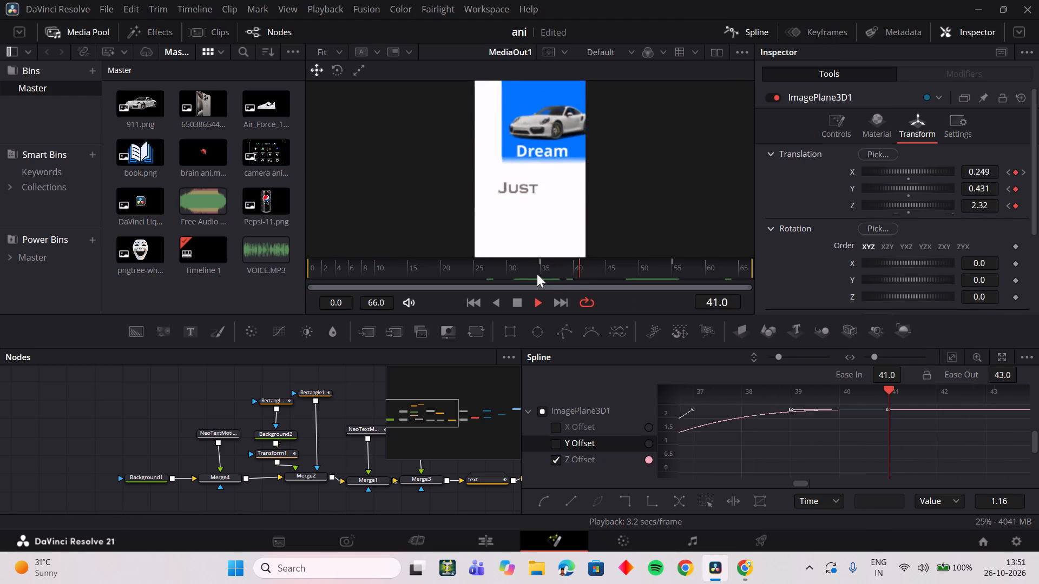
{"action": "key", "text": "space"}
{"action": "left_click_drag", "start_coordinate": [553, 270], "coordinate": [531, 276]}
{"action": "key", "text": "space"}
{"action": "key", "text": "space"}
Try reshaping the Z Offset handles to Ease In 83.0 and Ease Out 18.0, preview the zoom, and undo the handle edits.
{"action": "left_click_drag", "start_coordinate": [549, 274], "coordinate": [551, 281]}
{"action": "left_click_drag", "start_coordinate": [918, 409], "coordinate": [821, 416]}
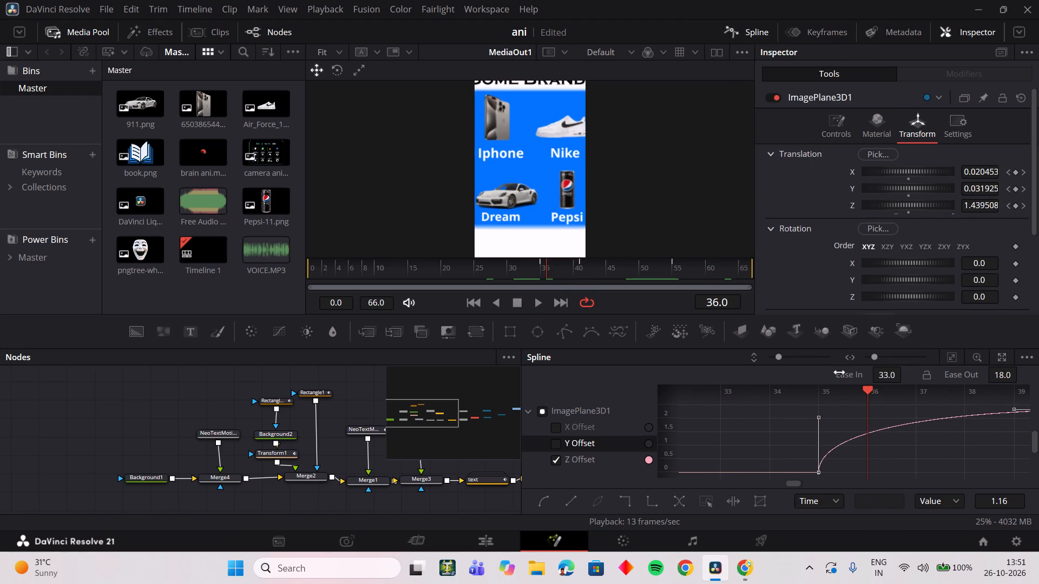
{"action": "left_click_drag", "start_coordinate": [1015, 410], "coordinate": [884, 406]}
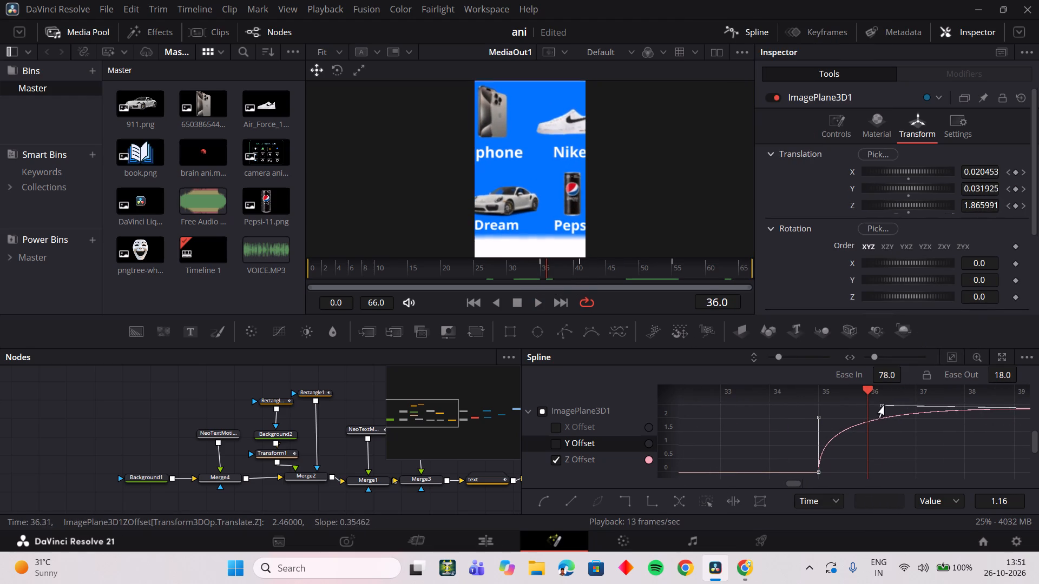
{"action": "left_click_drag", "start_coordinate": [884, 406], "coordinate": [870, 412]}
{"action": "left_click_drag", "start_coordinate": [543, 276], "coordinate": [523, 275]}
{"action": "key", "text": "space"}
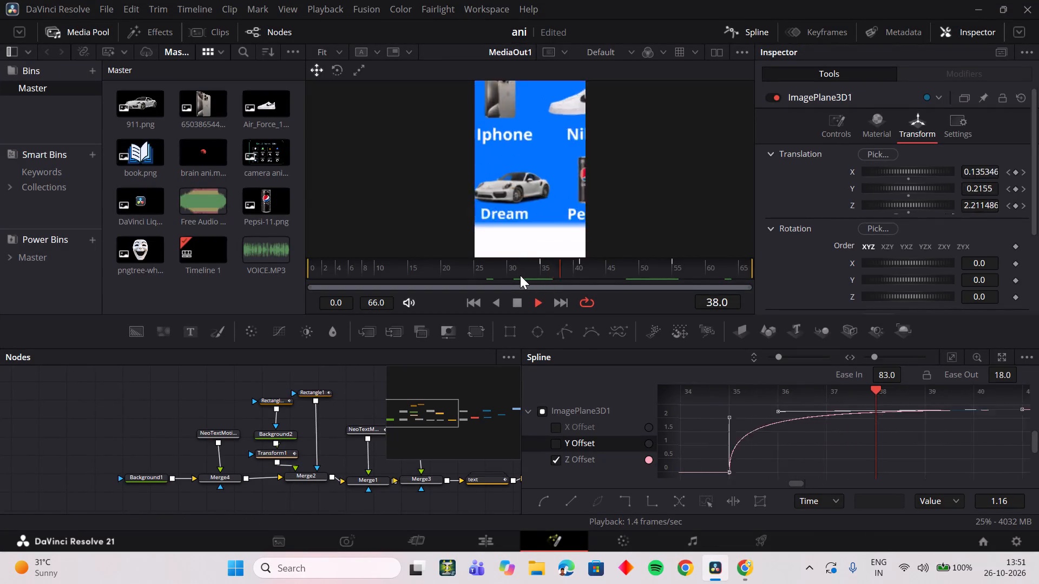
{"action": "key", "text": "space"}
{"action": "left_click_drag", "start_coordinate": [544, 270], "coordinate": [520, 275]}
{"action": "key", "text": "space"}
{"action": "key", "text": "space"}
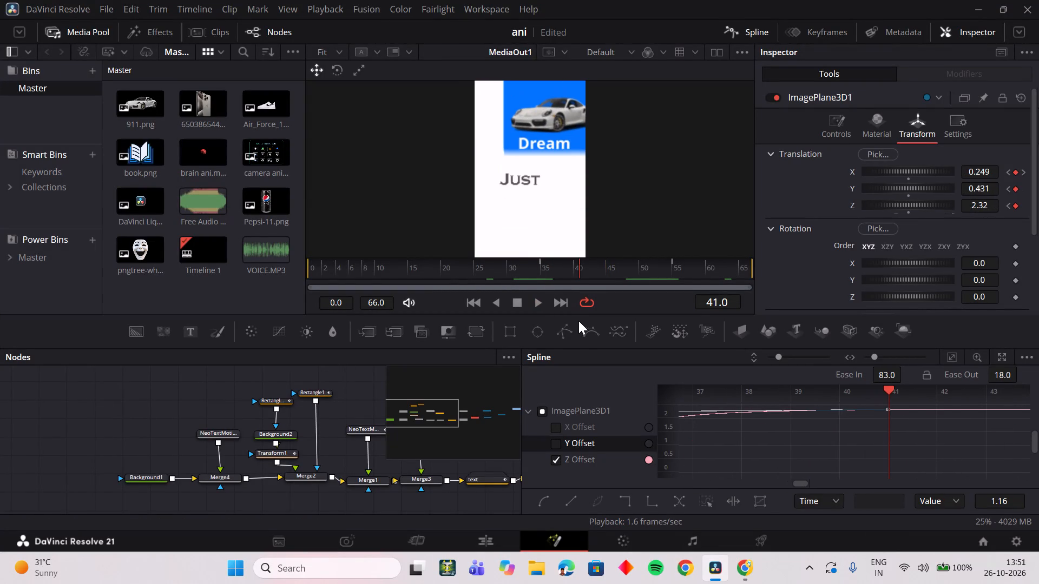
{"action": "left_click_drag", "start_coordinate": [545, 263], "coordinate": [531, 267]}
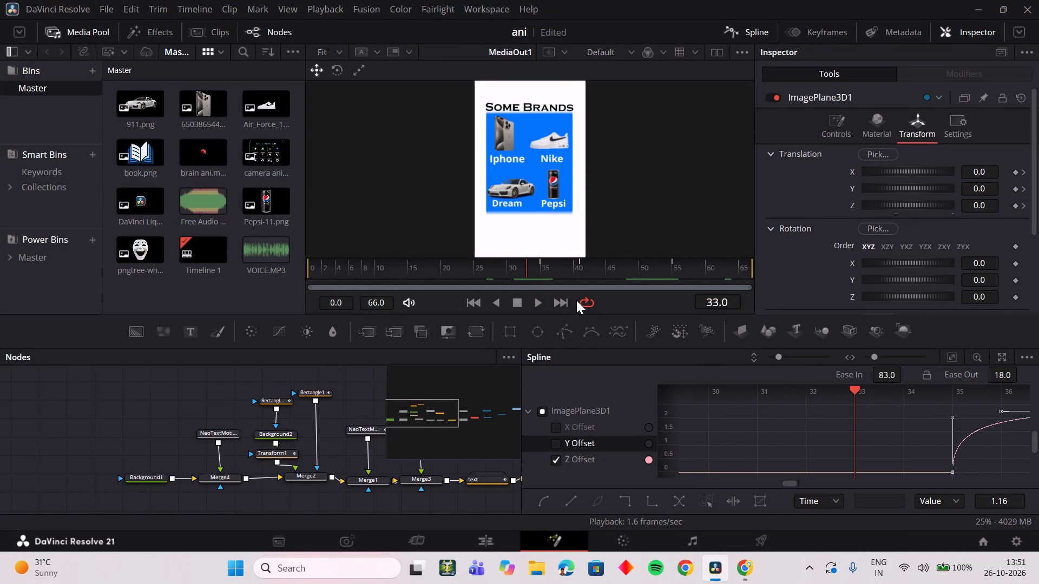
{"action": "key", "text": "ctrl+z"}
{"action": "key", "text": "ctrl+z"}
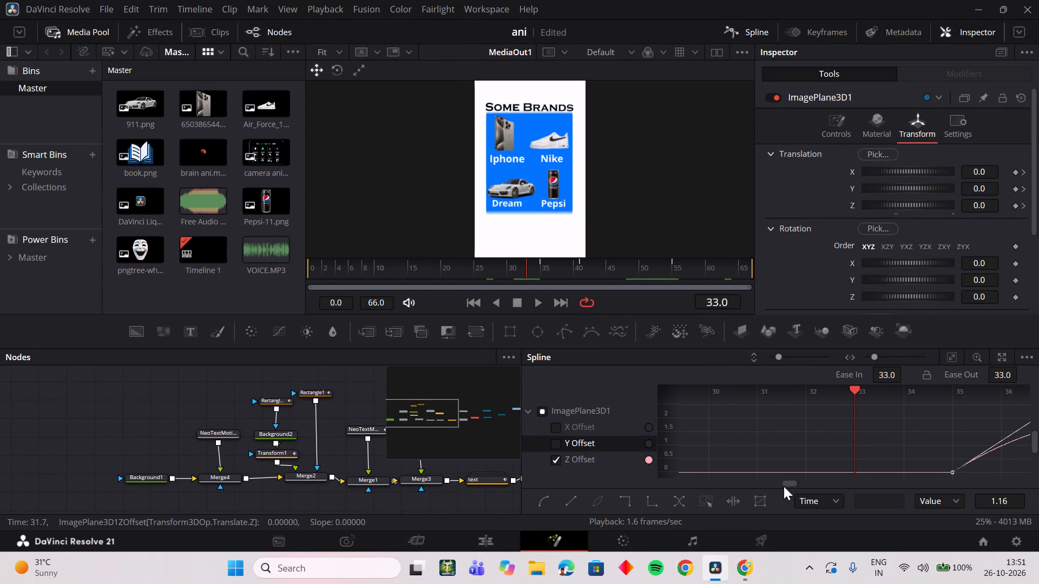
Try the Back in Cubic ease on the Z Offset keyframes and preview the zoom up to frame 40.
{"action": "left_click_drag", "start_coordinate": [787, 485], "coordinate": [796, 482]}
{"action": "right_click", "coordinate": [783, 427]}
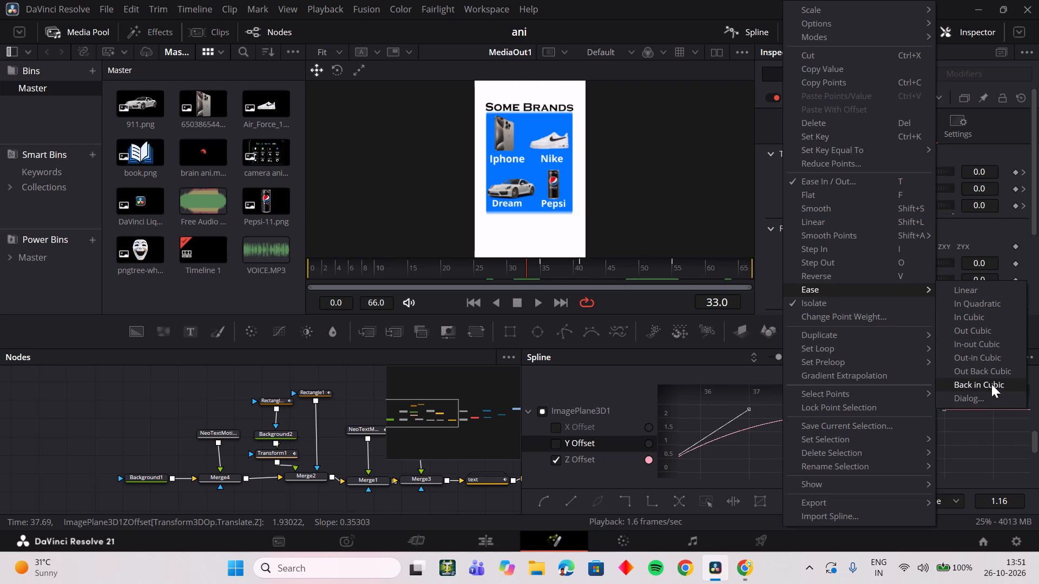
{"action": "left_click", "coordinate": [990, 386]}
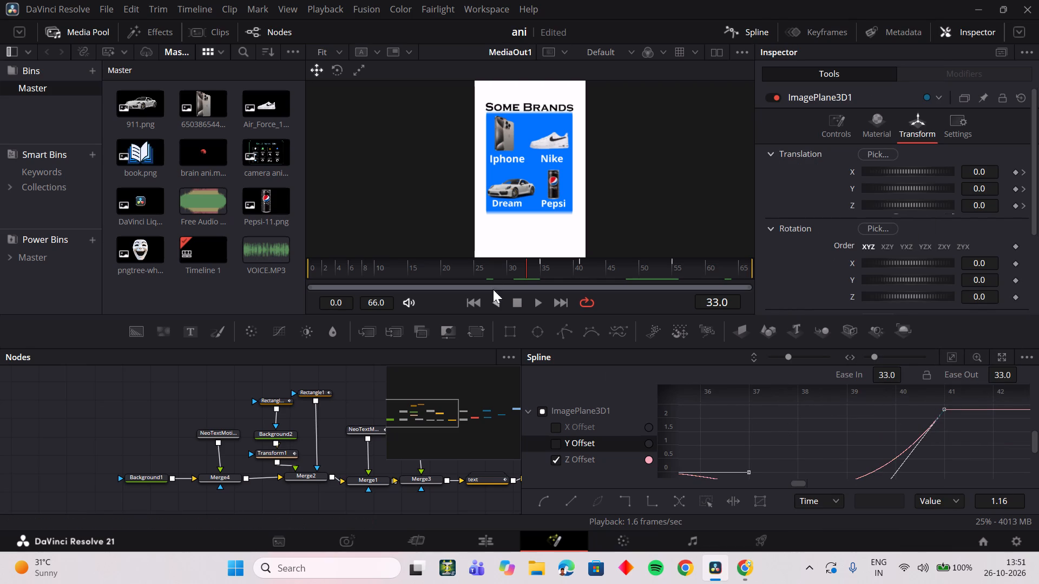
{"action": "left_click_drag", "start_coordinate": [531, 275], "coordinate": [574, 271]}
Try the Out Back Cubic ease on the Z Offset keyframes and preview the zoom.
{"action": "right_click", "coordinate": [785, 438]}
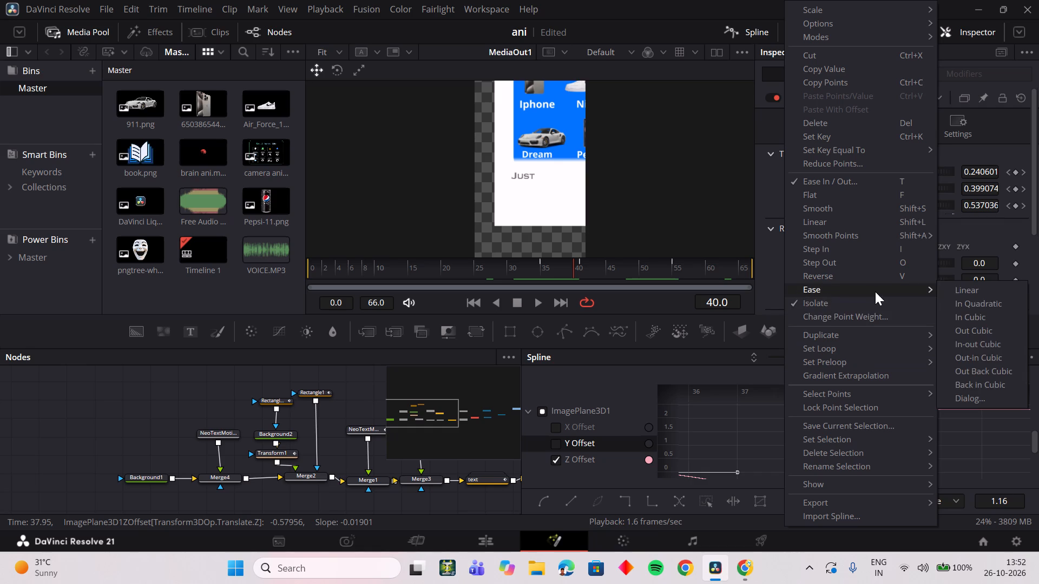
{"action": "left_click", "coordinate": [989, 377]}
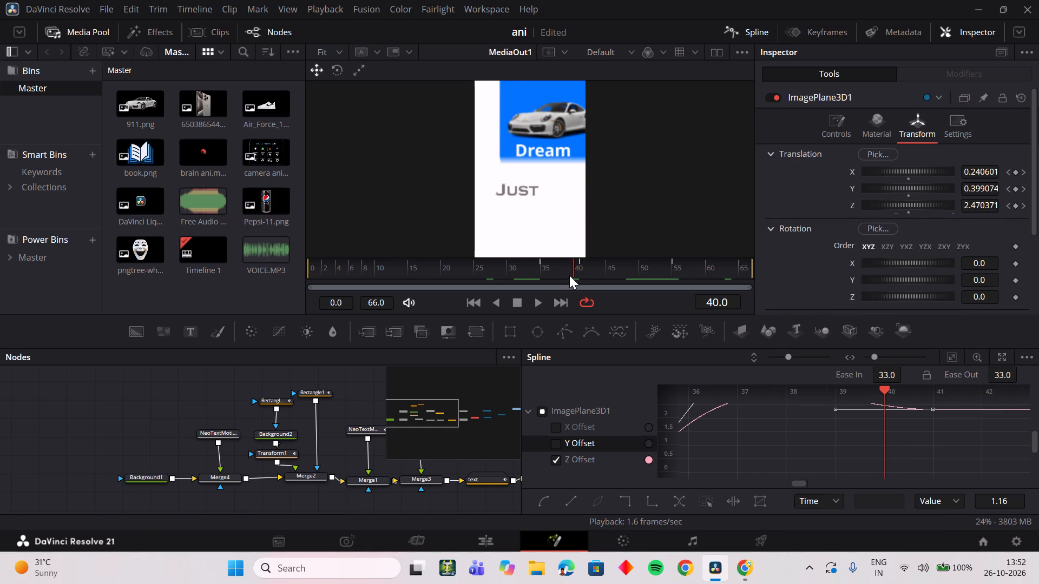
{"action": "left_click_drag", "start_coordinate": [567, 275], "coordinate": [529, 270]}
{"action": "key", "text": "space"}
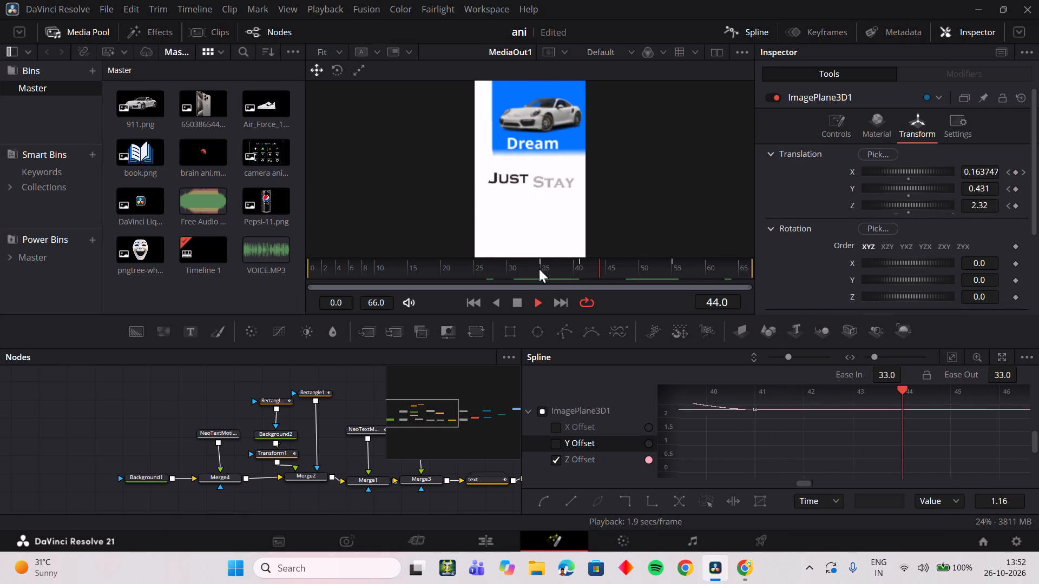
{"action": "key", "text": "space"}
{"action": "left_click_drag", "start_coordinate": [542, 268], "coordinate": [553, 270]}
Smooth all Z Offset keyframes and replay the zoom several times from about frame 32.
{"action": "right_click", "coordinate": [887, 450]}
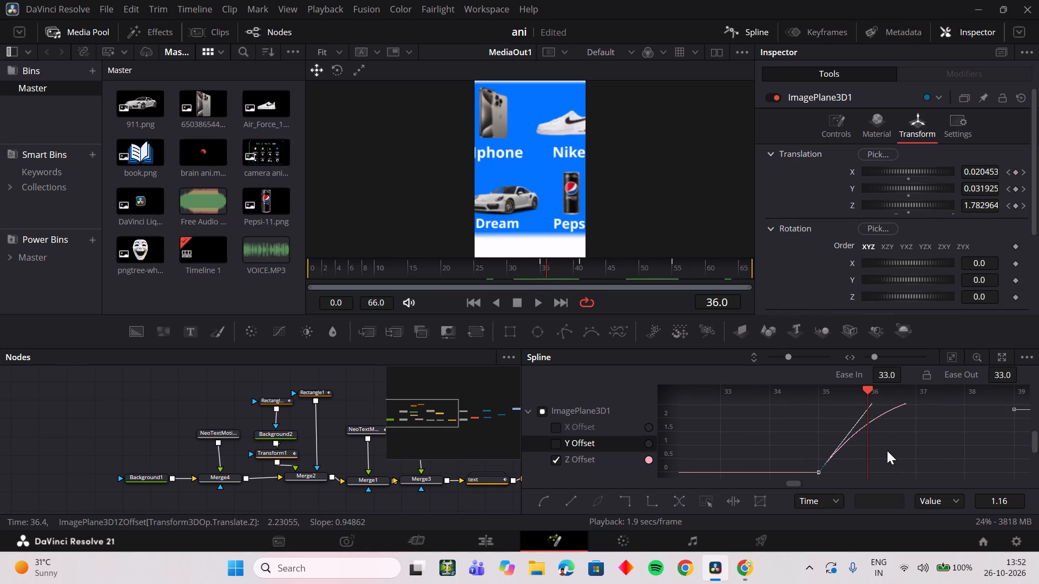
{"action": "left_click", "coordinate": [761, 420]}
{"action": "left_click", "coordinate": [821, 428]}
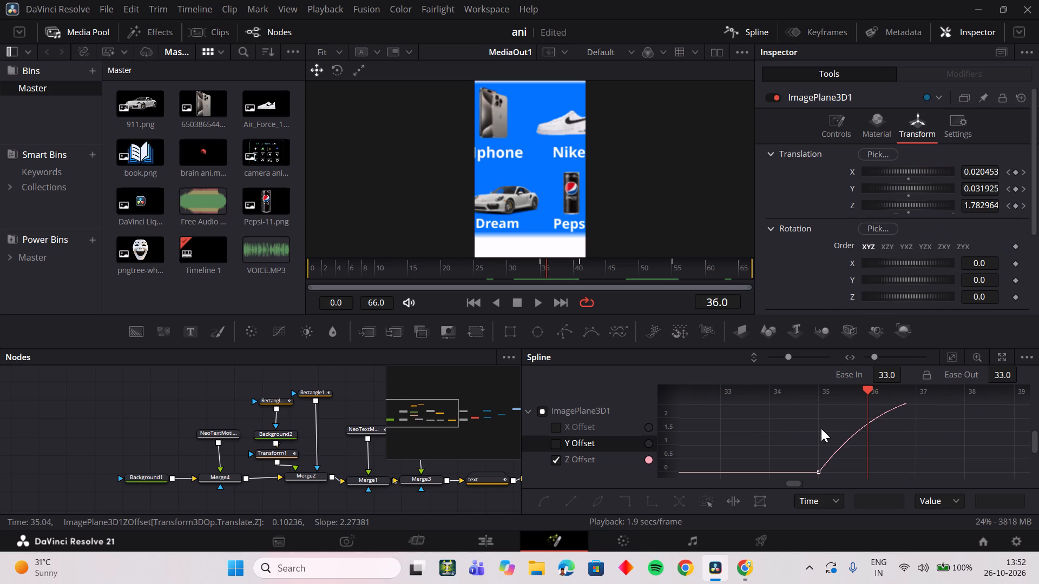
{"action": "key", "text": "ctrl+a"}
{"action": "key", "text": "s"}
{"action": "key", "text": "space"}
{"action": "left_click_drag", "start_coordinate": [542, 270], "coordinate": [518, 269]}
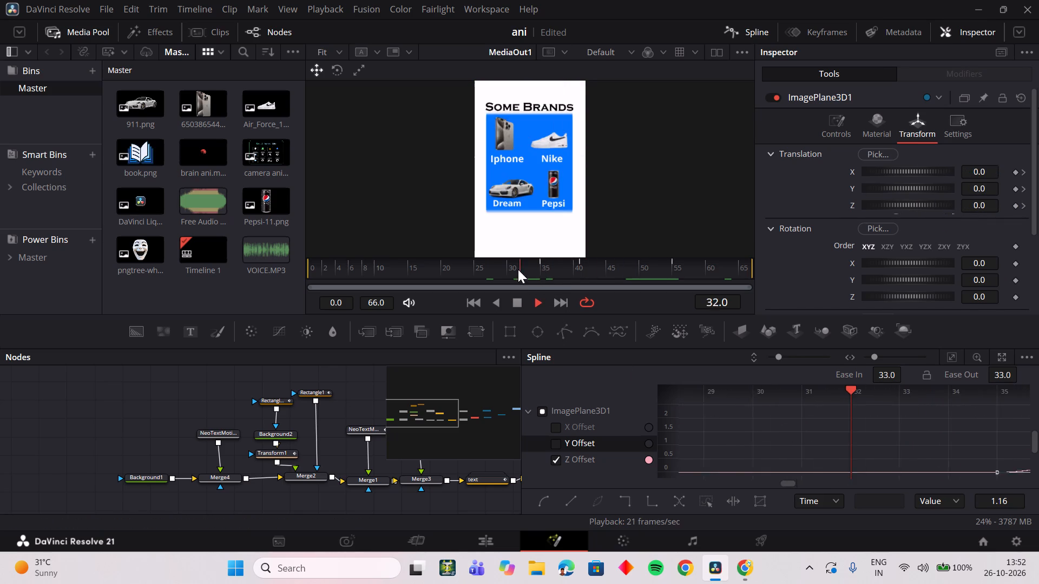
{"action": "left_click_drag", "start_coordinate": [518, 269], "coordinate": [516, 269]}
{"action": "key", "text": "space"}
{"action": "left_click_drag", "start_coordinate": [546, 264], "coordinate": [525, 270]}
{"action": "key", "text": "space"}
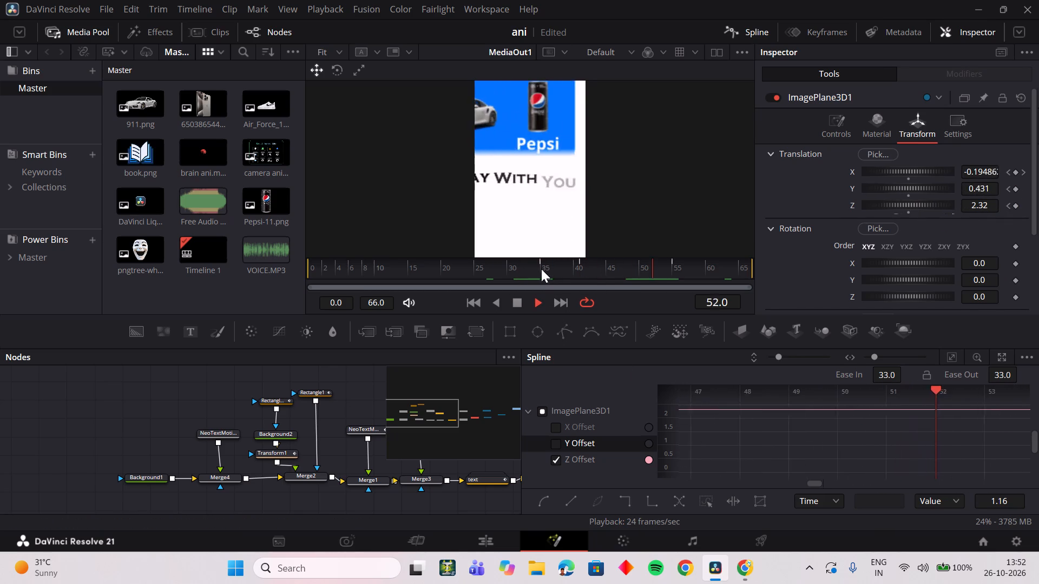
{"action": "left_click_drag", "start_coordinate": [541, 269], "coordinate": [501, 274]}
{"action": "key", "text": "space"}
{"action": "left_click_drag", "start_coordinate": [544, 273], "coordinate": [521, 273]}
{"action": "key", "text": "space"}
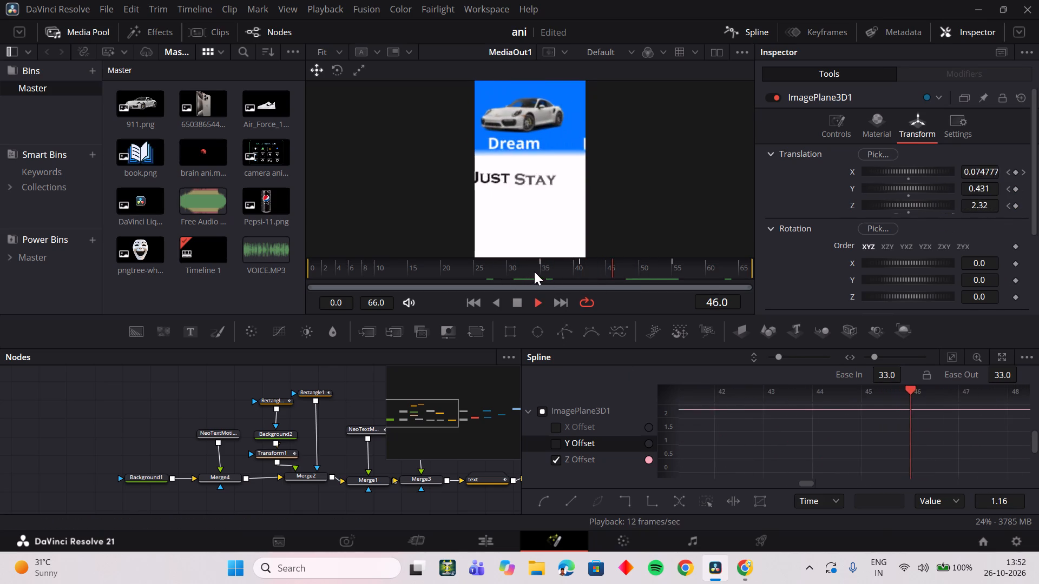
{"action": "key", "text": "space"}
Scrub through frames 39 to 42 to examine where the zoom ends and the pan begins.
{"action": "left_click_drag", "start_coordinate": [534, 271], "coordinate": [578, 273]}
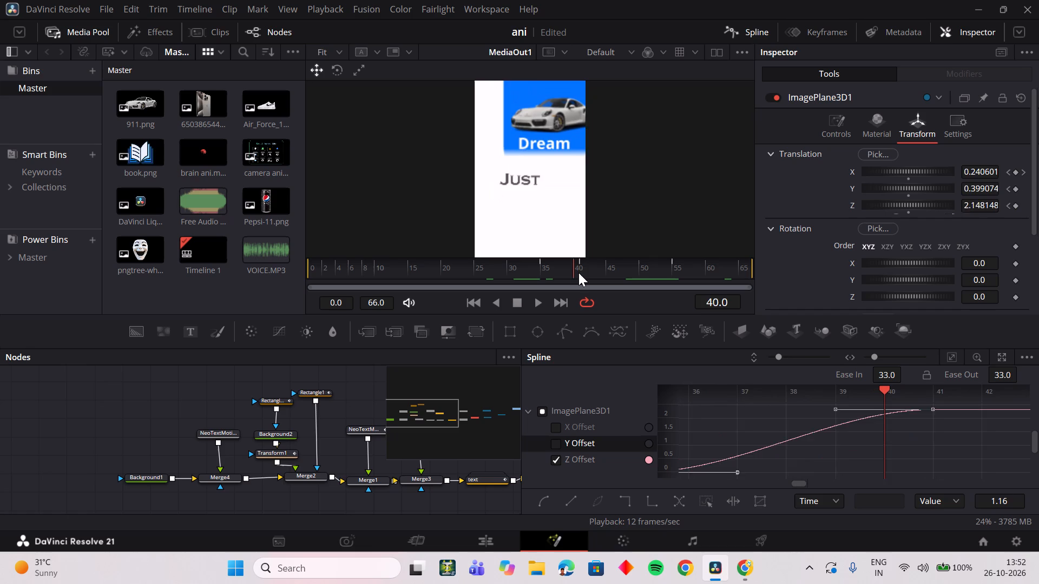
{"action": "left_click_drag", "start_coordinate": [578, 273], "coordinate": [584, 271]}
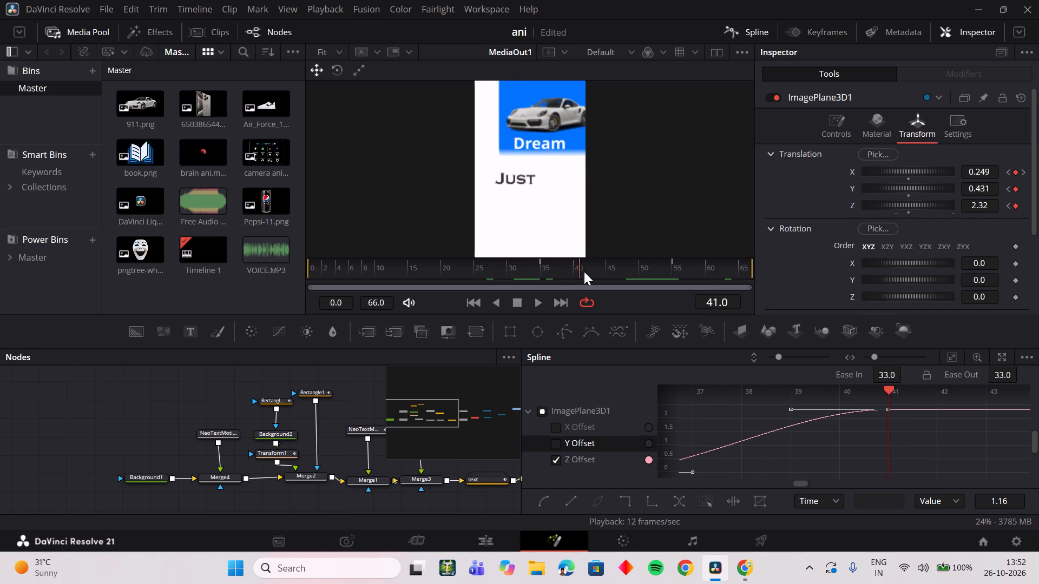
{"action": "left_click_drag", "start_coordinate": [584, 271], "coordinate": [574, 275]}
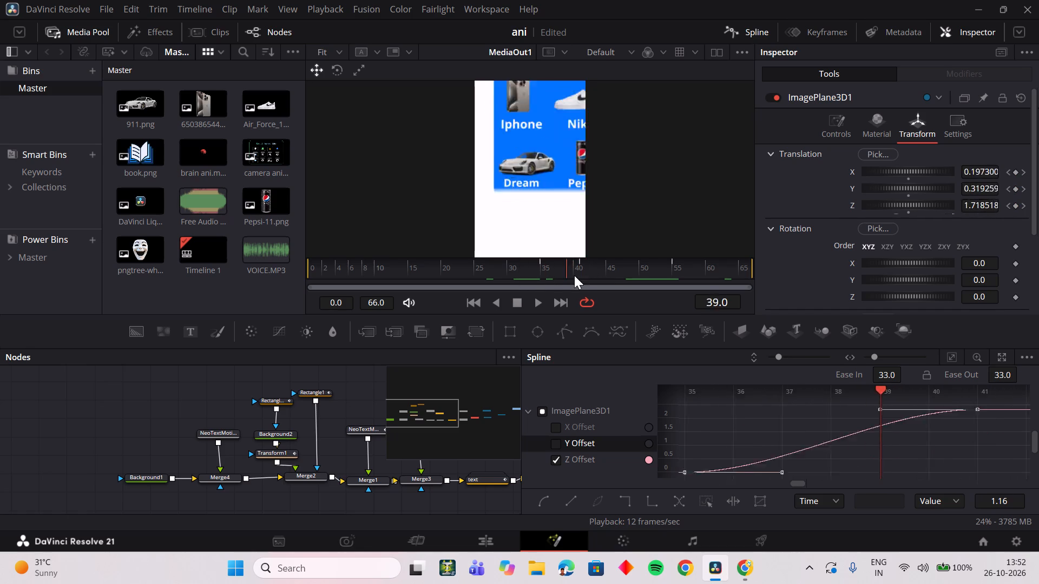
{"action": "left_click_drag", "start_coordinate": [574, 275], "coordinate": [586, 277]}
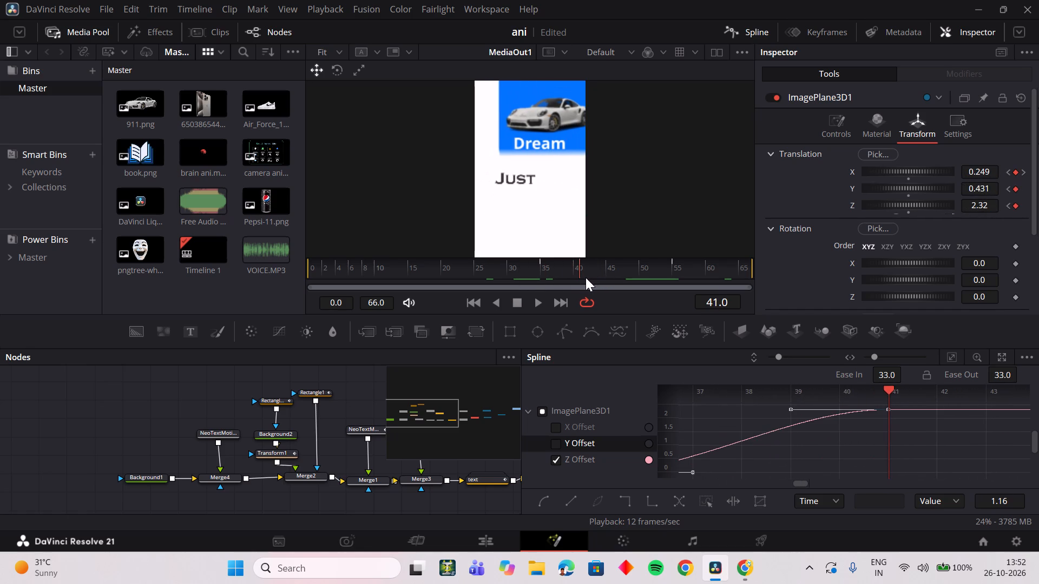
{"action": "left_click_drag", "start_coordinate": [586, 277], "coordinate": [592, 277]}
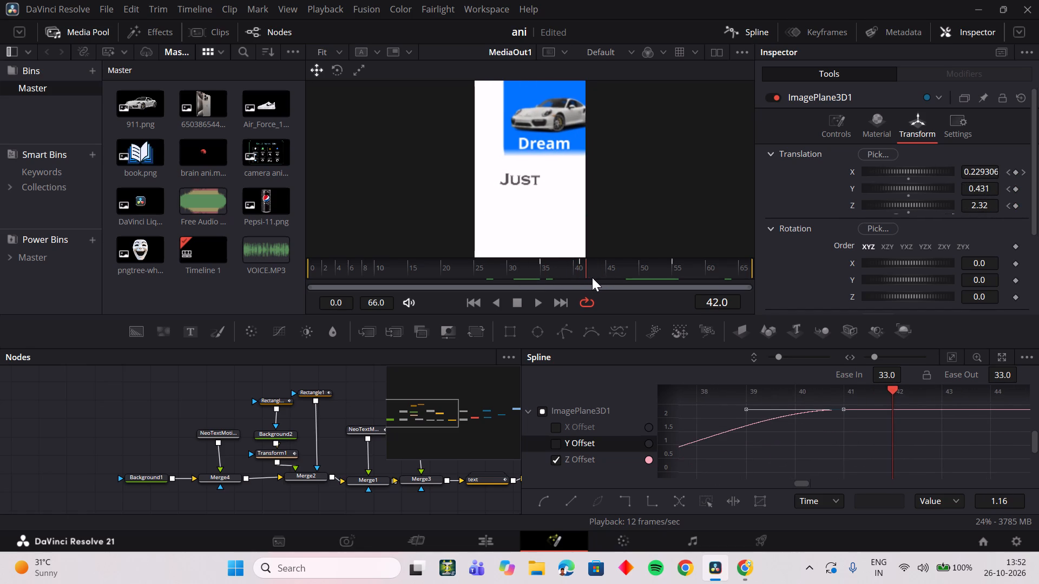
{"action": "left_click_drag", "start_coordinate": [592, 277], "coordinate": [590, 278]}
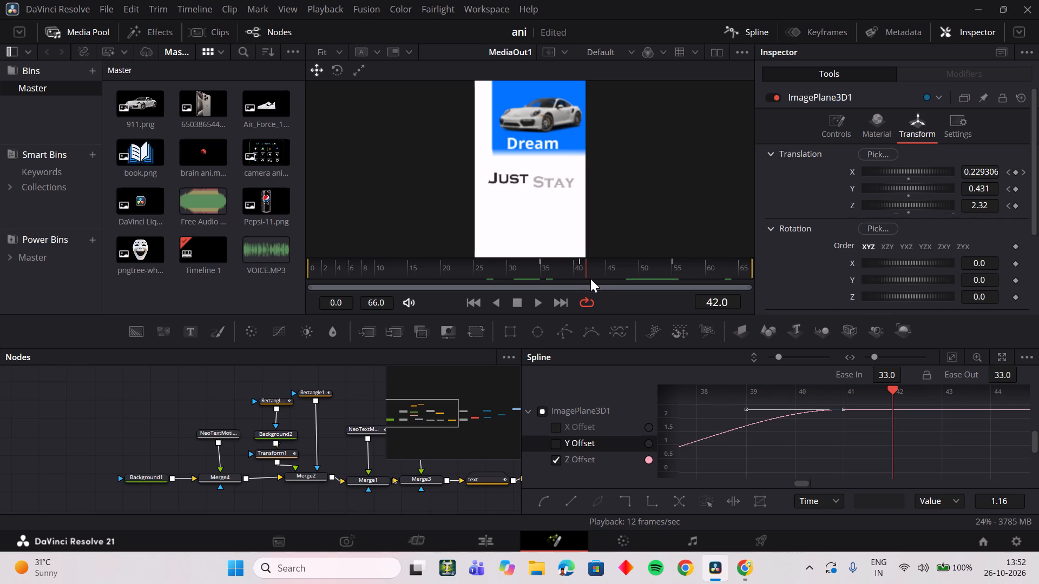
{"action": "left_click_drag", "start_coordinate": [590, 278], "coordinate": [582, 281]}
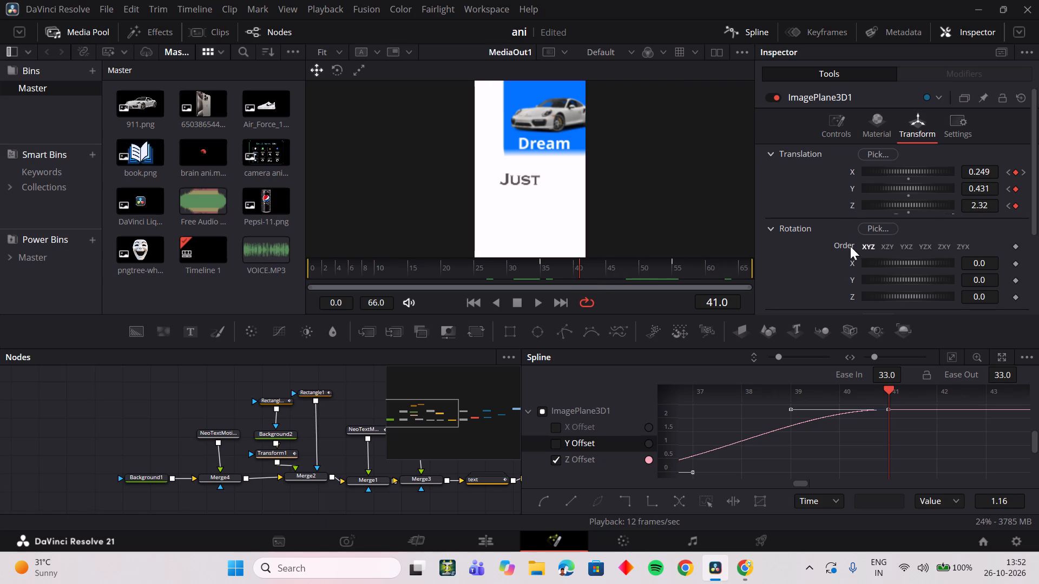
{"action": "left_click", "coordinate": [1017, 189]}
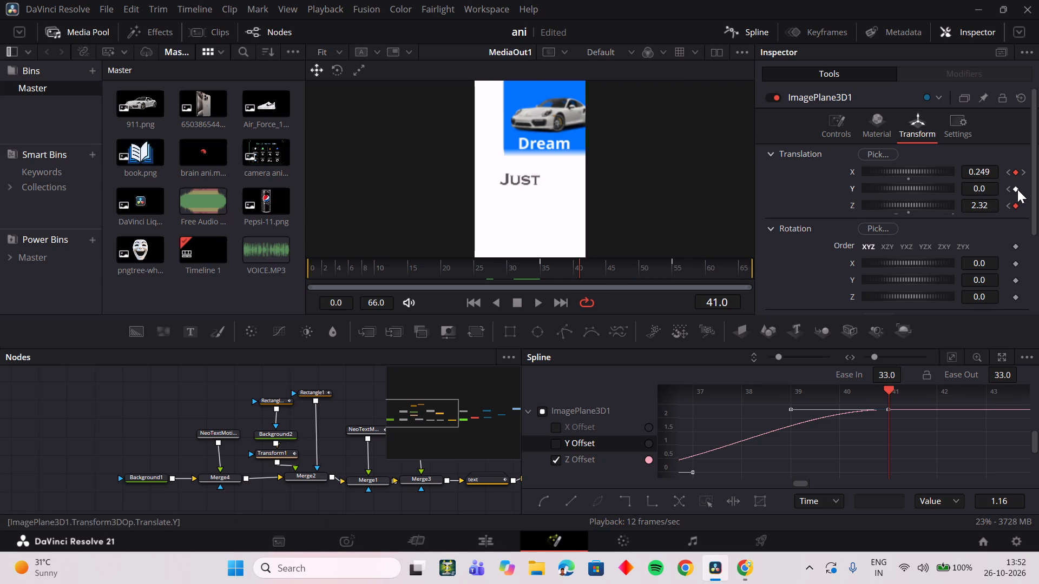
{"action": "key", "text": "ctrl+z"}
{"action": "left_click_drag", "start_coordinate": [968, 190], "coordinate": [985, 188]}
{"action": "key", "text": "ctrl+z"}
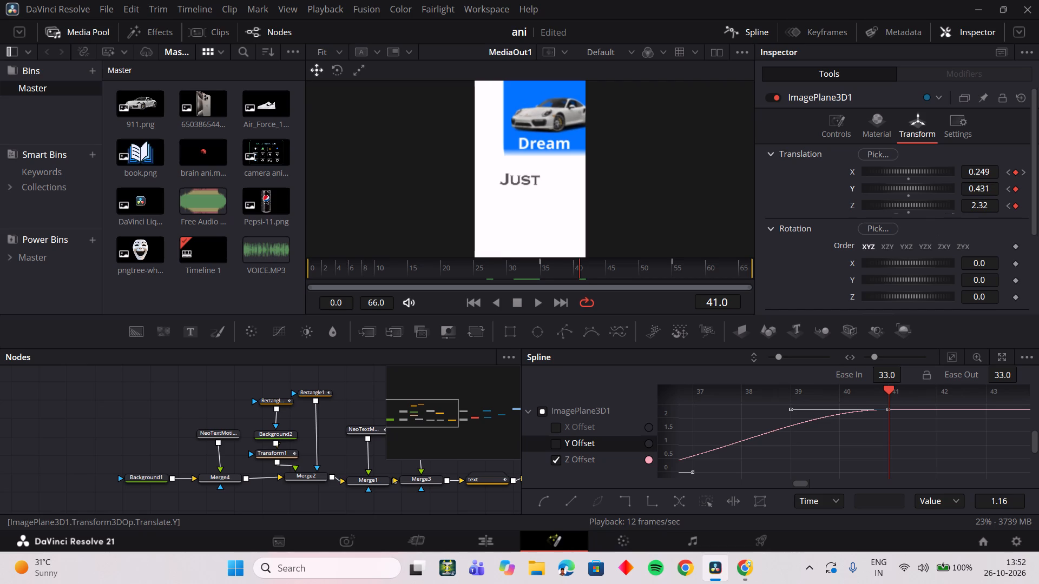
Copy the image plane's Translation Y value of 0.431, and remove the Translation Y and Z keyframes at frame 41.
{"action": "double_click", "coordinate": [975, 188]}
{"action": "key", "text": "ctrl+c"}
{"action": "left_click", "coordinate": [639, 300]}
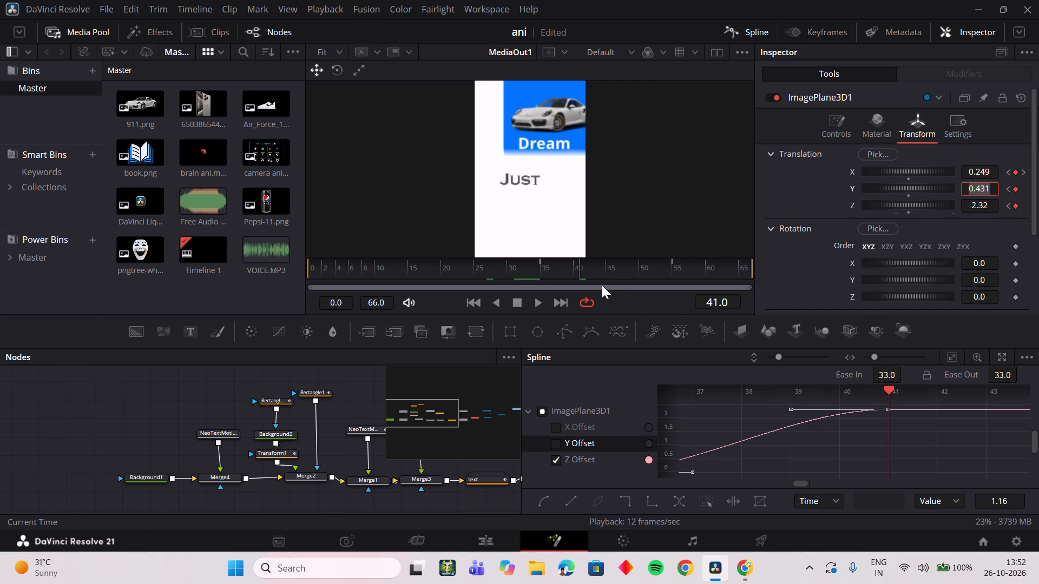
{"action": "left_click", "coordinate": [788, 266]}
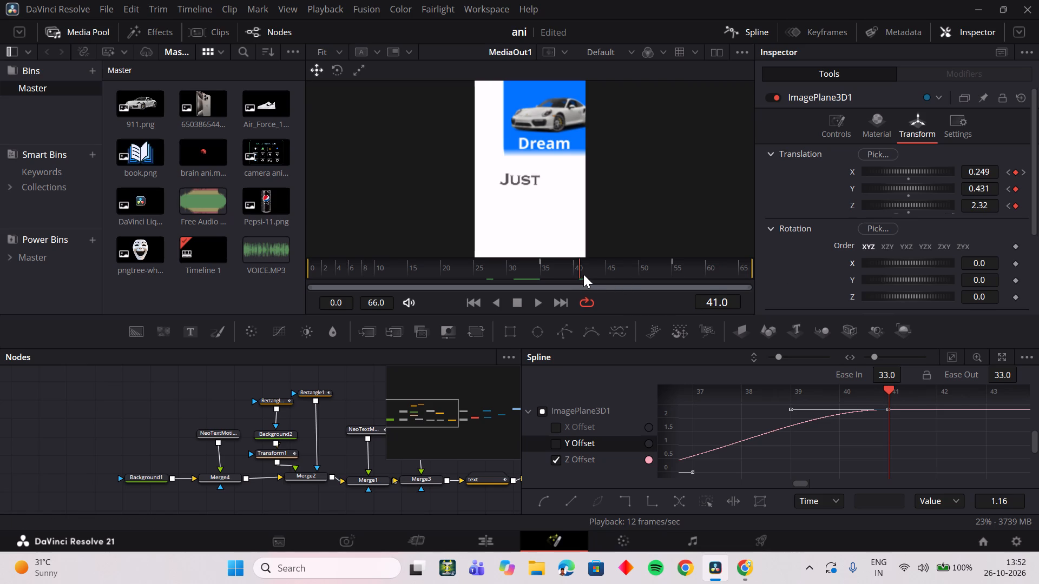
{"action": "left_click", "coordinate": [1015, 191]}
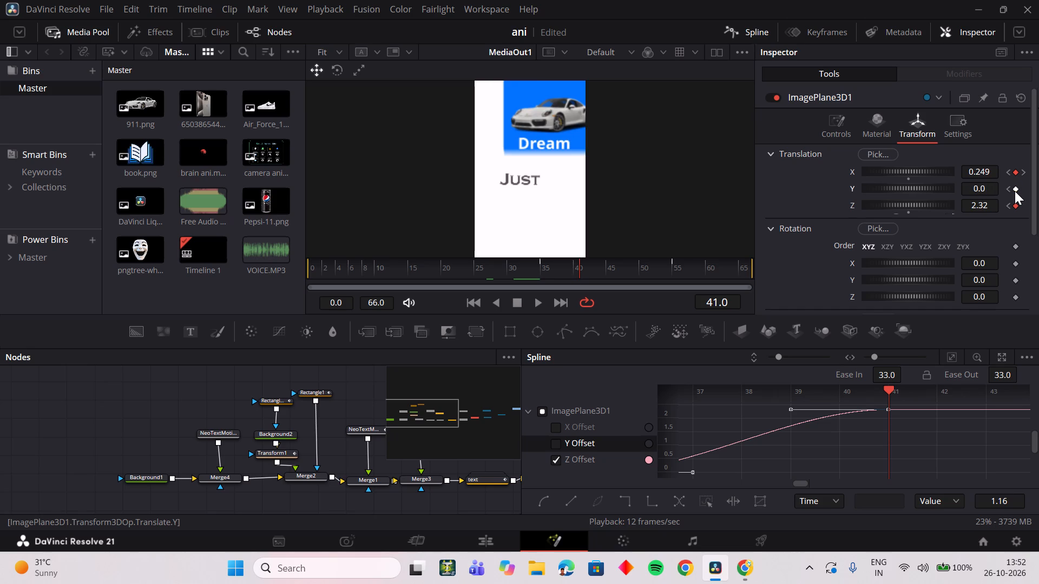
{"action": "left_click", "coordinate": [1015, 205]}
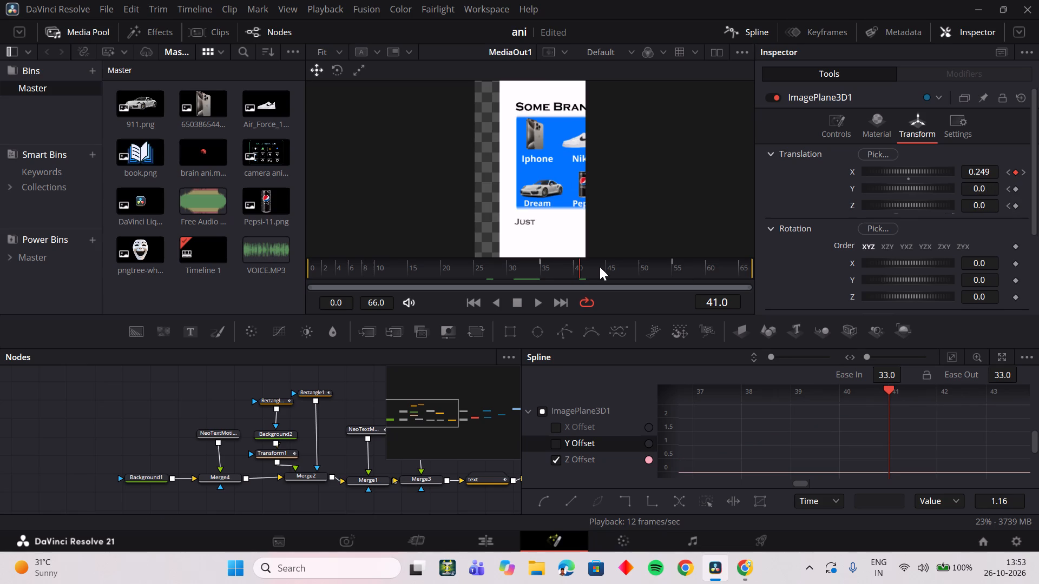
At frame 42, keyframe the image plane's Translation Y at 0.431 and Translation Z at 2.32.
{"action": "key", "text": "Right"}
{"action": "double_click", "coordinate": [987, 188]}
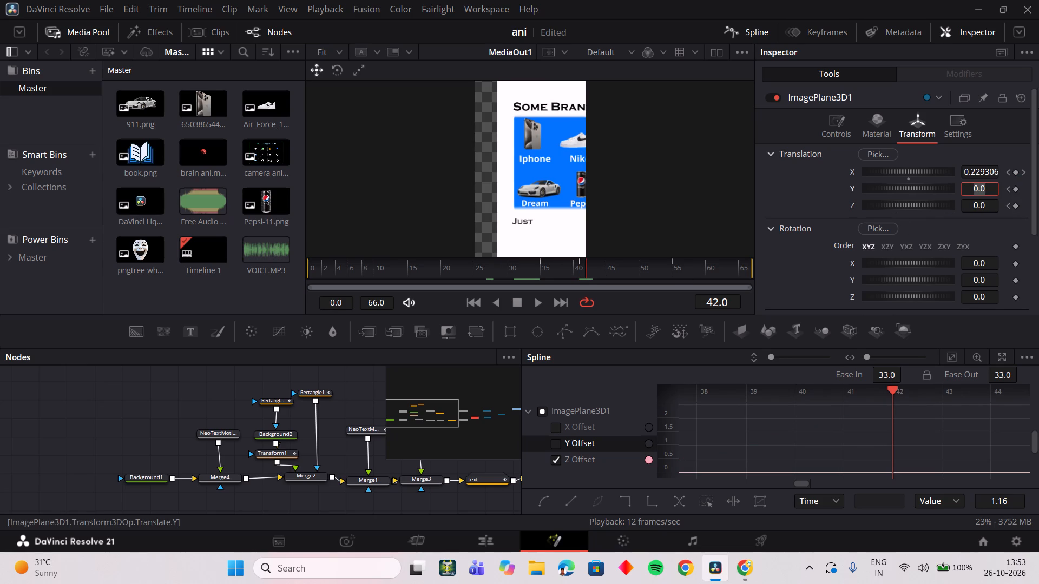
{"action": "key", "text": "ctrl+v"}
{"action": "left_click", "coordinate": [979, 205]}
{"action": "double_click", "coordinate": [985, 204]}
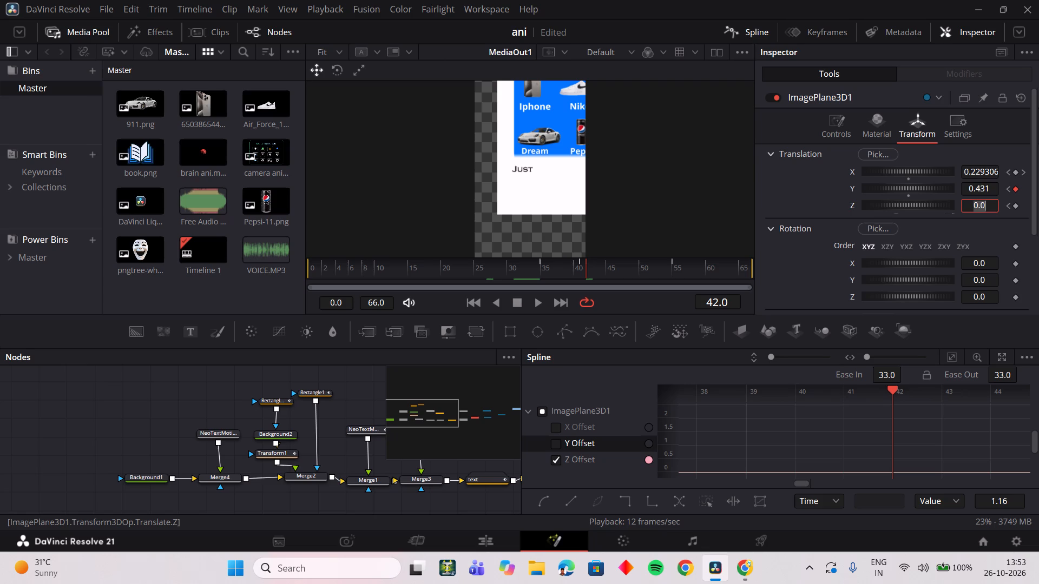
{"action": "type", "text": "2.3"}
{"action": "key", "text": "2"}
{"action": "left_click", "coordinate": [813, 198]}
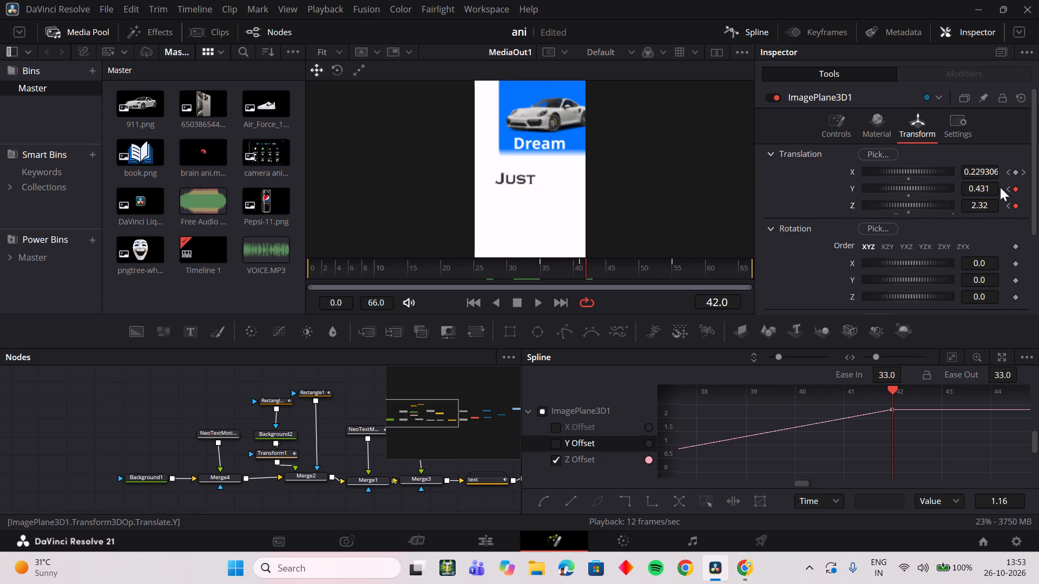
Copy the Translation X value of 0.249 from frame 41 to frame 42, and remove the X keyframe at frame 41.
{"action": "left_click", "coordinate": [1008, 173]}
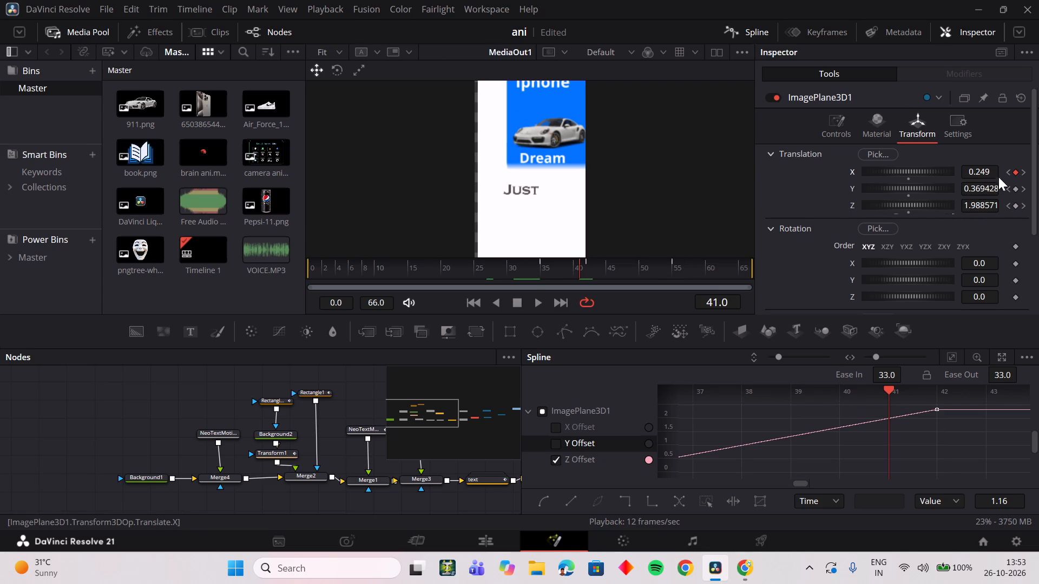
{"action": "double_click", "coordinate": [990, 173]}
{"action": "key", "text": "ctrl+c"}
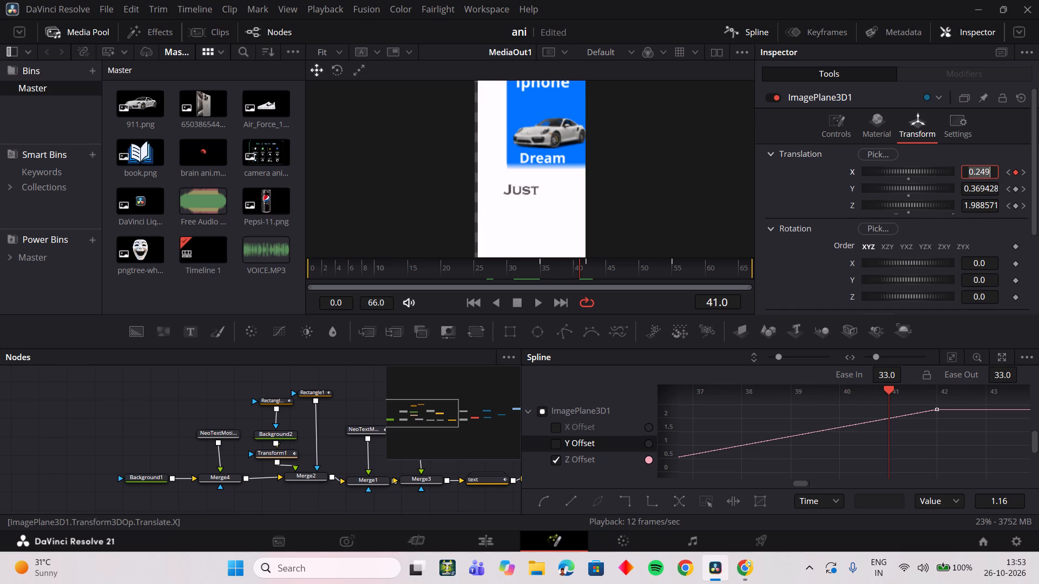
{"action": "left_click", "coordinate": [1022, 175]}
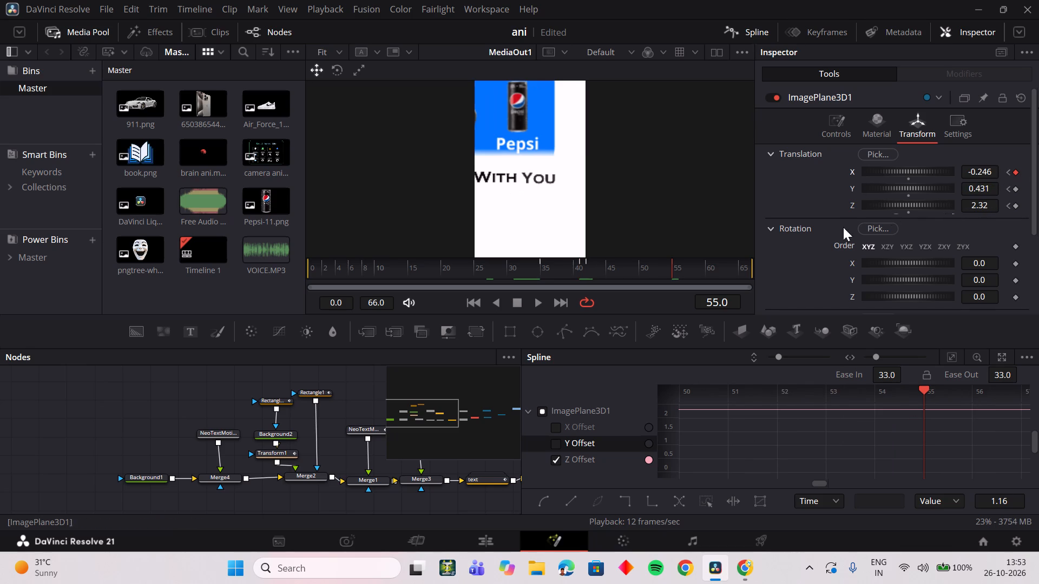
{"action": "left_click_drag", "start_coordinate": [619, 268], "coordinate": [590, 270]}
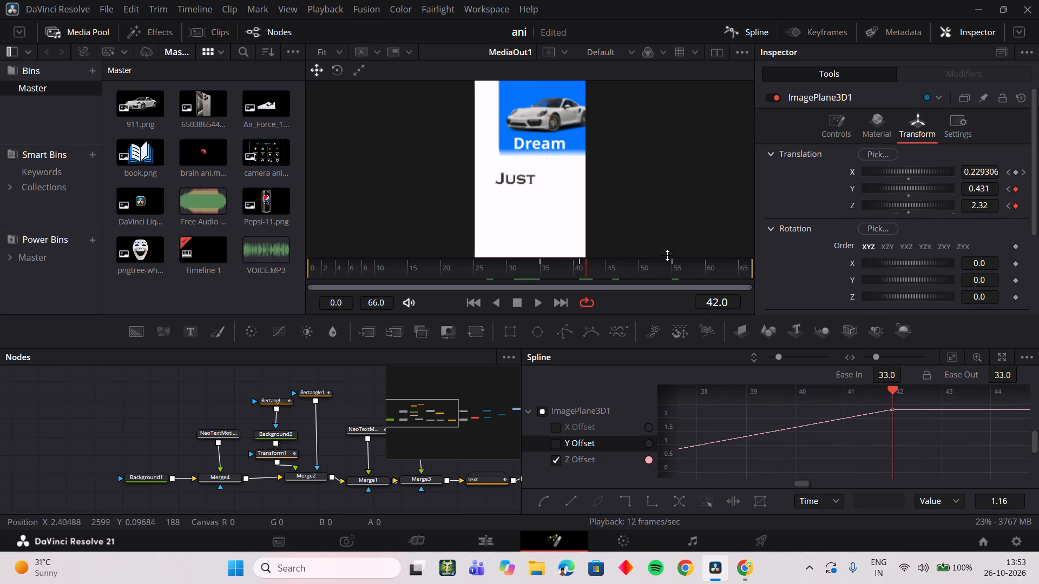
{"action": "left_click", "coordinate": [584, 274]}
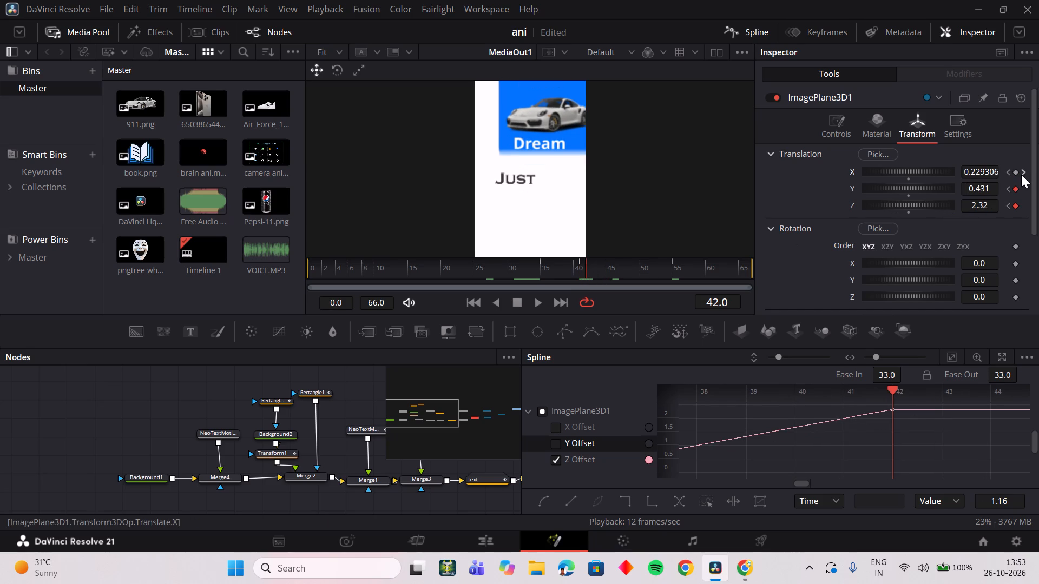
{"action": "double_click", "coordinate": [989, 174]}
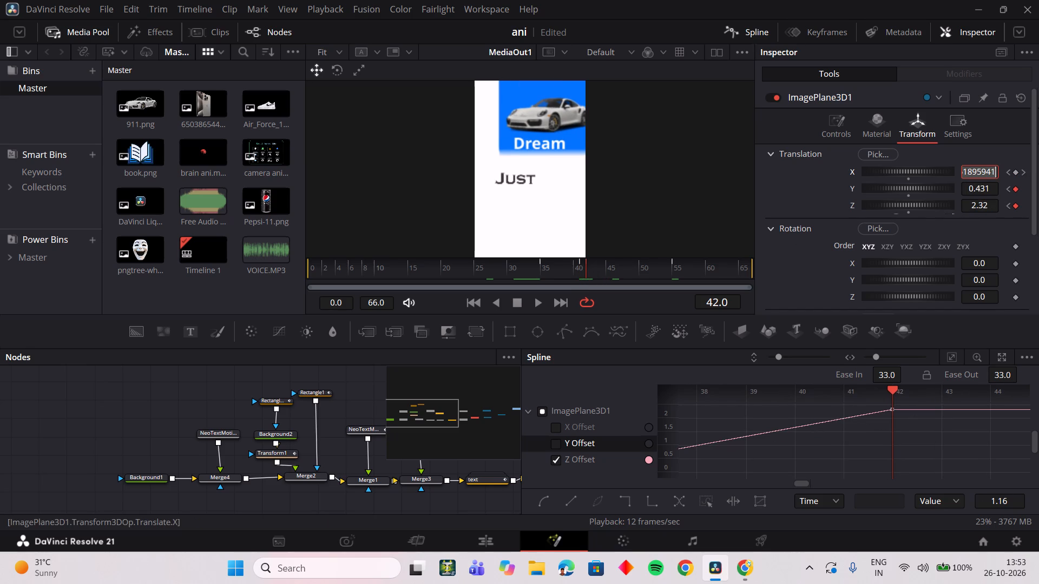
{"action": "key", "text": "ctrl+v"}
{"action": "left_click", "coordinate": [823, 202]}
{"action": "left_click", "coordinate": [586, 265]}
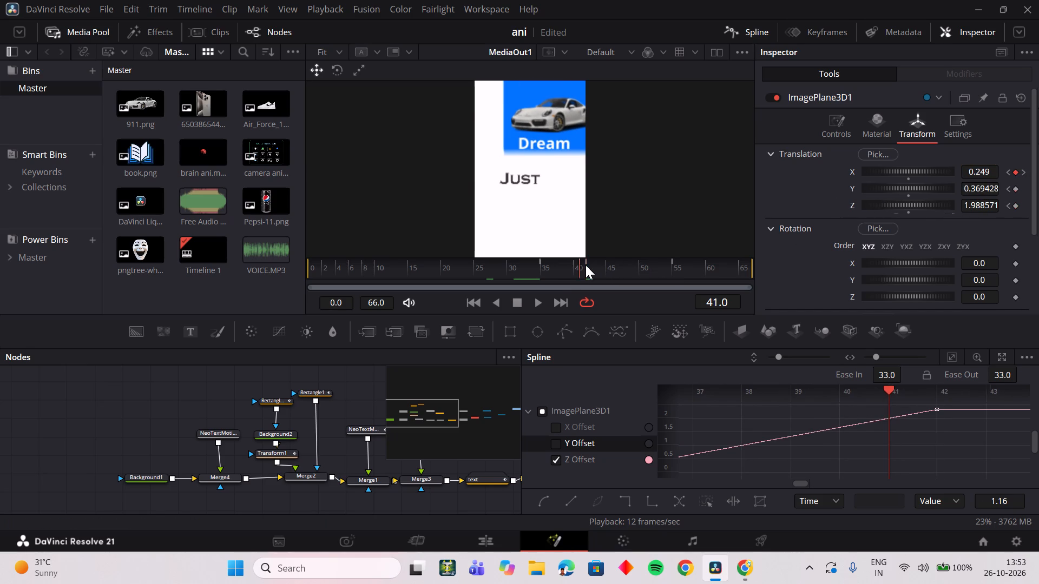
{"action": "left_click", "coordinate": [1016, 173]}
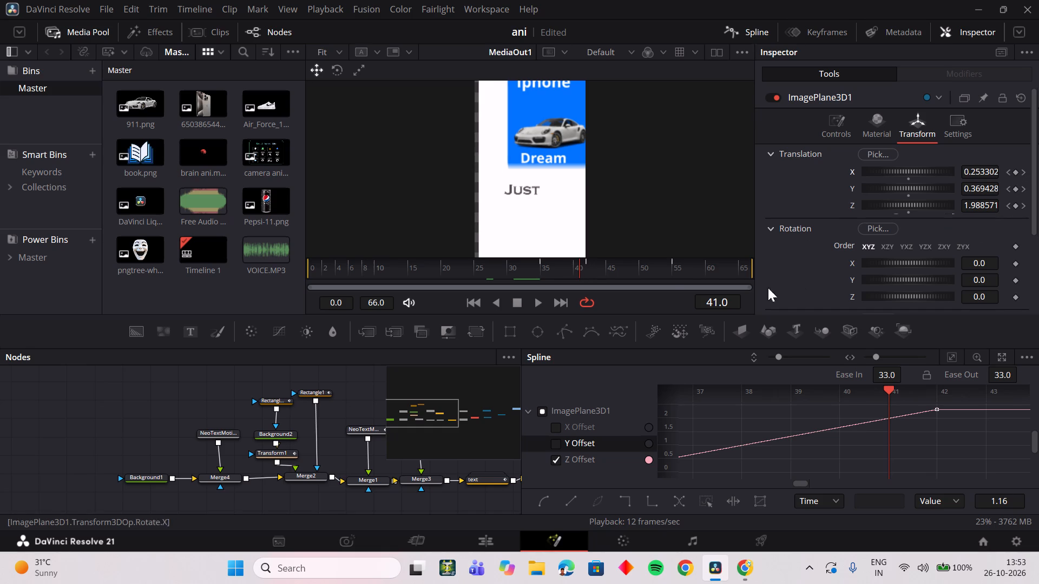
Replay the zoom several times from about frame 35 and scrub through frames 39 to 42 to examine the retimed move.
{"action": "left_click_drag", "start_coordinate": [580, 276], "coordinate": [582, 270]}
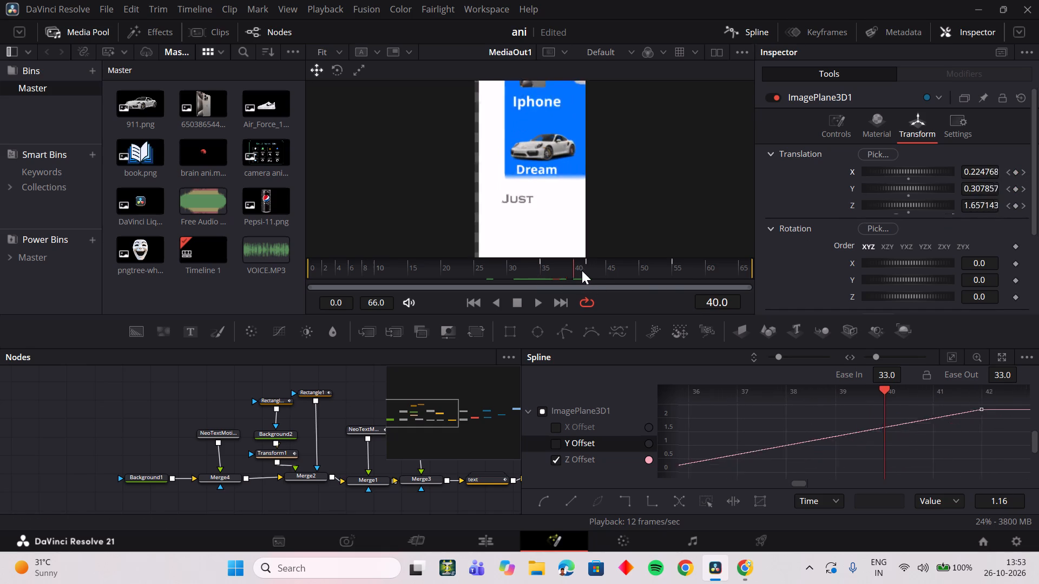
{"action": "left_click_drag", "start_coordinate": [582, 270], "coordinate": [553, 273]}
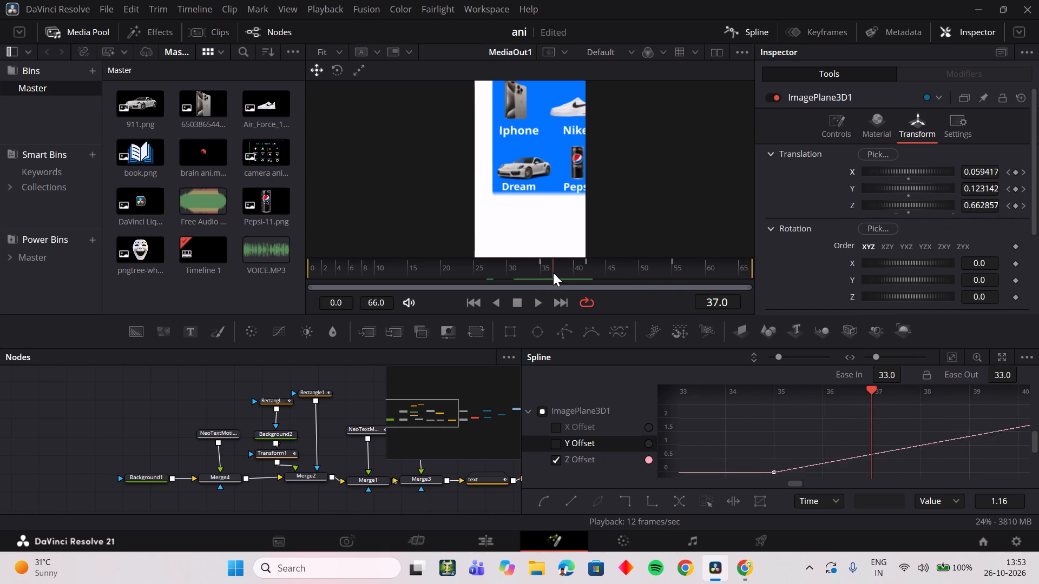
{"action": "left_click_drag", "start_coordinate": [553, 273], "coordinate": [551, 273]}
{"action": "key", "text": "space"}
{"action": "key", "text": "space"}
{"action": "left_click_drag", "start_coordinate": [560, 271], "coordinate": [550, 272]}
{"action": "key", "text": "space"}
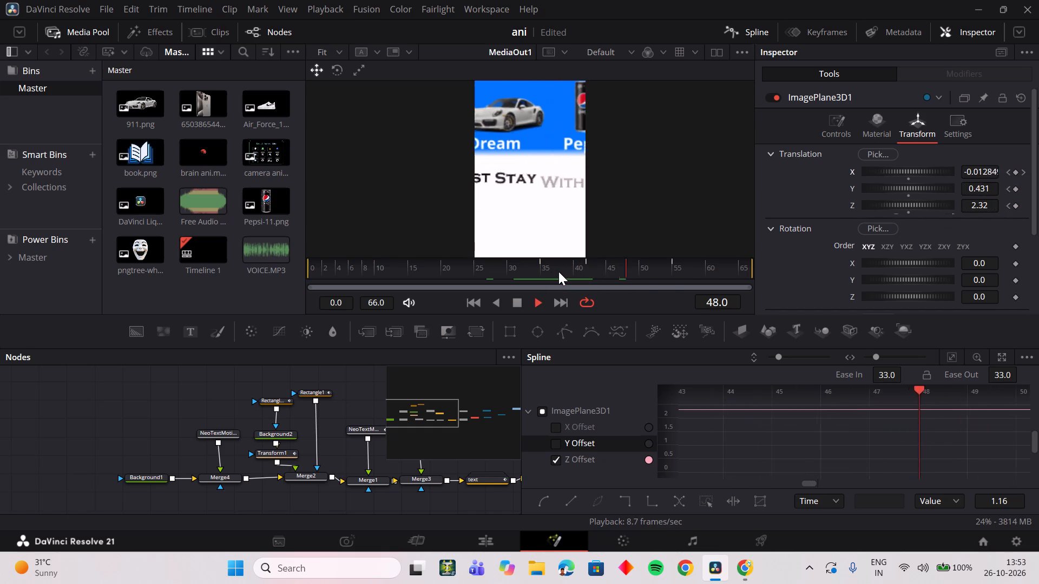
{"action": "key", "text": "space"}
{"action": "left_click_drag", "start_coordinate": [558, 271], "coordinate": [536, 275]}
{"action": "key", "text": "space"}
{"action": "key", "text": "space"}
{"action": "left_click_drag", "start_coordinate": [550, 273], "coordinate": [530, 277]}
{"action": "key", "text": "space"}
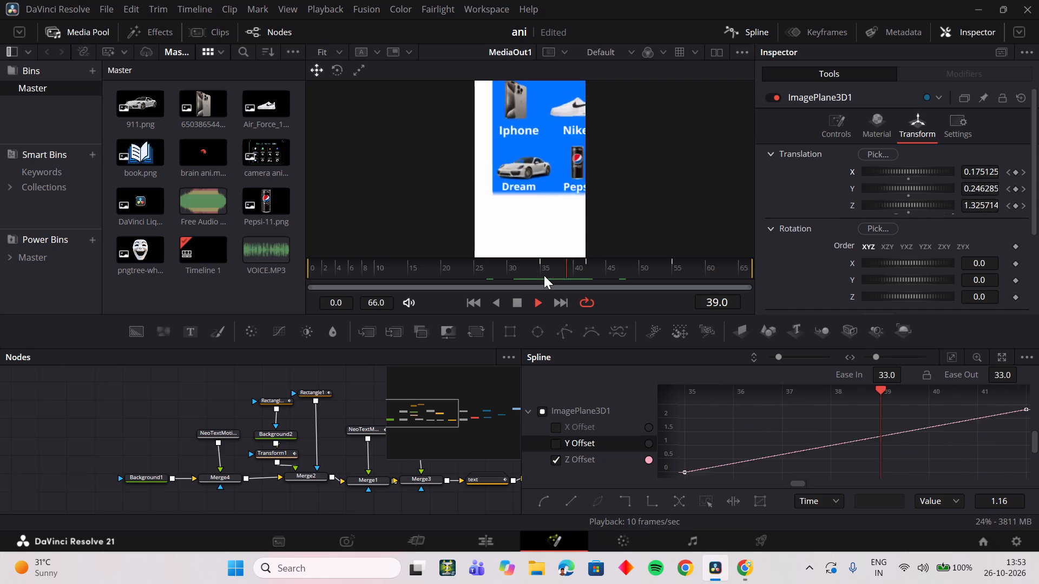
{"action": "key", "text": "space"}
{"action": "left_click_drag", "start_coordinate": [563, 272], "coordinate": [569, 268]}
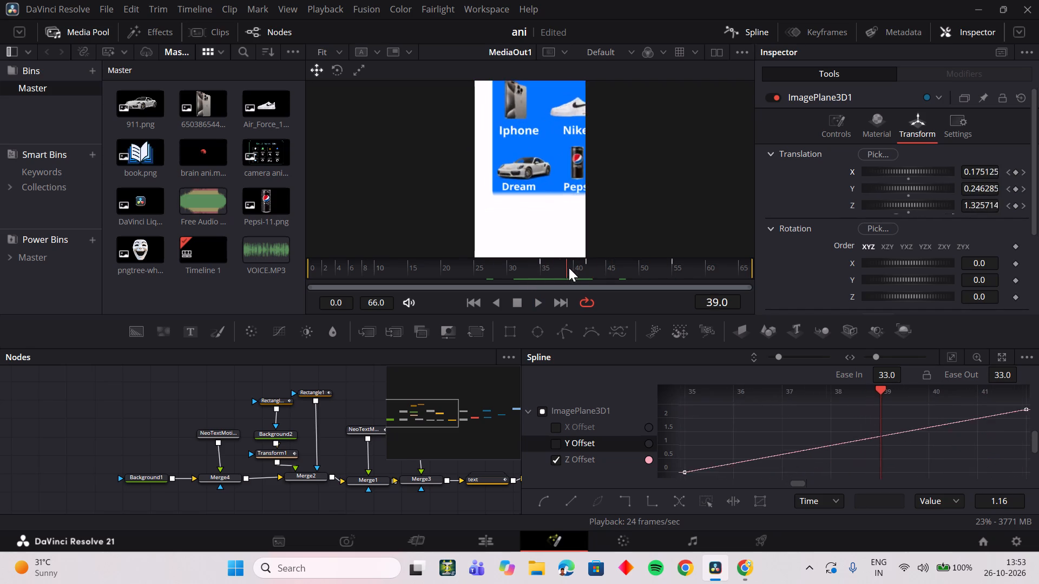
{"action": "left_click_drag", "start_coordinate": [569, 268], "coordinate": [575, 268]}
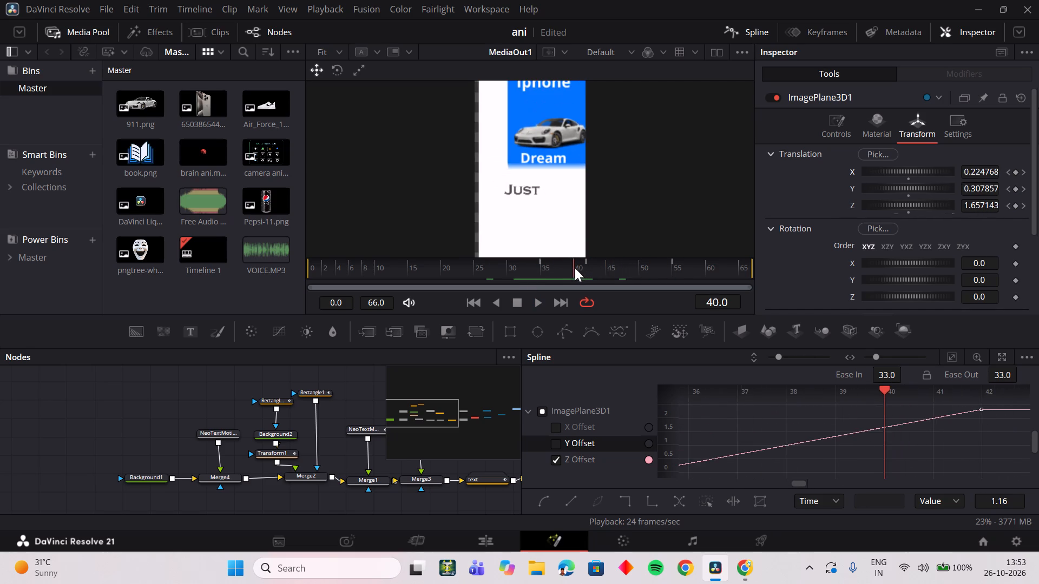
{"action": "left_click_drag", "start_coordinate": [575, 268], "coordinate": [587, 266]}
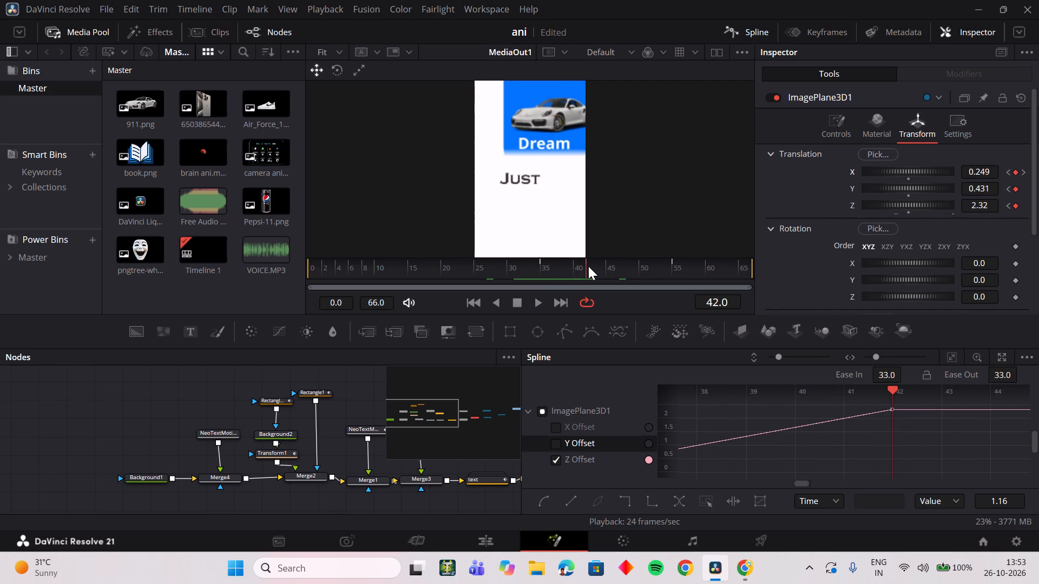
Undo the keyframe move to frame 42 until the X, Y and Z translation keyframes are back at frame 41.
{"action": "key", "text": "ctrl+z"}
{"action": "key", "text": "ctrl+z"}
{"action": "key", "text": "ctrl+z"}
{"action": "left_click_drag", "start_coordinate": [577, 268], "coordinate": [567, 269]}
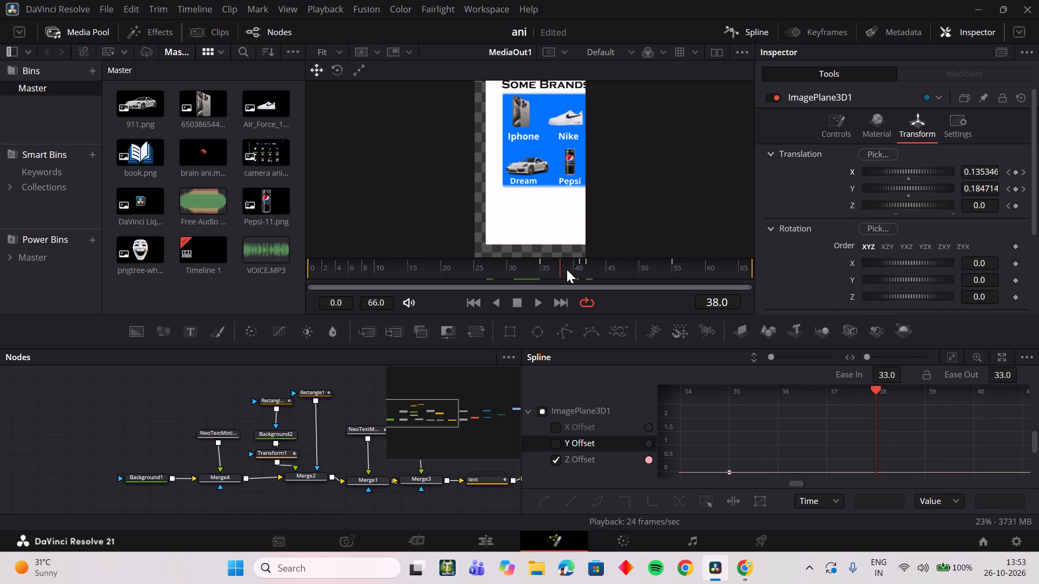
{"action": "key", "text": "ctrl+z"}
{"action": "left_click_drag", "start_coordinate": [567, 269], "coordinate": [544, 274]}
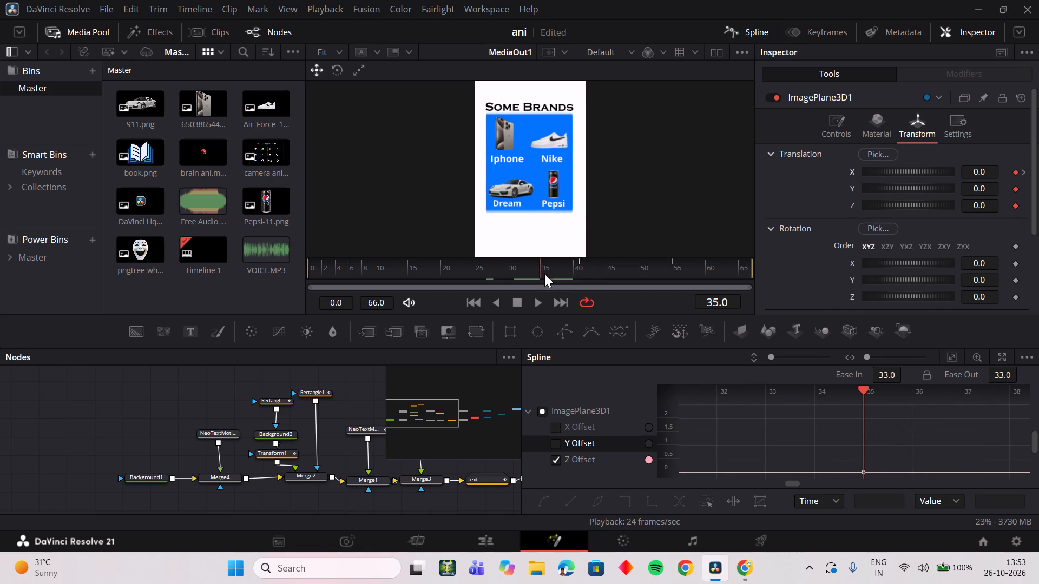
{"action": "left_click_drag", "start_coordinate": [544, 274], "coordinate": [577, 274]}
{"action": "key", "text": "ctrl+z"}
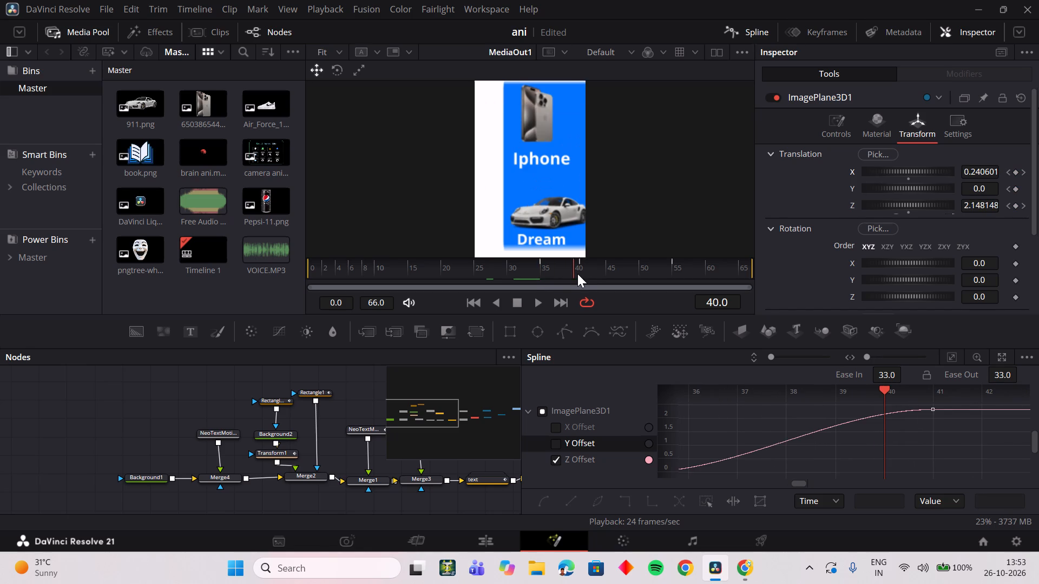
{"action": "left_click_drag", "start_coordinate": [577, 273], "coordinate": [585, 270]}
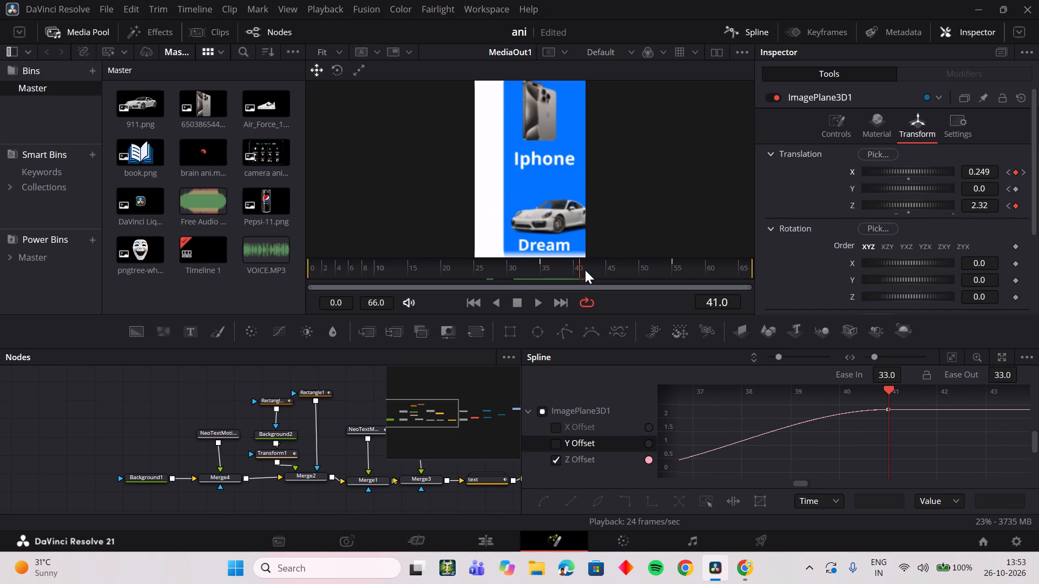
{"action": "left_click_drag", "start_coordinate": [585, 270], "coordinate": [585, 270]}
{"action": "key", "text": "ctrl+z"}
{"action": "left_click_drag", "start_coordinate": [575, 269], "coordinate": [584, 272]}
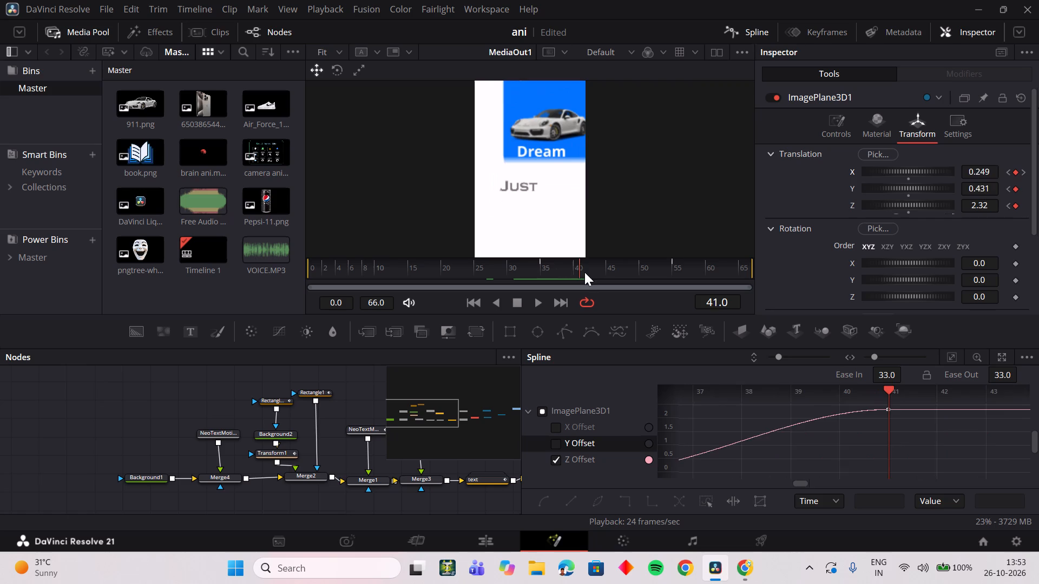
Replay and scrub the zoom between about frames 34 and 44 to examine the motion with the frame 41 keyframes.
{"action": "left_click_drag", "start_coordinate": [584, 272], "coordinate": [562, 269]}
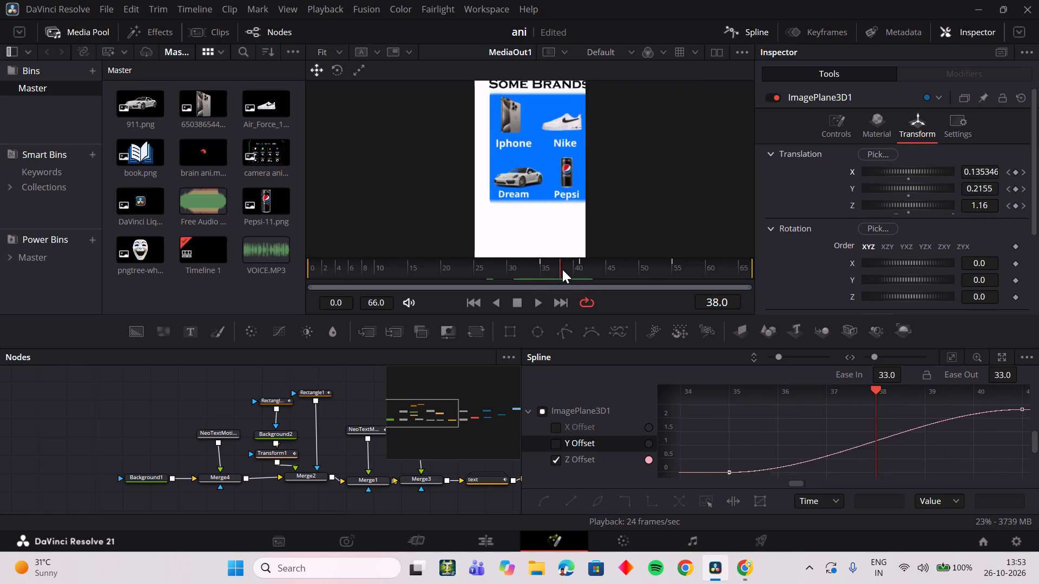
{"action": "left_click_drag", "start_coordinate": [562, 269], "coordinate": [547, 270]}
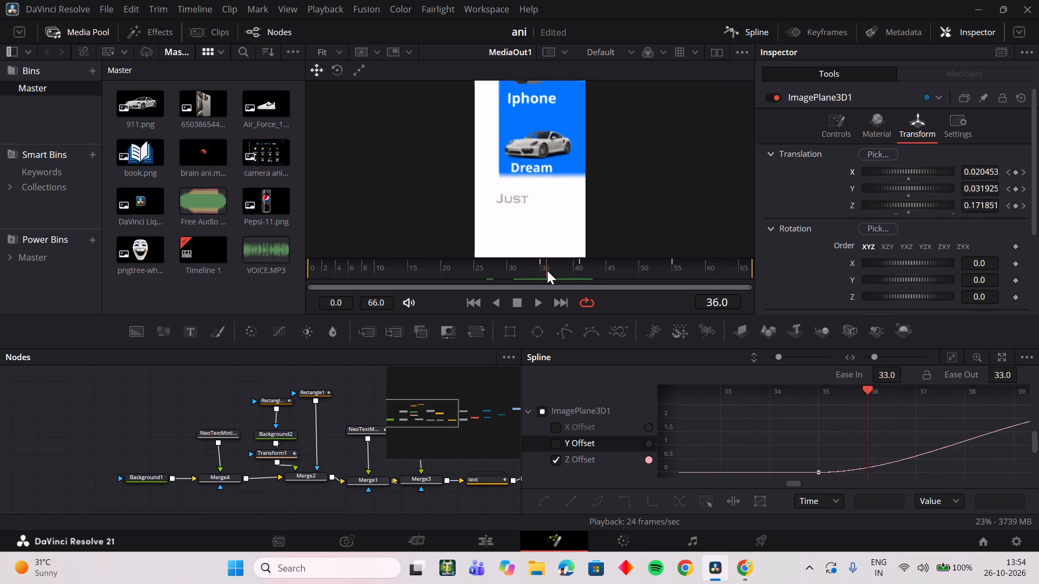
{"action": "left_click_drag", "start_coordinate": [547, 270], "coordinate": [537, 271]}
{"action": "key", "text": "space"}
{"action": "key", "text": "space"}
{"action": "left_click_drag", "start_coordinate": [561, 270], "coordinate": [531, 274]}
{"action": "key", "text": "space"}
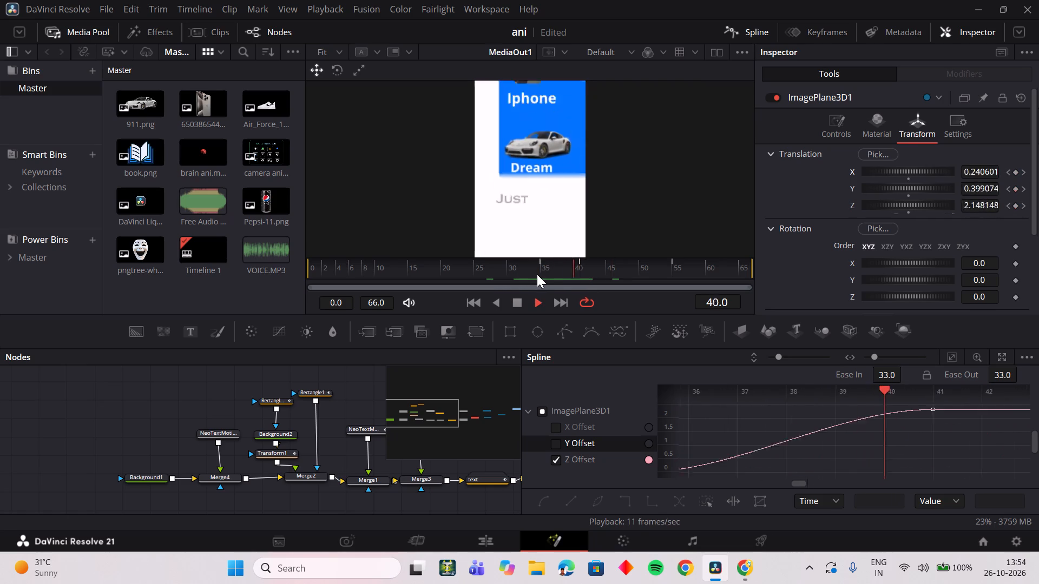
{"action": "key", "text": "space"}
{"action": "left_click_drag", "start_coordinate": [570, 273], "coordinate": [534, 279]}
{"action": "key", "text": "space"}
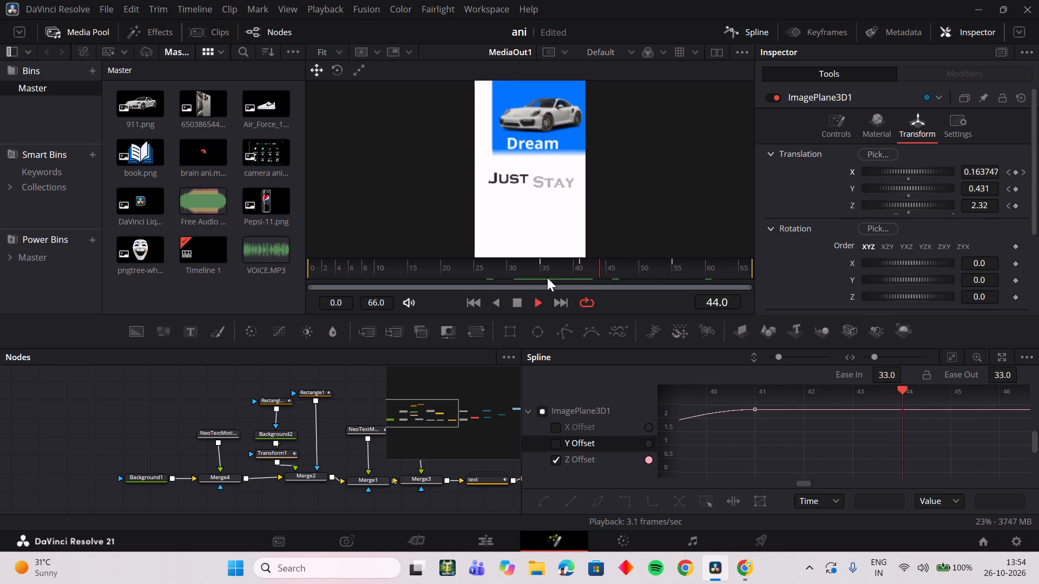
{"action": "key", "text": "space"}
{"action": "left_click_drag", "start_coordinate": [547, 276], "coordinate": [529, 281]}
{"action": "left_click_drag", "start_coordinate": [542, 280], "coordinate": [557, 274]}
{"action": "left_click_drag", "start_coordinate": [551, 272], "coordinate": [572, 270]}
Select all Z Offset keyframes and set their Ease In to about 60.1, keeping Ease Out at 33.0.
{"action": "right_click", "coordinate": [794, 421]}
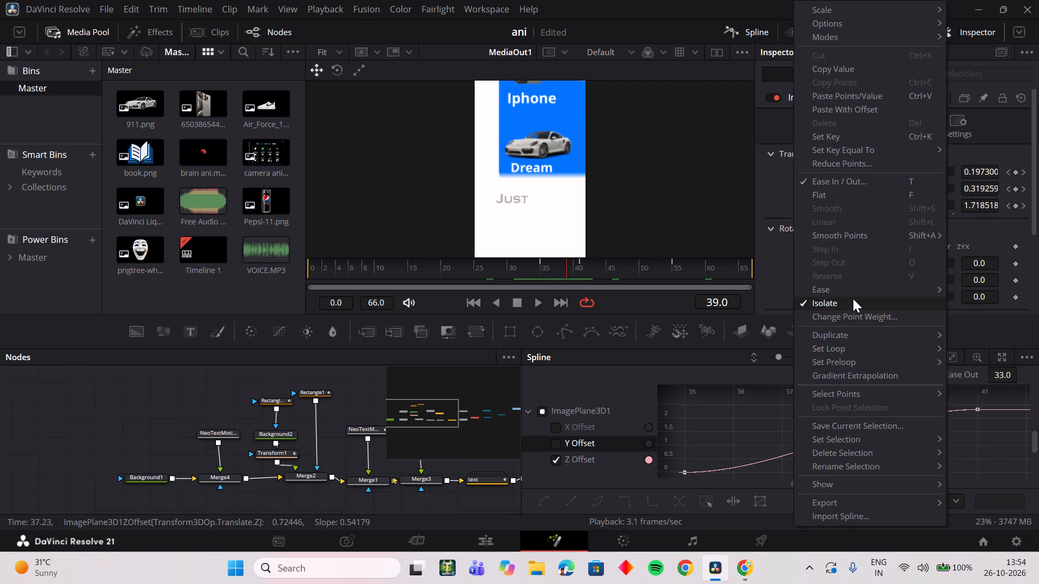
{"action": "left_click", "coordinate": [864, 293]}
{"action": "left_click", "coordinate": [753, 422]}
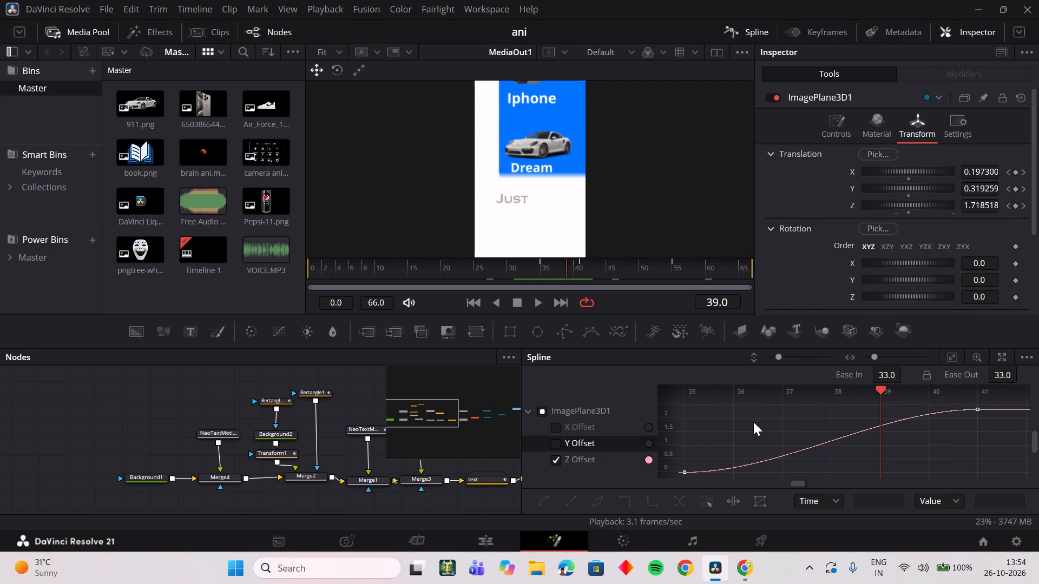
{"action": "key", "text": "ctrl+a"}
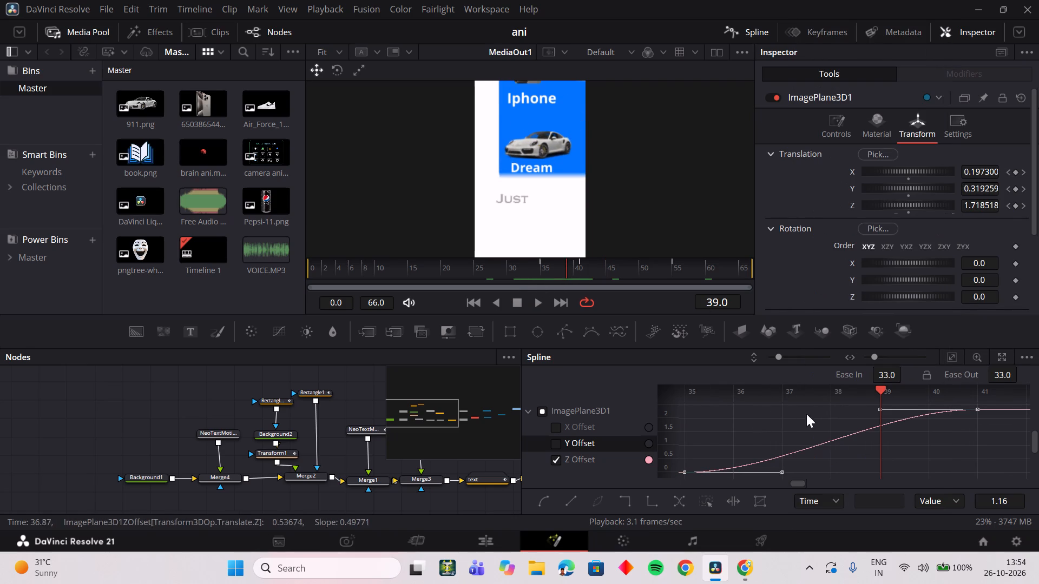
{"action": "left_click_drag", "start_coordinate": [1008, 370], "coordinate": [557, 290]}
{"action": "key", "text": "ctrl+z"}
{"action": "left_click_drag", "start_coordinate": [875, 376], "coordinate": [549, 291]}
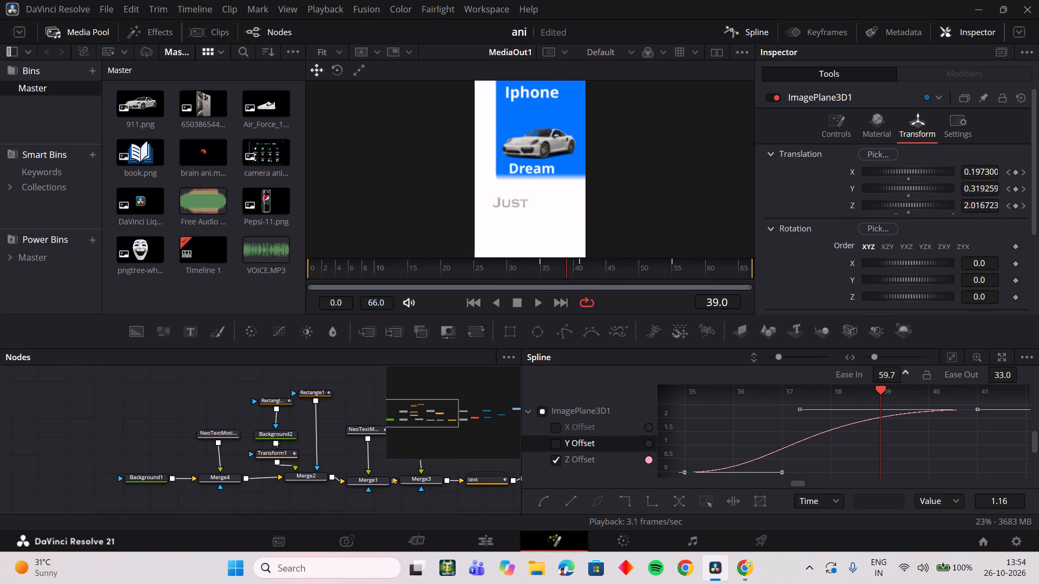
{"action": "left_click_drag", "start_coordinate": [549, 291], "coordinate": [550, 291]}
Replay the zoom from before frame 35 and scrub to frame 38 to examine the new easing.
{"action": "left_click_drag", "start_coordinate": [530, 272], "coordinate": [519, 271]}
{"action": "key", "text": "space"}
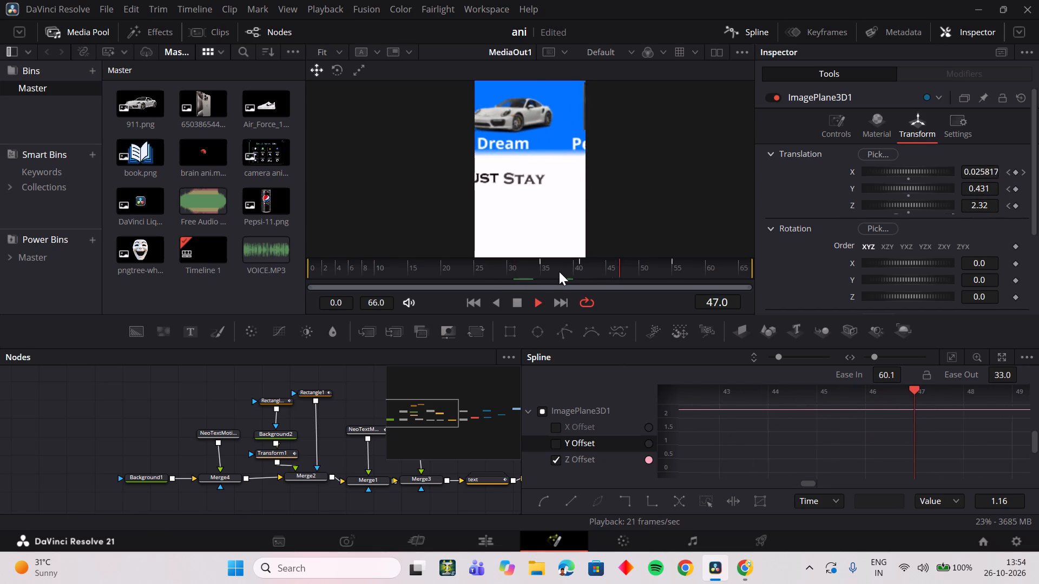
{"action": "key", "text": "space"}
{"action": "left_click_drag", "start_coordinate": [568, 271], "coordinate": [537, 275]}
{"action": "key", "text": "space"}
{"action": "key", "text": "space"}
{"action": "left_click_drag", "start_coordinate": [556, 275], "coordinate": [566, 277]}
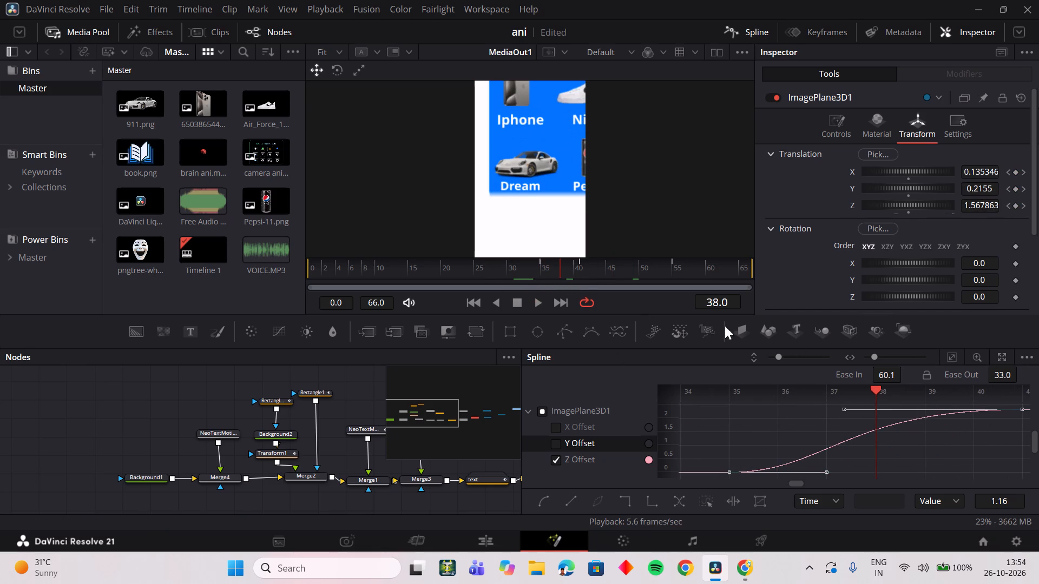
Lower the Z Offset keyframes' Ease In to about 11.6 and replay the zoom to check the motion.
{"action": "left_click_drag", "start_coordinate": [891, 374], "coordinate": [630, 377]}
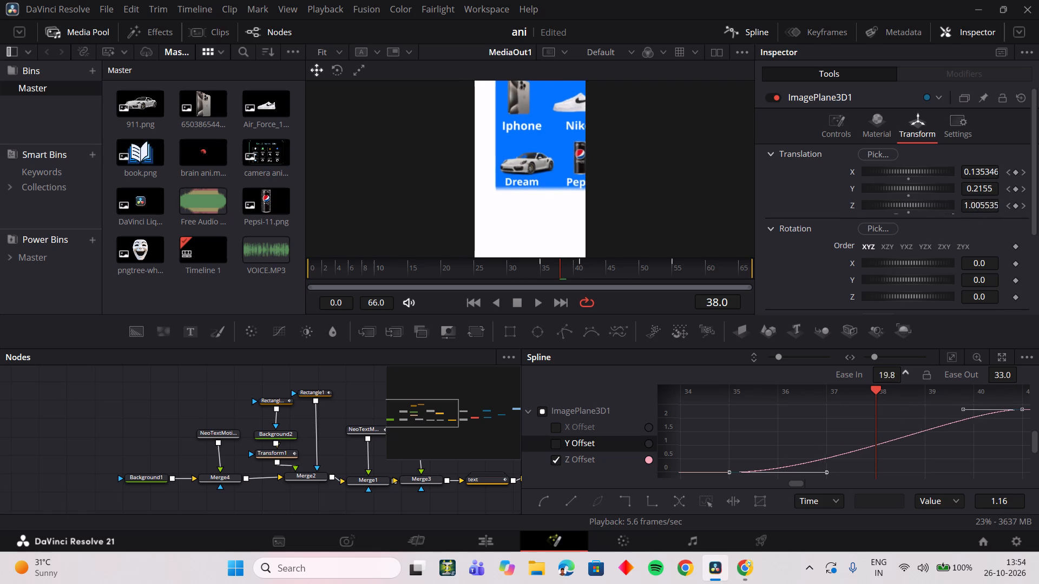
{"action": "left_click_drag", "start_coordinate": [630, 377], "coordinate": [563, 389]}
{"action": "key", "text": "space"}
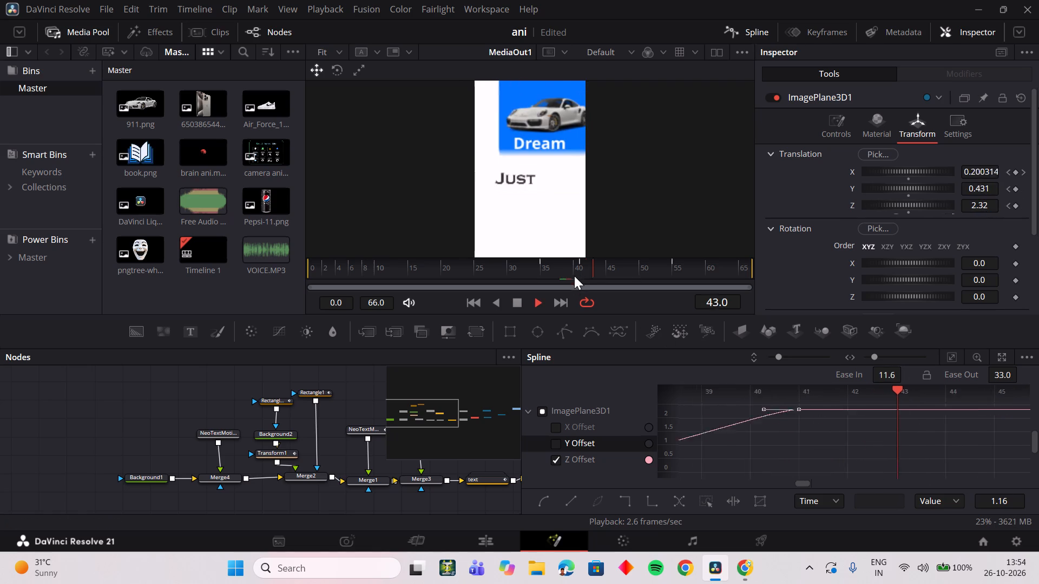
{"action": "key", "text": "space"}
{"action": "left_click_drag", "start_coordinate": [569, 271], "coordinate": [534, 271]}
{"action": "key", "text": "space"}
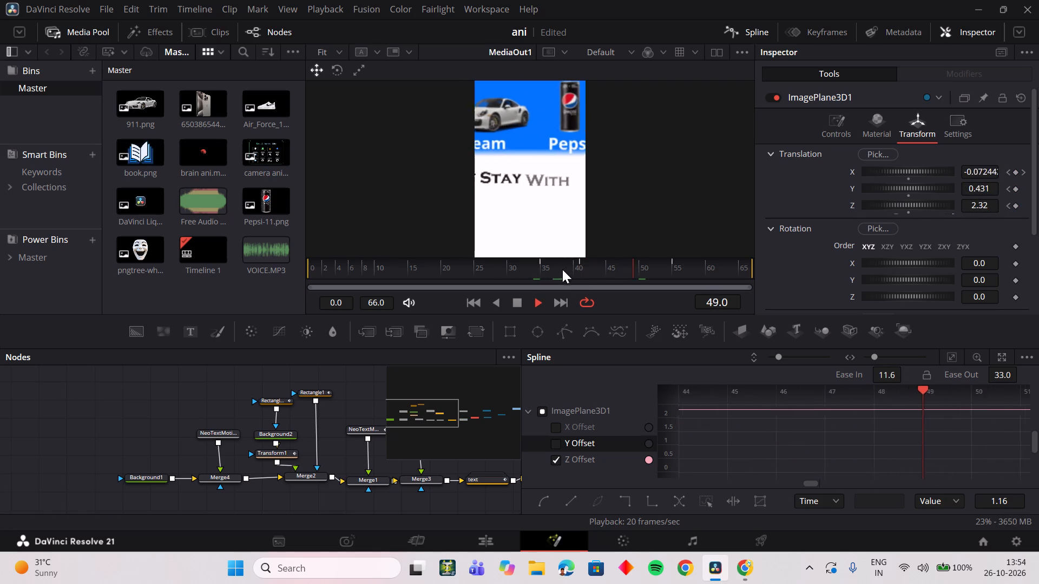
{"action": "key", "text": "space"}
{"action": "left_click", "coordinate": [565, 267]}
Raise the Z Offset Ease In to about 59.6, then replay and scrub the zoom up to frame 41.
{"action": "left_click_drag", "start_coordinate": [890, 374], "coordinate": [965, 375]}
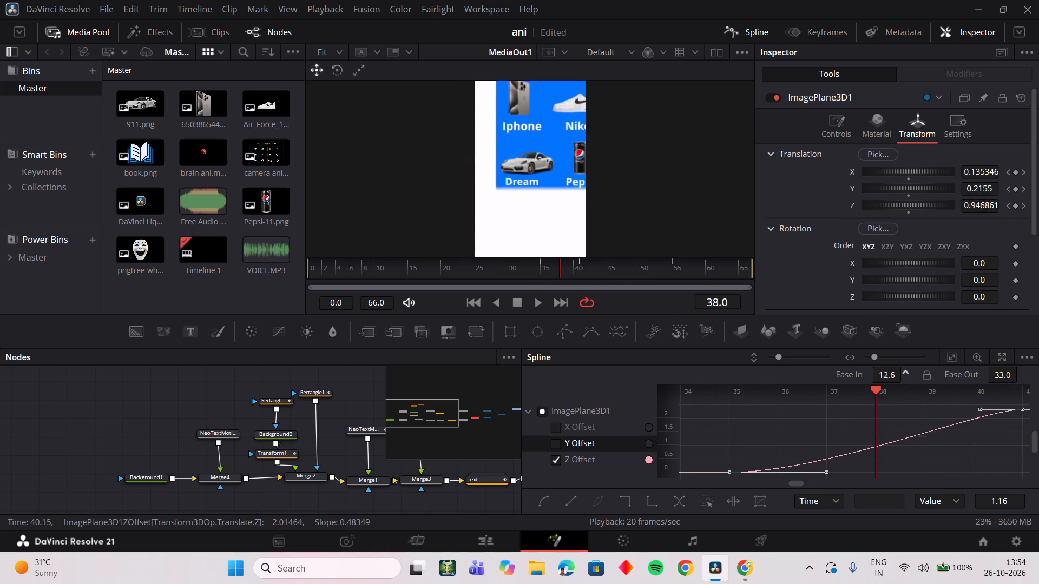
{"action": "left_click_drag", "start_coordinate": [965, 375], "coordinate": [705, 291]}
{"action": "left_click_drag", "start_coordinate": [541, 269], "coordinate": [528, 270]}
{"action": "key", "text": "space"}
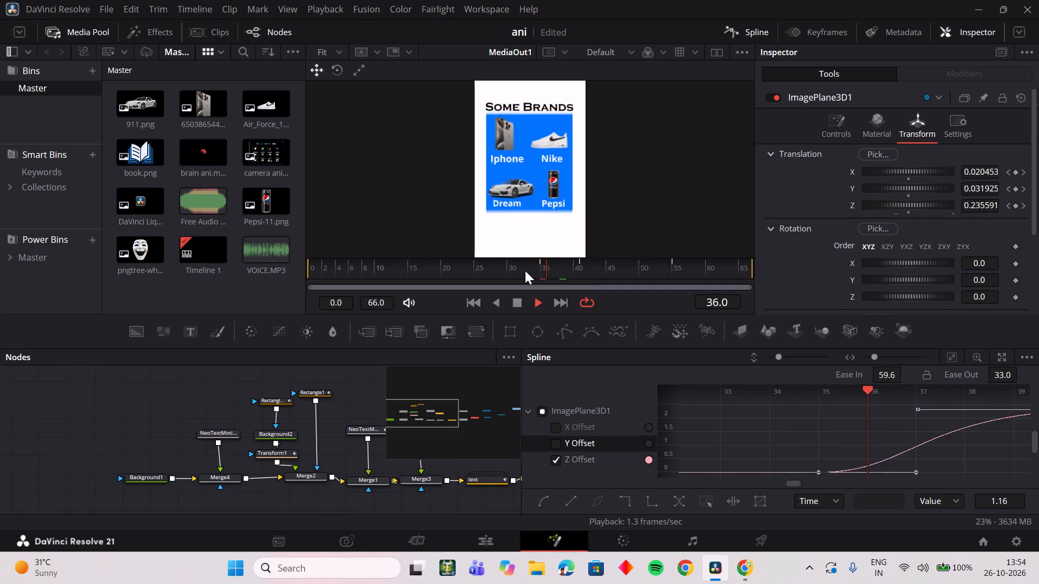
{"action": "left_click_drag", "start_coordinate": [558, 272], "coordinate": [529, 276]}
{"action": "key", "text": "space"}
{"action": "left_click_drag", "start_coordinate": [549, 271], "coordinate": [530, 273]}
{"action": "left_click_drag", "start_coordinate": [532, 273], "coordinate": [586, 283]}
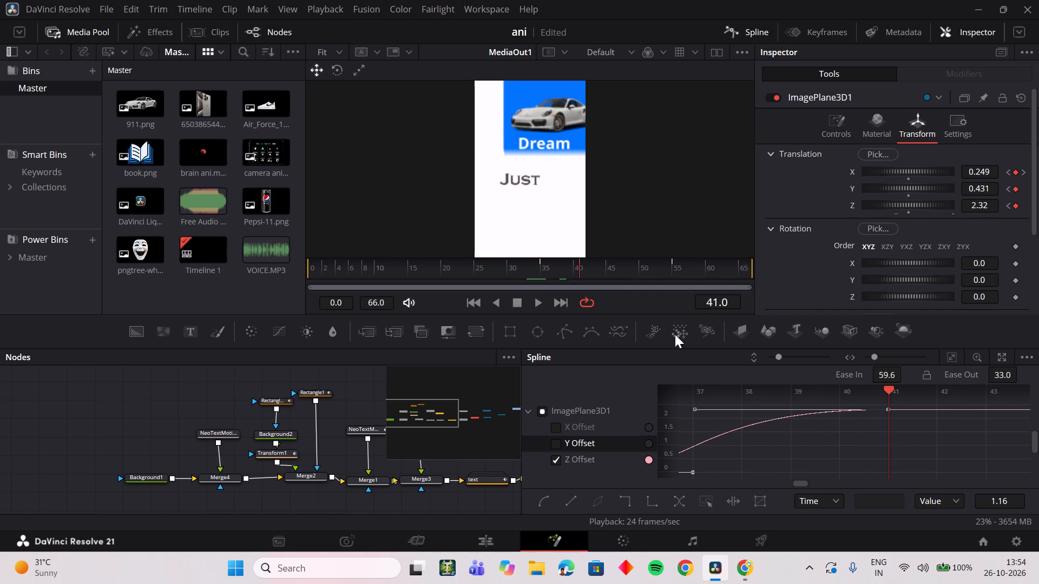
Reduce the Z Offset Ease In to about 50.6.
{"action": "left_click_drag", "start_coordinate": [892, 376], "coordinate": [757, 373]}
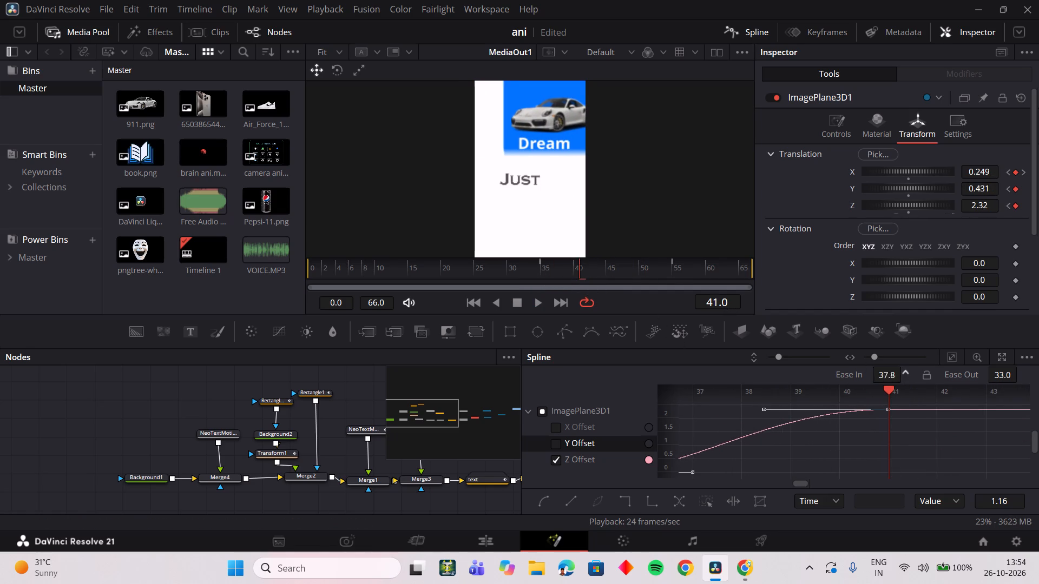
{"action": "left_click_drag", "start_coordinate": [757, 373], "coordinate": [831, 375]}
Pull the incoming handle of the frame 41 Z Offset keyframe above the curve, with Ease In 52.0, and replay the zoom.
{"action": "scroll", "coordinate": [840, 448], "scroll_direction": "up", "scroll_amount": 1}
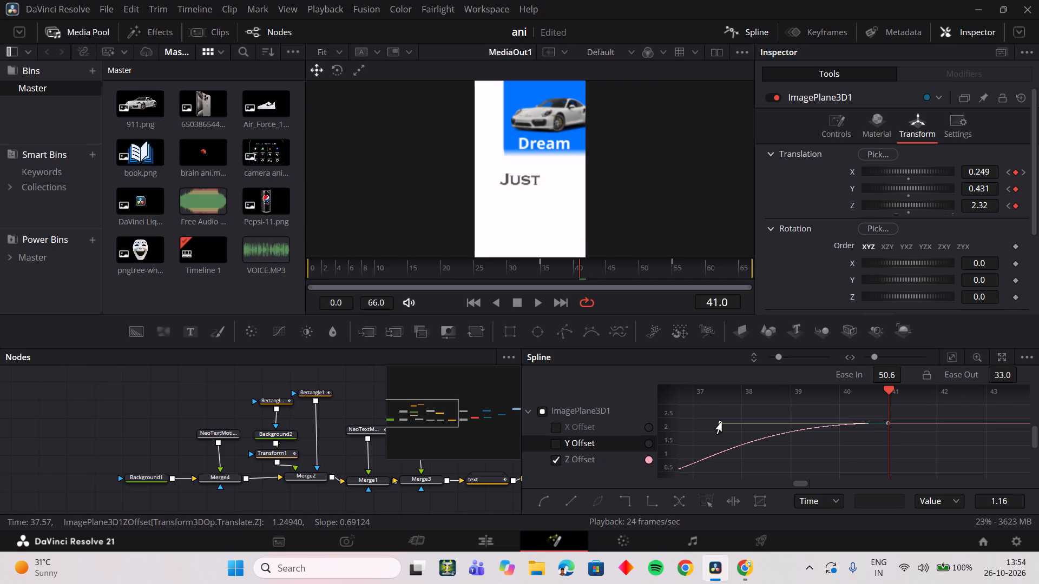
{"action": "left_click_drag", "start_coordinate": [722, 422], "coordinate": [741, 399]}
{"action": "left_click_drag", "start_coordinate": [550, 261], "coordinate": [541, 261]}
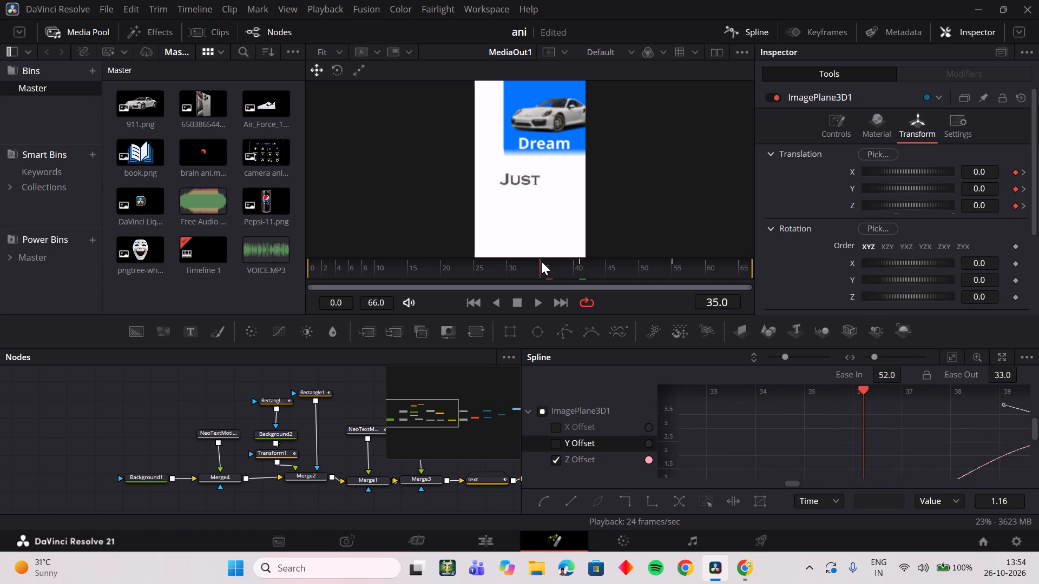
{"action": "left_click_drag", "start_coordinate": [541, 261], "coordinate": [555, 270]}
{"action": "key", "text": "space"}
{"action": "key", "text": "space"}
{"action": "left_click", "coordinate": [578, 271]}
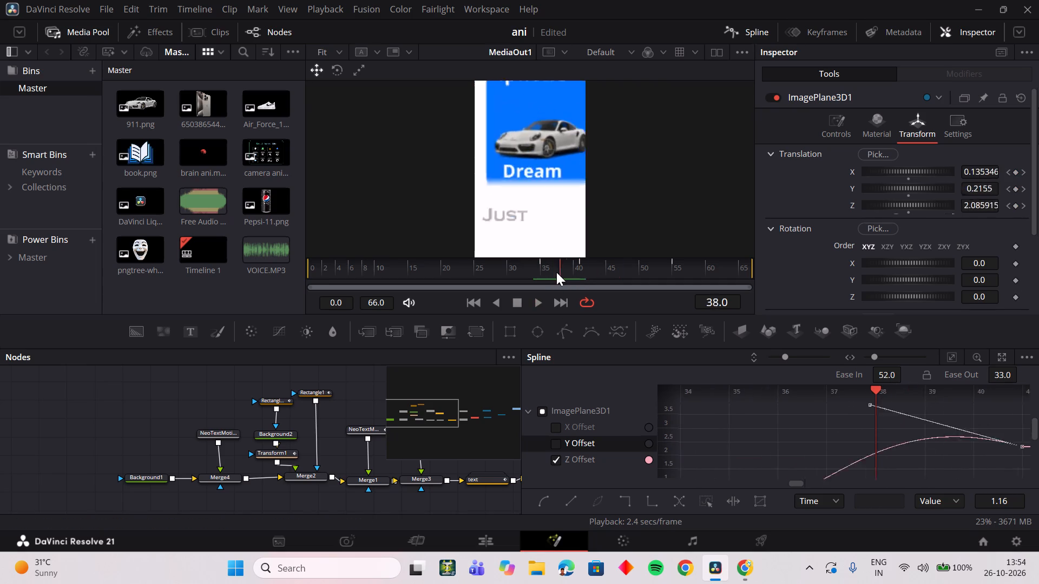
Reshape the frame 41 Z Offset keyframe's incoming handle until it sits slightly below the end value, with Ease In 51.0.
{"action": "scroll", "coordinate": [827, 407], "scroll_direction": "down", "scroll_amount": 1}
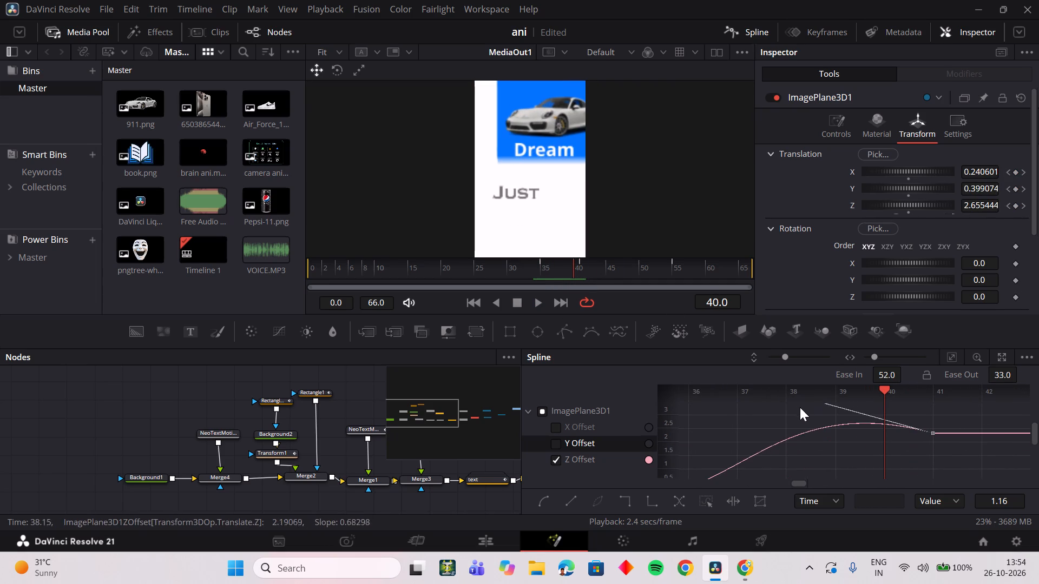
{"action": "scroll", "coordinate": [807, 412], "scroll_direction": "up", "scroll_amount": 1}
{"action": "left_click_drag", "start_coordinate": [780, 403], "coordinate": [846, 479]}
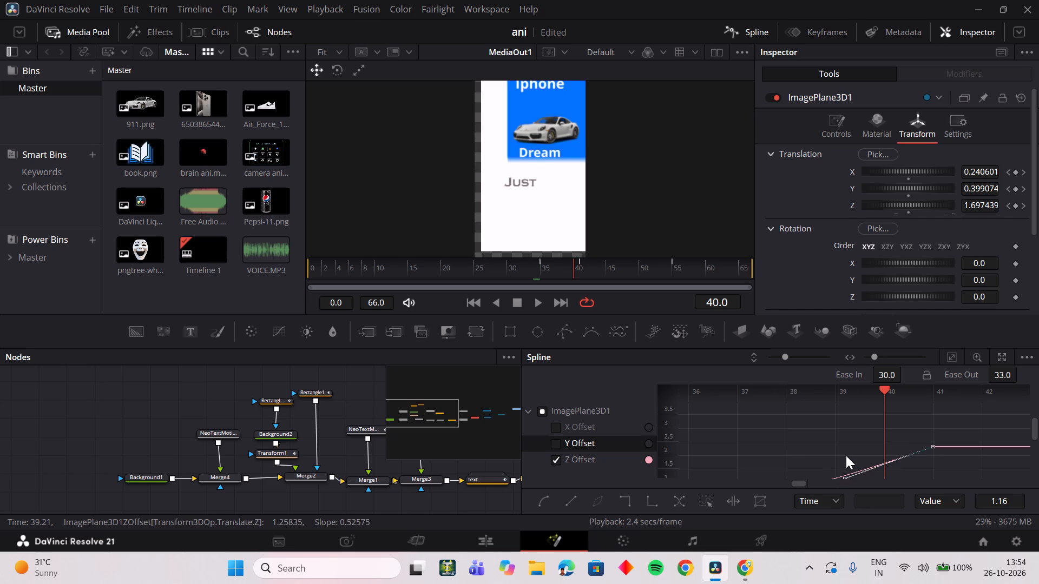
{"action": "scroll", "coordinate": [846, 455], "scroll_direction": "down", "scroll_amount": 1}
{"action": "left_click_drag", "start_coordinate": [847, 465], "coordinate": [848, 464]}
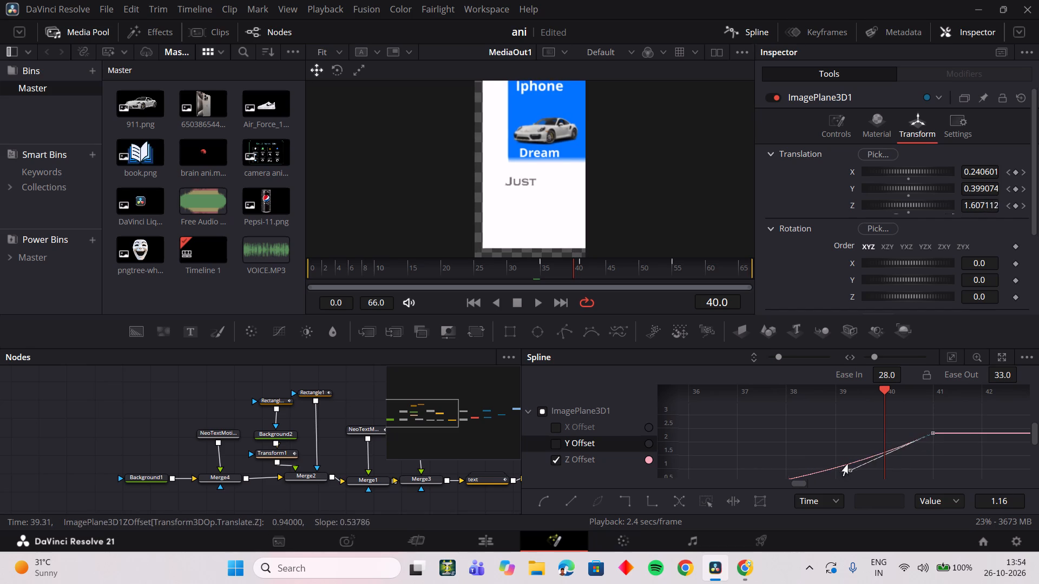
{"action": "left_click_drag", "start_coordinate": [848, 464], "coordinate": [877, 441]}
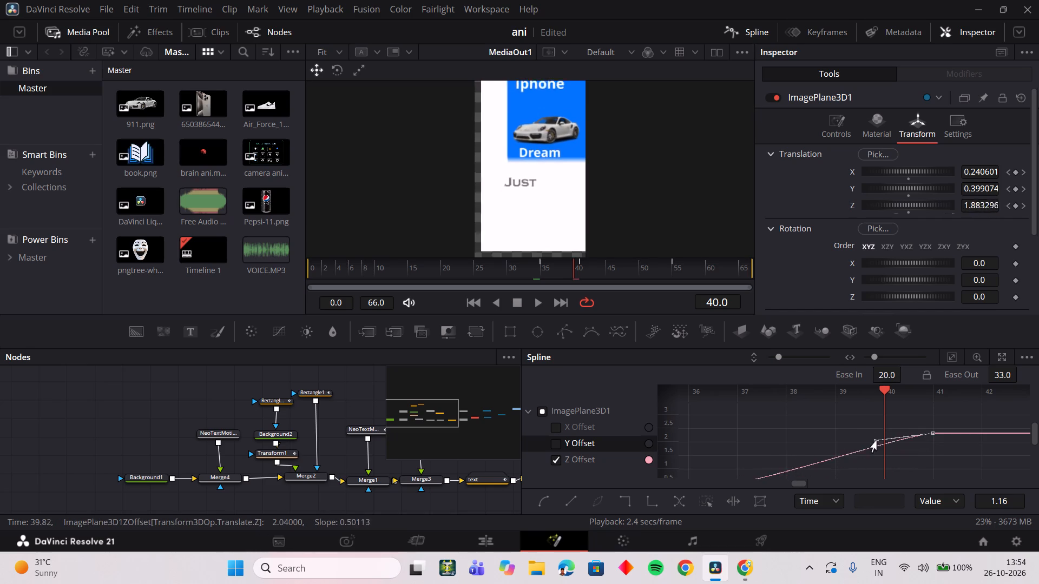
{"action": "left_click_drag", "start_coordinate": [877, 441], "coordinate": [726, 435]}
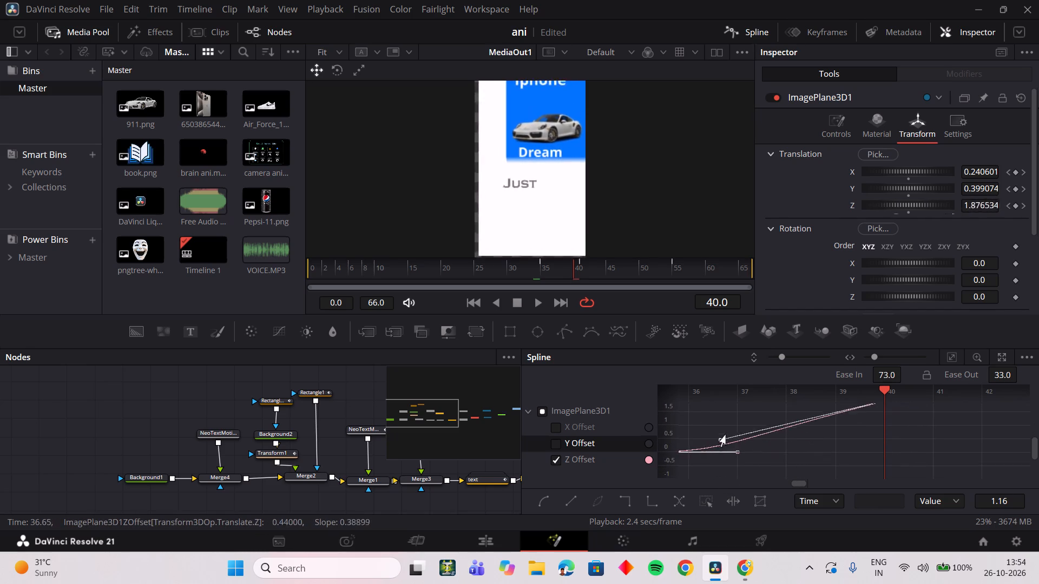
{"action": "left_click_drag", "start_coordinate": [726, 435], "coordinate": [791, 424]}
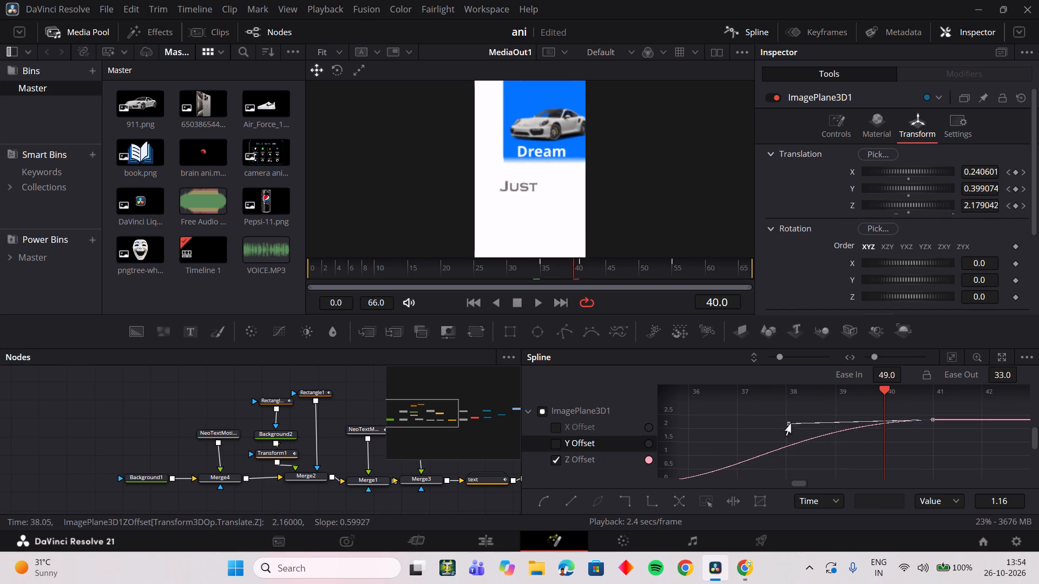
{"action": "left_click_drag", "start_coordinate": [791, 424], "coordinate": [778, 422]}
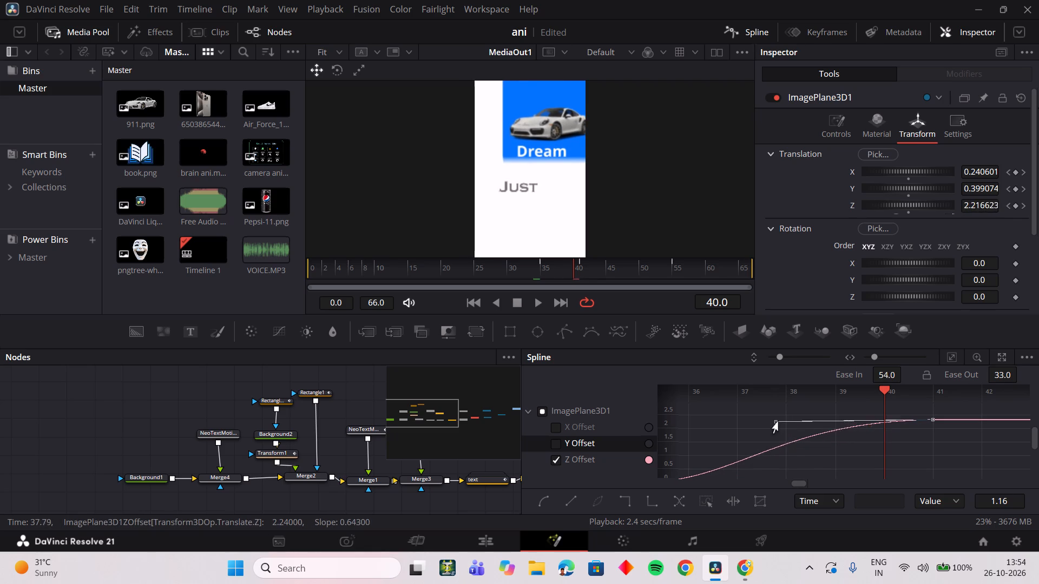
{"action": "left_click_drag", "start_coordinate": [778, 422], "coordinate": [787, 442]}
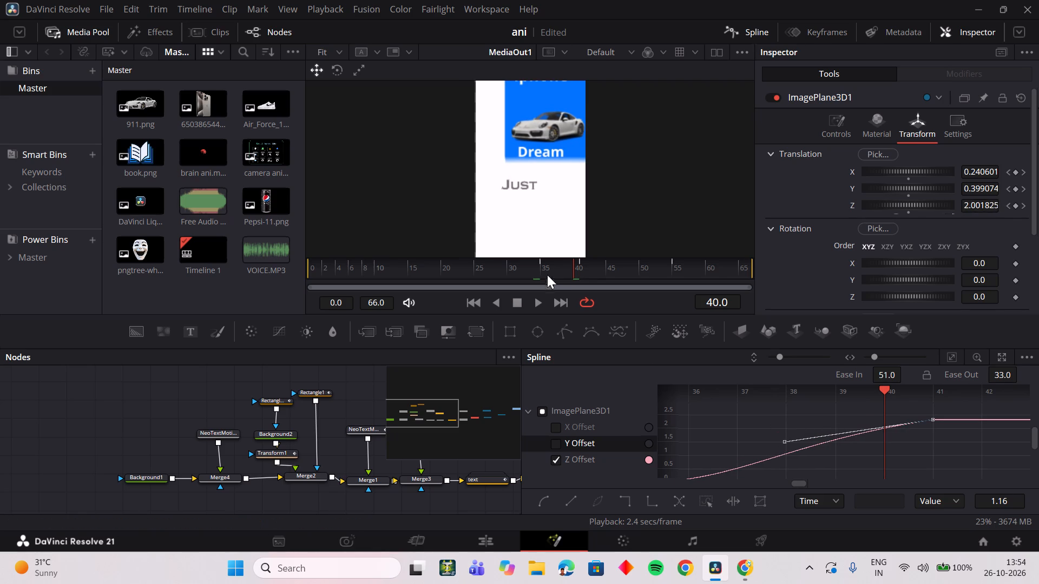
Replay the zoom repeatedly from about frame 32 to examine the reshaped Z Offset curve's motion.
{"action": "left_click_drag", "start_coordinate": [555, 270], "coordinate": [525, 276]}
{"action": "key", "text": "space"}
{"action": "key", "text": "space"}
{"action": "left_click_drag", "start_coordinate": [575, 273], "coordinate": [524, 274]}
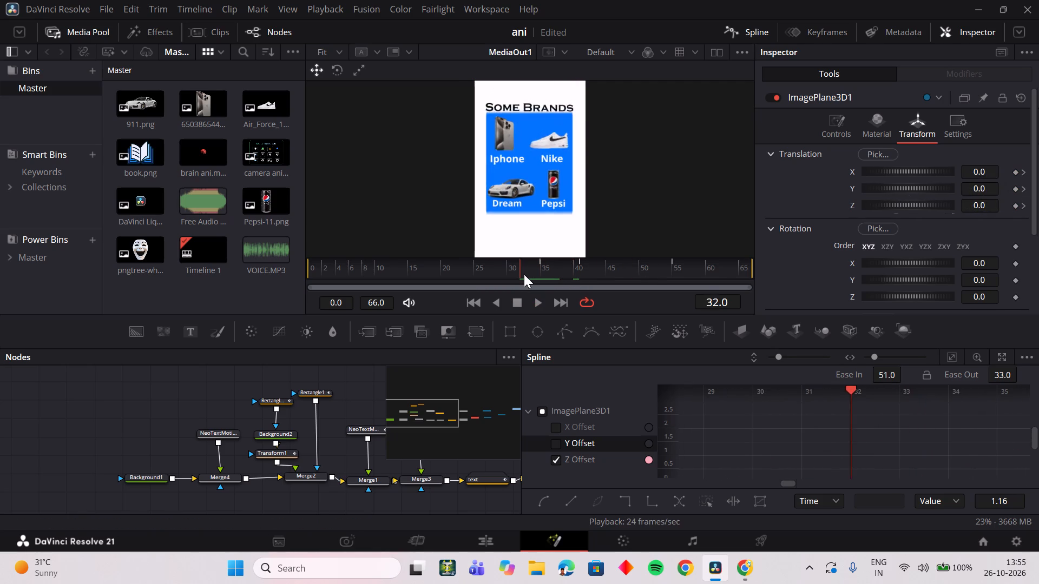
{"action": "key", "text": "space"}
{"action": "left_click_drag", "start_coordinate": [542, 272], "coordinate": [499, 282]}
{"action": "key", "text": "space"}
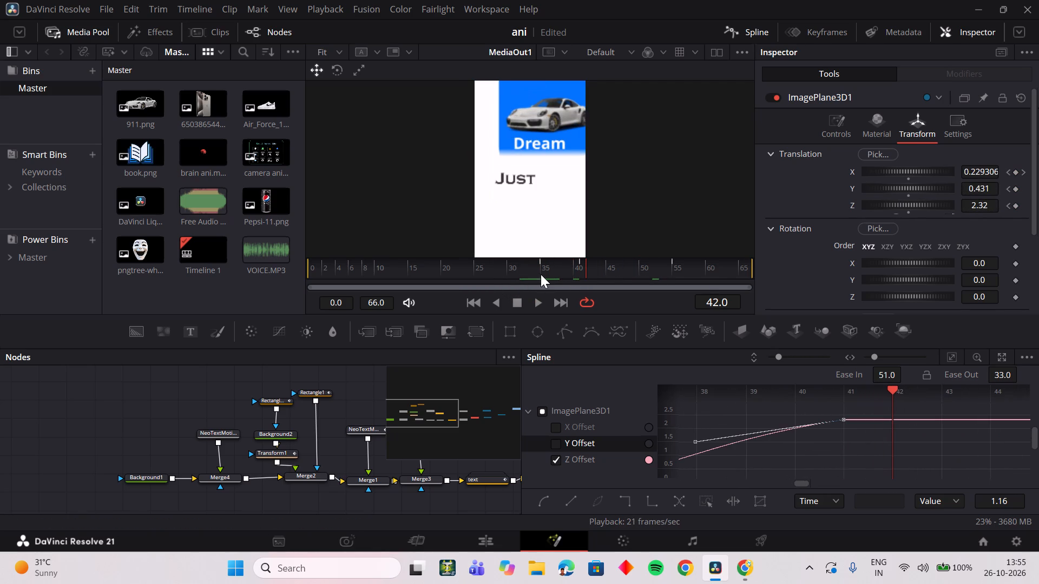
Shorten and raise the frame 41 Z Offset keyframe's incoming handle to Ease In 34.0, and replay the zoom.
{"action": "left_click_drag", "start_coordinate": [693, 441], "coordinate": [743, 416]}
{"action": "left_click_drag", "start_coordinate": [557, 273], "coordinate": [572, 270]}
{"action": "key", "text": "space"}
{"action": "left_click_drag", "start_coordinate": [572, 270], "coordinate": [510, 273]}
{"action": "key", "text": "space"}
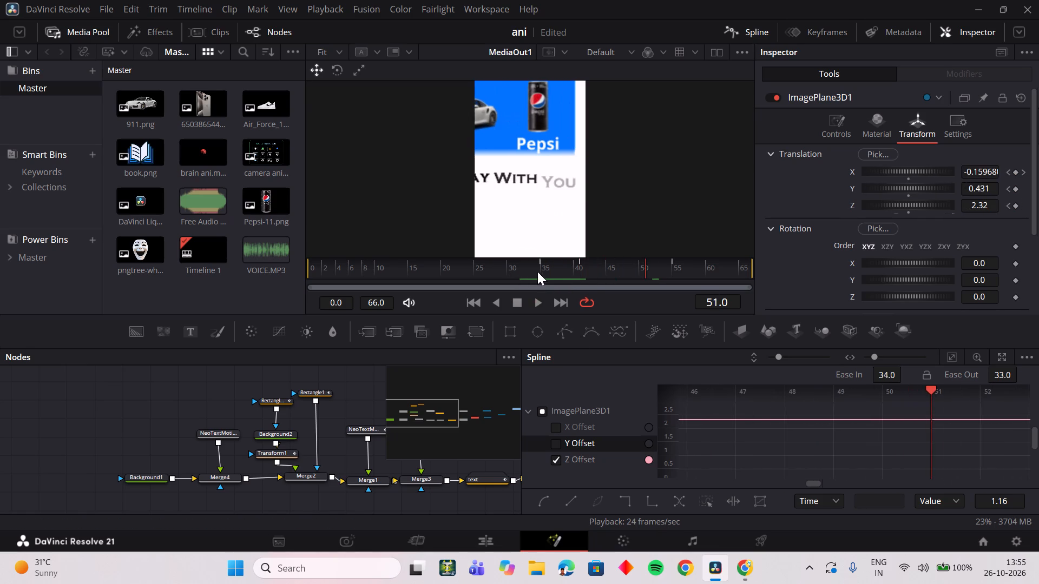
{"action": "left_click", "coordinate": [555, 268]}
Select all Z Offset keyframes, smooth them, and set both Ease In and Ease Out to 50.0.
{"action": "left_click", "coordinate": [903, 423]}
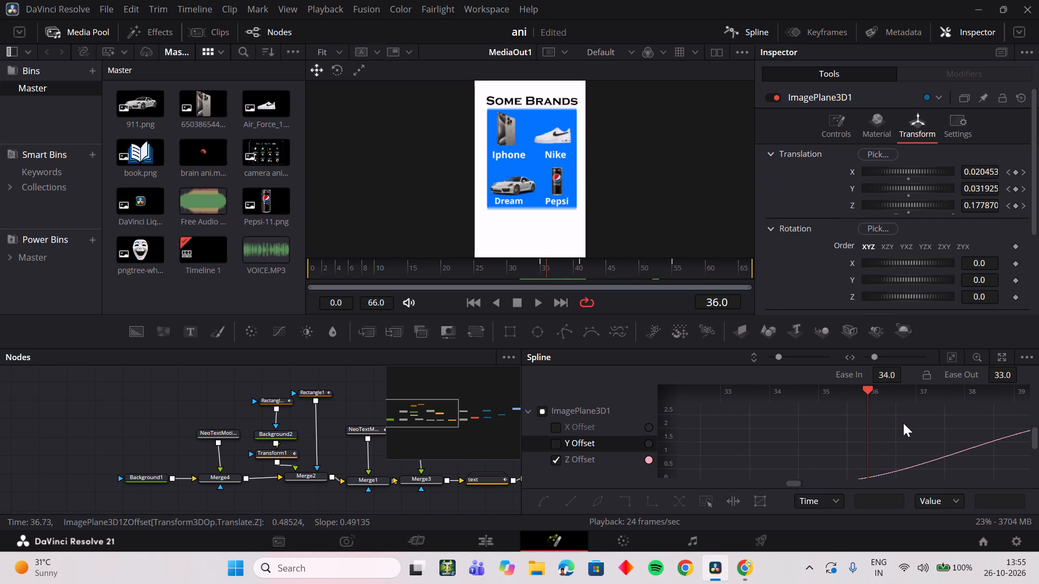
{"action": "key", "text": "ctrl+a"}
{"action": "key", "text": "s"}
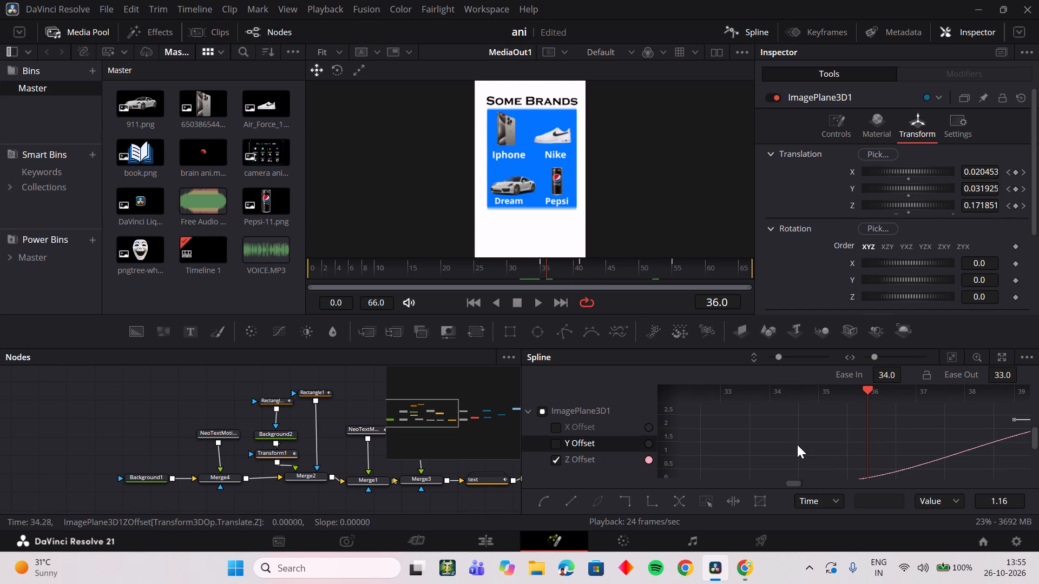
{"action": "double_click", "coordinate": [846, 374]}
{"action": "double_click", "coordinate": [964, 375]}
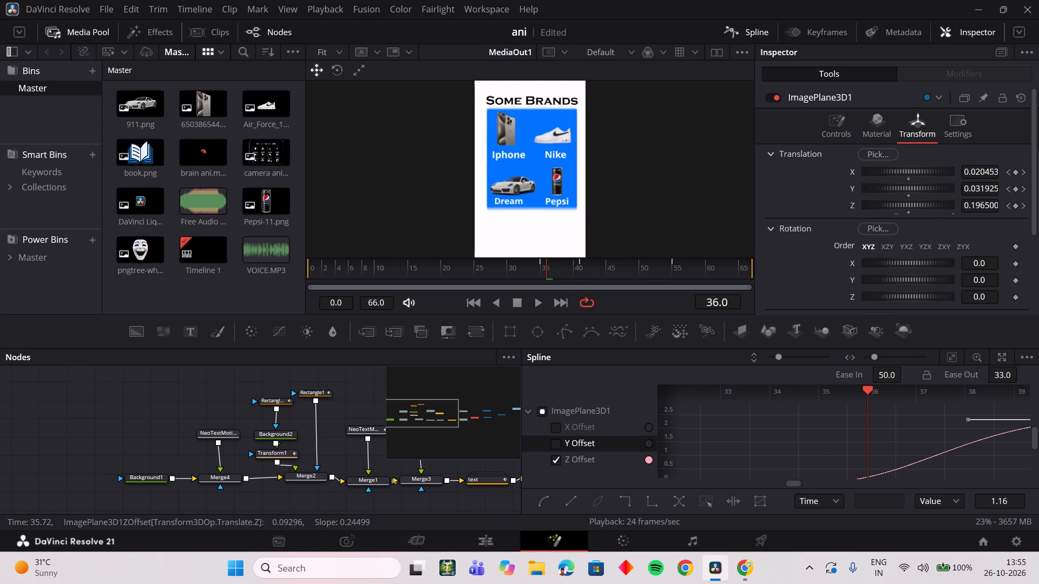
Replay the zoom repeatedly from about frame 32 to examine the motion with the symmetric easing.
{"action": "left_click_drag", "start_coordinate": [538, 272], "coordinate": [529, 274]}
{"action": "key", "text": "space"}
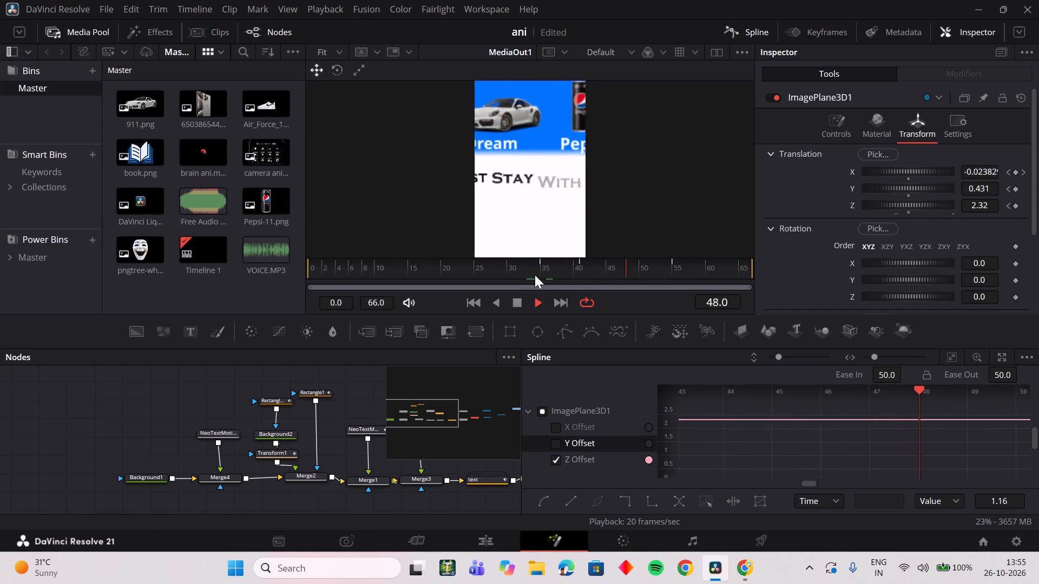
{"action": "left_click_drag", "start_coordinate": [560, 275], "coordinate": [529, 279]}
{"action": "key", "text": "space"}
{"action": "left_click_drag", "start_coordinate": [559, 274], "coordinate": [525, 278]}
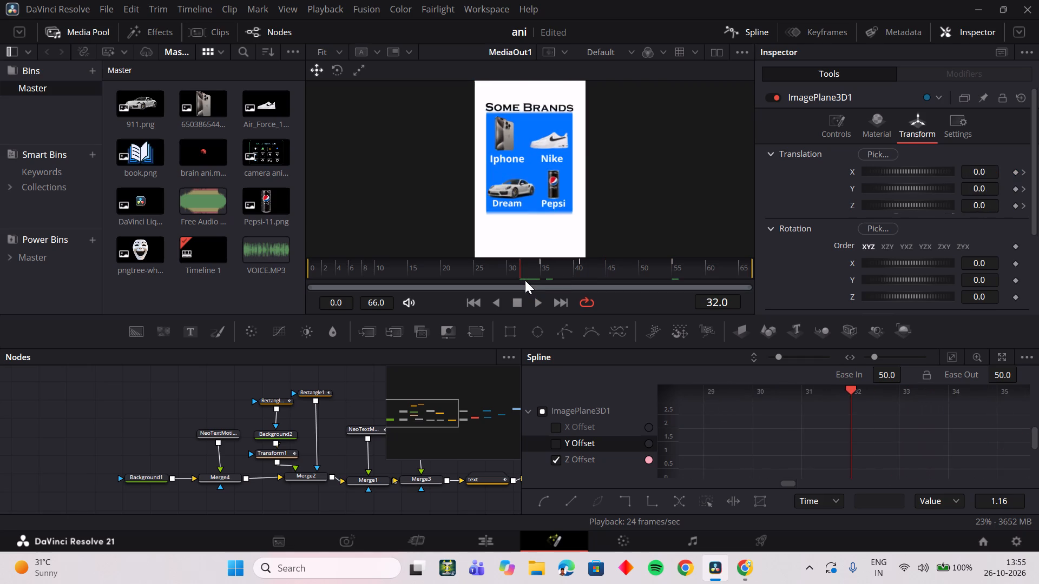
{"action": "key", "text": "space"}
{"action": "key", "text": "space"}
{"action": "left_click_drag", "start_coordinate": [551, 278], "coordinate": [557, 275]}
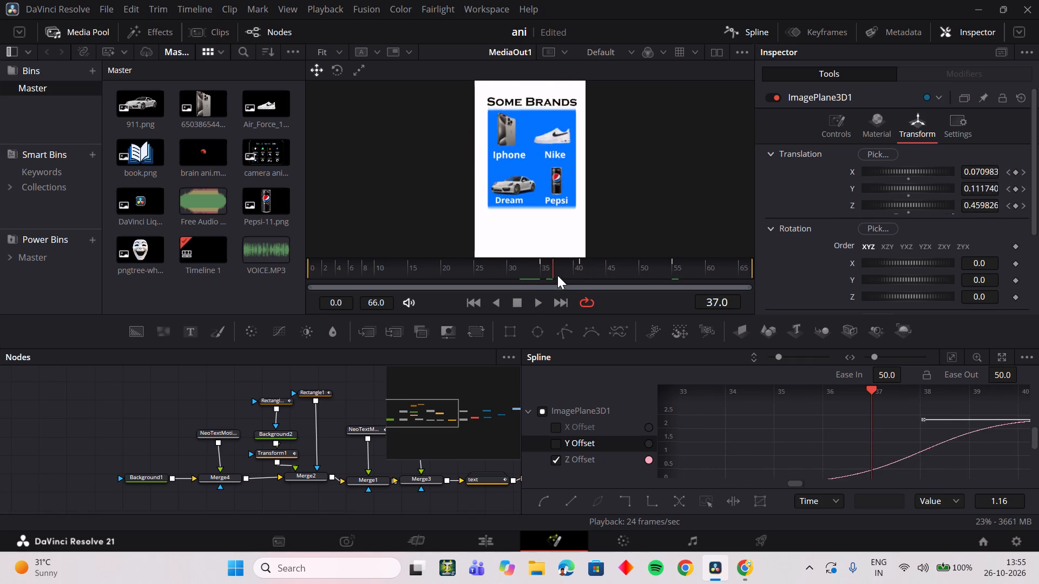
{"action": "left_click_drag", "start_coordinate": [557, 275], "coordinate": [541, 274]}
{"action": "key", "text": "space"}
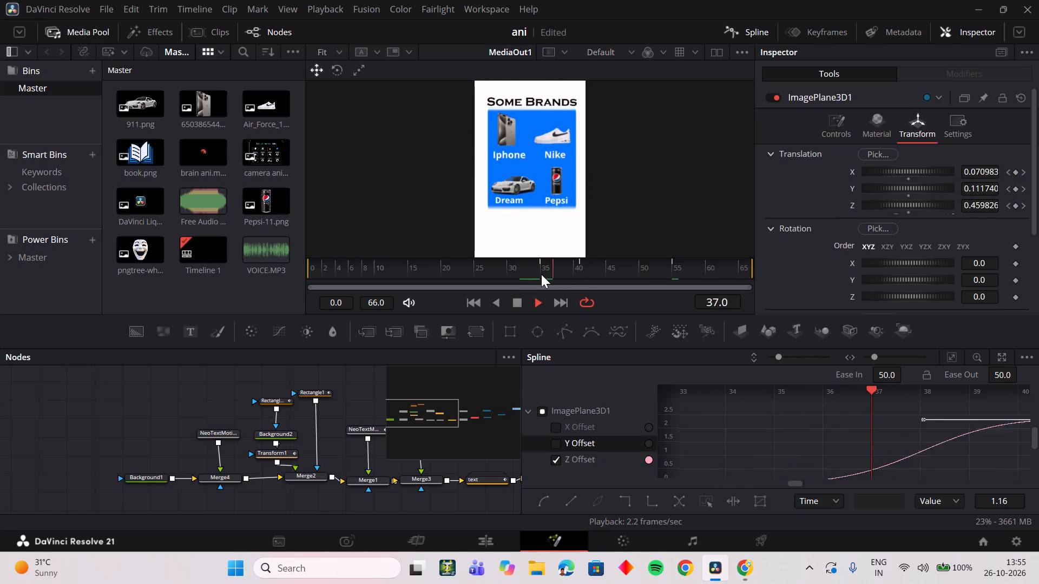
{"action": "key", "text": "space"}
Scrub and replay between about frames 30 and 56 to examine the zoom and its transition into the text pan.
{"action": "left_click_drag", "start_coordinate": [550, 274], "coordinate": [589, 273]}
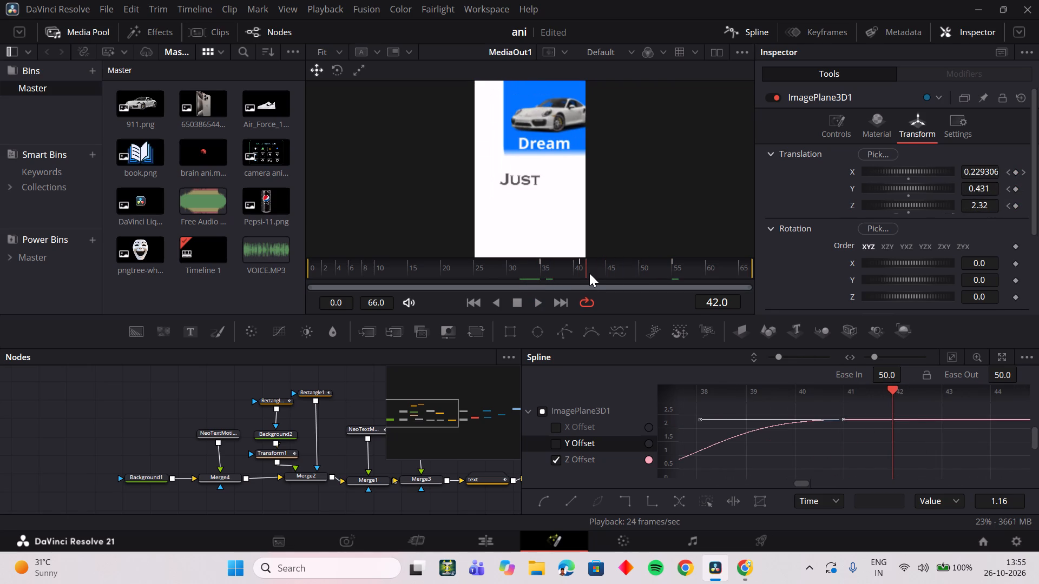
{"action": "left_click_drag", "start_coordinate": [589, 273], "coordinate": [608, 275]}
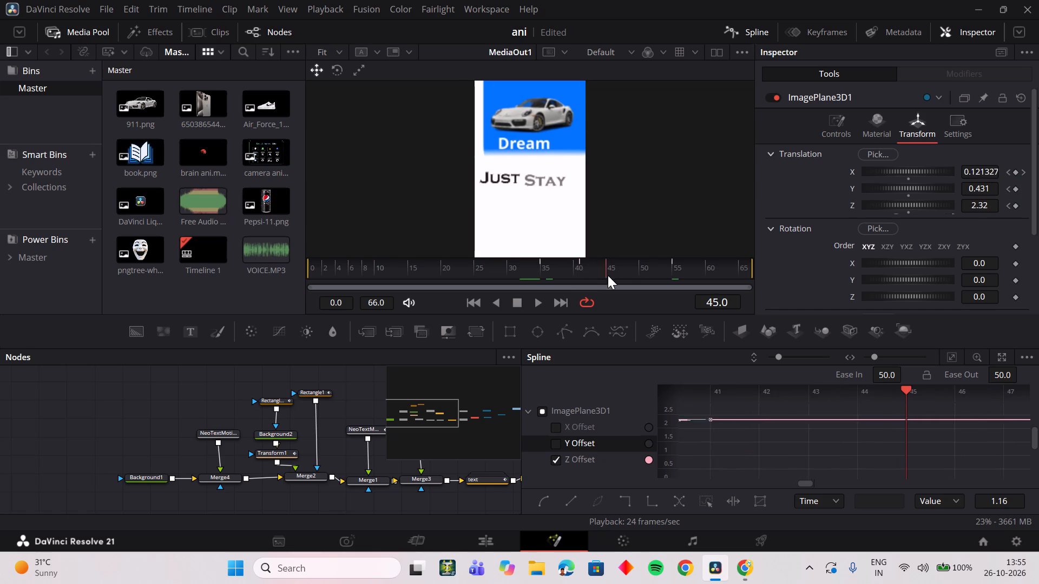
{"action": "left_click_drag", "start_coordinate": [608, 275], "coordinate": [579, 276]}
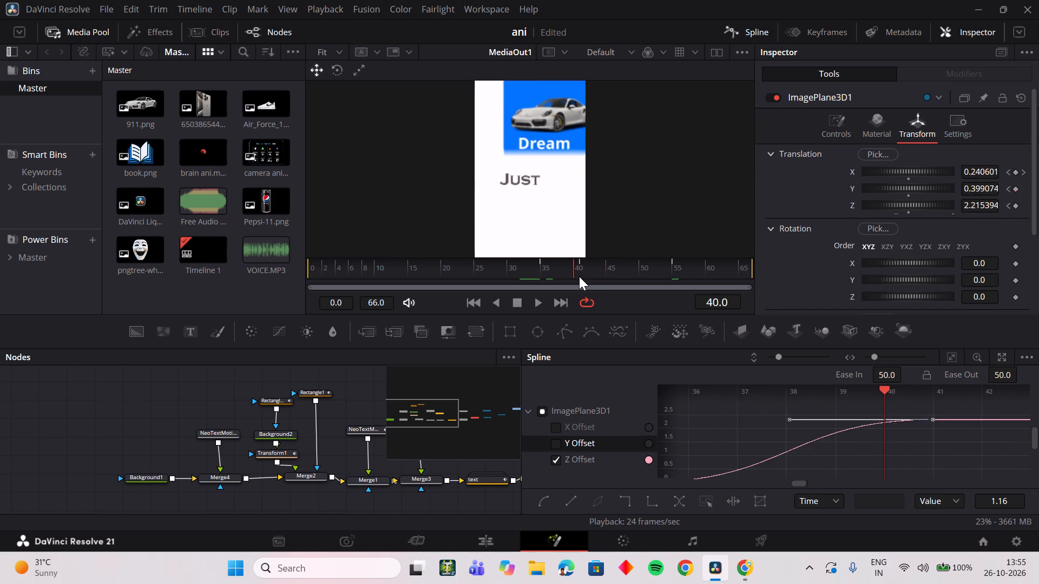
{"action": "left_click_drag", "start_coordinate": [579, 276], "coordinate": [581, 276]}
{"action": "key", "text": "space"}
{"action": "key", "text": "space"}
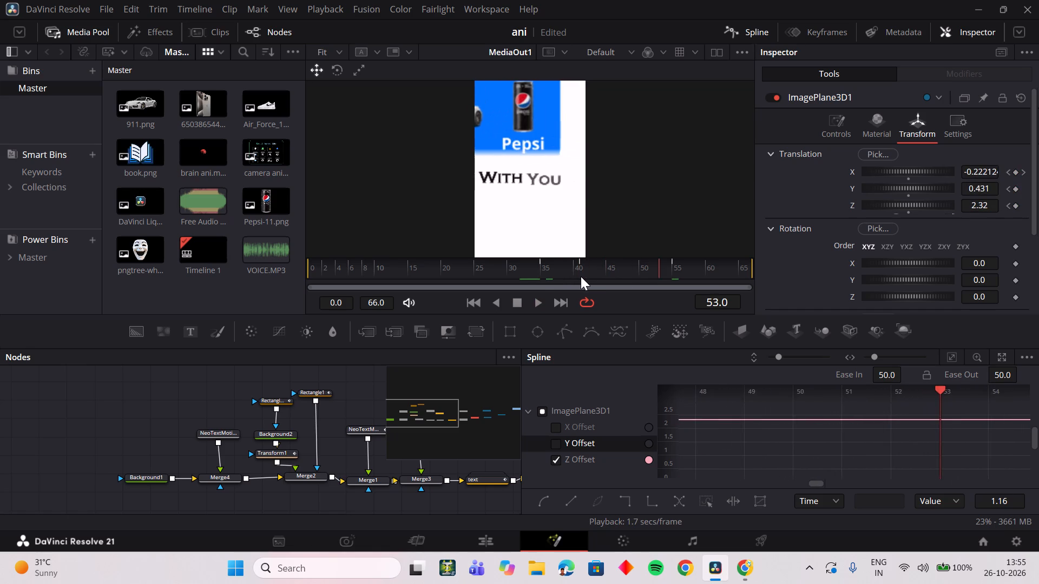
{"action": "left_click_drag", "start_coordinate": [581, 277], "coordinate": [553, 285]}
{"action": "key", "text": "space"}
{"action": "key", "text": "space"}
{"action": "left_click_drag", "start_coordinate": [593, 281], "coordinate": [579, 277]}
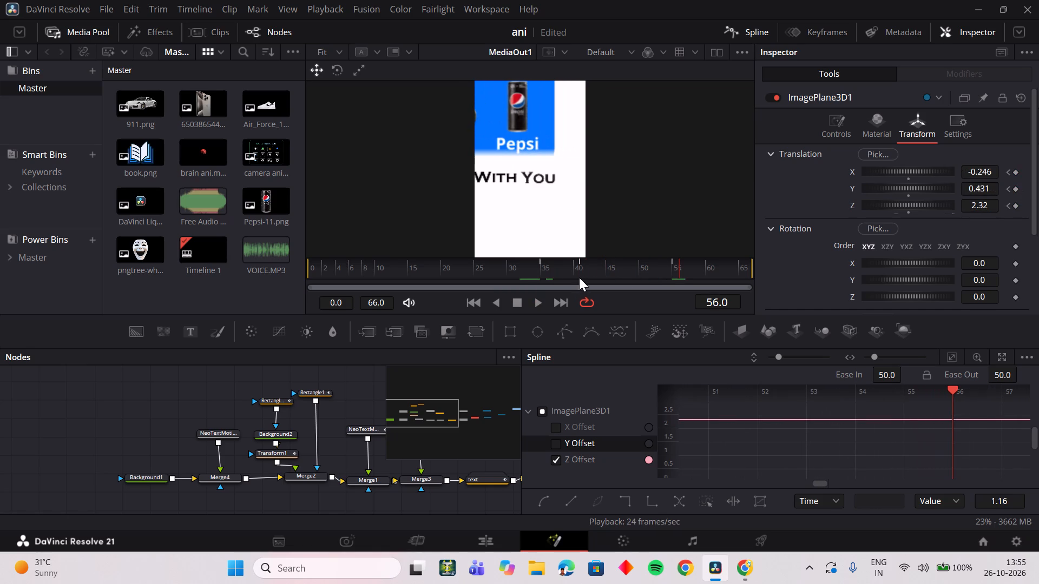
{"action": "left_click_drag", "start_coordinate": [579, 277], "coordinate": [578, 276]}
{"action": "left_click_drag", "start_coordinate": [578, 275], "coordinate": [530, 275]}
{"action": "key", "text": "space"}
{"action": "left_click_drag", "start_coordinate": [545, 274], "coordinate": [518, 275]}
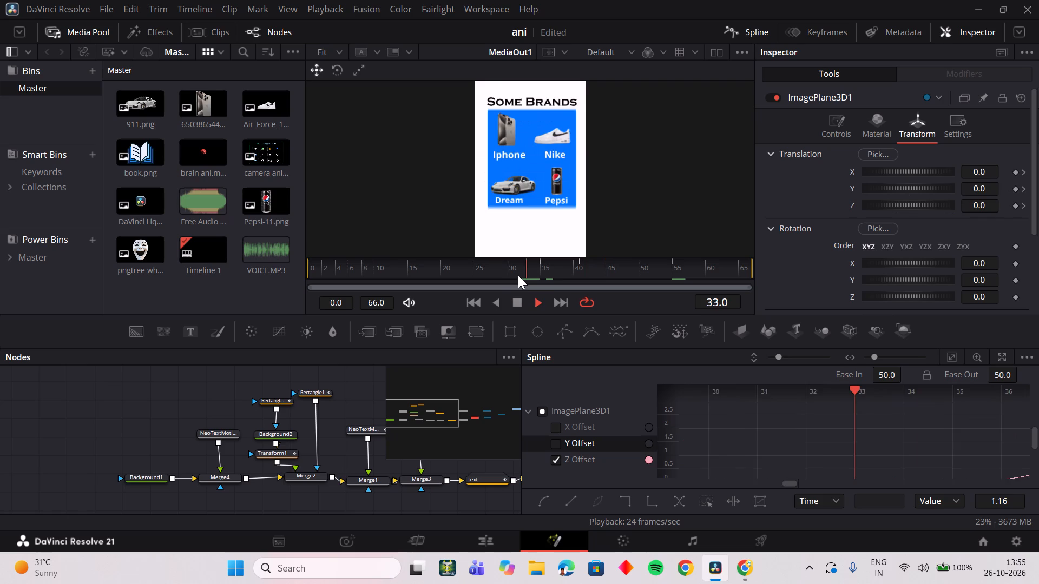
{"action": "left_click_drag", "start_coordinate": [518, 275], "coordinate": [511, 275]}
{"action": "key", "text": "space"}
{"action": "left_click_drag", "start_coordinate": [515, 277], "coordinate": [534, 277]}
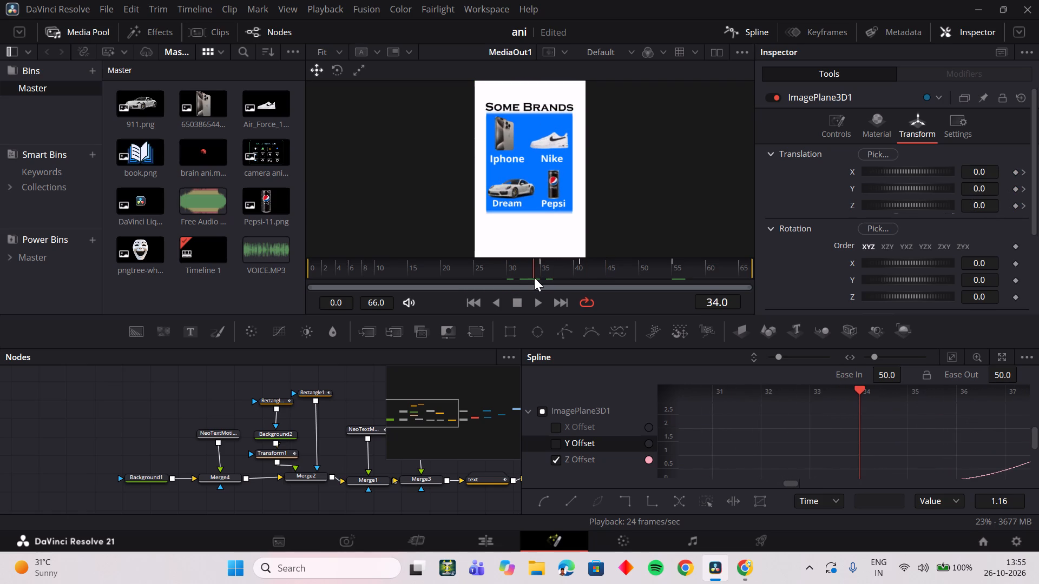
Replay the zoom from about frame 34 into the text pan to judge the current Z Offset easing.
{"action": "left_click_drag", "start_coordinate": [534, 277], "coordinate": [541, 278]}
{"action": "key", "text": "space"}
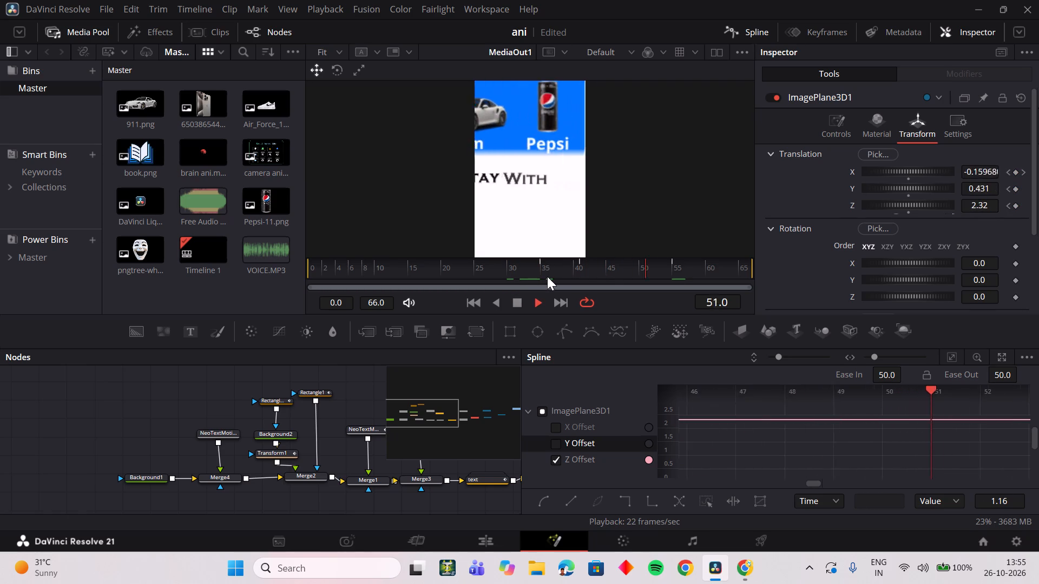
{"action": "left_click_drag", "start_coordinate": [547, 276], "coordinate": [531, 277]}
{"action": "key", "text": "space"}
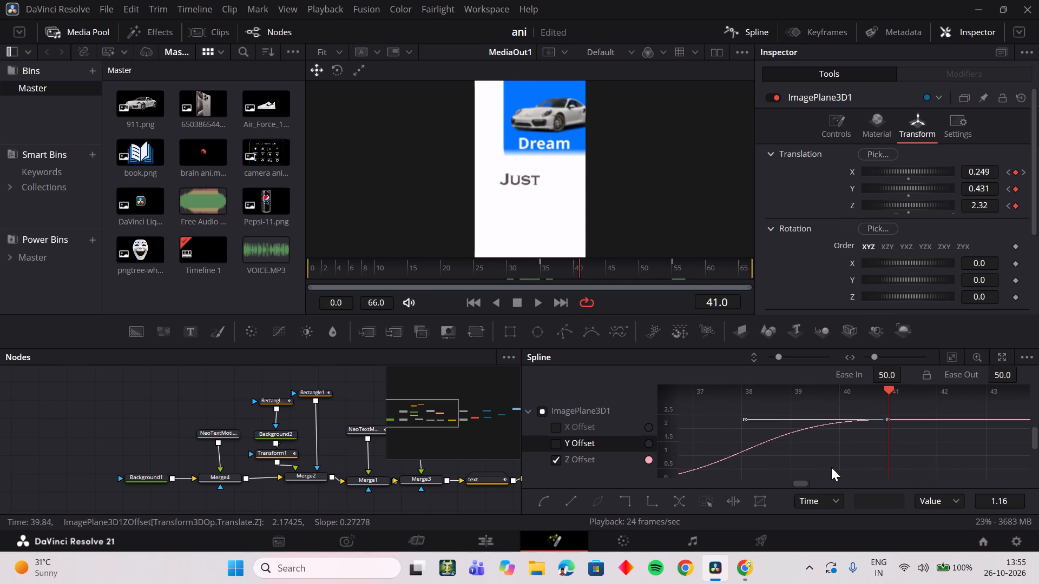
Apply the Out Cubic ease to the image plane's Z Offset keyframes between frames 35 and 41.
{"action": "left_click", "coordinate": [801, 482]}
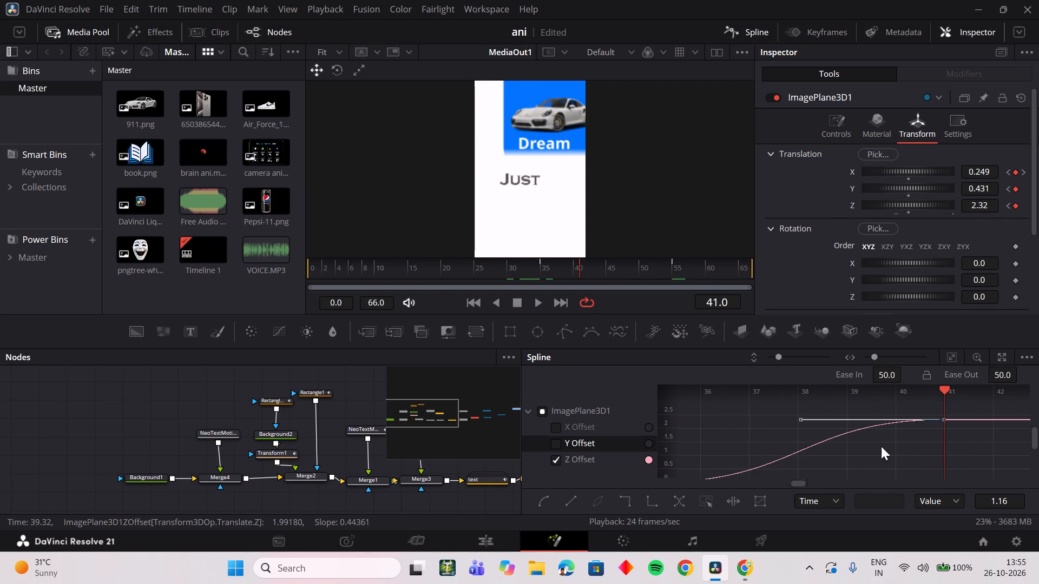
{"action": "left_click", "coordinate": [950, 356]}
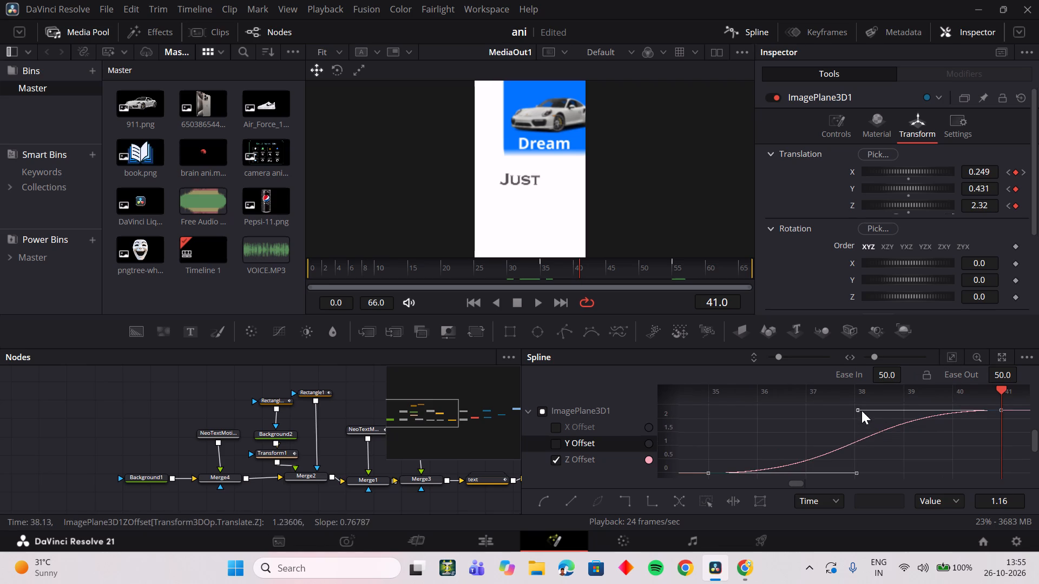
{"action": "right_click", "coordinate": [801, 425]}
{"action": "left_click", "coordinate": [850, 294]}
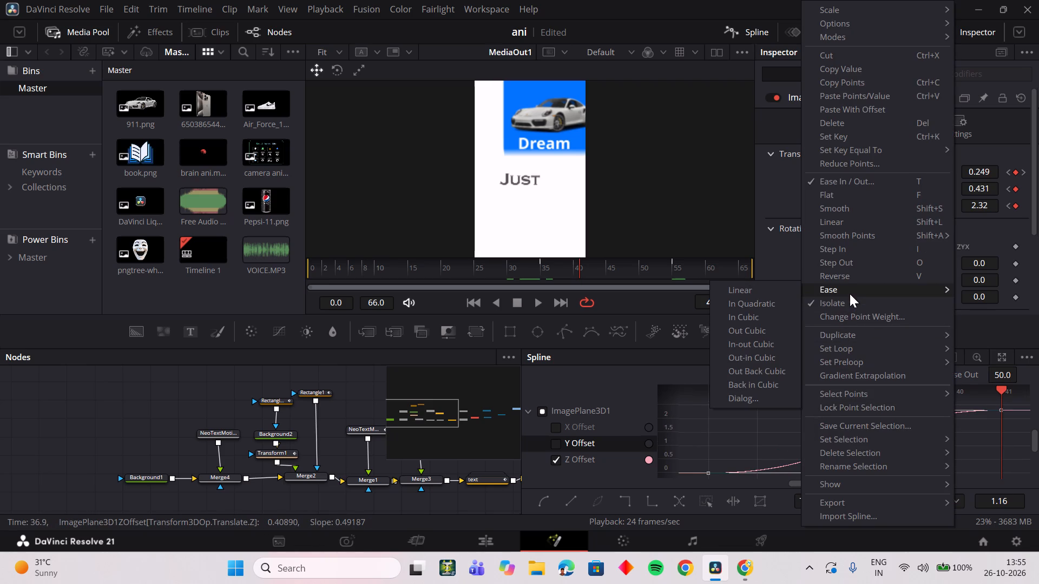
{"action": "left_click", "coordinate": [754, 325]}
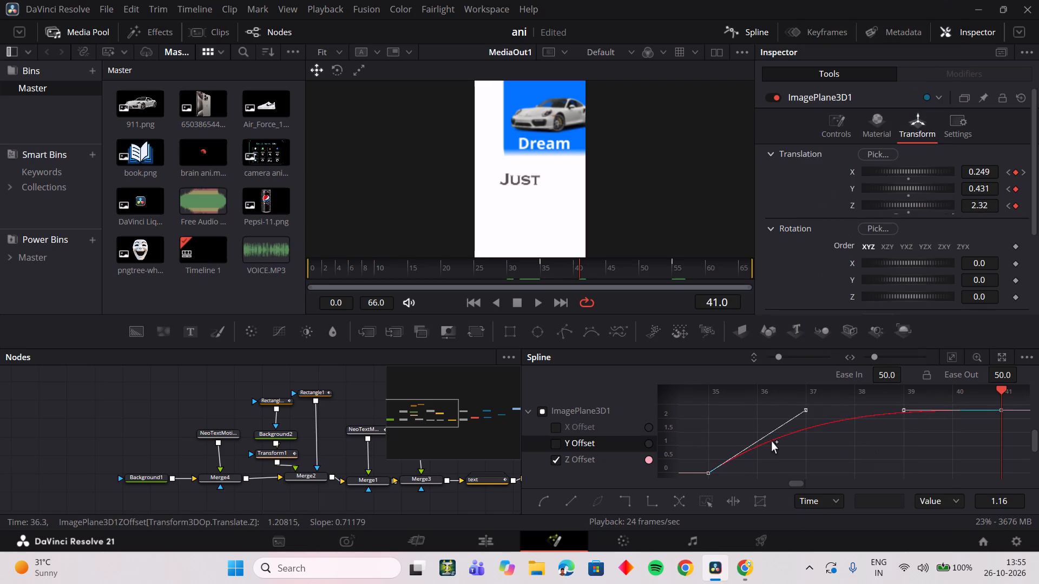
Smooth the Z Offset keyframes and set Ease In to 30.7 and Ease Out to 34.8.
{"action": "key", "text": "s"}
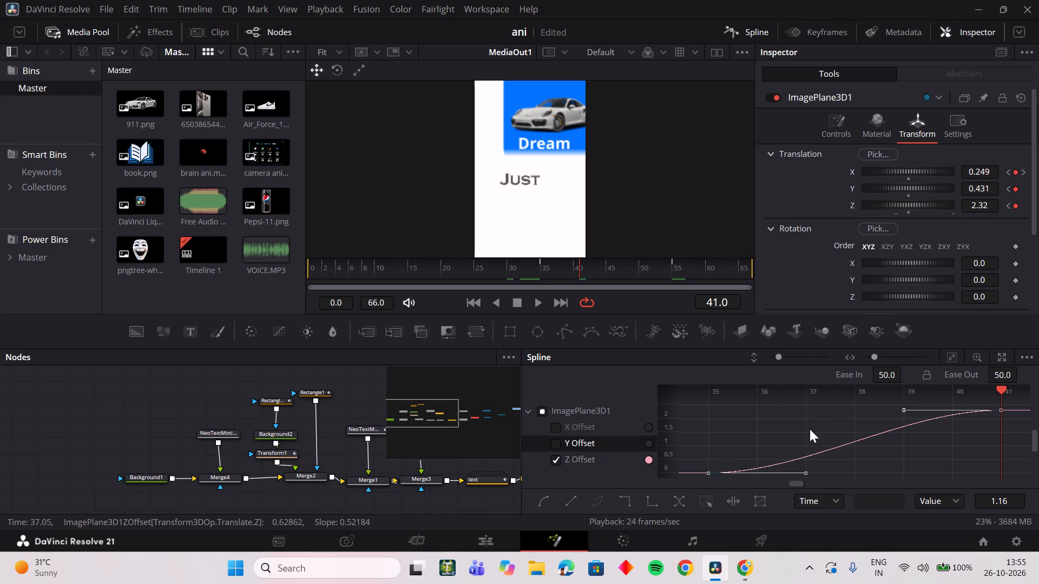
{"action": "left_click_drag", "start_coordinate": [891, 373], "coordinate": [227, 294]}
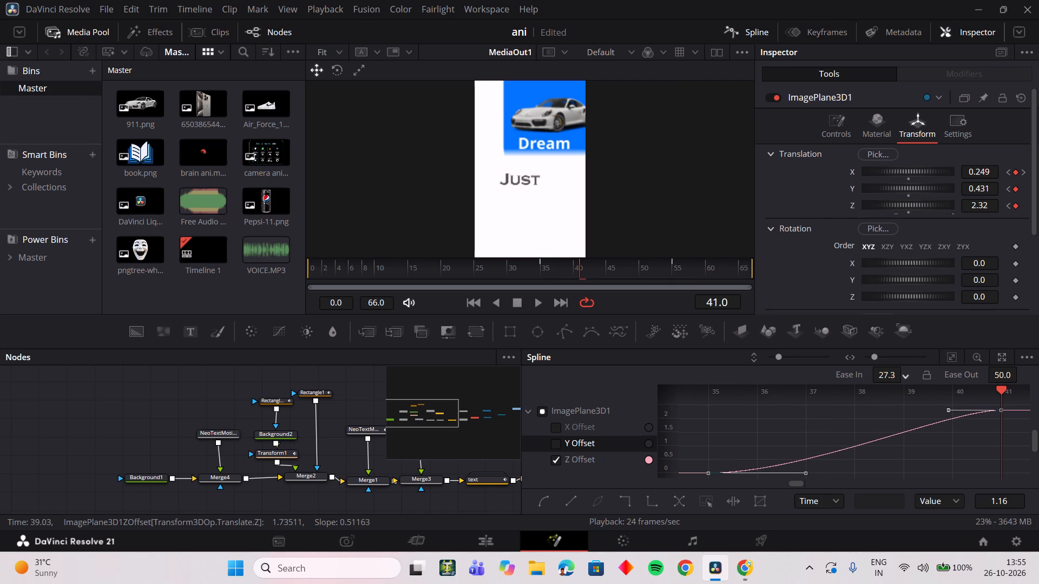
{"action": "left_click_drag", "start_coordinate": [227, 294], "coordinate": [249, 294]}
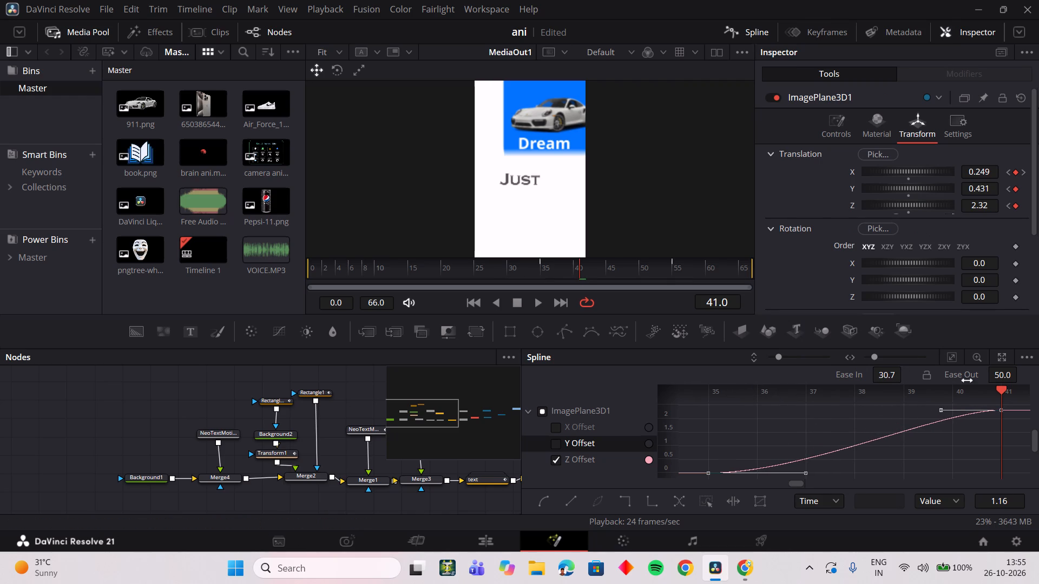
{"action": "left_click_drag", "start_coordinate": [1001, 379], "coordinate": [898, 379]}
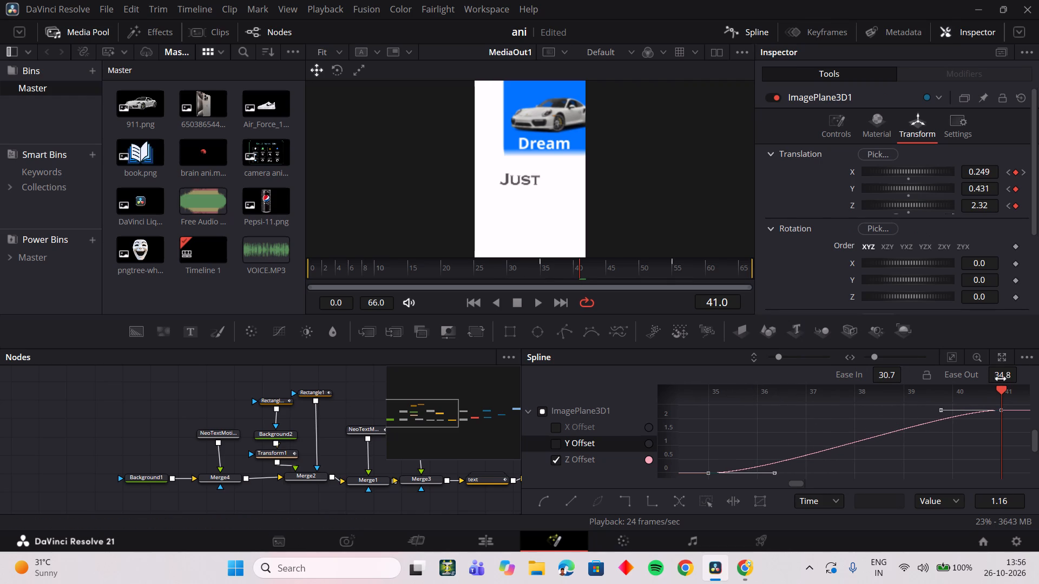
Scrub and replay repeatedly from about frame 33 to examine the zoom and its transition into the text pan.
{"action": "left_click_drag", "start_coordinate": [558, 273], "coordinate": [534, 282]}
{"action": "key", "text": "space"}
{"action": "key", "text": "space"}
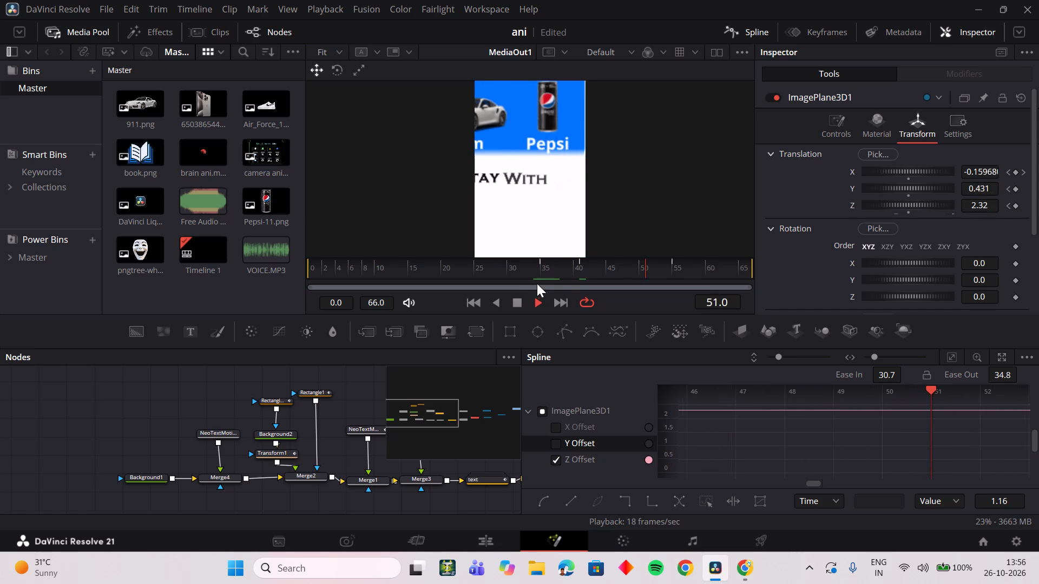
{"action": "left_click_drag", "start_coordinate": [557, 276], "coordinate": [530, 273]}
{"action": "key", "text": "space"}
{"action": "key", "text": "space"}
{"action": "left_click_drag", "start_coordinate": [554, 269], "coordinate": [535, 273]}
{"action": "key", "text": "space"}
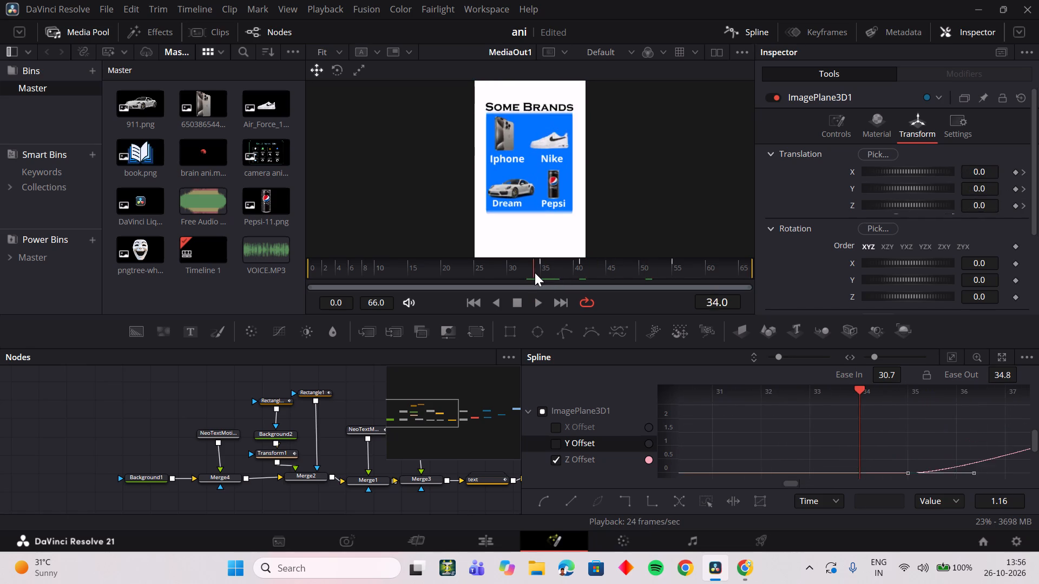
{"action": "key", "text": "space"}
{"action": "left_click_drag", "start_coordinate": [542, 273], "coordinate": [576, 273]}
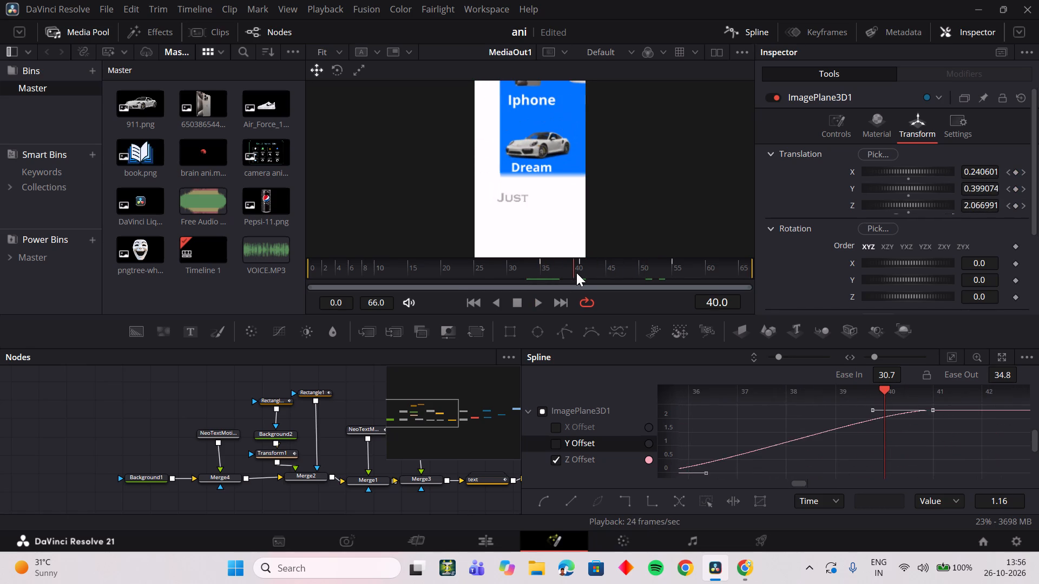
{"action": "left_click_drag", "start_coordinate": [576, 273], "coordinate": [548, 277]}
{"action": "key", "text": "space"}
{"action": "key", "text": "space"}
{"action": "left_click_drag", "start_coordinate": [573, 277], "coordinate": [542, 277]}
{"action": "key", "text": "space"}
{"action": "key", "text": "space"}
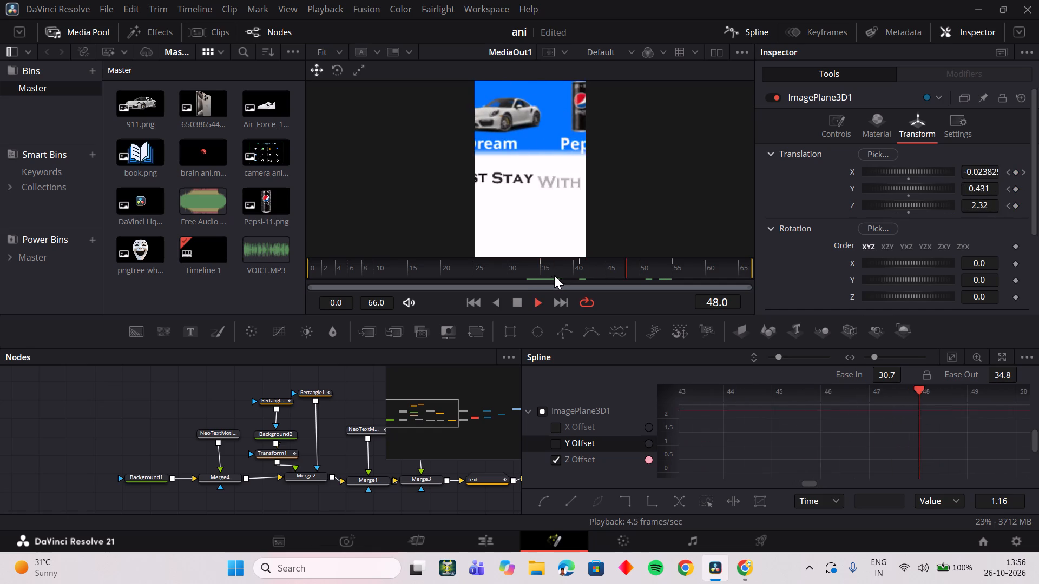
{"action": "left_click_drag", "start_coordinate": [554, 274], "coordinate": [526, 277]}
{"action": "key", "text": "space"}
{"action": "key", "text": "space"}
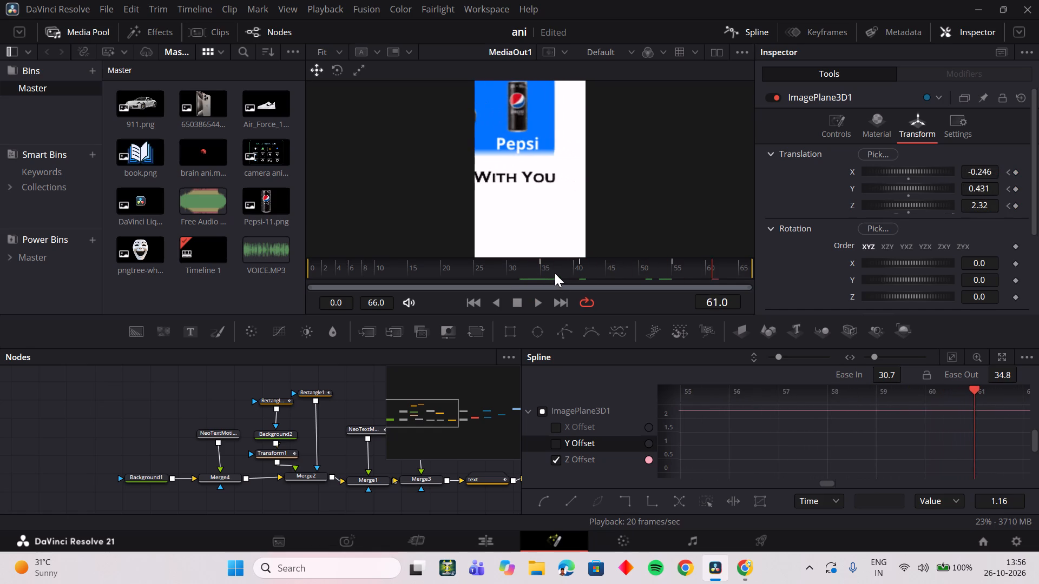
{"action": "left_click_drag", "start_coordinate": [557, 273], "coordinate": [528, 278]}
{"action": "key", "text": "space"}
{"action": "key", "text": "space"}
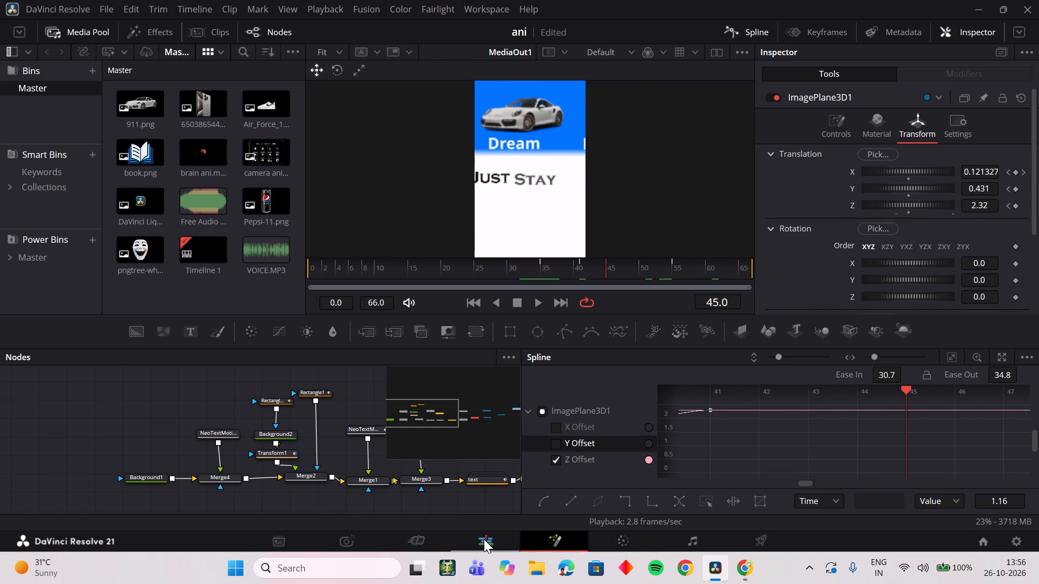
Switch to the Edit page and replay the Fusion clip from about 01:00:01:00 to examine the zoom and text pan with the voice-over.
{"action": "left_click", "coordinate": [484, 539]}
{"action": "left_click_drag", "start_coordinate": [209, 351], "coordinate": [216, 351]}
{"action": "key", "text": "space"}
{"action": "key", "text": "space"}
{"action": "left_click_drag", "start_coordinate": [215, 351], "coordinate": [201, 353]}
{"action": "key", "text": "space"}
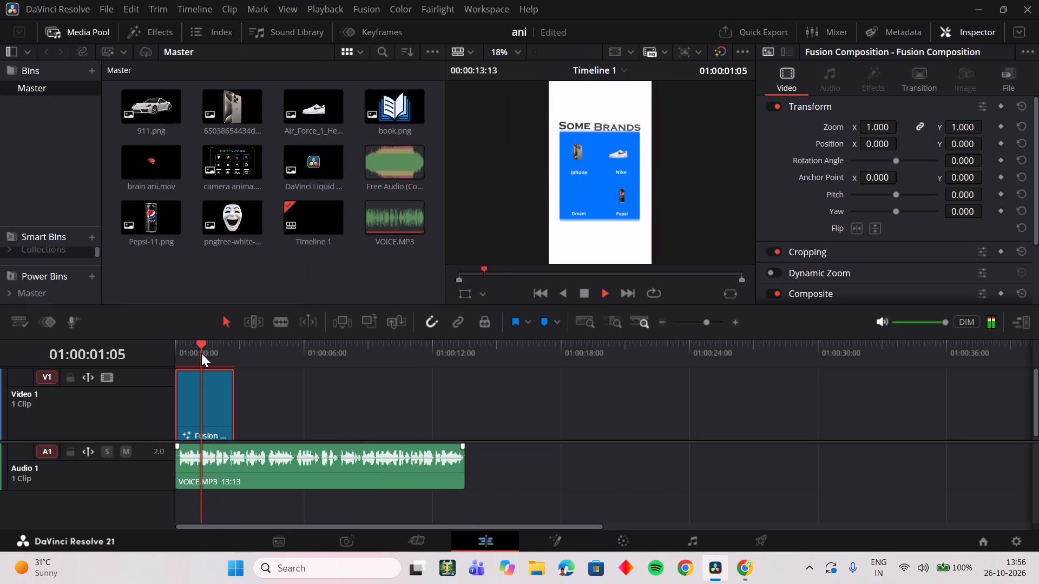
{"action": "key", "text": "space"}
{"action": "left_click", "coordinate": [206, 353]}
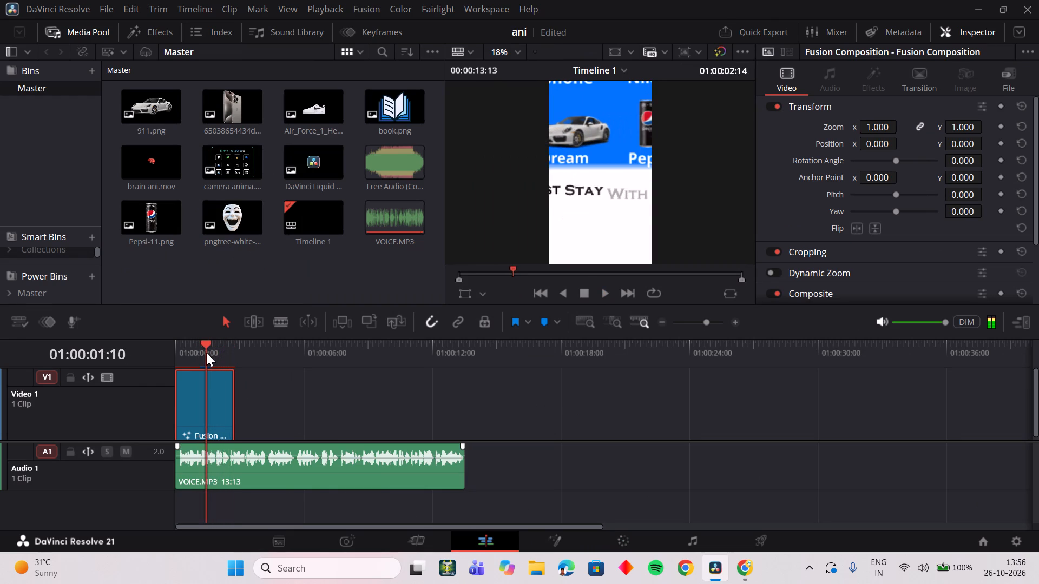
{"action": "key", "text": "space"}
{"action": "key", "text": "space"}
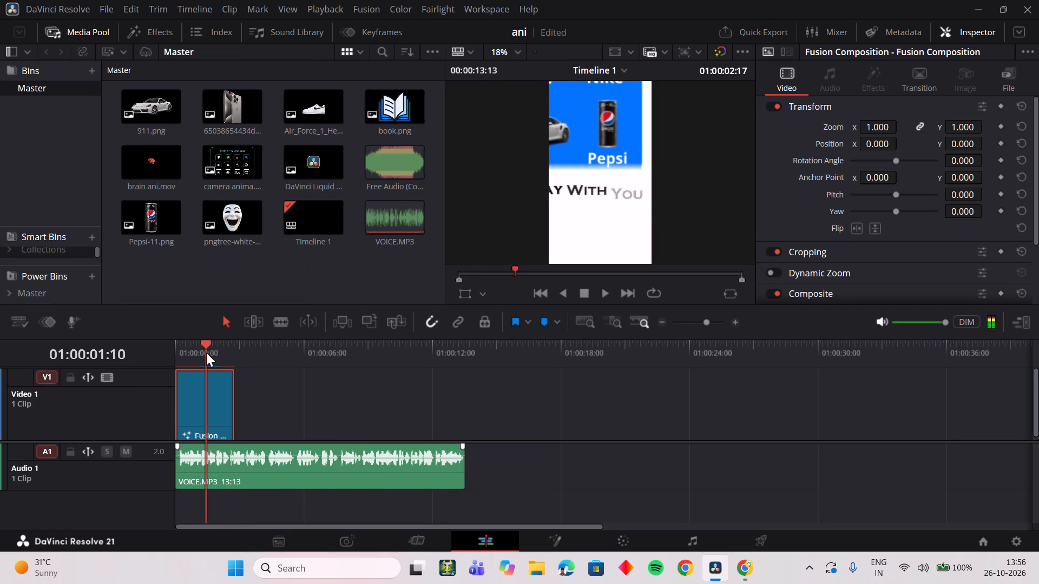
{"action": "key", "text": "space"}
{"action": "key", "text": "space"}
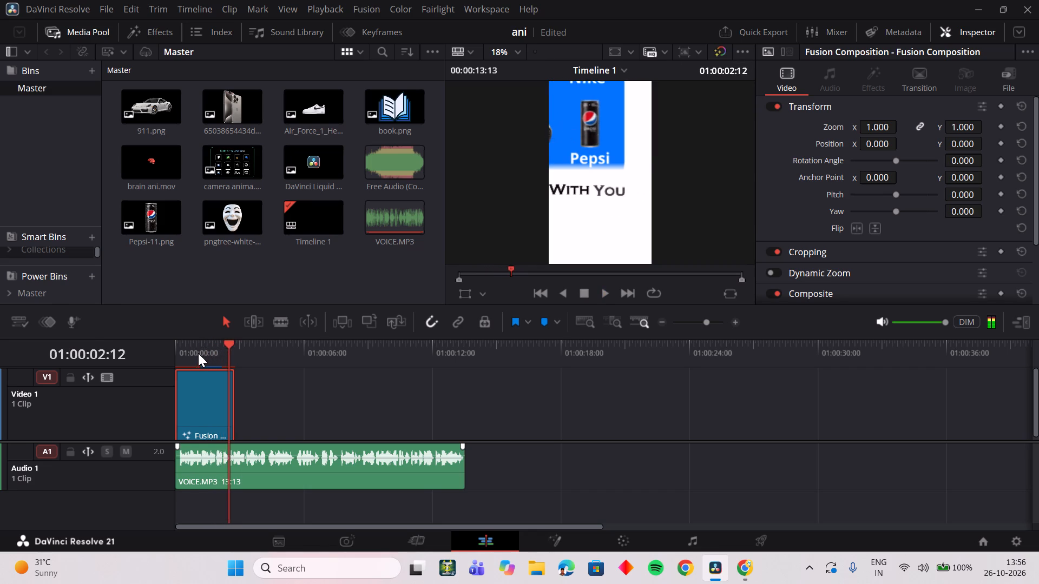
{"action": "left_click", "coordinate": [197, 353]}
{"action": "key", "text": "space"}
{"action": "key", "text": "space"}
{"action": "left_click", "coordinate": [195, 350]}
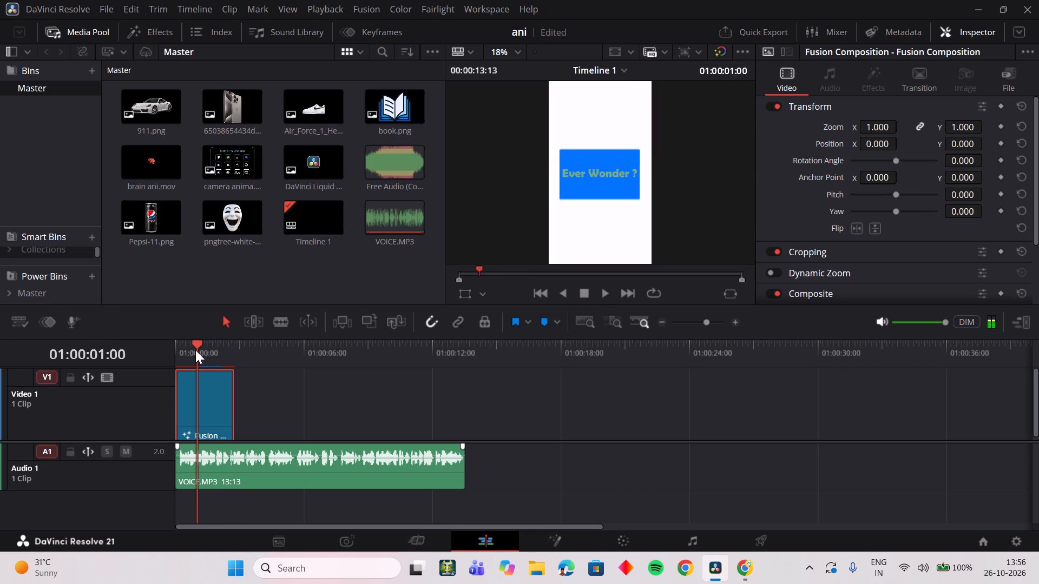
{"action": "key", "text": "space"}
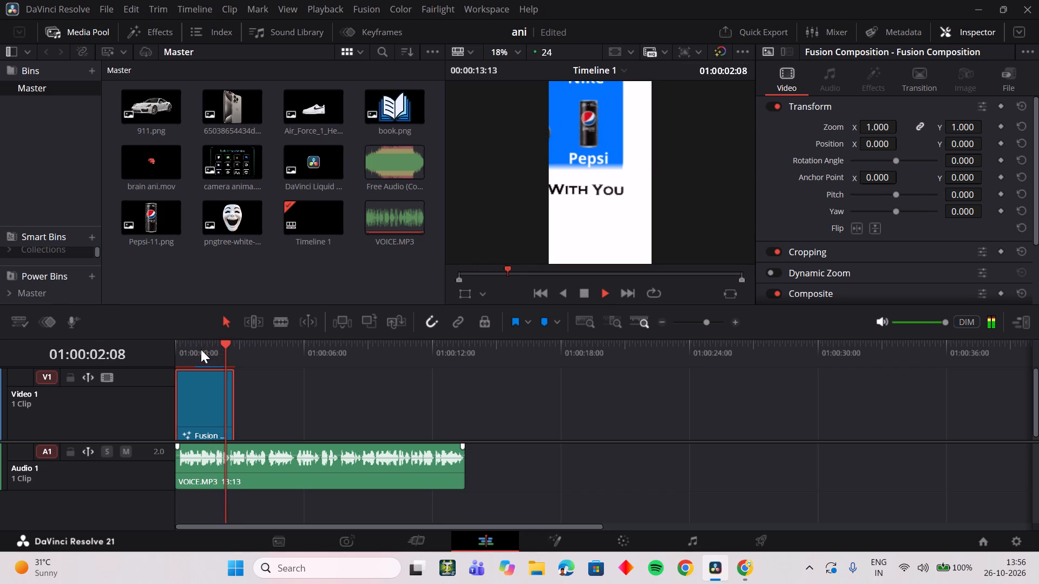
{"action": "key", "text": "space"}
{"action": "left_click", "coordinate": [202, 349]}
{"action": "left_click_drag", "start_coordinate": [204, 349], "coordinate": [199, 350]}
{"action": "key", "text": "space"}
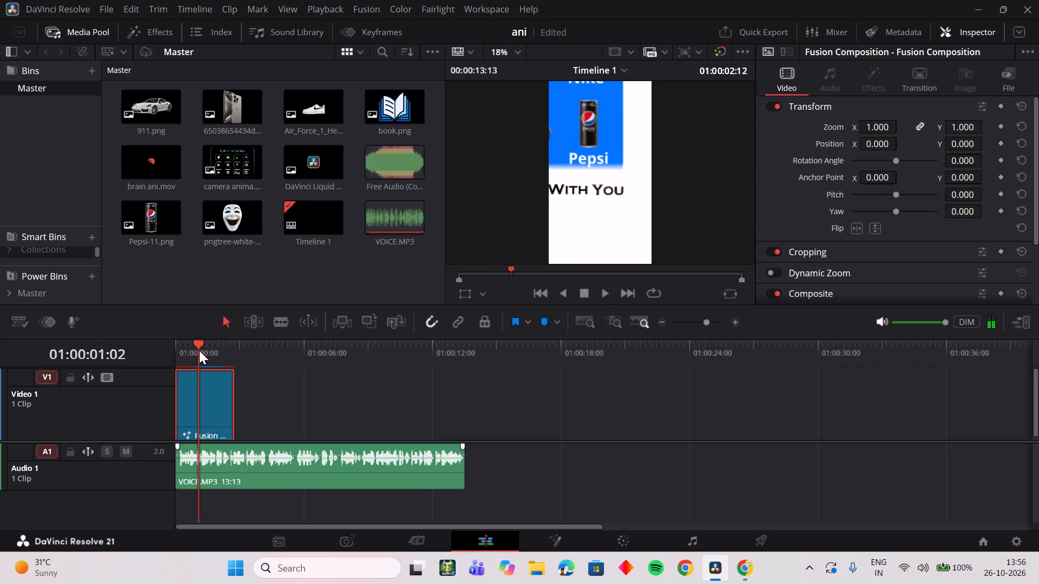
{"action": "key", "text": "space"}
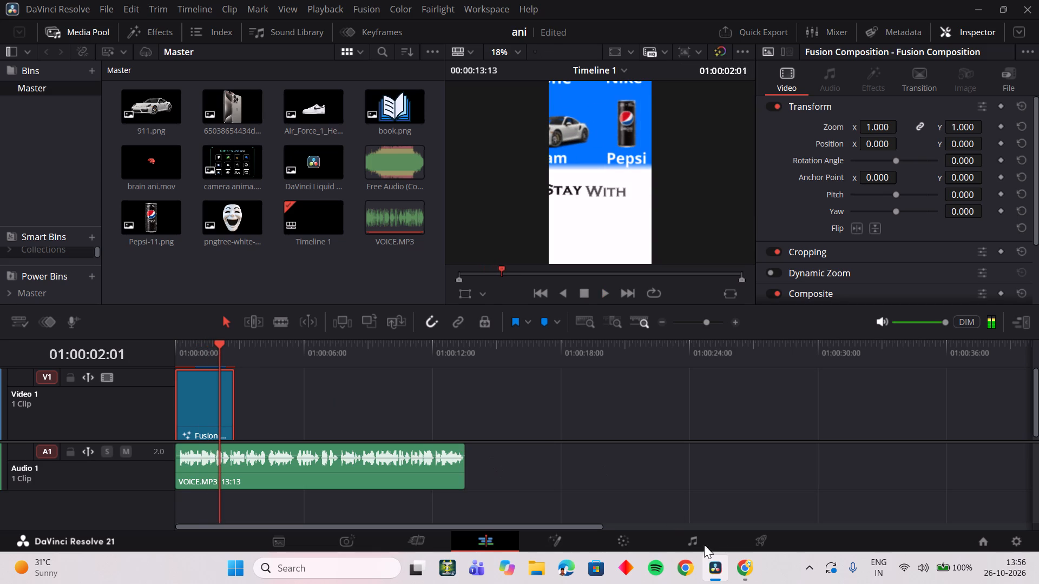
In Chrome, close the YouTube tutorial and open the "Ever wonder why some brands just stay with you" video from Drive's "simple and smooth 3d" folder.
{"action": "left_click", "coordinate": [751, 567]}
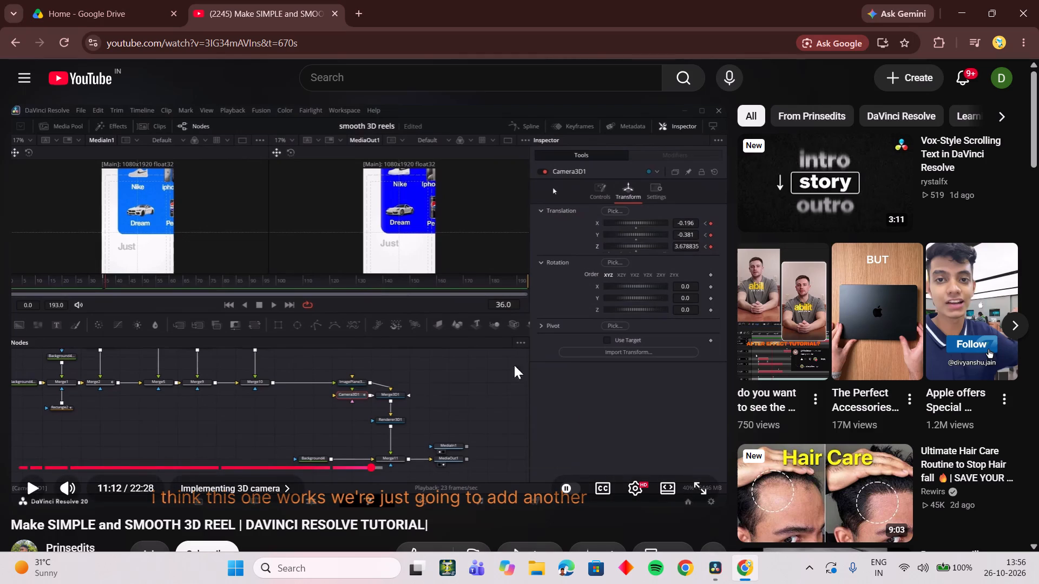
{"action": "left_click", "coordinate": [337, 15]}
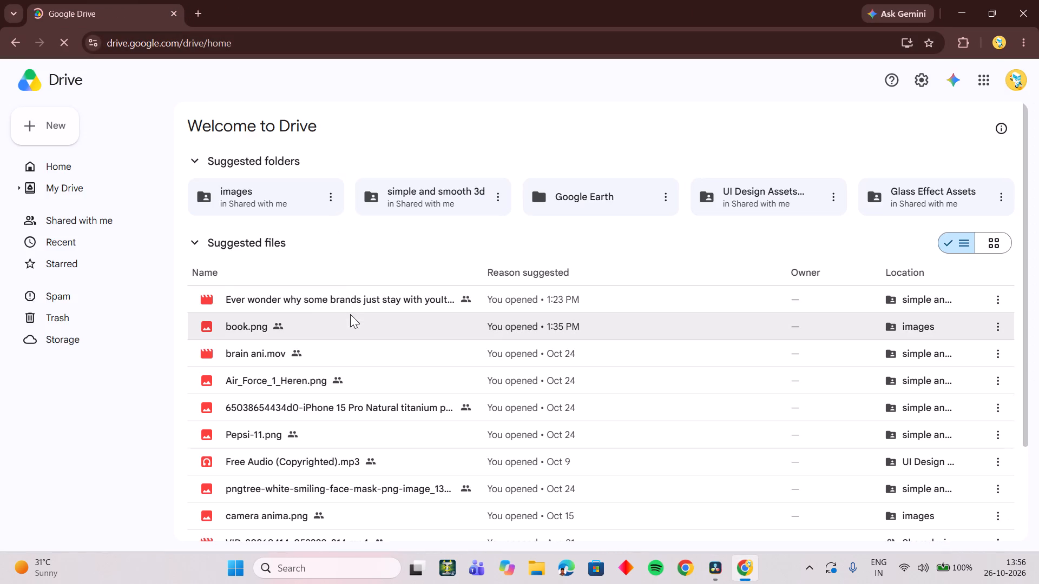
{"action": "double_click", "coordinate": [350, 298]}
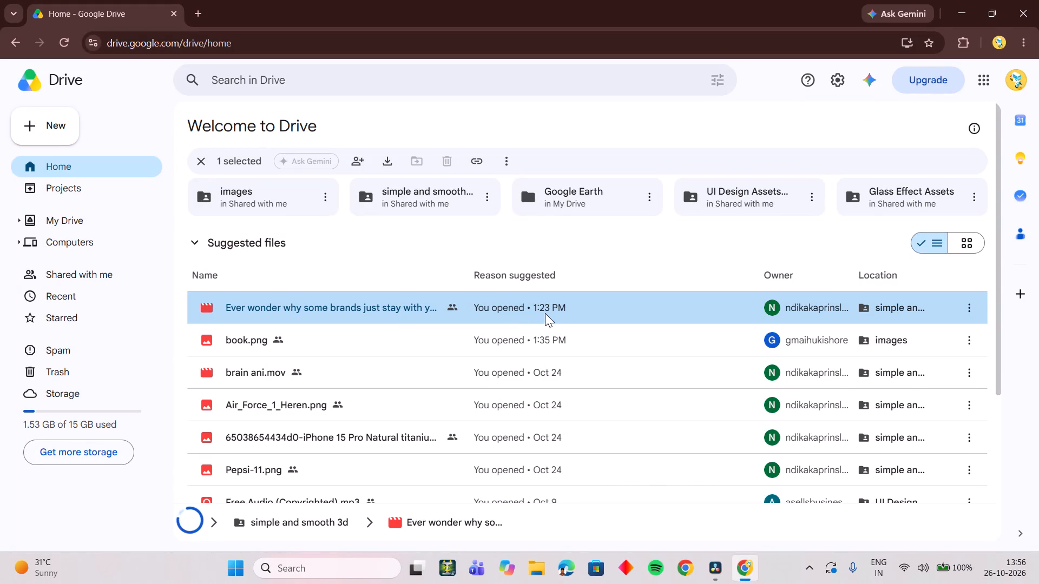
{"action": "left_click", "coordinate": [475, 515]}
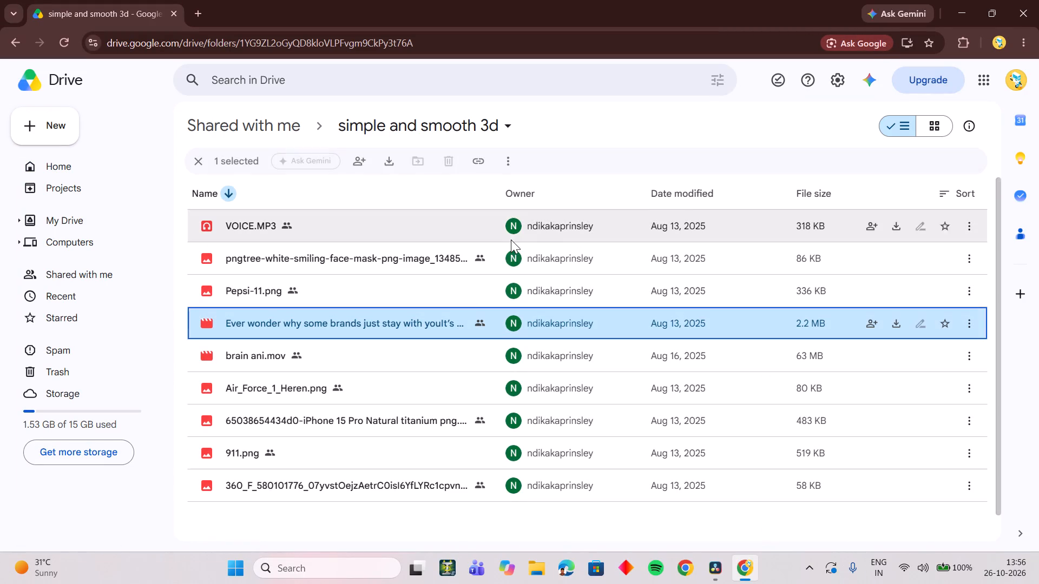
{"action": "double_click", "coordinate": [418, 328]}
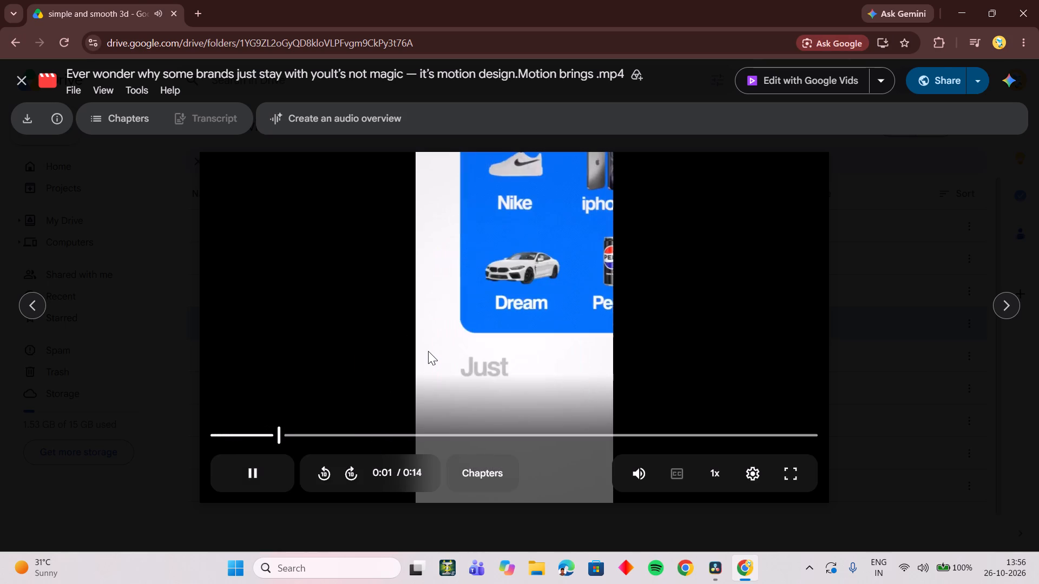
Scrub and replay the reference video repeatedly around 0:01 to examine the camera move into "Just stay with".
{"action": "left_click", "coordinate": [428, 351]}
{"action": "left_click_drag", "start_coordinate": [288, 430], "coordinate": [285, 431]}
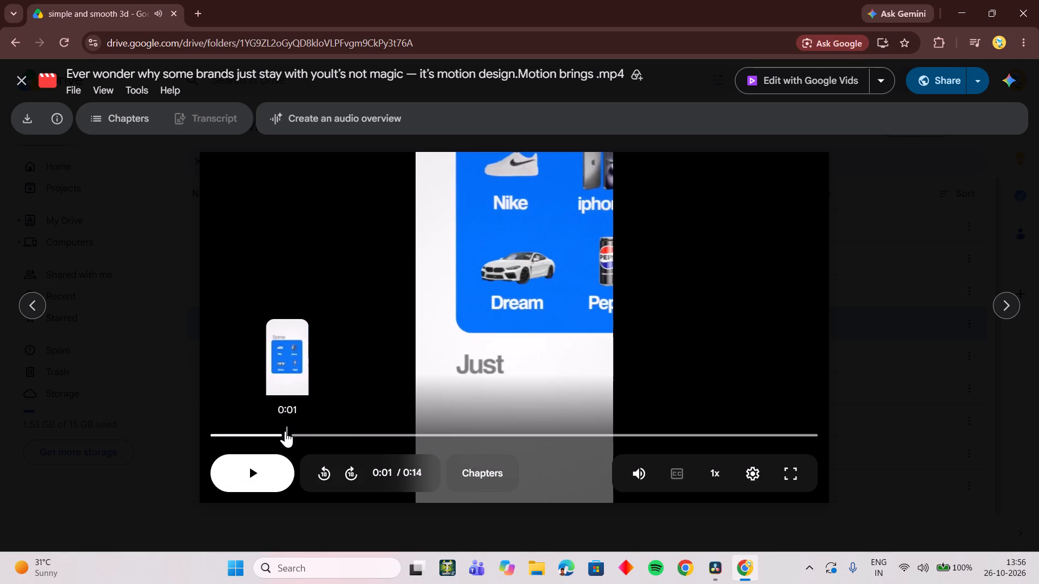
{"action": "left_click_drag", "start_coordinate": [285, 431], "coordinate": [275, 432]}
{"action": "key", "text": "space"}
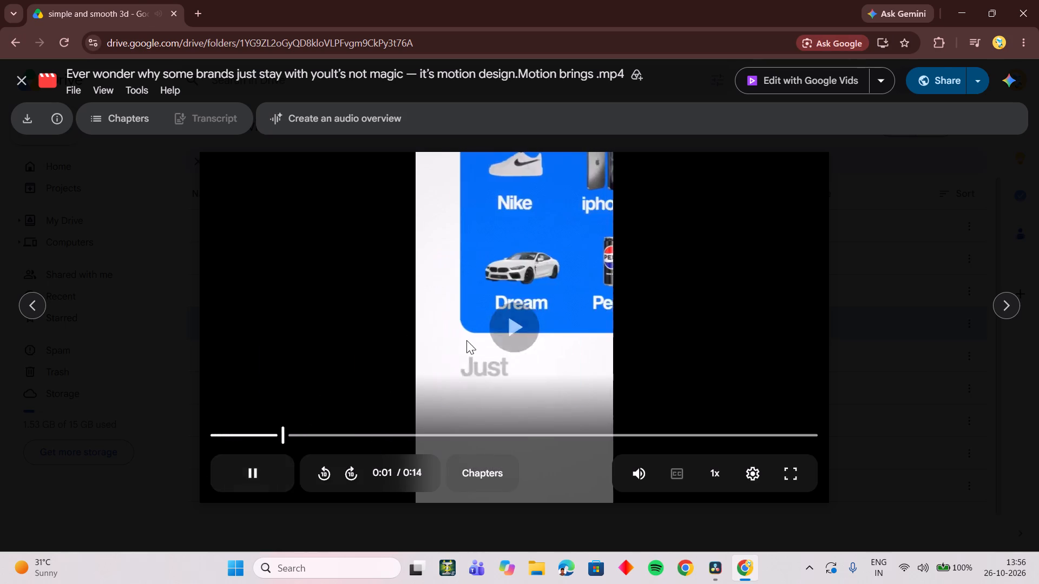
{"action": "key", "text": "space"}
{"action": "left_click_drag", "start_coordinate": [296, 438], "coordinate": [285, 439]}
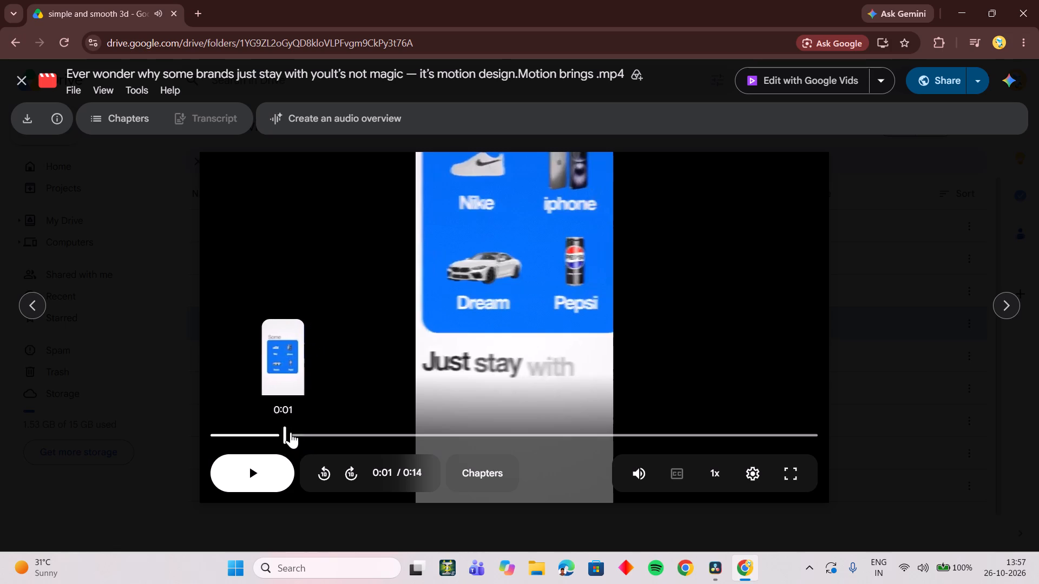
{"action": "key", "text": "space"}
{"action": "key", "text": "space"}
{"action": "left_click_drag", "start_coordinate": [301, 431], "coordinate": [283, 436]}
{"action": "left_click", "coordinate": [280, 435]}
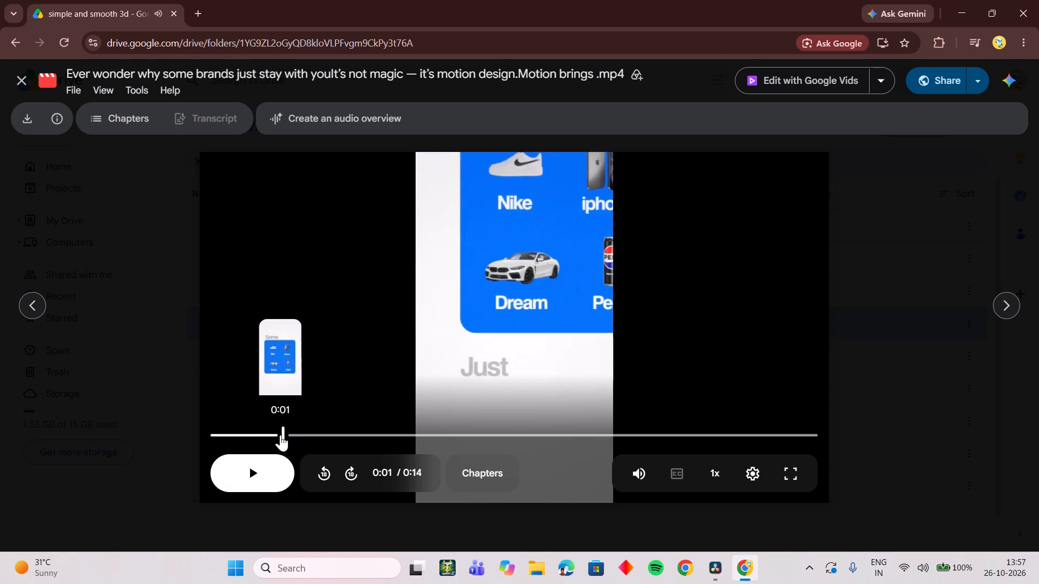
{"action": "left_click", "coordinate": [278, 433]}
{"action": "key", "text": "space"}
{"action": "key", "text": "space"}
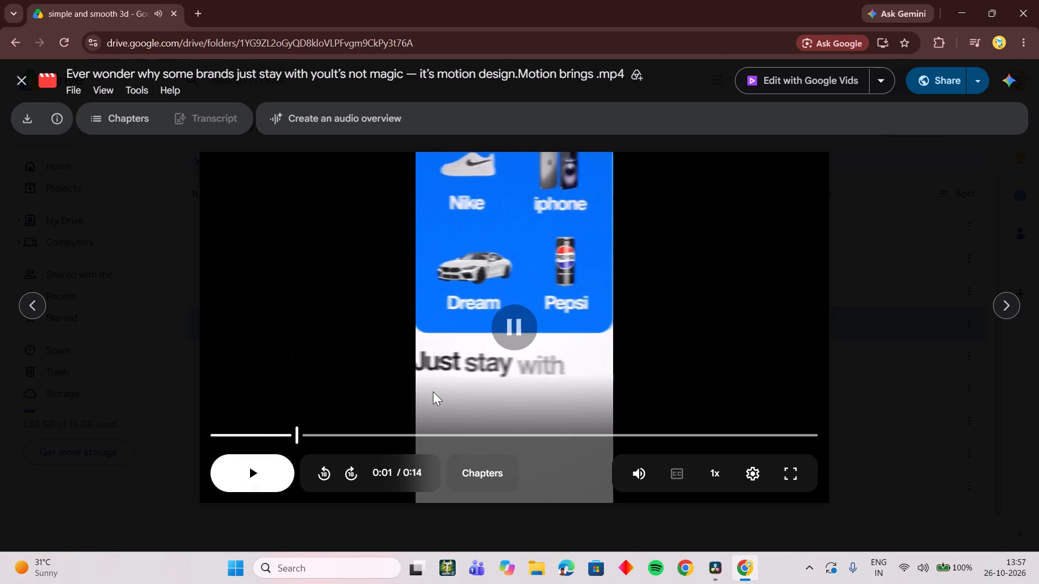
{"action": "left_click", "coordinate": [285, 433]}
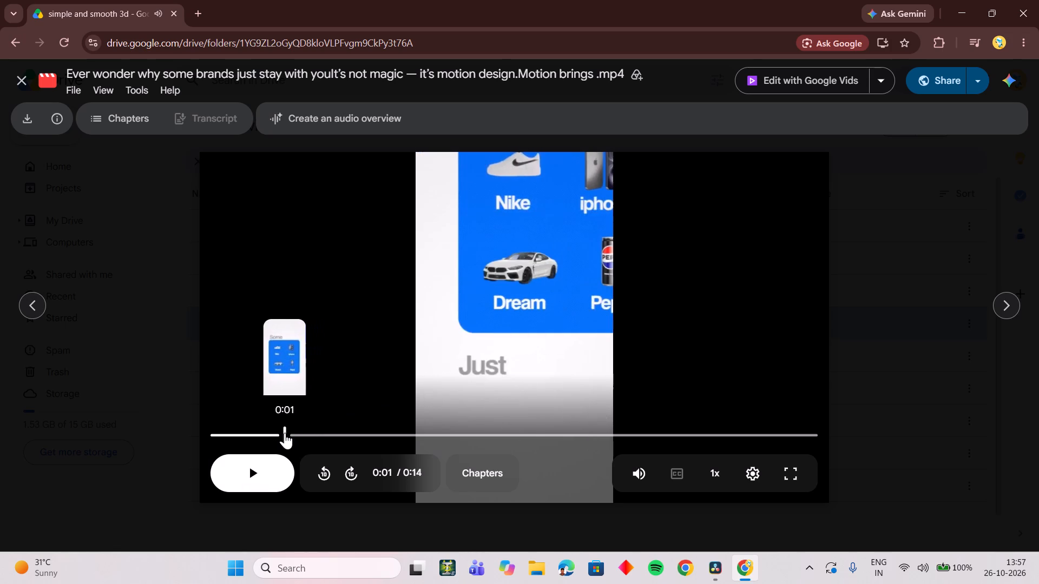
{"action": "key", "text": "space"}
{"action": "key", "text": "space"}
{"action": "left_click", "coordinate": [294, 433]}
{"action": "left_click", "coordinate": [282, 433]}
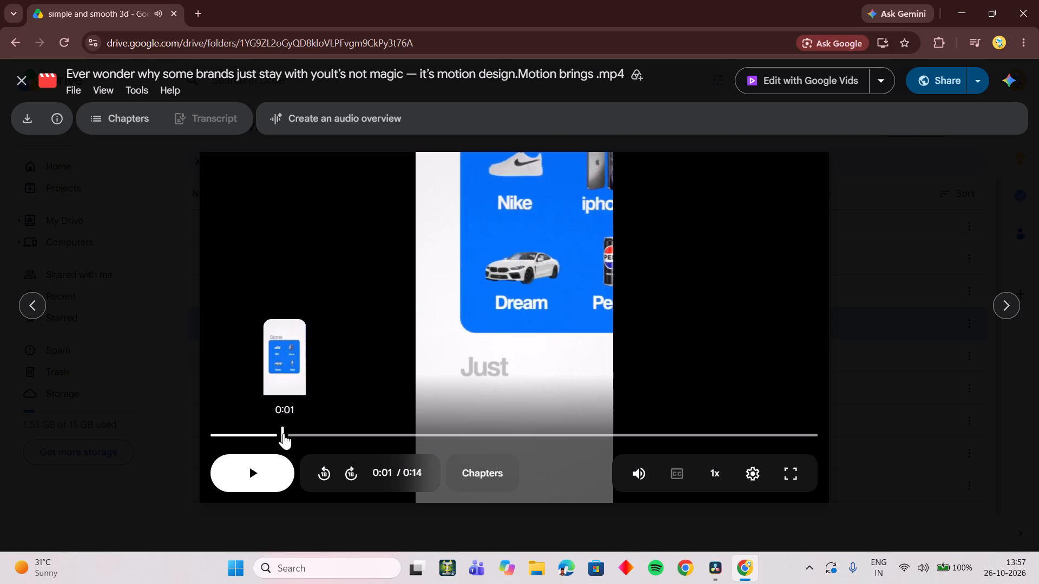
{"action": "key", "text": "space"}
{"action": "key", "text": "space"}
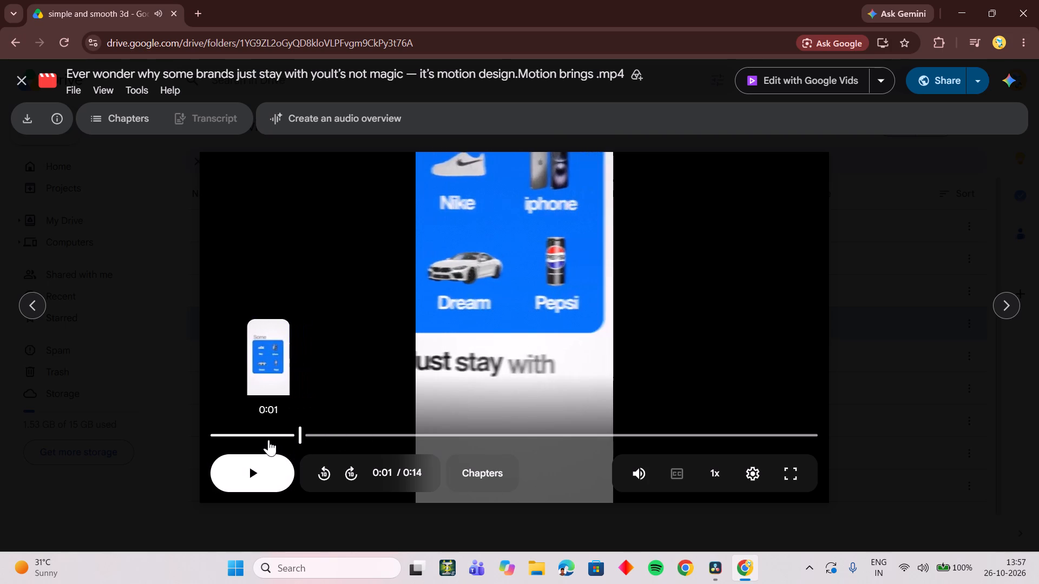
{"action": "left_click", "coordinate": [268, 440]}
{"action": "key", "text": "space"}
{"action": "key", "text": "space"}
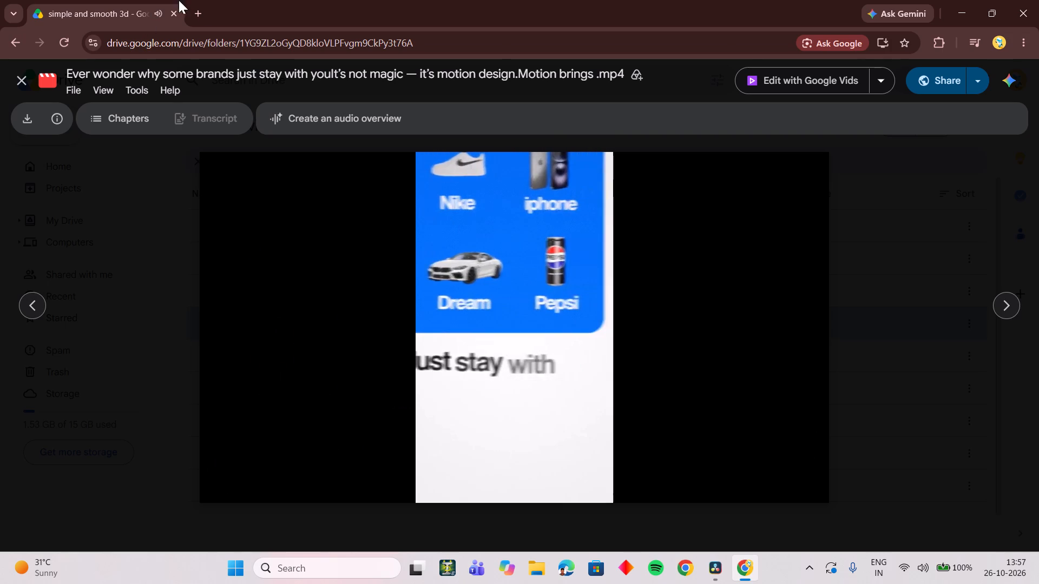
In a new browser tab, open the YouTube tutorial "Make SIMPLE and SMOOTH 3D REEL".
{"action": "left_click", "coordinate": [206, 11]}
{"action": "left_click", "coordinate": [995, 91]}
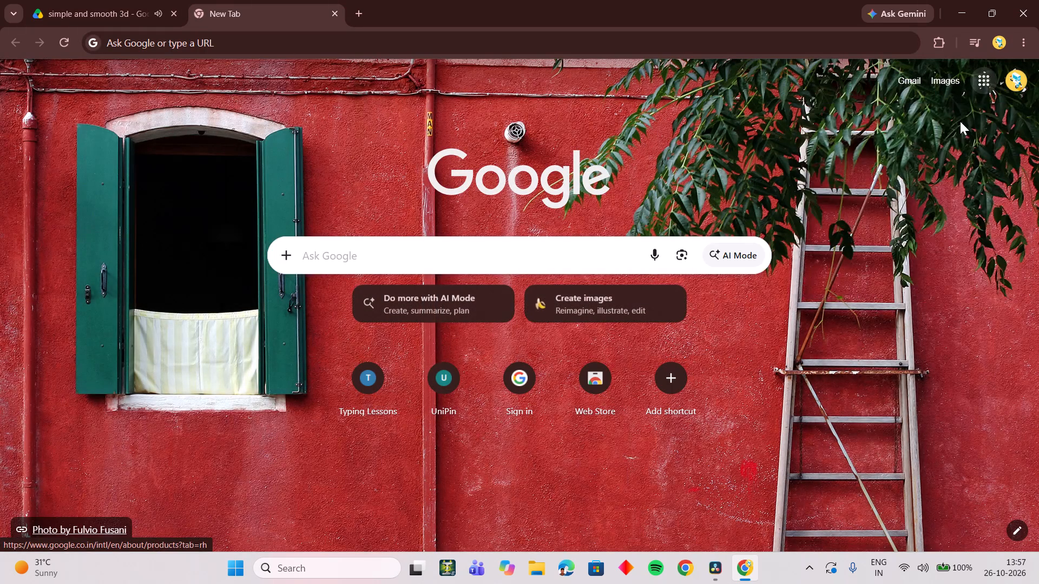
{"action": "left_click", "coordinate": [847, 229]}
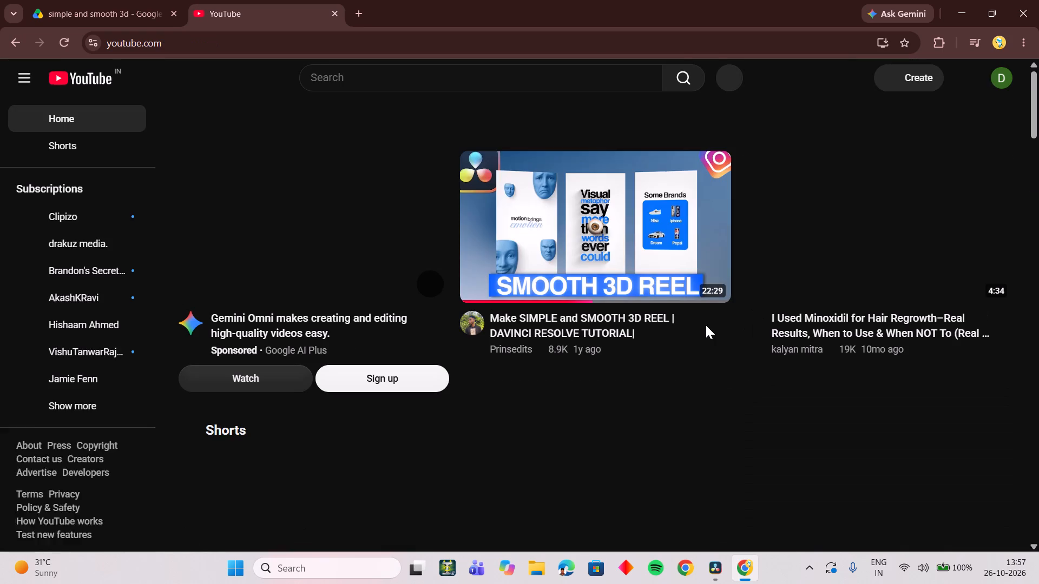
{"action": "left_click", "coordinate": [612, 222]}
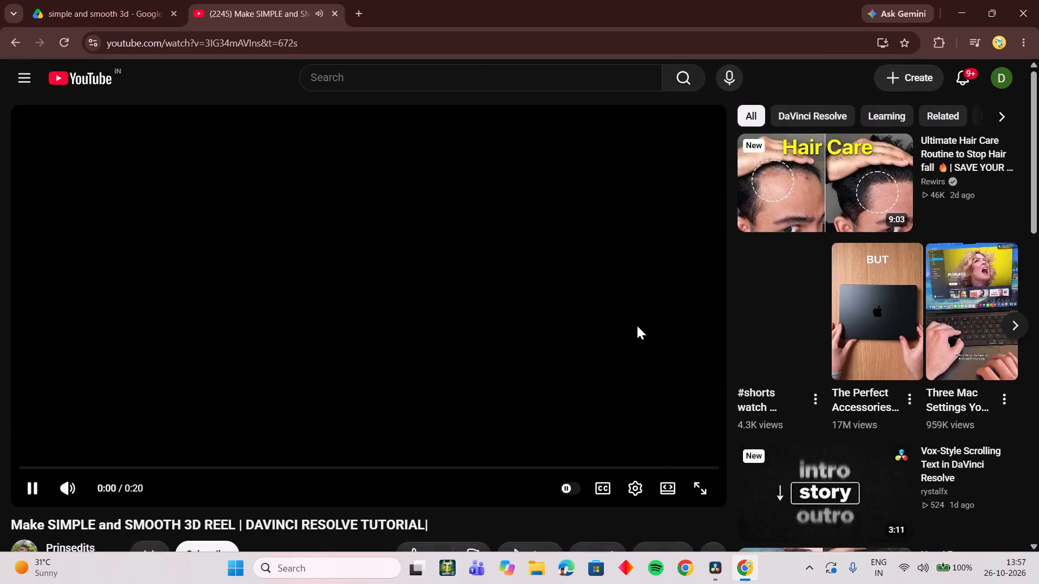
{"action": "left_click", "coordinate": [620, 328]}
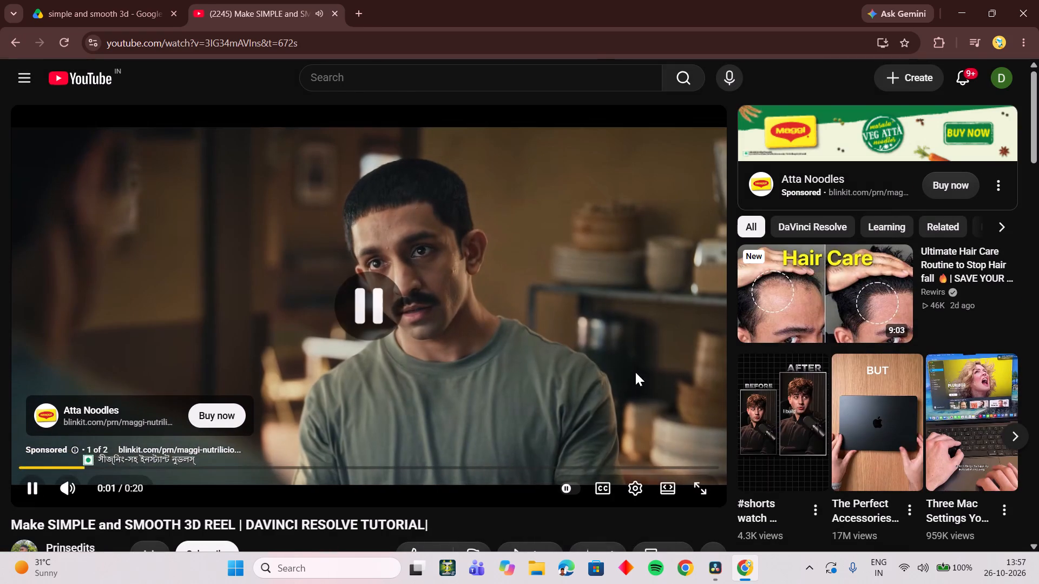
Switch to DaVinci Resolve's Fusion page, fit the Z Offset curve in the Spline editor, and replay the zoom from about frame 33.
{"action": "left_click", "coordinate": [702, 570]}
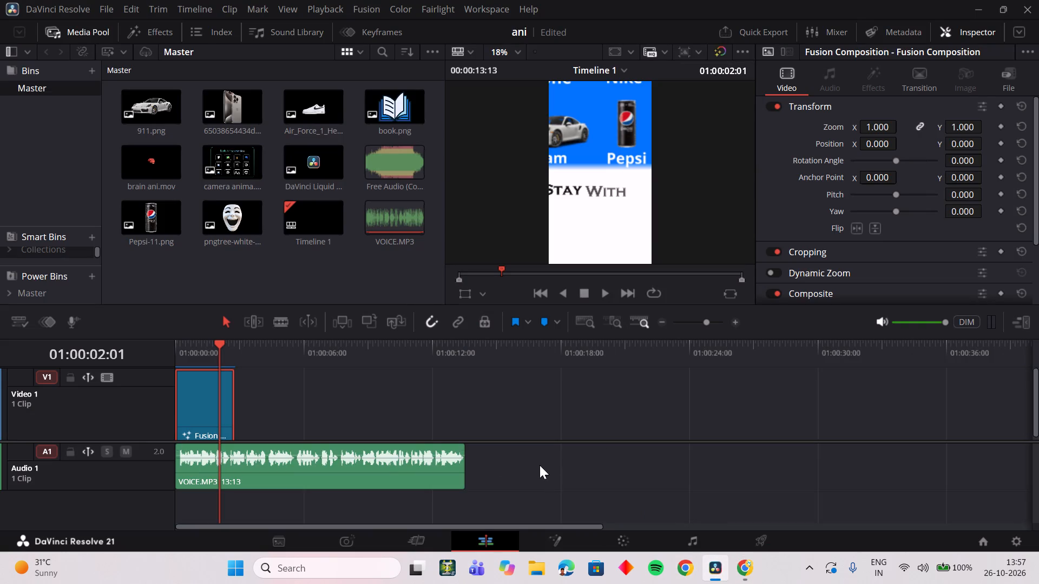
{"action": "left_click", "coordinate": [550, 537]}
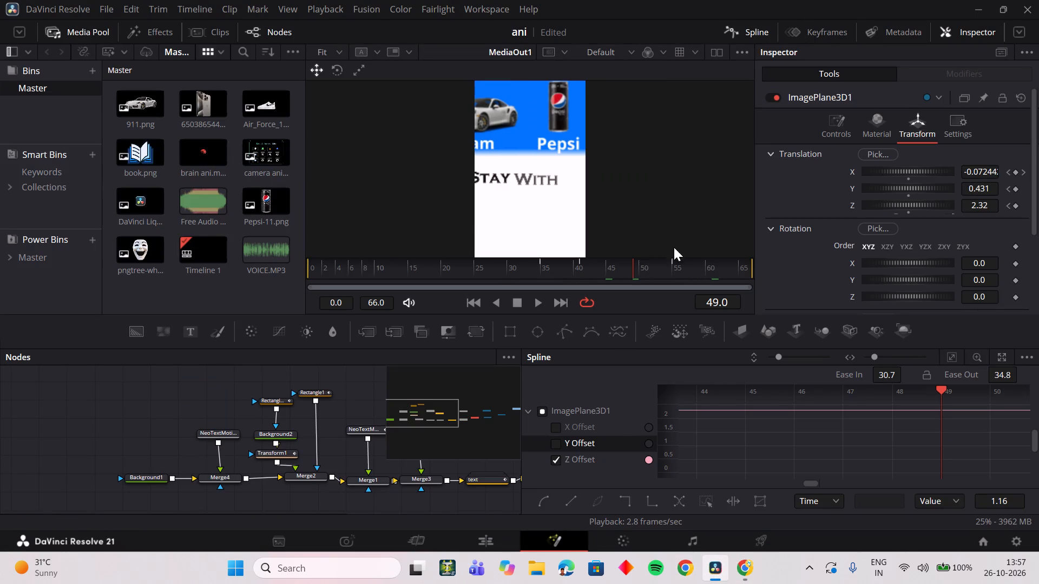
{"action": "left_click", "coordinate": [746, 27]}
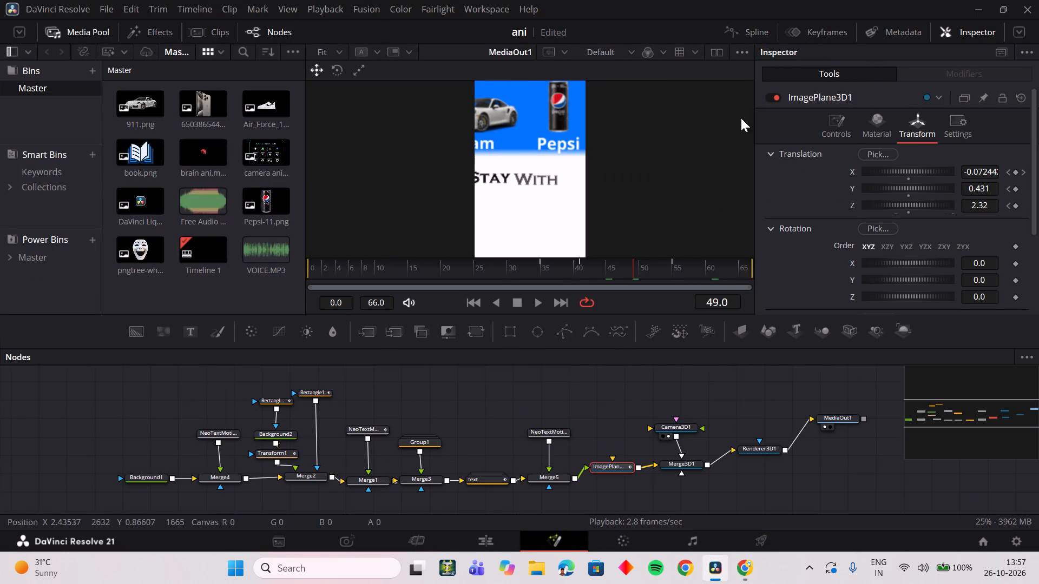
{"action": "left_click", "coordinate": [739, 29]}
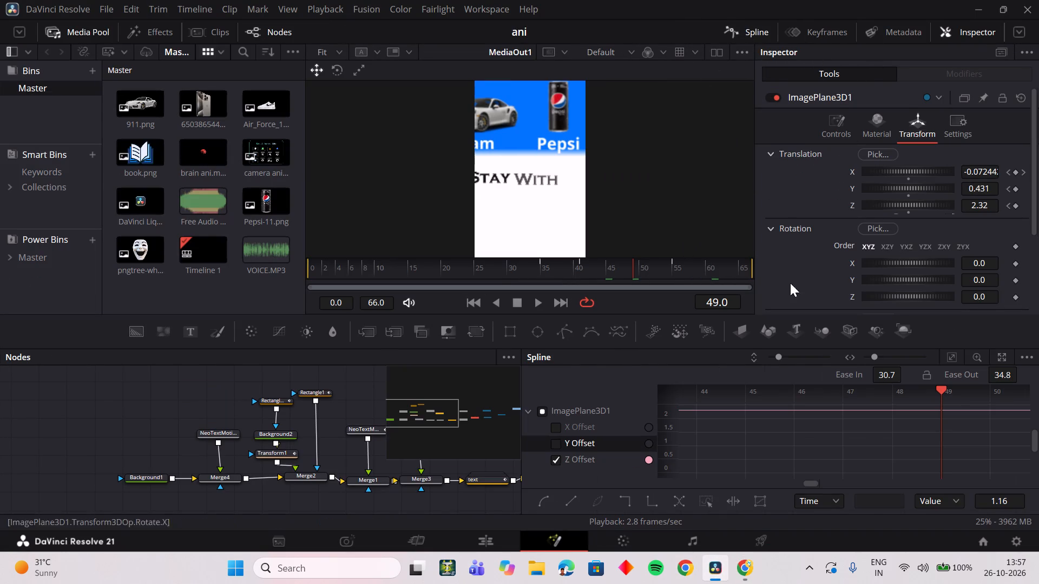
{"action": "left_click", "coordinate": [951, 356]}
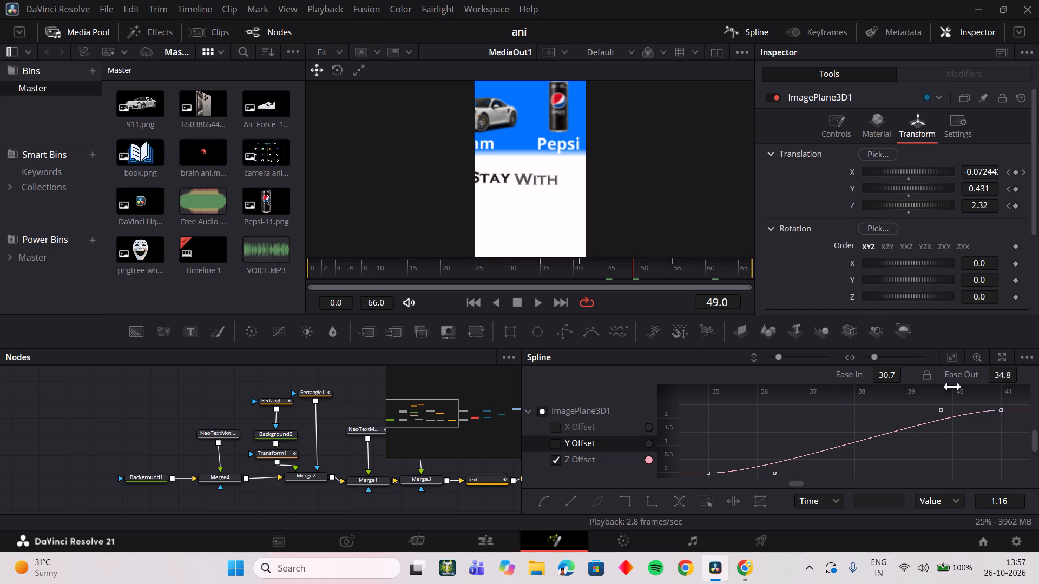
{"action": "left_click_drag", "start_coordinate": [569, 264], "coordinate": [540, 269]}
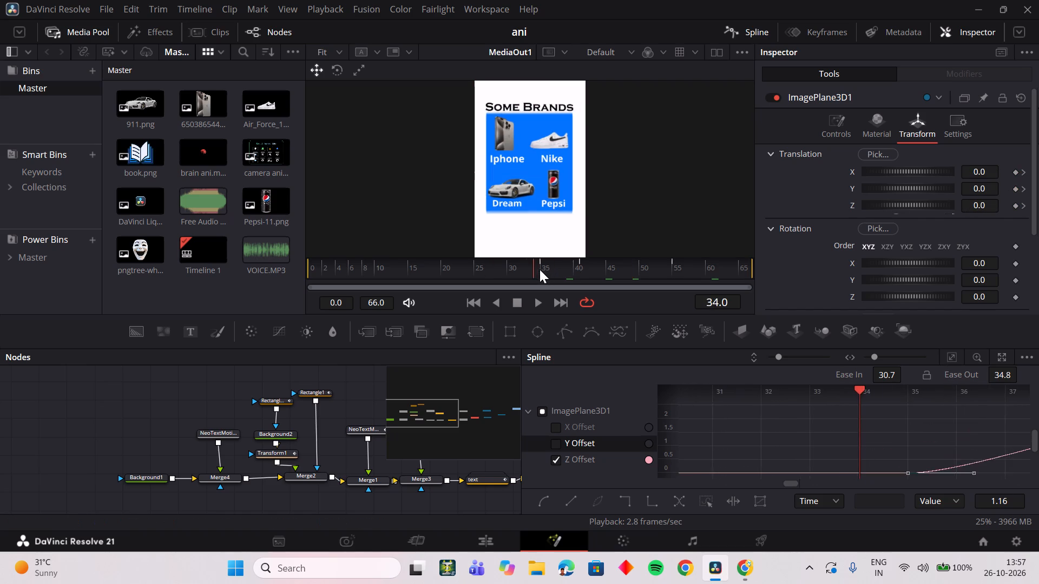
{"action": "left_click_drag", "start_coordinate": [540, 269], "coordinate": [530, 269]}
{"action": "key", "text": "space"}
{"action": "key", "text": "space"}
{"action": "left_click", "coordinate": [542, 269]}
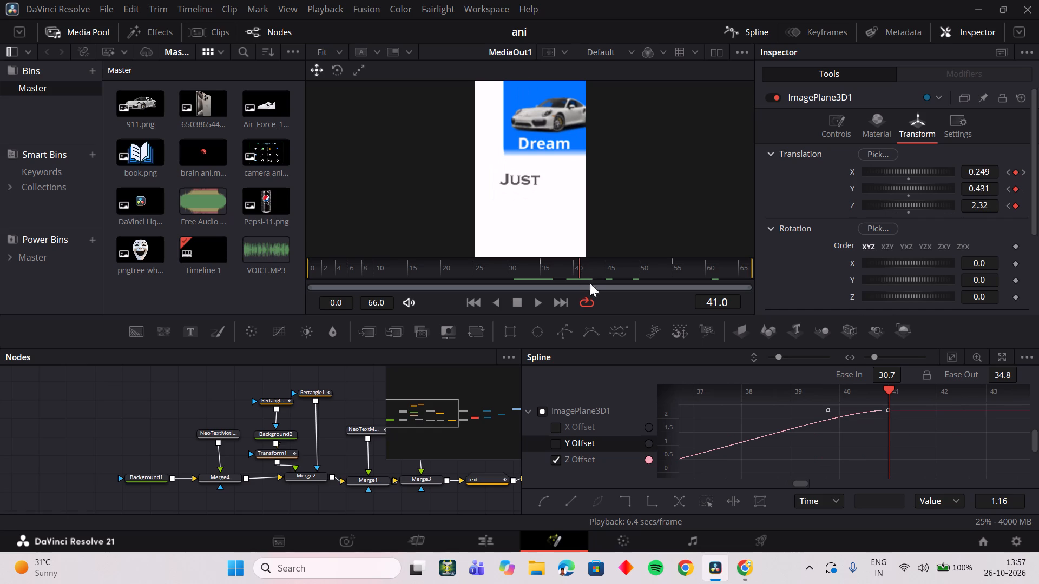
Apply the Linear ease to the selected Z Offset keyframes of ImagePlane3D1.
{"action": "right_click", "coordinate": [819, 443]}
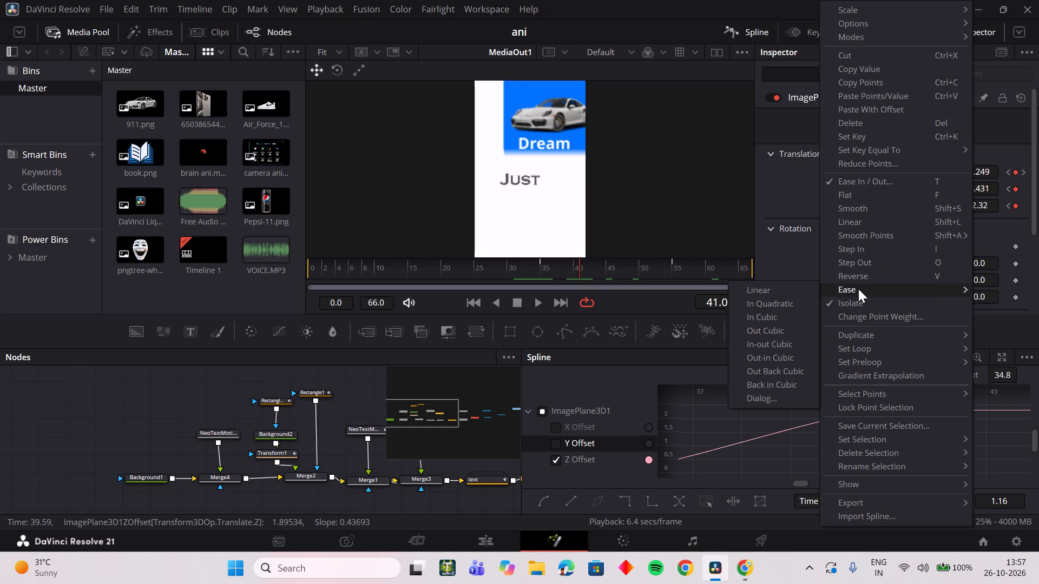
{"action": "left_click", "coordinate": [803, 294]}
Show the X and Y Offset curves with Z Offset, select all their keyframes, and apply the Linear ease.
{"action": "left_click", "coordinate": [554, 442]}
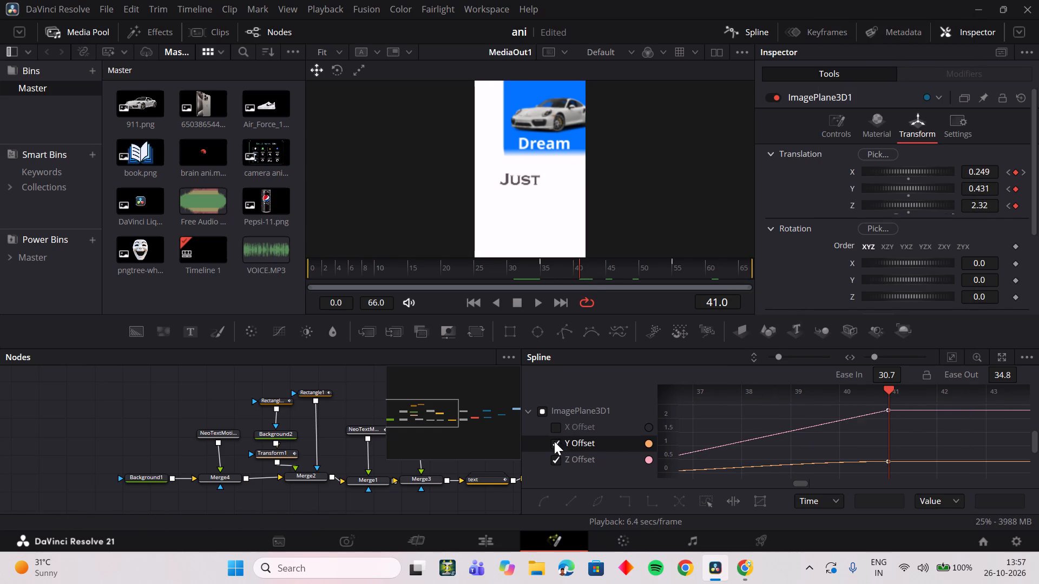
{"action": "left_click", "coordinate": [556, 425]}
{"action": "key", "text": "ctrl+a"}
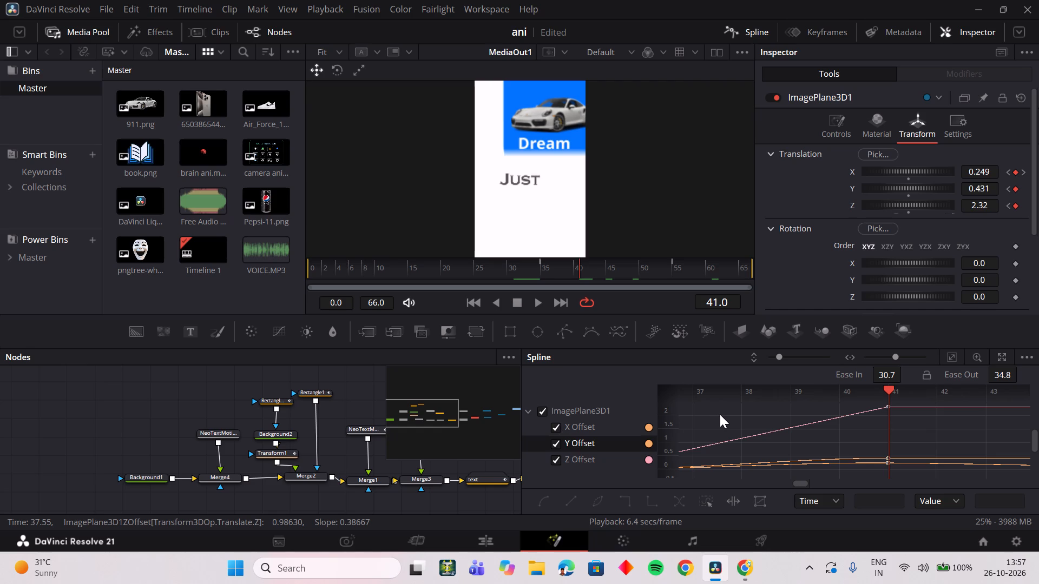
{"action": "left_click", "coordinate": [720, 414]}
{"action": "key", "text": "ctrl+a"}
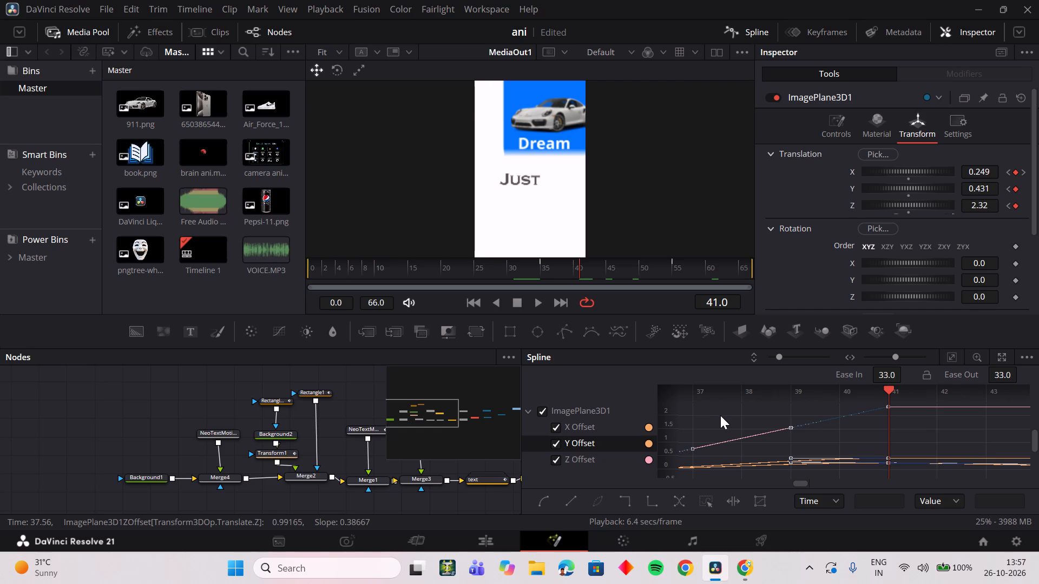
{"action": "right_click", "coordinate": [720, 415]}
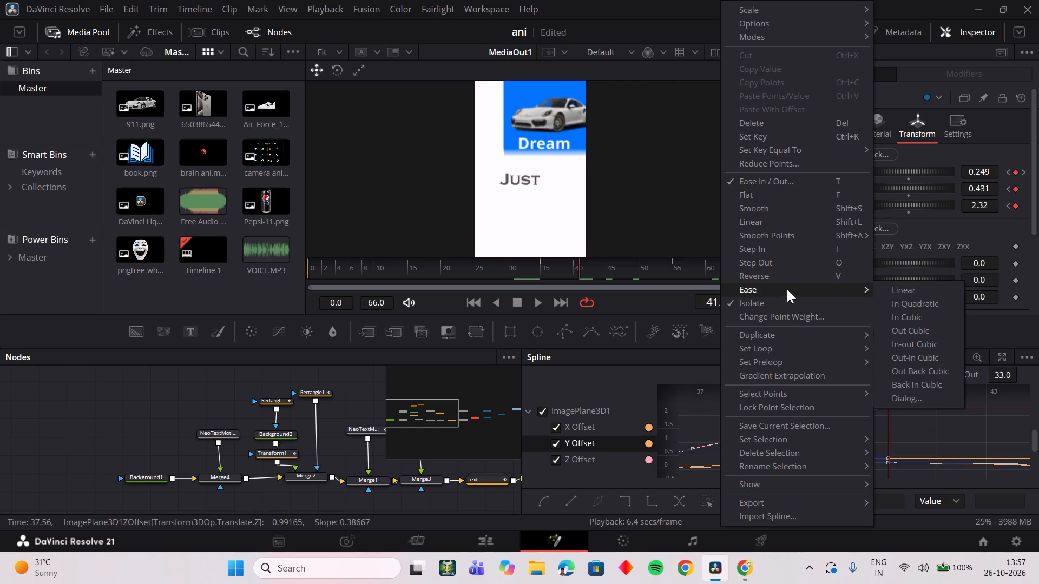
{"action": "left_click", "coordinate": [905, 288]}
Replay and scrub between about frames 35 and 41 to examine the zoom with linear easing.
{"action": "left_click_drag", "start_coordinate": [561, 274], "coordinate": [535, 281]}
{"action": "key", "text": "space"}
{"action": "key", "text": "space"}
{"action": "left_click_drag", "start_coordinate": [555, 277], "coordinate": [574, 274]}
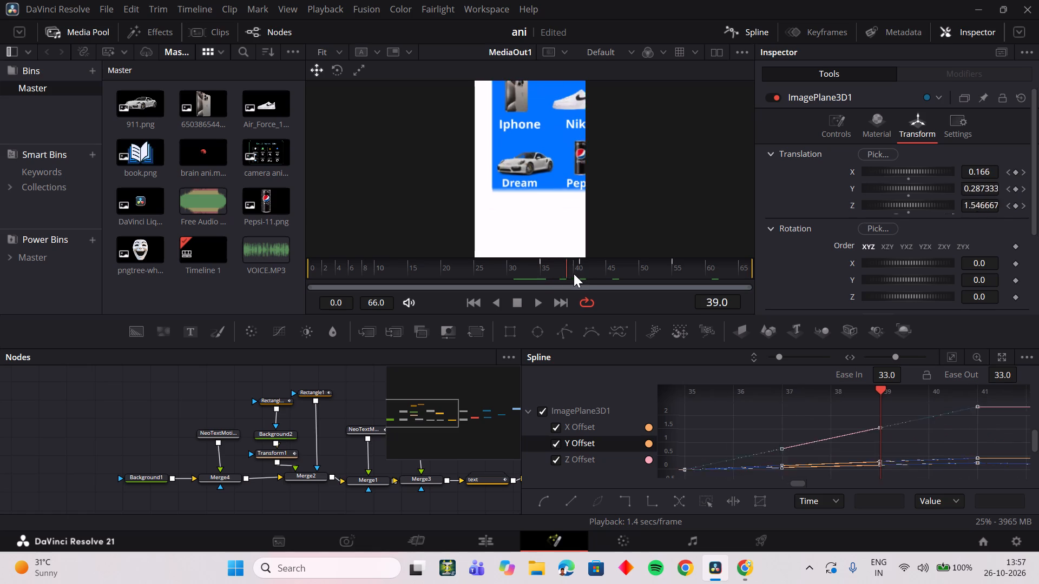
{"action": "left_click_drag", "start_coordinate": [574, 274], "coordinate": [560, 275]}
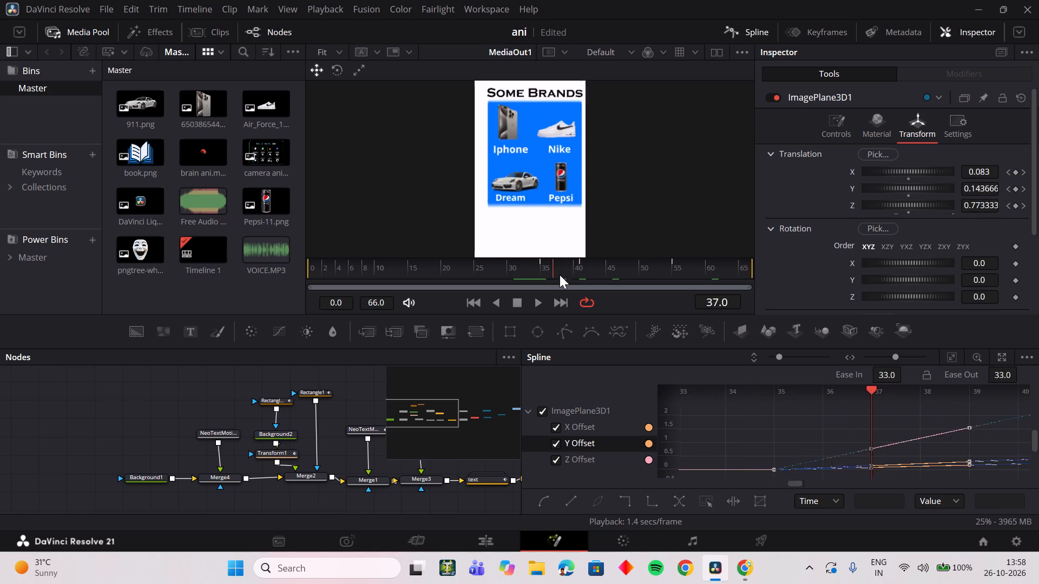
{"action": "left_click_drag", "start_coordinate": [560, 275], "coordinate": [542, 272]}
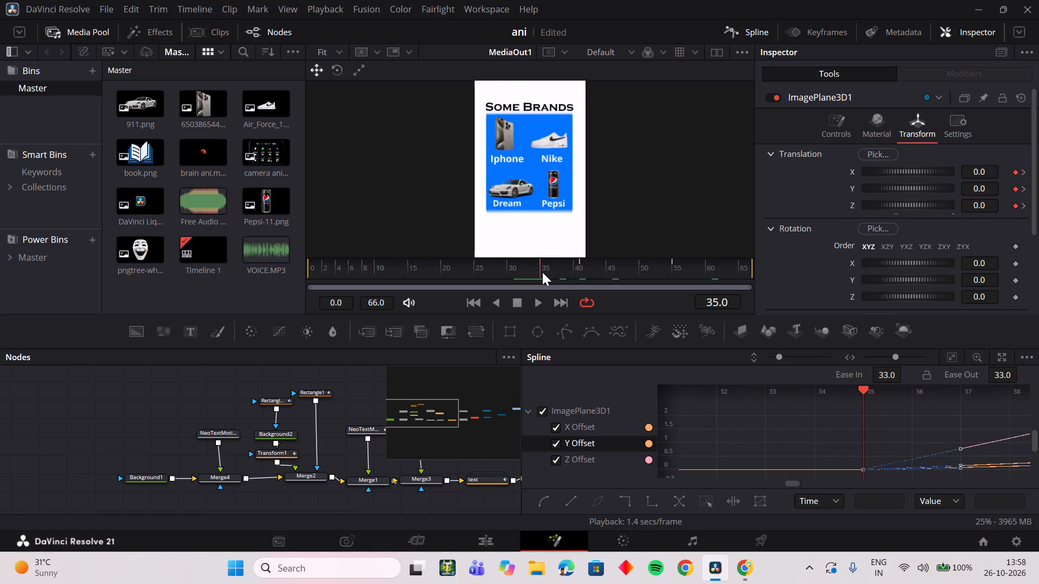
{"action": "left_click_drag", "start_coordinate": [542, 272], "coordinate": [585, 270]}
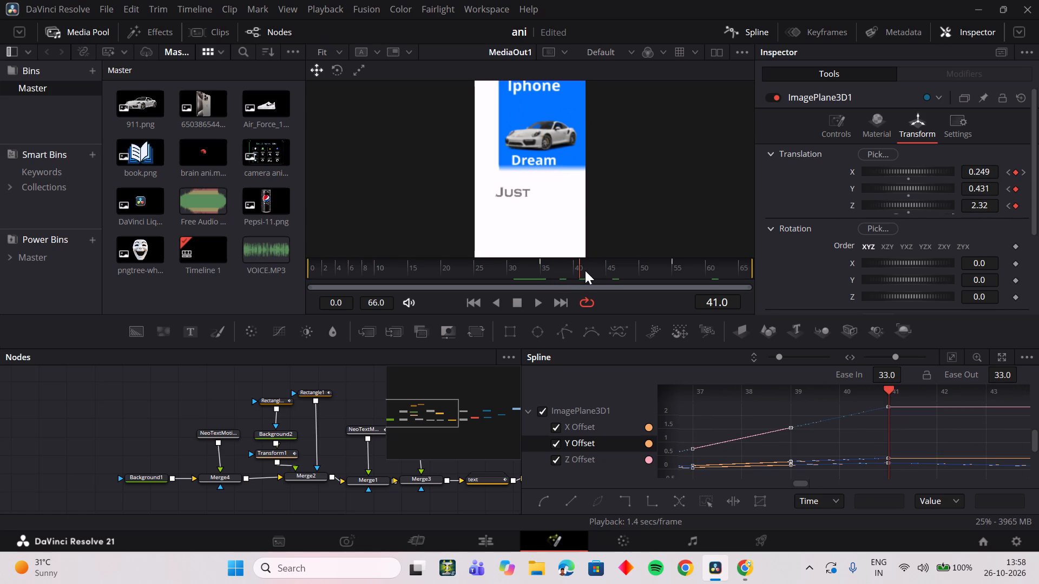
{"action": "left_click_drag", "start_coordinate": [585, 270], "coordinate": [543, 274]}
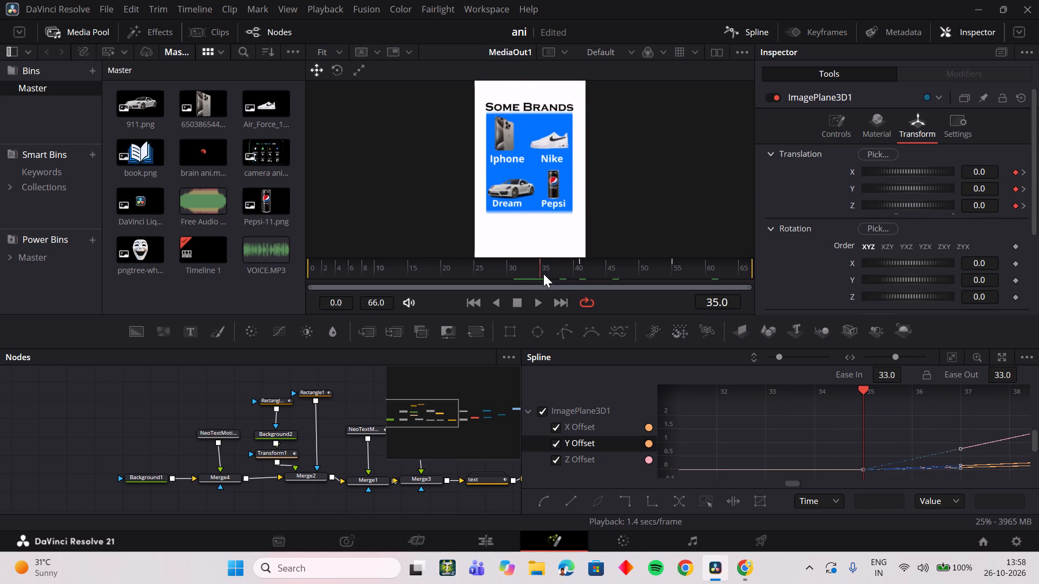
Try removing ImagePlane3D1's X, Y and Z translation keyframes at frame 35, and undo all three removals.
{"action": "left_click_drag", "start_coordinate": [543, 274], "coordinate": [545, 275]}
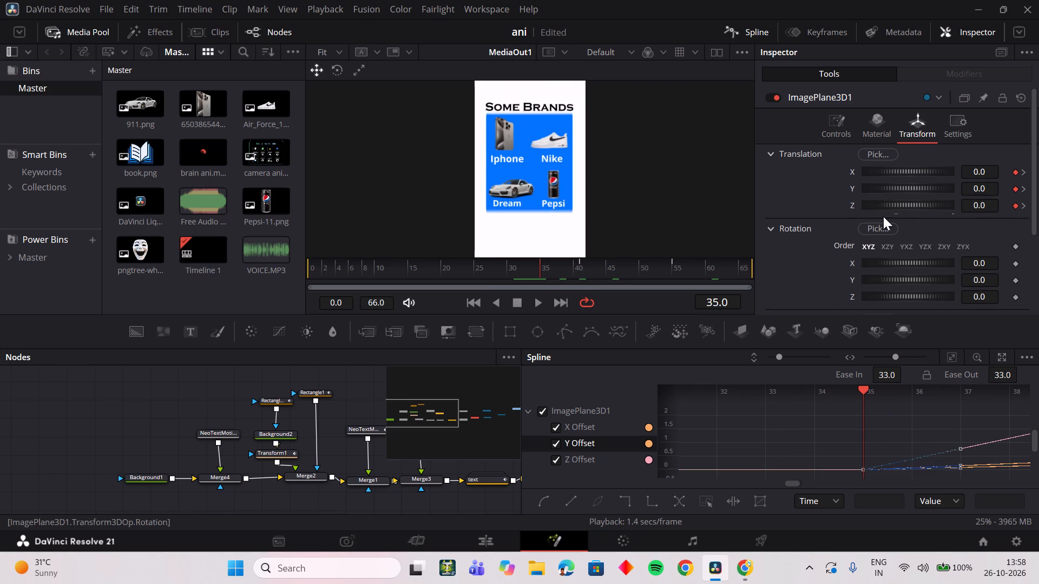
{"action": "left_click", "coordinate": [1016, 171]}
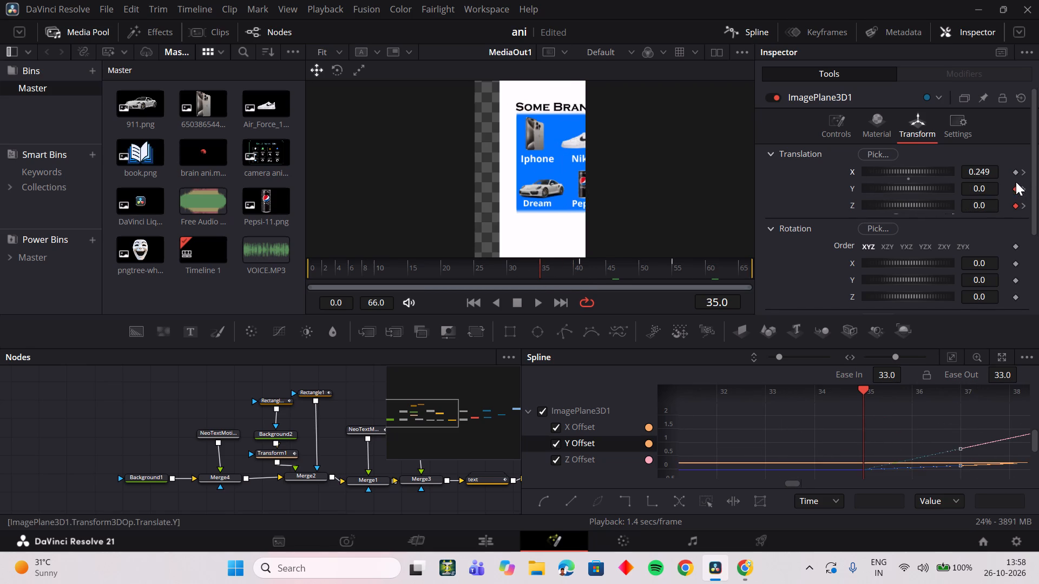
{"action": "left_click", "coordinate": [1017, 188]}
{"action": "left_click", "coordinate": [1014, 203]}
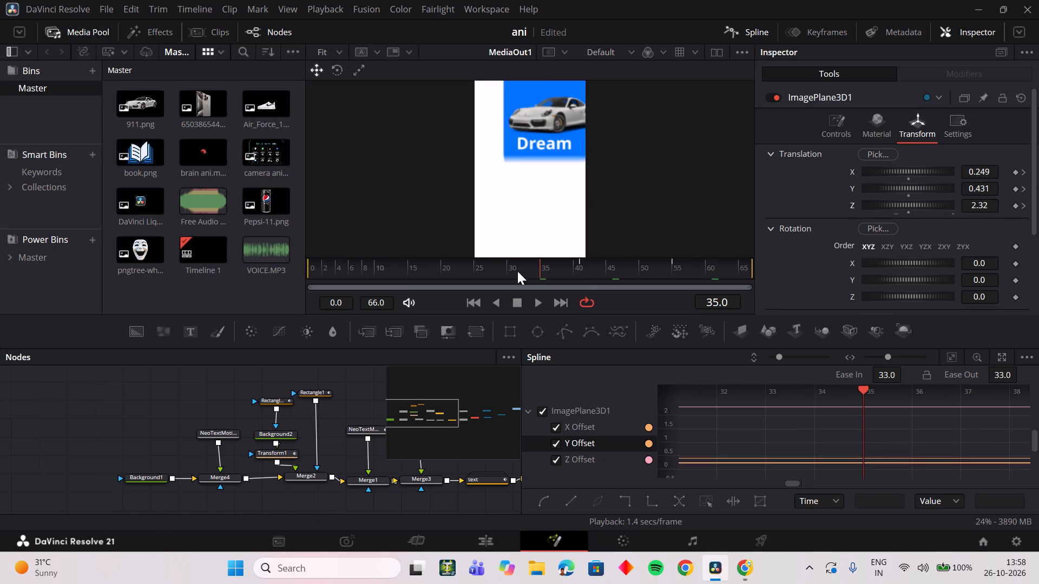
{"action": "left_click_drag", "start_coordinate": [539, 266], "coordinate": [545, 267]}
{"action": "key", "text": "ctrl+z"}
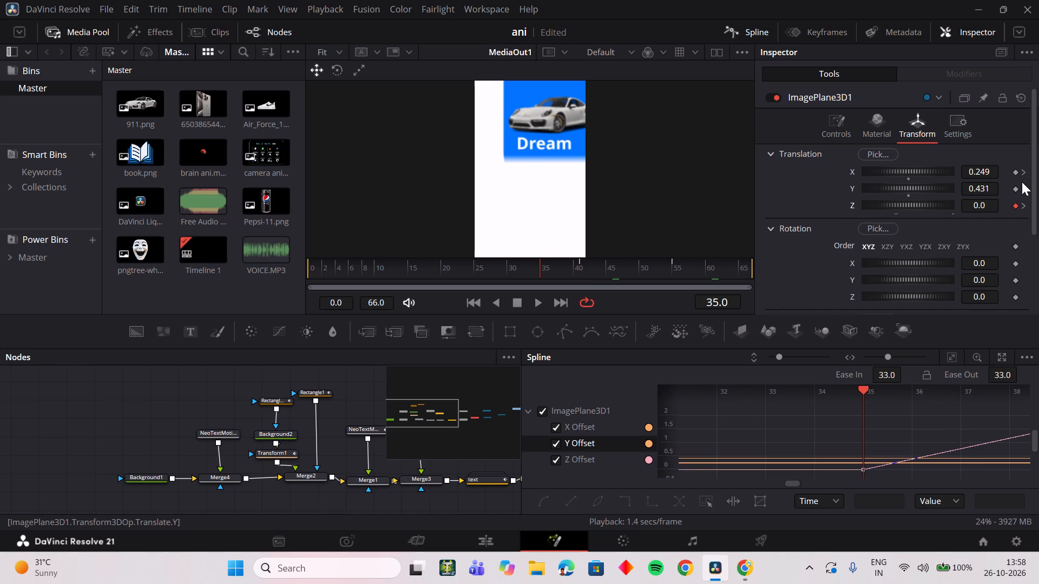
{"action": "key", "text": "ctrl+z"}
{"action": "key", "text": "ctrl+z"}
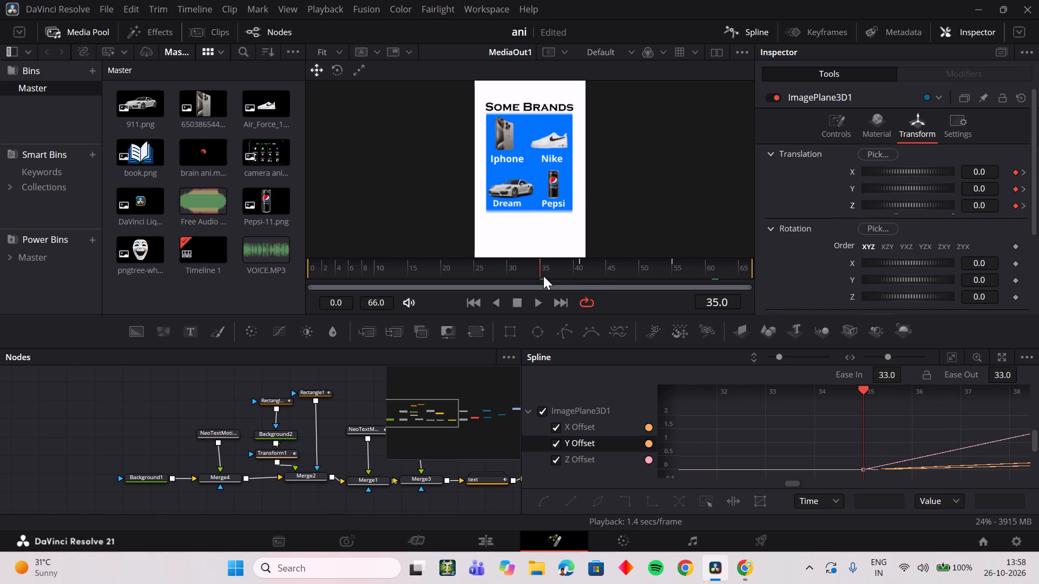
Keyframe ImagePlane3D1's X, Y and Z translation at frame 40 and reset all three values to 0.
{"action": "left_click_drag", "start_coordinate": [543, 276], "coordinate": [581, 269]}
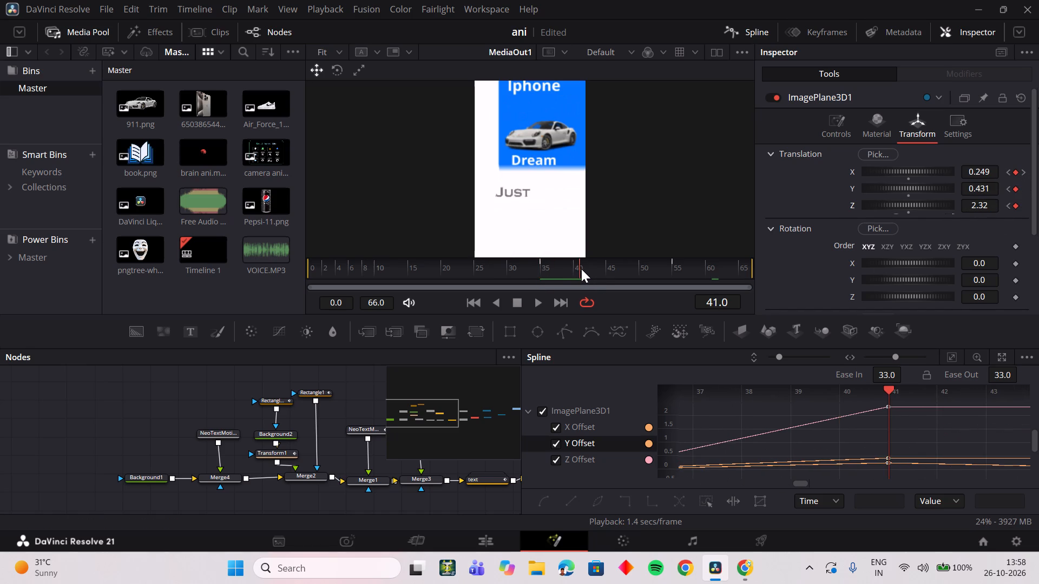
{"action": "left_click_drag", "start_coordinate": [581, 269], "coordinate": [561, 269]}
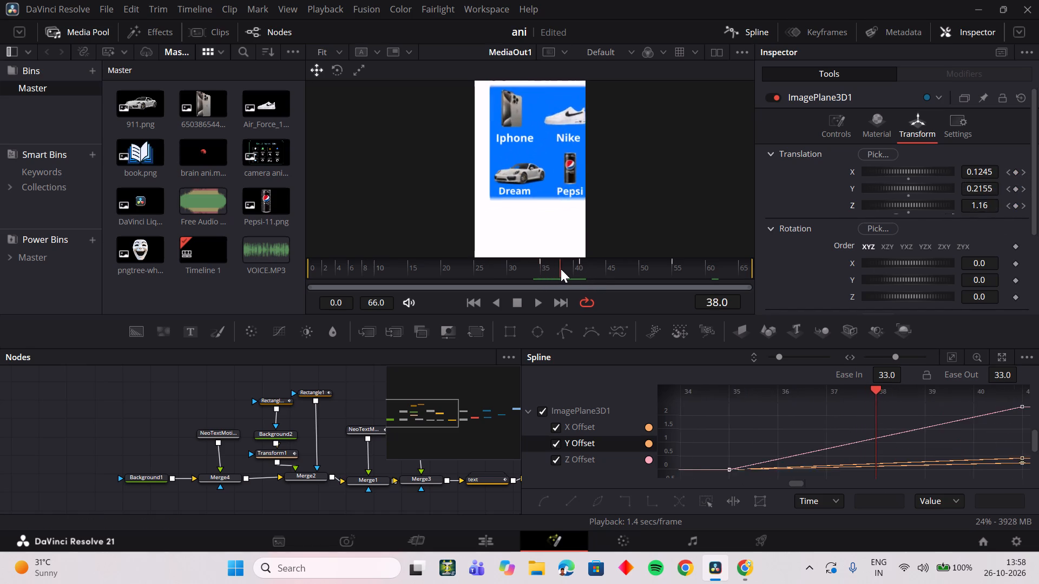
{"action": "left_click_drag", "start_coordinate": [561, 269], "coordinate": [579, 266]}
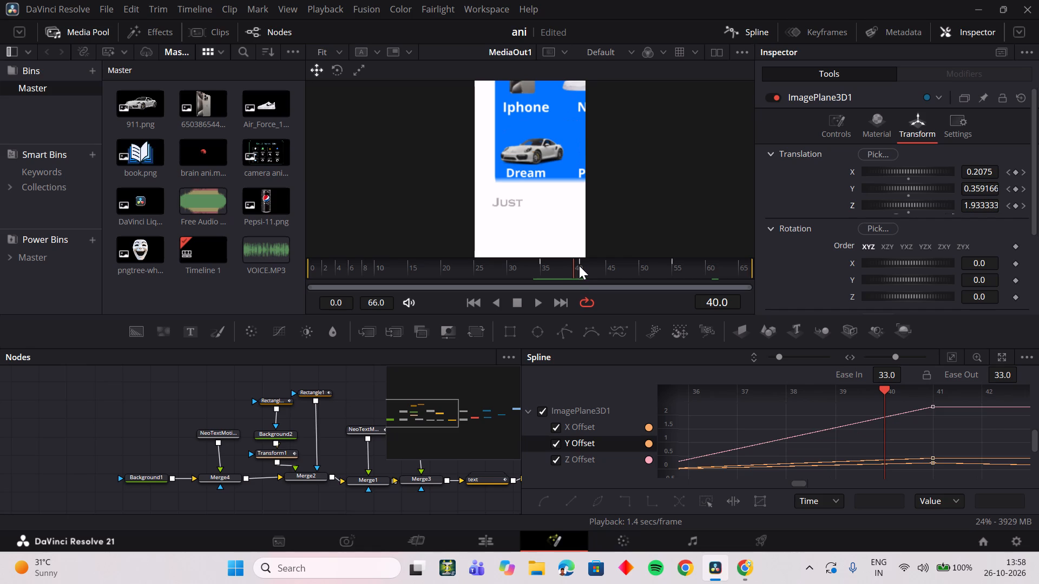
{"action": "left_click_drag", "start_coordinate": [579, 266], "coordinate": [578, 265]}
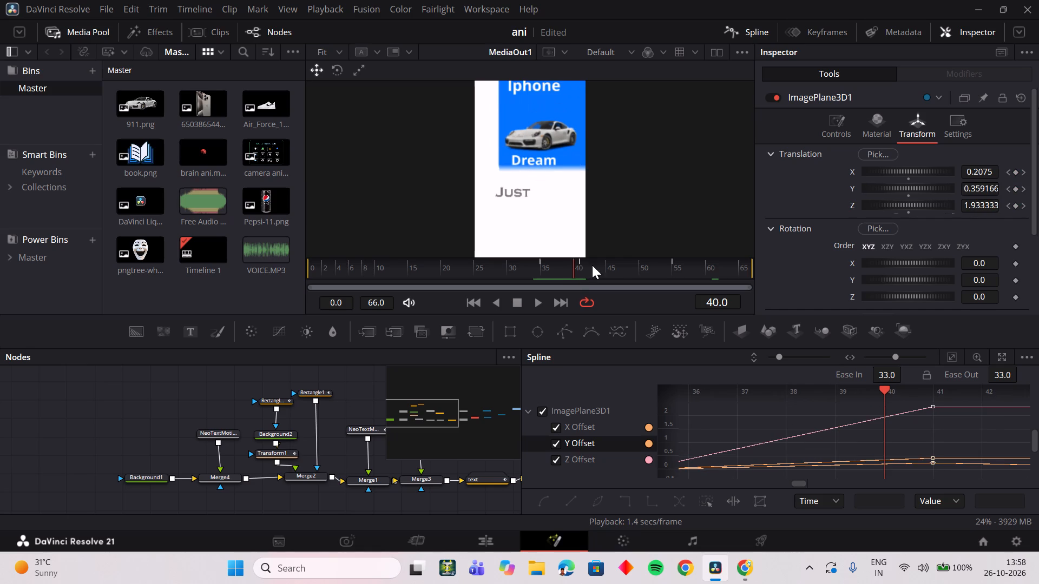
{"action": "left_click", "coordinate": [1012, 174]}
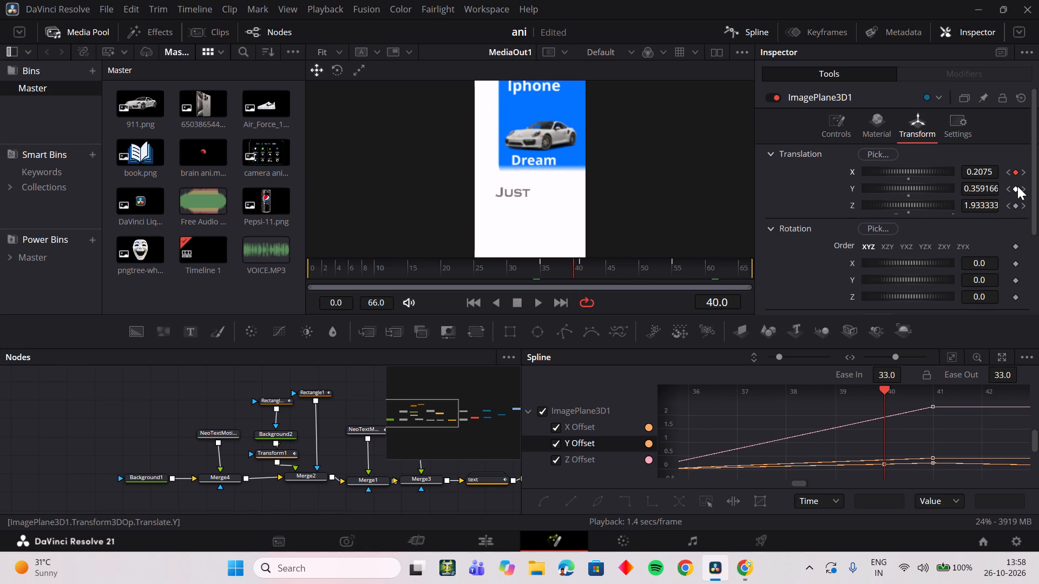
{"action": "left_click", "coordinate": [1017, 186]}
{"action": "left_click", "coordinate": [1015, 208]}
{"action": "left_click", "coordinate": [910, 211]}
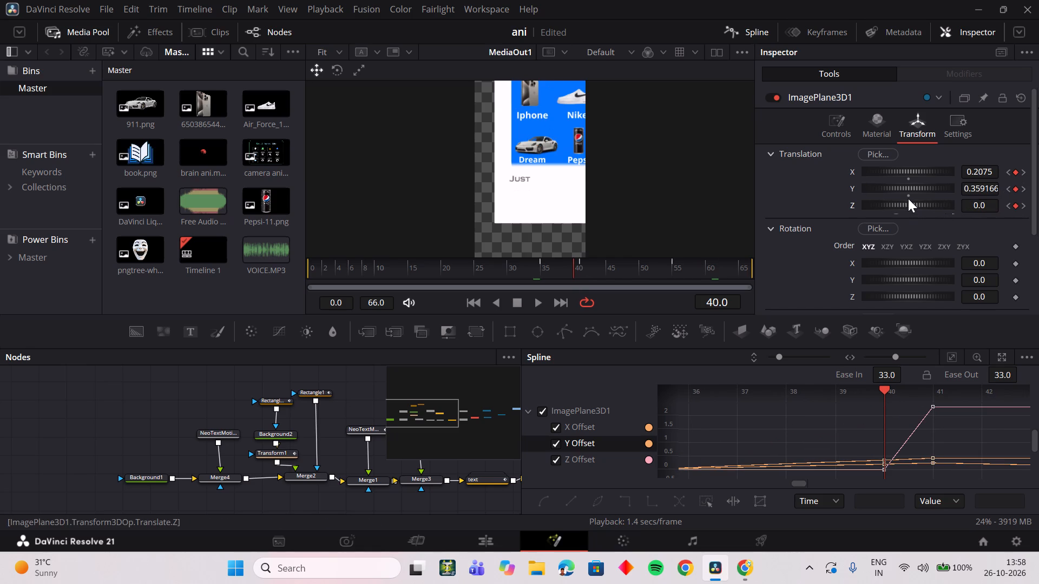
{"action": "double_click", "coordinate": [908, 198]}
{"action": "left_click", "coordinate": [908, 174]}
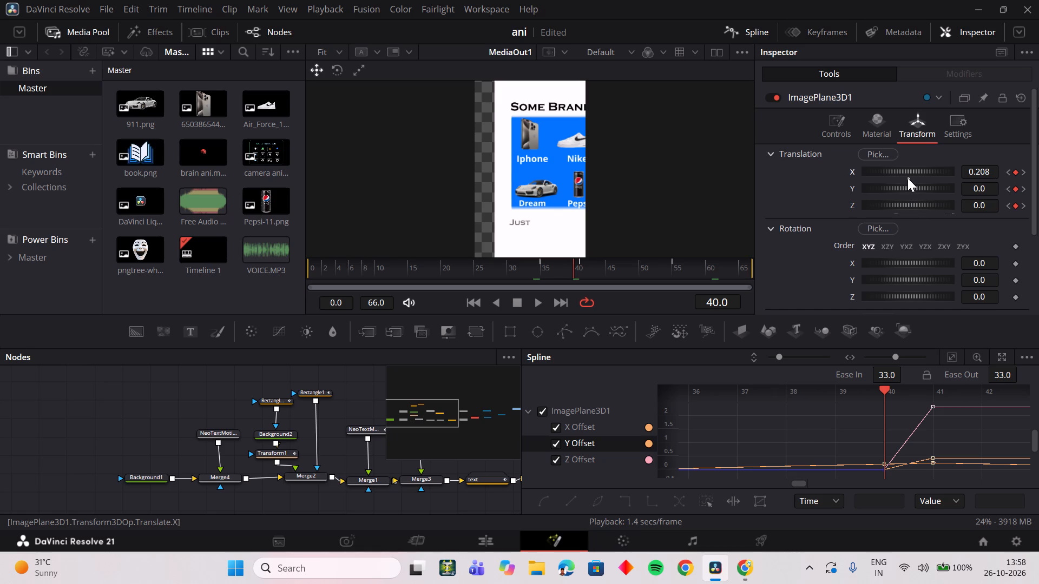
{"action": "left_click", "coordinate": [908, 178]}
Preview the zoom around frame 40 and remove ImagePlane3D1's X, Y and Z translation keyframes at frame 35.
{"action": "left_click_drag", "start_coordinate": [575, 268], "coordinate": [585, 266]}
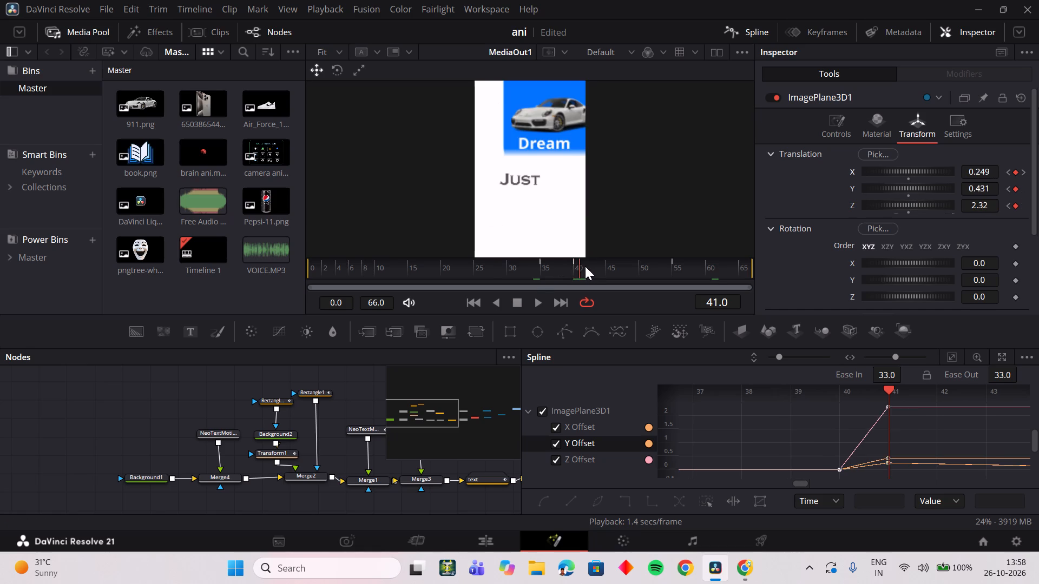
{"action": "left_click_drag", "start_coordinate": [585, 266], "coordinate": [554, 267]}
{"action": "key", "text": "space"}
{"action": "key", "text": "space"}
{"action": "left_click_drag", "start_coordinate": [576, 267], "coordinate": [568, 269]}
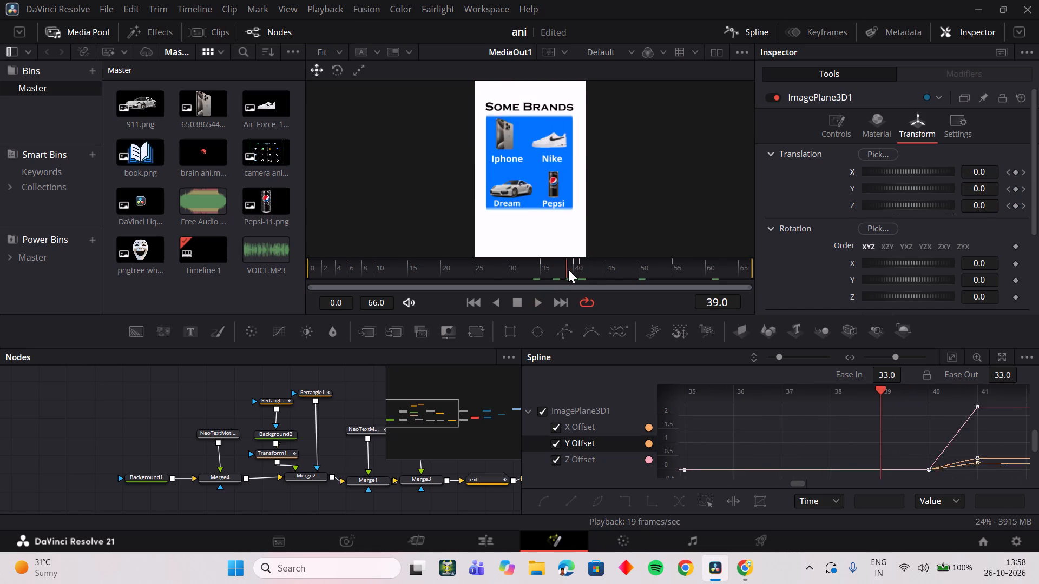
{"action": "left_click_drag", "start_coordinate": [568, 269], "coordinate": [582, 268]}
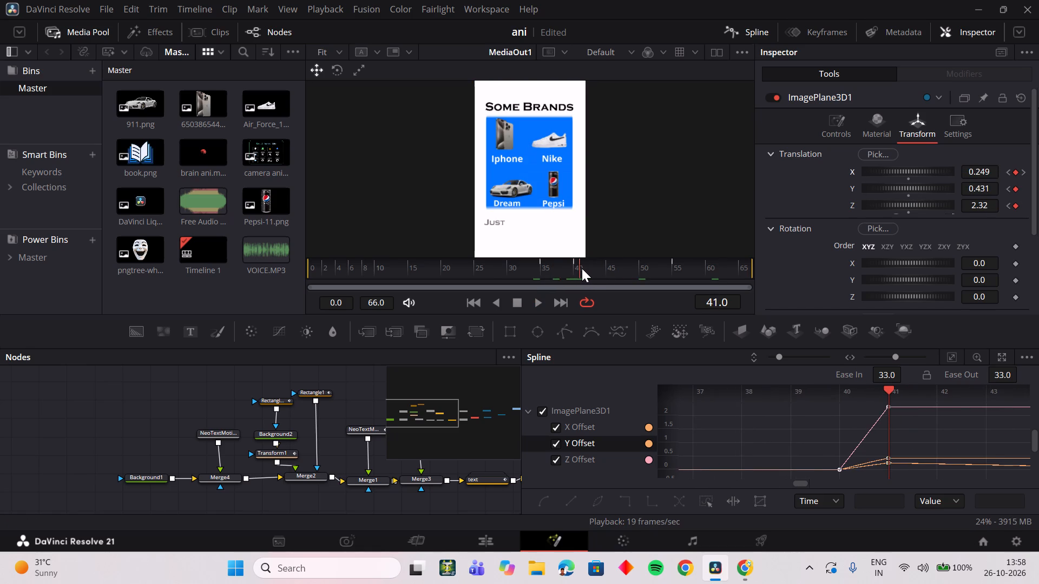
{"action": "left_click_drag", "start_coordinate": [582, 268], "coordinate": [545, 273]}
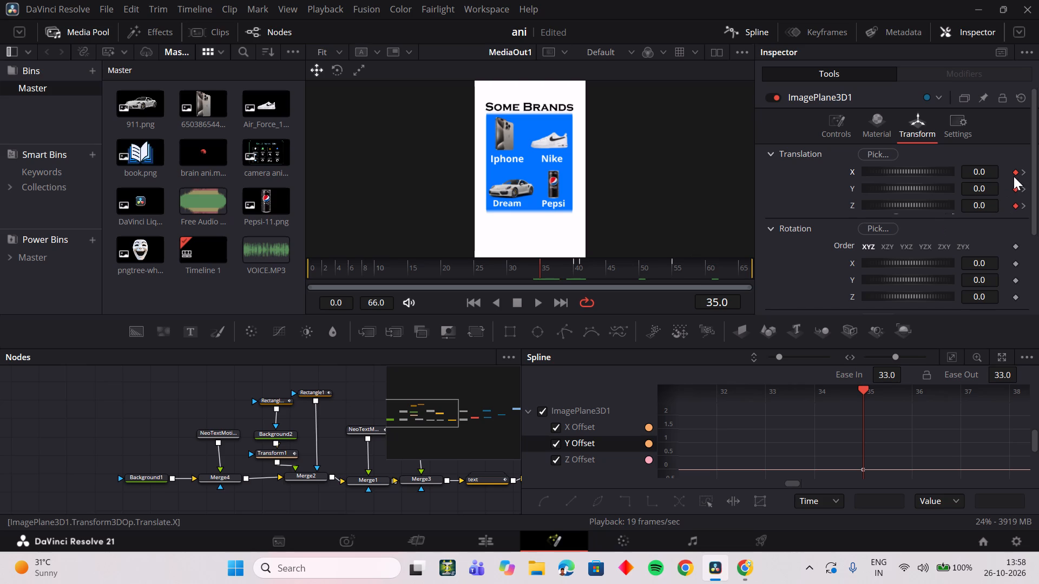
{"action": "left_click", "coordinate": [1015, 173]}
{"action": "left_click", "coordinate": [1016, 187]}
{"action": "left_click", "coordinate": [1017, 205]}
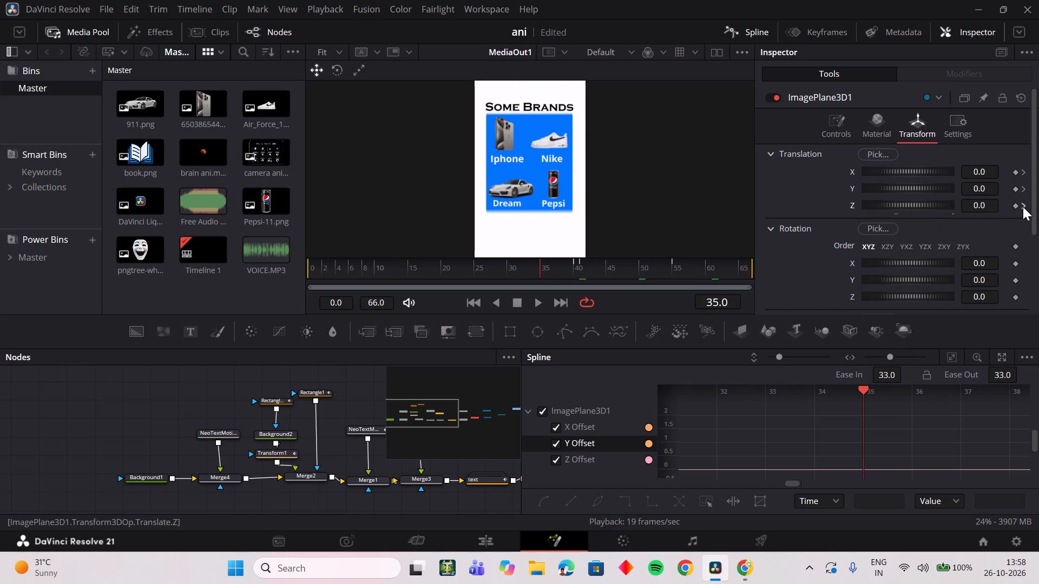
Replay and scrub between about frames 39 and 42 to examine the zoom starting at frame 40.
{"action": "left_click", "coordinate": [1023, 207]}
{"action": "left_click_drag", "start_coordinate": [575, 264], "coordinate": [587, 264]}
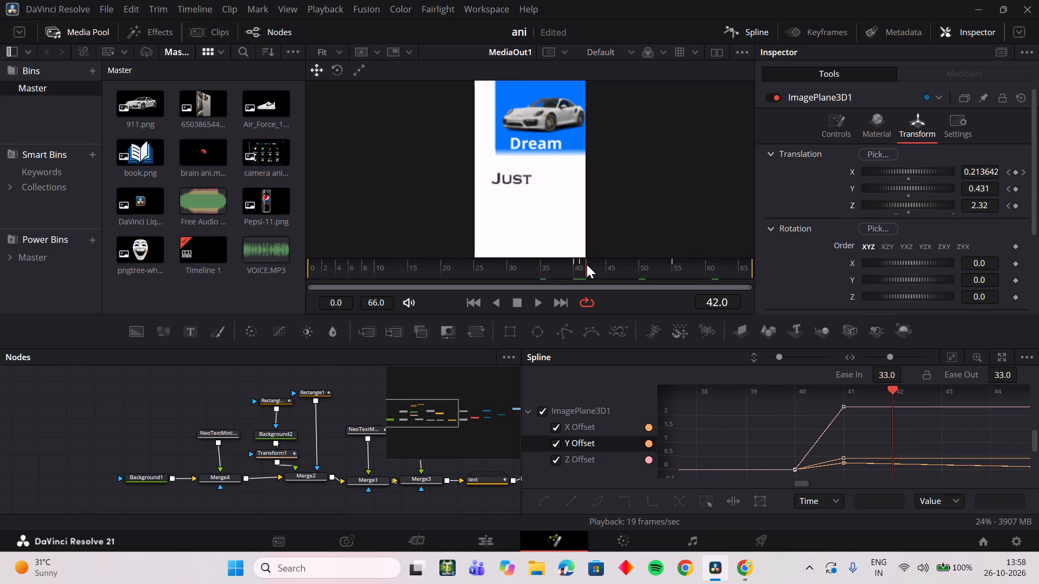
{"action": "left_click_drag", "start_coordinate": [587, 264], "coordinate": [567, 269]}
{"action": "key", "text": "space"}
{"action": "key", "text": "space"}
{"action": "left_click_drag", "start_coordinate": [604, 268], "coordinate": [570, 272]}
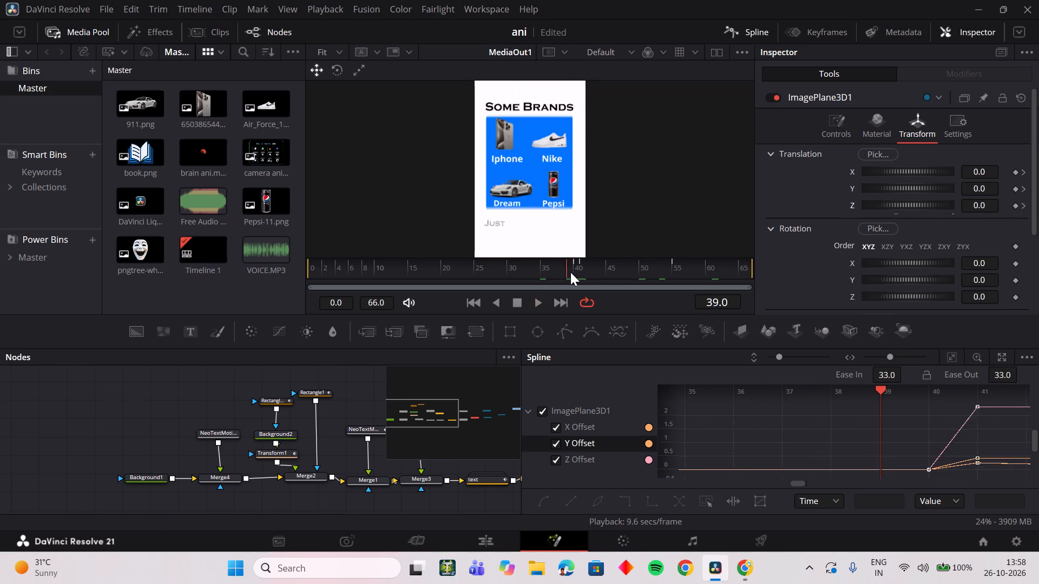
{"action": "left_click_drag", "start_coordinate": [570, 272], "coordinate": [573, 272]}
Retime the zoom's start by adding X, Y and Z translation keyframes at 0 on frame 38 and removing those on frame 40.
{"action": "left_click", "coordinate": [568, 274]}
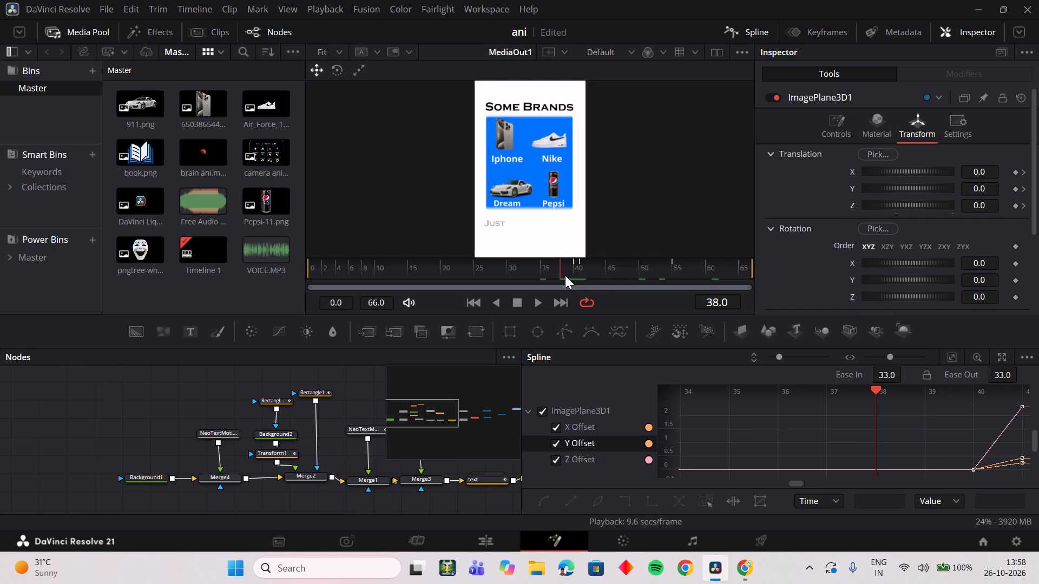
{"action": "left_click", "coordinate": [1012, 170]}
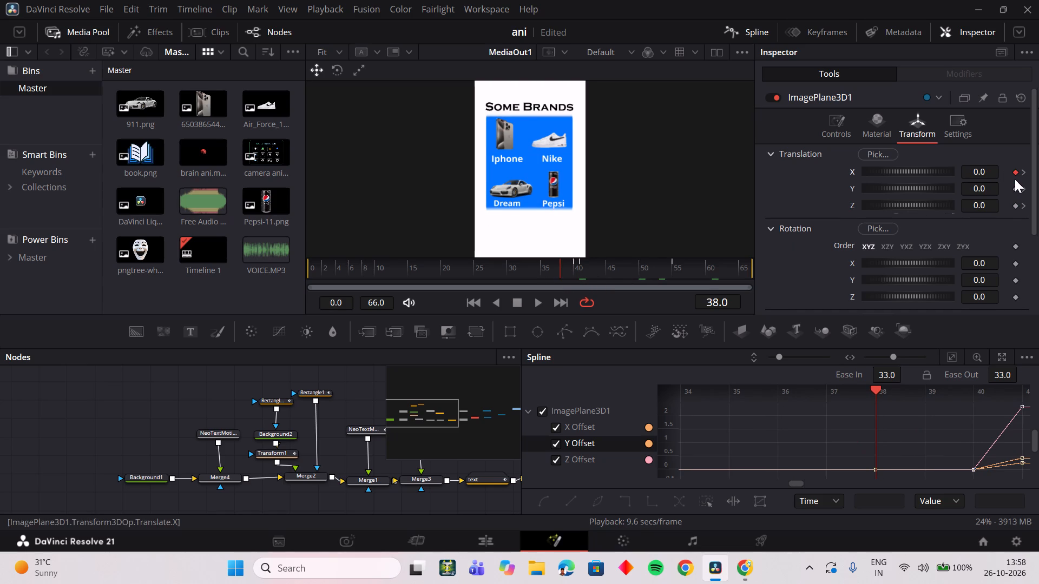
{"action": "left_click", "coordinate": [1012, 190]}
{"action": "left_click", "coordinate": [1017, 208]}
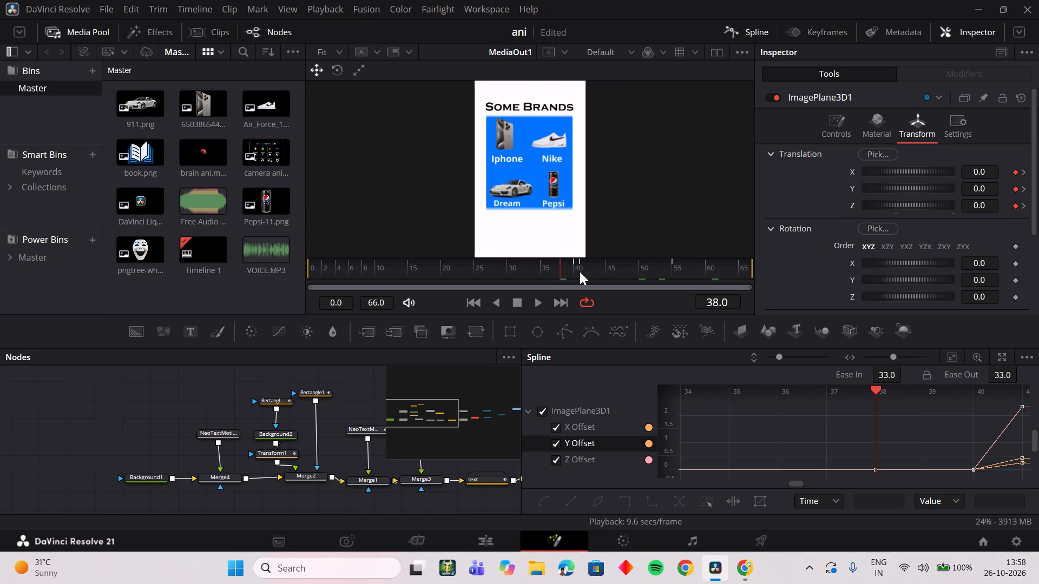
{"action": "left_click_drag", "start_coordinate": [563, 271], "coordinate": [574, 269]}
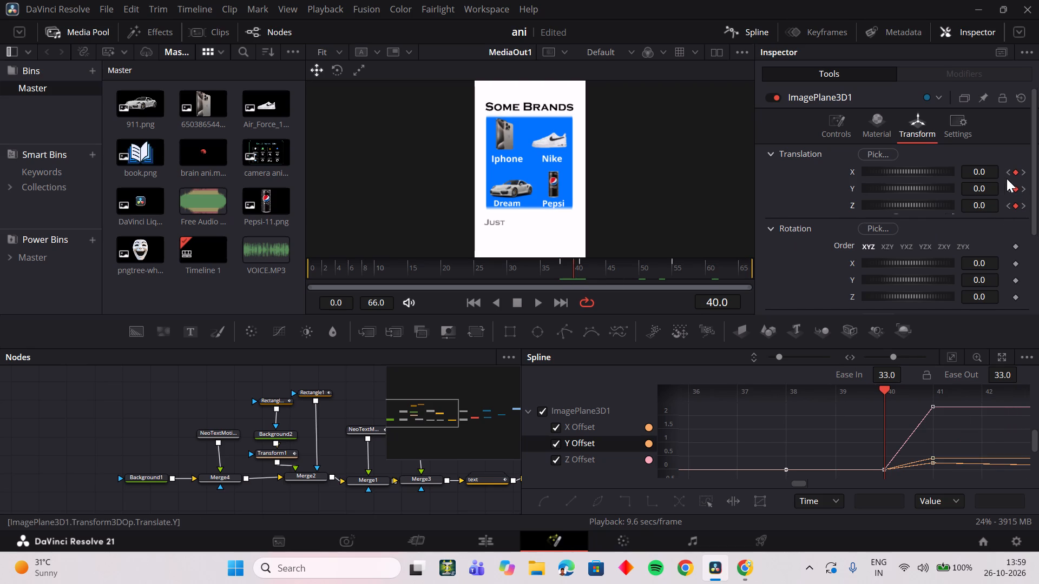
{"action": "left_click", "coordinate": [1015, 174]}
{"action": "left_click", "coordinate": [1016, 190]}
{"action": "left_click", "coordinate": [1014, 208]}
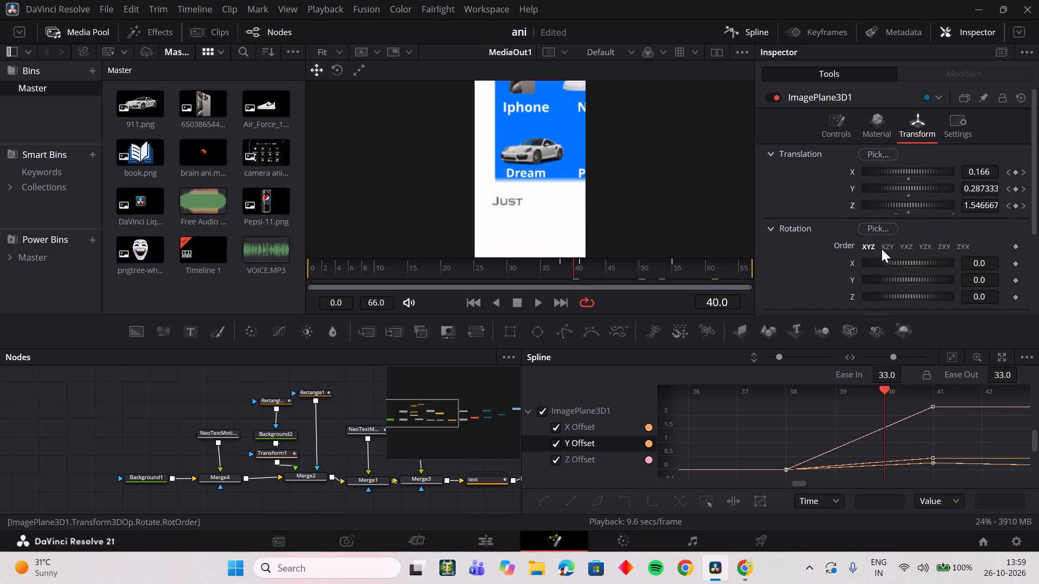
Replay the animation from about frame 38 and scrub to frame 41 to examine the retimed zoom.
{"action": "left_click_drag", "start_coordinate": [575, 266], "coordinate": [564, 270]}
{"action": "key", "text": "space"}
{"action": "key", "text": "space"}
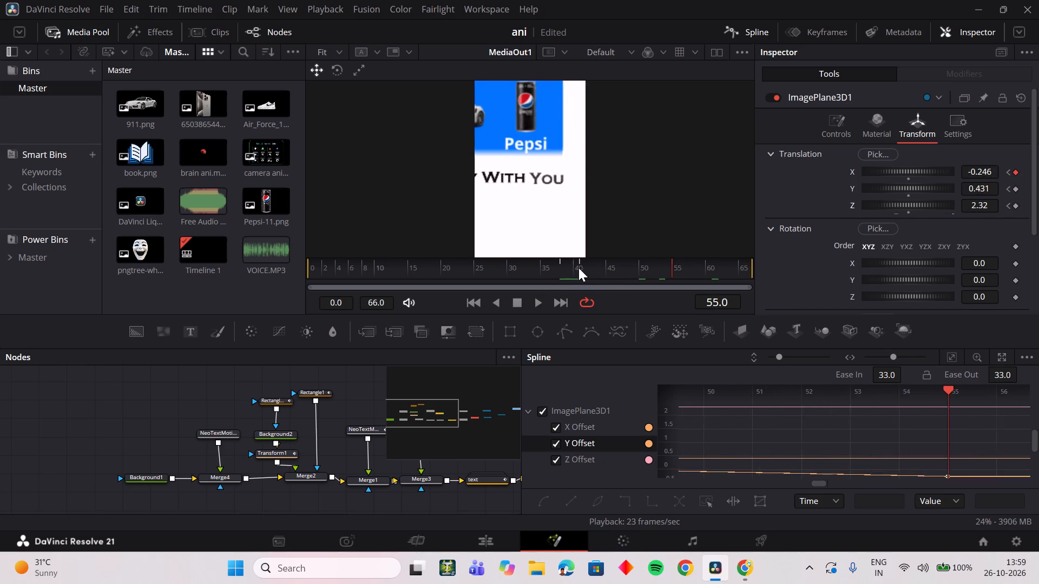
{"action": "left_click_drag", "start_coordinate": [578, 268], "coordinate": [584, 269]}
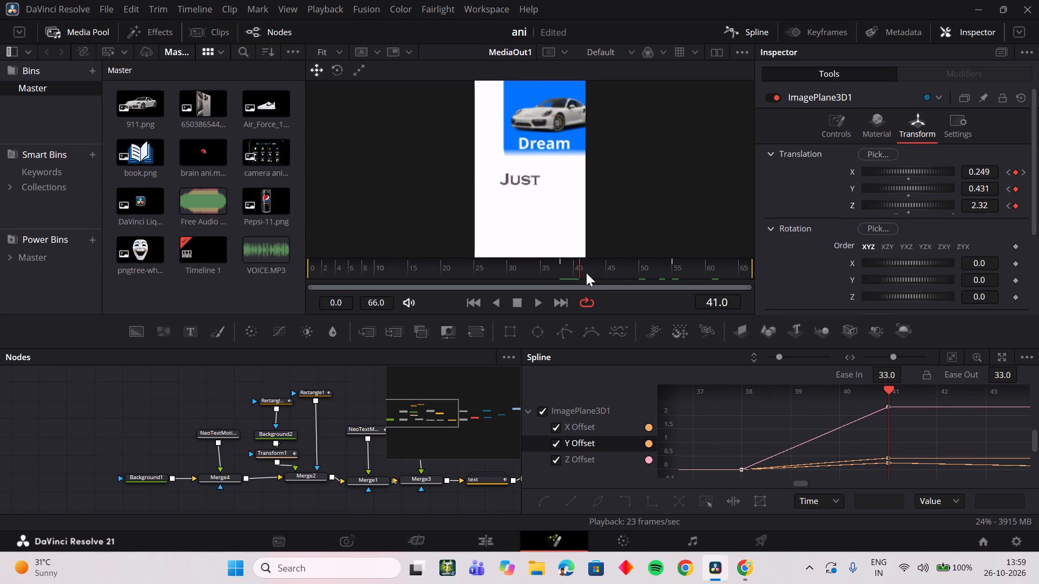
Switch to Chrome and briefly resume playback on the DaVinci Resolve 3D reel tutorial page.
{"action": "left_click", "coordinate": [744, 579]}
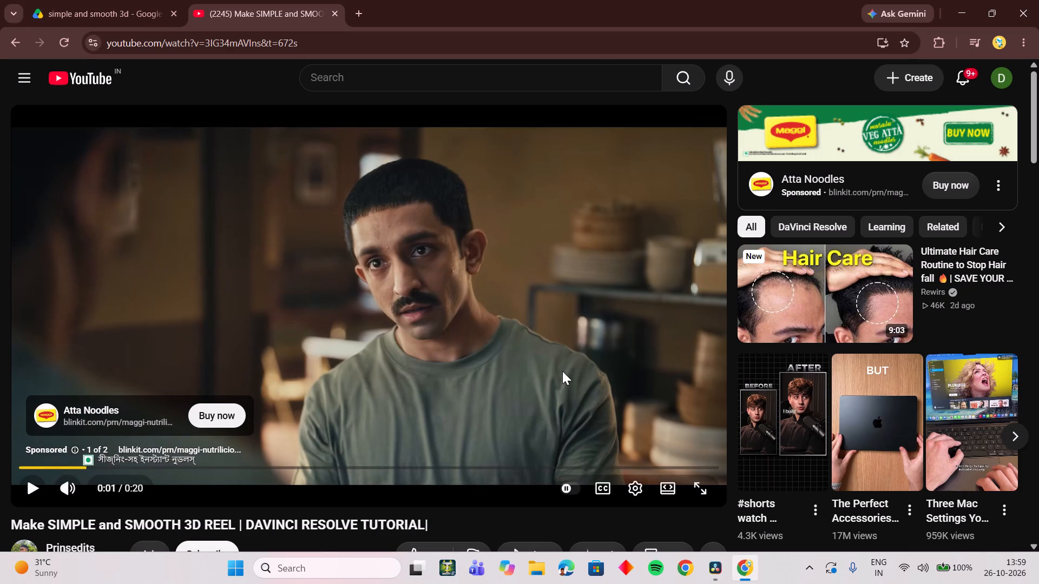
{"action": "left_click", "coordinate": [562, 371]}
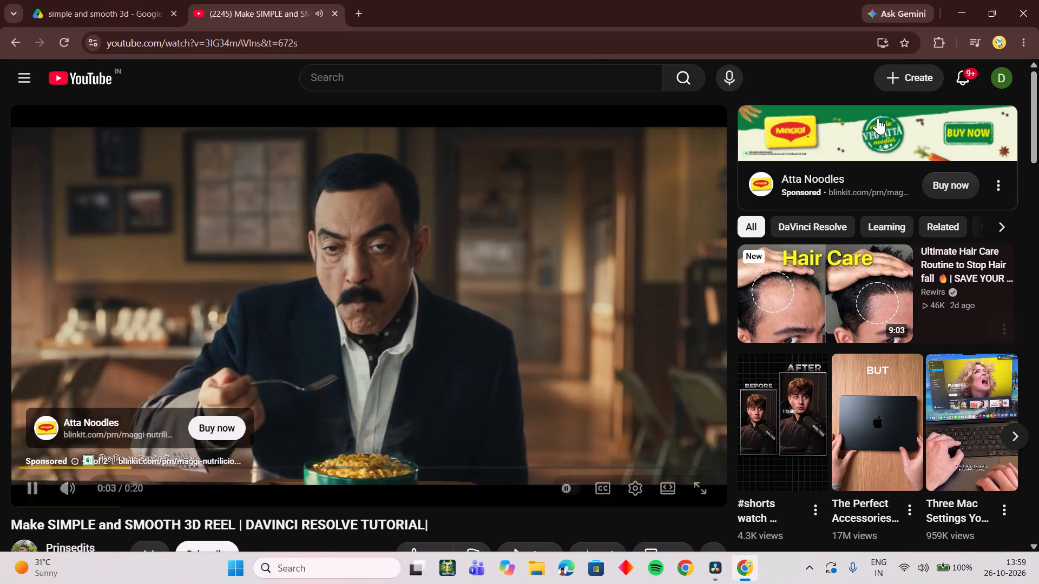
{"action": "left_click", "coordinate": [963, 7]}
Show the desktop and launch Kuro.
{"action": "left_click", "coordinate": [970, 3]}
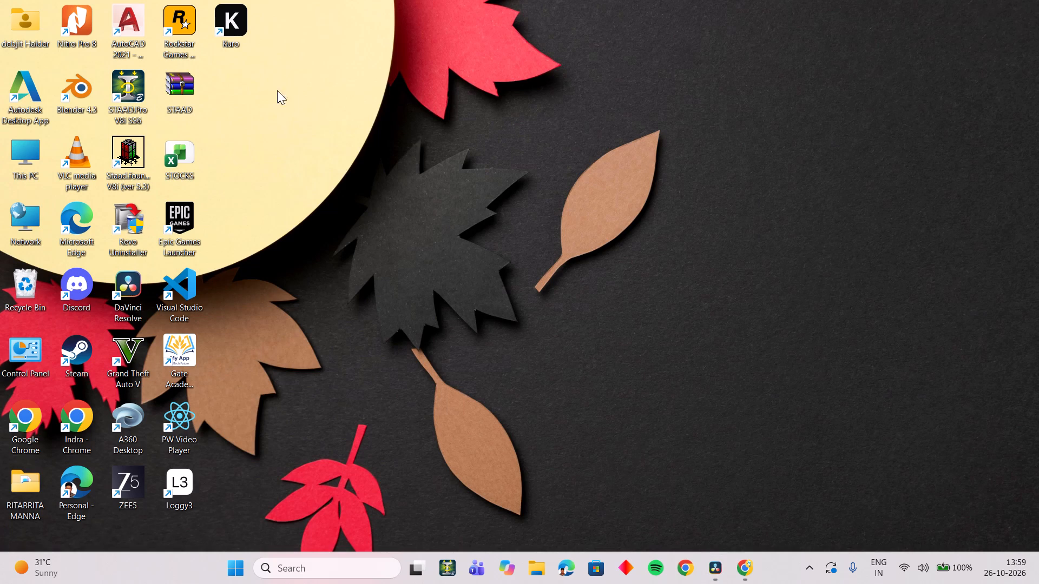
{"action": "double_click", "coordinate": [231, 30]}
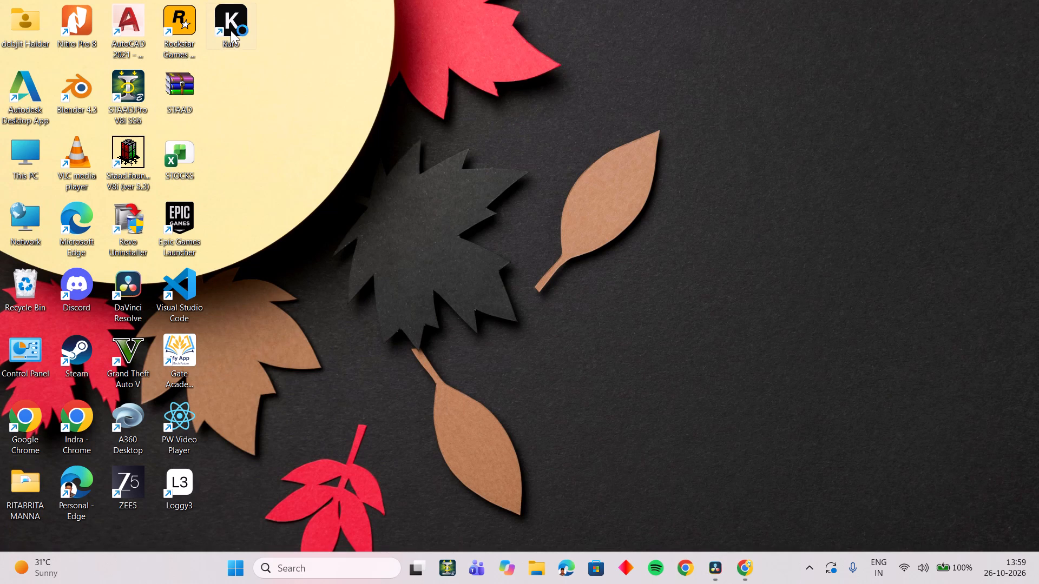
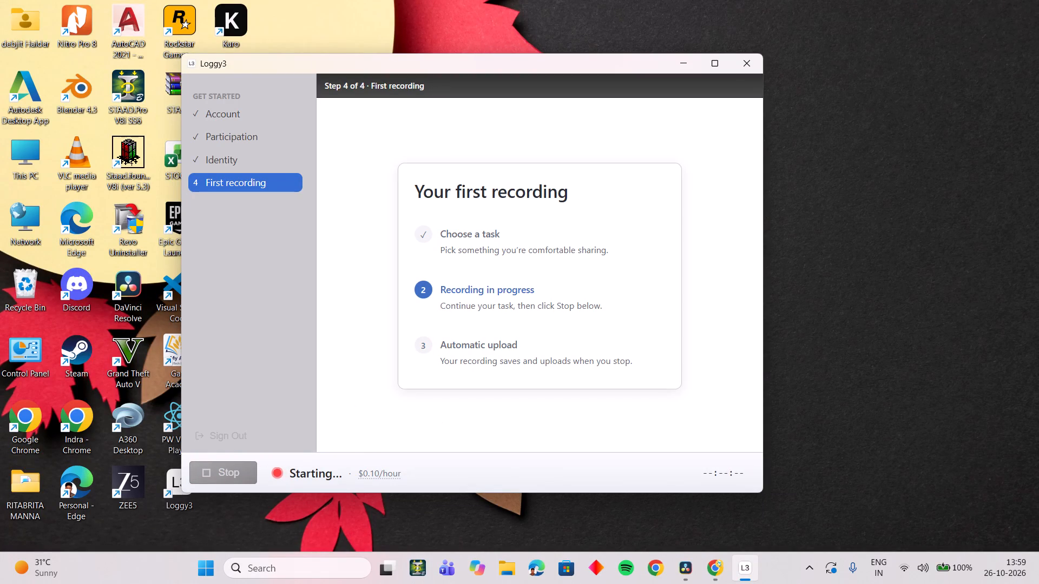
Close the Loggy3 window and acknowledge its notice so that the recording keeps running in the background.
{"action": "left_click", "coordinate": [749, 67]}
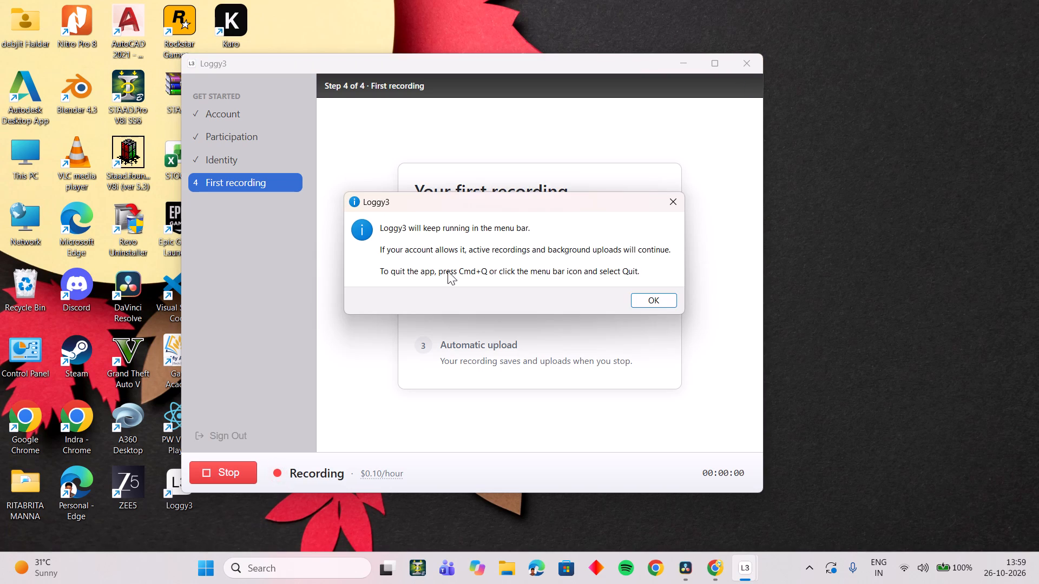
{"action": "left_click", "coordinate": [650, 297]}
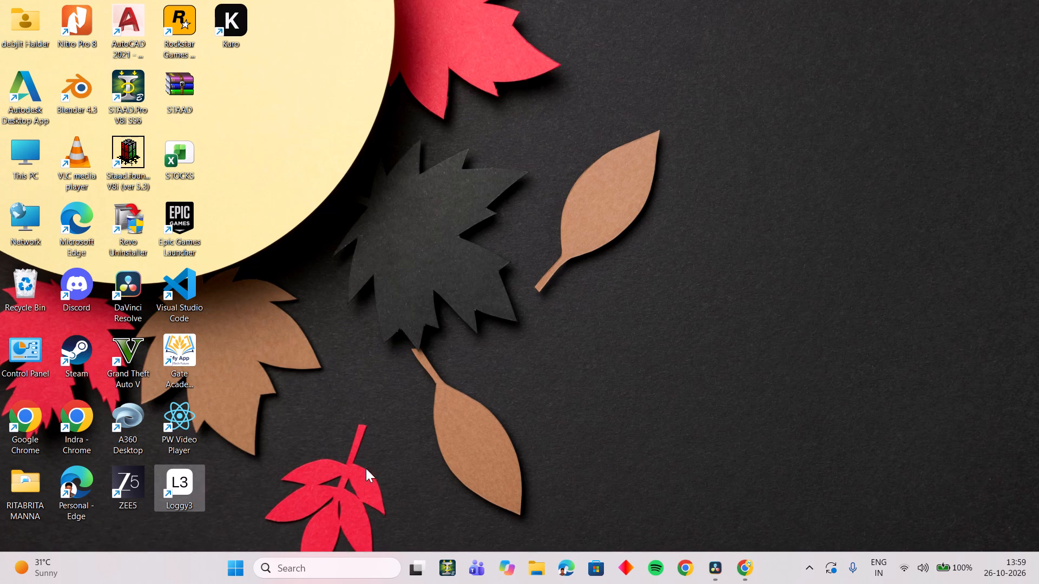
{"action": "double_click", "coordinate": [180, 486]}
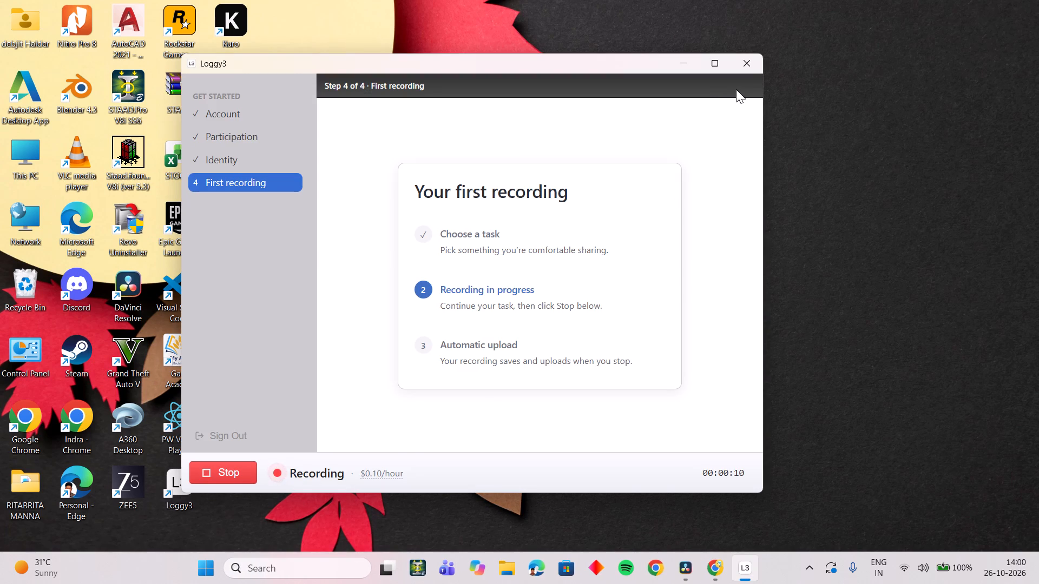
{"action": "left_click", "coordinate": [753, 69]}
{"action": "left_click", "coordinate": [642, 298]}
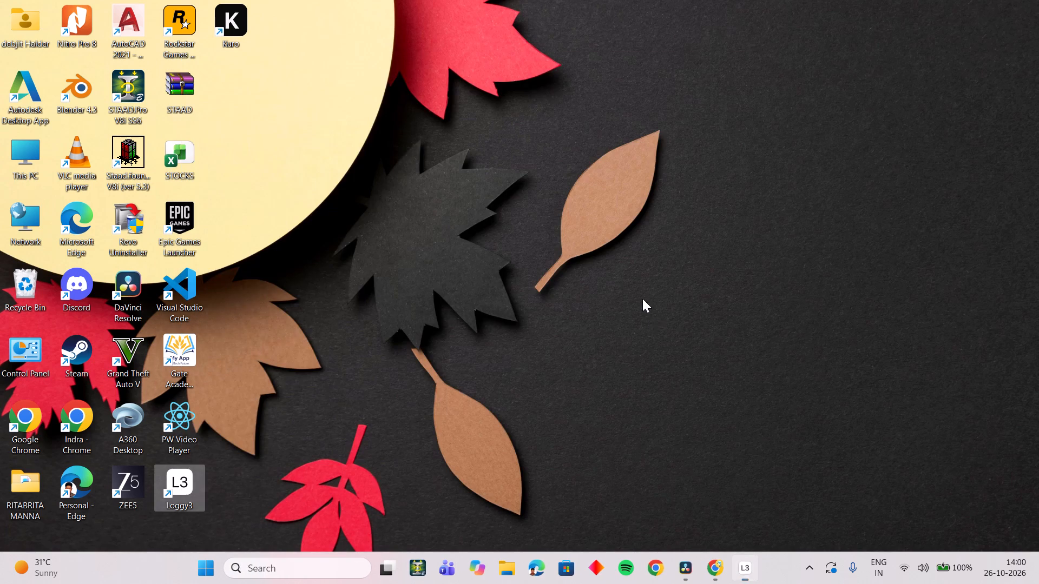
Switch to the YouTube tutorial in Chrome and rewatch how the Camera3D1 translation keyframes are set, roughly from 10:46 to 11:12.
{"action": "left_click", "coordinate": [715, 564]}
{"action": "left_click", "coordinate": [733, 566]}
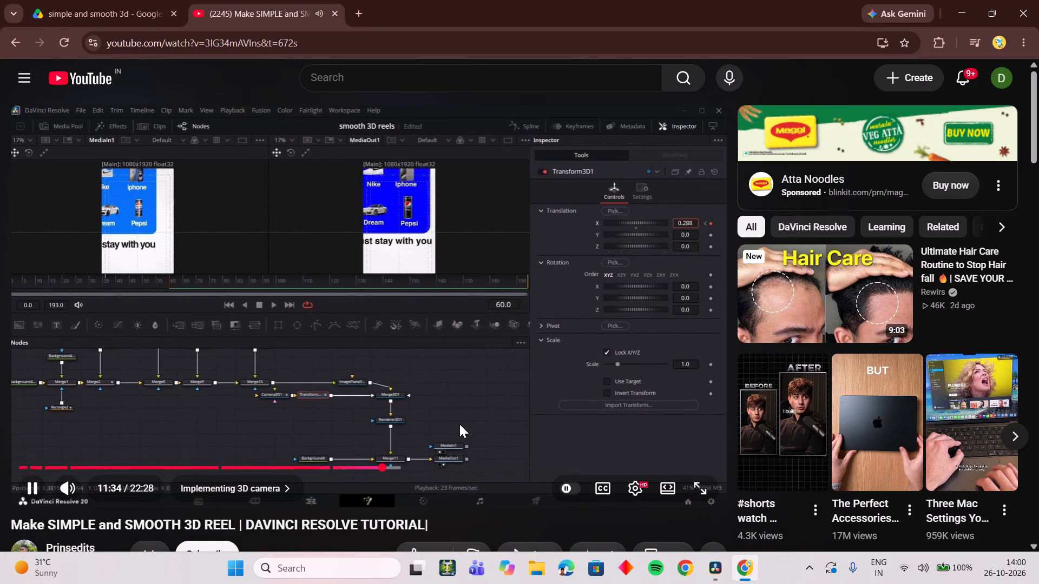
{"action": "key", "text": "Left"}
{"action": "key", "text": "Left"}
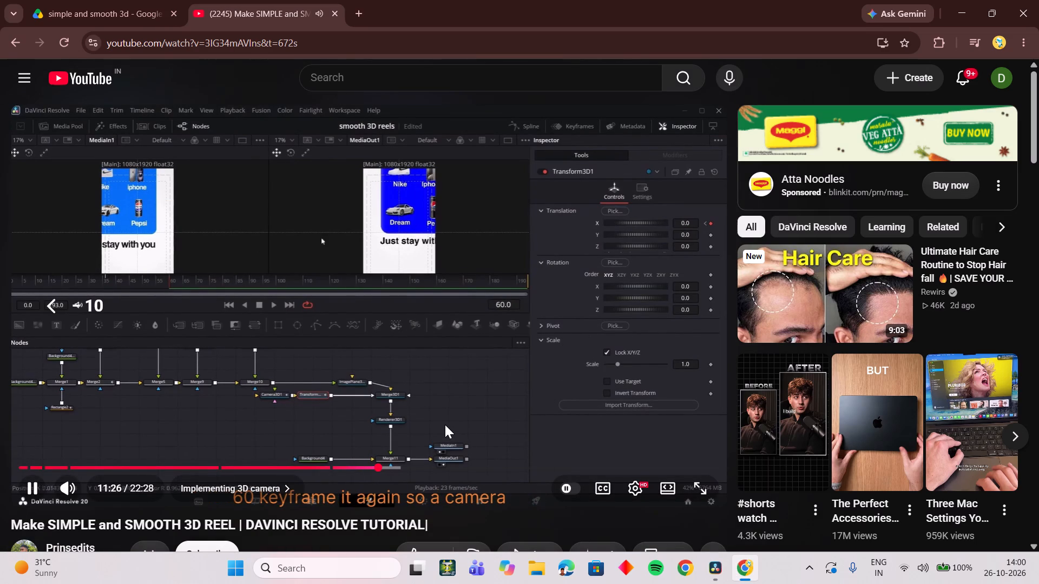
{"action": "key", "text": "Left"}
{"action": "key", "text": "Left"}
{"action": "key", "text": "Left"}
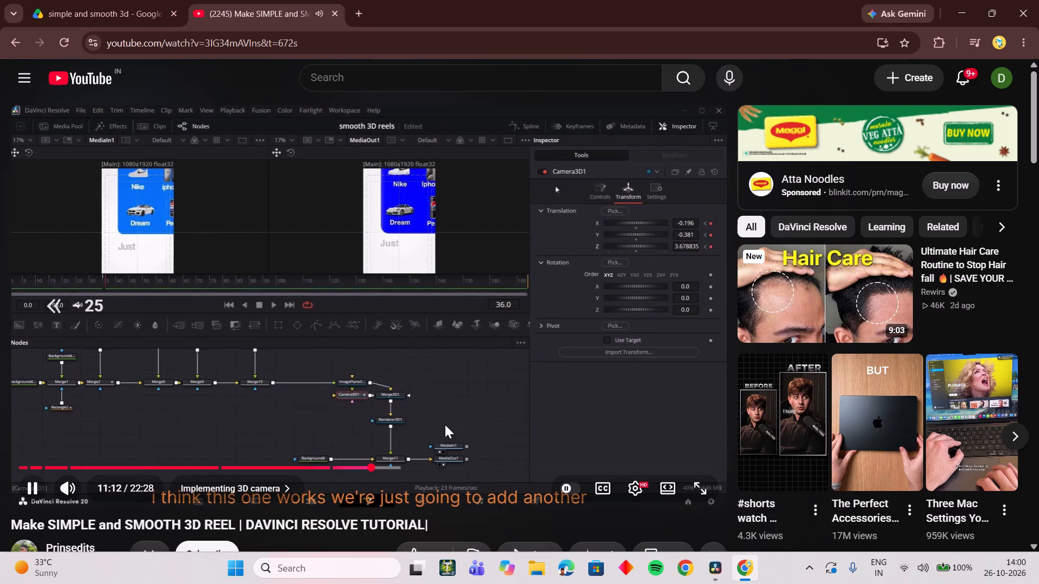
{"action": "key", "text": "Left"}
{"action": "key", "text": "Left"}
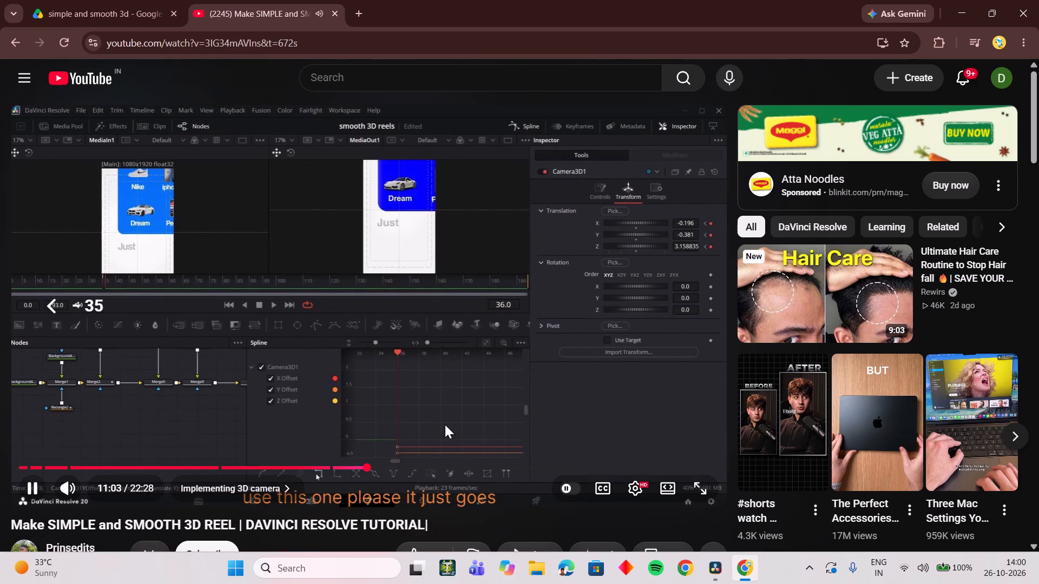
{"action": "key", "text": "Left"}
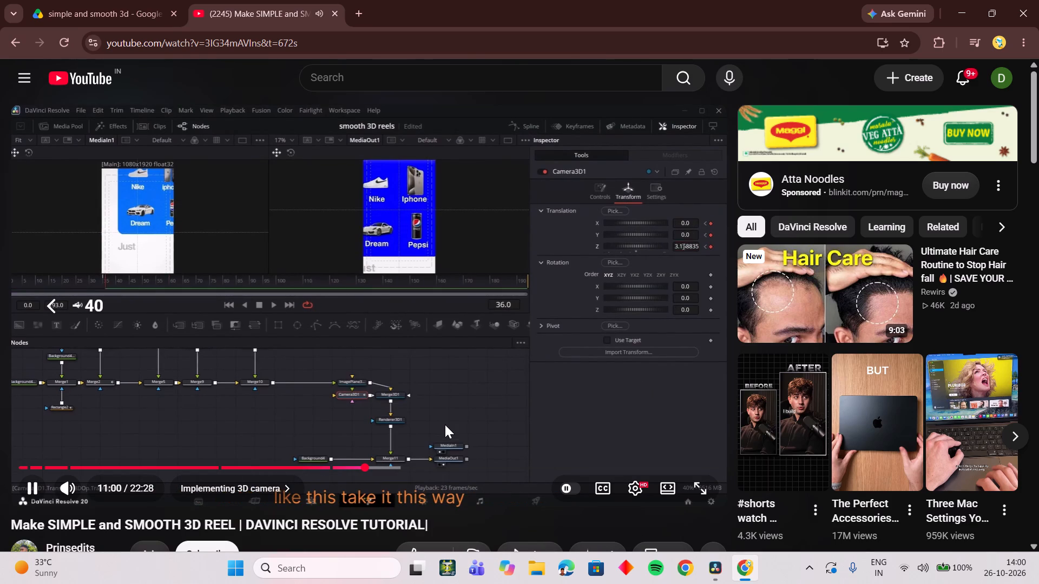
{"action": "key", "text": "Left"}
{"action": "key", "text": "Left"}
{"action": "key", "text": "Left"}
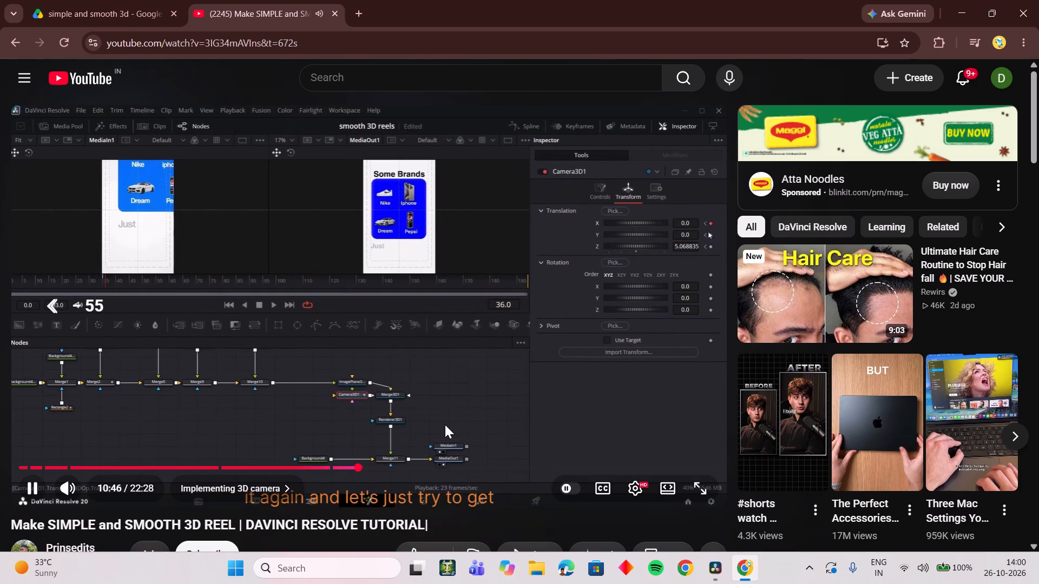
{"action": "key", "text": "Right"}
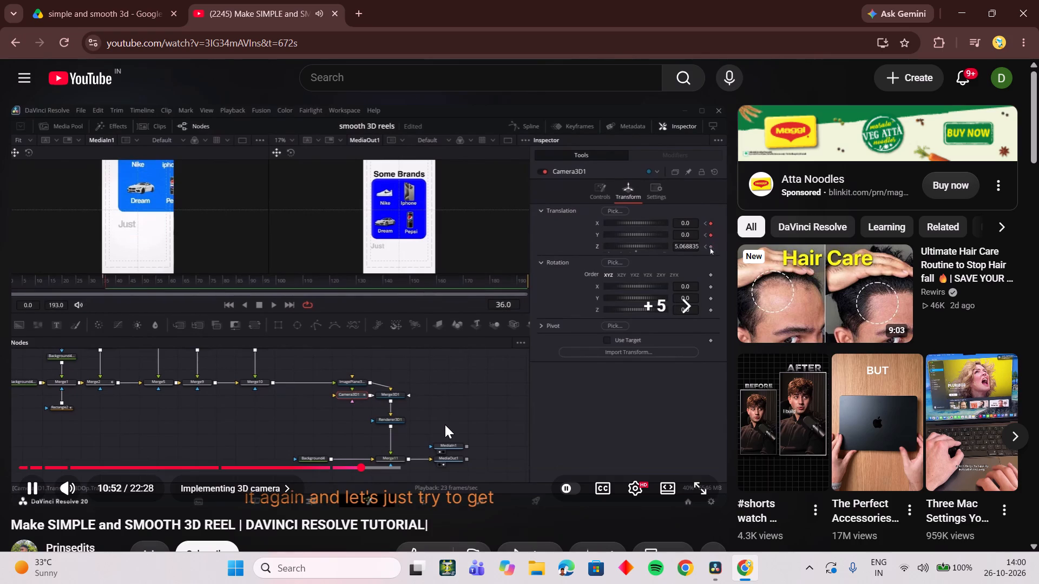
{"action": "key", "text": "Left"}
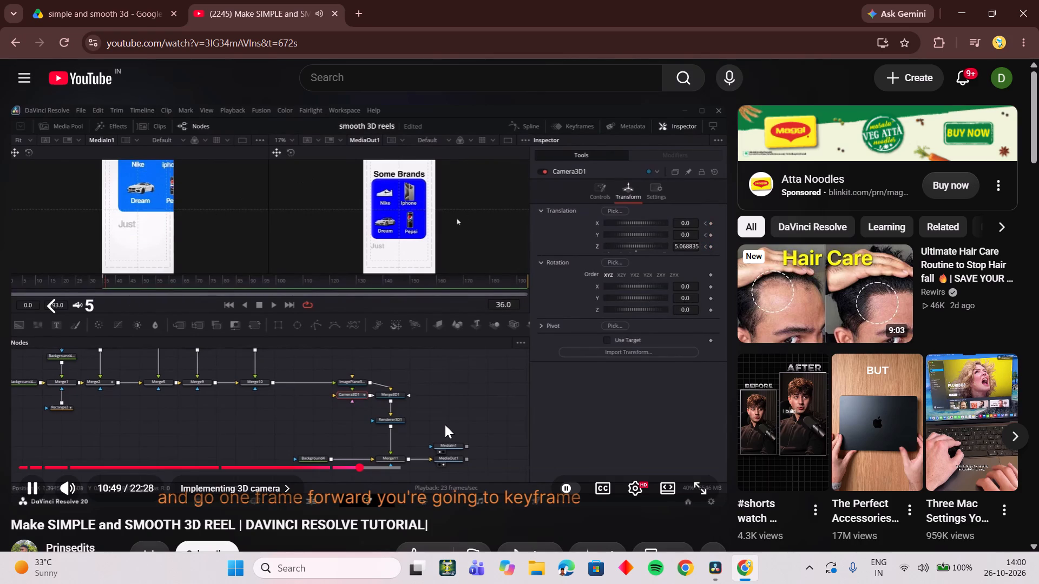
{"action": "key", "text": "Right"}
{"action": "key", "text": "Right"}
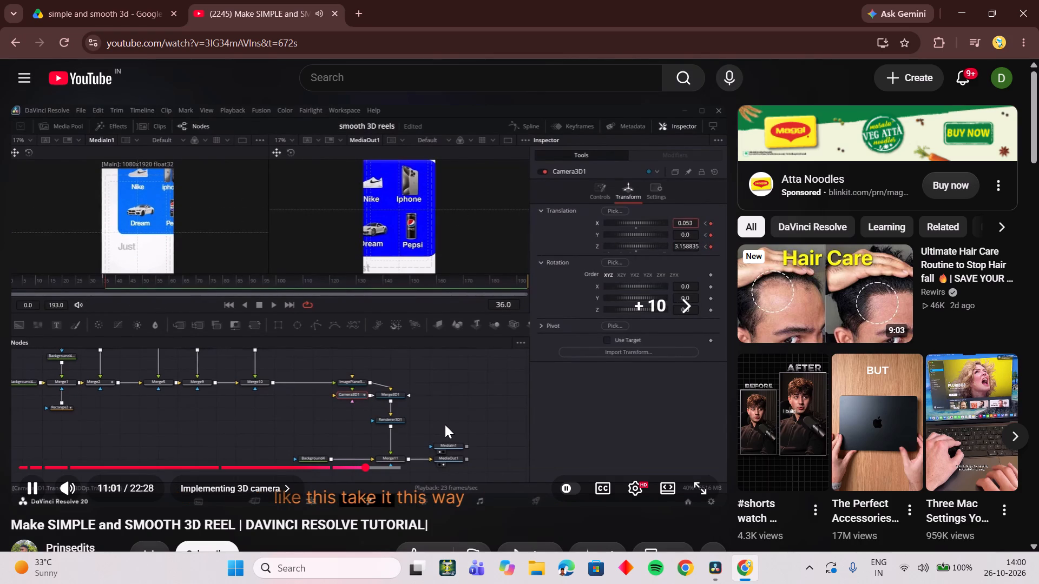
{"action": "key", "text": "Left"}
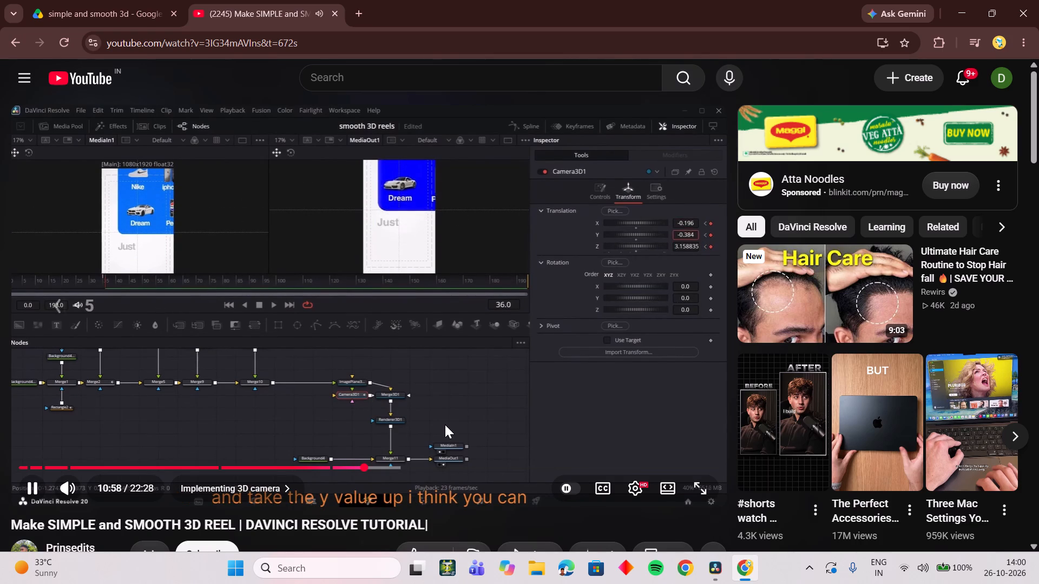
{"action": "key", "text": "Left"}
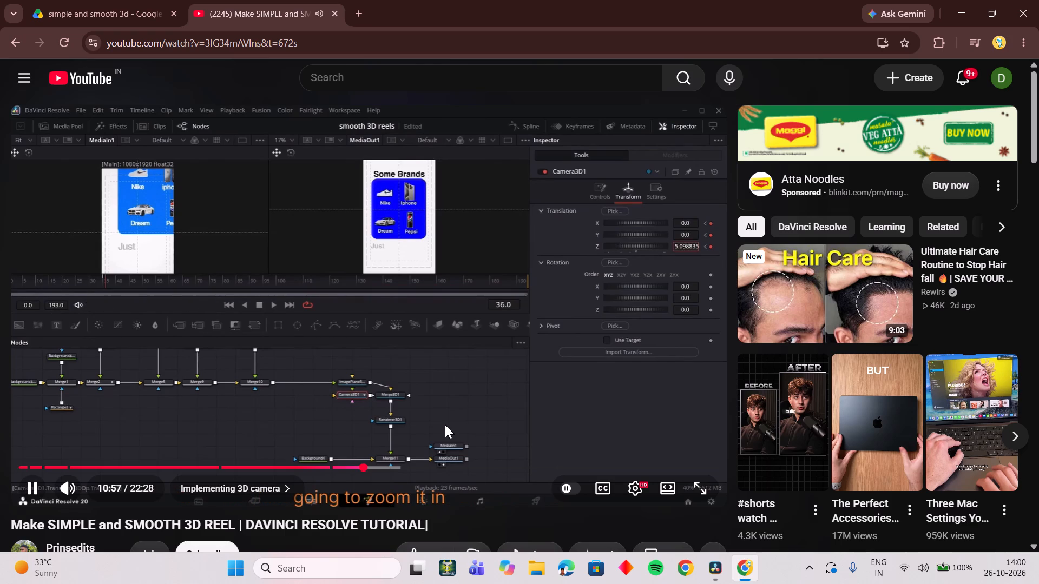
{"action": "key", "text": "Left"}
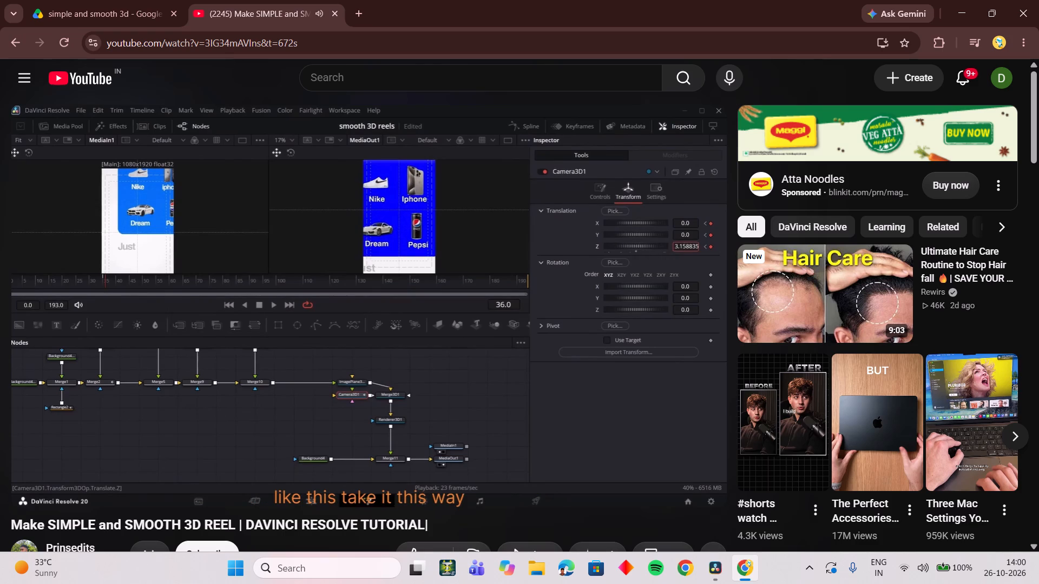
{"action": "key", "text": "Right"}
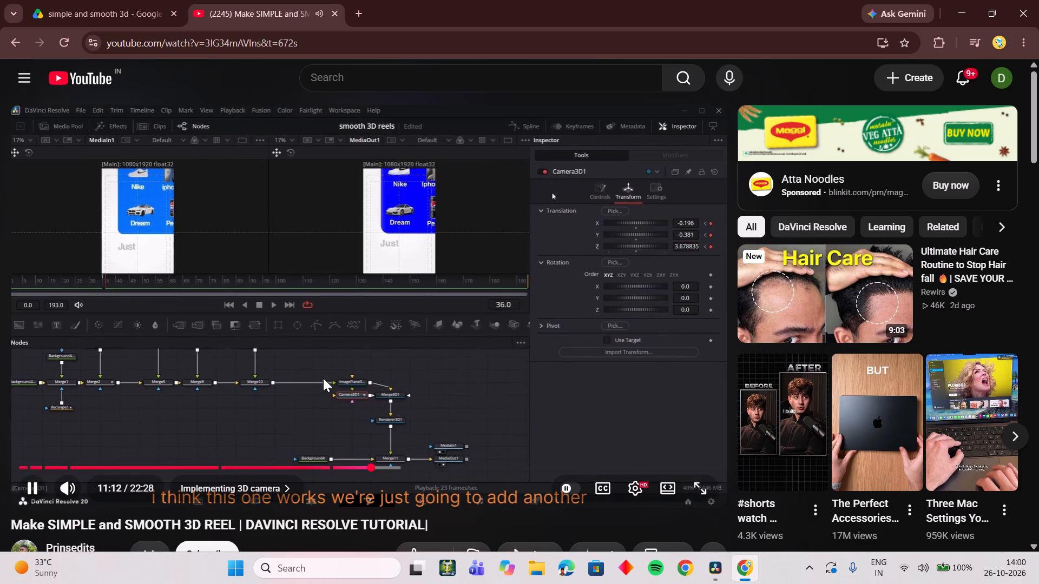
{"action": "left_click", "coordinate": [499, 348]}
Switch to DaVinci Resolve and save the ani project.
{"action": "left_click", "coordinate": [711, 580]}
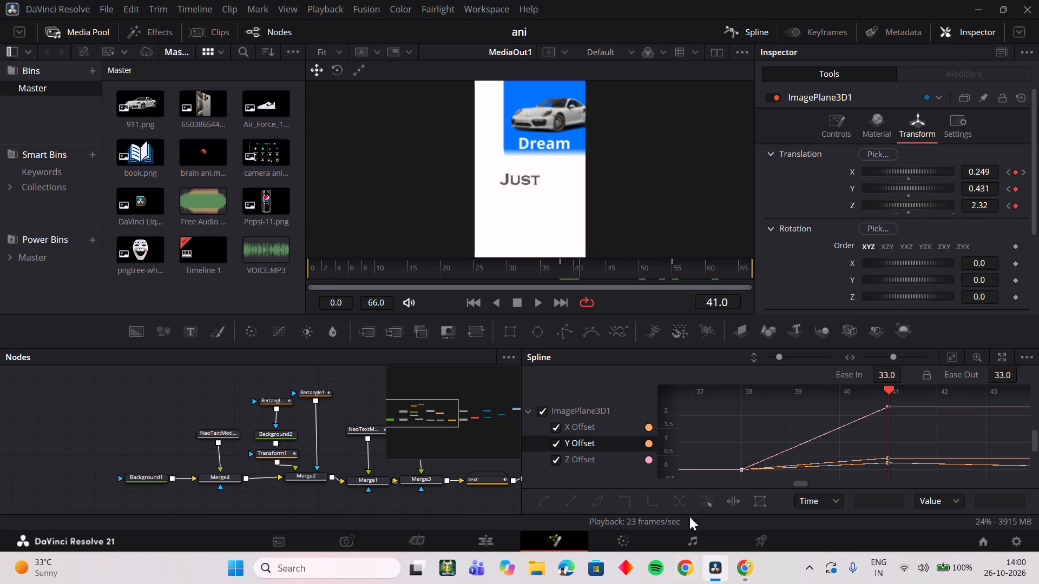
{"action": "left_click", "coordinate": [793, 425]}
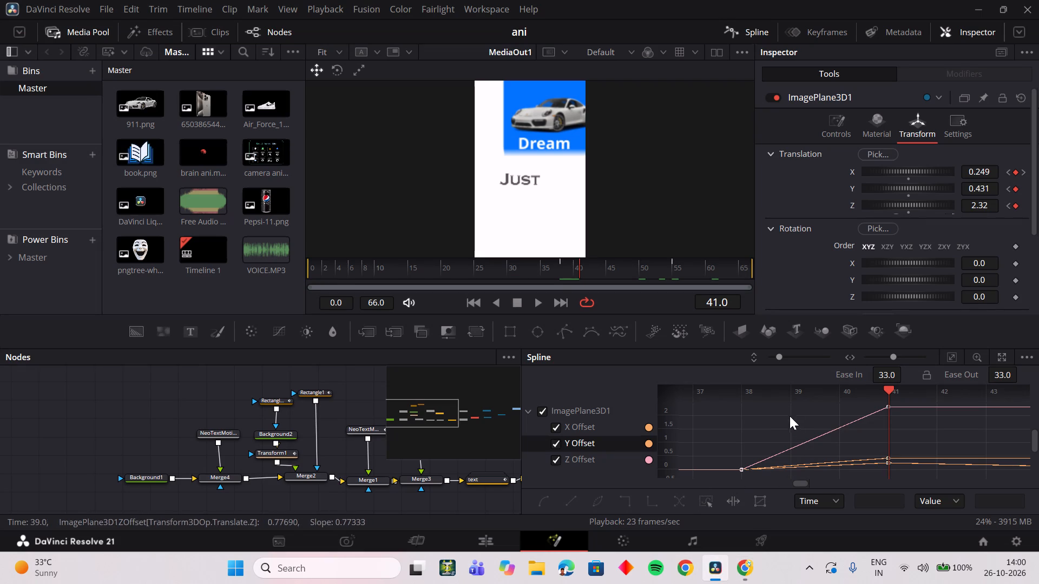
{"action": "key", "text": "ctrl+s"}
Select all ImagePlane3D1 offset keyframes in the spline editor and give them step-in interpolation.
{"action": "left_click", "coordinate": [770, 434], "text": "ctrl"}
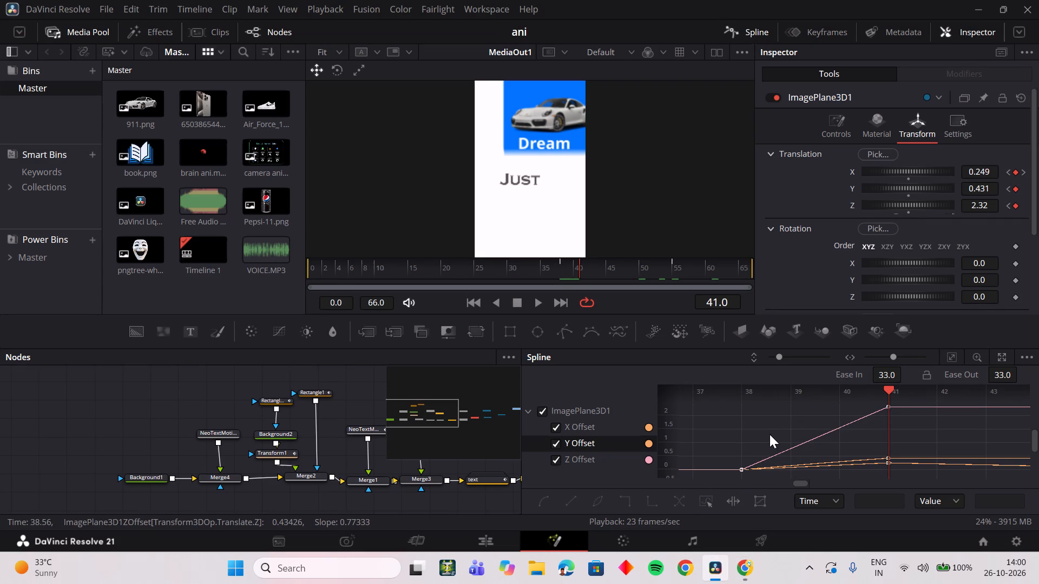
{"action": "key", "text": "ctrl+a"}
{"action": "left_click", "coordinate": [624, 502]}
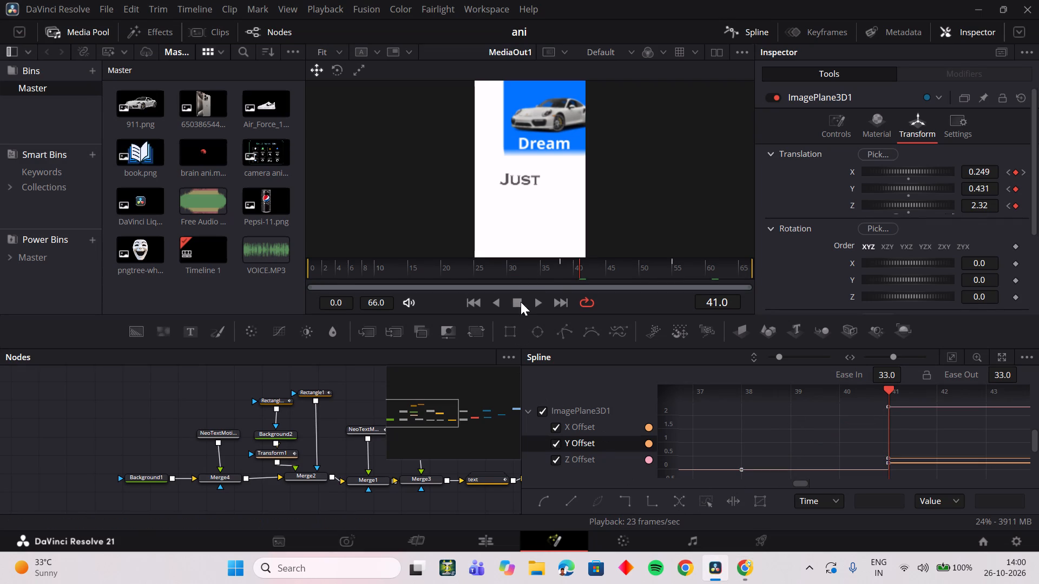
Preview the stepped ImagePlane3D1 motion from about frame 37 and return the playhead to frame 41.
{"action": "left_click", "coordinate": [557, 266]}
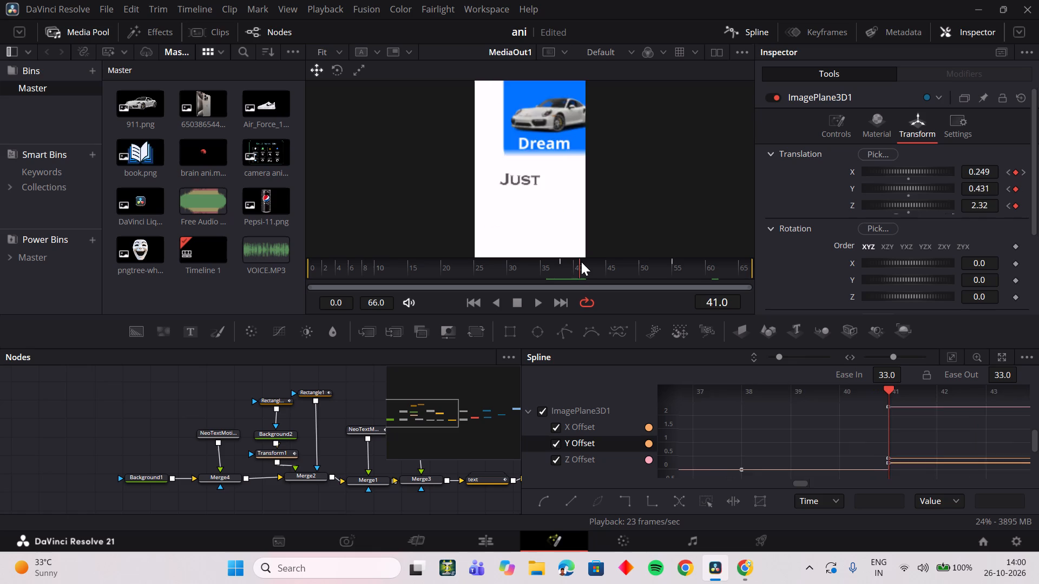
{"action": "key", "text": "space"}
{"action": "key", "text": "space"}
{"action": "left_click", "coordinate": [576, 264]}
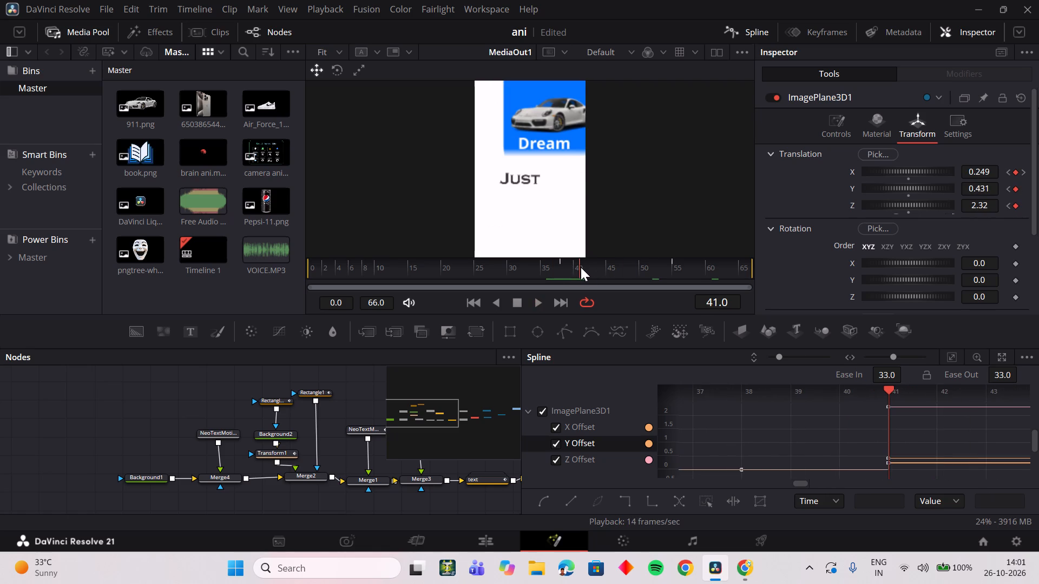
Turn off the Y Offset and Z Offset curves of ImagePlane3D1, leaving only X Offset active in the spline editor.
{"action": "left_click", "coordinate": [952, 360]}
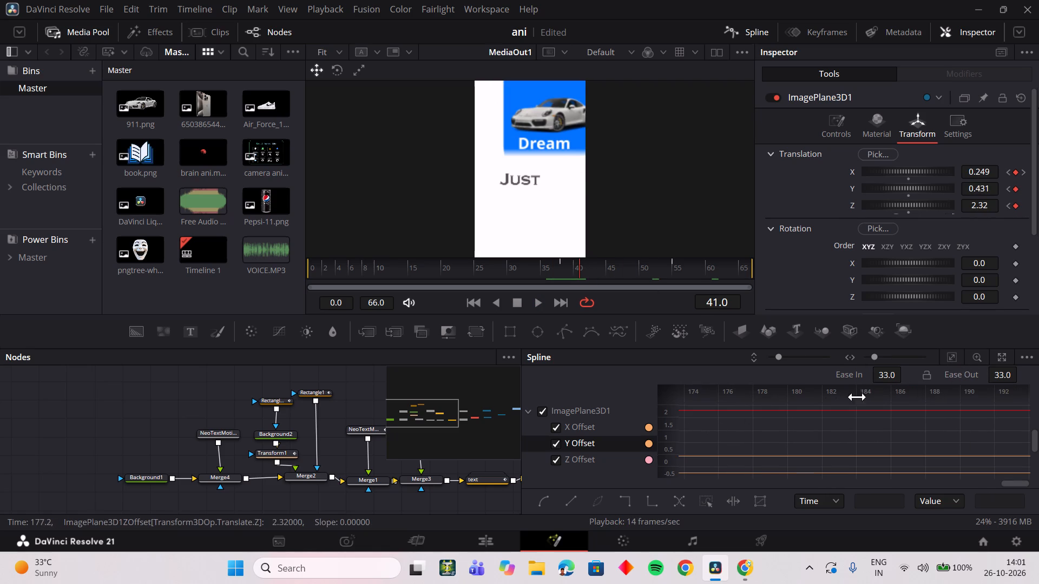
{"action": "left_click", "coordinate": [556, 440]}
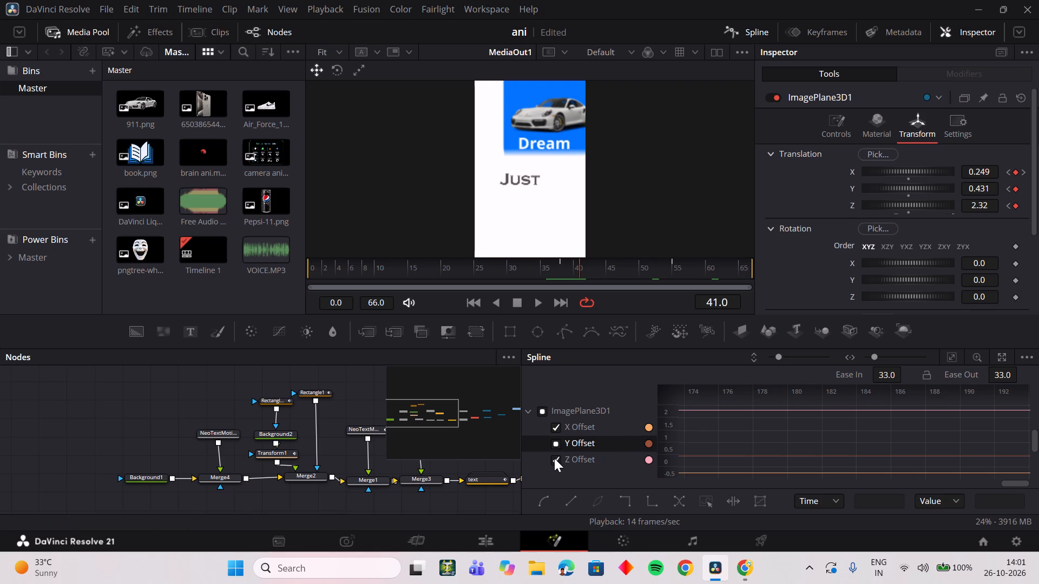
{"action": "double_click", "coordinate": [554, 458]}
{"action": "left_click", "coordinate": [554, 443]}
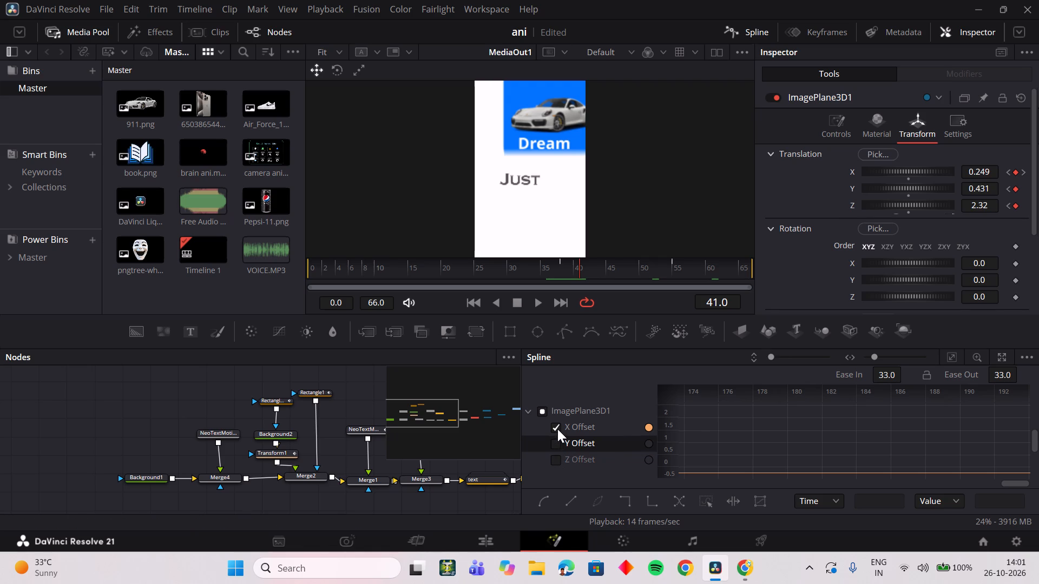
{"action": "double_click", "coordinate": [557, 429]}
{"action": "left_click", "coordinate": [557, 429]}
{"action": "left_click", "coordinate": [950, 357]}
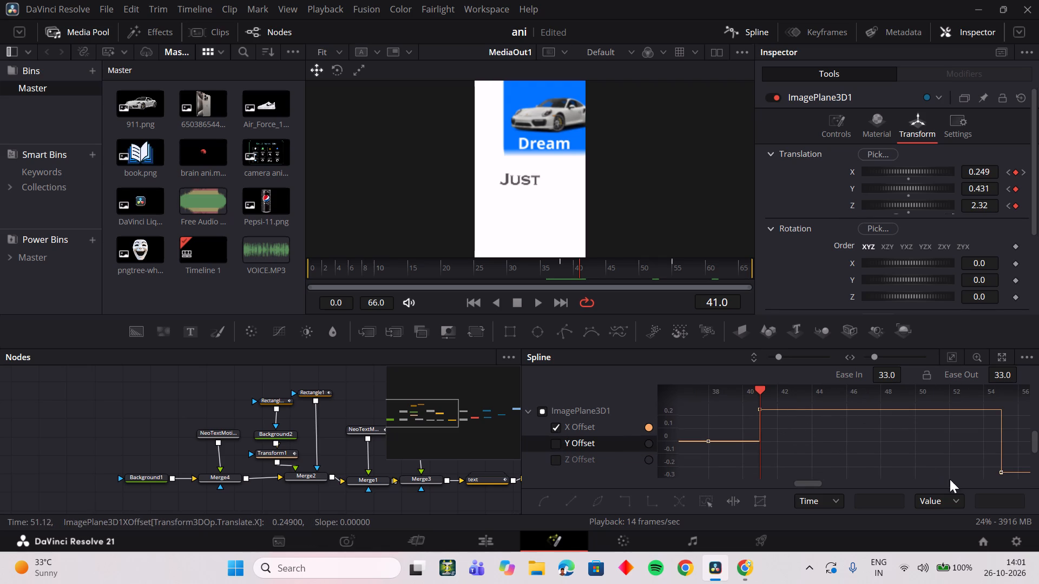
Select the X Offset keyframes at frames 41 and 55 and smooth the curve between them.
{"action": "left_click_drag", "start_coordinate": [1009, 477], "coordinate": [856, 427]}
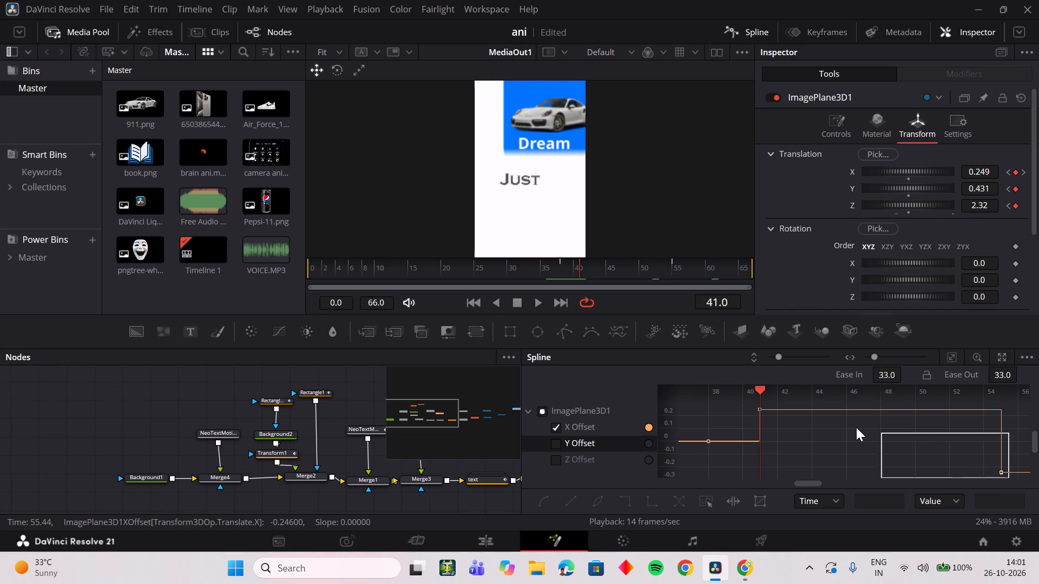
{"action": "left_click_drag", "start_coordinate": [856, 427], "coordinate": [757, 400]}
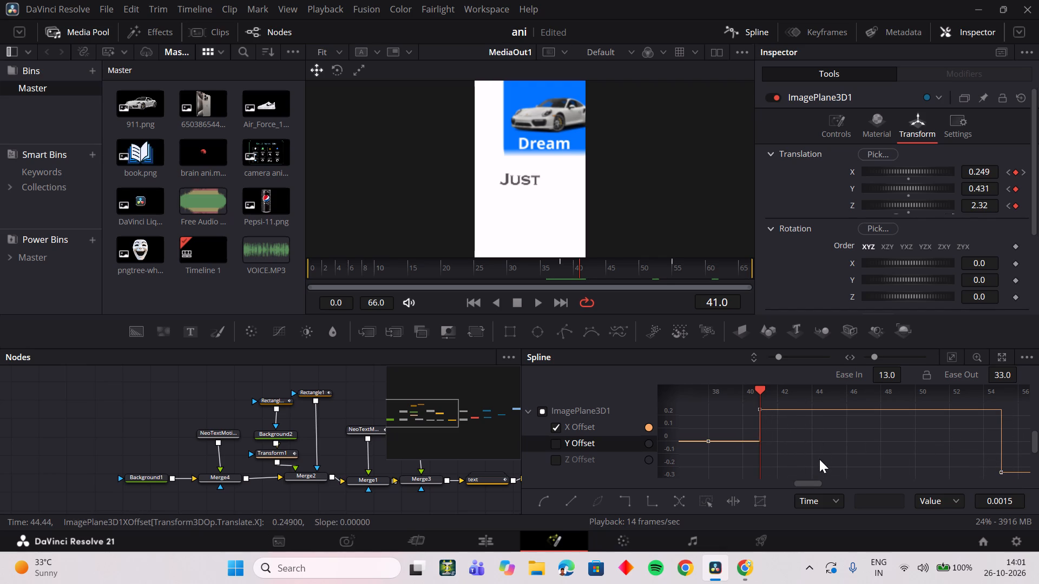
{"action": "key", "text": "s"}
{"action": "scroll", "coordinate": [823, 461], "scroll_direction": "up", "scroll_amount": 2}
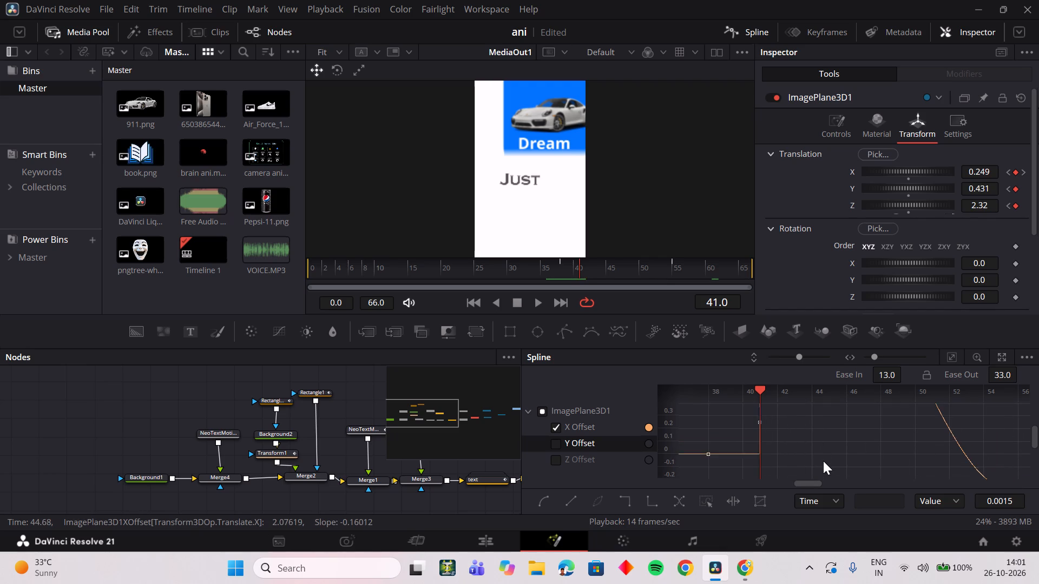
{"action": "scroll", "coordinate": [823, 461], "scroll_direction": "up", "scroll_amount": 6}
{"action": "left_click", "coordinate": [953, 357]}
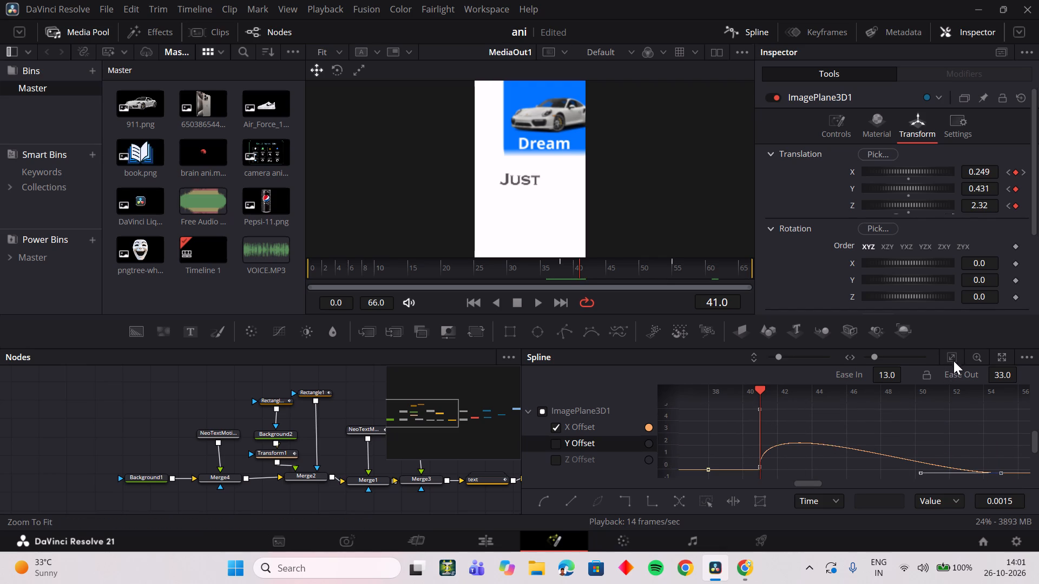
Preview the smoothed X Offset motion by playing and scrubbing between frames 41 and 43.
{"action": "key", "text": "space"}
{"action": "key", "text": "space"}
{"action": "left_click_drag", "start_coordinate": [590, 269], "coordinate": [581, 269]}
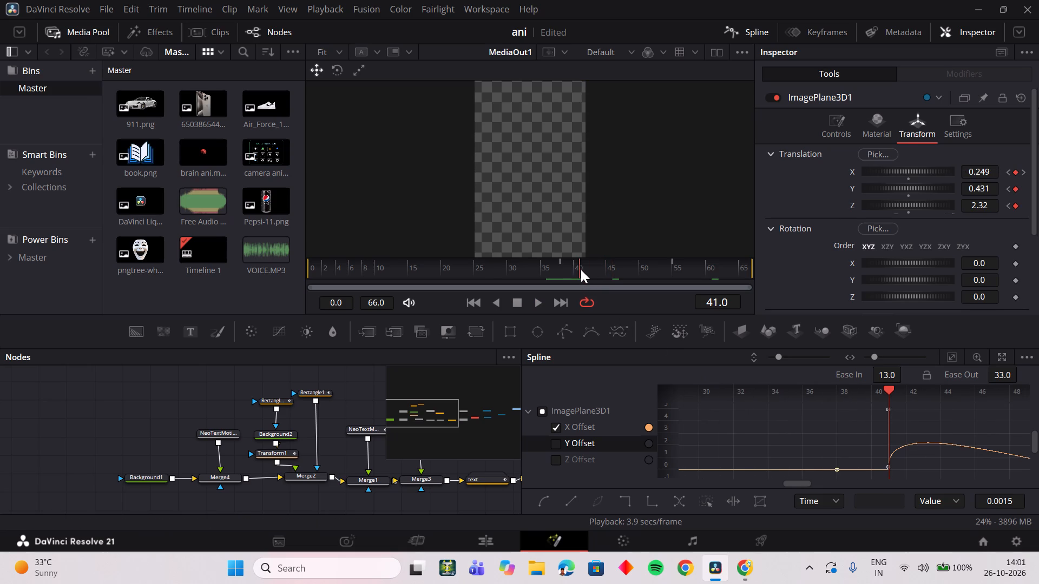
{"action": "left_click_drag", "start_coordinate": [581, 269], "coordinate": [598, 273]}
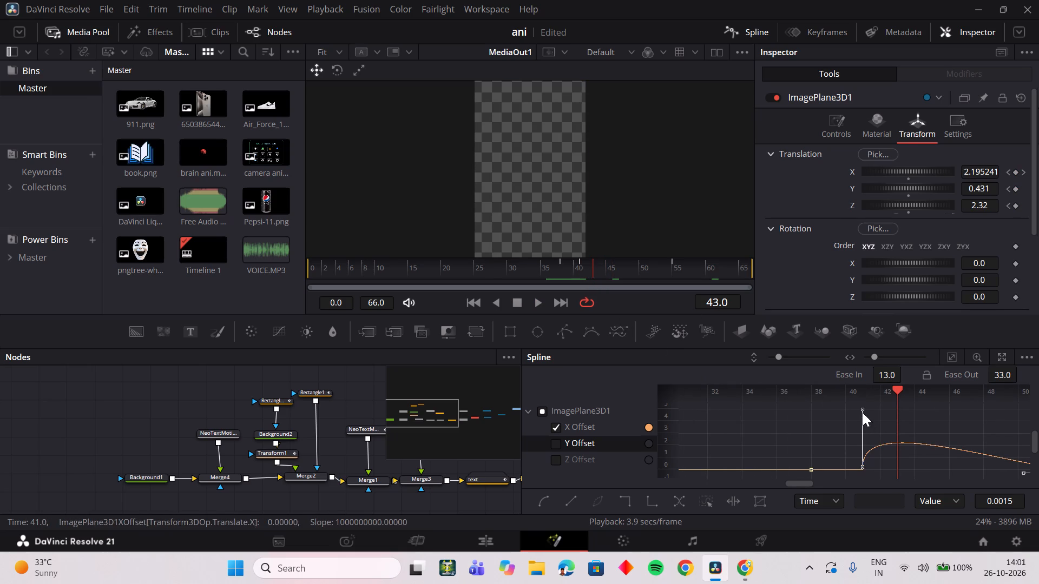
Pull the outgoing handle of ImagePlane3D1's X Offset keyframe at frame 41 down to about frame 42, value about 0.2, to flatten the curve.
{"action": "left_click", "coordinate": [955, 357]}
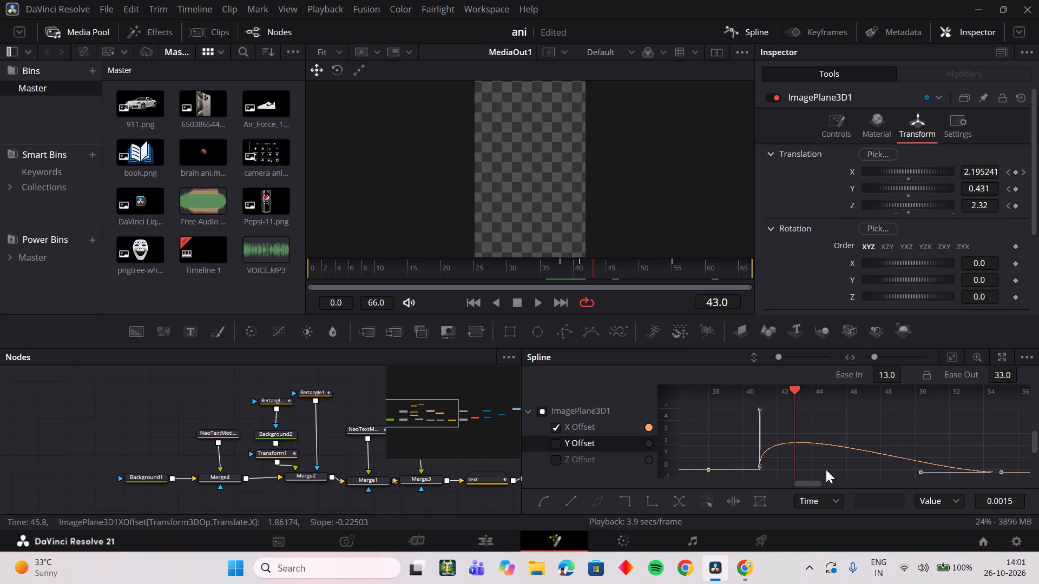
{"action": "left_click_drag", "start_coordinate": [760, 410], "coordinate": [785, 488]}
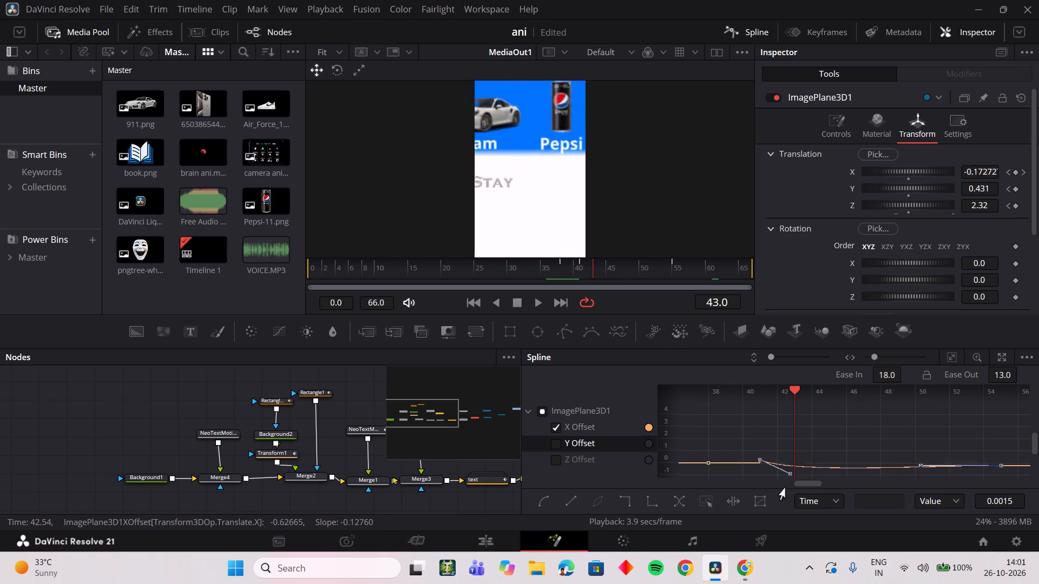
{"action": "left_click_drag", "start_coordinate": [785, 488], "coordinate": [778, 422]}
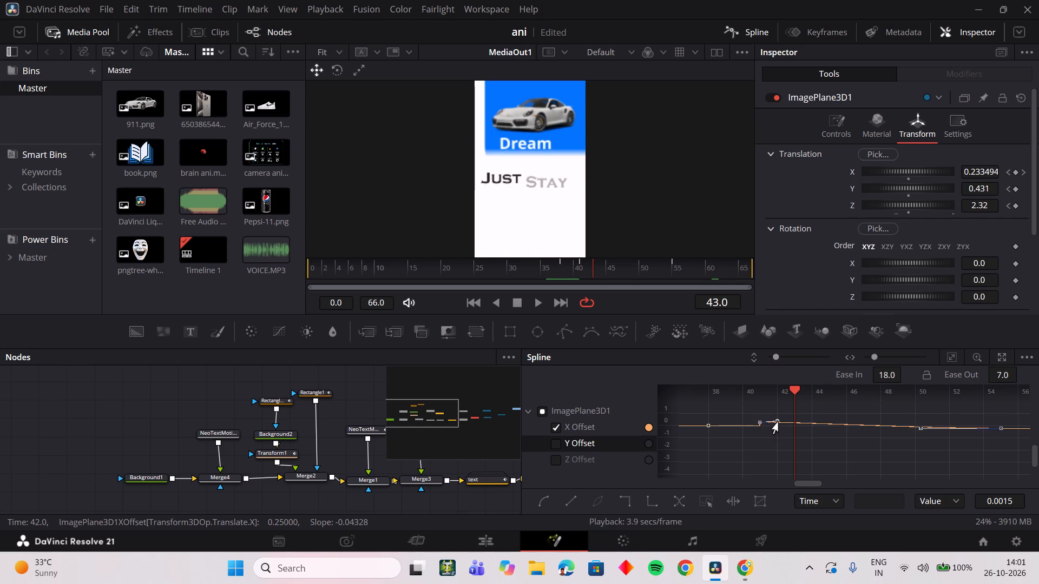
{"action": "left_click_drag", "start_coordinate": [778, 422], "coordinate": [778, 423]}
{"action": "scroll", "coordinate": [767, 456], "scroll_direction": "up", "scroll_amount": 3, "text": "ctrl"}
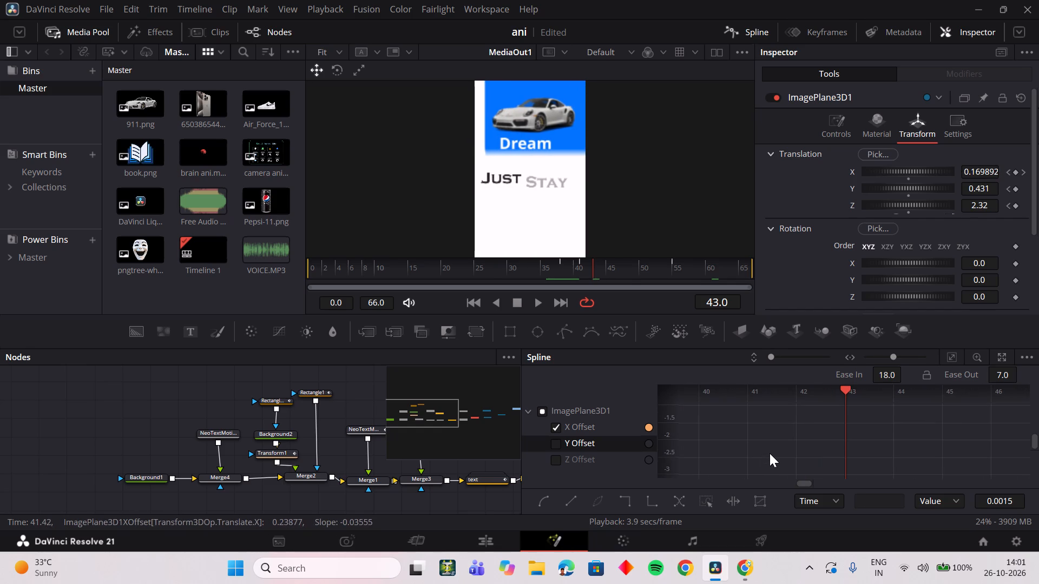
{"action": "scroll", "coordinate": [770, 453], "scroll_direction": "up", "scroll_amount": 4}
{"action": "scroll", "coordinate": [771, 452], "scroll_direction": "up", "scroll_amount": 1, "text": "ctrl"}
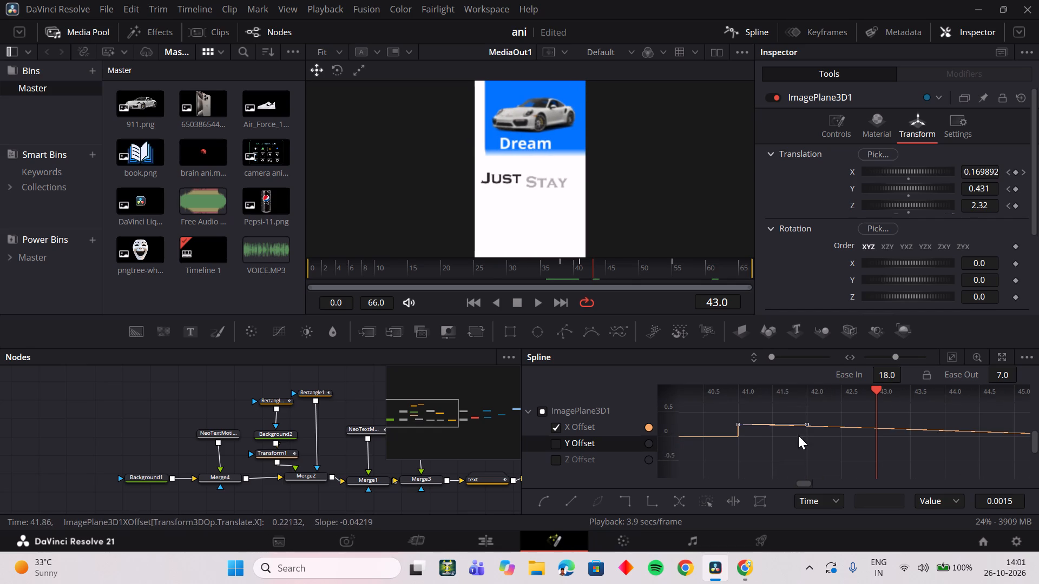
{"action": "scroll", "coordinate": [803, 430], "scroll_direction": "down", "scroll_amount": 5, "text": "ctrl"}
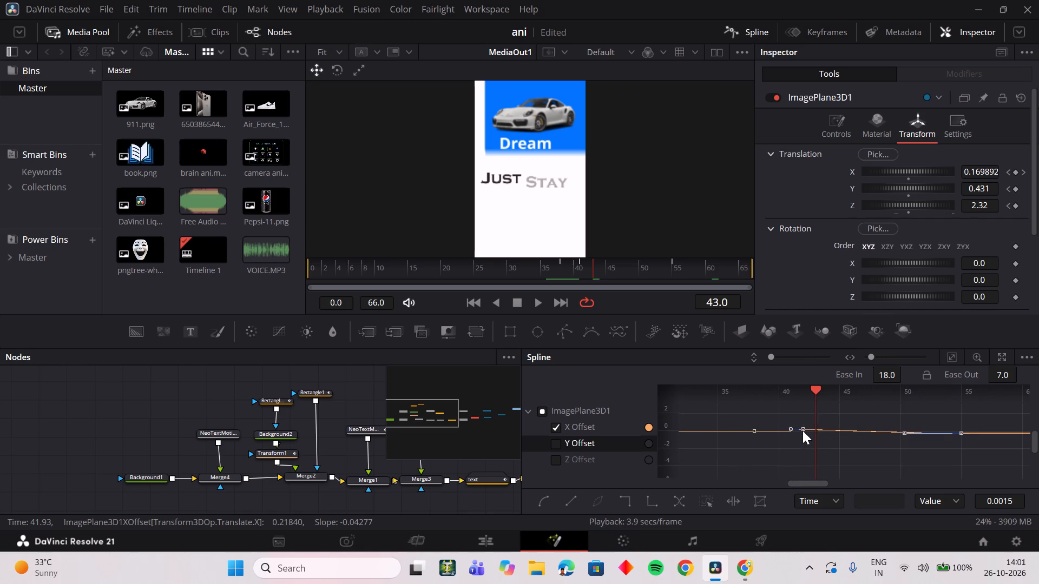
{"action": "scroll", "coordinate": [803, 430], "scroll_direction": "up", "scroll_amount": 7, "text": "ctrl"}
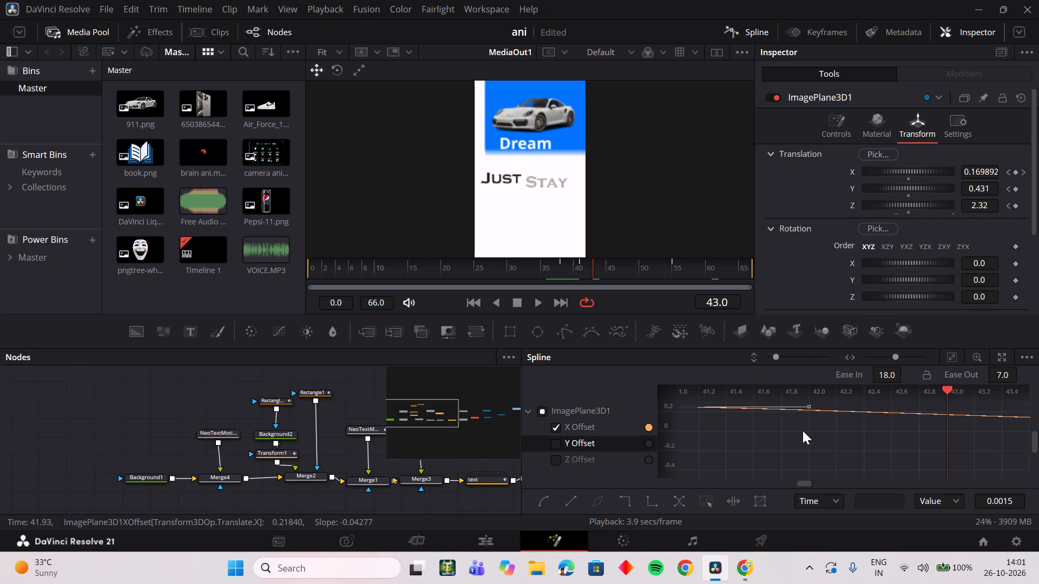
{"action": "scroll", "coordinate": [803, 430], "scroll_direction": "up", "scroll_amount": 1}
{"action": "left_click", "coordinate": [808, 427]}
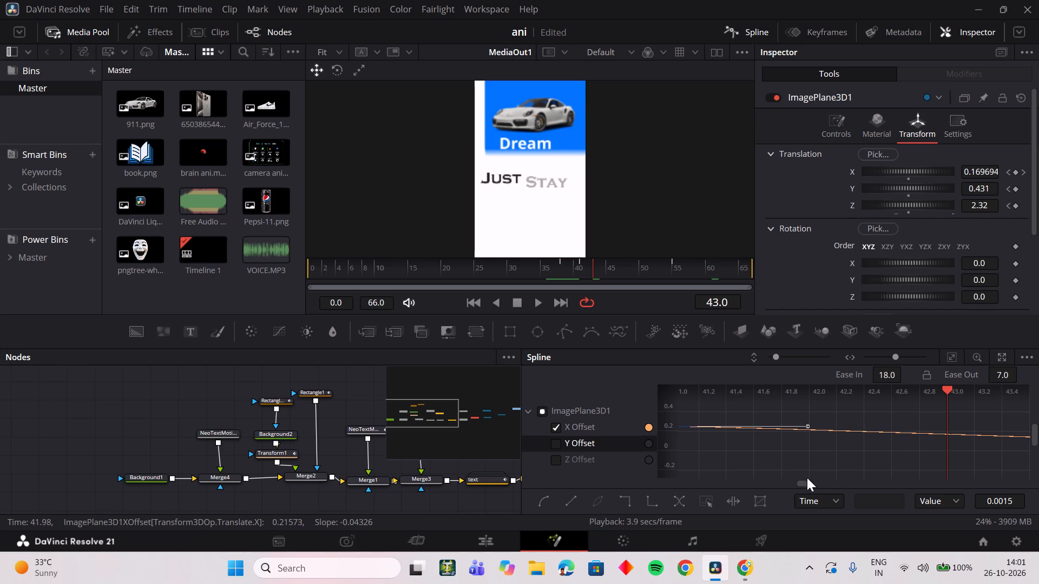
{"action": "left_click_drag", "start_coordinate": [807, 477], "coordinate": [831, 478]}
{"action": "left_click_drag", "start_coordinate": [808, 483], "coordinate": [917, 482]}
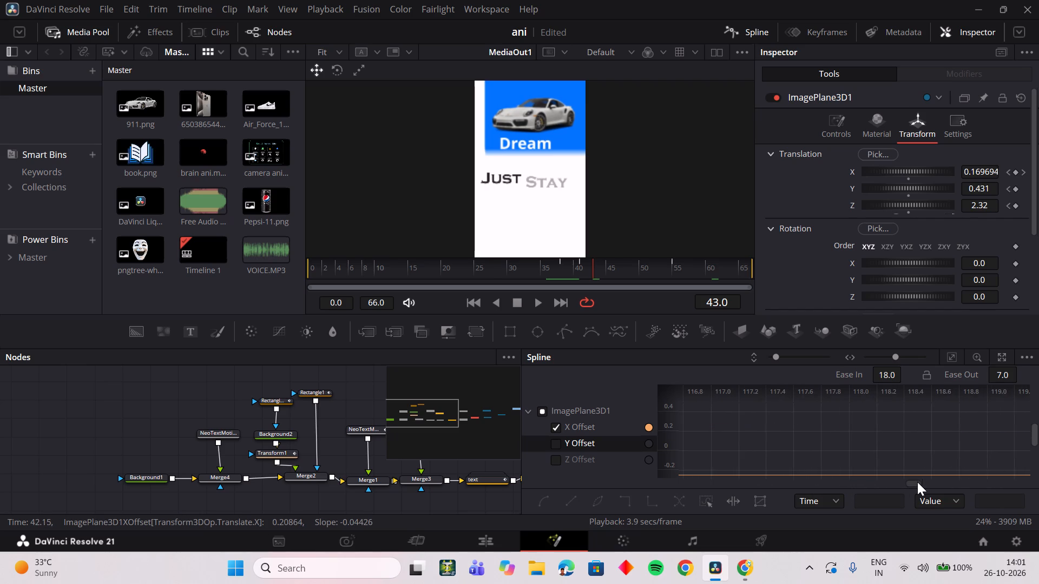
{"action": "left_click_drag", "start_coordinate": [917, 482], "coordinate": [916, 480]}
Preview the flattened X Offset motion by playing and scrubbing between about frames 37 and 45.
{"action": "left_click_drag", "start_coordinate": [599, 265], "coordinate": [558, 266]}
{"action": "key", "text": "space"}
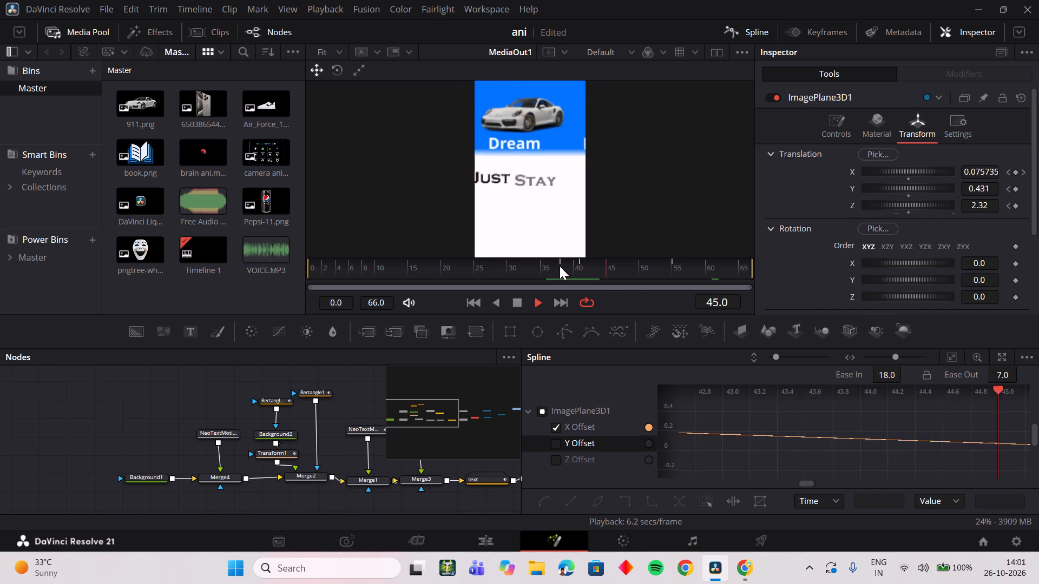
{"action": "left_click_drag", "start_coordinate": [586, 269], "coordinate": [555, 273]}
{"action": "key", "text": "space"}
{"action": "left_click_drag", "start_coordinate": [580, 271], "coordinate": [562, 270]}
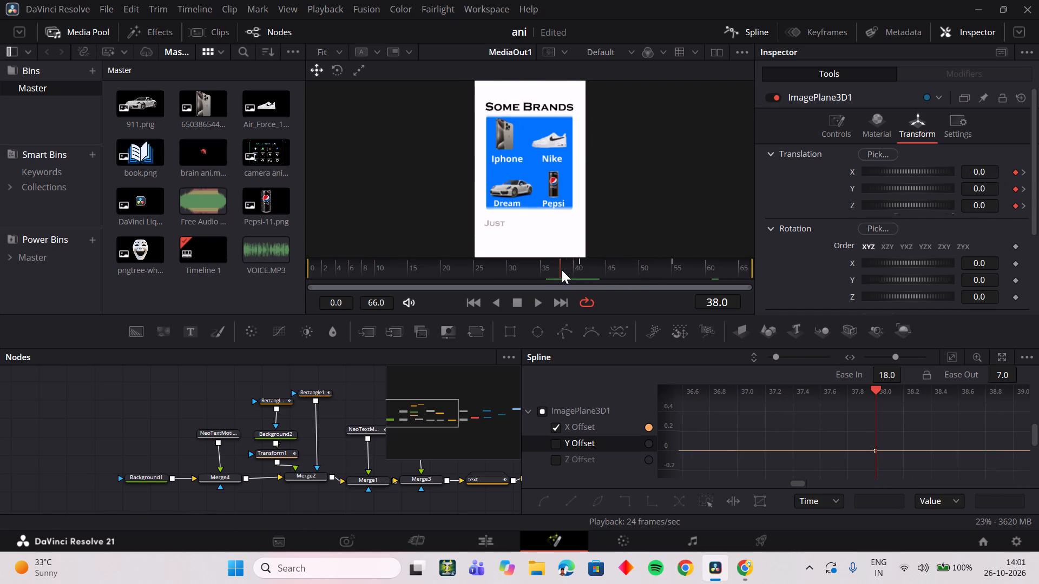
{"action": "left_click_drag", "start_coordinate": [562, 270], "coordinate": [561, 270]}
{"action": "key", "text": "space"}
{"action": "key", "text": "space"}
{"action": "left_click_drag", "start_coordinate": [584, 270], "coordinate": [570, 271]}
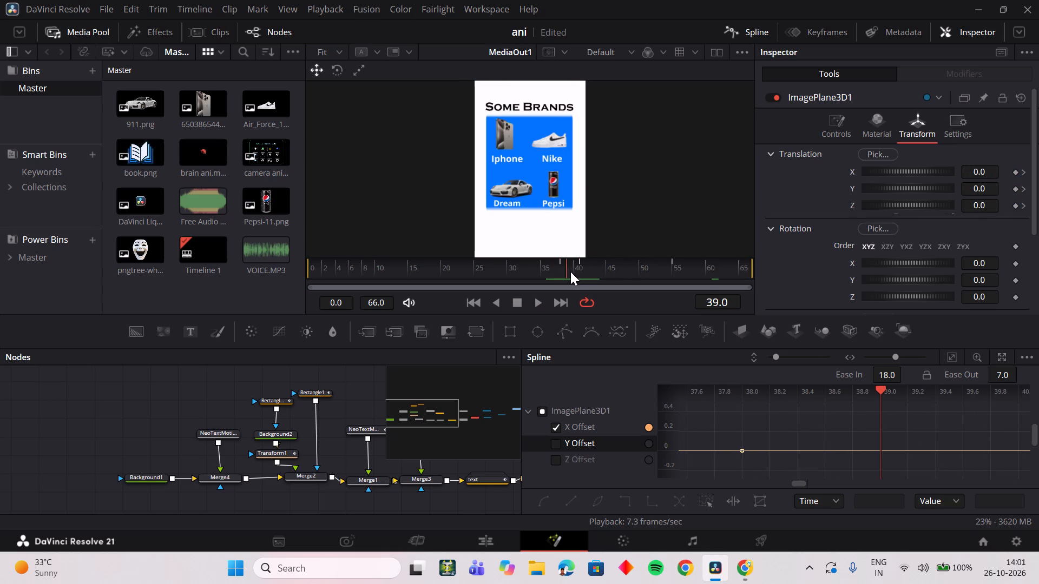
{"action": "left_click_drag", "start_coordinate": [570, 271], "coordinate": [563, 275]}
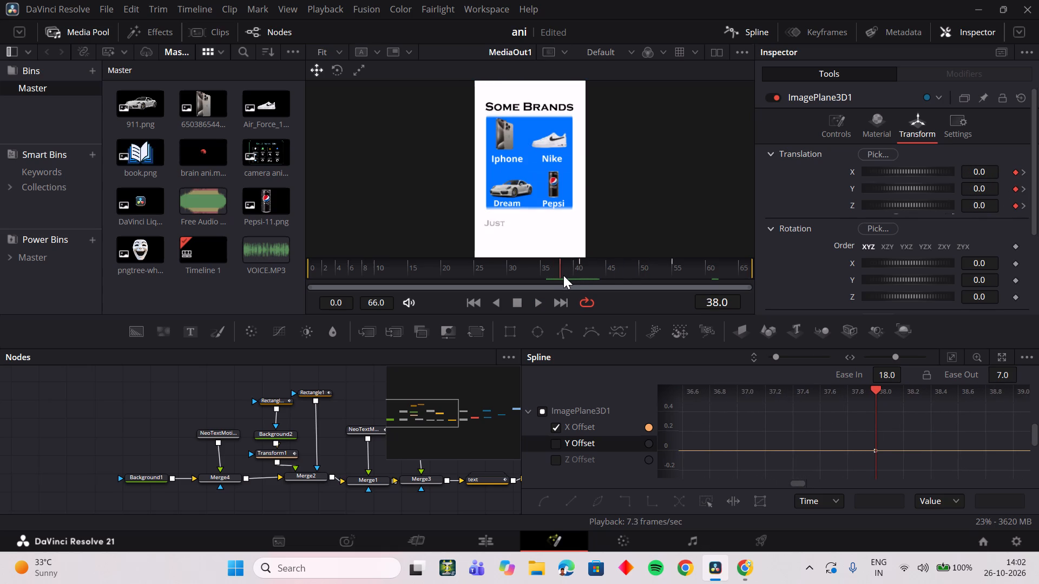
{"action": "left_click_drag", "start_coordinate": [563, 275], "coordinate": [581, 277]}
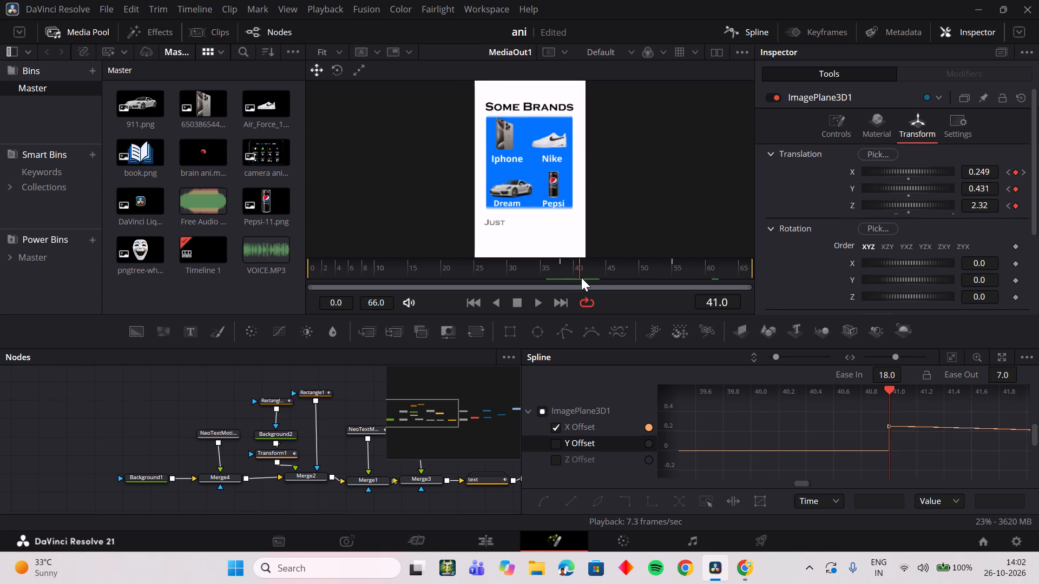
{"action": "left_click_drag", "start_coordinate": [581, 277], "coordinate": [578, 278]}
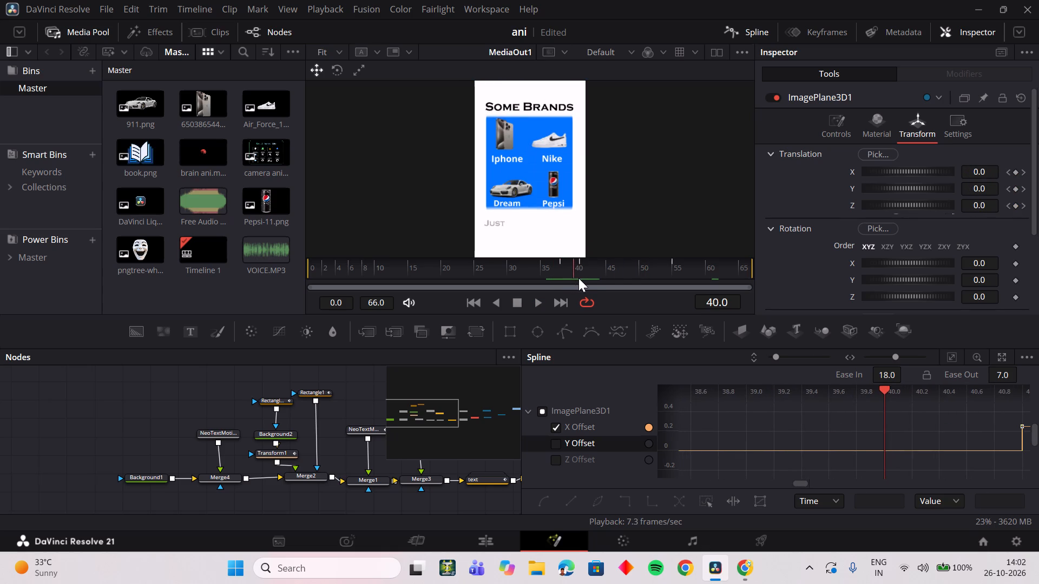
{"action": "left_click_drag", "start_coordinate": [578, 278], "coordinate": [555, 276]}
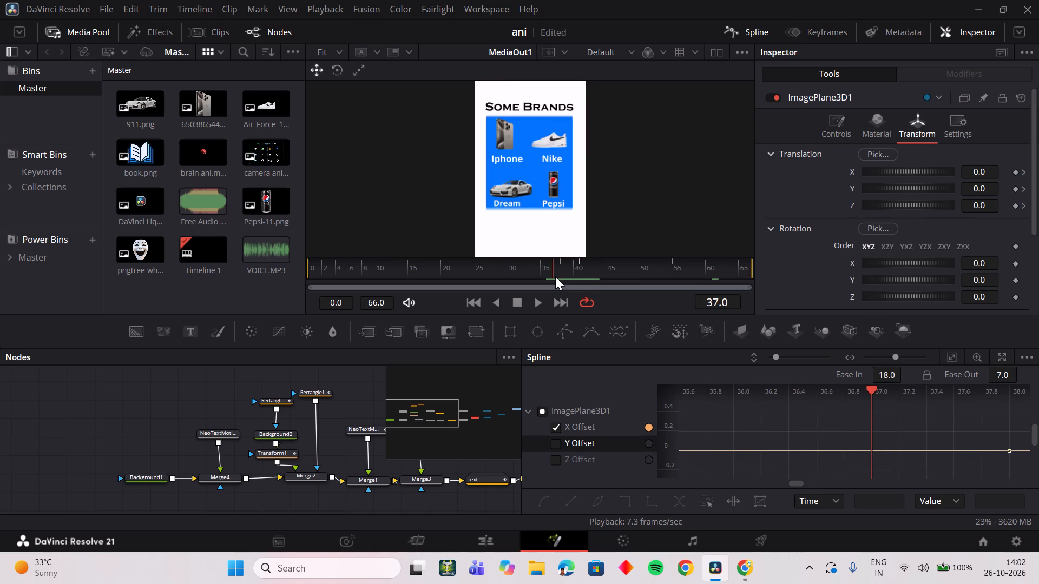
{"action": "left_click_drag", "start_coordinate": [555, 276], "coordinate": [570, 275]}
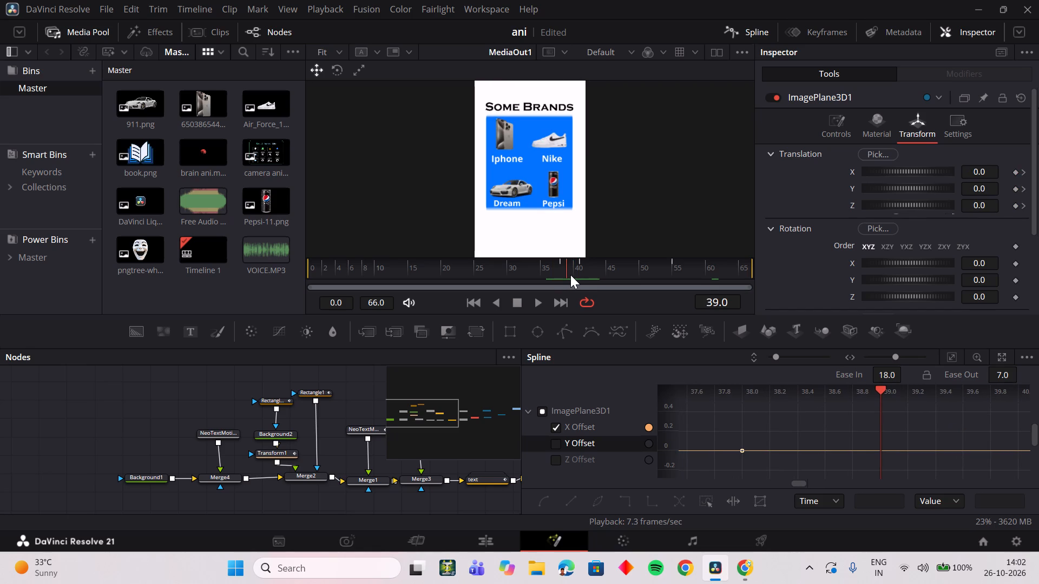
{"action": "left_click_drag", "start_coordinate": [570, 275], "coordinate": [574, 274]}
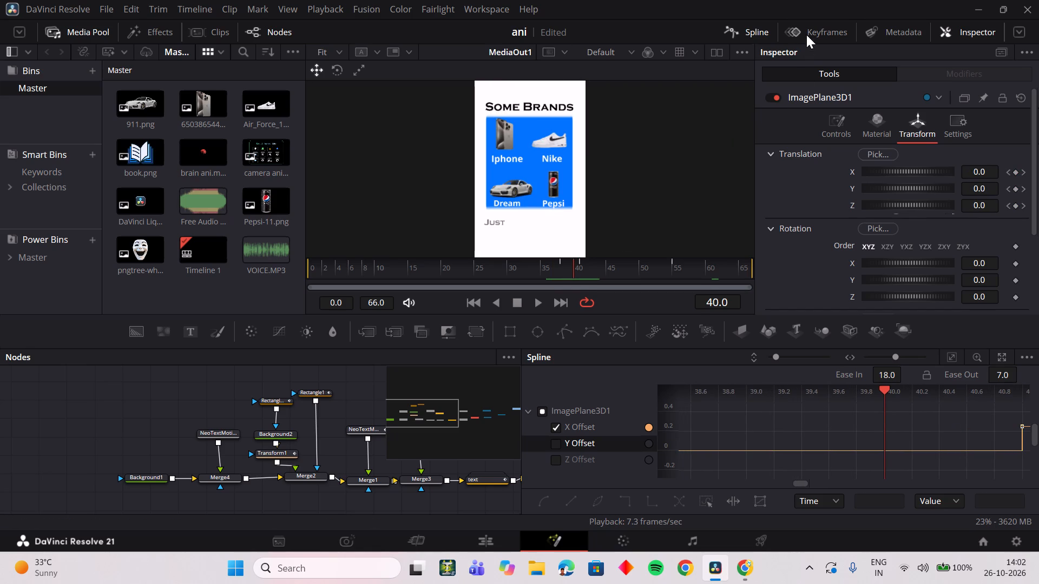
Replace the spline editor with the keyframes editor and expand ImagePlane3D1 to show its X, Y and Z Offset tracks.
{"action": "left_click", "coordinate": [806, 35]}
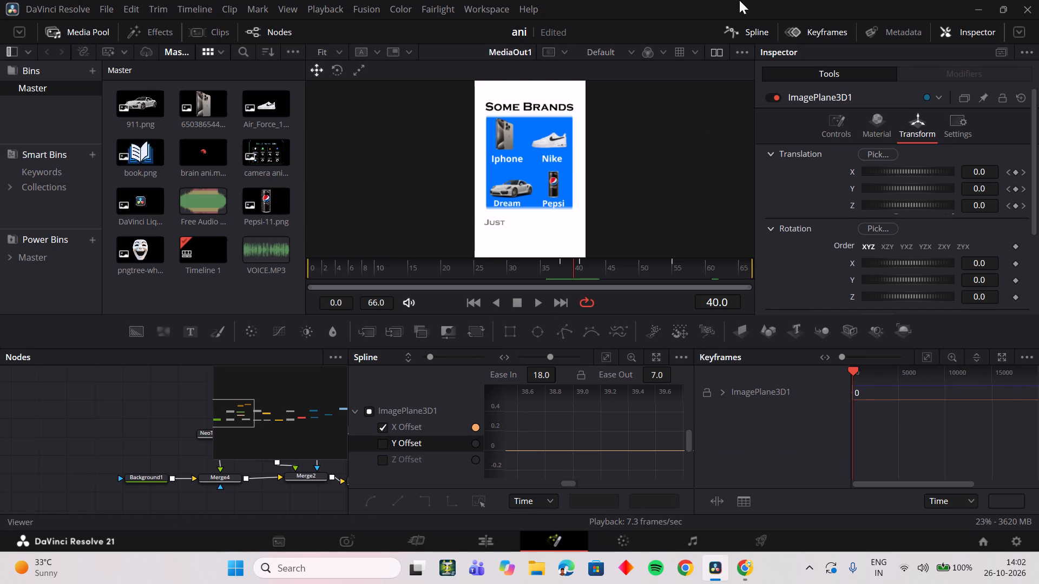
{"action": "left_click", "coordinate": [745, 29]}
{"action": "left_click", "coordinate": [746, 29]}
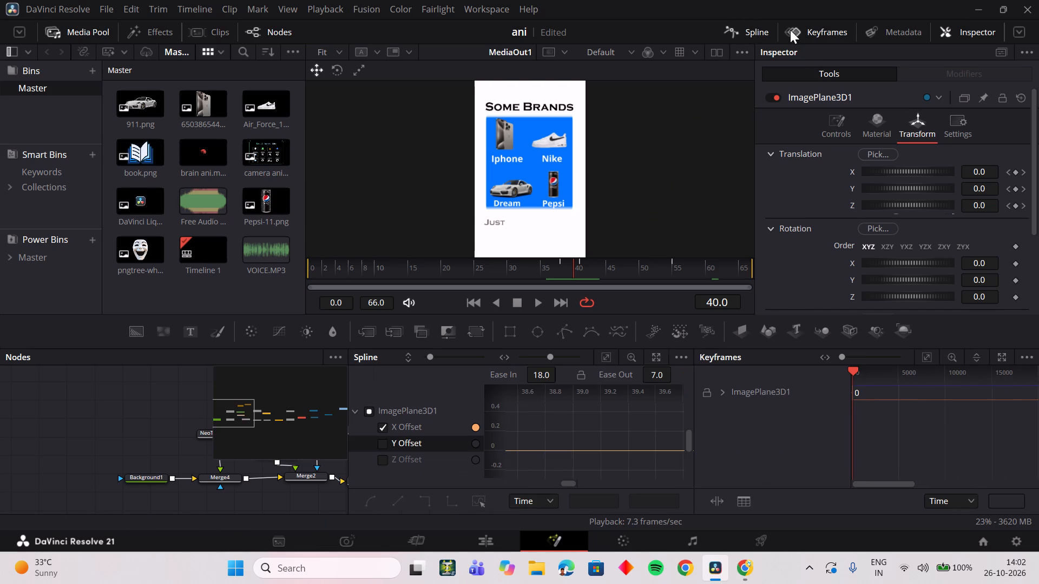
{"action": "left_click", "coordinate": [802, 30]}
{"action": "left_click", "coordinate": [815, 32]}
{"action": "left_click", "coordinate": [748, 38]}
{"action": "double_click", "coordinate": [600, 387]}
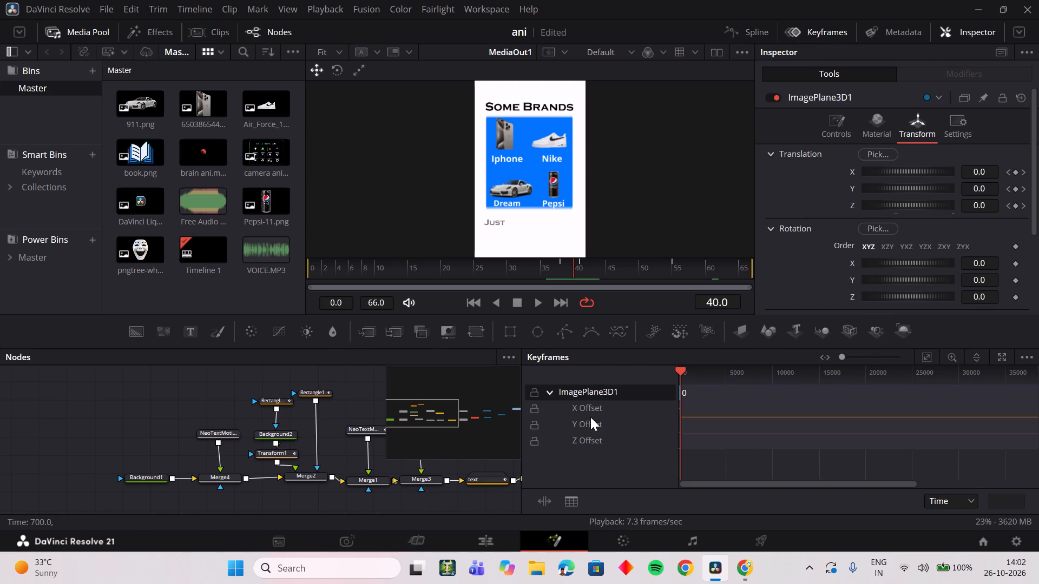
Fit the keyframe tracks in view and scrub frames 41 to 43 to examine where the image plane's position jumps.
{"action": "left_click_drag", "start_coordinate": [576, 262], "coordinate": [583, 262]}
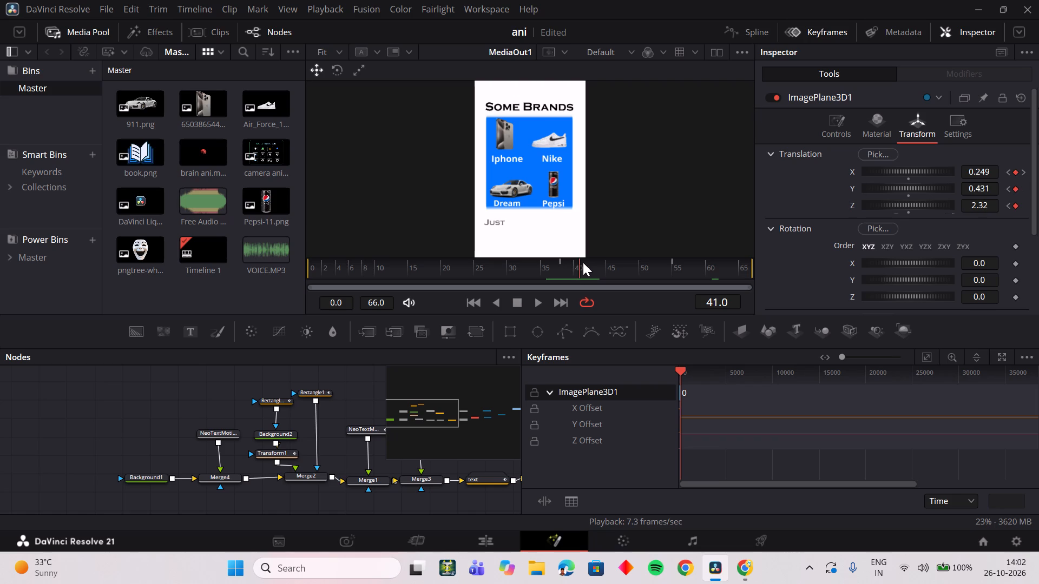
{"action": "left_click_drag", "start_coordinate": [583, 262], "coordinate": [587, 264]}
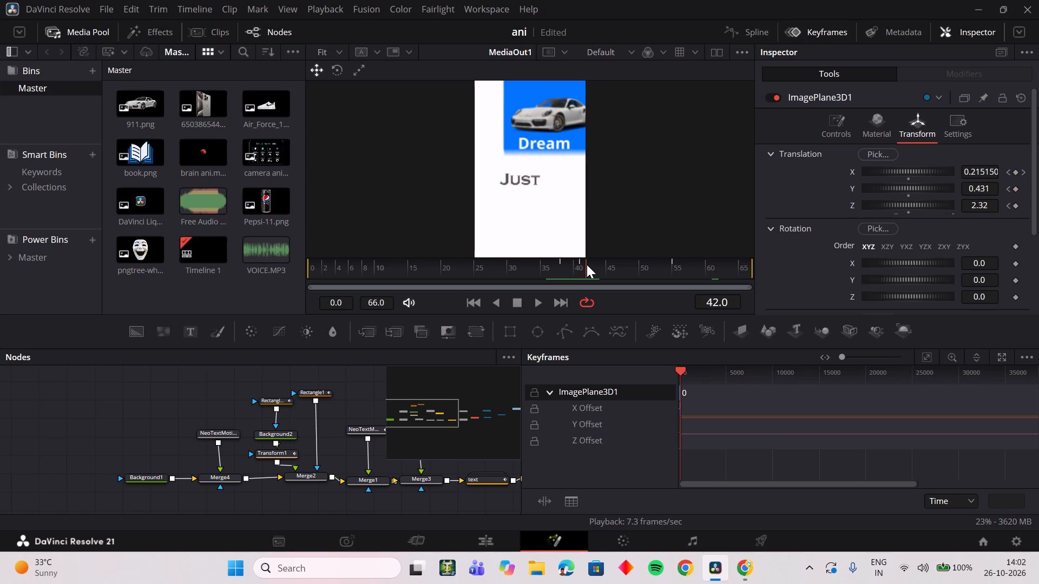
{"action": "left_click_drag", "start_coordinate": [587, 264], "coordinate": [584, 265]}
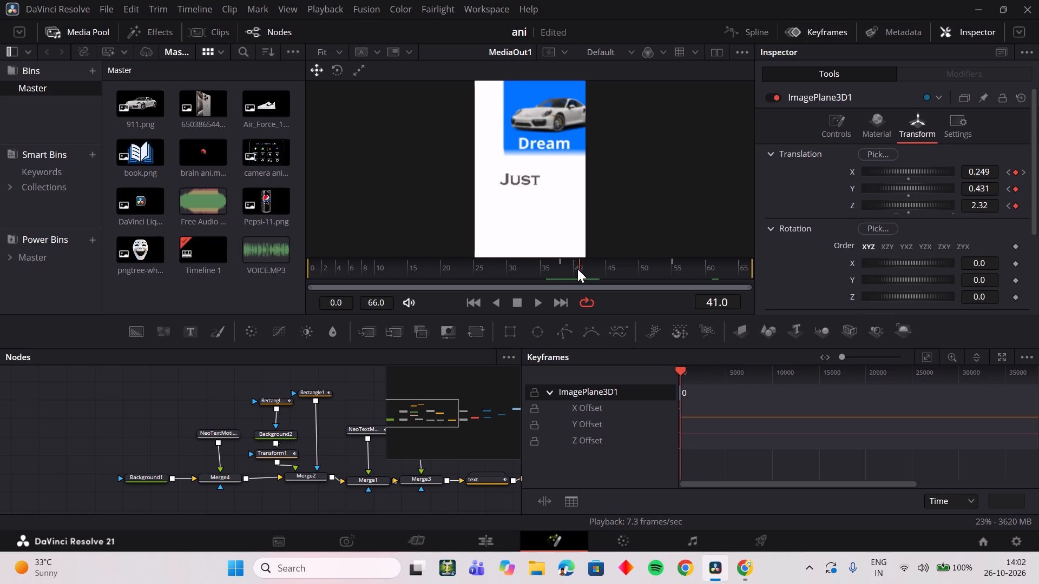
{"action": "left_click_drag", "start_coordinate": [576, 269], "coordinate": [582, 269]}
{"action": "left_click", "coordinate": [924, 360]}
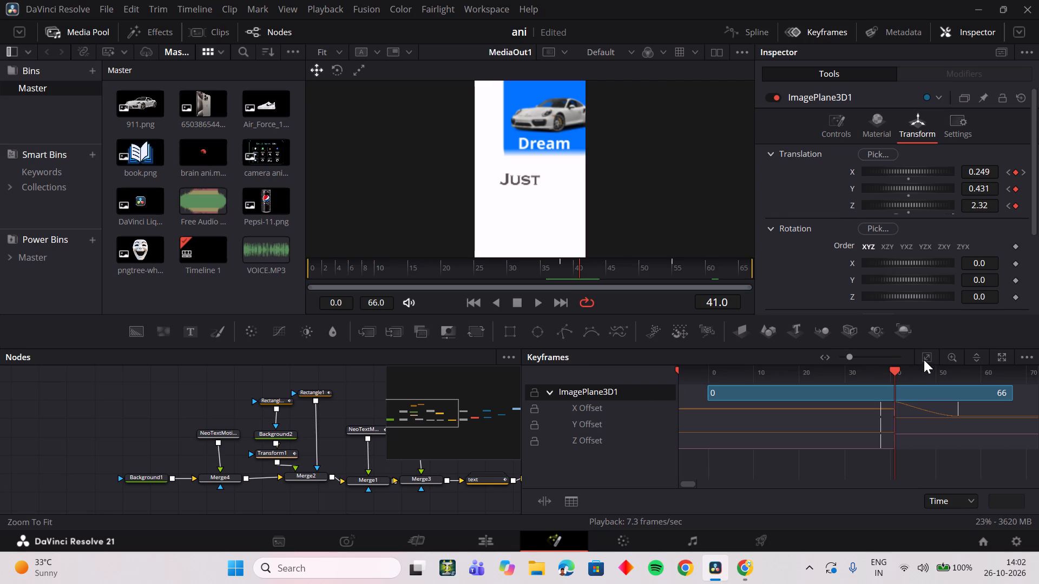
{"action": "left_click_drag", "start_coordinate": [895, 370], "coordinate": [898, 371]}
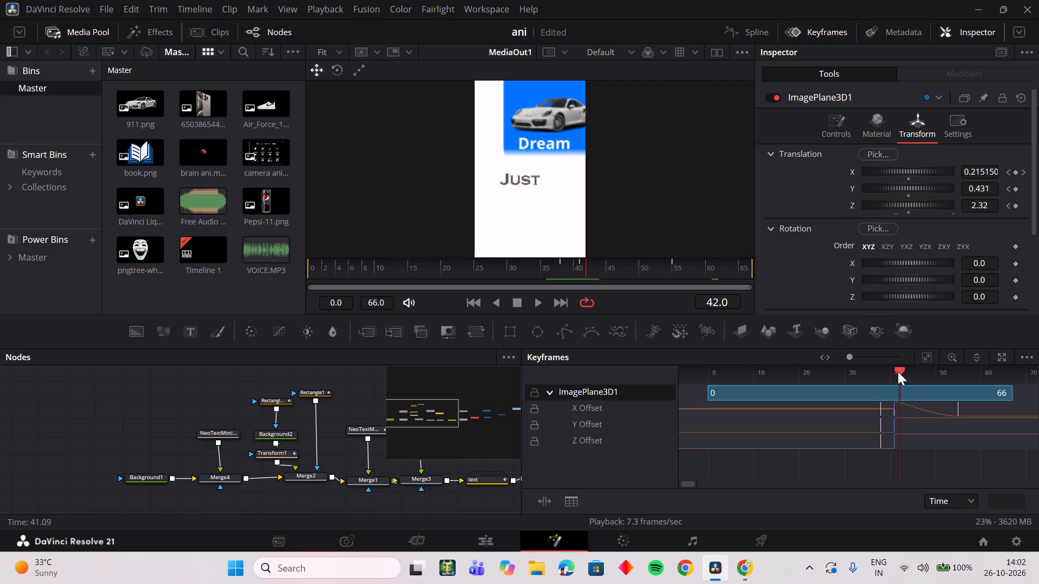
{"action": "left_click_drag", "start_coordinate": [898, 371], "coordinate": [902, 372]}
Select ImagePlane3D1's X, Y and Z Offset keyframes at frame 41 and move them to frame 40.
{"action": "left_click_drag", "start_coordinate": [895, 463], "coordinate": [893, 404]}
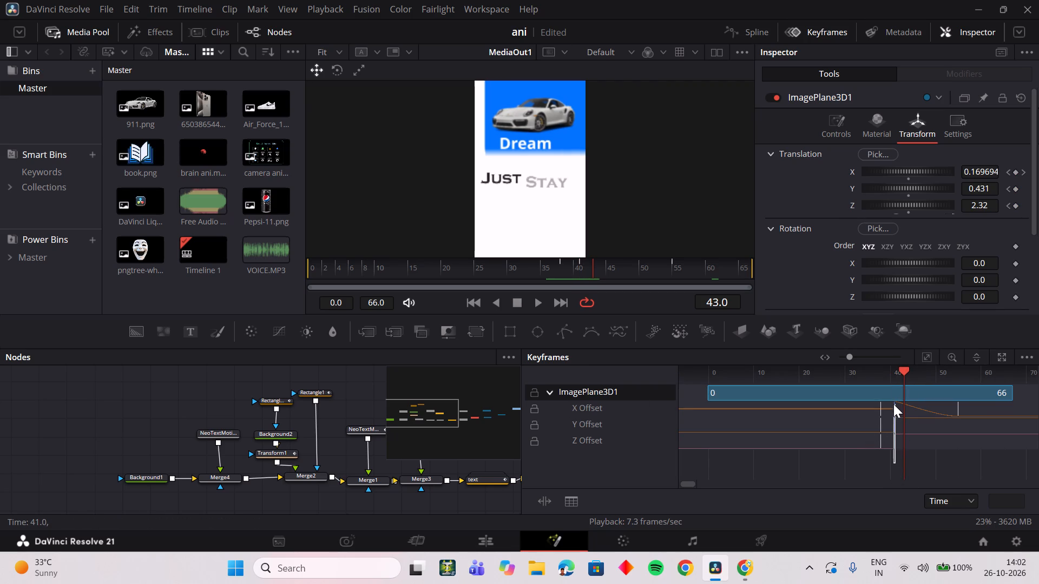
{"action": "left_click_drag", "start_coordinate": [893, 404], "coordinate": [893, 397]}
{"action": "left_click", "coordinate": [904, 453]}
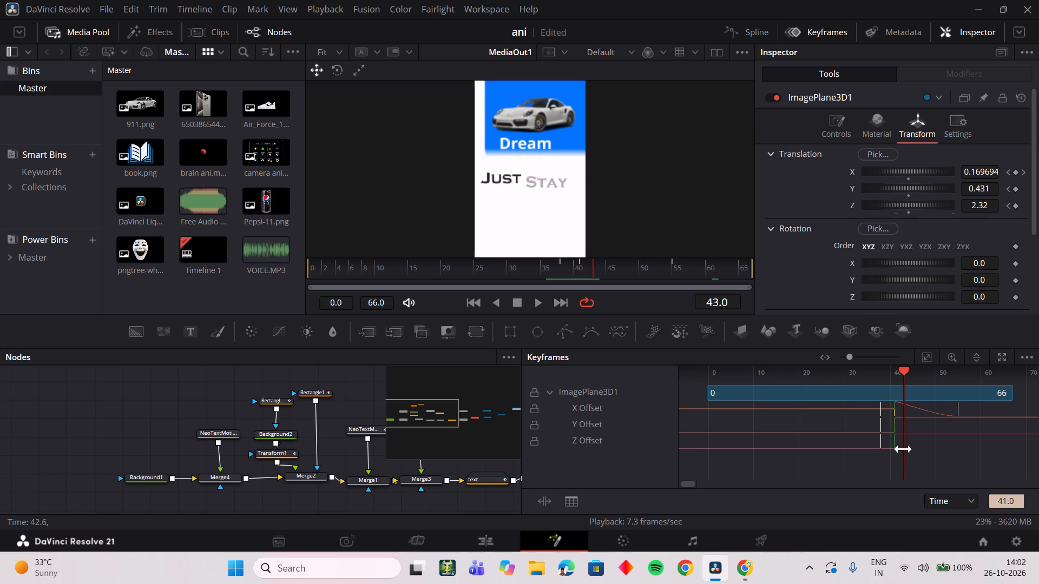
{"action": "left_click_drag", "start_coordinate": [906, 451], "coordinate": [915, 448]}
{"action": "left_click_drag", "start_coordinate": [902, 453], "coordinate": [891, 420]}
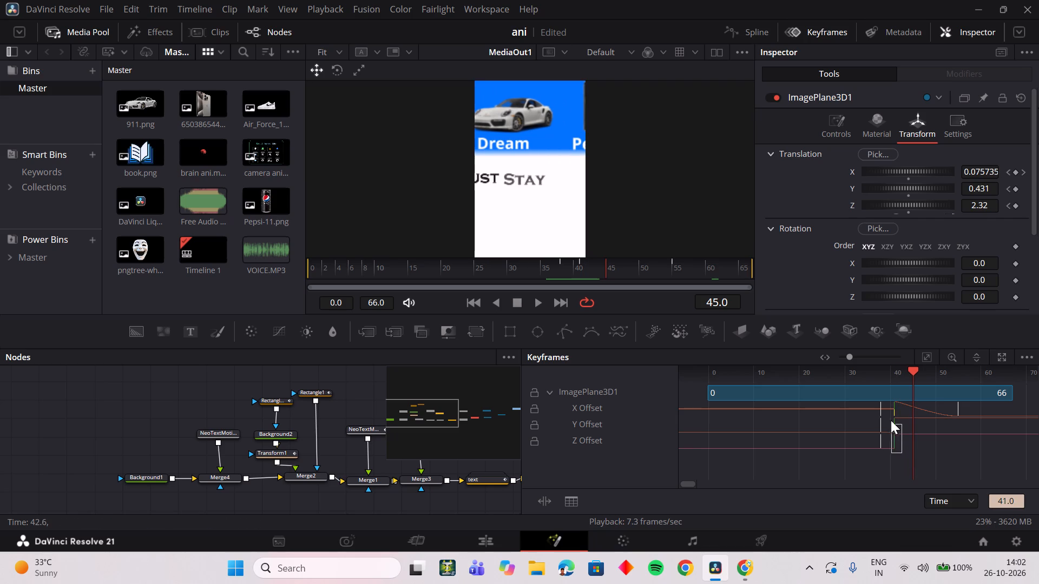
{"action": "left_click_drag", "start_coordinate": [891, 420], "coordinate": [889, 398]}
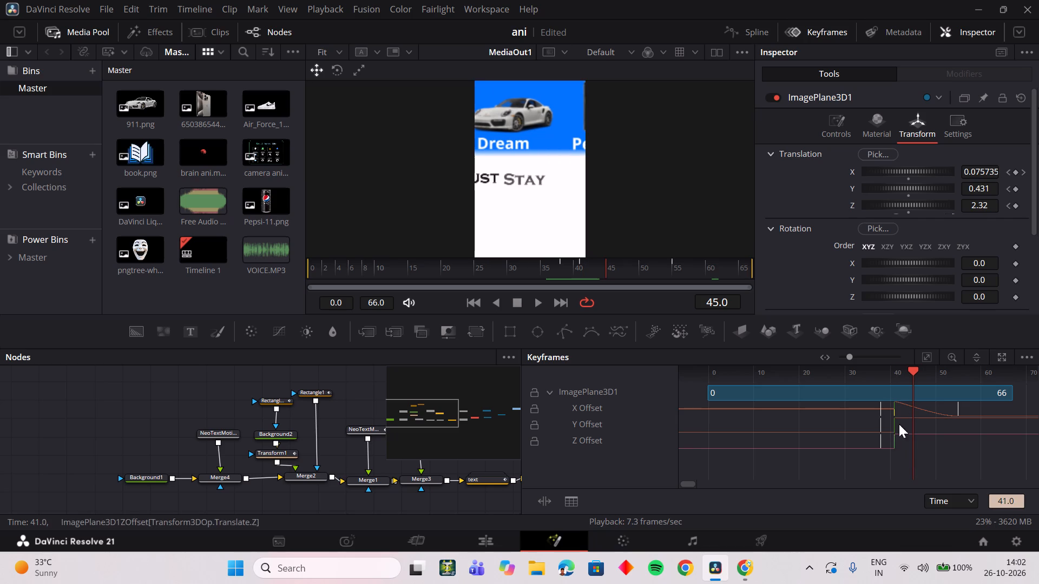
{"action": "left_click_drag", "start_coordinate": [590, 270], "coordinate": [584, 271]}
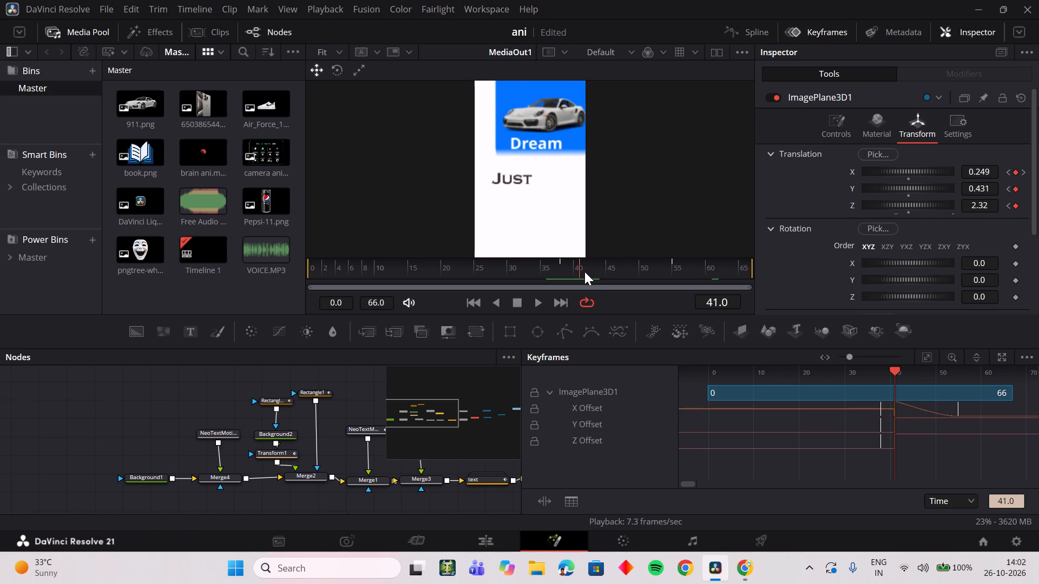
{"action": "left_click_drag", "start_coordinate": [584, 271], "coordinate": [575, 275]}
{"action": "left_click_drag", "start_coordinate": [896, 440], "coordinate": [891, 443]}
Preview the retimed image plane motion by playing from just before frame 40 and scrubbing to frame 42.
{"action": "left_click_drag", "start_coordinate": [571, 271], "coordinate": [564, 273]}
{"action": "key", "text": "space"}
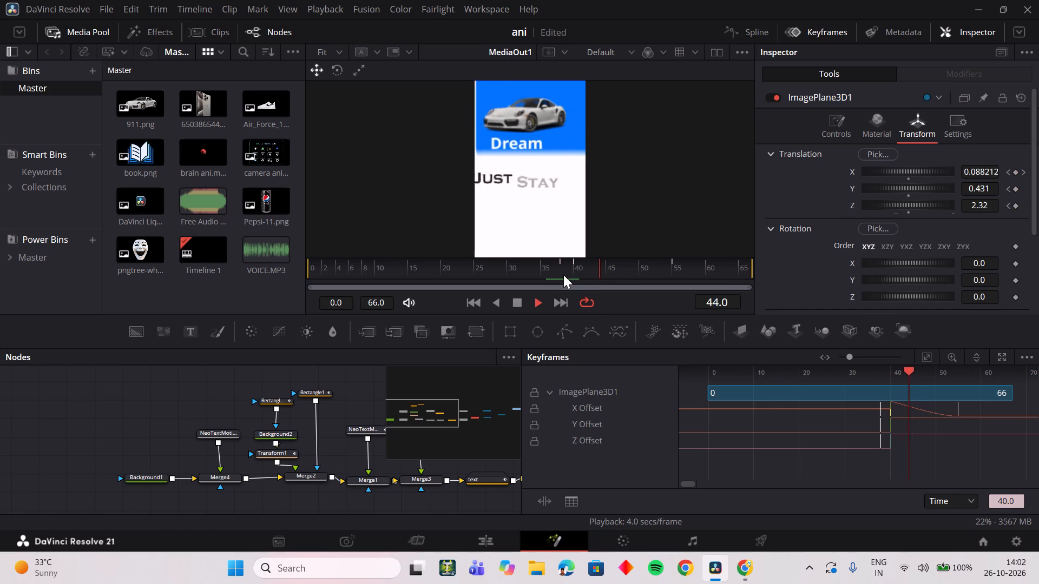
{"action": "key", "text": "space"}
{"action": "left_click_drag", "start_coordinate": [582, 273], "coordinate": [588, 275]}
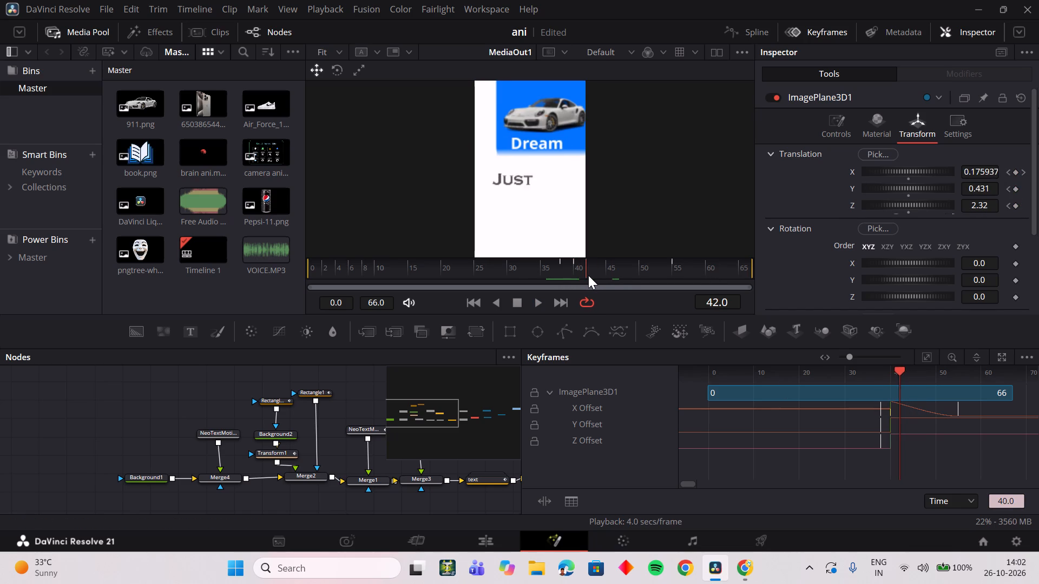
Scrub the image plane's motion around frame 39 and move ImagePlane3D1's X, Y and Z Offset keyframes from frame 40 to frame 39.
{"action": "left_click_drag", "start_coordinate": [588, 275], "coordinate": [564, 280]}
{"action": "key", "text": "space"}
{"action": "key", "text": "space"}
{"action": "left_click_drag", "start_coordinate": [580, 276], "coordinate": [567, 277]}
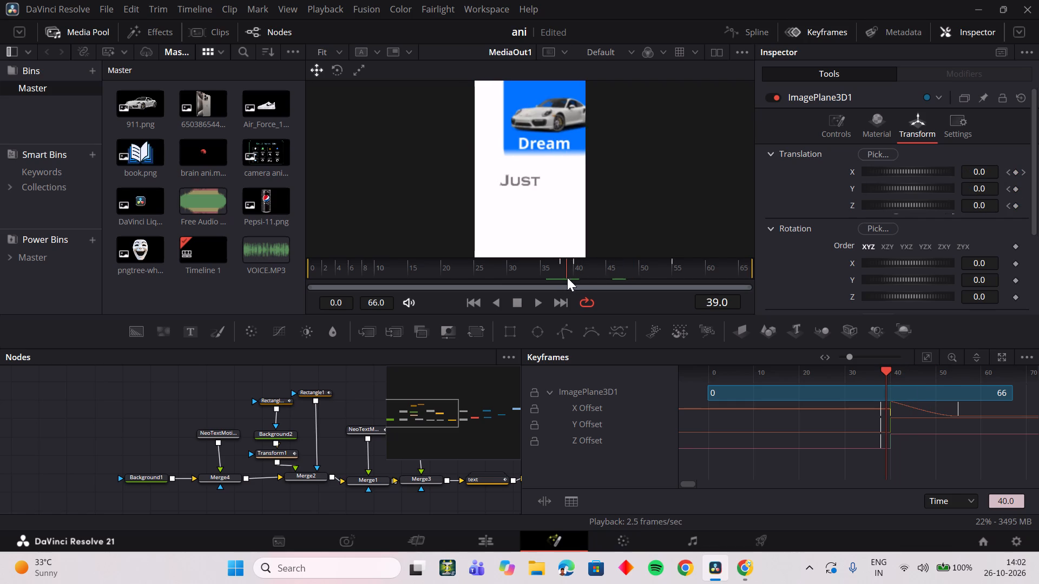
{"action": "left_click_drag", "start_coordinate": [567, 277], "coordinate": [570, 279]}
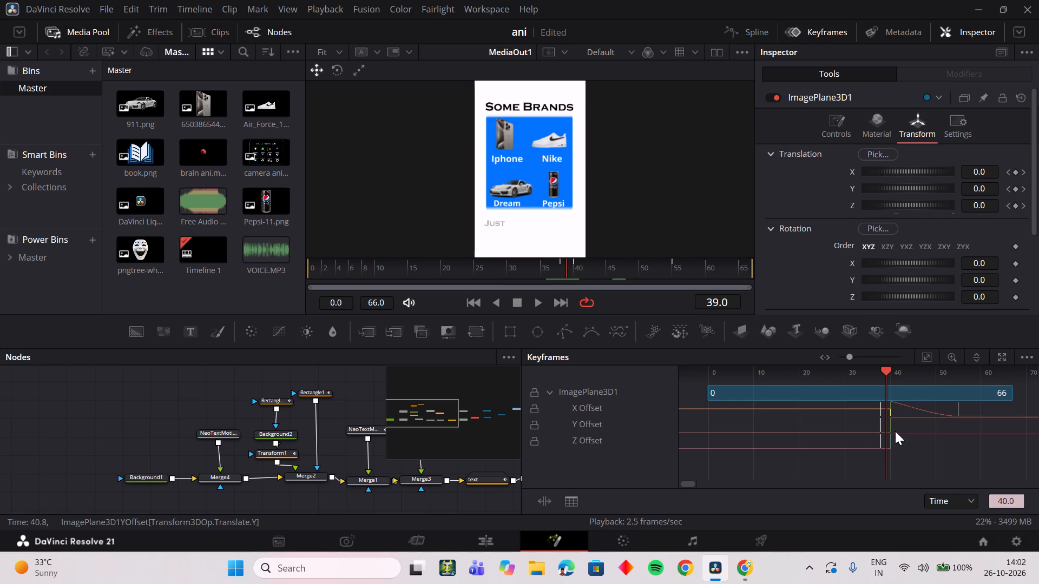
{"action": "left_click", "coordinate": [892, 439]}
Preview the retimed move by playing from frame 37 and scrubbing between frames 39 and 51 to examine the jump into the close-up.
{"action": "left_click", "coordinate": [558, 277]}
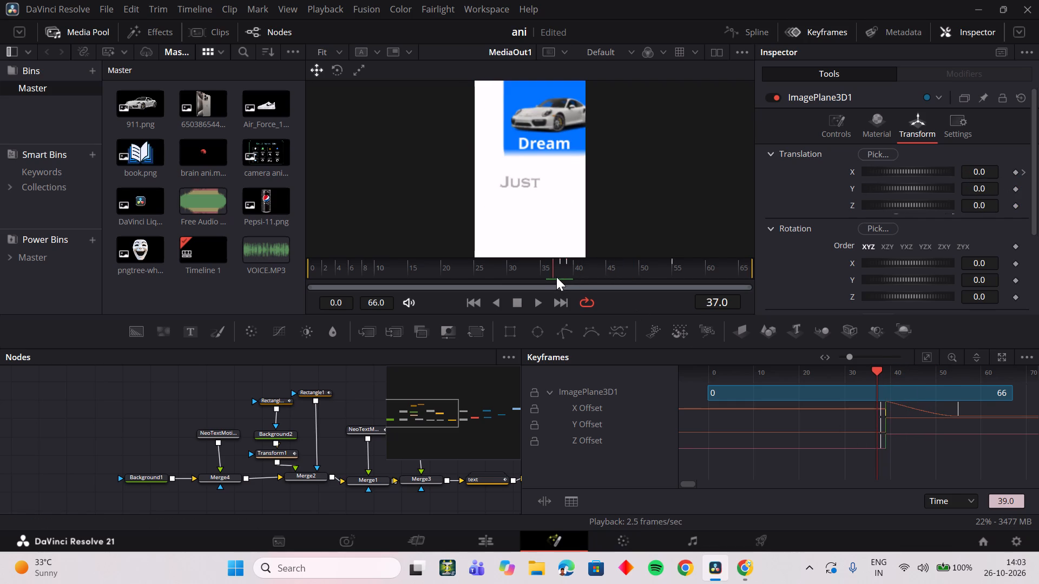
{"action": "key", "text": "space"}
{"action": "key", "text": "space"}
{"action": "left_click_drag", "start_coordinate": [577, 274], "coordinate": [551, 277]}
{"action": "key", "text": "space"}
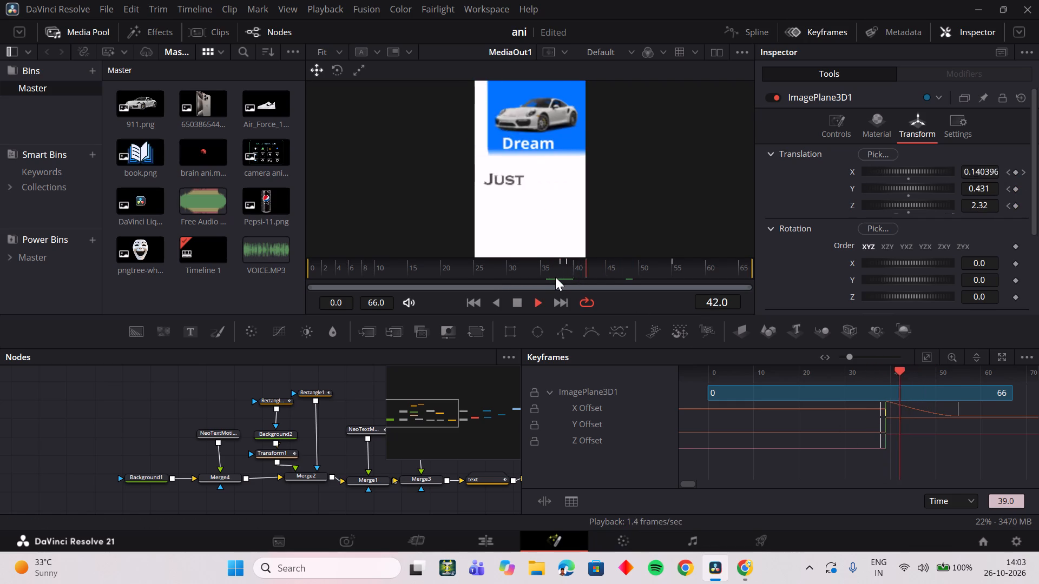
{"action": "key", "text": "space"}
{"action": "left_click_drag", "start_coordinate": [599, 271], "coordinate": [571, 278]}
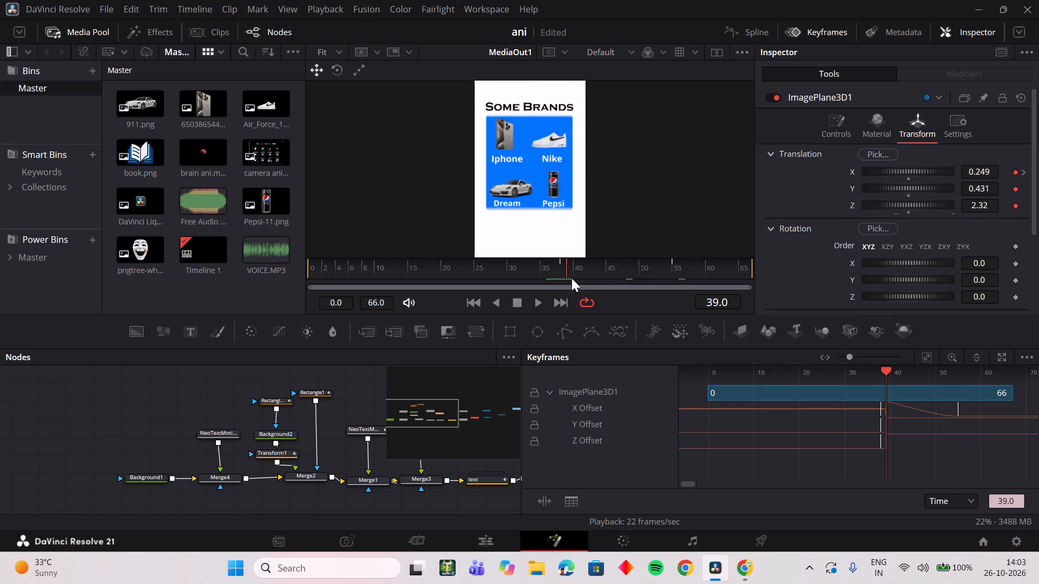
{"action": "left_click_drag", "start_coordinate": [571, 278], "coordinate": [571, 277]}
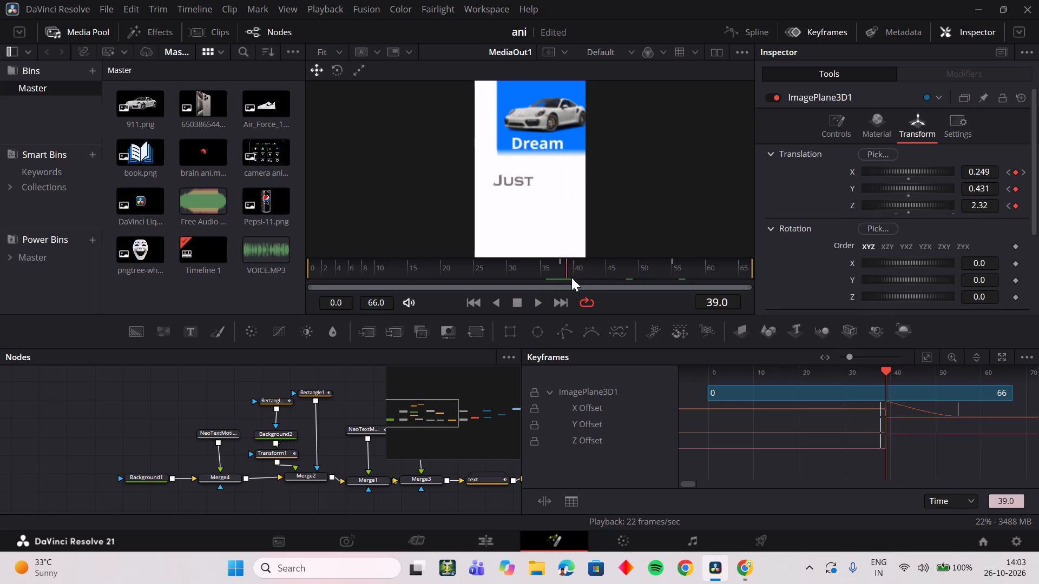
{"action": "left_click_drag", "start_coordinate": [571, 277], "coordinate": [582, 278]}
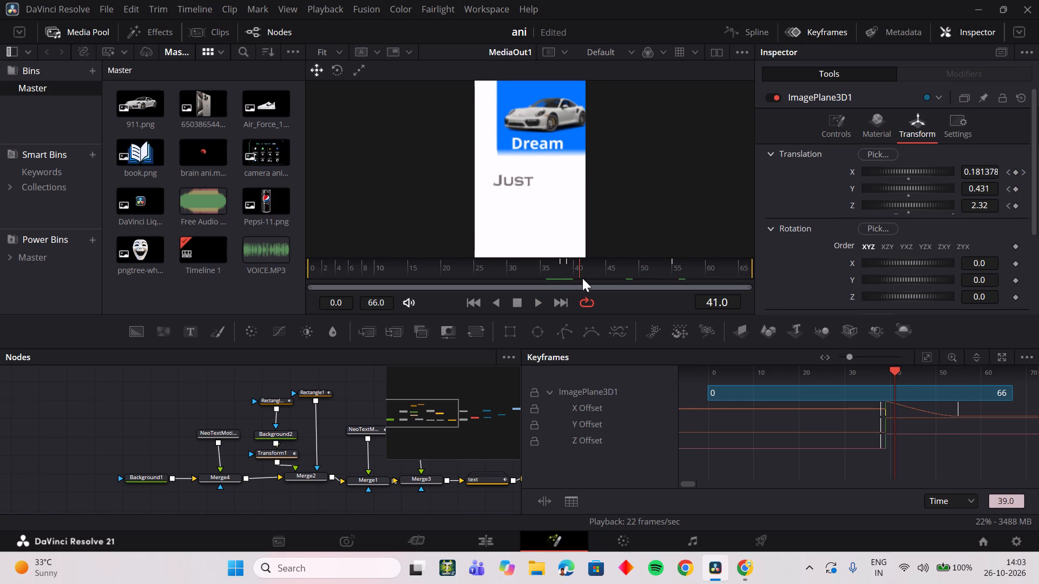
{"action": "left_click_drag", "start_coordinate": [582, 278], "coordinate": [576, 278]}
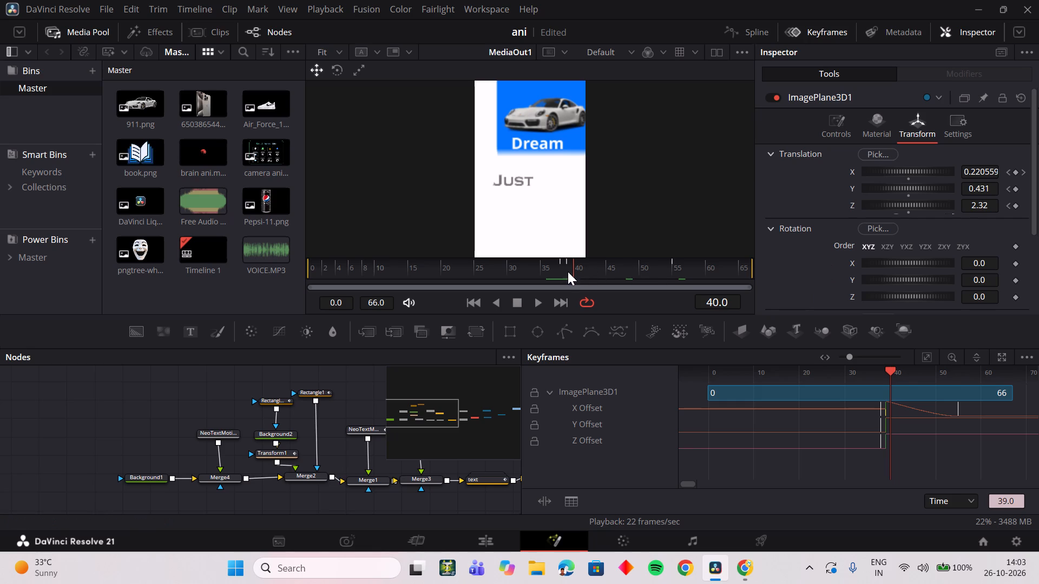
{"action": "left_click_drag", "start_coordinate": [570, 273], "coordinate": [652, 269]}
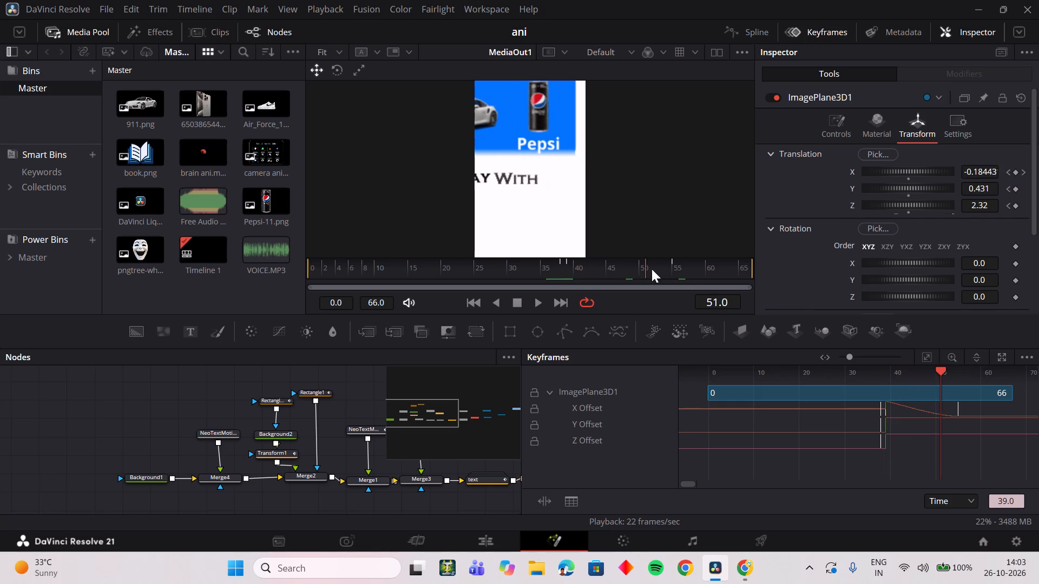
{"action": "left_click_drag", "start_coordinate": [652, 269], "coordinate": [570, 284]}
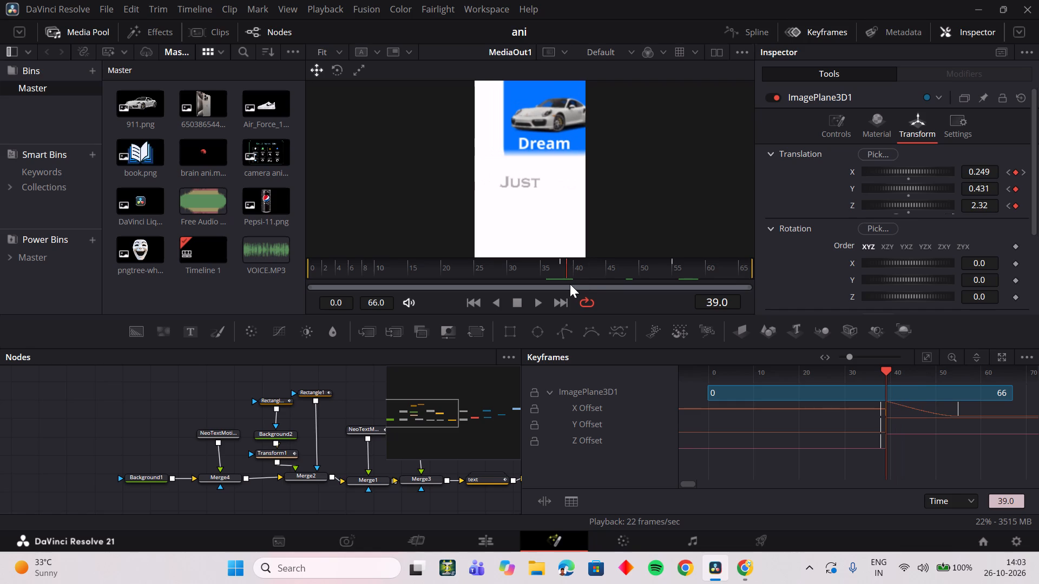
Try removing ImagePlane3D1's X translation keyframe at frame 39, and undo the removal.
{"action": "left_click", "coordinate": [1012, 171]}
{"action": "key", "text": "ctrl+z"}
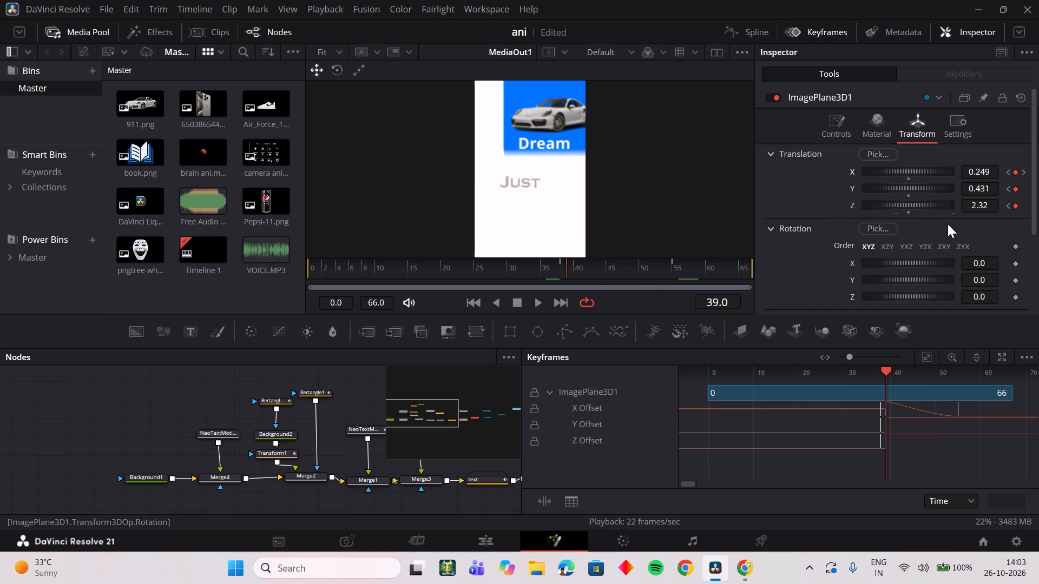
Copy ImagePlane3D1's X translation value of 0.249 from frame 39 and apply it at frame 40 as a new keyframe.
{"action": "left_click_drag", "start_coordinate": [566, 270], "coordinate": [575, 267]}
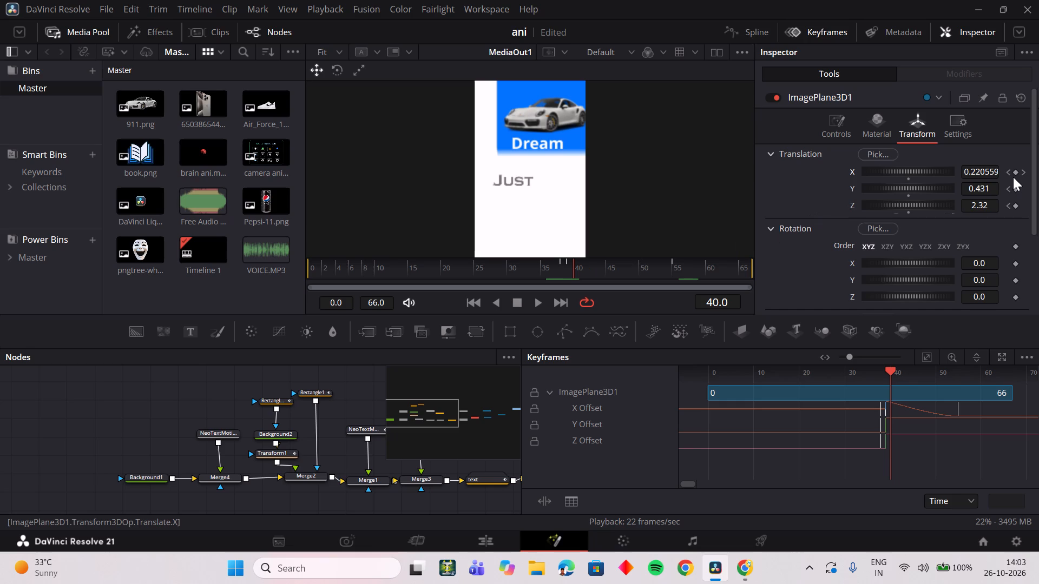
{"action": "left_click", "coordinate": [575, 261]}
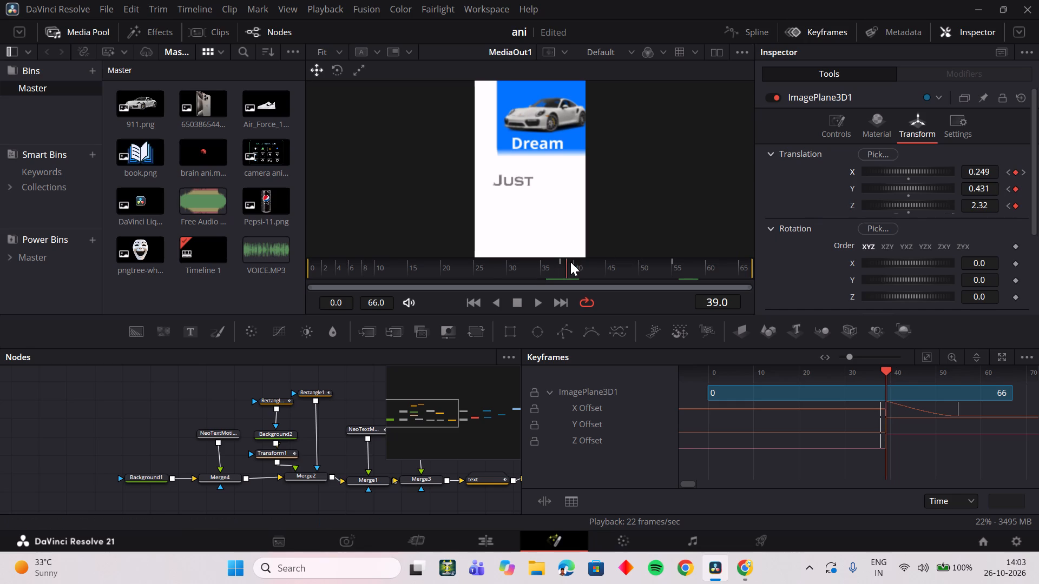
{"action": "double_click", "coordinate": [984, 170]}
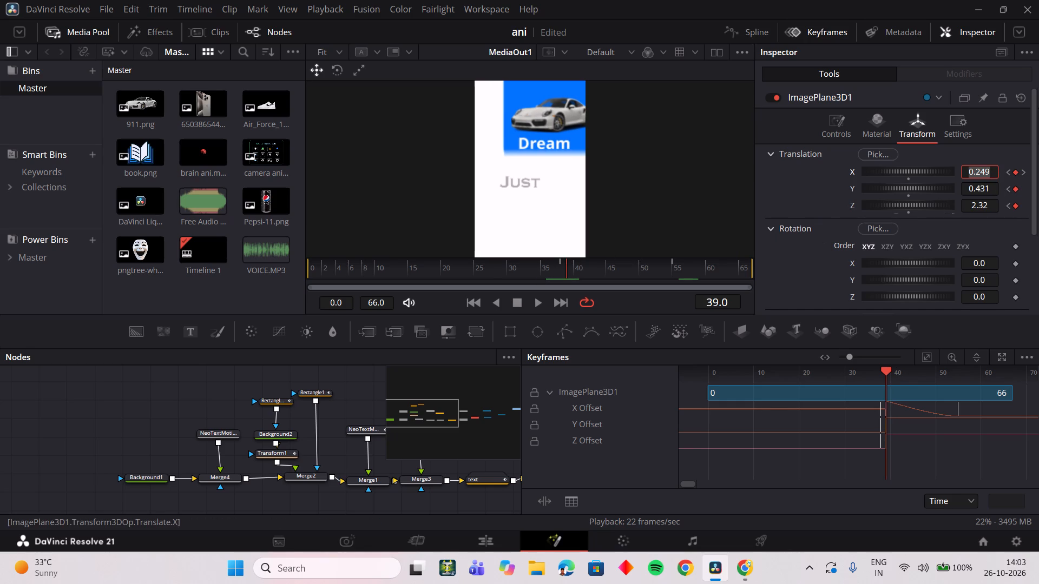
{"action": "key", "text": "ctrl+c"}
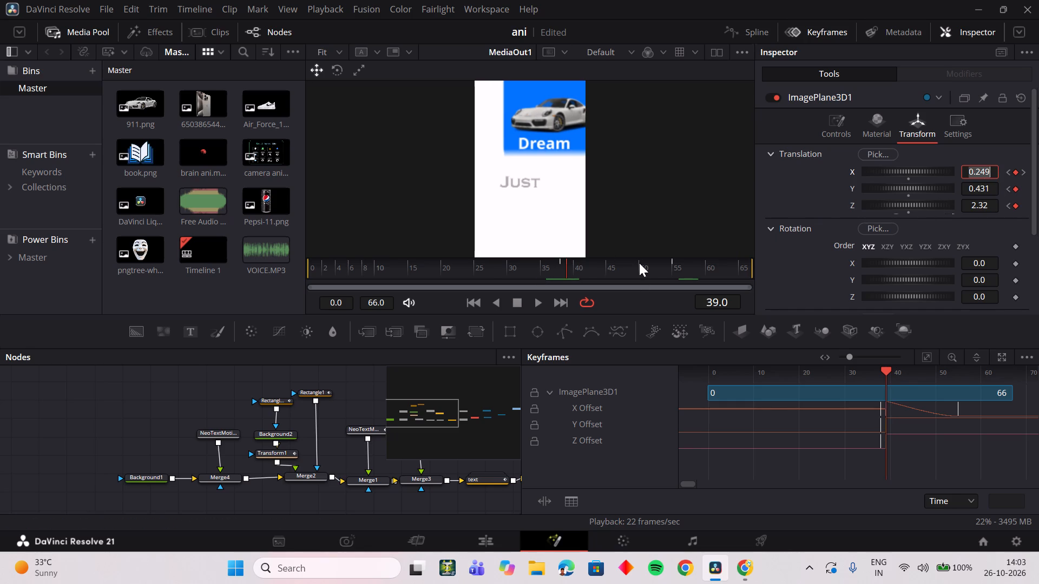
{"action": "key", "text": "Right"}
{"action": "left_click", "coordinate": [596, 266]}
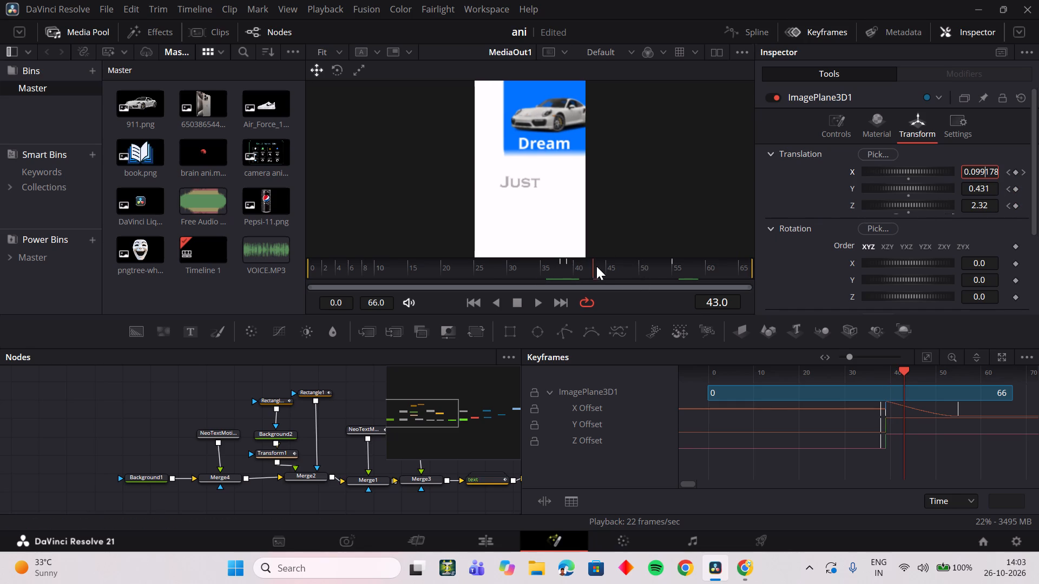
{"action": "left_click", "coordinate": [576, 271]}
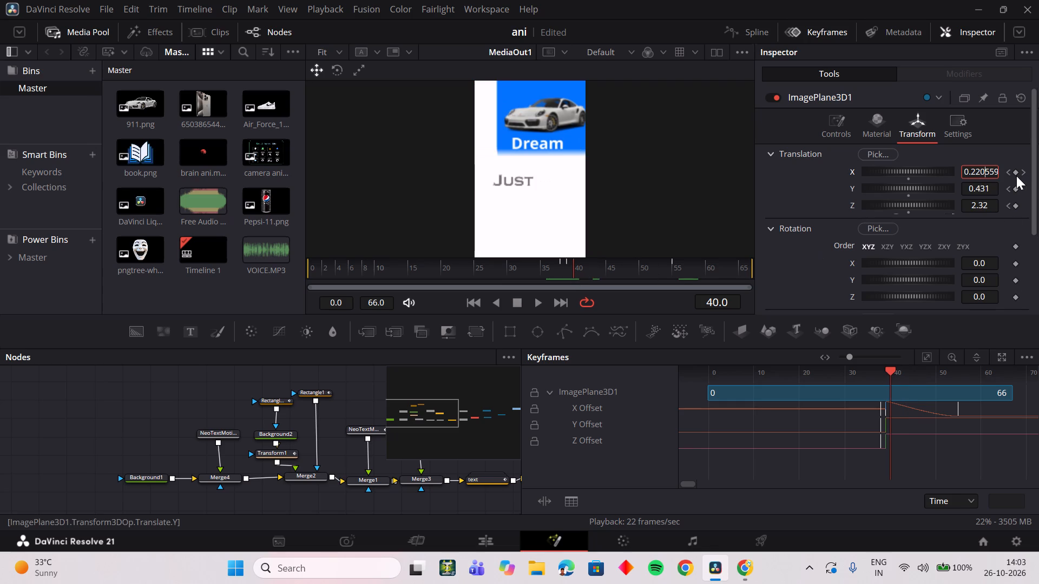
{"action": "double_click", "coordinate": [997, 170]}
{"action": "key", "text": "ctrl+v"}
{"action": "left_click", "coordinate": [823, 187]}
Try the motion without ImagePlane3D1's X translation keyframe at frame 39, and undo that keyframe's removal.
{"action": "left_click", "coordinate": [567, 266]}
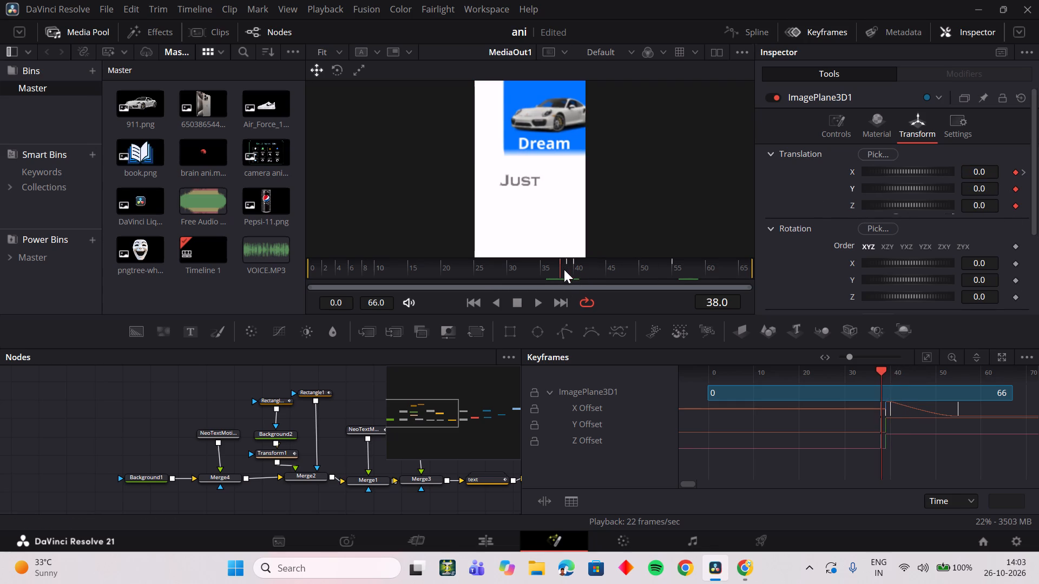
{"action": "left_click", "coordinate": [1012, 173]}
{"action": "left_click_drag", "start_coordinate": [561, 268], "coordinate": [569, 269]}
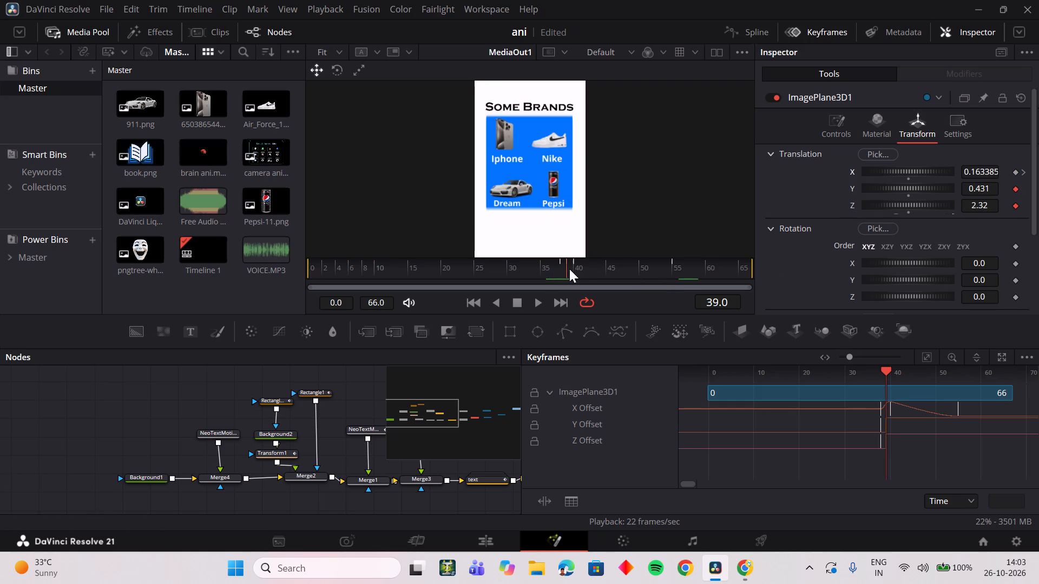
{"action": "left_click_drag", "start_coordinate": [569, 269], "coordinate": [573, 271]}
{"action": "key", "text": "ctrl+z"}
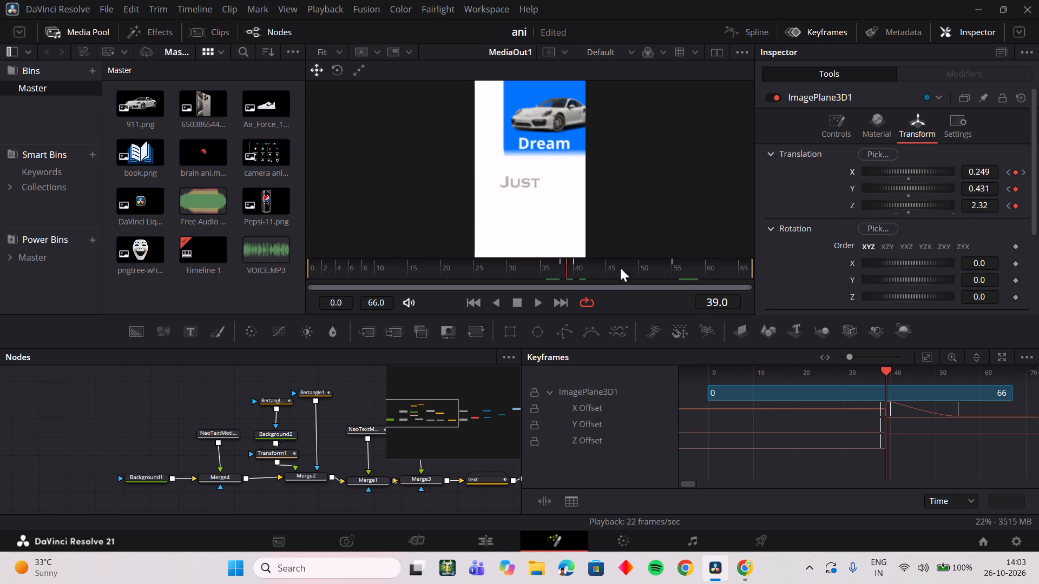
Play the animation repeatedly from just before frame 39 to check how the image plane jumps in and starts its sideways move.
{"action": "left_click_drag", "start_coordinate": [569, 275], "coordinate": [554, 277]}
{"action": "key", "text": "space"}
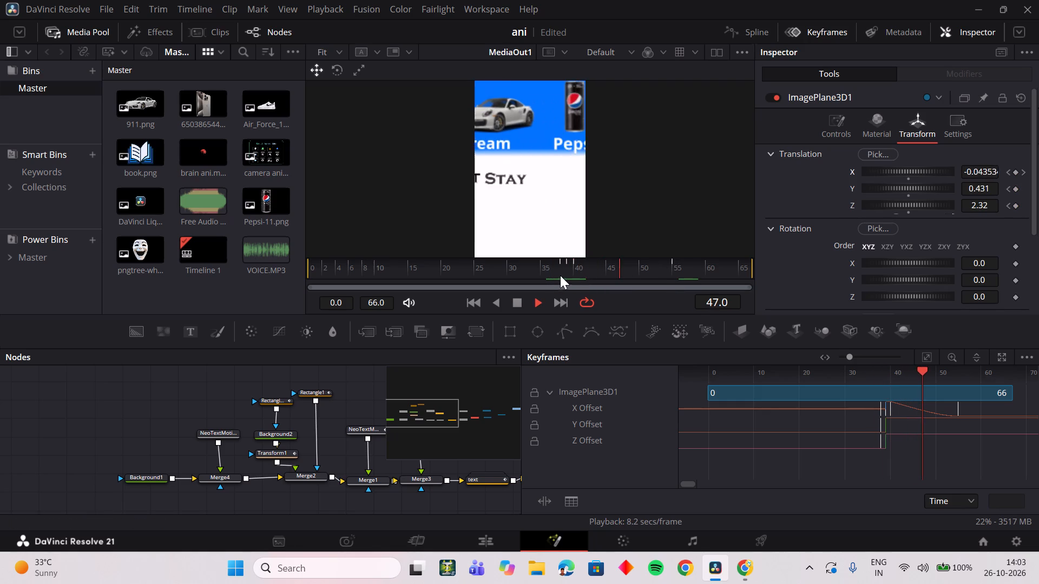
{"action": "key", "text": "space"}
{"action": "left_click_drag", "start_coordinate": [572, 271], "coordinate": [556, 275]}
{"action": "key", "text": "space"}
{"action": "key", "text": "space"}
{"action": "left_click", "coordinate": [569, 273]}
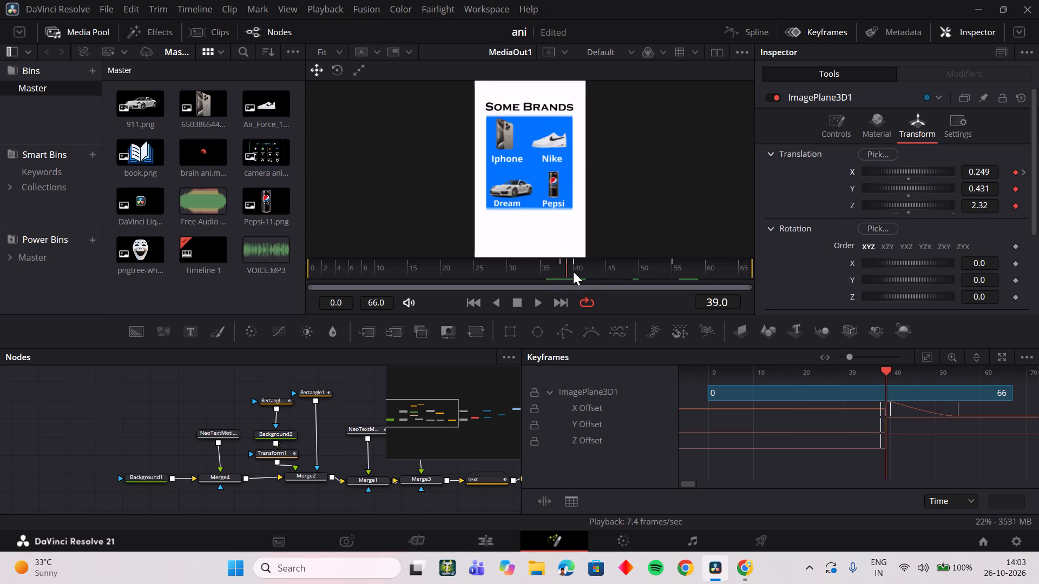
{"action": "key", "text": "space"}
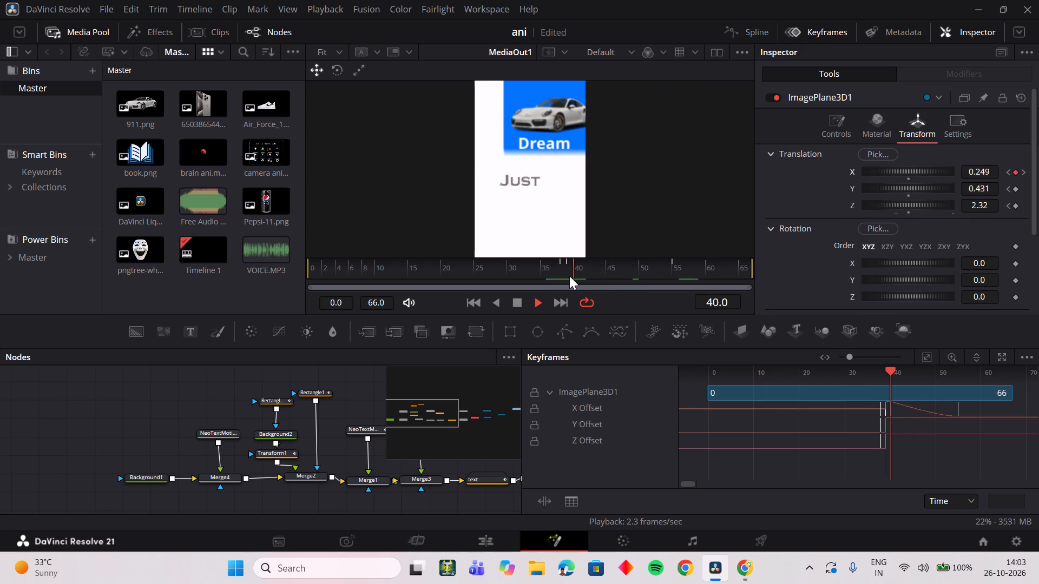
{"action": "key", "text": "space"}
{"action": "left_click_drag", "start_coordinate": [599, 271], "coordinate": [539, 276]}
{"action": "key", "text": "space"}
{"action": "key", "text": "space"}
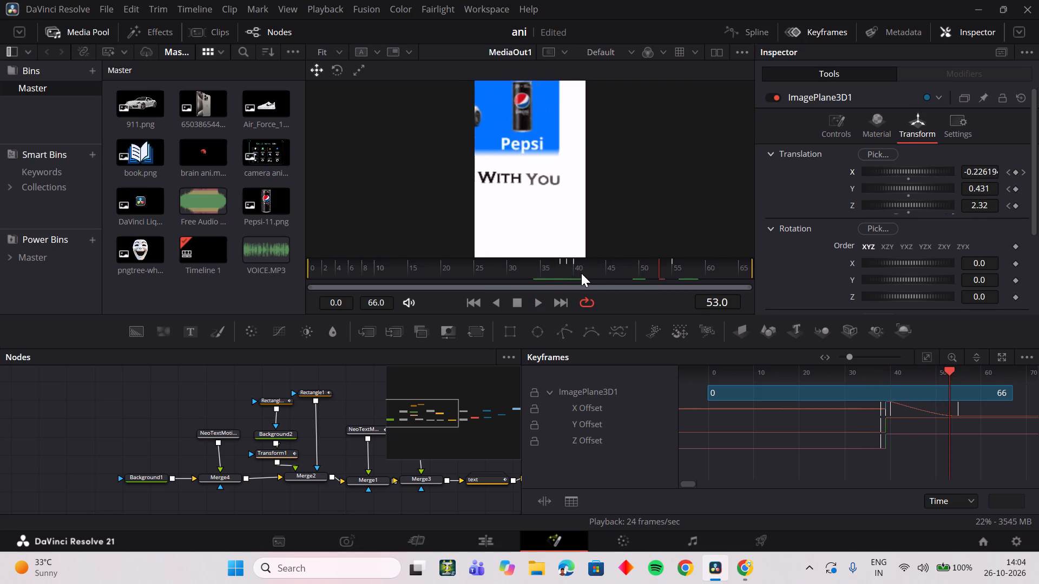
Replay the animation from earlier frames, starting around frame 28, to check the lead-in from the Some Brands layout to the close-up.
{"action": "left_click_drag", "start_coordinate": [575, 273], "coordinate": [525, 280]}
{"action": "key", "text": "space"}
{"action": "key", "text": "space"}
{"action": "left_click_drag", "start_coordinate": [542, 278], "coordinate": [530, 278]}
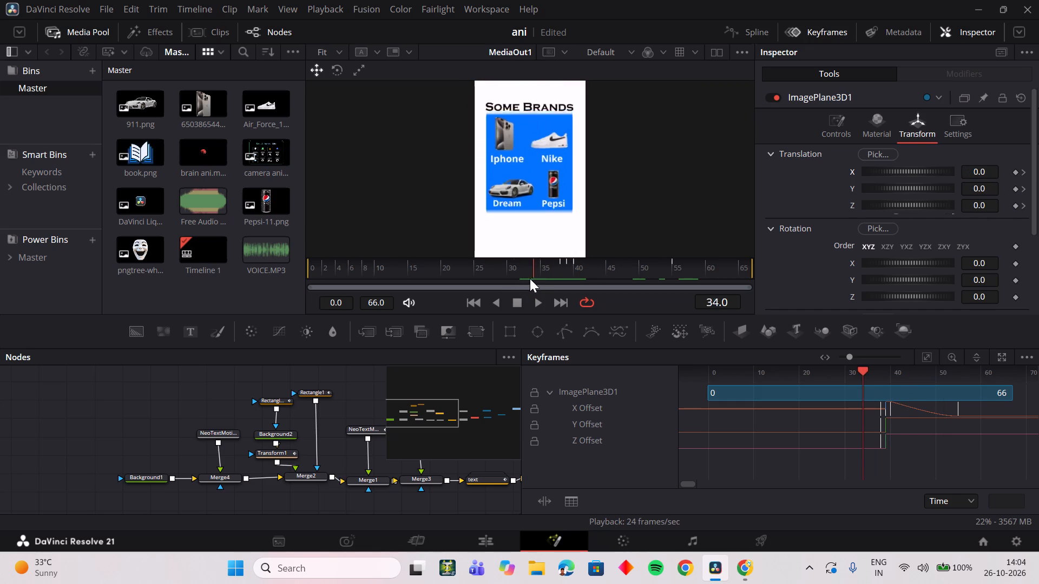
{"action": "left_click_drag", "start_coordinate": [530, 278], "coordinate": [514, 281]}
{"action": "key", "text": "space"}
{"action": "key", "text": "space"}
{"action": "left_click_drag", "start_coordinate": [541, 276], "coordinate": [488, 280]}
{"action": "key", "text": "space"}
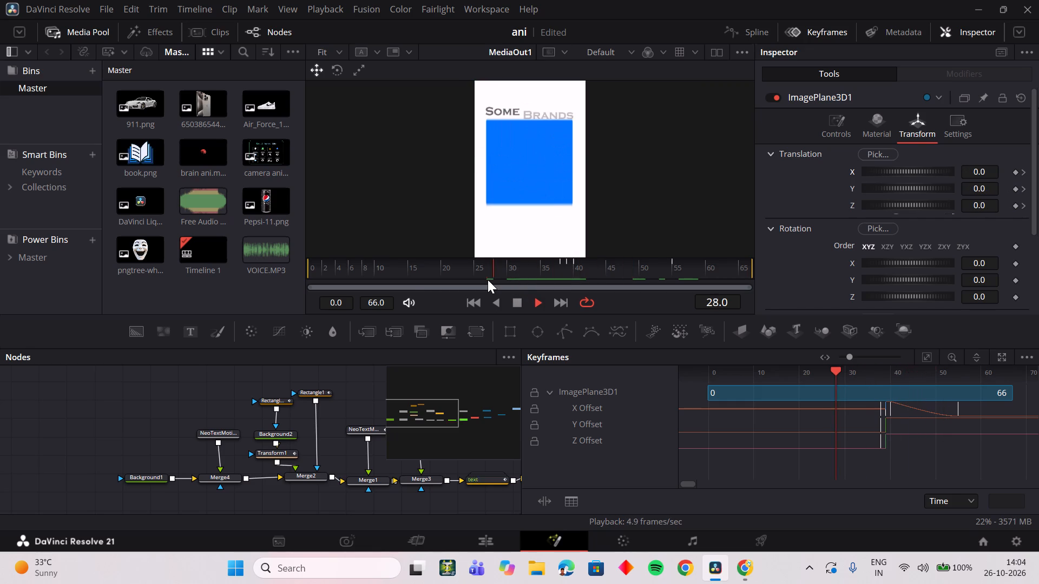
{"action": "key", "text": "space"}
{"action": "left_click_drag", "start_coordinate": [540, 276], "coordinate": [514, 280]}
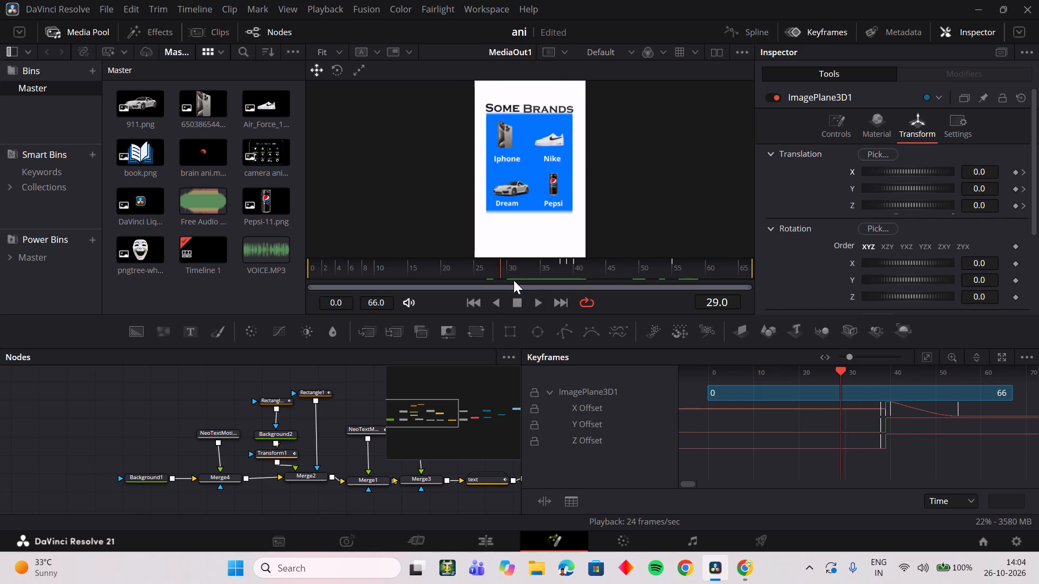
{"action": "left_click_drag", "start_coordinate": [514, 280], "coordinate": [588, 271]}
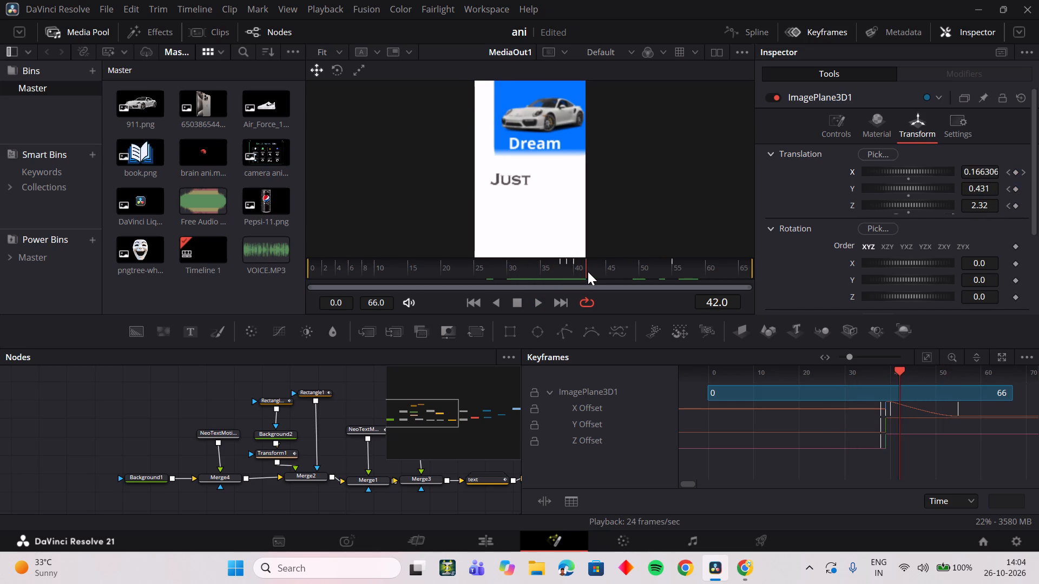
Replay and scrub the frames around 35 to 42 to examine the timing of the cut from the brand grid to the Dream close-up.
{"action": "left_click_drag", "start_coordinate": [588, 271], "coordinate": [561, 275]}
{"action": "key", "text": "space"}
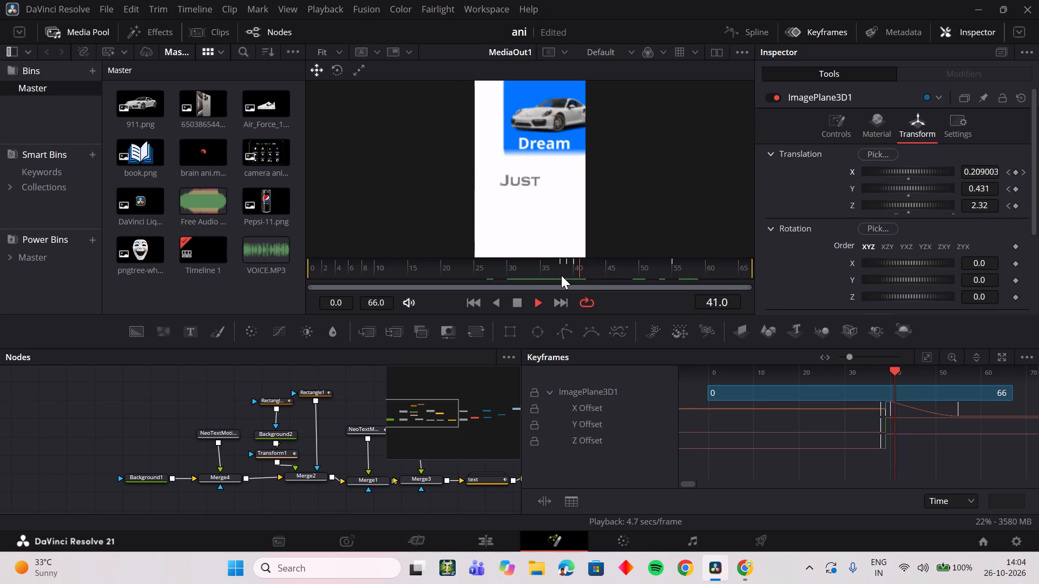
{"action": "key", "text": "space"}
{"action": "left_click_drag", "start_coordinate": [574, 273], "coordinate": [548, 278]}
{"action": "key", "text": "space"}
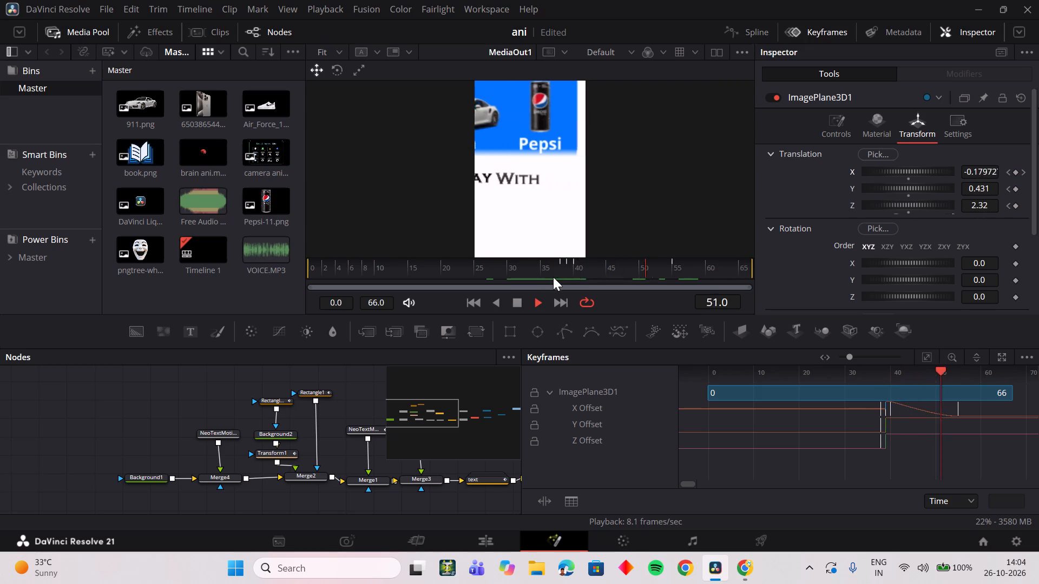
{"action": "key", "text": "space"}
{"action": "left_click_drag", "start_coordinate": [580, 275], "coordinate": [529, 282]}
{"action": "key", "text": "space"}
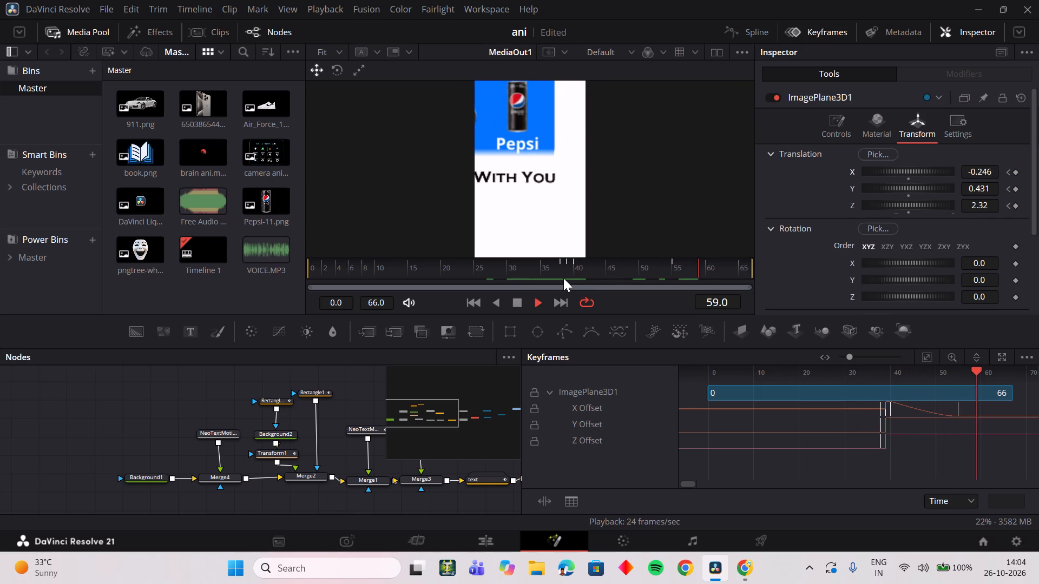
{"action": "key", "text": "space"}
{"action": "left_click_drag", "start_coordinate": [578, 277], "coordinate": [521, 283]}
{"action": "key", "text": "space"}
{"action": "key", "text": "space"}
{"action": "left_click_drag", "start_coordinate": [550, 278], "coordinate": [549, 281]}
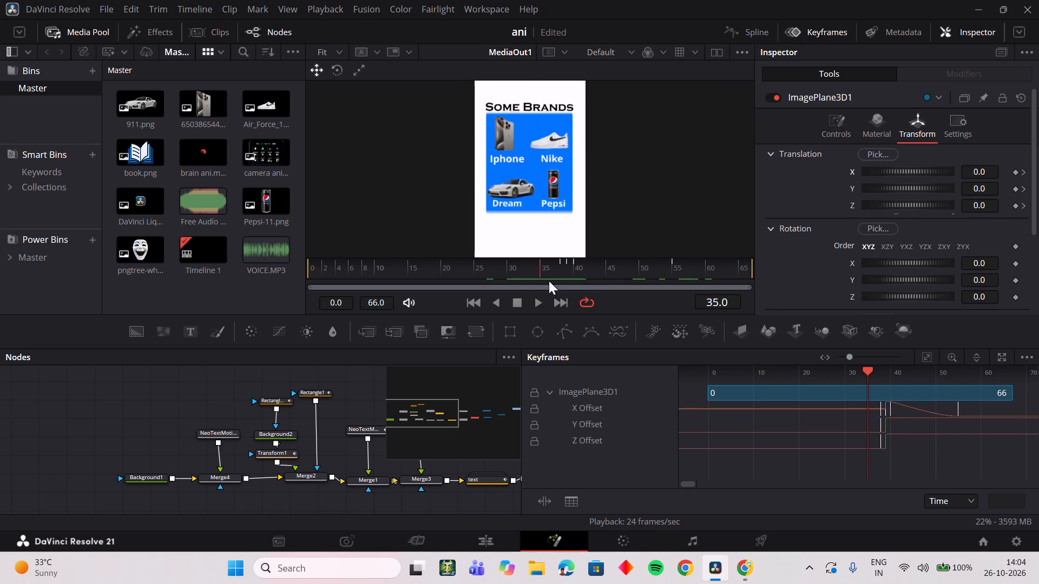
{"action": "left_click_drag", "start_coordinate": [549, 281], "coordinate": [566, 277]}
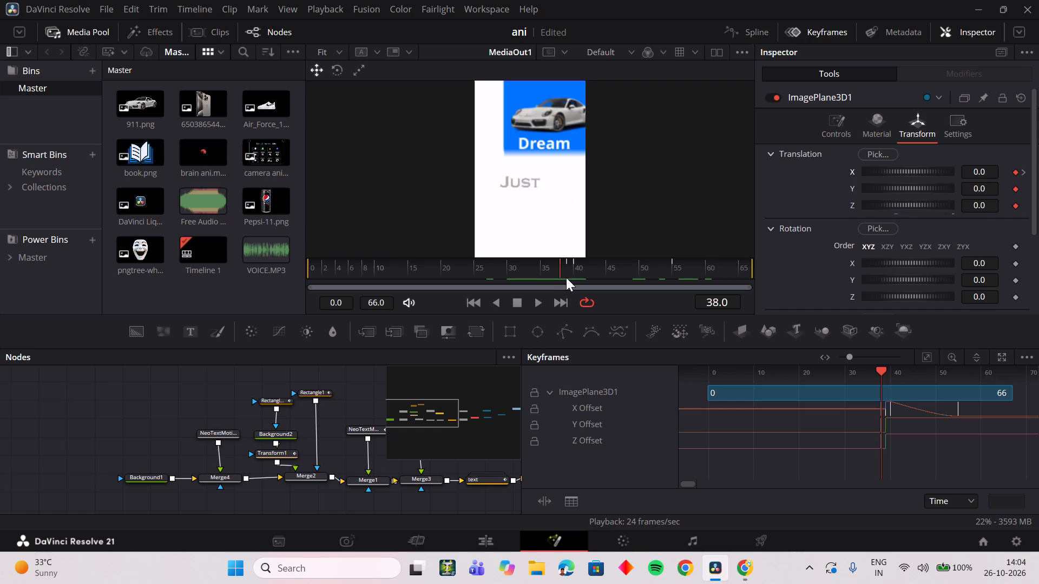
{"action": "left_click_drag", "start_coordinate": [566, 277], "coordinate": [551, 281]}
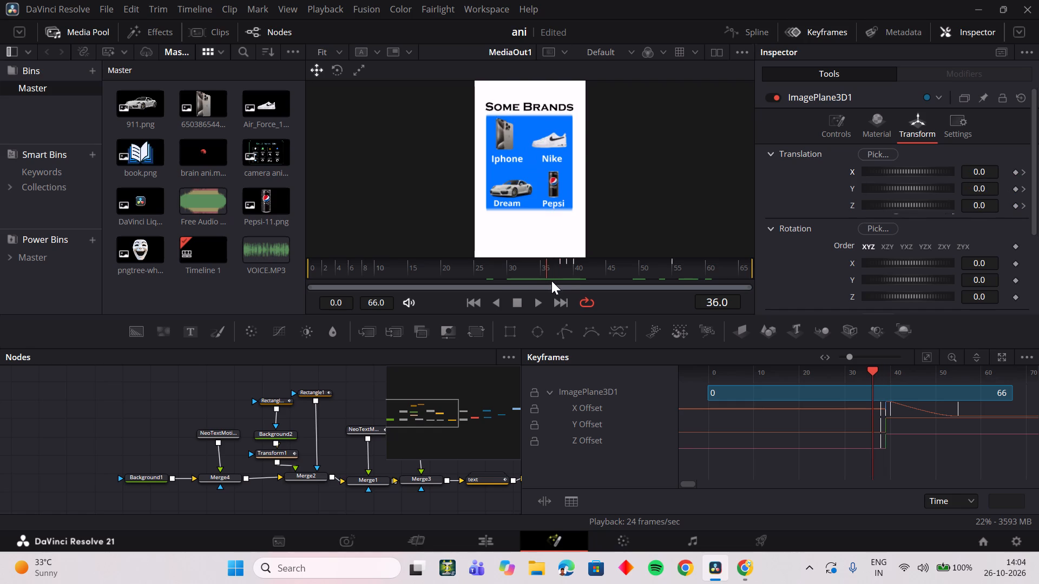
Switch to Chrome and replay the reference video around 0:01 to study how the brand grid moves into the "Just stay with you" close-up.
{"action": "left_click_drag", "start_coordinate": [551, 281], "coordinate": [568, 276]}
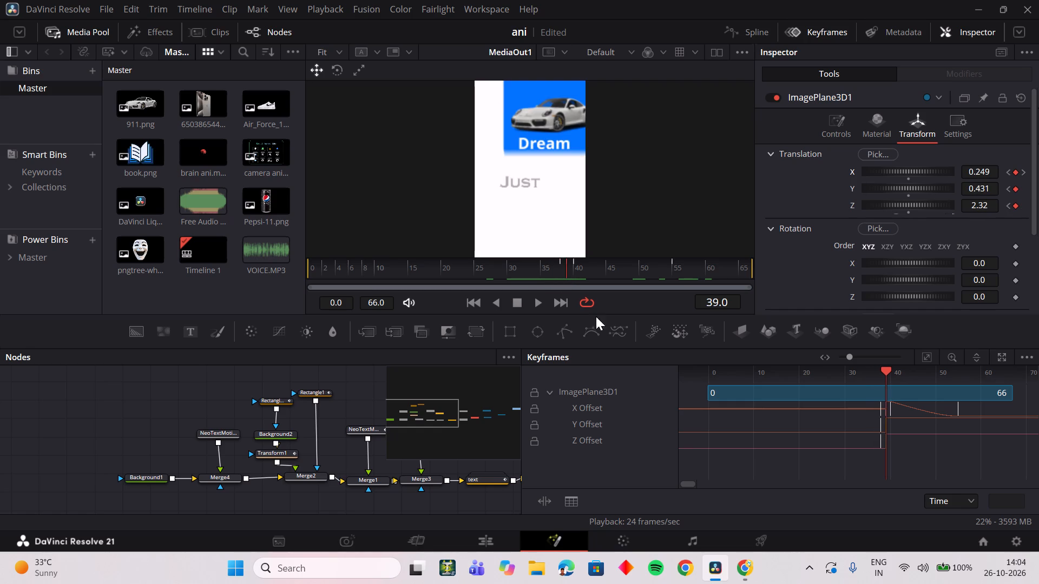
{"action": "left_click", "coordinate": [754, 565]}
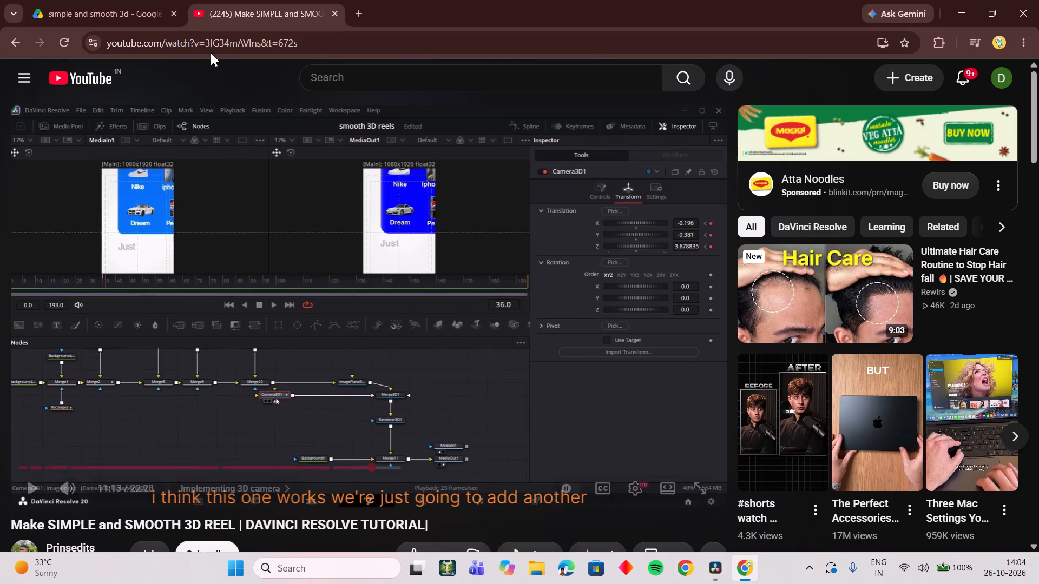
{"action": "left_click", "coordinate": [109, 18]}
{"action": "left_click", "coordinate": [295, 434]}
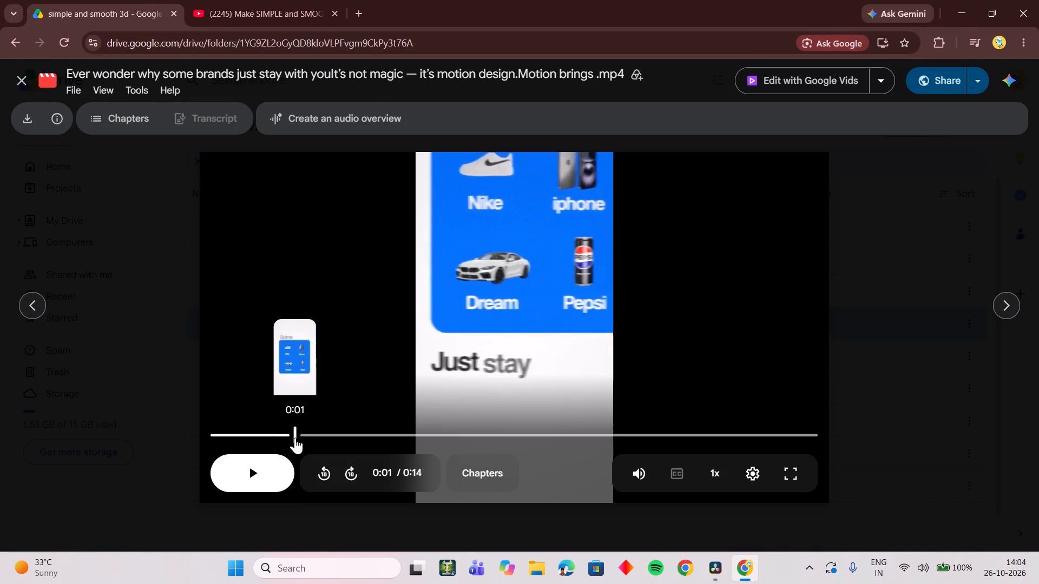
{"action": "left_click", "coordinate": [287, 436]}
{"action": "left_click", "coordinate": [259, 466]}
{"action": "left_click", "coordinate": [259, 466]}
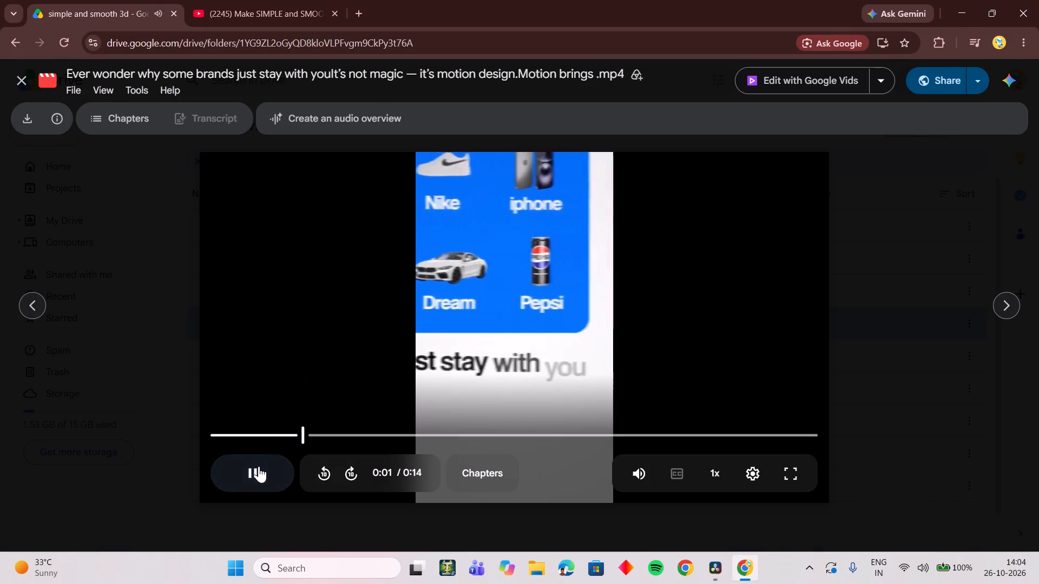
{"action": "left_click", "coordinate": [293, 434]}
{"action": "left_click", "coordinate": [280, 436]}
{"action": "left_click", "coordinate": [261, 463]}
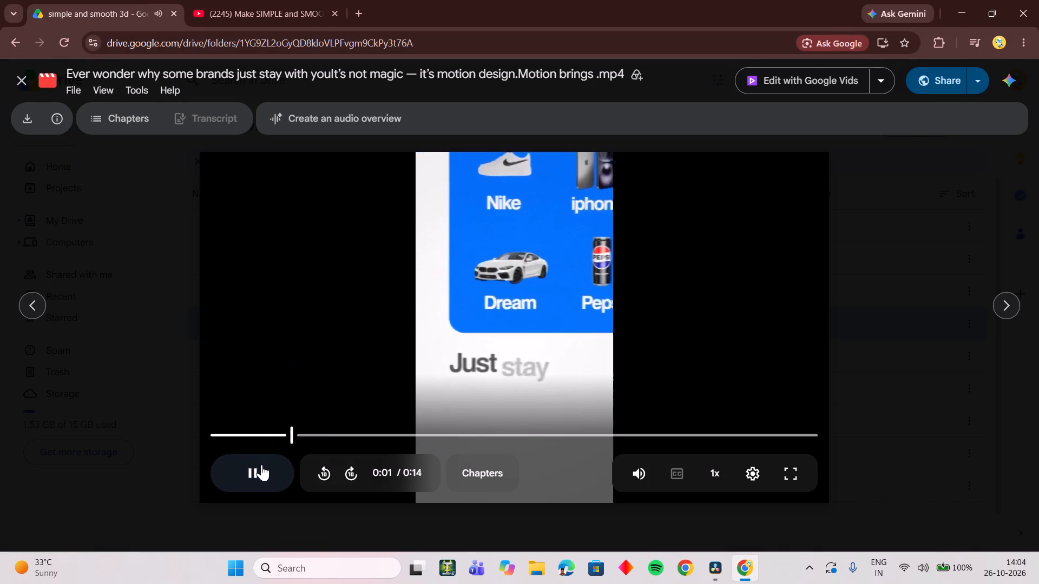
{"action": "left_click", "coordinate": [262, 464]}
{"action": "left_click", "coordinate": [285, 430]}
{"action": "left_click", "coordinate": [276, 433]}
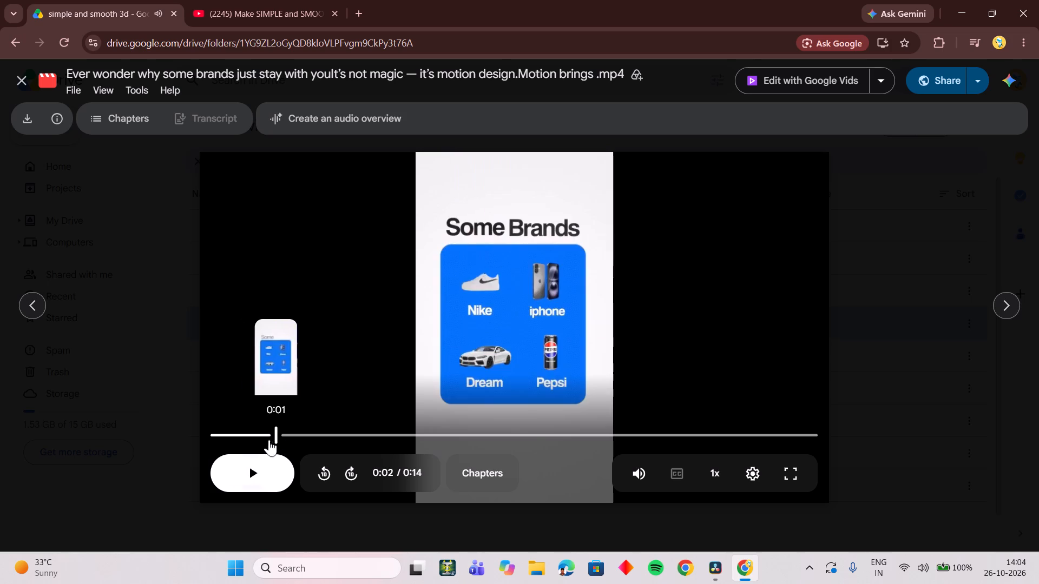
{"action": "left_click", "coordinate": [242, 467]}
{"action": "left_click", "coordinate": [246, 467]}
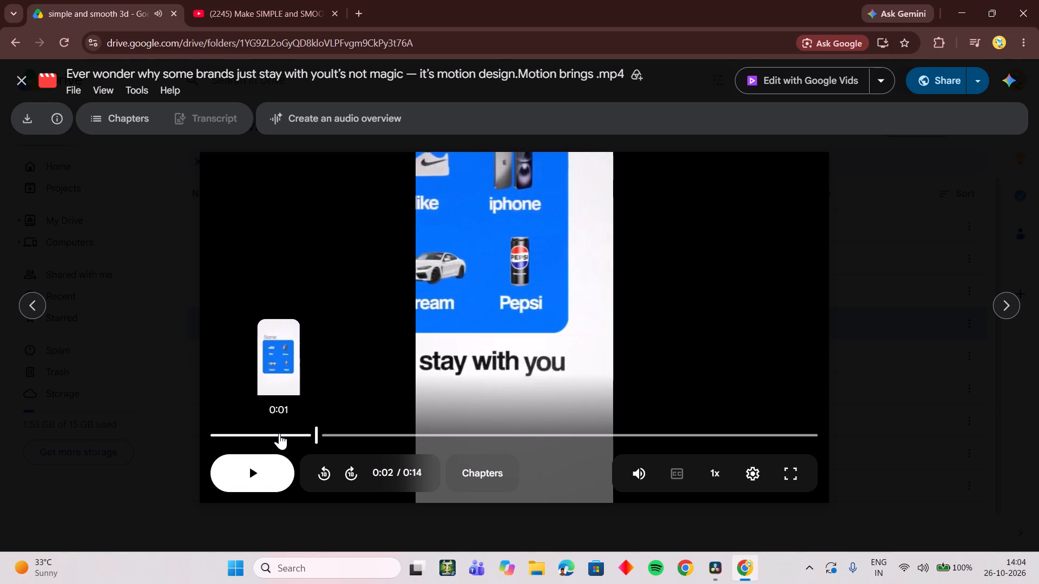
{"action": "left_click", "coordinate": [279, 433]}
{"action": "left_click", "coordinate": [245, 471]}
{"action": "left_click", "coordinate": [245, 471]}
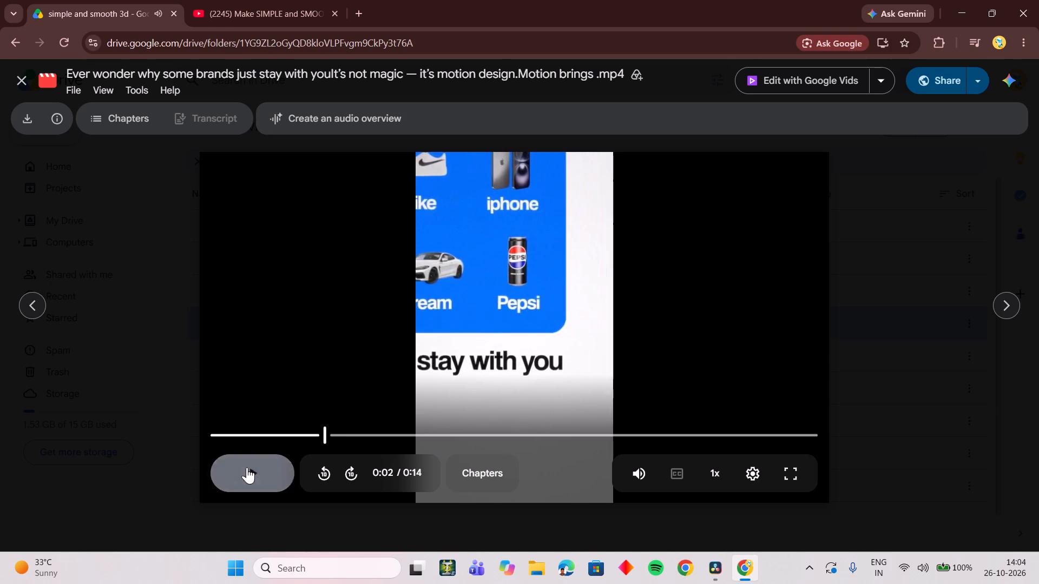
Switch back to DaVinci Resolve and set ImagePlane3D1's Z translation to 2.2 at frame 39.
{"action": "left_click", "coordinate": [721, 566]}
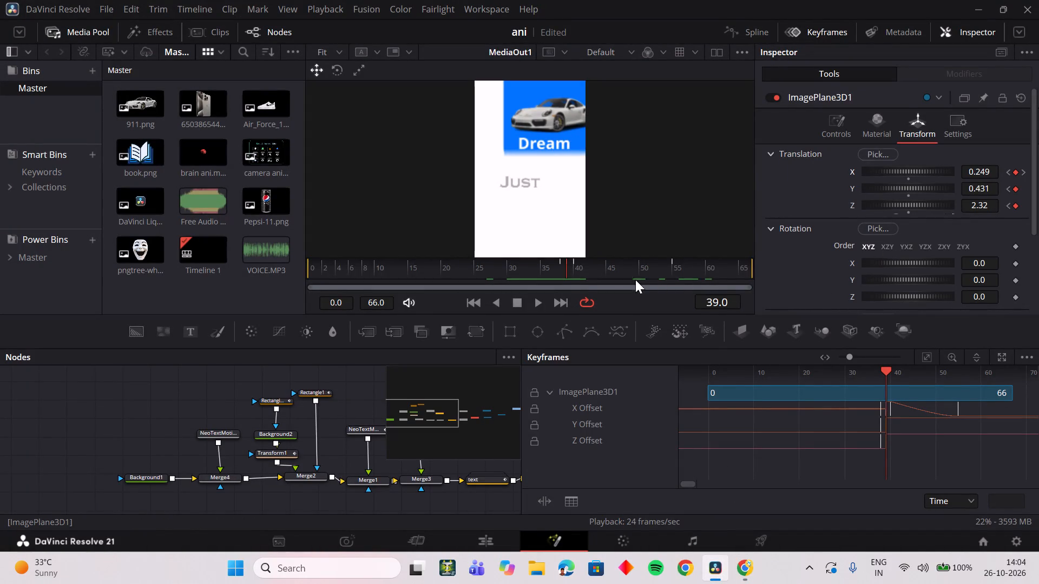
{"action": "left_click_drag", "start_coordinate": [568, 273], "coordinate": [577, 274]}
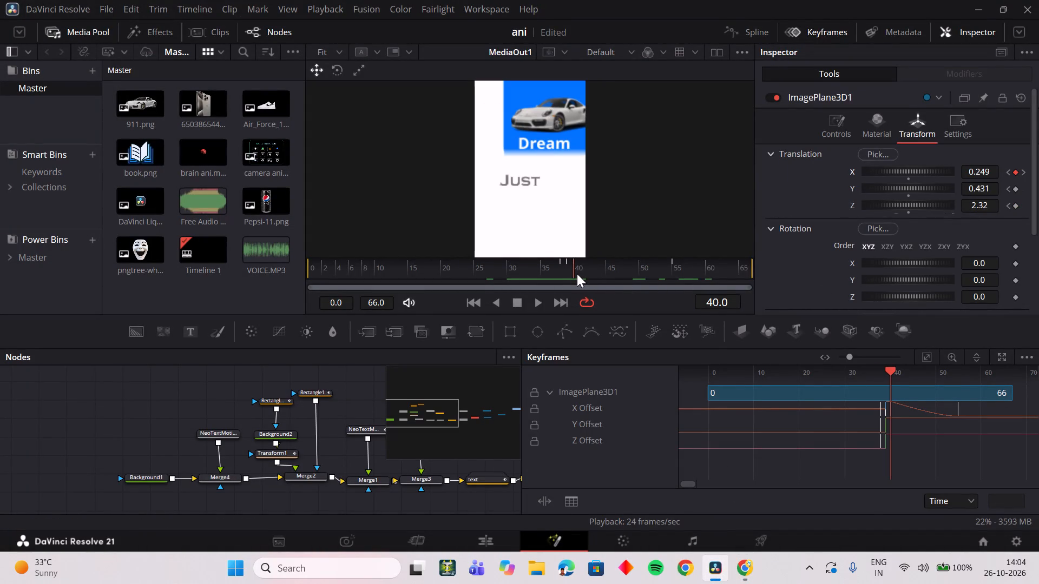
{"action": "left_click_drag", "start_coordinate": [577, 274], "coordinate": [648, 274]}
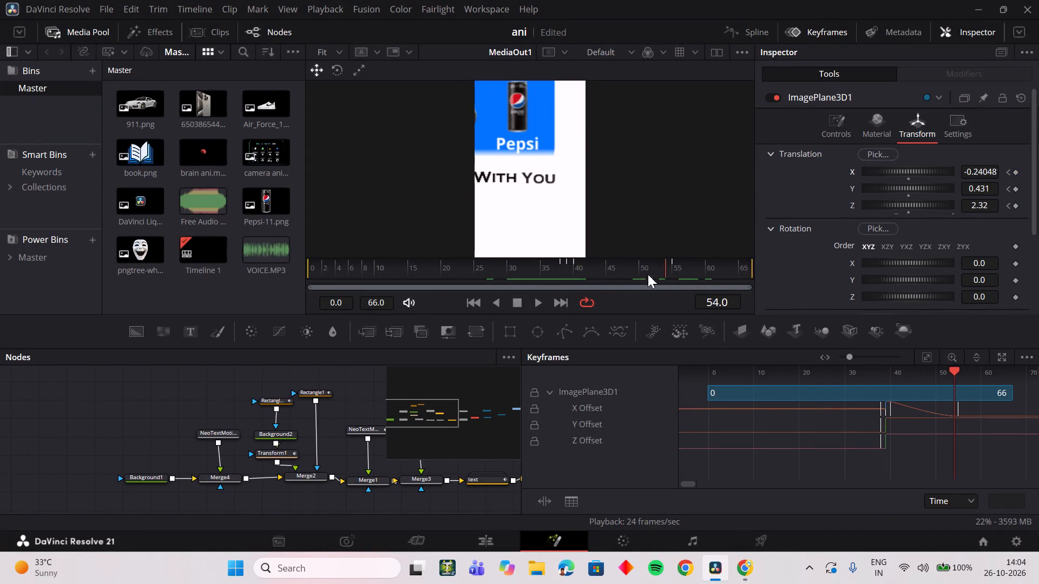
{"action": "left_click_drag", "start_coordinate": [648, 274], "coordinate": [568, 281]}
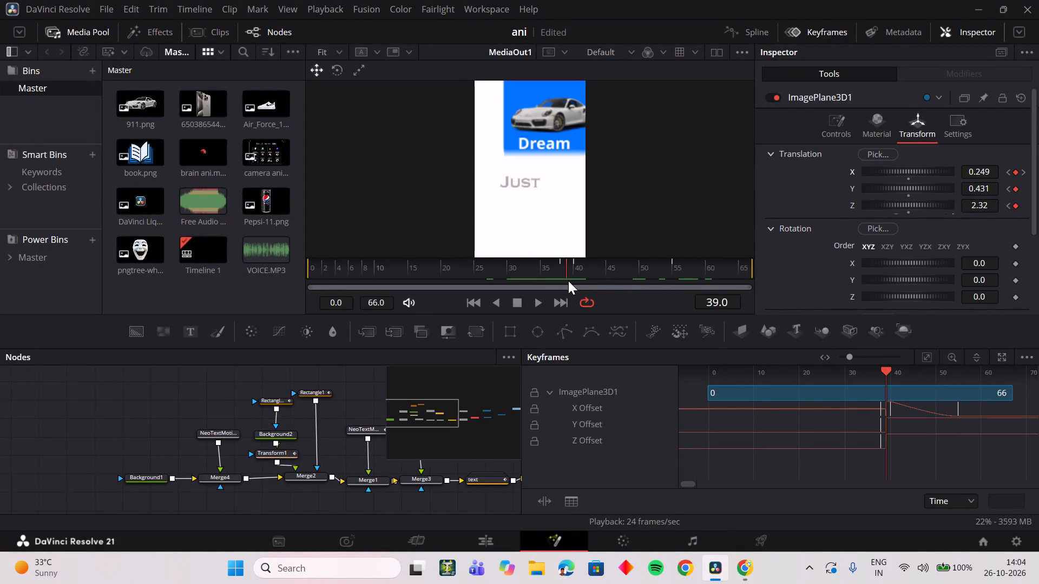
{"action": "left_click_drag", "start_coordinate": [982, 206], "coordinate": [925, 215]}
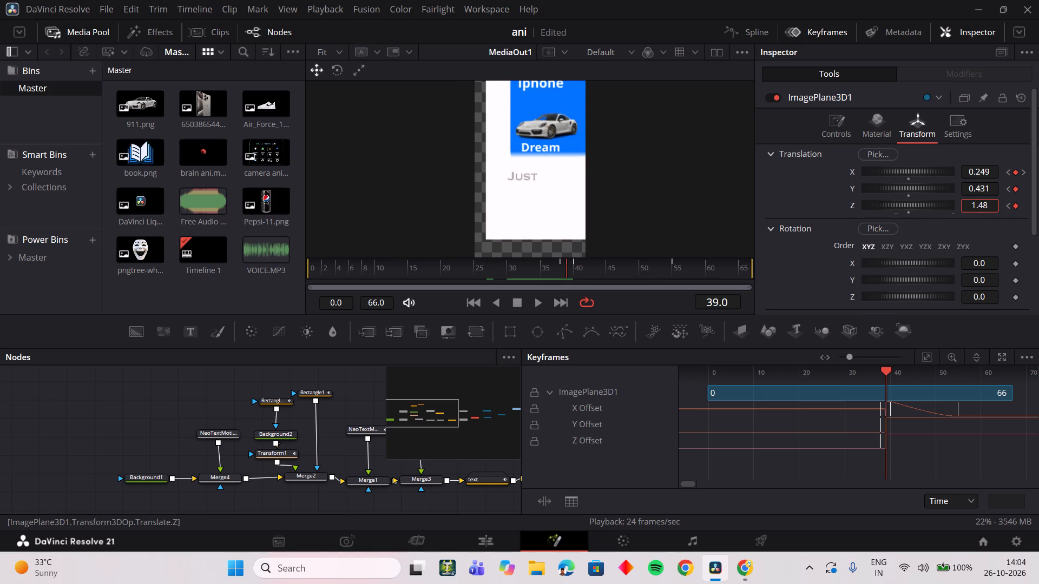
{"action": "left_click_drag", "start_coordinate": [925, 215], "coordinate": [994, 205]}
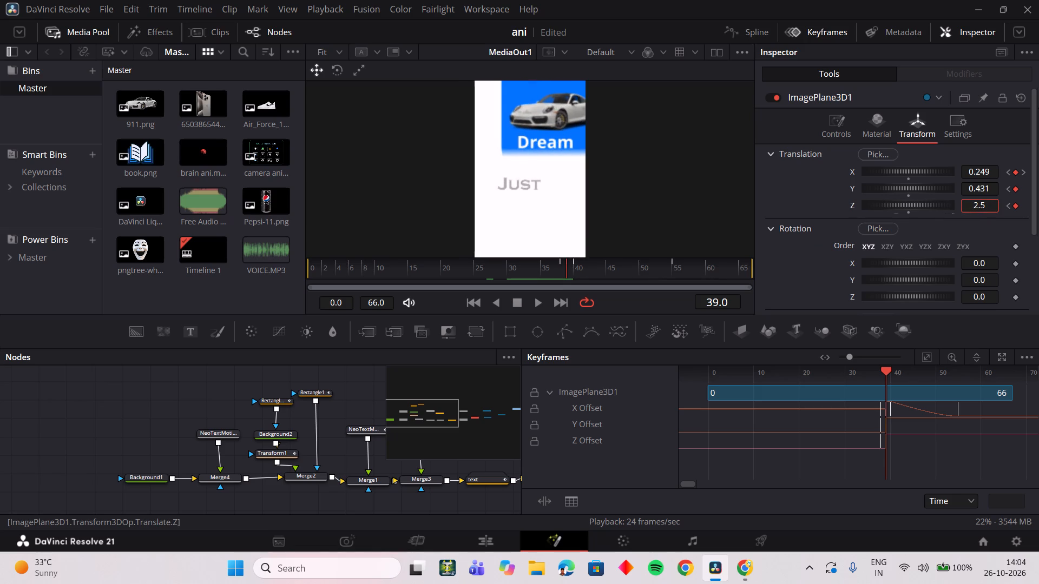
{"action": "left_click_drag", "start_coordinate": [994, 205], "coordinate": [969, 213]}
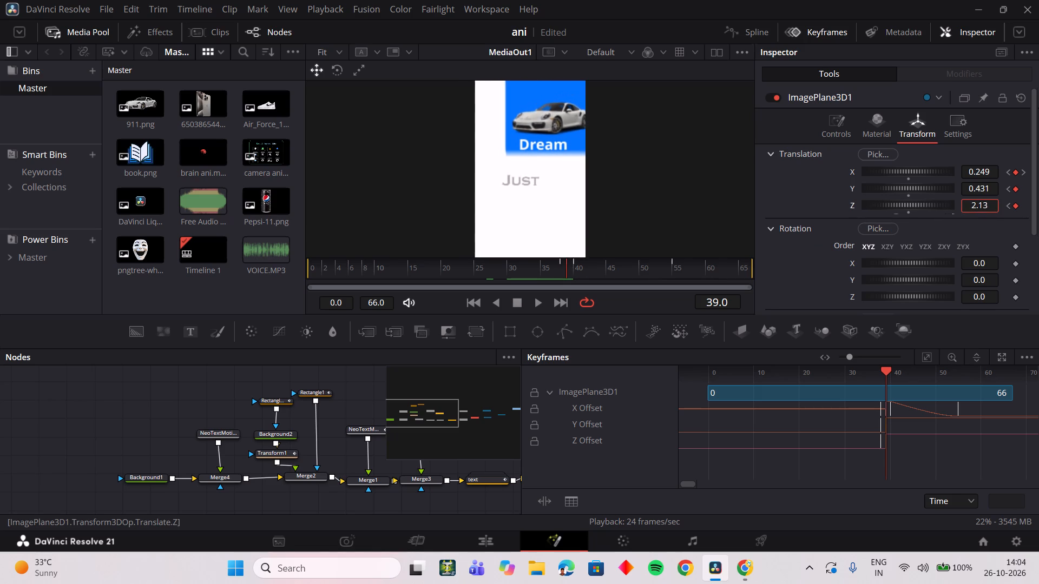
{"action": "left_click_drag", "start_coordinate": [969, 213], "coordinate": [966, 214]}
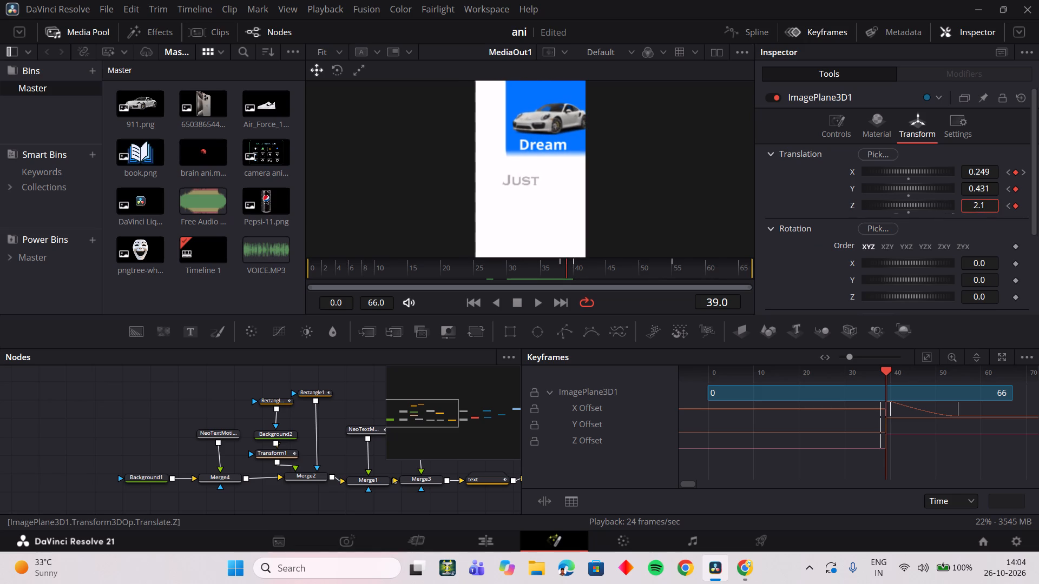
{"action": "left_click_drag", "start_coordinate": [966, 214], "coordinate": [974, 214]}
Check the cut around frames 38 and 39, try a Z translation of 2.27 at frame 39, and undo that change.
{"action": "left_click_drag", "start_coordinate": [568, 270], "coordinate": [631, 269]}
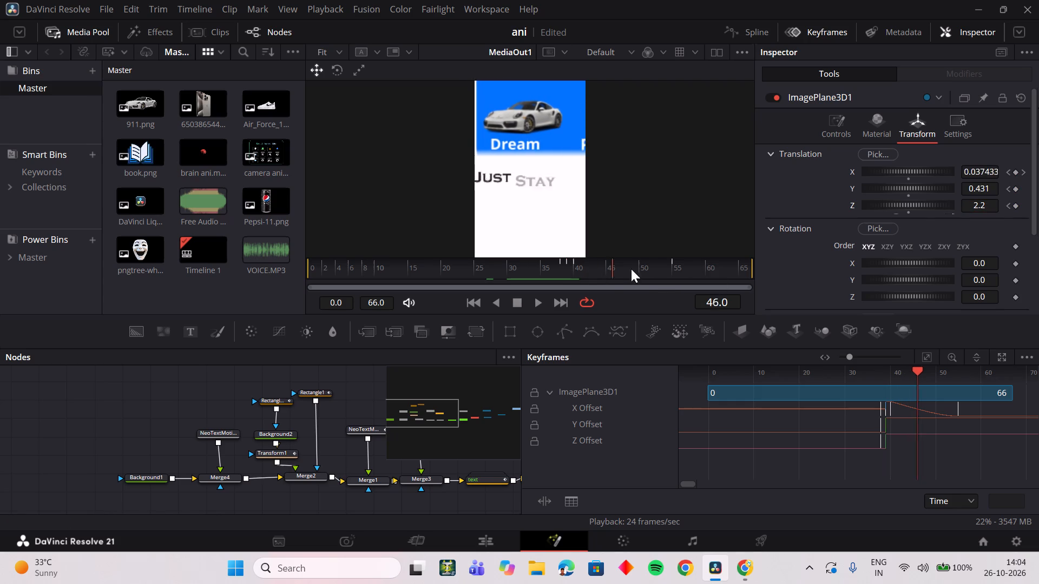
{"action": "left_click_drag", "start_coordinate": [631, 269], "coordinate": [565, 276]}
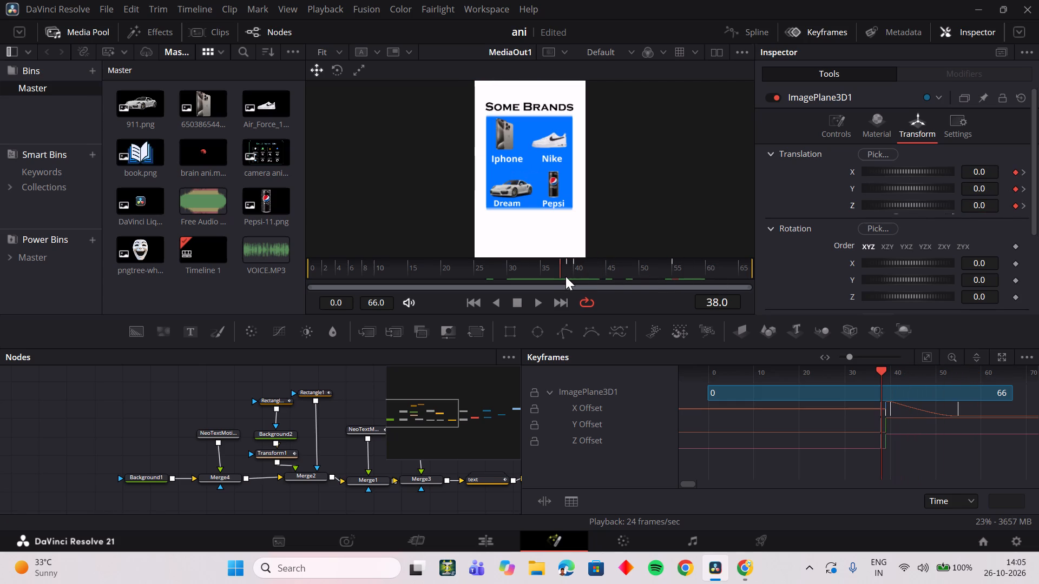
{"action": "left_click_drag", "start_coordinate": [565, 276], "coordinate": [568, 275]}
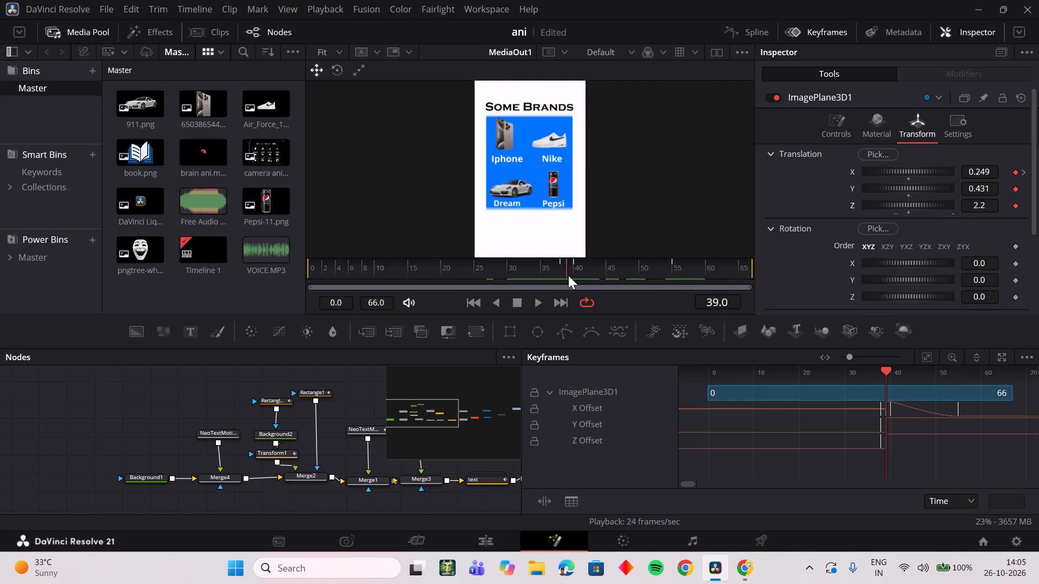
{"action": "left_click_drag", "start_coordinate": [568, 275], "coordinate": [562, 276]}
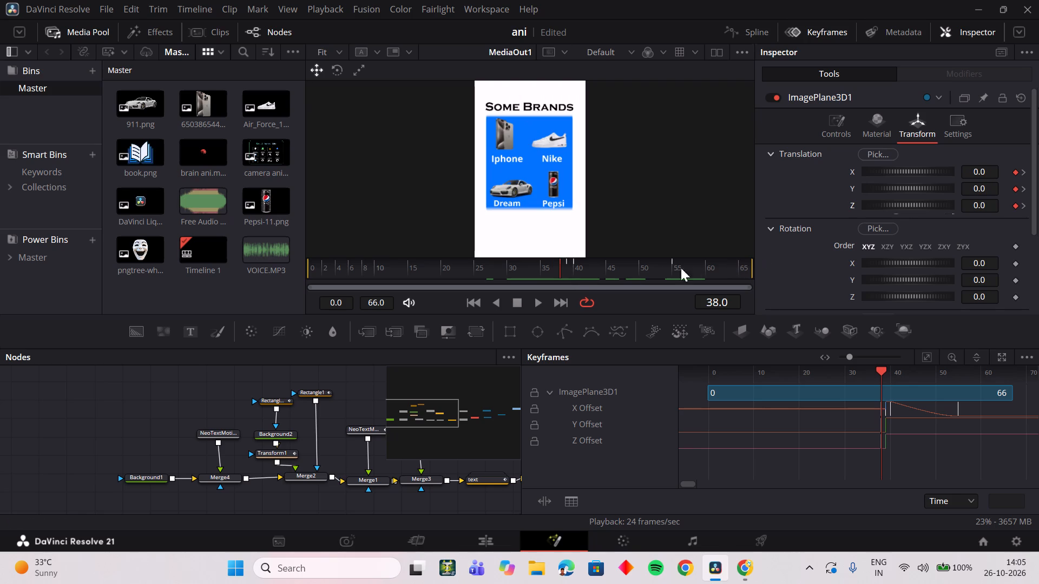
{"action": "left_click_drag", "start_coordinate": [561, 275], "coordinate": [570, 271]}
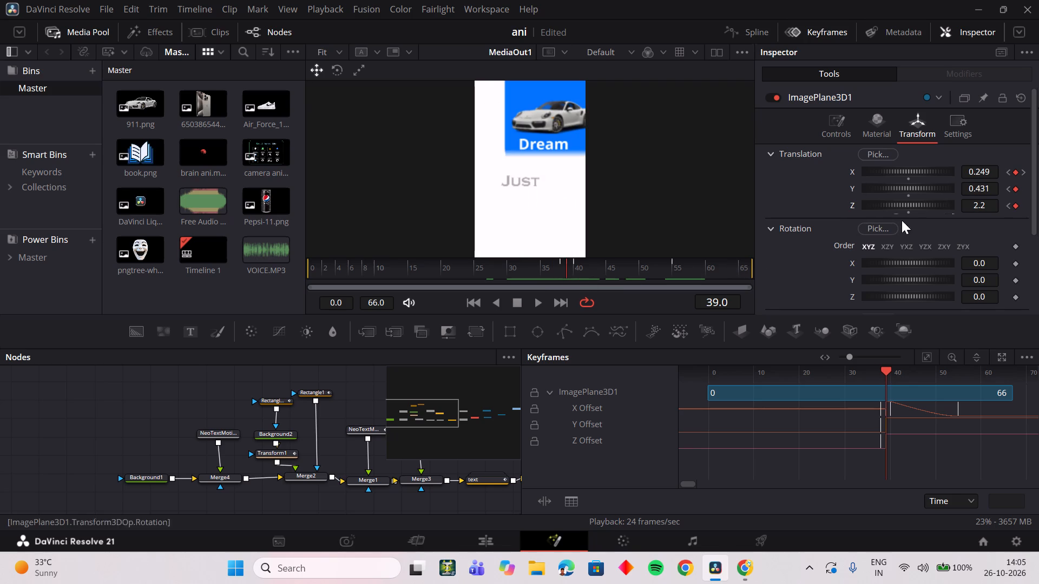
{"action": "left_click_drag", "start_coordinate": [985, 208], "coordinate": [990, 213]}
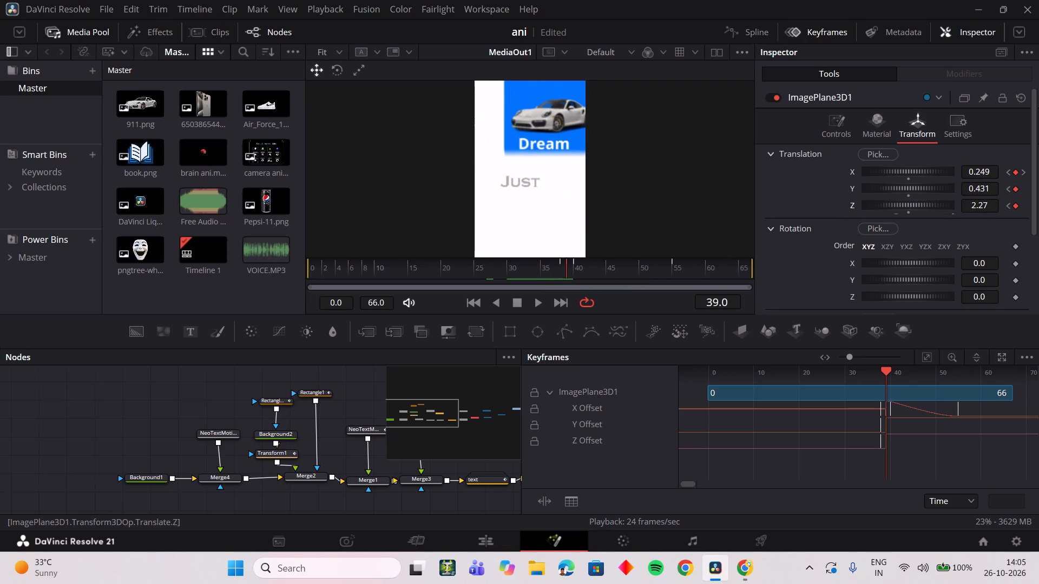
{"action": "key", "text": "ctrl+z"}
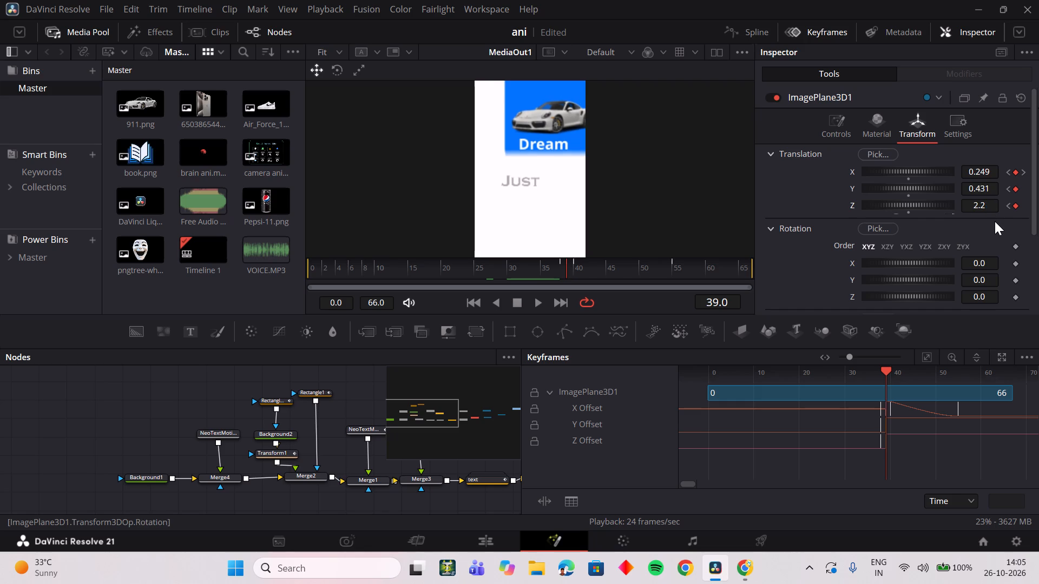
Remove ImagePlane3D1's X translation keyframe at frame 40.
{"action": "left_click_drag", "start_coordinate": [570, 263], "coordinate": [571, 263]}
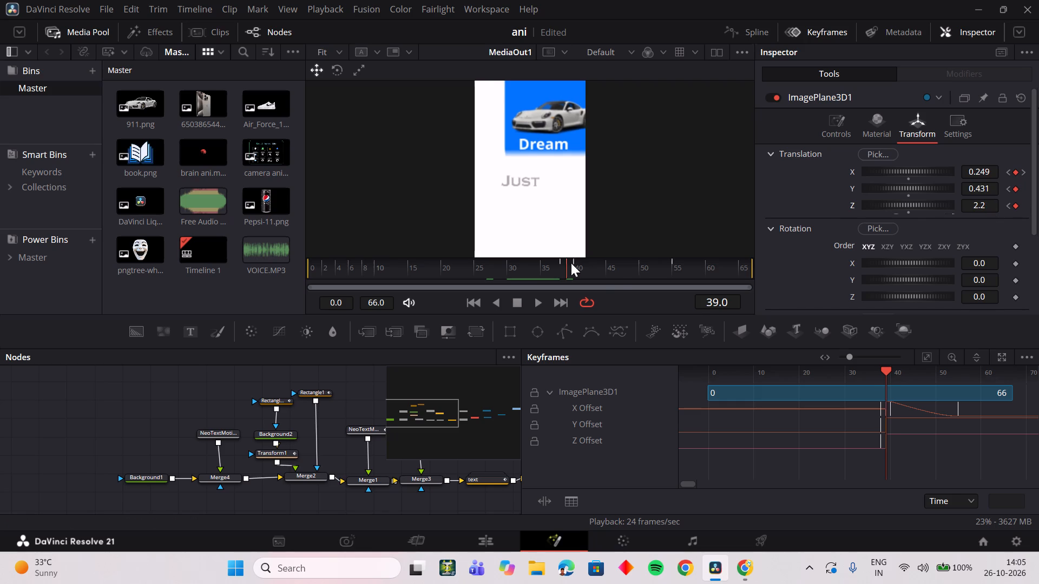
{"action": "left_click_drag", "start_coordinate": [571, 263], "coordinate": [575, 263]}
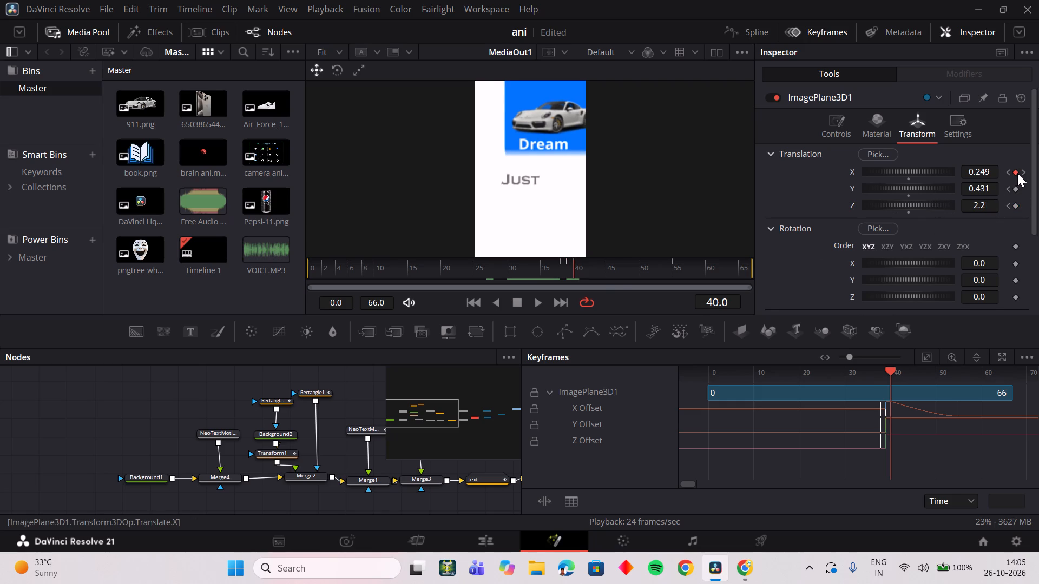
{"action": "left_click", "coordinate": [1017, 173]}
Reframe the Dream close-up at frame 39 with ImagePlane3D1 translation X 0.221, Y 0.382 and Z 1.84.
{"action": "left_click", "coordinate": [568, 268]}
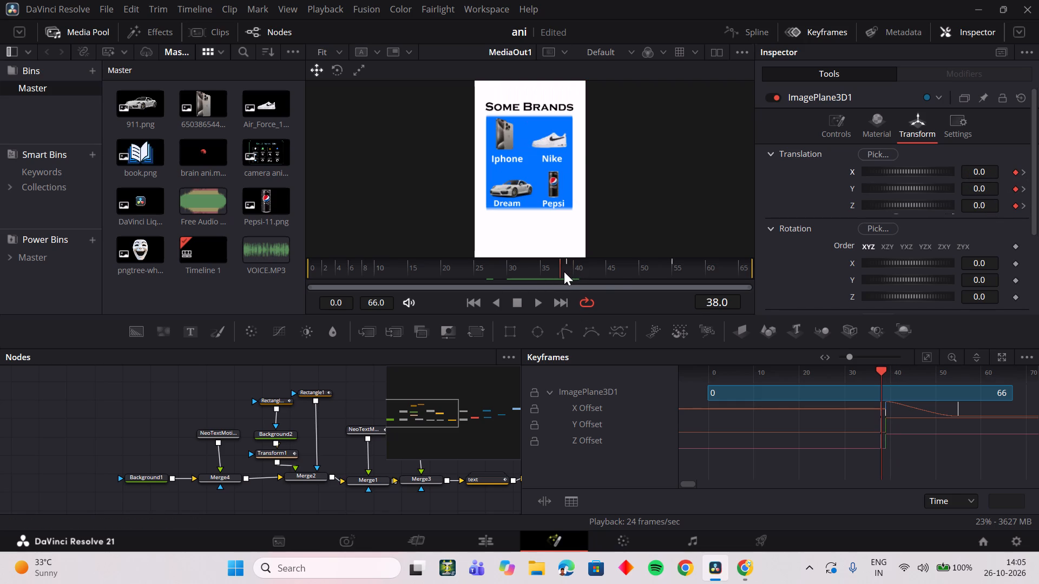
{"action": "left_click_drag", "start_coordinate": [969, 205], "coordinate": [955, 208]}
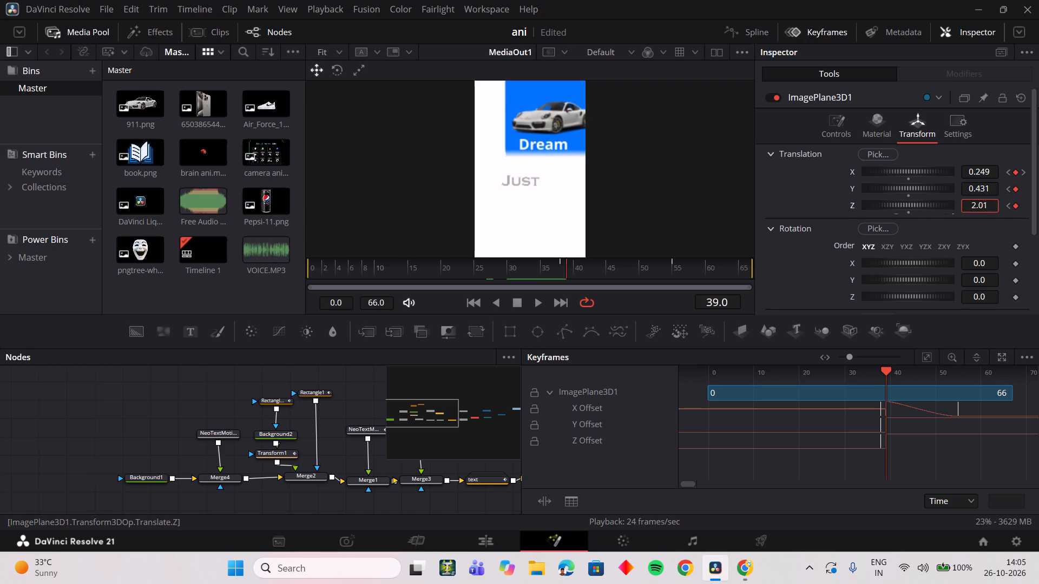
{"action": "left_click_drag", "start_coordinate": [955, 208], "coordinate": [945, 213]}
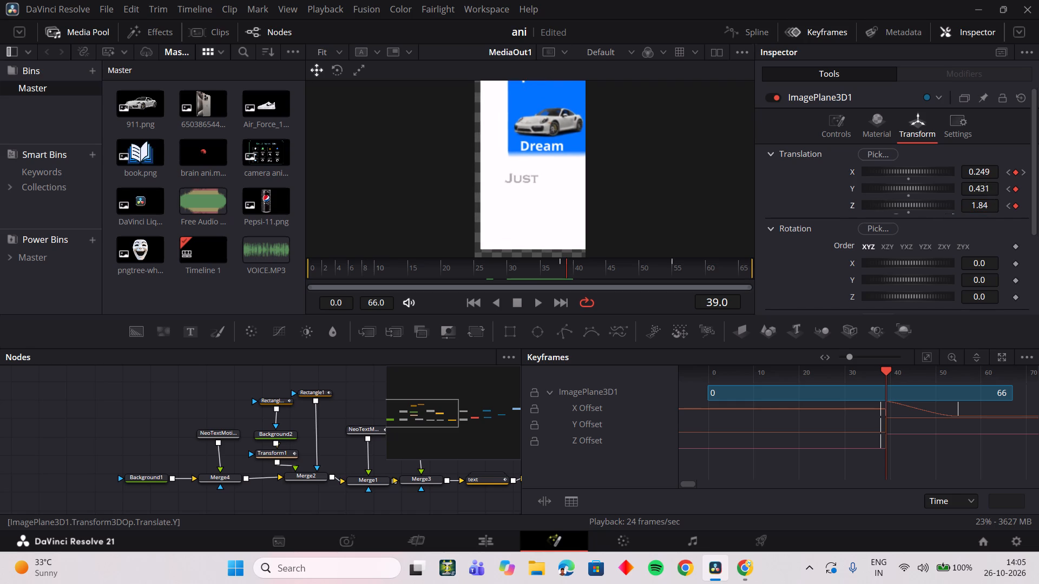
{"action": "left_click_drag", "start_coordinate": [981, 191], "coordinate": [967, 195]}
{"action": "left_click_drag", "start_coordinate": [984, 174], "coordinate": [981, 174]}
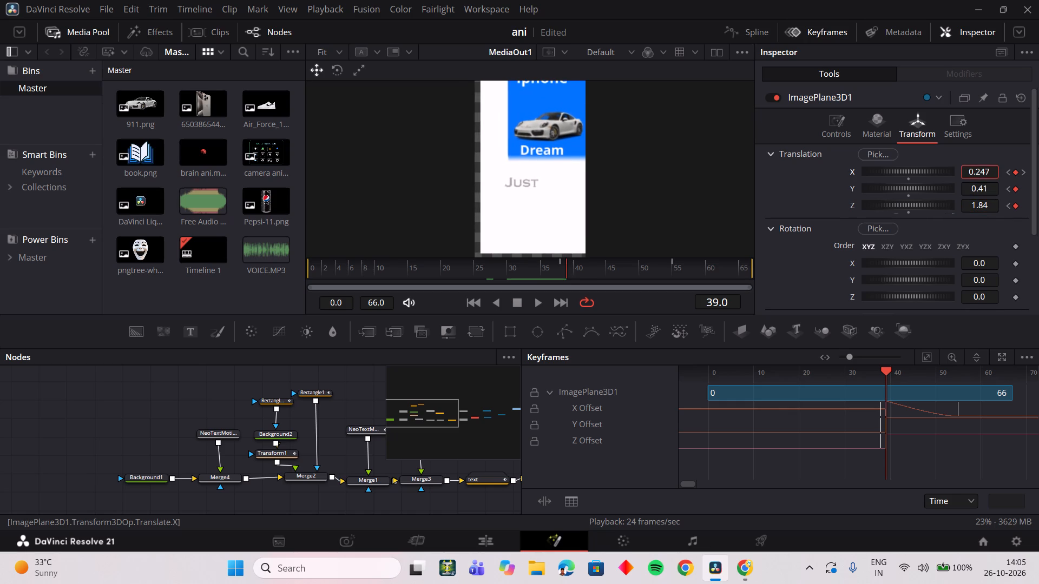
{"action": "left_click_drag", "start_coordinate": [981, 174], "coordinate": [965, 177]}
{"action": "left_click_drag", "start_coordinate": [990, 184], "coordinate": [973, 187]}
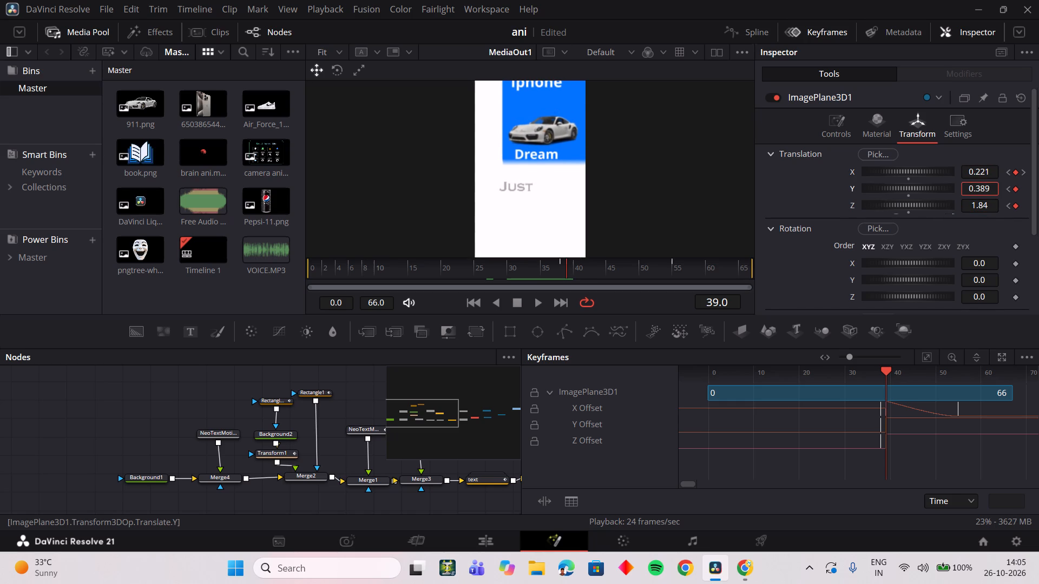
{"action": "left_click_drag", "start_coordinate": [973, 187], "coordinate": [971, 188]}
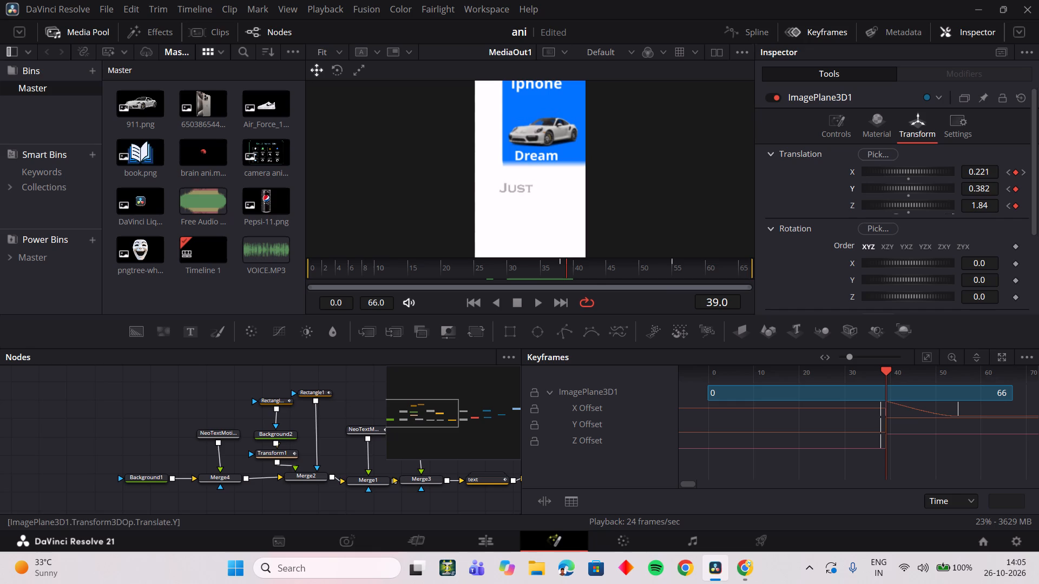
Set ImagePlane3D1's X translation keyframe at frame 55 to -0.211 so the white plane fills the frame's edge.
{"action": "left_click_drag", "start_coordinate": [573, 268], "coordinate": [679, 264]}
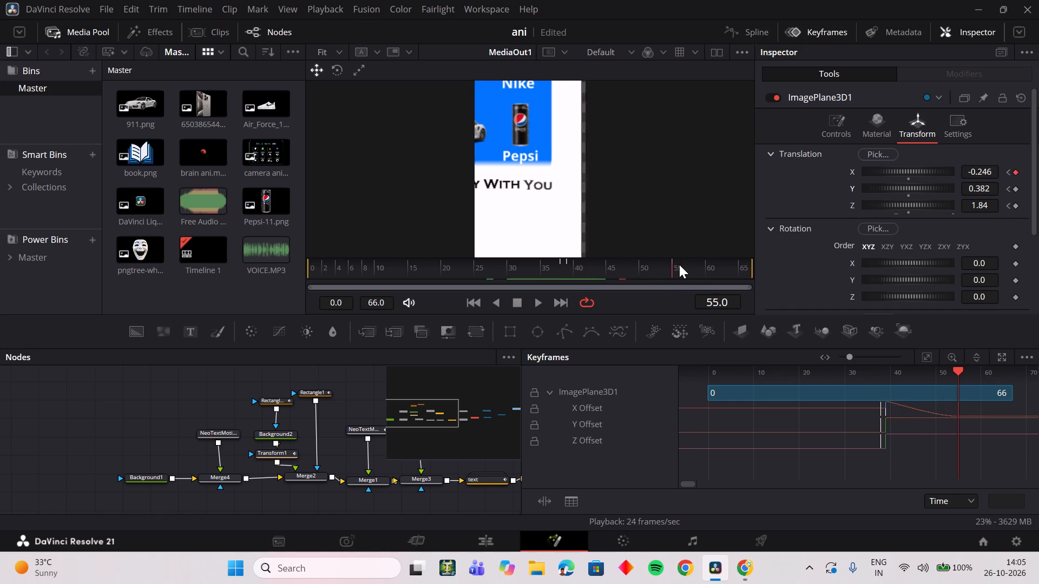
{"action": "left_click_drag", "start_coordinate": [679, 264], "coordinate": [690, 264]}
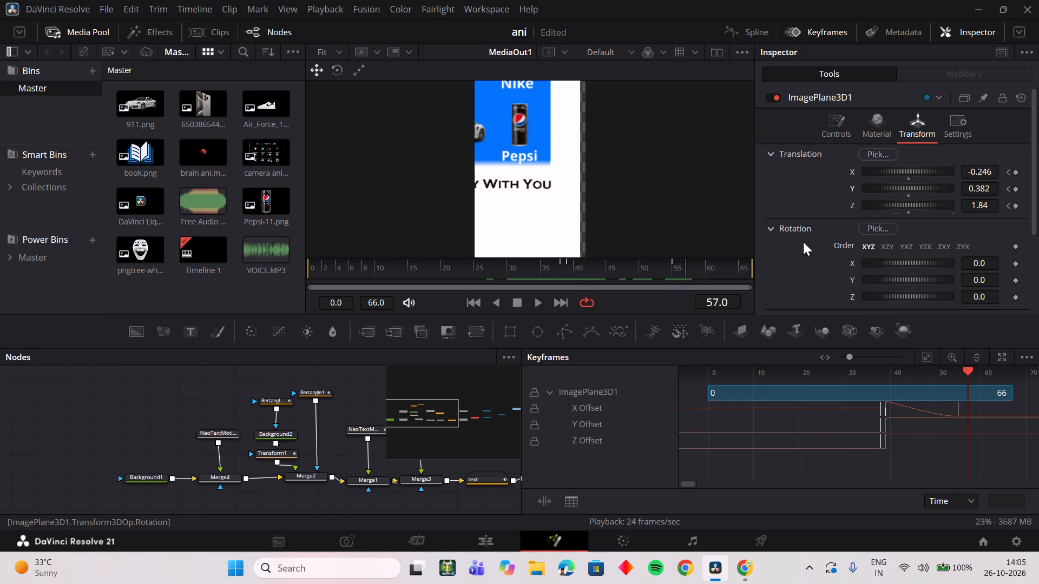
{"action": "left_click_drag", "start_coordinate": [685, 265], "coordinate": [679, 266]}
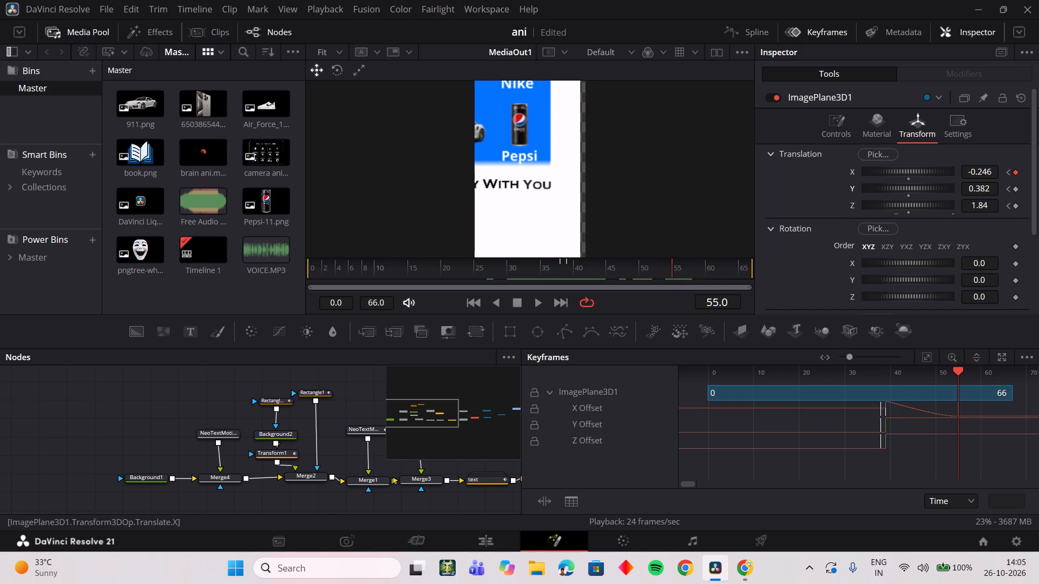
{"action": "left_click_drag", "start_coordinate": [976, 177], "coordinate": [999, 176]}
{"action": "left_click", "coordinate": [976, 177]}
{"action": "left_click_drag", "start_coordinate": [976, 177], "coordinate": [992, 176]}
{"action": "left_click", "coordinate": [1006, 156]}
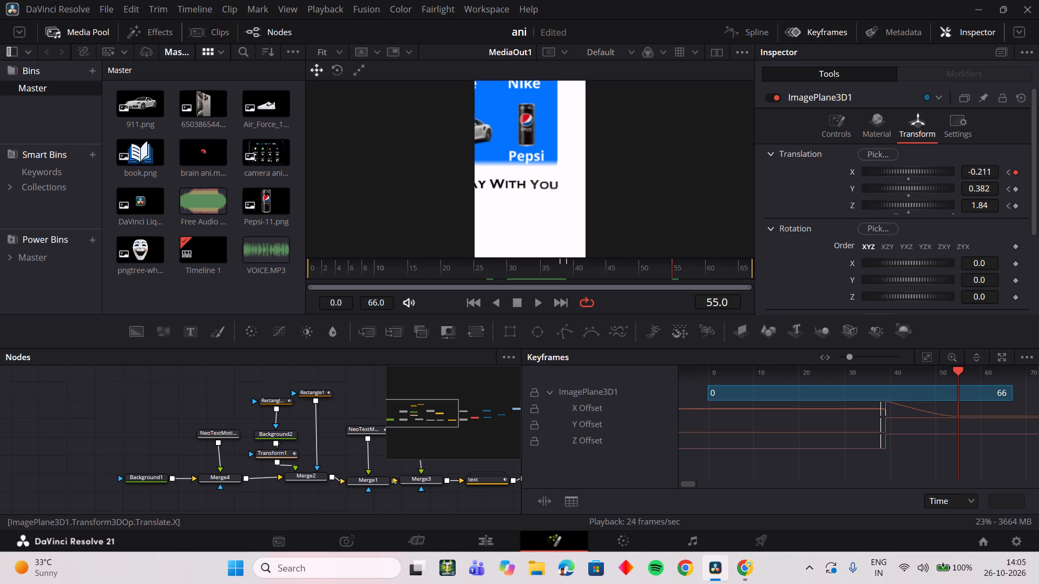
Play back the cut into the close-up and the sideways move from about frame 36.
{"action": "left_click_drag", "start_coordinate": [980, 170], "coordinate": [997, 170]}
{"action": "left_click_drag", "start_coordinate": [641, 271], "coordinate": [542, 269]}
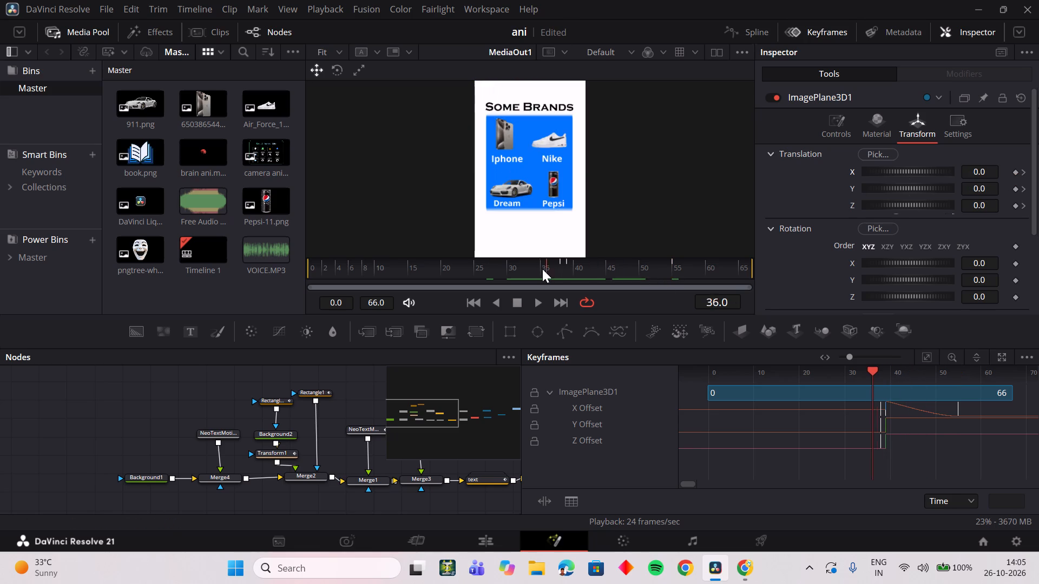
{"action": "left_click_drag", "start_coordinate": [542, 269], "coordinate": [554, 266]}
{"action": "key", "text": "space"}
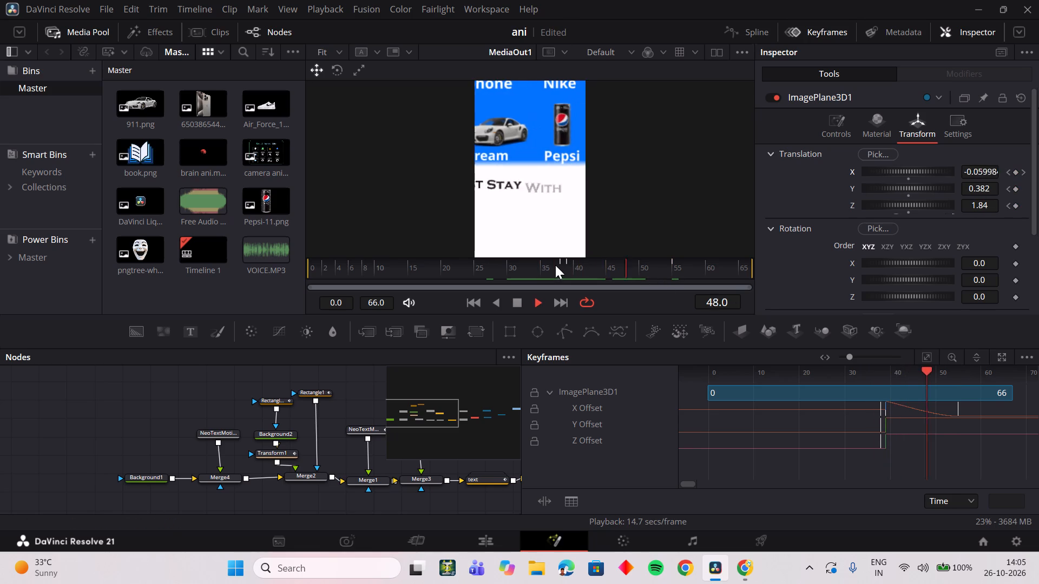
{"action": "key", "text": "space"}
{"action": "left_click_drag", "start_coordinate": [600, 262], "coordinate": [536, 264]}
{"action": "key", "text": "space"}
{"action": "key", "text": "space"}
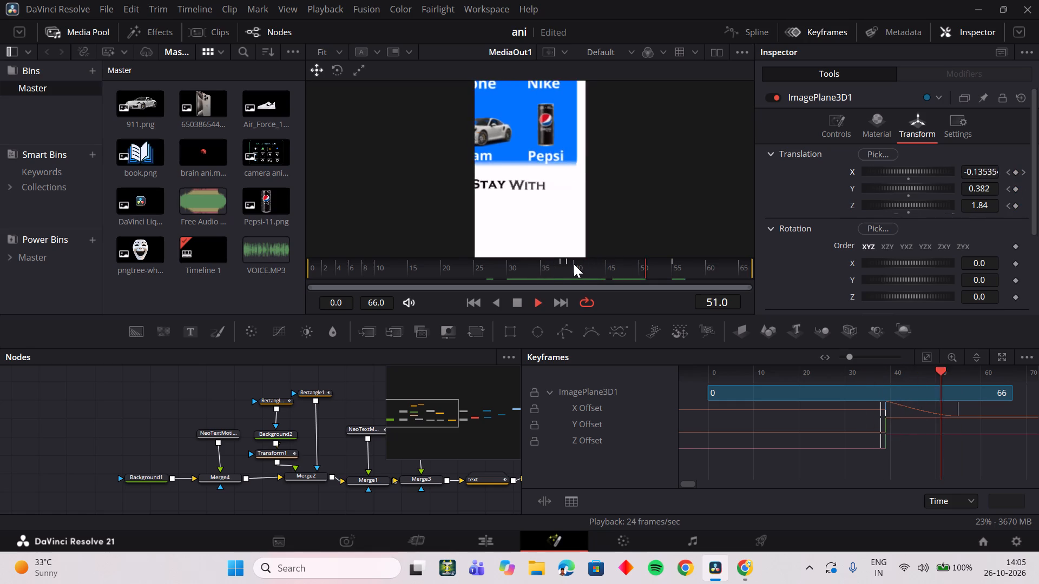
{"action": "left_click", "coordinate": [571, 264]}
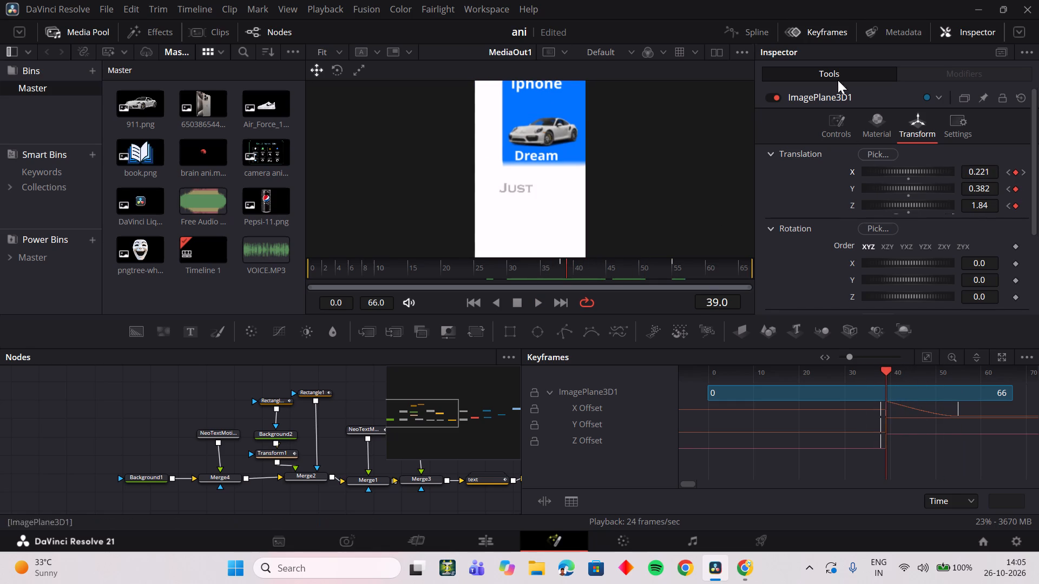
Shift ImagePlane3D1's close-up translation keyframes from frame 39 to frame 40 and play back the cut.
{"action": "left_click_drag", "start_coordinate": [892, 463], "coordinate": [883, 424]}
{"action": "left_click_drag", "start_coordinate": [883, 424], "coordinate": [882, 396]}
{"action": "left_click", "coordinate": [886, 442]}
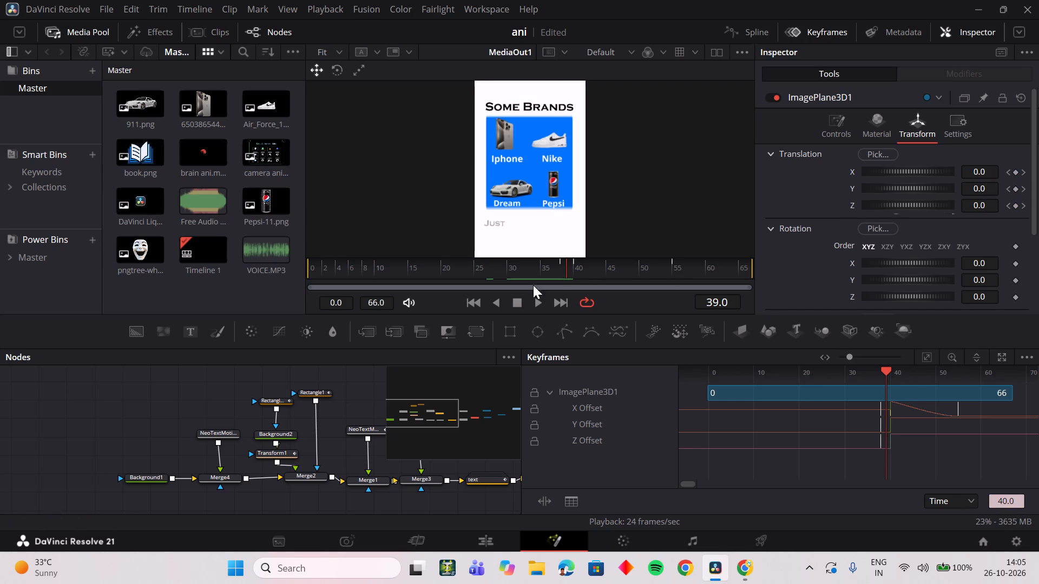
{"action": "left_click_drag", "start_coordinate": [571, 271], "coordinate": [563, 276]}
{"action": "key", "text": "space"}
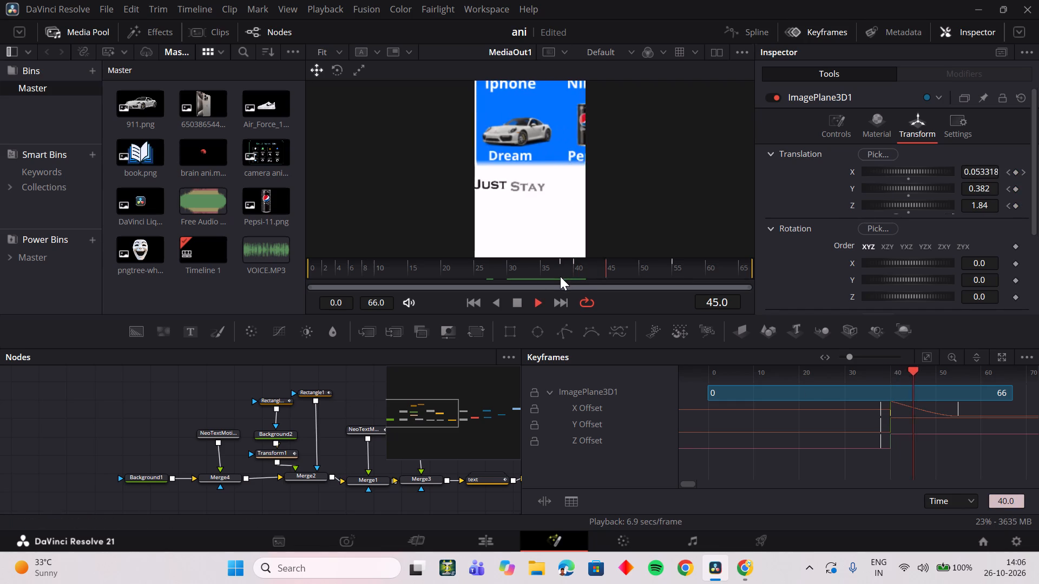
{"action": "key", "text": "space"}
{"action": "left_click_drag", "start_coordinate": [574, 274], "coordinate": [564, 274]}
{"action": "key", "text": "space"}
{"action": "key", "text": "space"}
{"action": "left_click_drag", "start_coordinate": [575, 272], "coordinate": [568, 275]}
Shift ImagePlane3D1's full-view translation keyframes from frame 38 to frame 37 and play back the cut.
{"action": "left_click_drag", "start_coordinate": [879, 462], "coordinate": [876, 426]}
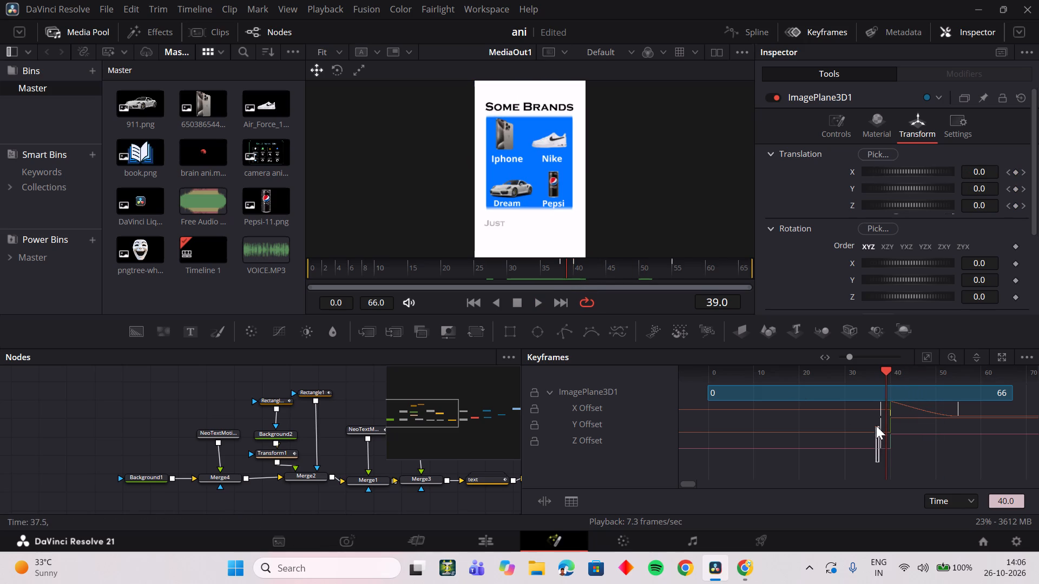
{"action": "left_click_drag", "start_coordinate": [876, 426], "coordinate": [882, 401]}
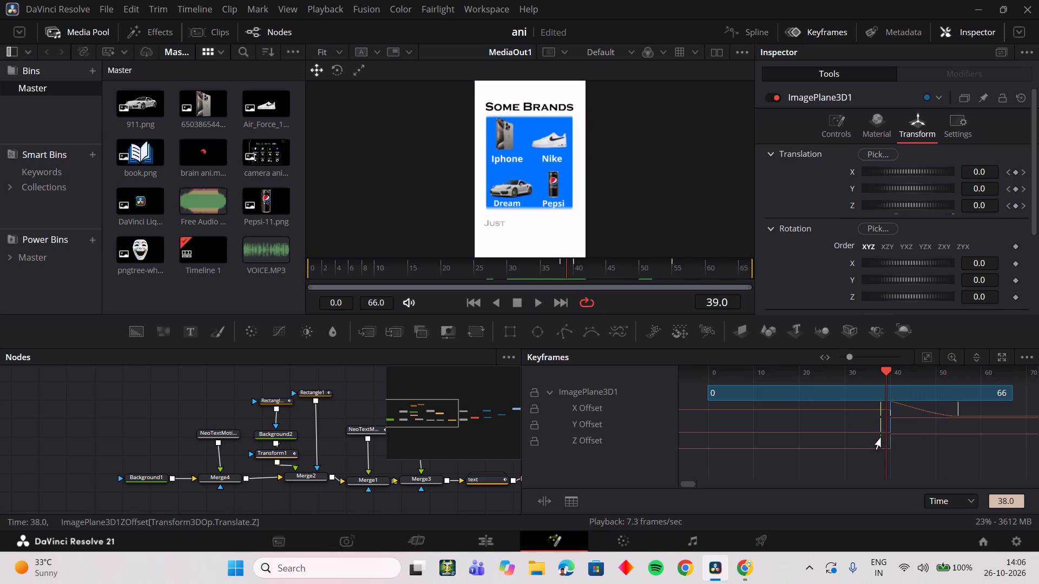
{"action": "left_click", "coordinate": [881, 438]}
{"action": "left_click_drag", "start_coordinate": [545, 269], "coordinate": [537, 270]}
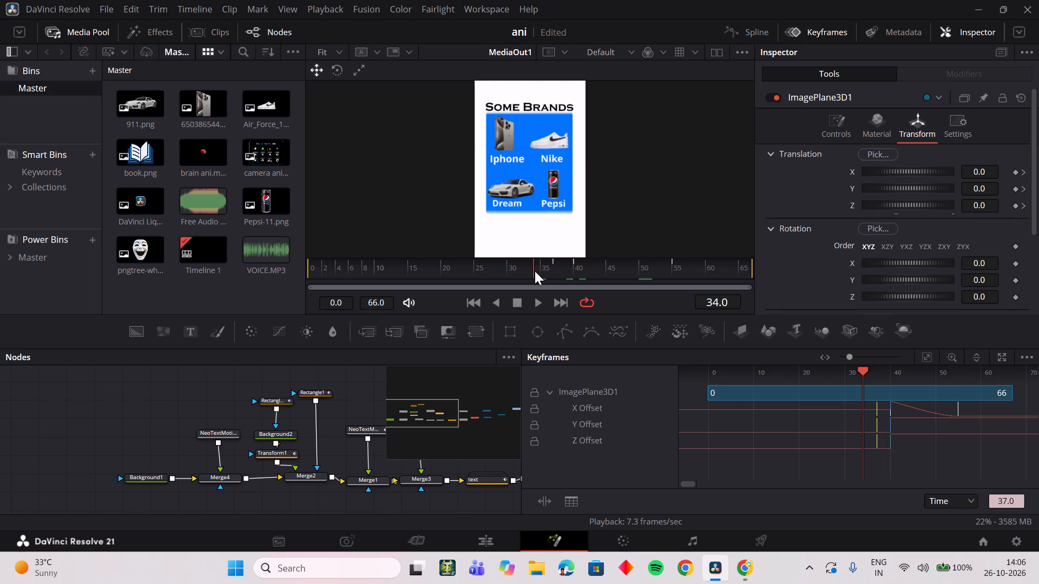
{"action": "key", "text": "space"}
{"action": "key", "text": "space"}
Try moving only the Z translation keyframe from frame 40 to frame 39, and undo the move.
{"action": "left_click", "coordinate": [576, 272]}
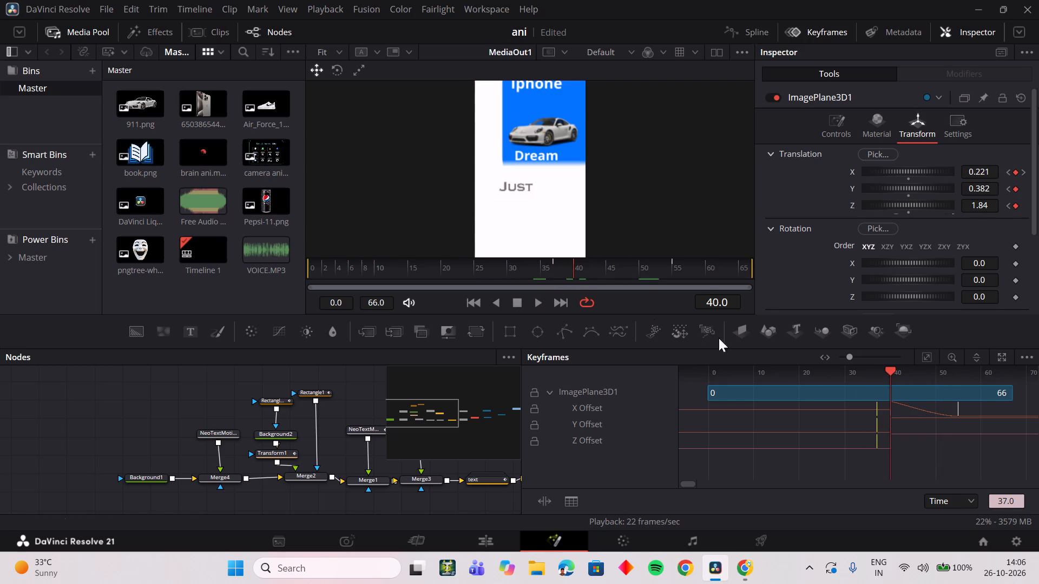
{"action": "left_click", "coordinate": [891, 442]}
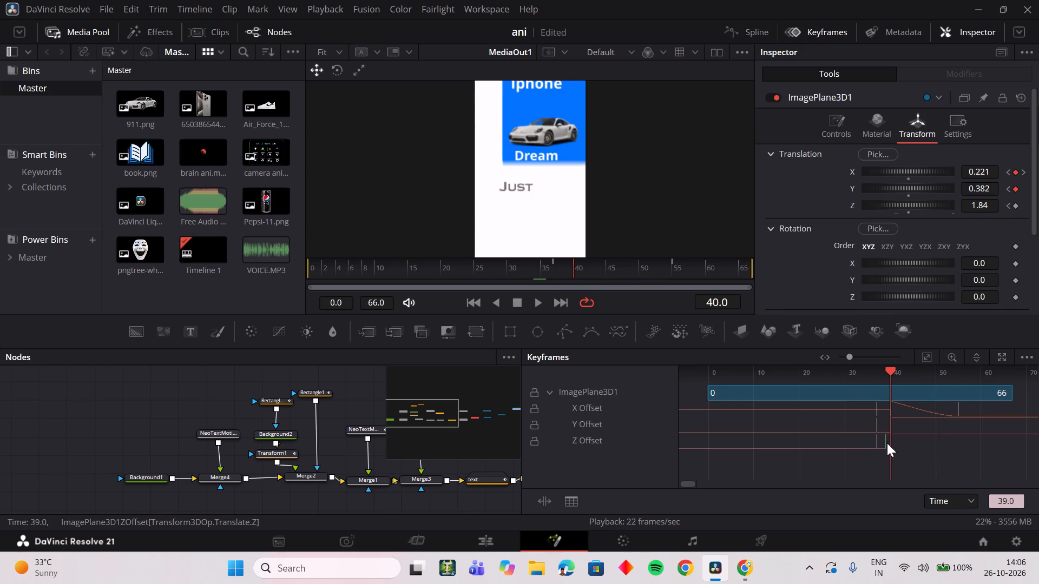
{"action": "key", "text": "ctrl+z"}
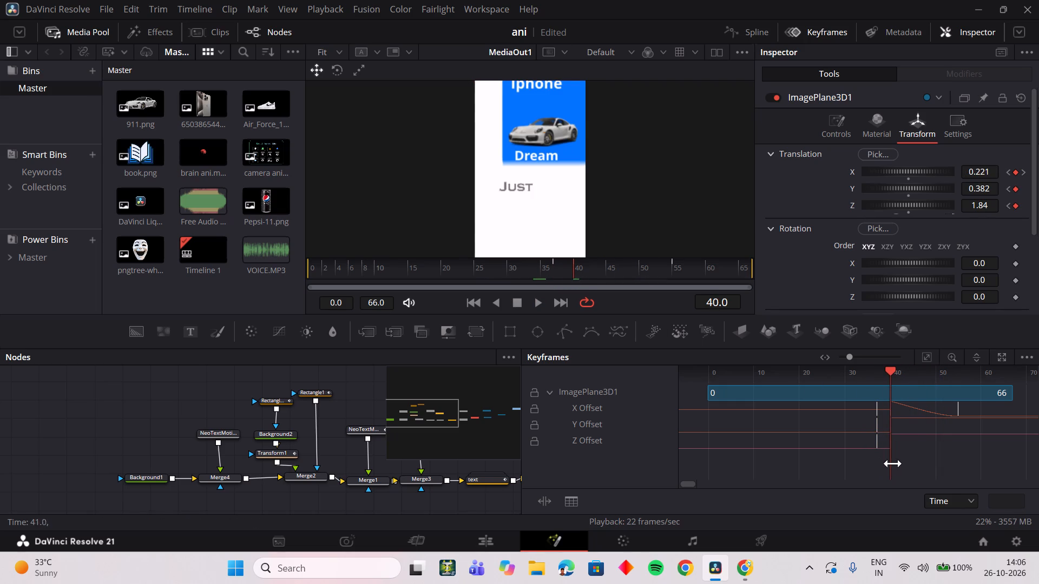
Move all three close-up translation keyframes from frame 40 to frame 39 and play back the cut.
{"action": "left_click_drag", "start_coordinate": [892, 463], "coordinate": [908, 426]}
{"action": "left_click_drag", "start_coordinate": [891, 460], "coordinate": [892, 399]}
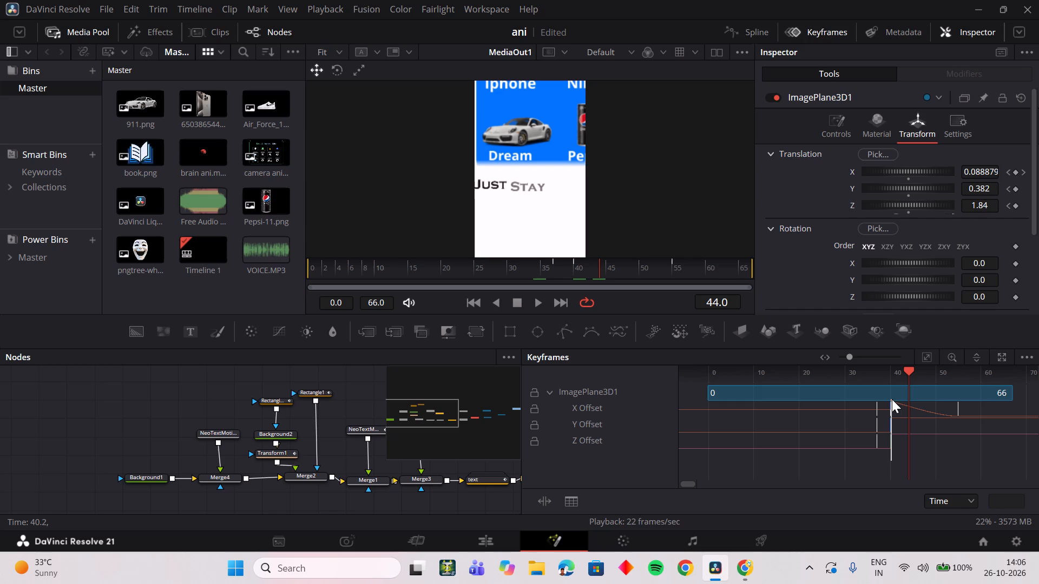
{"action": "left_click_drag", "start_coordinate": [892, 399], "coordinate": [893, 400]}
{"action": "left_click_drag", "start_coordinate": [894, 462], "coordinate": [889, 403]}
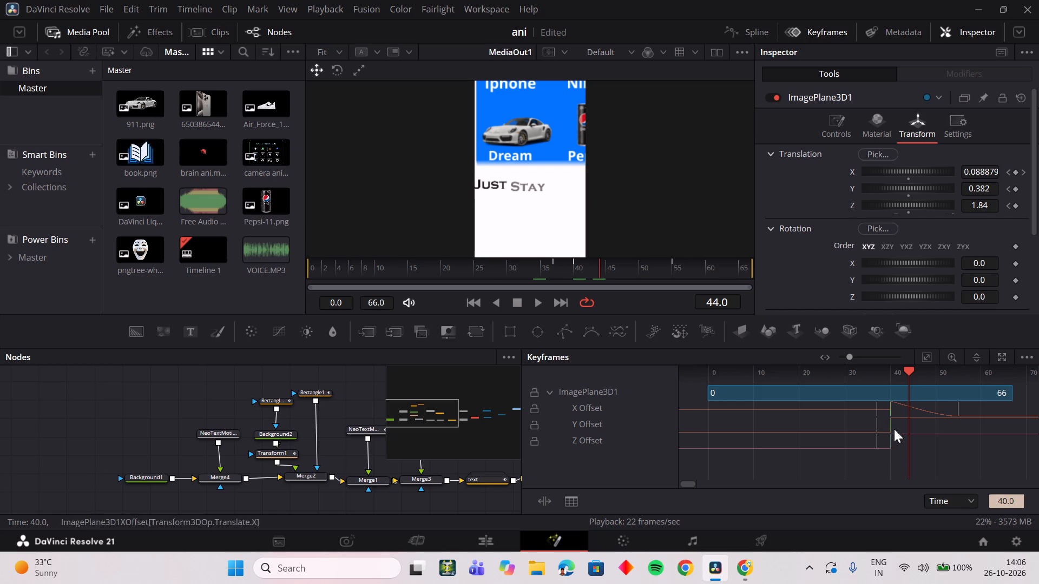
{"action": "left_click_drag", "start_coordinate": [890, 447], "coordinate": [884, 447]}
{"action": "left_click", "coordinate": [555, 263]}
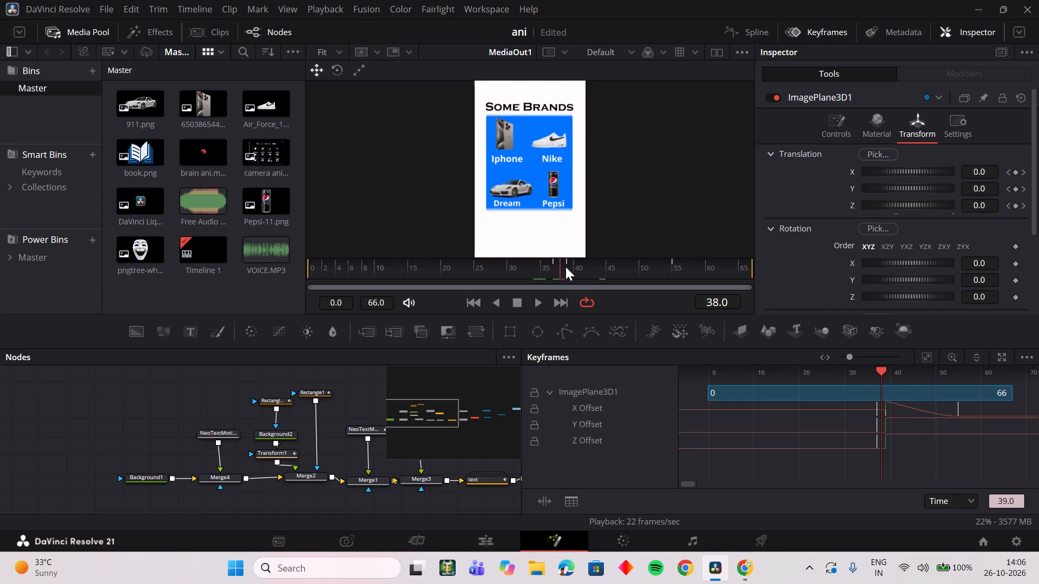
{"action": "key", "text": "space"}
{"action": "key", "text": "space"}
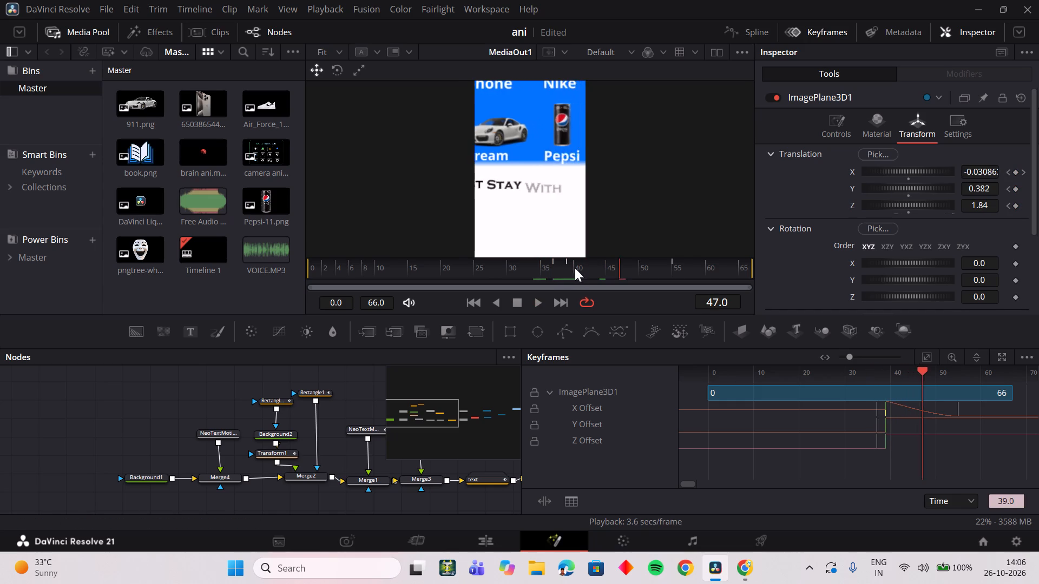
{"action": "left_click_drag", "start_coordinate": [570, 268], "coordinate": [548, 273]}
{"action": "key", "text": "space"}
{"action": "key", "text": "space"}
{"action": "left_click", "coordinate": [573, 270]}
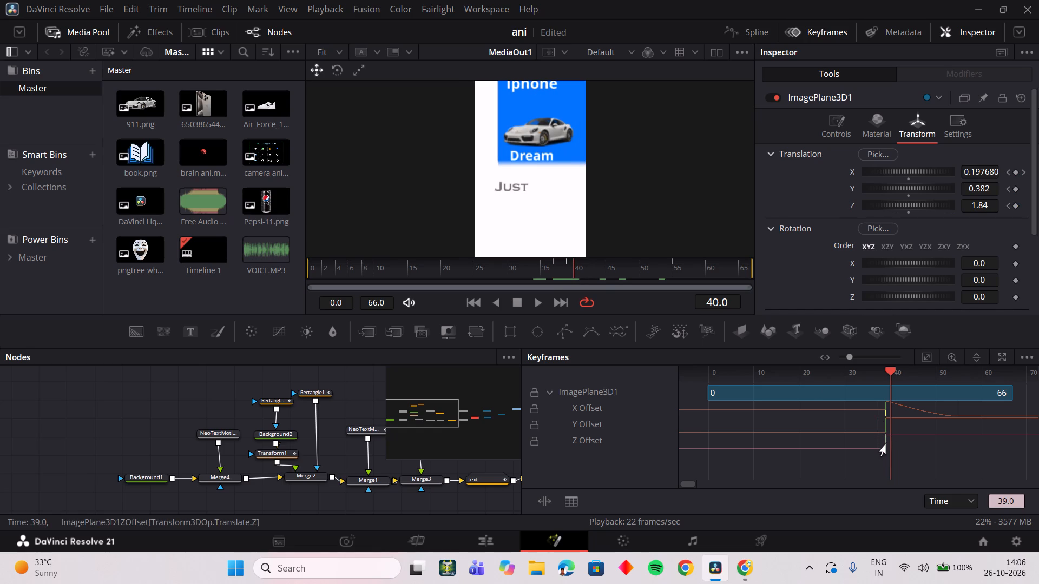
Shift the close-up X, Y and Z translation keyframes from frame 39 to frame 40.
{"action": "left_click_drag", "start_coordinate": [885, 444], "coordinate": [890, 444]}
Play and scrub repeatedly around frames 37 to 40 to check the timing of the cut against the text.
{"action": "left_click_drag", "start_coordinate": [568, 266], "coordinate": [554, 268]}
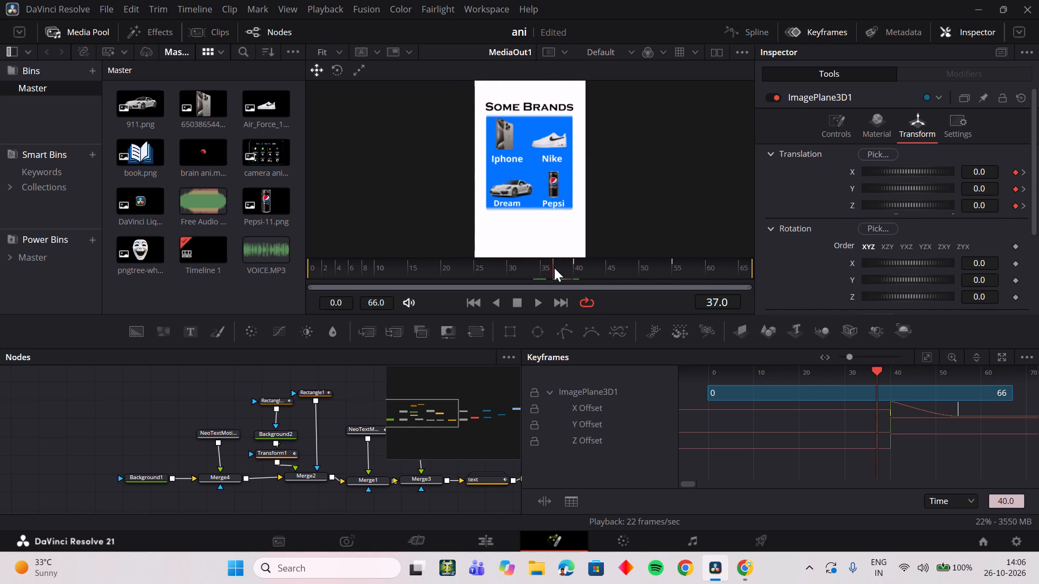
{"action": "left_click_drag", "start_coordinate": [554, 268], "coordinate": [551, 268]}
{"action": "key", "text": "space"}
{"action": "key", "text": "space"}
{"action": "left_click_drag", "start_coordinate": [565, 267], "coordinate": [551, 268]}
{"action": "key", "text": "space"}
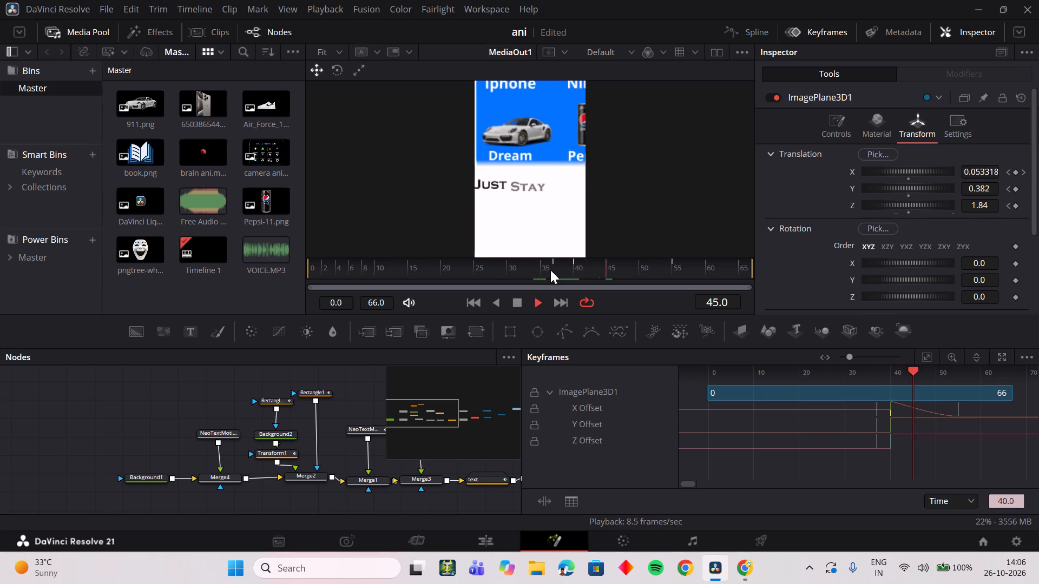
{"action": "key", "text": "space"}
{"action": "left_click_drag", "start_coordinate": [561, 269], "coordinate": [576, 271]}
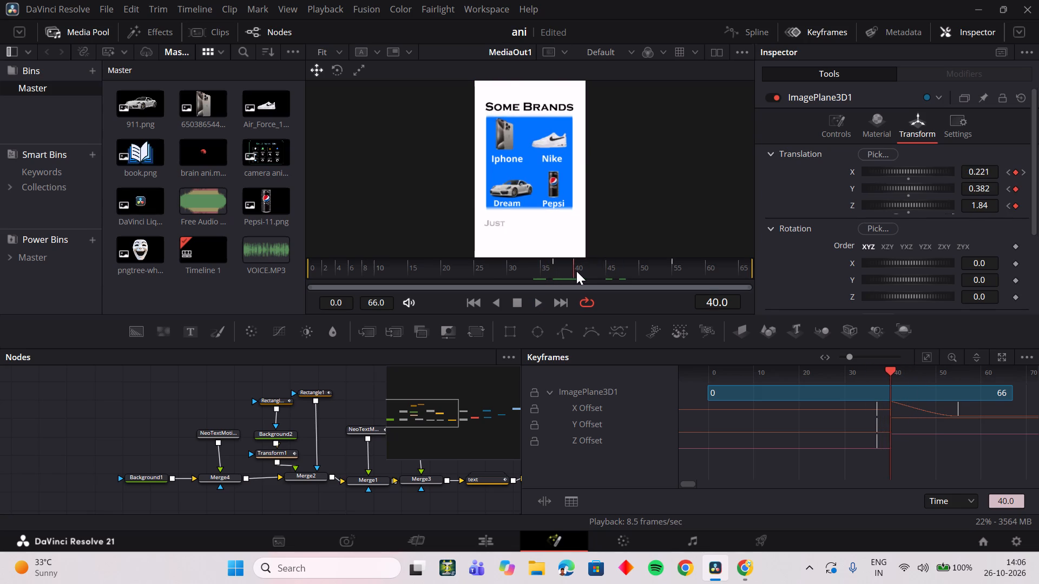
{"action": "left_click_drag", "start_coordinate": [576, 271], "coordinate": [561, 275]}
{"action": "key", "text": "space"}
{"action": "key", "text": "space"}
{"action": "left_click_drag", "start_coordinate": [573, 276], "coordinate": [558, 274]}
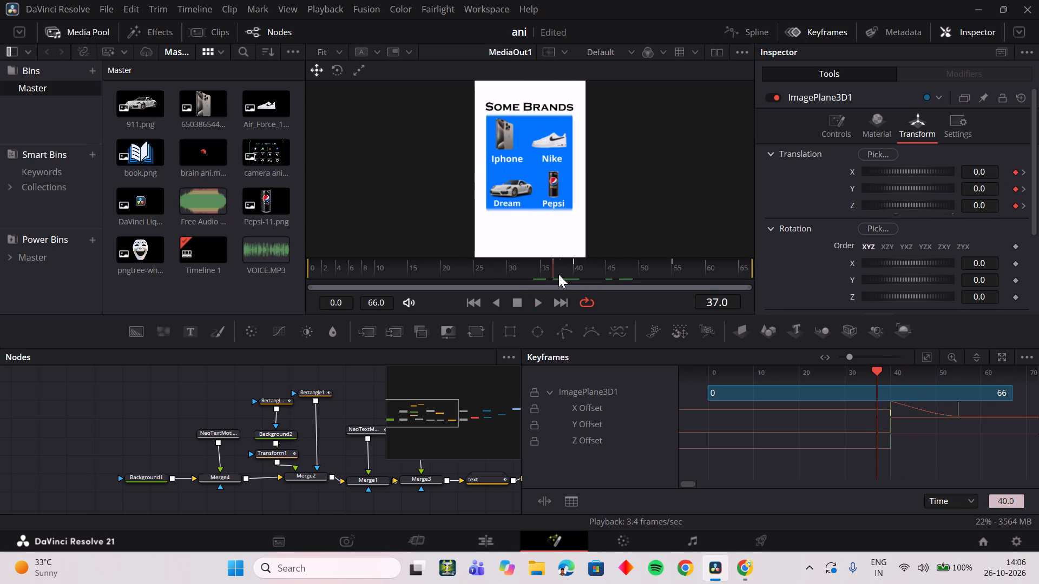
{"action": "left_click_drag", "start_coordinate": [558, 274], "coordinate": [575, 275]}
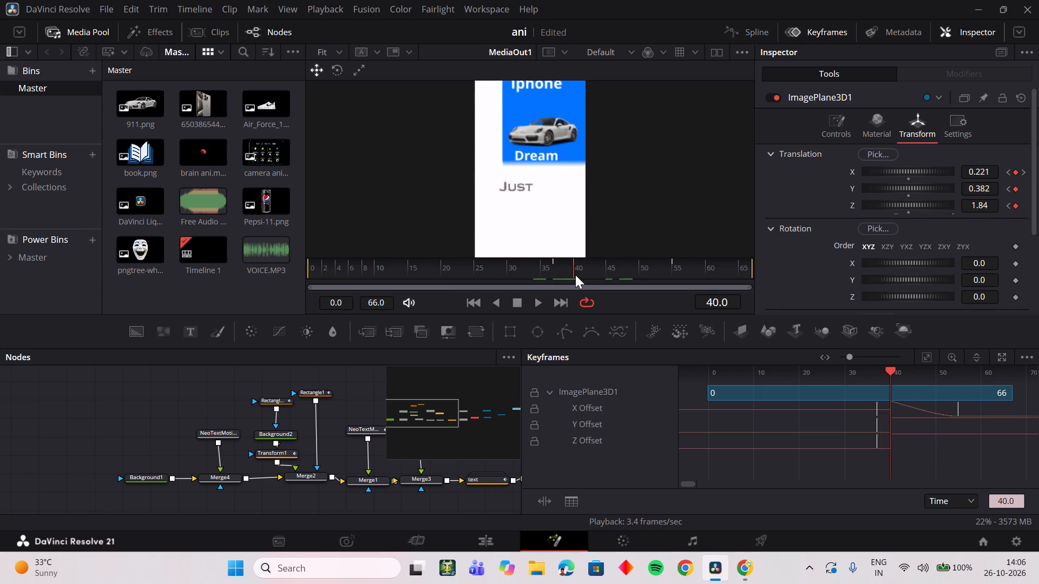
{"action": "left_click_drag", "start_coordinate": [575, 275], "coordinate": [560, 272]}
{"action": "key", "text": "space"}
{"action": "key", "text": "space"}
{"action": "left_click_drag", "start_coordinate": [574, 269], "coordinate": [554, 273]}
{"action": "key", "text": "space"}
{"action": "key", "text": "space"}
{"action": "left_click_drag", "start_coordinate": [568, 271], "coordinate": [569, 271]}
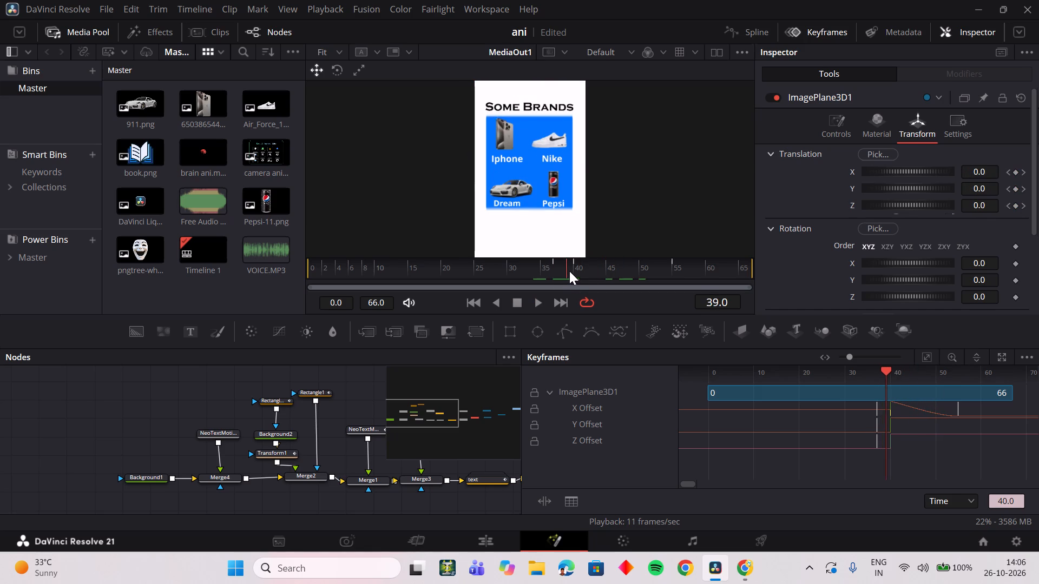
{"action": "left_click_drag", "start_coordinate": [569, 271], "coordinate": [558, 270]}
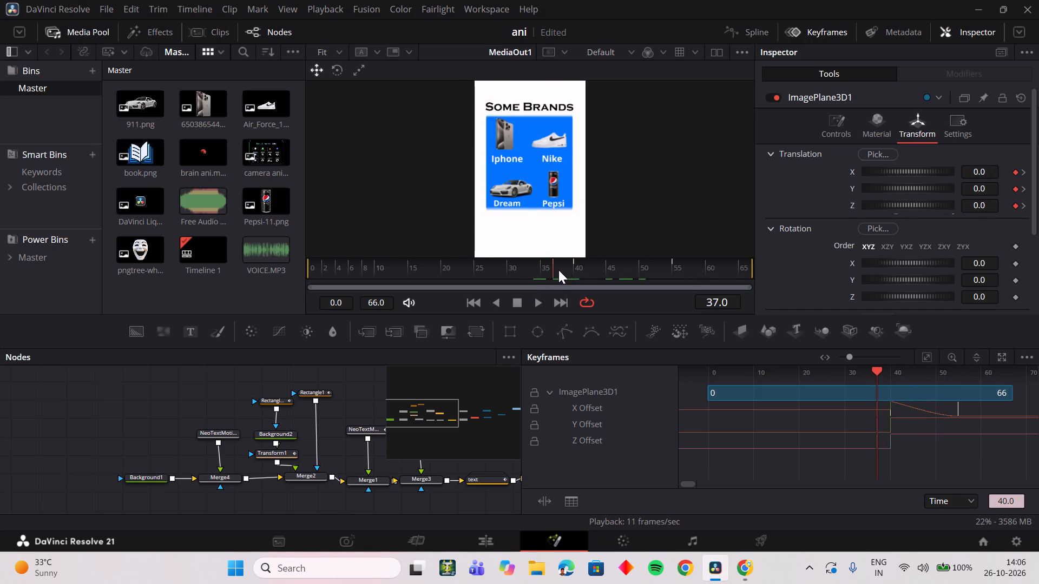
{"action": "left_click_drag", "start_coordinate": [558, 270], "coordinate": [570, 268]}
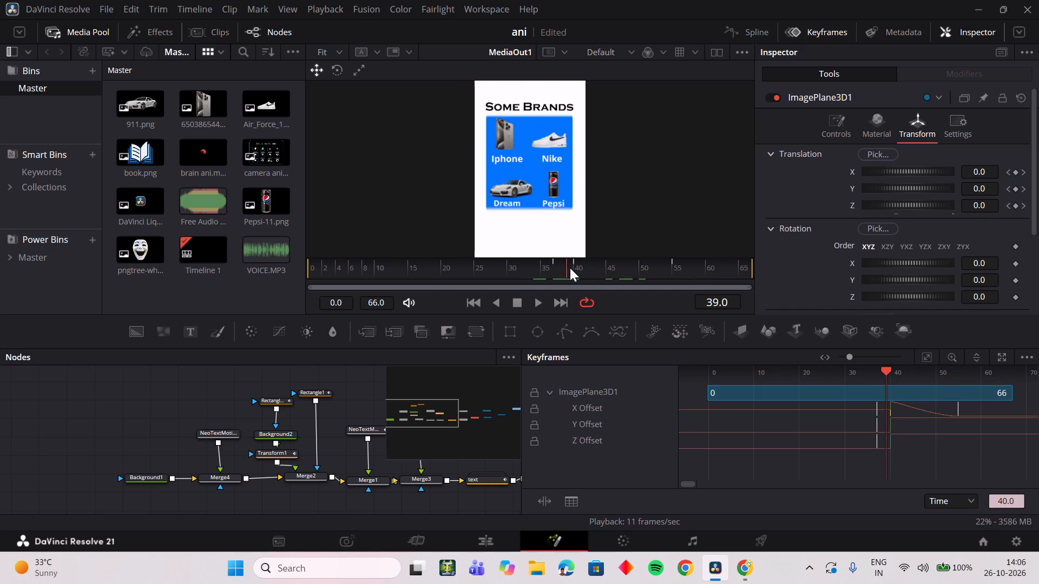
{"action": "left_click_drag", "start_coordinate": [570, 268], "coordinate": [556, 270]}
Move ImagePlane3D1's full-view X, Y and Z translation keyframes from frame 37 to frame 39 and play back the cut.
{"action": "left_click", "coordinate": [873, 442]}
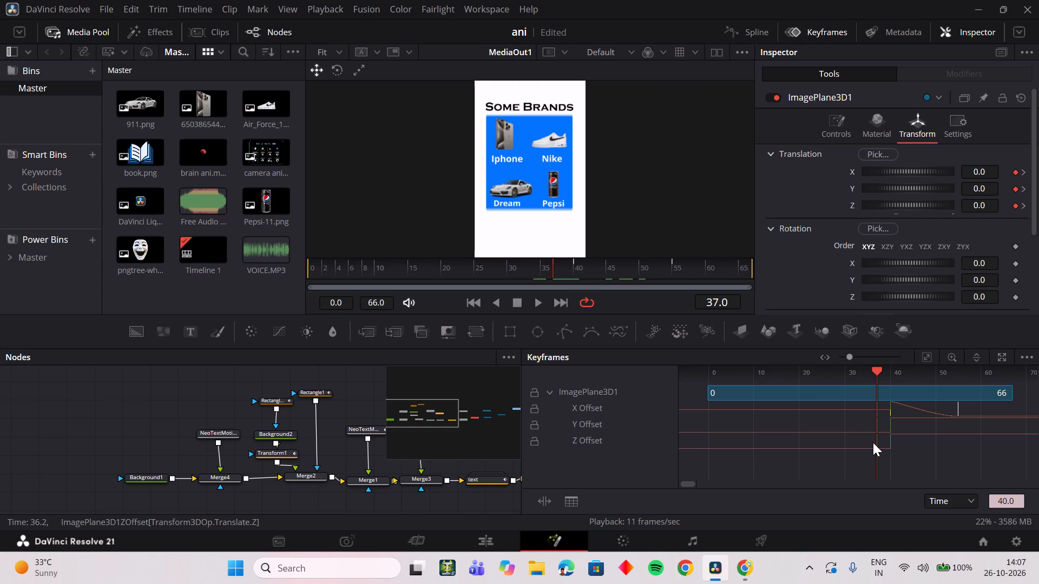
{"action": "left_click", "coordinate": [877, 462]}
{"action": "left_click_drag", "start_coordinate": [877, 462], "coordinate": [900, 462]}
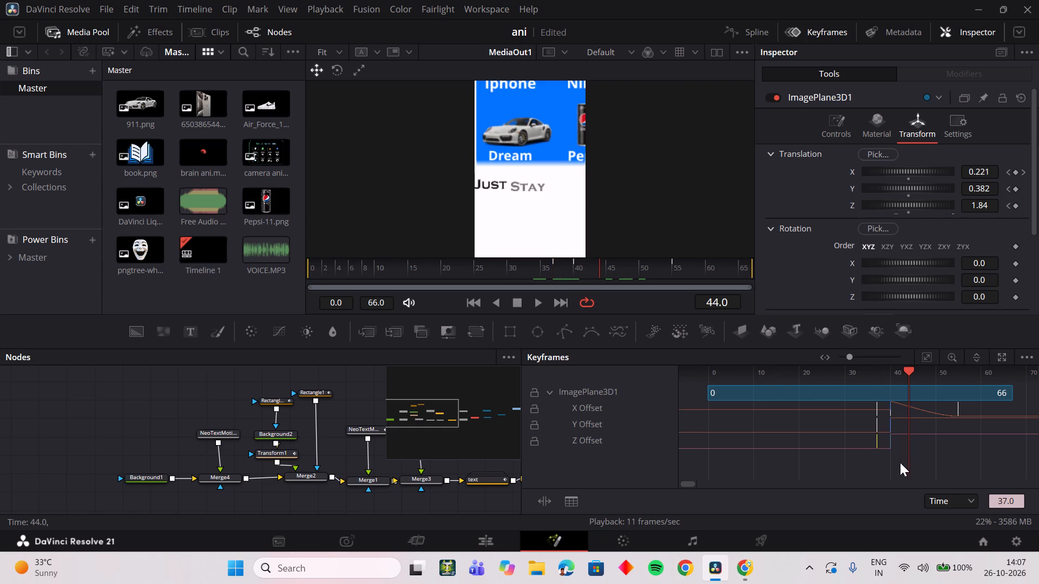
{"action": "left_click_drag", "start_coordinate": [900, 462], "coordinate": [908, 462]}
{"action": "left_click_drag", "start_coordinate": [877, 450], "coordinate": [875, 397]}
{"action": "left_click_drag", "start_coordinate": [880, 434], "coordinate": [886, 434]}
{"action": "left_click_drag", "start_coordinate": [883, 466], "coordinate": [878, 401]}
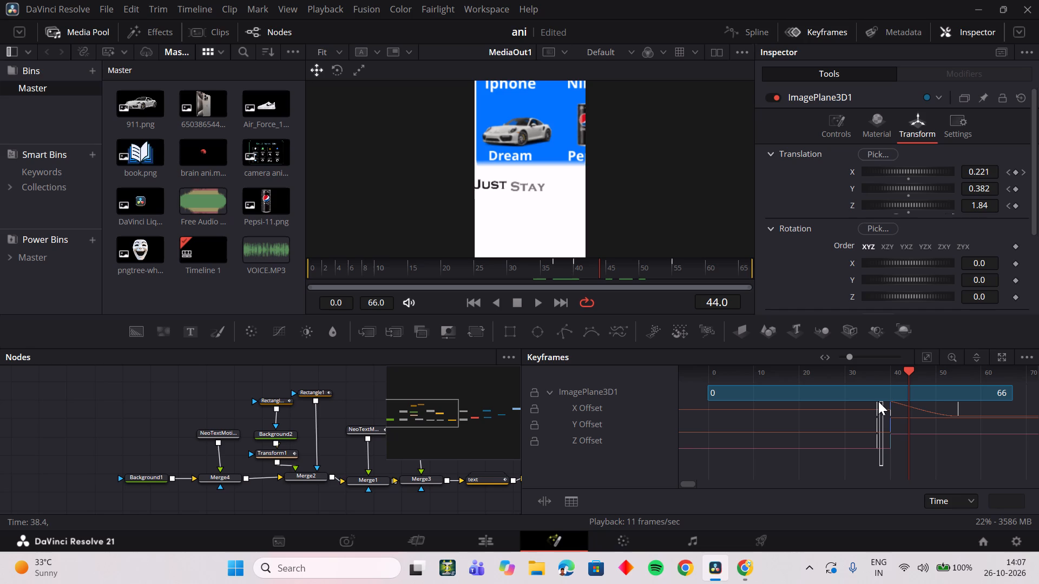
{"action": "left_click_drag", "start_coordinate": [878, 401], "coordinate": [874, 396]}
{"action": "left_click_drag", "start_coordinate": [878, 443], "coordinate": [885, 443]}
{"action": "left_click_drag", "start_coordinate": [575, 276], "coordinate": [564, 280]}
{"action": "key", "text": "space"}
{"action": "key", "text": "space"}
{"action": "left_click_drag", "start_coordinate": [578, 280], "coordinate": [568, 276]}
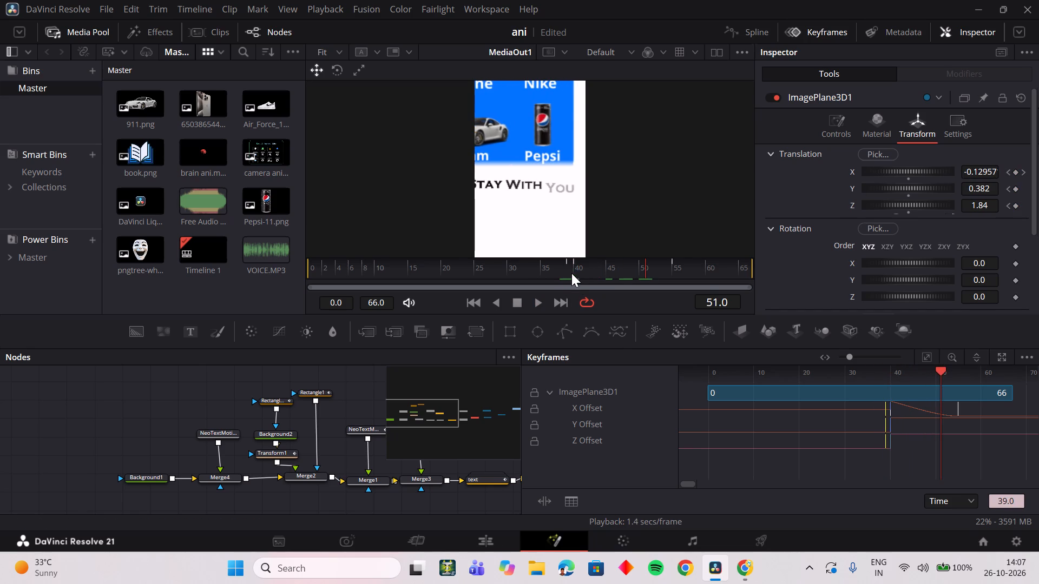
{"action": "left_click_drag", "start_coordinate": [571, 273], "coordinate": [577, 272]}
Move ImagePlane3D1's close-up X, Y and Z translation keyframes from frame 40 to frame 42 and play back the cut.
{"action": "left_click", "coordinate": [892, 437]}
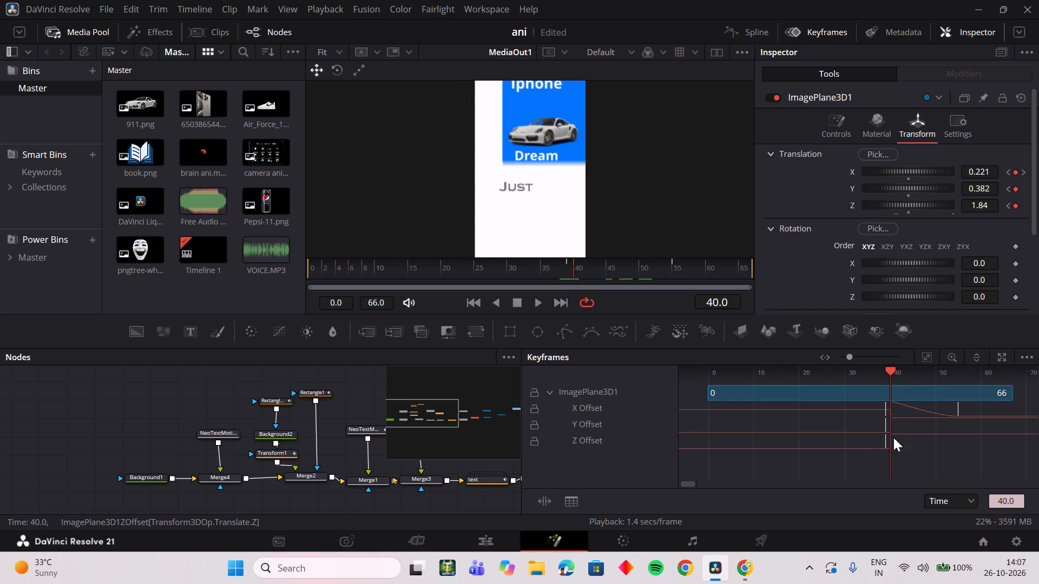
{"action": "left_click_drag", "start_coordinate": [892, 369], "coordinate": [876, 373]}
{"action": "left_click_drag", "start_coordinate": [904, 468], "coordinate": [894, 423]}
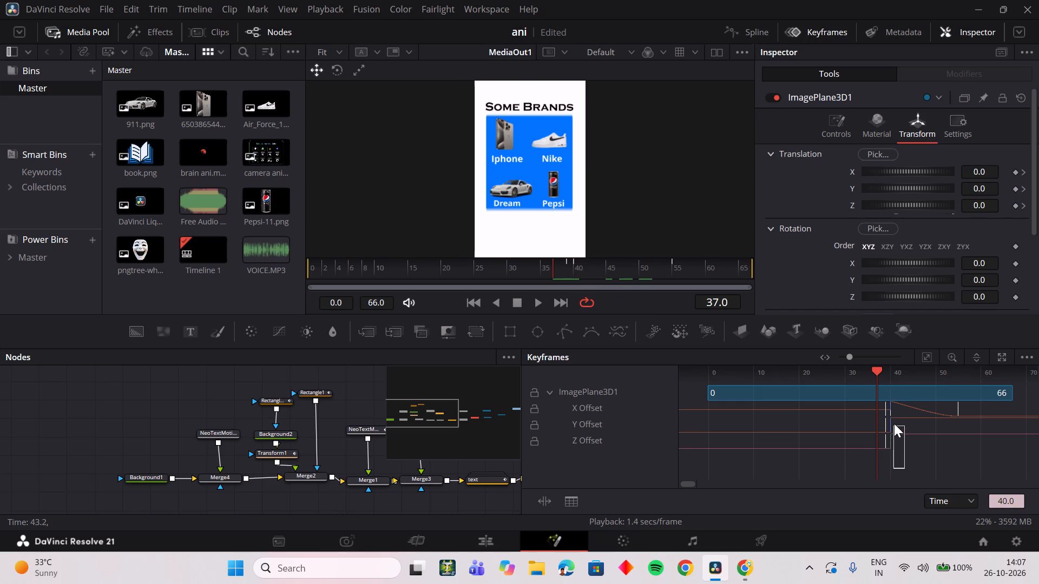
{"action": "left_click_drag", "start_coordinate": [894, 423], "coordinate": [889, 402]}
{"action": "left_click_drag", "start_coordinate": [893, 437], "coordinate": [899, 439]}
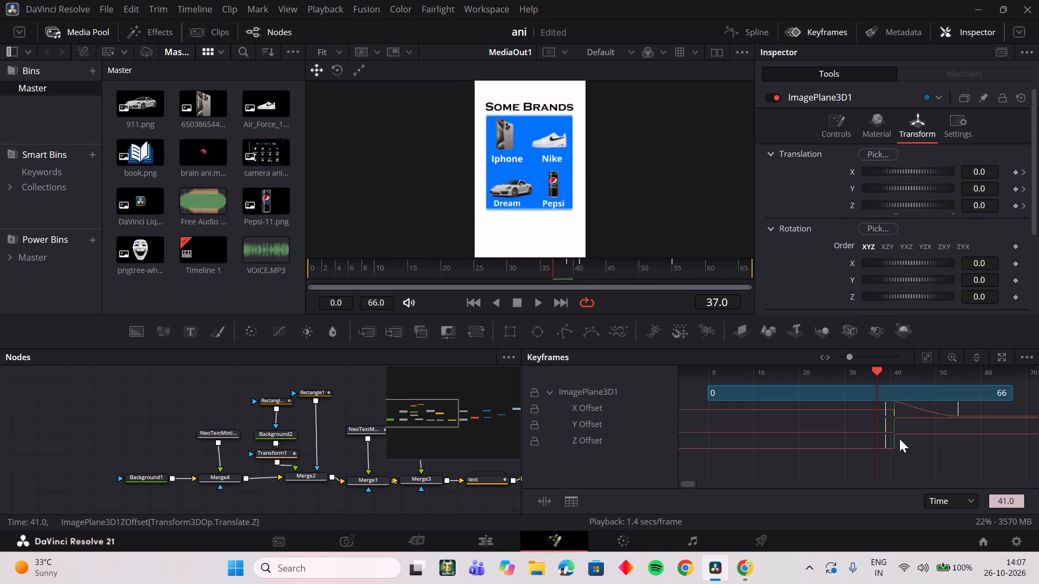
{"action": "left_click_drag", "start_coordinate": [899, 439], "coordinate": [900, 439]}
{"action": "left_click_drag", "start_coordinate": [561, 268], "coordinate": [584, 268]}
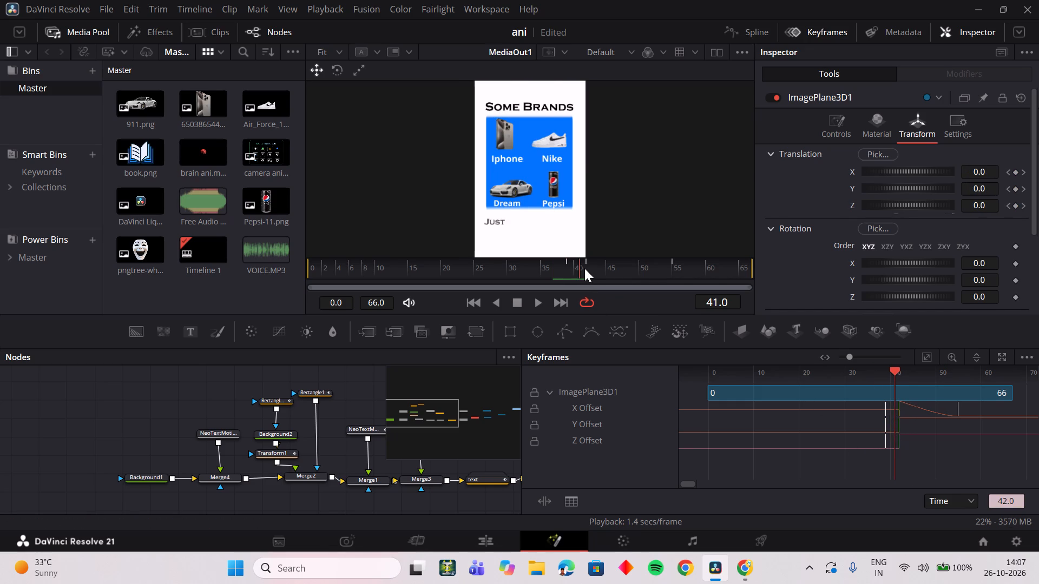
{"action": "left_click_drag", "start_coordinate": [584, 268], "coordinate": [575, 271]}
{"action": "key", "text": "space"}
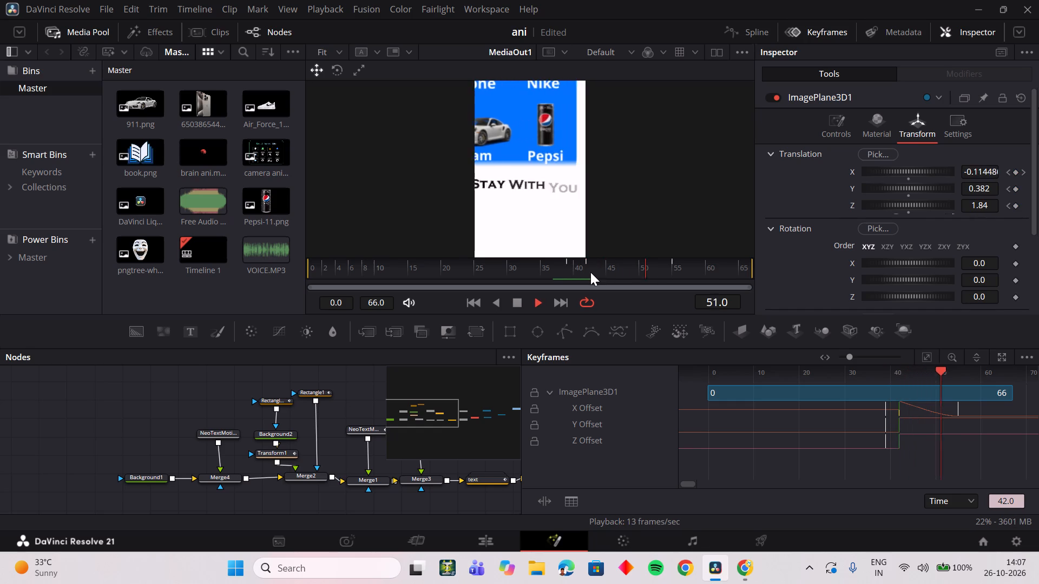
Play and scrub repeatedly around frames 38 to 50 to check the cut to the close-up against the text.
{"action": "key", "text": "space"}
{"action": "left_click_drag", "start_coordinate": [590, 271], "coordinate": [570, 271]}
{"action": "key", "text": "space"}
{"action": "key", "text": "space"}
{"action": "left_click_drag", "start_coordinate": [586, 271], "coordinate": [561, 275]}
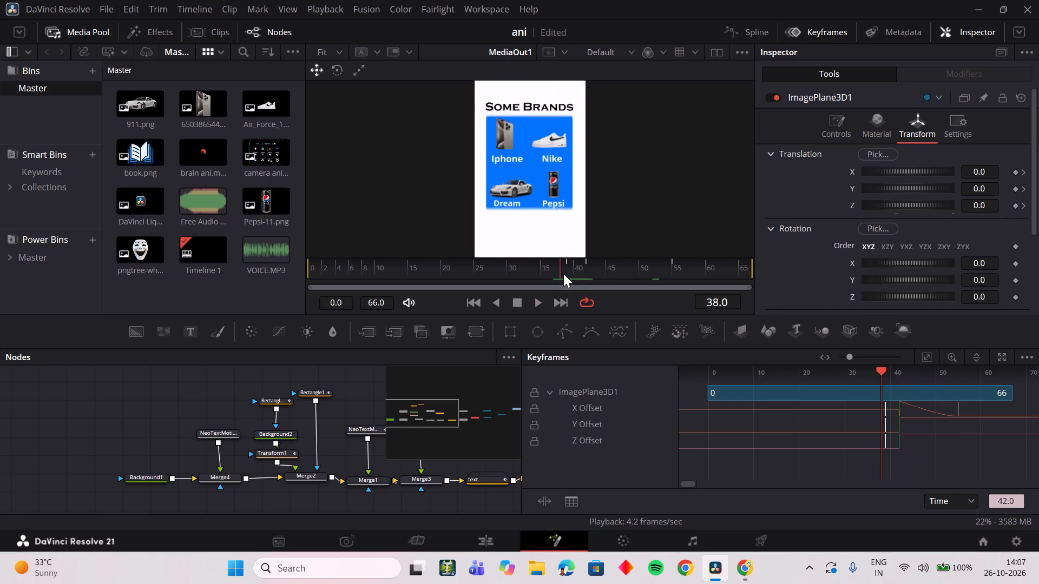
{"action": "key", "text": "space"}
{"action": "key", "text": "space"}
{"action": "left_click_drag", "start_coordinate": [582, 271], "coordinate": [584, 274]}
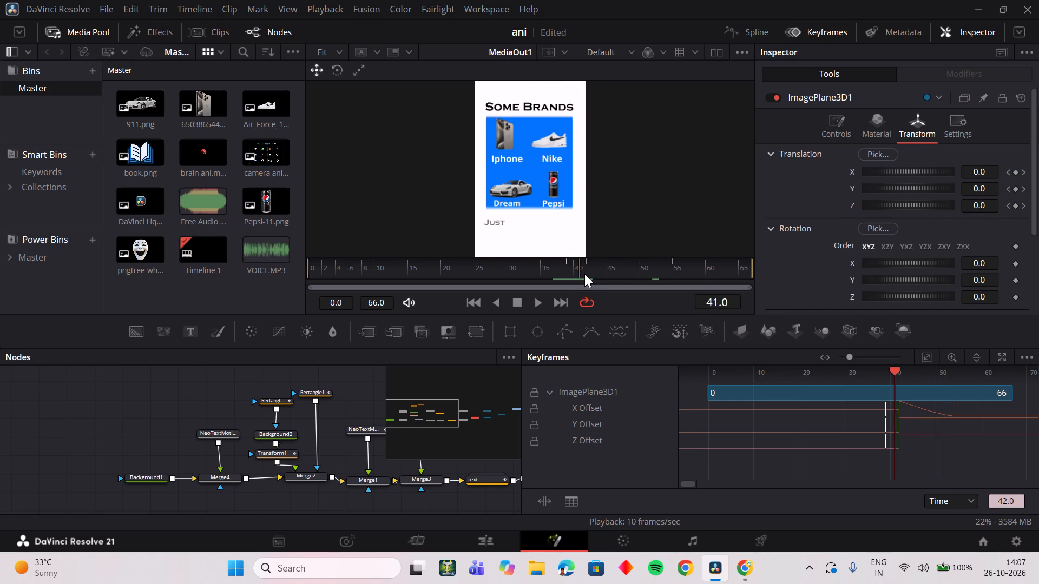
{"action": "left_click_drag", "start_coordinate": [584, 274], "coordinate": [604, 274]}
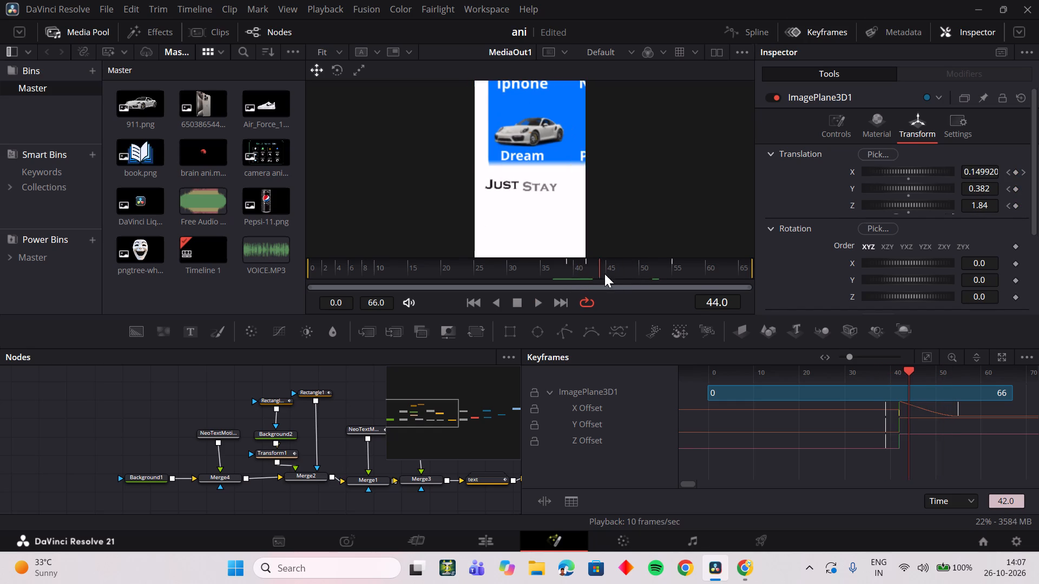
{"action": "left_click_drag", "start_coordinate": [604, 274], "coordinate": [609, 272]}
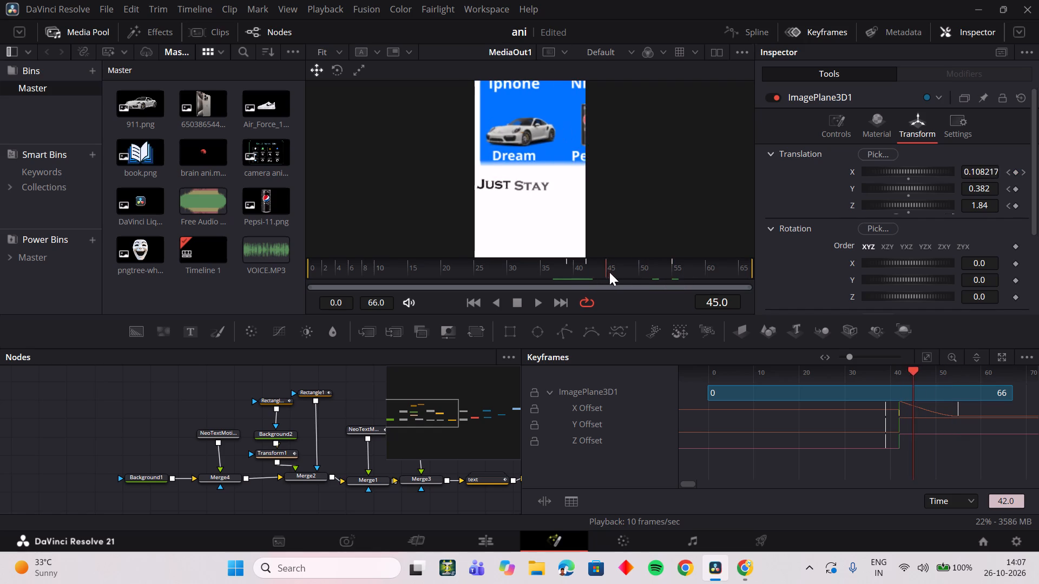
{"action": "left_click_drag", "start_coordinate": [609, 272], "coordinate": [614, 276]}
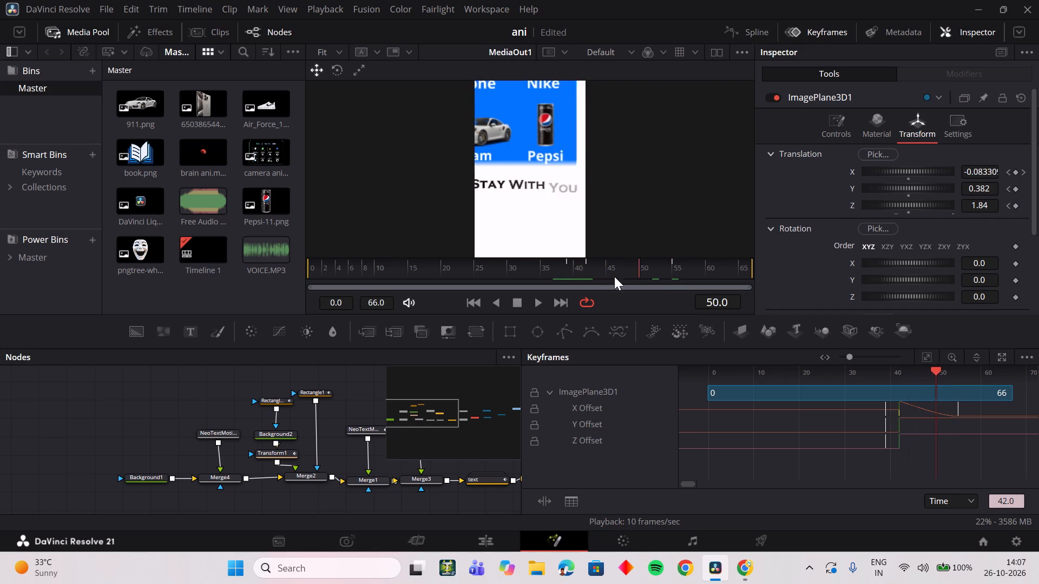
{"action": "left_click_drag", "start_coordinate": [614, 276], "coordinate": [573, 276]}
{"action": "key", "text": "space"}
{"action": "key", "text": "space"}
{"action": "left_click_drag", "start_coordinate": [596, 276], "coordinate": [568, 278]}
{"action": "key", "text": "space"}
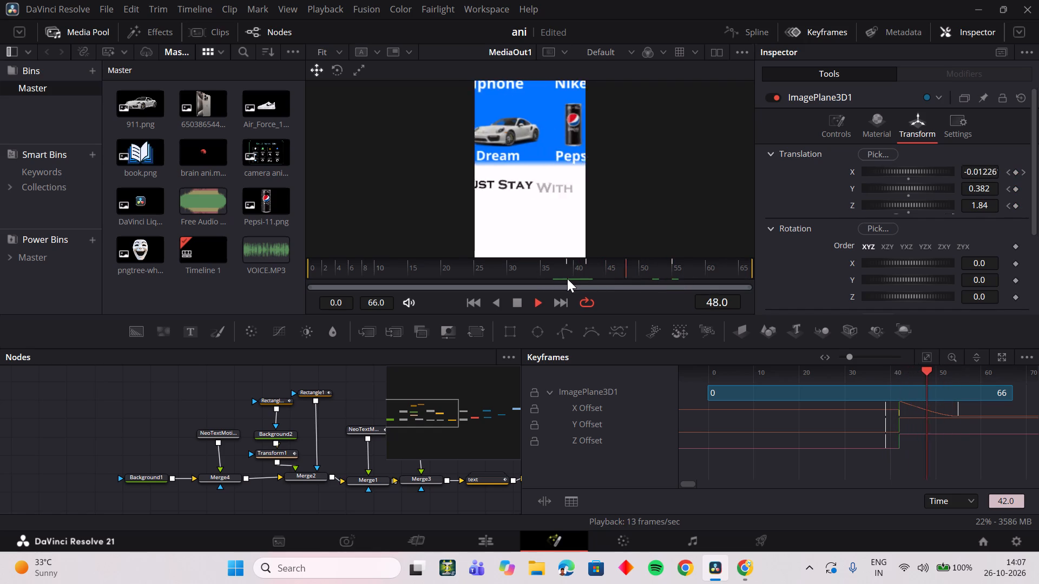
{"action": "key", "text": "space"}
{"action": "left_click", "coordinate": [586, 276]}
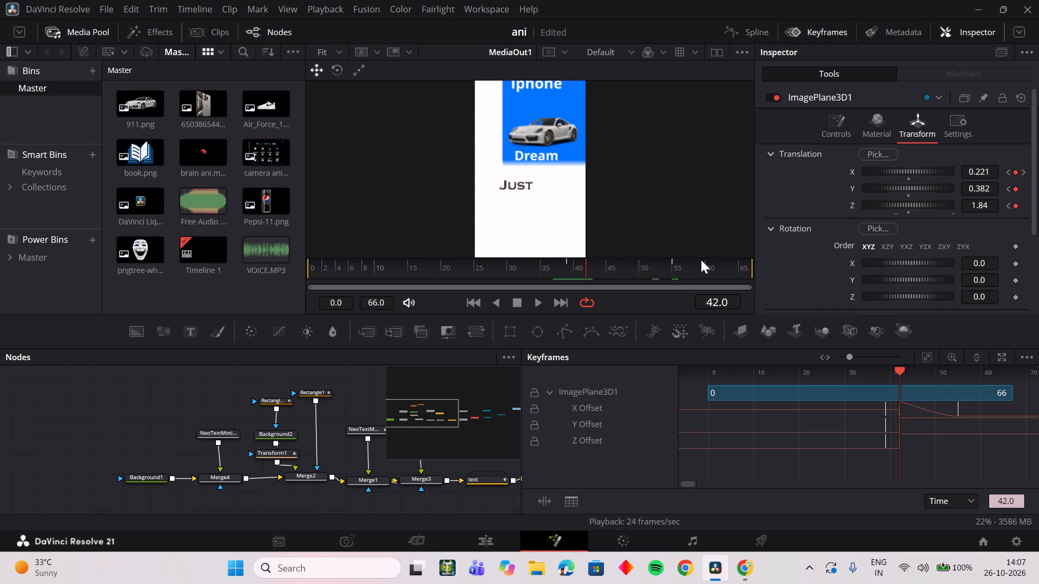
In the Spline editor, steepen the X Offset curve leaving ImagePlane3D1's frame 42 keyframe to Ease Out 4.0 and play back the cut.
{"action": "left_click", "coordinate": [820, 36]}
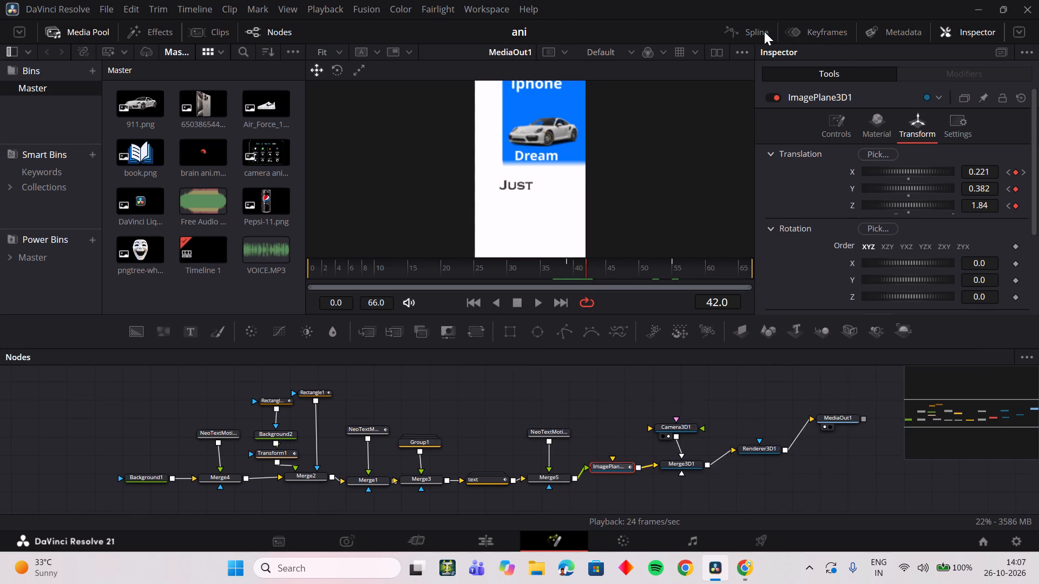
{"action": "left_click", "coordinate": [764, 31]}
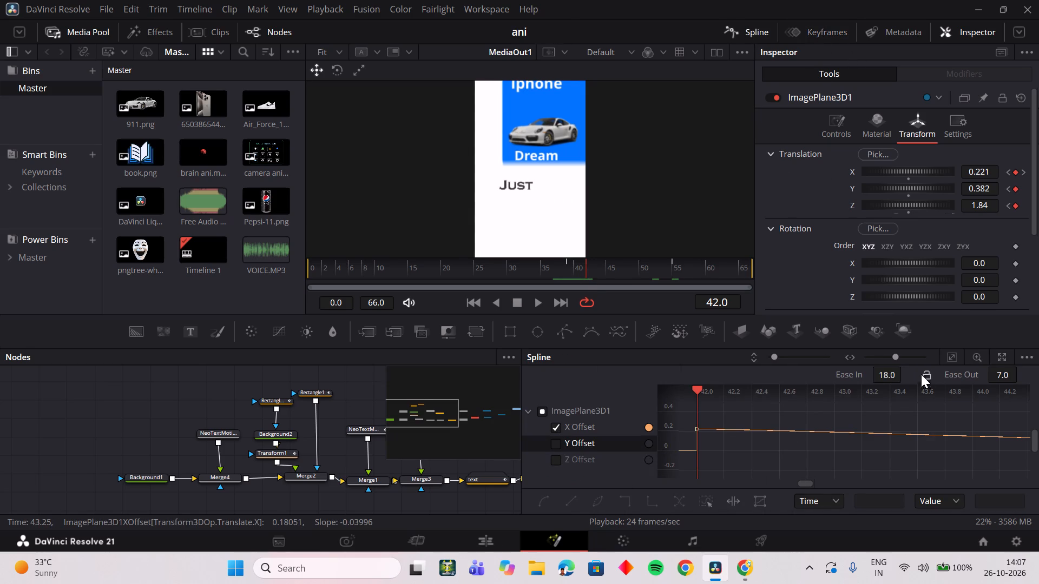
{"action": "left_click", "coordinate": [949, 355]}
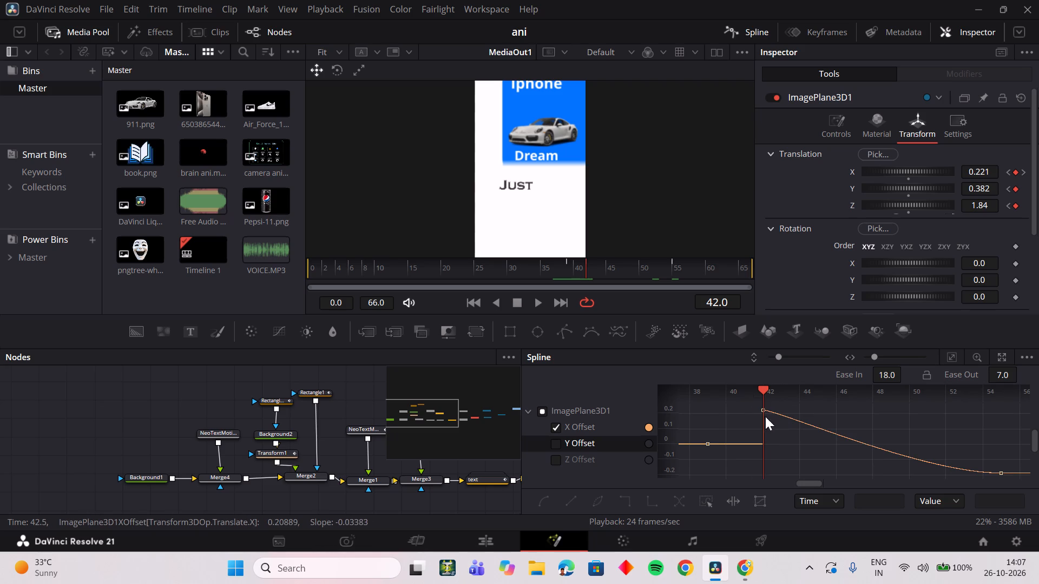
{"action": "left_click_drag", "start_coordinate": [765, 388], "coordinate": [778, 388]}
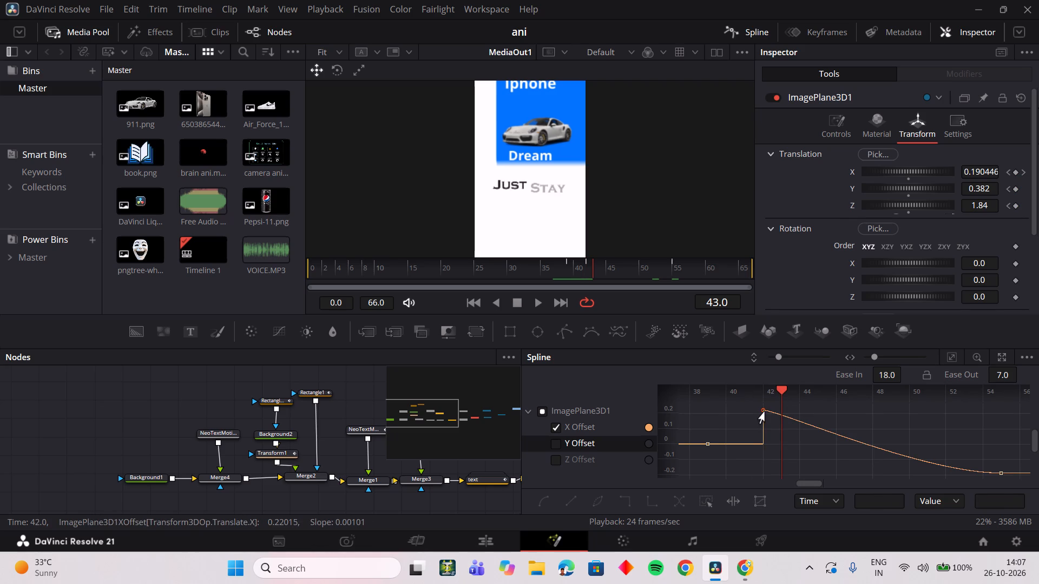
{"action": "left_click", "coordinate": [765, 412]}
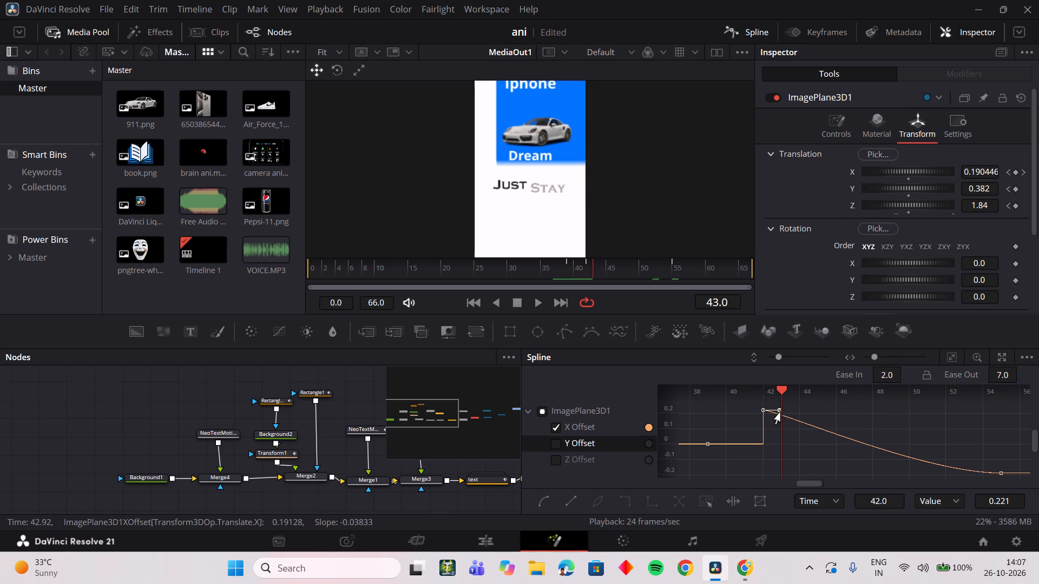
{"action": "left_click_drag", "start_coordinate": [779, 411], "coordinate": [773, 424]}
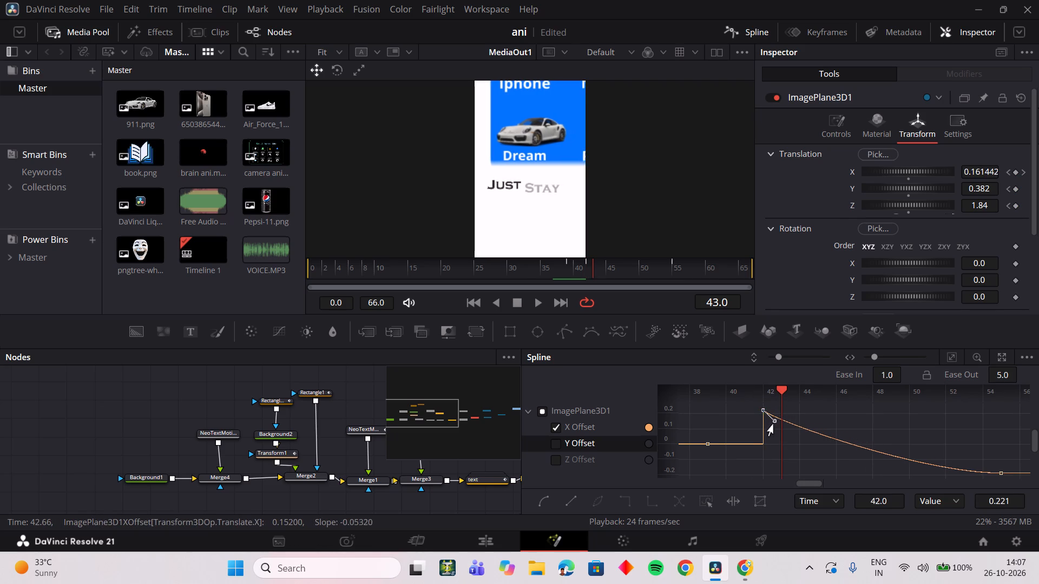
{"action": "left_click_drag", "start_coordinate": [773, 424], "coordinate": [771, 430]}
{"action": "left_click_drag", "start_coordinate": [593, 274], "coordinate": [587, 274]}
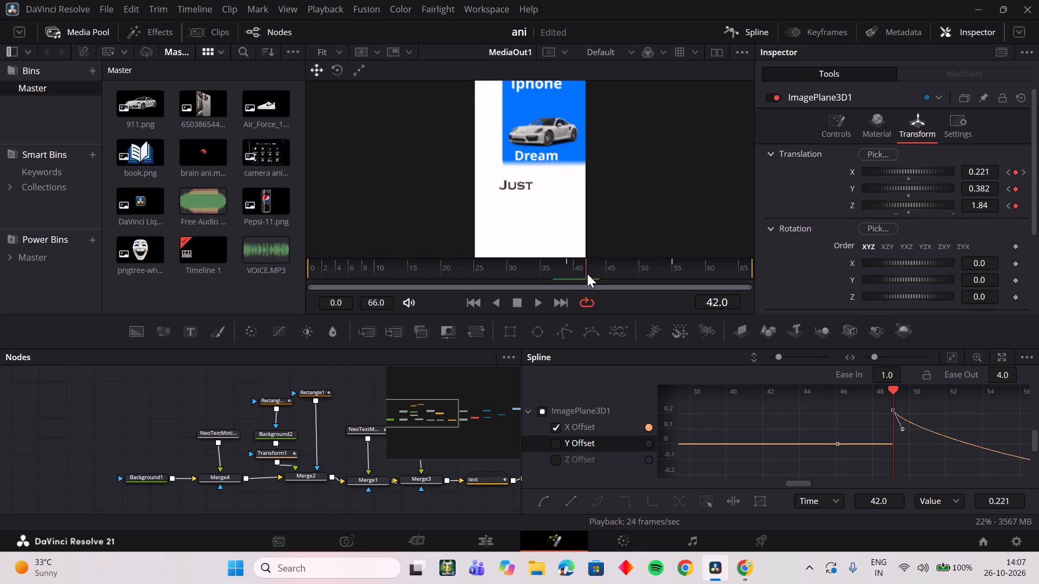
{"action": "left_click_drag", "start_coordinate": [587, 274], "coordinate": [576, 279]}
{"action": "key", "text": "space"}
{"action": "key", "text": "space"}
{"action": "left_click", "coordinate": [590, 271]}
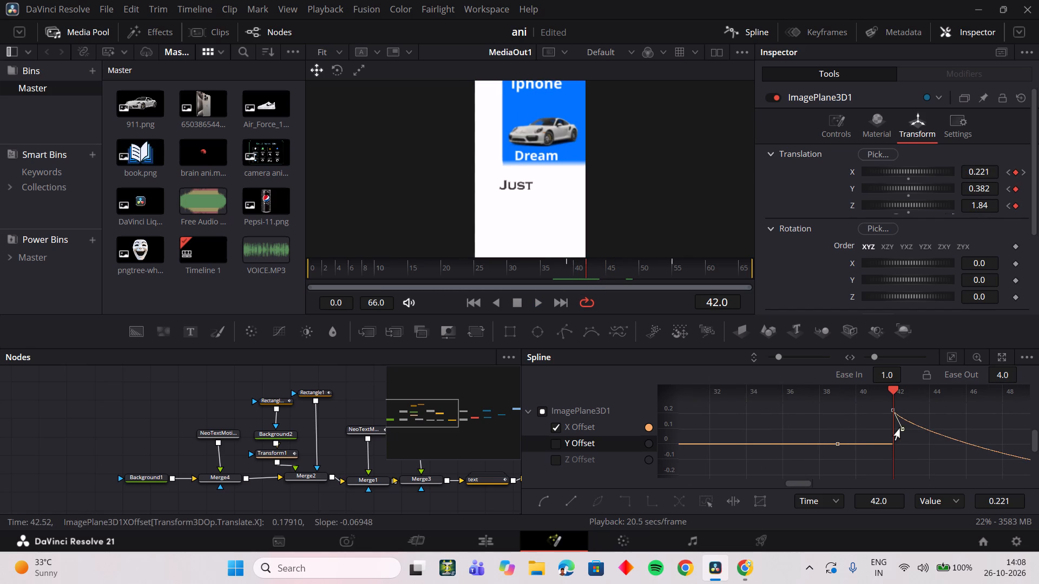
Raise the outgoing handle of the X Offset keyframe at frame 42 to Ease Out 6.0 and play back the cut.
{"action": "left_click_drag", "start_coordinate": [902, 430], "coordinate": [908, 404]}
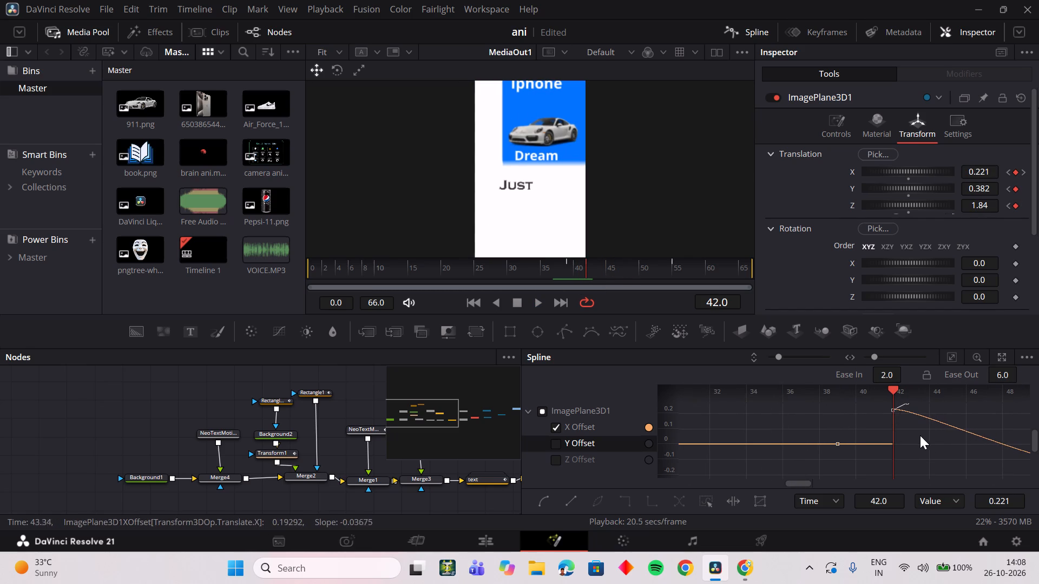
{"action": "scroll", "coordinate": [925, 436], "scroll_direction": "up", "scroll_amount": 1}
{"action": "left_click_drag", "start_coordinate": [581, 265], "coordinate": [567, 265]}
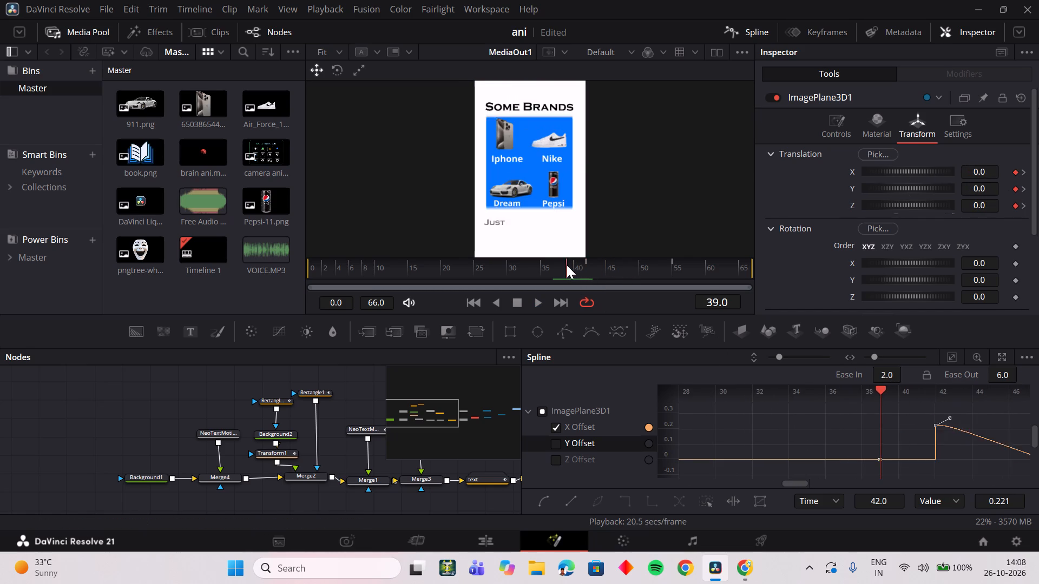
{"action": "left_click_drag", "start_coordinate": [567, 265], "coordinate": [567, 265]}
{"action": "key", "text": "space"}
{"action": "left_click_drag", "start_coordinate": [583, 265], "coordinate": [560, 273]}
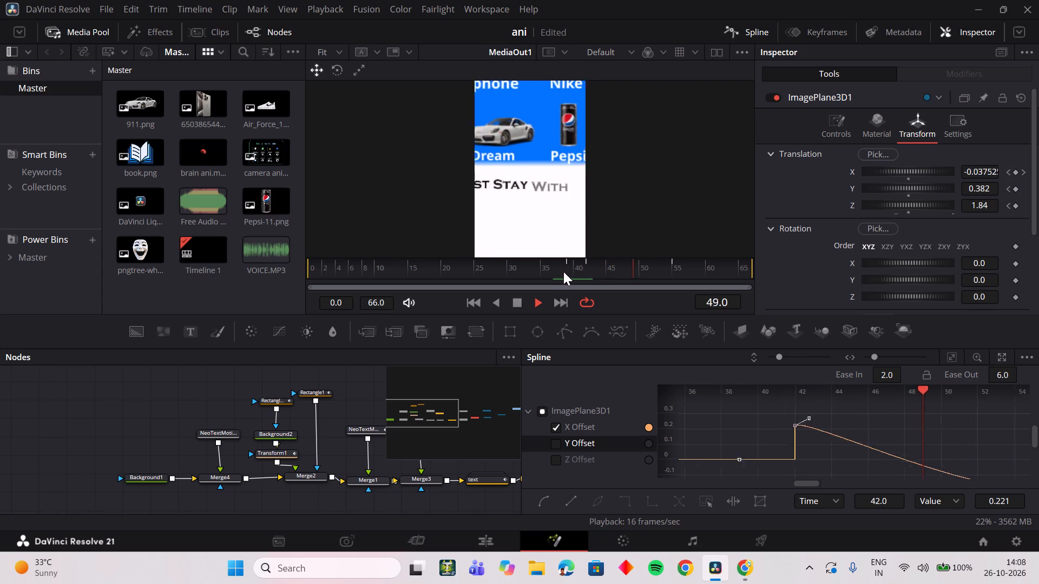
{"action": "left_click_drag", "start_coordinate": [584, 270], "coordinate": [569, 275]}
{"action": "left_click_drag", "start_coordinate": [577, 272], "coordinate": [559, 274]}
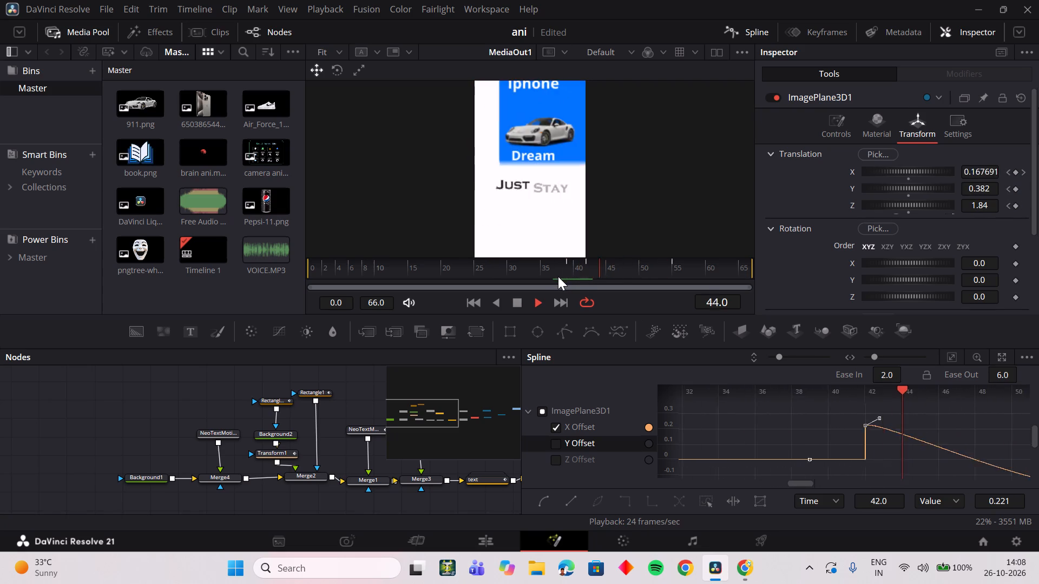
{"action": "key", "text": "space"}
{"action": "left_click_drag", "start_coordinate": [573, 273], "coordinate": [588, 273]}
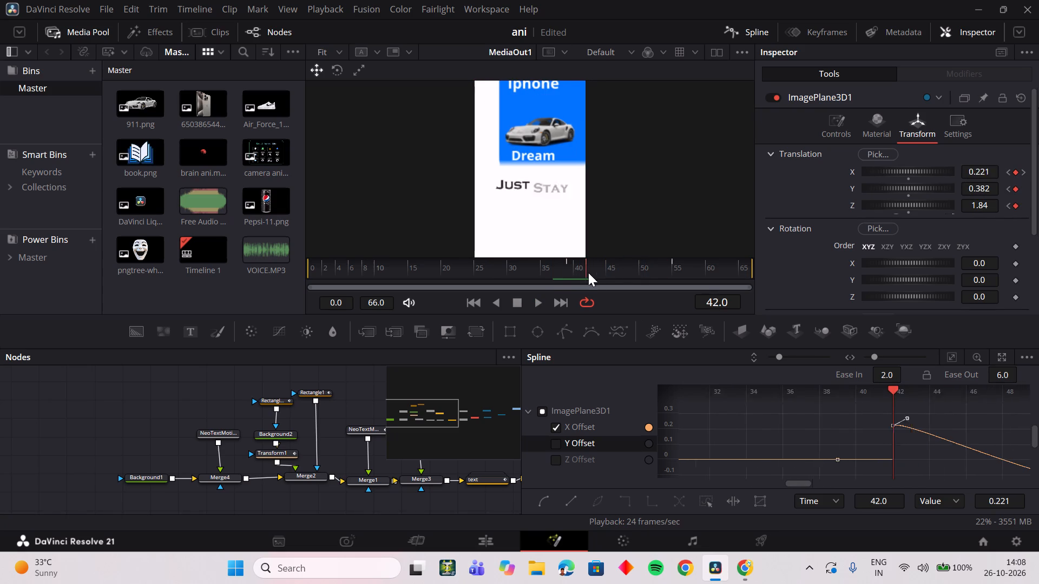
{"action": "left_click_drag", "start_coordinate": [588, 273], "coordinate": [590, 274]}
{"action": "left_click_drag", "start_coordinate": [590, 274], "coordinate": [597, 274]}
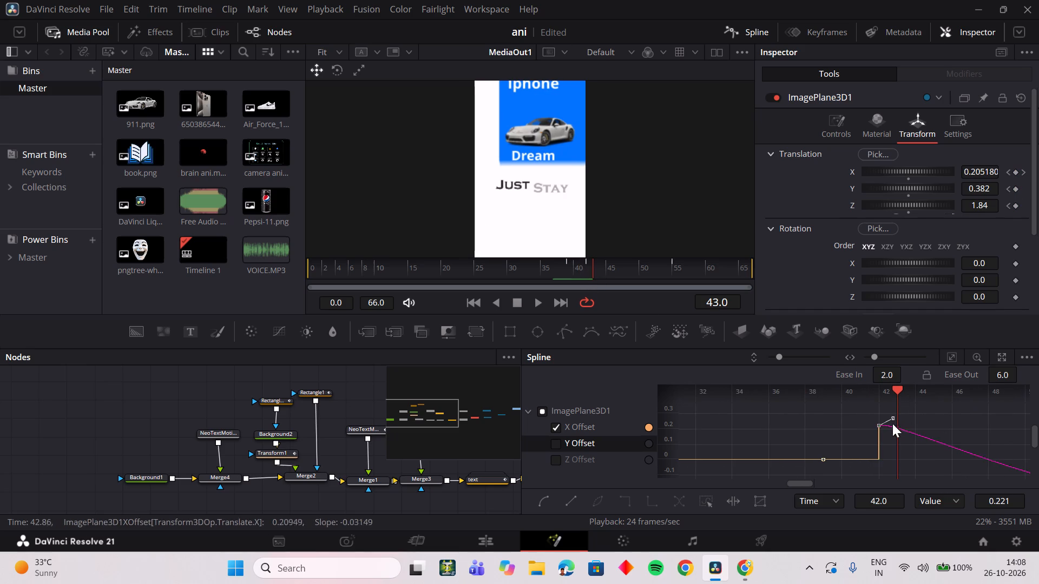
Angle the frame 42 X Offset keyframe's outgoing handle slightly downward at Ease Out 5.0 and scrub frames 37 to 39.
{"action": "left_click_drag", "start_coordinate": [895, 416], "coordinate": [892, 427]}
{"action": "left_click_drag", "start_coordinate": [572, 272], "coordinate": [560, 270]}
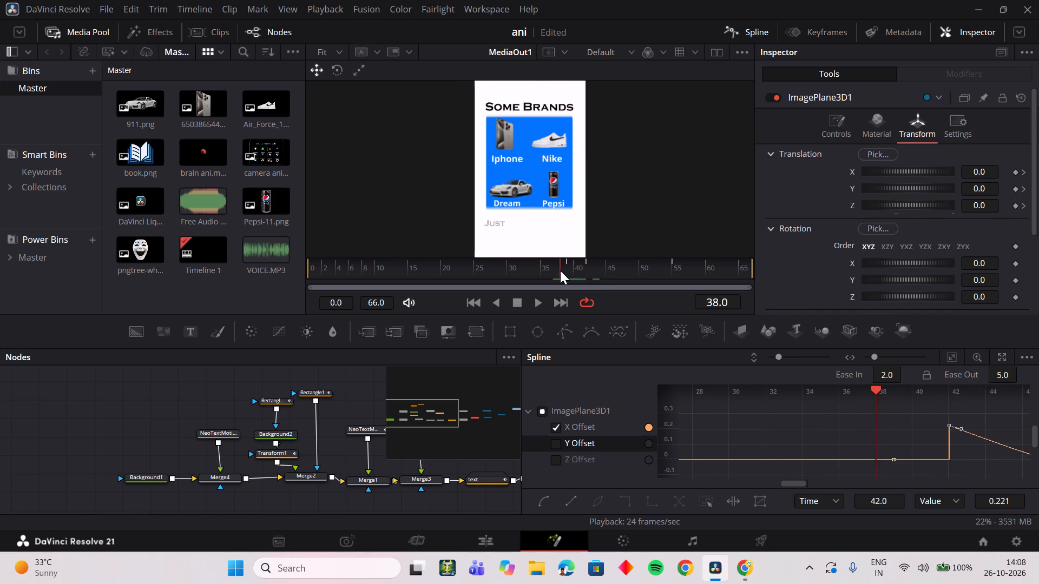
{"action": "left_click_drag", "start_coordinate": [560, 270], "coordinate": [572, 271]}
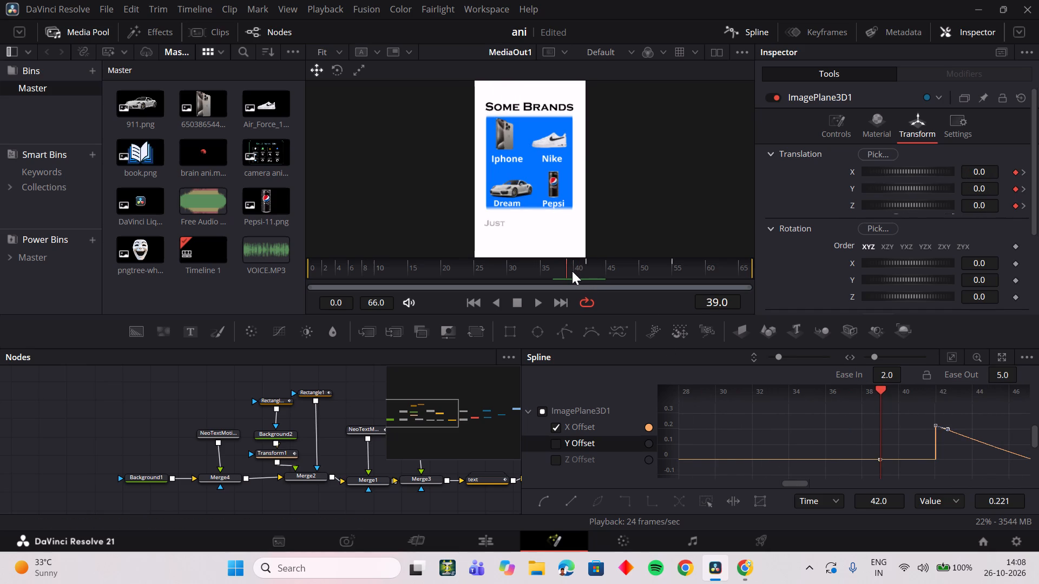
{"action": "left_click_drag", "start_coordinate": [572, 271], "coordinate": [560, 273]}
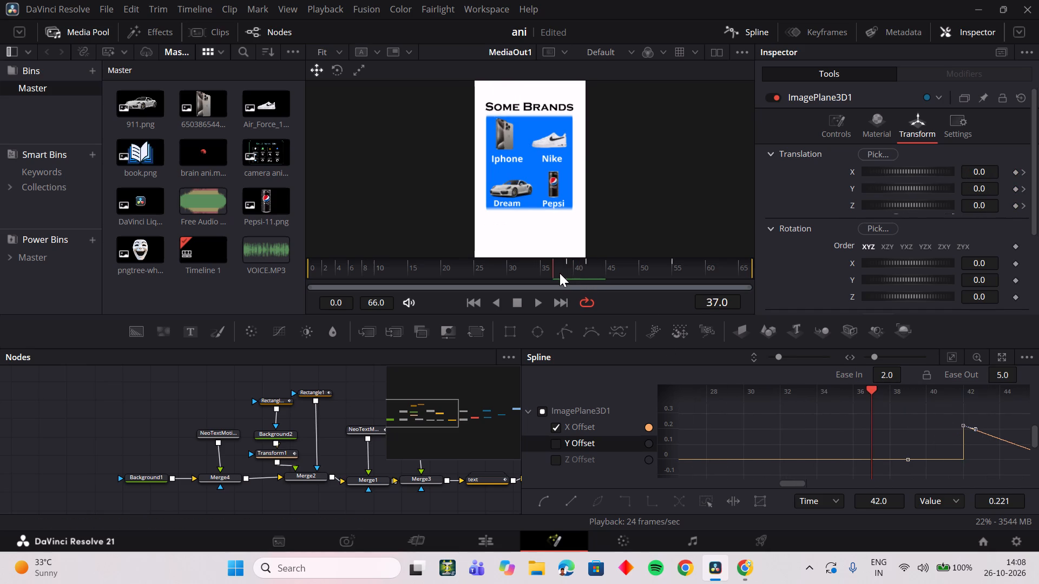
{"action": "left_click_drag", "start_coordinate": [560, 273], "coordinate": [558, 275]}
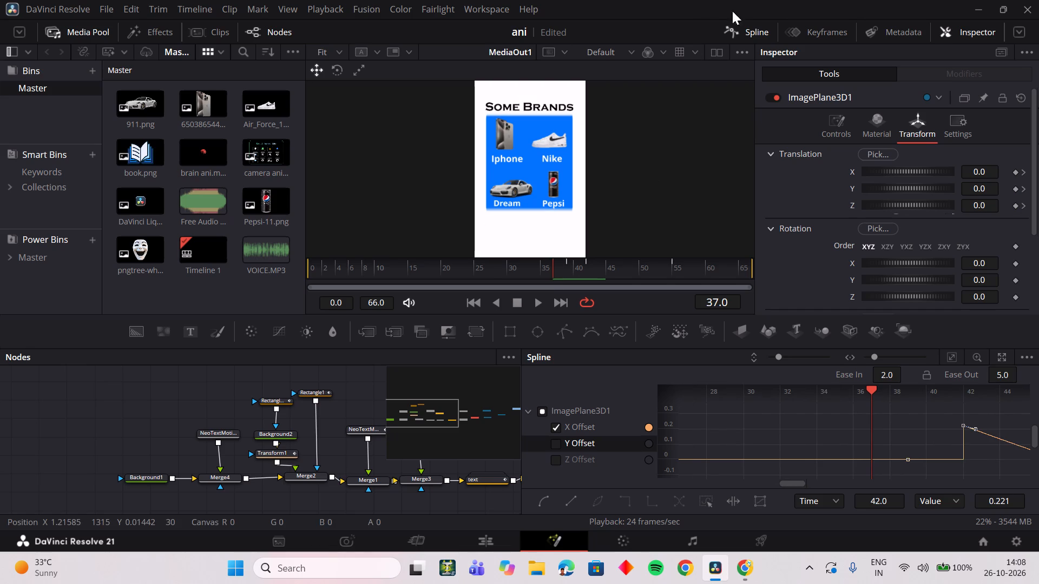
Move ImagePlane3D1's full-view and close-up X, Y and Z translation keyframes one frame earlier, to frames 38 and 41.
{"action": "left_click", "coordinate": [813, 35]}
{"action": "left_click", "coordinate": [724, 30]}
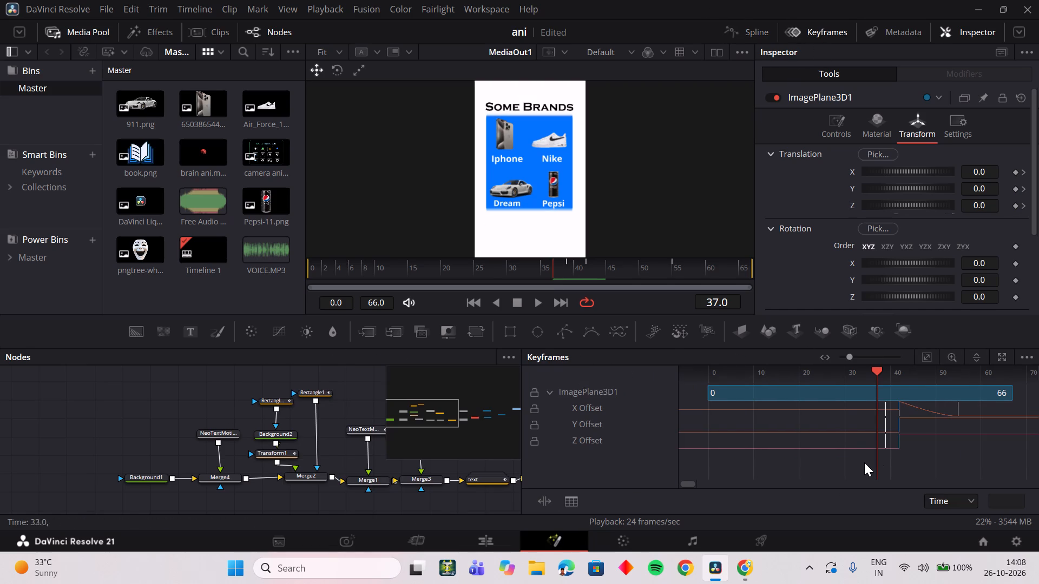
{"action": "left_click_drag", "start_coordinate": [896, 460], "coordinate": [879, 391]}
{"action": "left_click_drag", "start_coordinate": [907, 467], "coordinate": [886, 420]}
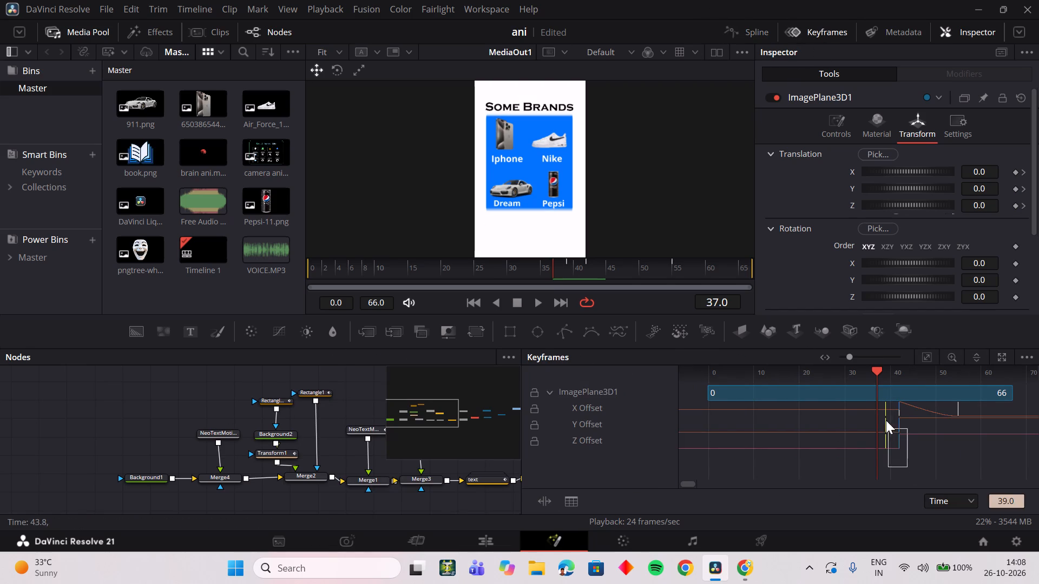
{"action": "left_click_drag", "start_coordinate": [886, 420], "coordinate": [878, 393]}
{"action": "left_click_drag", "start_coordinate": [897, 442], "coordinate": [895, 442]}
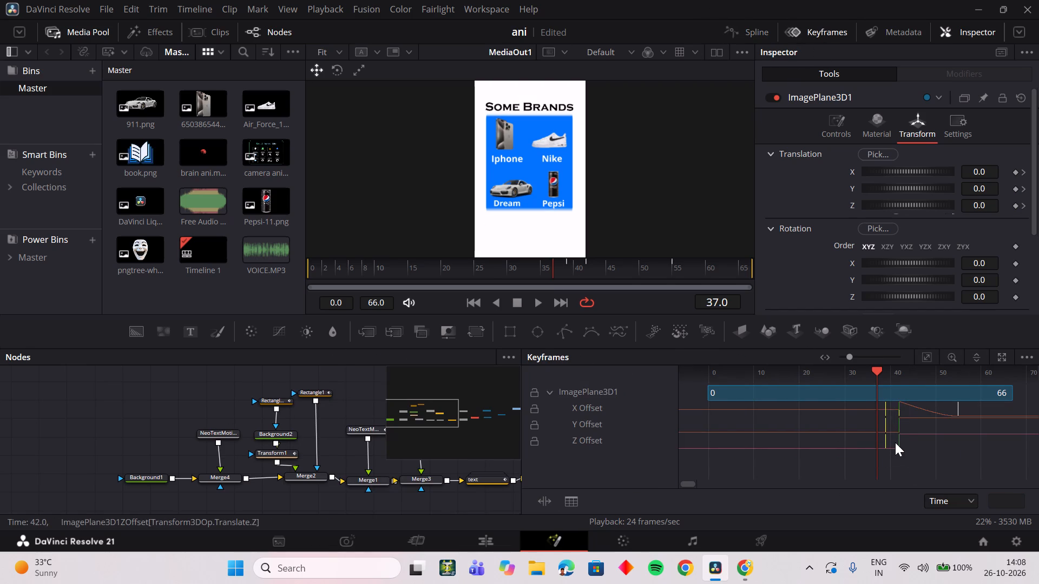
{"action": "left_click_drag", "start_coordinate": [895, 442], "coordinate": [892, 442]}
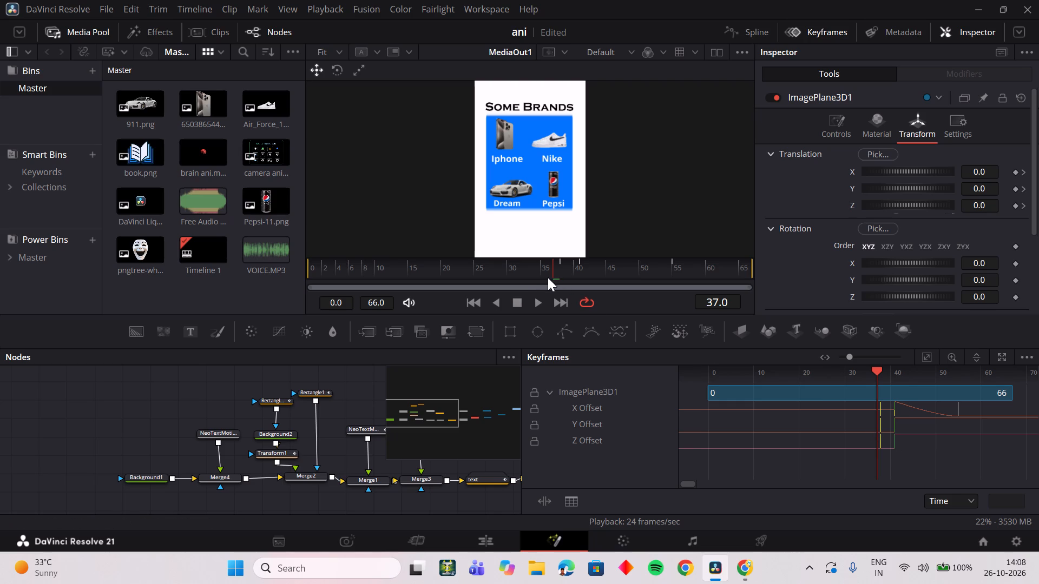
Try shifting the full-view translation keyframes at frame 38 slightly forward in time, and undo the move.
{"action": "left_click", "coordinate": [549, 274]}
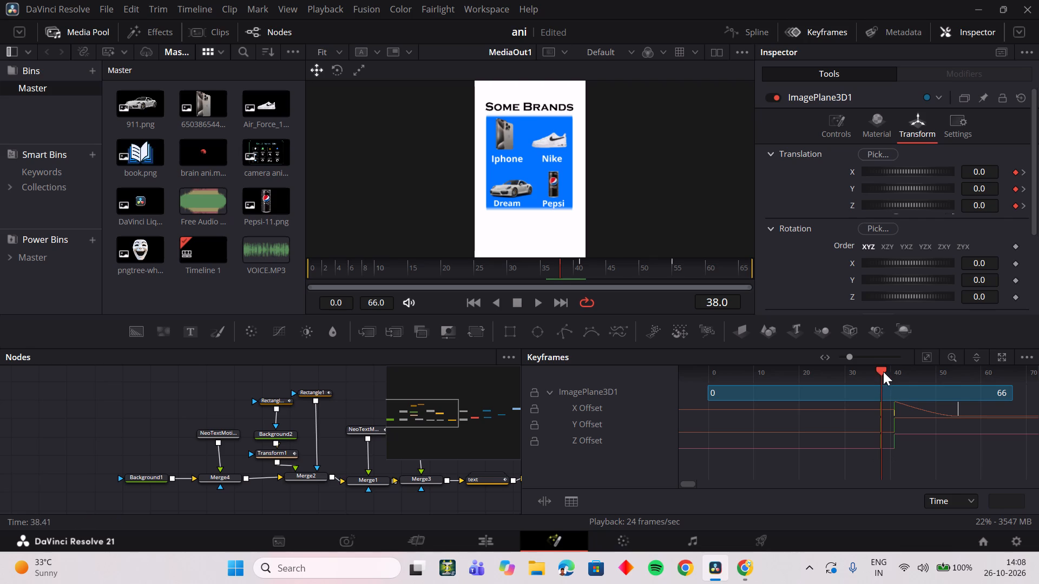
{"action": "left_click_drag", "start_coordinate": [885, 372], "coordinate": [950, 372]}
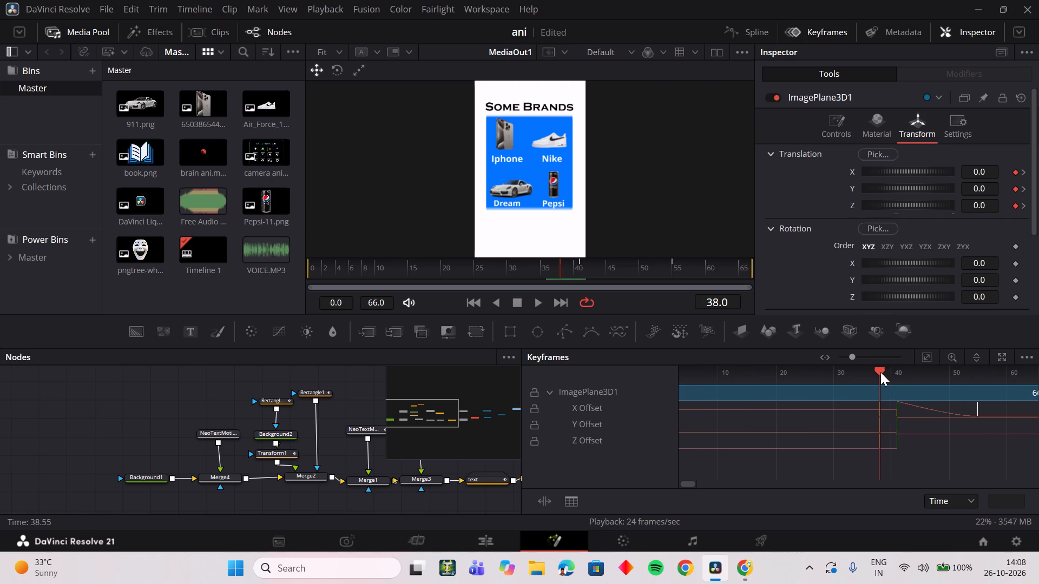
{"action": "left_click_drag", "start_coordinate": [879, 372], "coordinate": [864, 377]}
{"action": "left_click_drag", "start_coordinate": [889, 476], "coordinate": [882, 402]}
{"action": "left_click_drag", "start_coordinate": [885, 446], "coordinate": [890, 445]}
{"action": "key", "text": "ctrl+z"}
Move ImagePlane3D1's full-view X, Y and Z translation keyframes from frame 38 to frame 40.
{"action": "left_click_drag", "start_coordinate": [886, 463], "coordinate": [887, 413]}
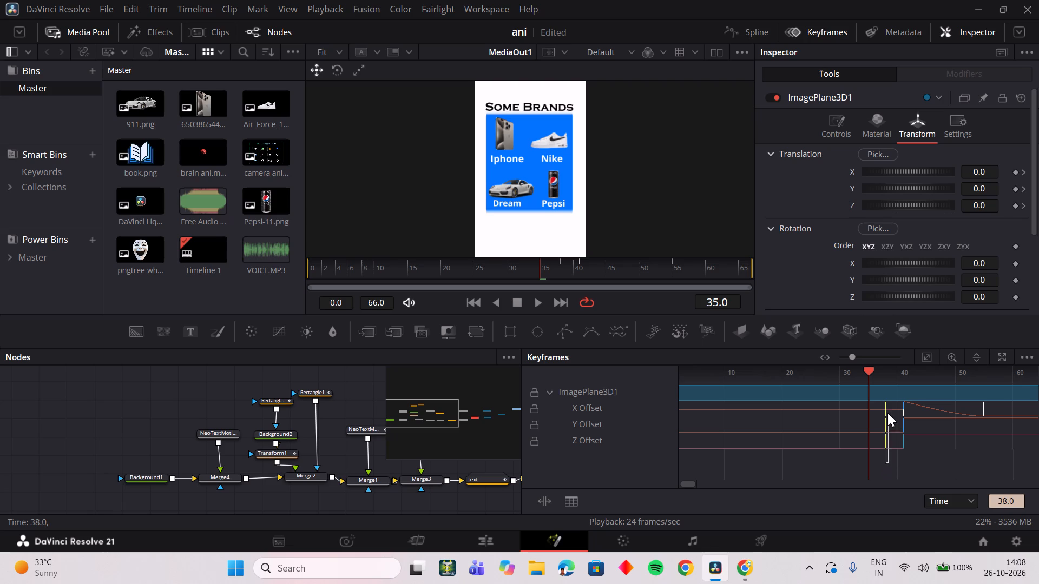
{"action": "left_click_drag", "start_coordinate": [887, 413], "coordinate": [879, 394]}
{"action": "left_click_drag", "start_coordinate": [889, 426], "coordinate": [893, 426]}
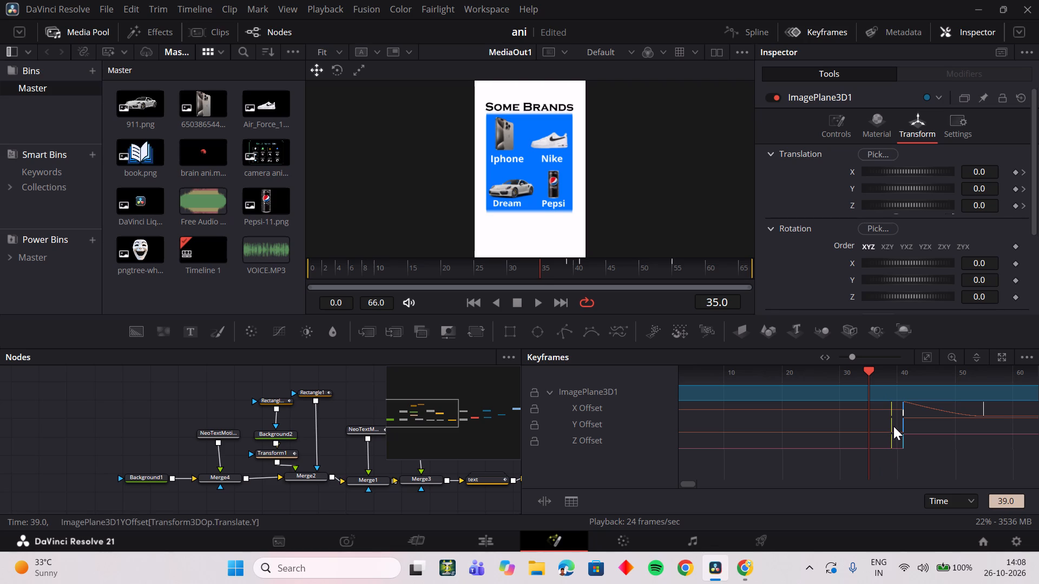
{"action": "left_click_drag", "start_coordinate": [893, 426], "coordinate": [902, 427]}
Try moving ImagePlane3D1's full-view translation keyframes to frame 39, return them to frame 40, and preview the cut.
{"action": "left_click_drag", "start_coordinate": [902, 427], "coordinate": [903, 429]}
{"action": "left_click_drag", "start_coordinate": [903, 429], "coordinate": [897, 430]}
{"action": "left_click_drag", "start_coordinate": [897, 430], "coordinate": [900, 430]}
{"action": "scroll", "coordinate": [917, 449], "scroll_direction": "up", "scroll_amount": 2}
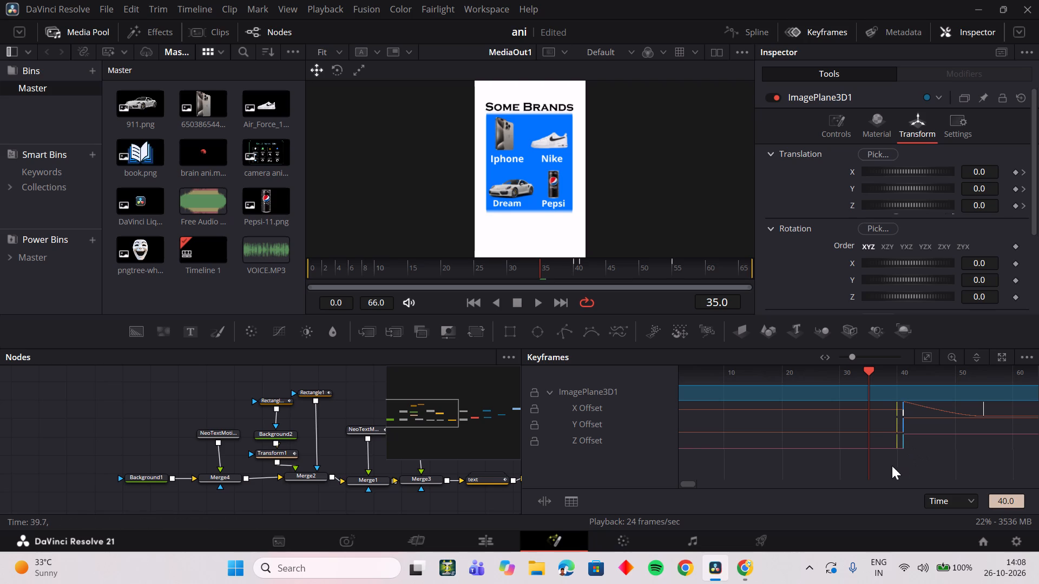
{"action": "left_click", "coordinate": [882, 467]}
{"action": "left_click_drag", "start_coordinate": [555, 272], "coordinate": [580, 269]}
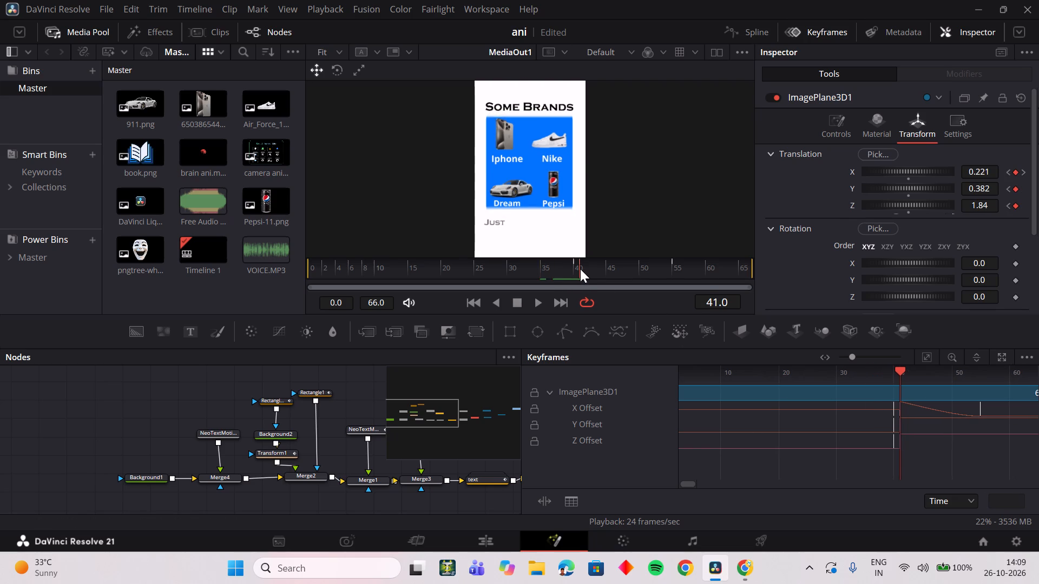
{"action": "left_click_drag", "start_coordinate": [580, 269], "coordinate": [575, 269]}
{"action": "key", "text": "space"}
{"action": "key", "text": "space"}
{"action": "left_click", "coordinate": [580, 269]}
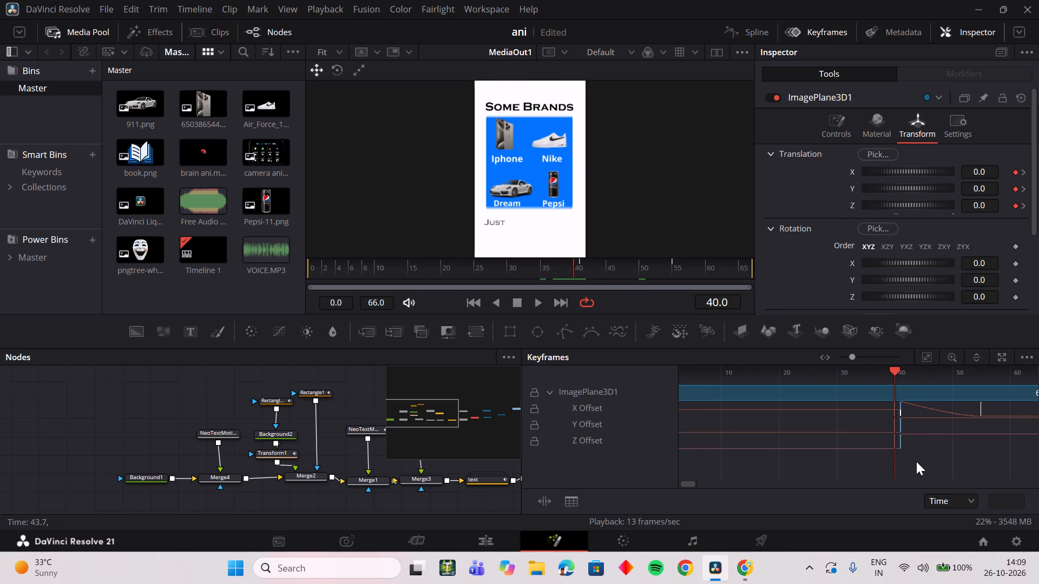
Move ImagePlane3D1's full-view and close-up translation keyframes one frame earlier, to frames 39 and 40, and play across the cut.
{"action": "left_click_drag", "start_coordinate": [916, 461], "coordinate": [887, 391]}
{"action": "left_click_drag", "start_coordinate": [902, 441], "coordinate": [895, 440]}
{"action": "left_click_drag", "start_coordinate": [575, 273], "coordinate": [573, 273]}
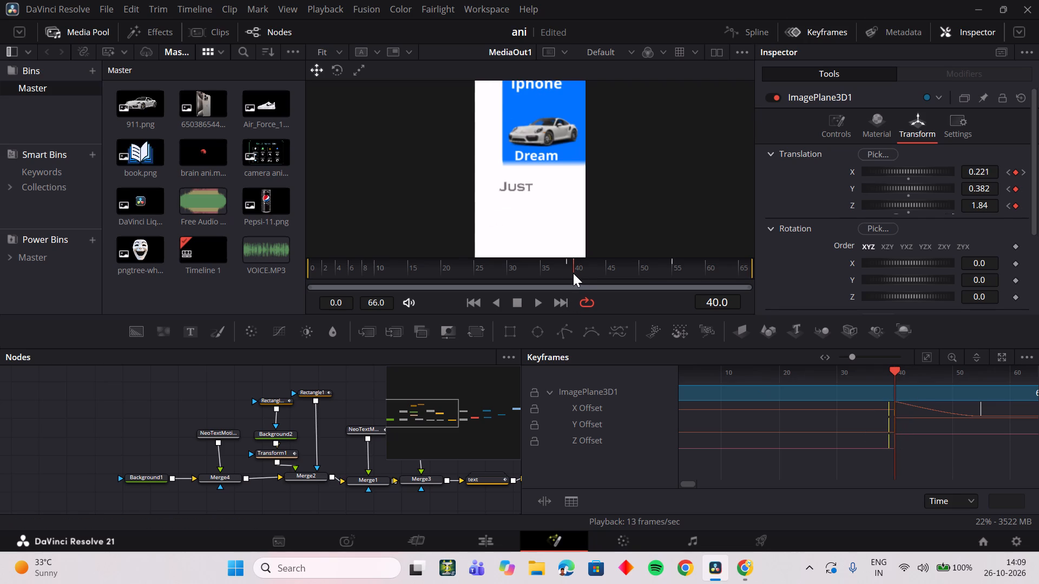
{"action": "left_click_drag", "start_coordinate": [573, 273], "coordinate": [565, 275]}
{"action": "key", "text": "space"}
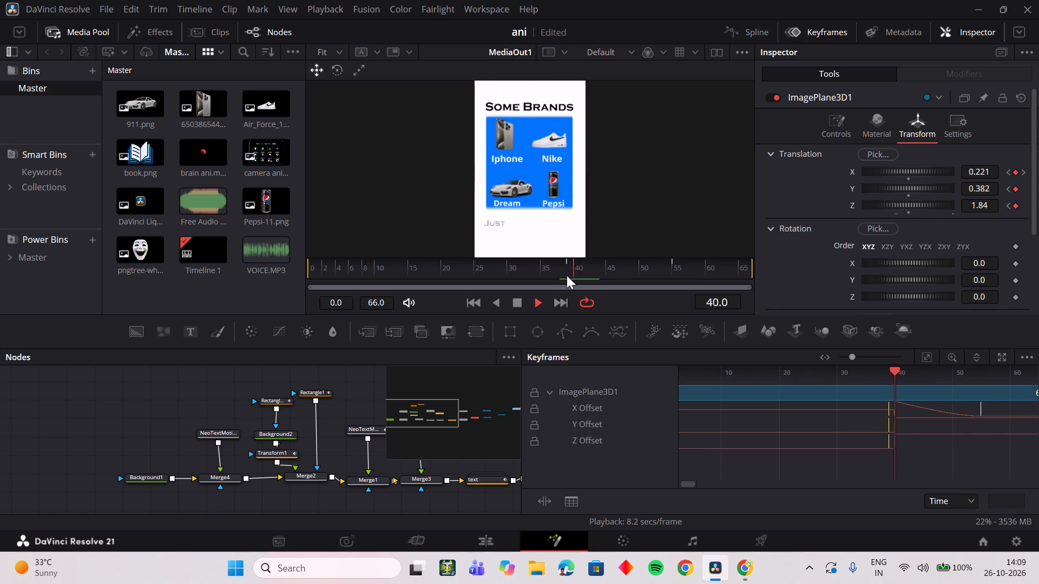
{"action": "key", "text": "space"}
{"action": "left_click", "coordinate": [583, 273]}
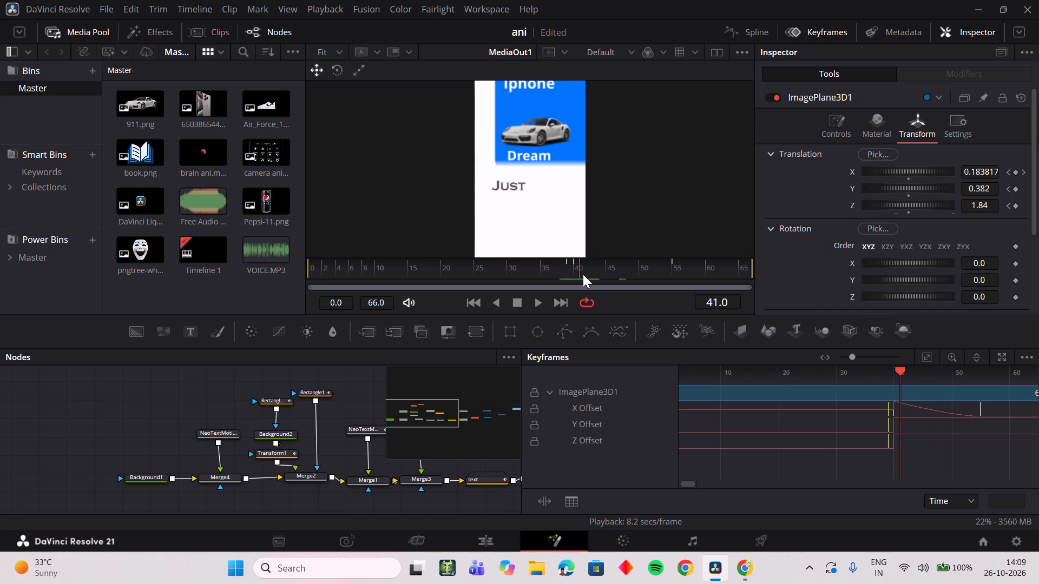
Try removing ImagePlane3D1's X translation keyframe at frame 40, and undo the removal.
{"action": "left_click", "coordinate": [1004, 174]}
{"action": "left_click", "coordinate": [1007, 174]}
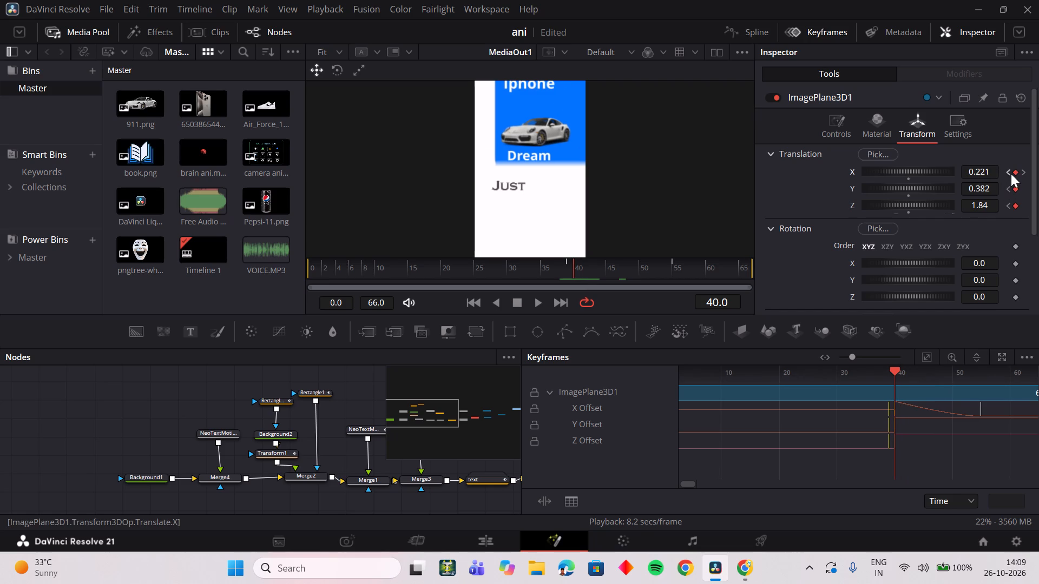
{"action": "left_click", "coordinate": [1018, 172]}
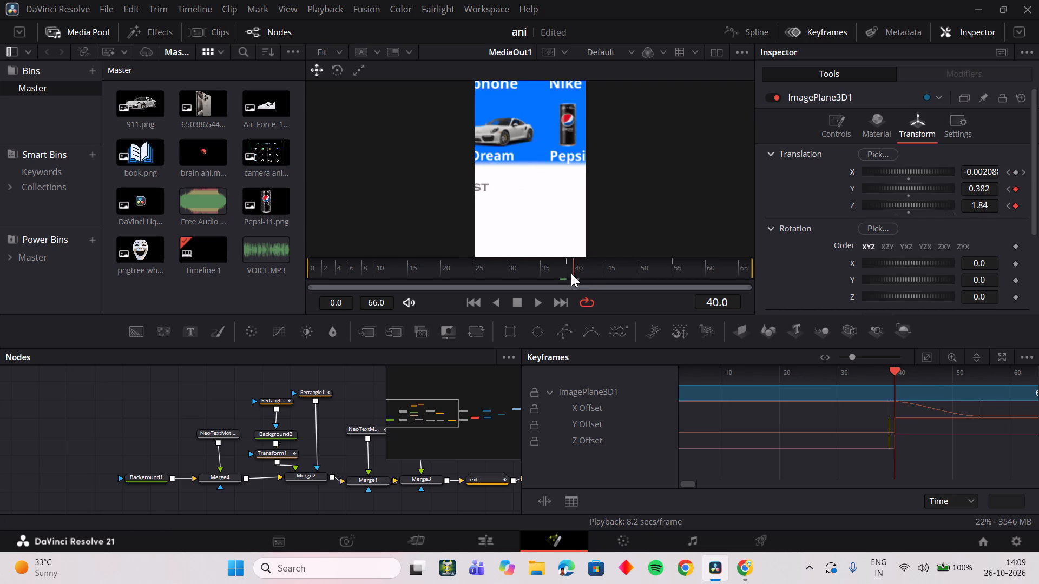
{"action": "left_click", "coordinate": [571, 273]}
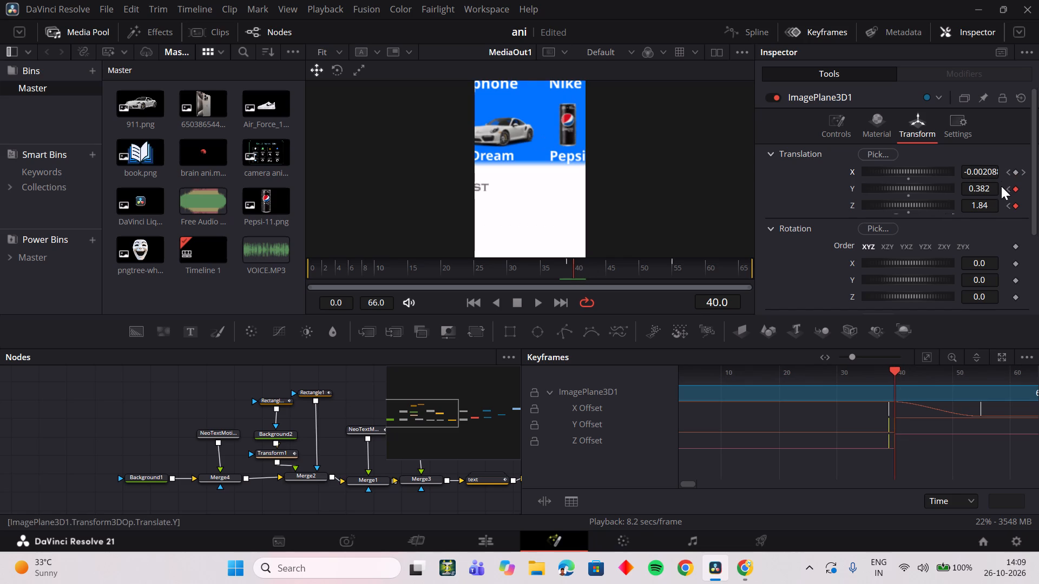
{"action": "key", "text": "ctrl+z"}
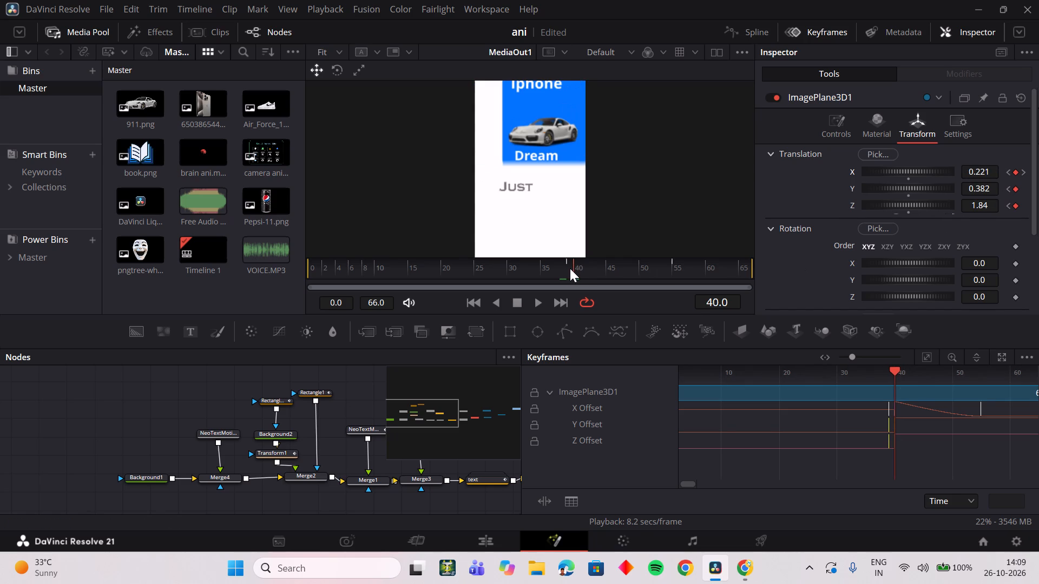
Copy ImagePlane3D1's Translation X value of 0.221 from frame 40 and paste it as a keyframe at frame 42.
{"action": "left_click_drag", "start_coordinate": [572, 268], "coordinate": [577, 270]}
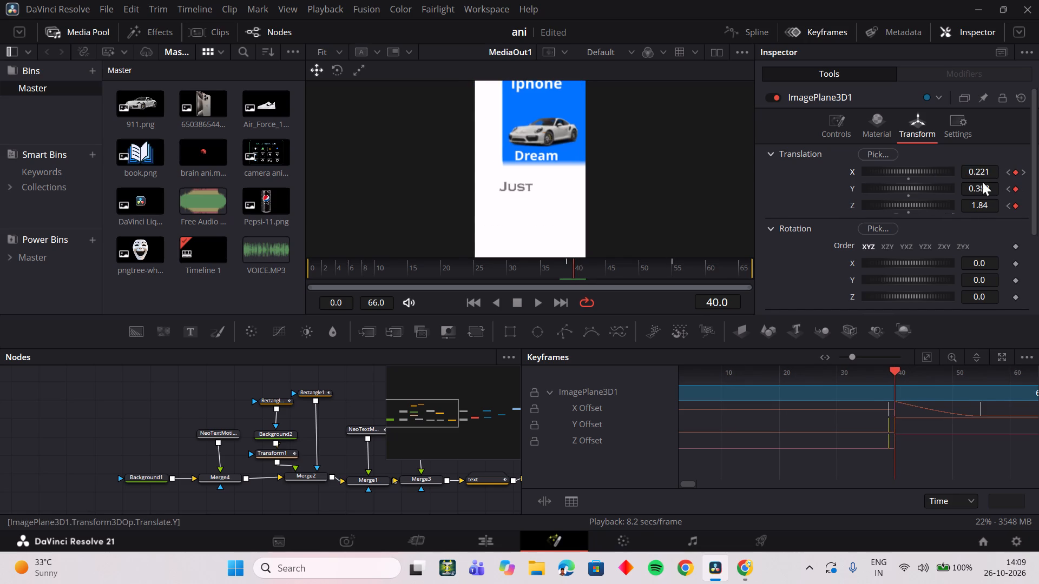
{"action": "double_click", "coordinate": [988, 171]}
{"action": "key", "text": "ctrl+c"}
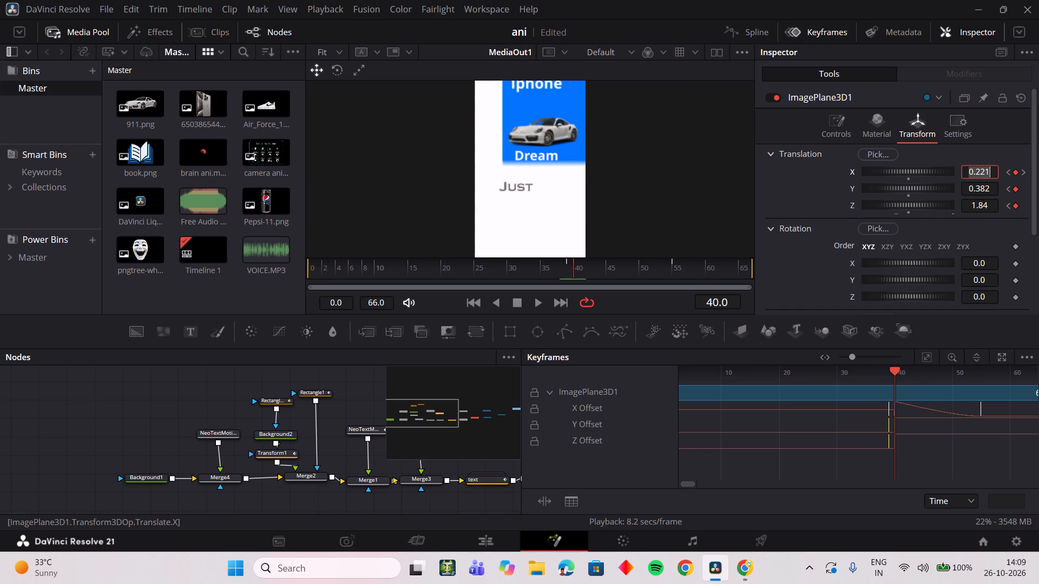
{"action": "left_click", "coordinate": [631, 300]}
{"action": "left_click_drag", "start_coordinate": [573, 266], "coordinate": [586, 266]}
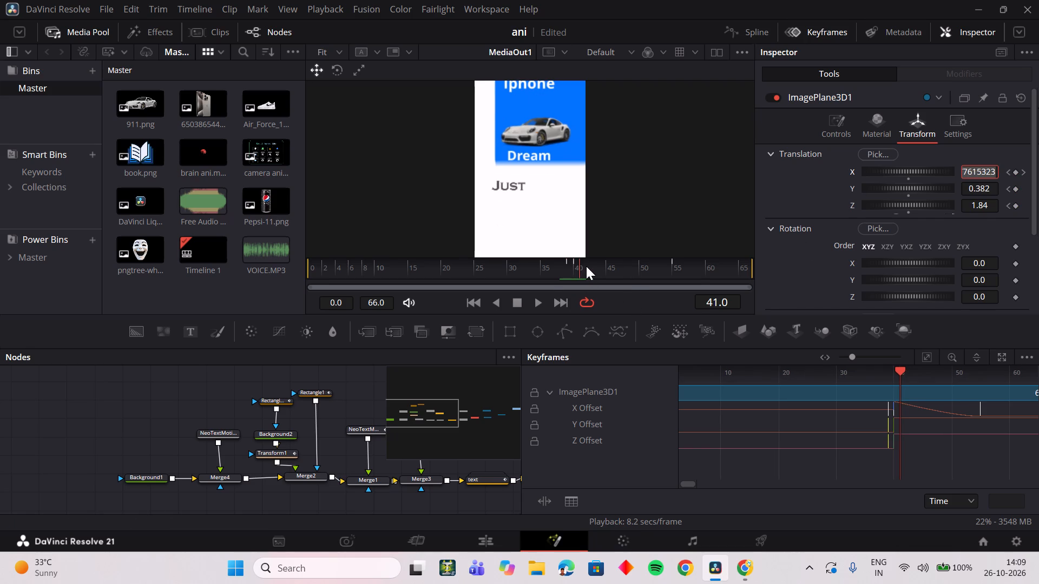
{"action": "left_click_drag", "start_coordinate": [586, 266], "coordinate": [597, 266]}
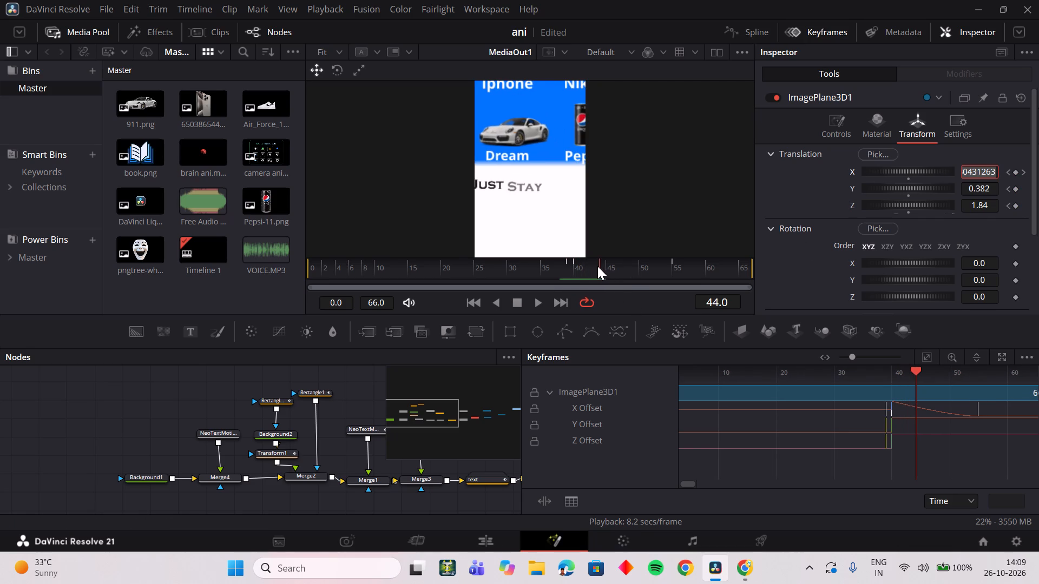
{"action": "left_click_drag", "start_coordinate": [597, 266], "coordinate": [593, 267]}
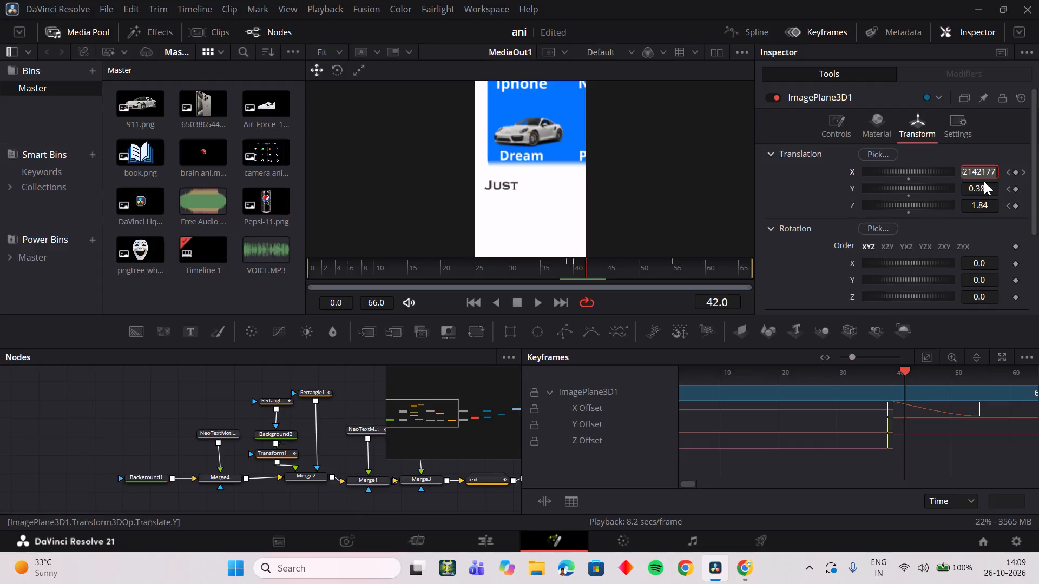
{"action": "key", "text": "ctrl+v"}
{"action": "left_click", "coordinate": [811, 196]}
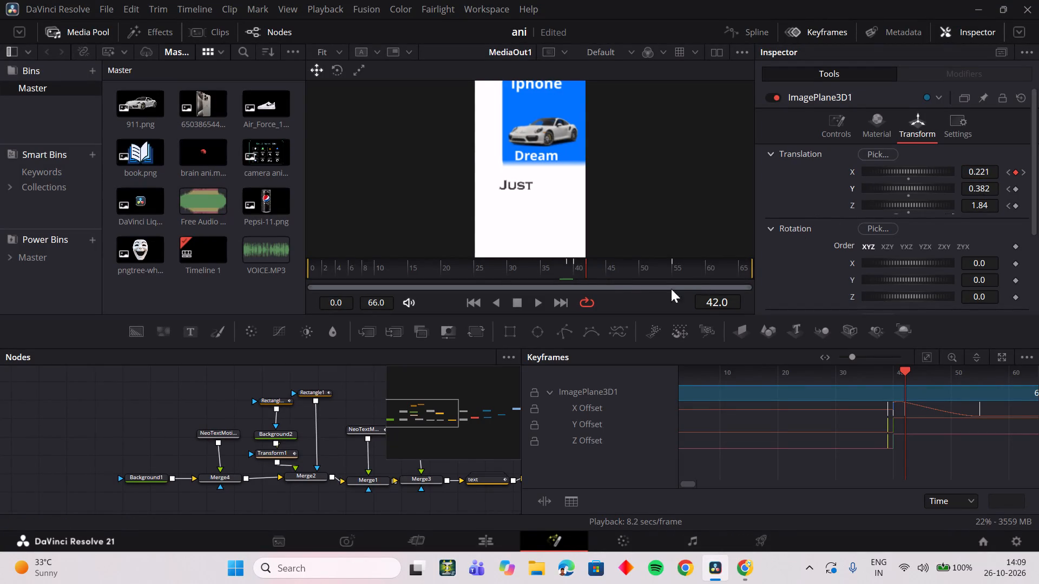
Play across the close-up cut around frame 40 to check how the X movement starts.
{"action": "left_click_drag", "start_coordinate": [584, 265], "coordinate": [568, 268]}
{"action": "key", "text": "space"}
{"action": "key", "text": "space"}
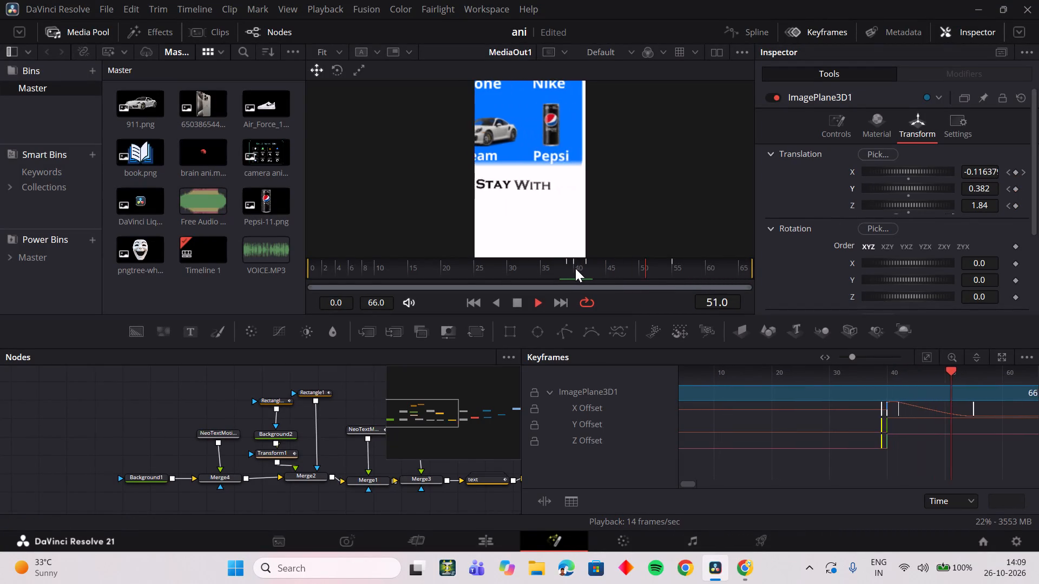
{"action": "left_click_drag", "start_coordinate": [575, 268], "coordinate": [560, 274]}
{"action": "key", "text": "space"}
{"action": "key", "text": "space"}
{"action": "left_click", "coordinate": [575, 271]}
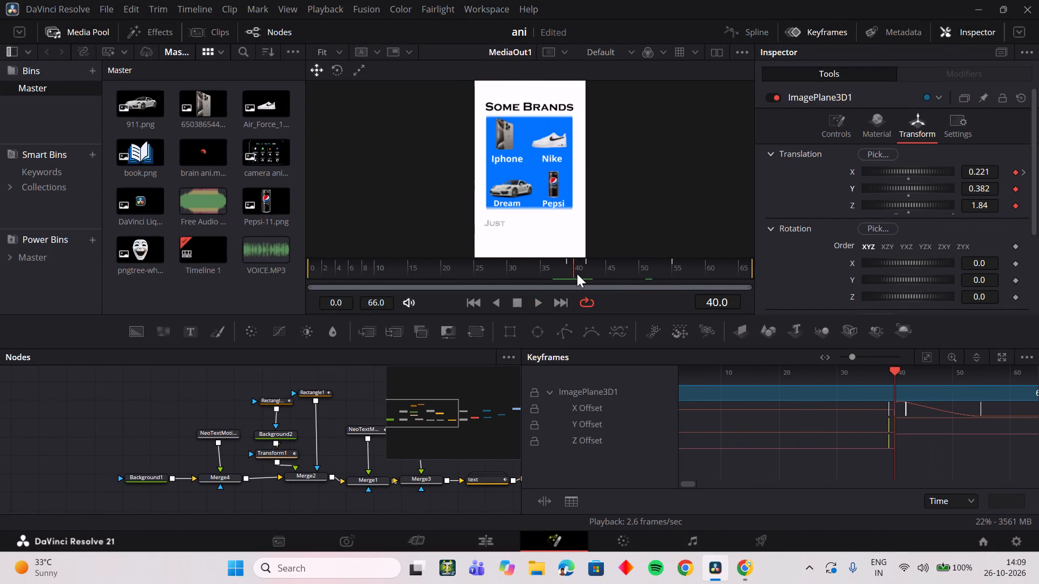
Smooth ImagePlane3D1's X Offset keyframes from frame 40 onward in the Spline editor.
{"action": "left_click", "coordinate": [749, 30]}
{"action": "left_click", "coordinate": [815, 33]}
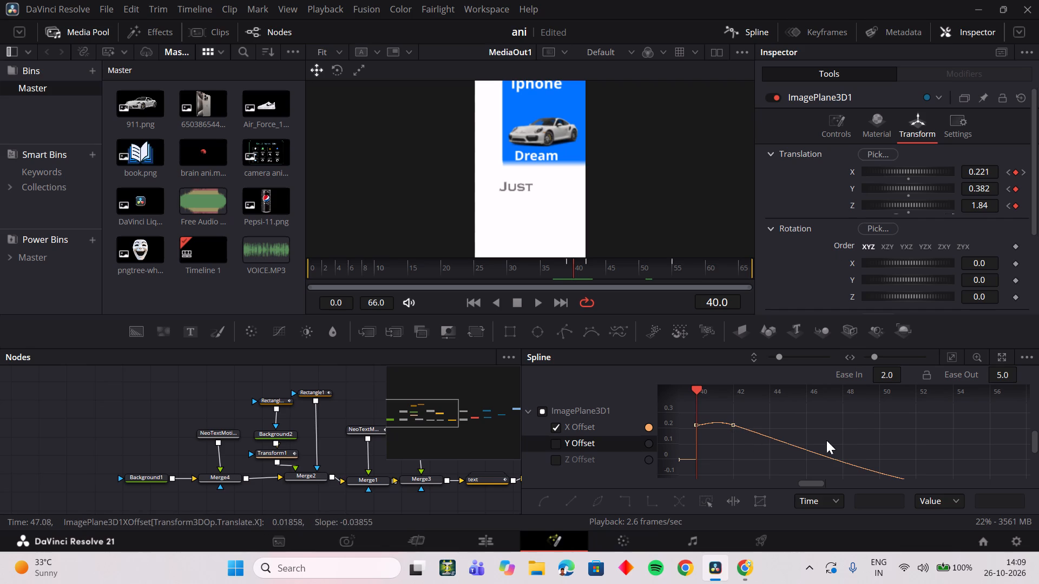
{"action": "scroll", "coordinate": [826, 440], "scroll_direction": "down", "scroll_amount": 2}
{"action": "scroll", "coordinate": [826, 440], "scroll_direction": "up", "scroll_amount": 2}
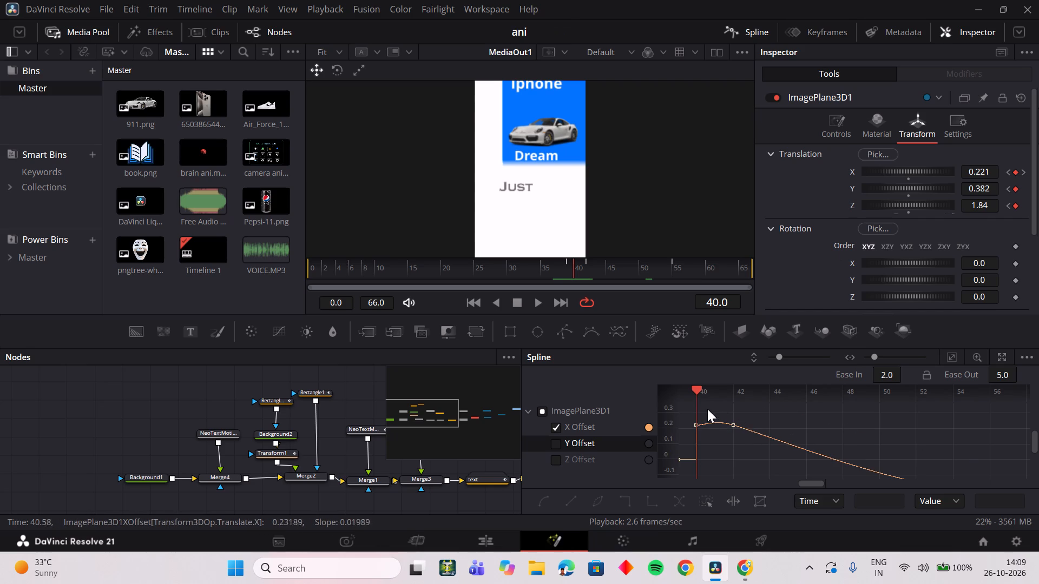
{"action": "left_click_drag", "start_coordinate": [699, 407], "coordinate": [705, 411]}
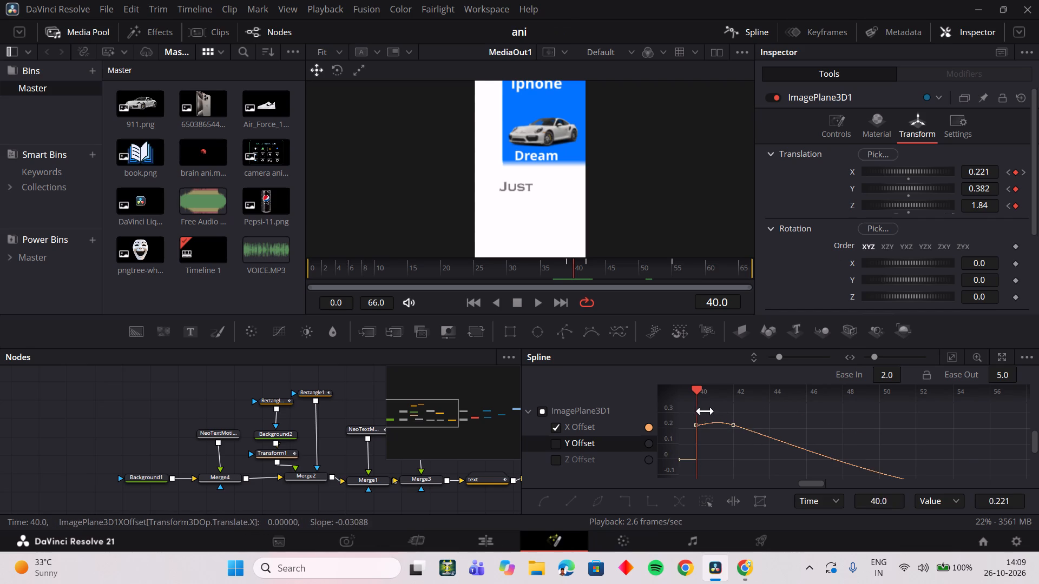
{"action": "left_click_drag", "start_coordinate": [705, 411], "coordinate": [707, 412]}
{"action": "left_click_drag", "start_coordinate": [705, 403], "coordinate": [1018, 516]}
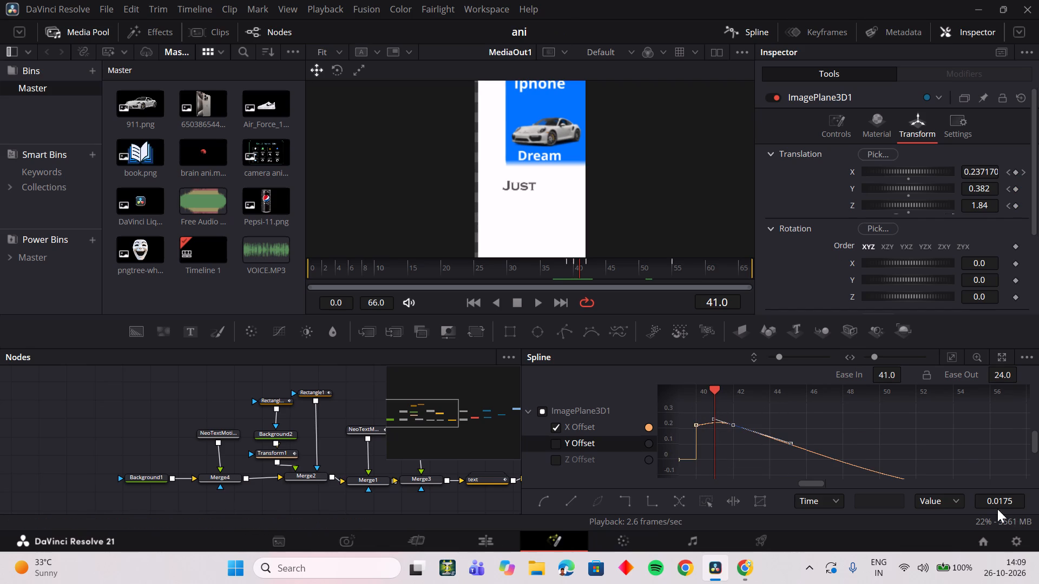
{"action": "key", "text": "s"}
{"action": "scroll", "coordinate": [870, 452], "scroll_direction": "down", "scroll_amount": 2}
{"action": "scroll", "coordinate": [870, 450], "scroll_direction": "up", "scroll_amount": 2}
{"action": "key", "text": "s"}
{"action": "left_click_drag", "start_coordinate": [699, 406], "coordinate": [699, 408]}
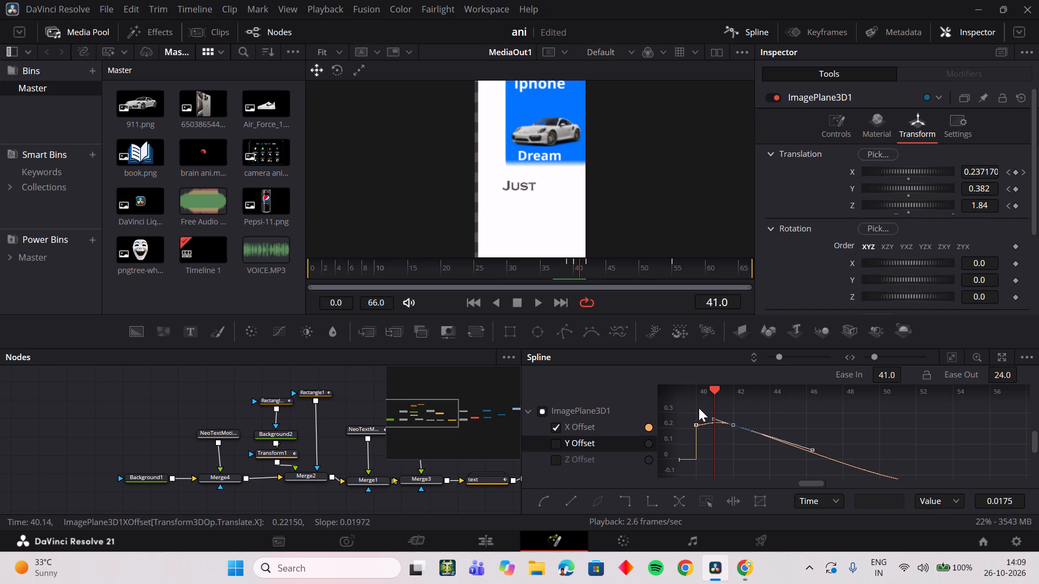
{"action": "left_click_drag", "start_coordinate": [699, 408], "coordinate": [702, 437]}
{"action": "left_click_drag", "start_coordinate": [693, 412], "coordinate": [1038, 555]}
{"action": "key", "text": "s"}
Replay the frames around the close-up cut several times to review the smoothed X motion.
{"action": "left_click", "coordinate": [573, 260]}
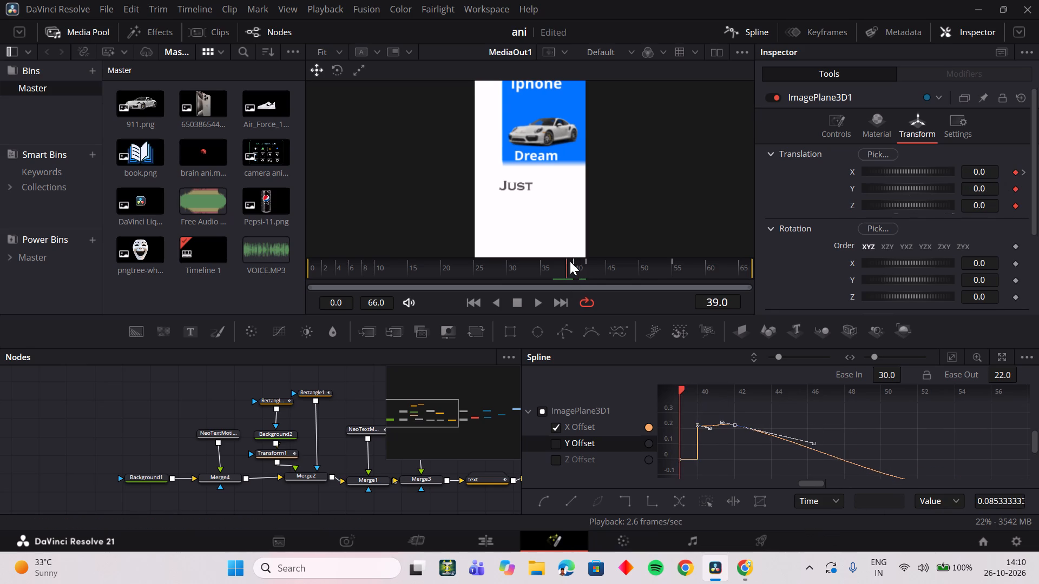
{"action": "key", "text": "space"}
{"action": "left_click_drag", "start_coordinate": [585, 271], "coordinate": [565, 273]}
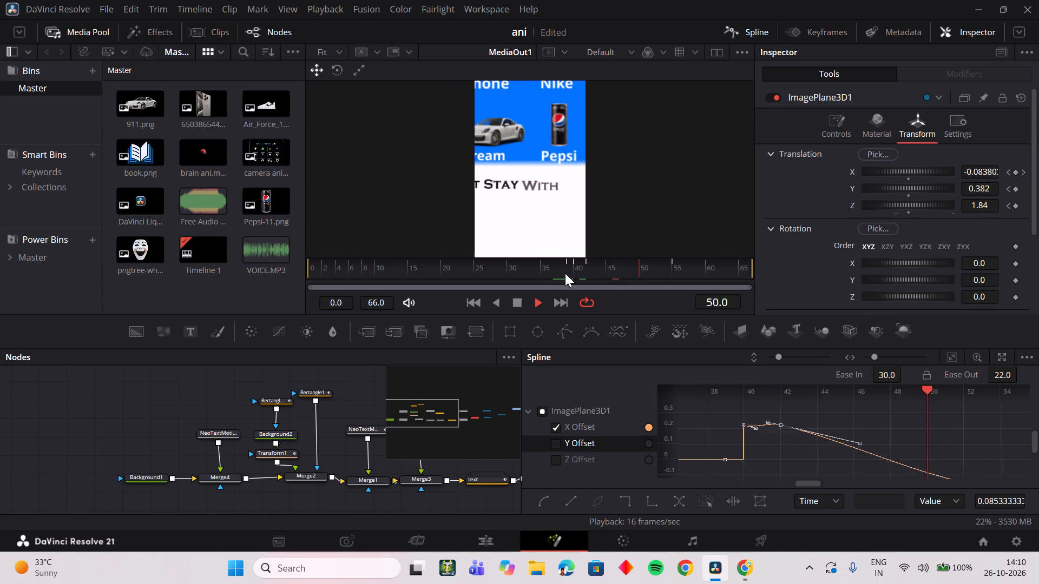
{"action": "left_click_drag", "start_coordinate": [587, 273], "coordinate": [559, 277]}
{"action": "key", "text": "space"}
{"action": "left_click_drag", "start_coordinate": [580, 275], "coordinate": [565, 276]}
{"action": "key", "text": "space"}
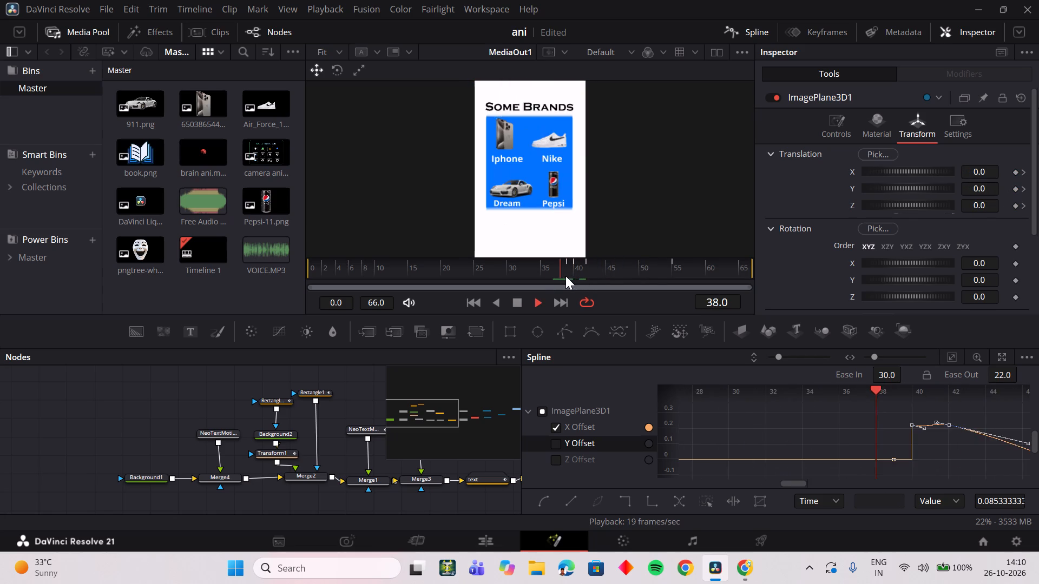
{"action": "key", "text": "space"}
{"action": "left_click_drag", "start_coordinate": [568, 276], "coordinate": [577, 271]}
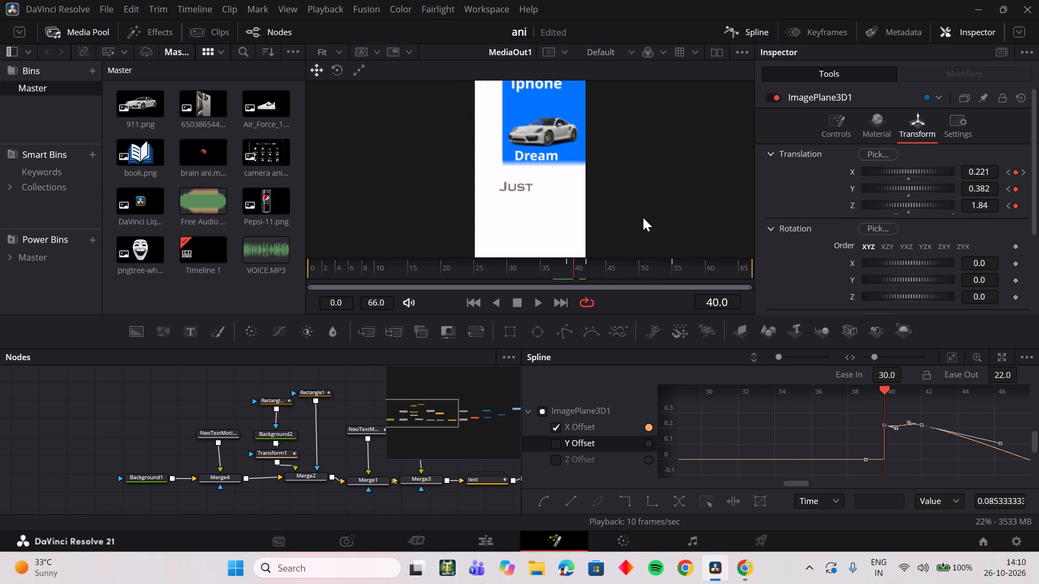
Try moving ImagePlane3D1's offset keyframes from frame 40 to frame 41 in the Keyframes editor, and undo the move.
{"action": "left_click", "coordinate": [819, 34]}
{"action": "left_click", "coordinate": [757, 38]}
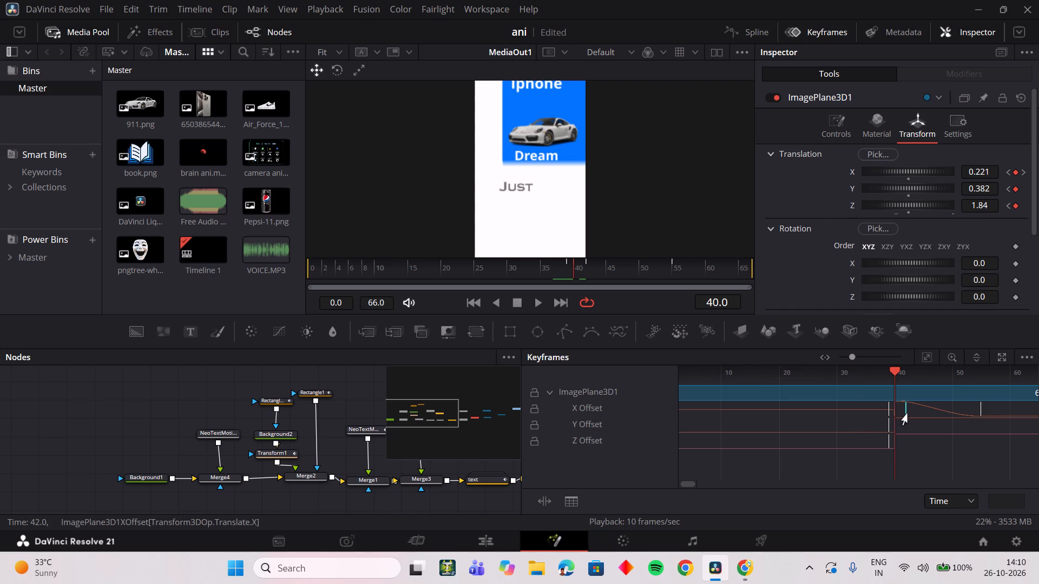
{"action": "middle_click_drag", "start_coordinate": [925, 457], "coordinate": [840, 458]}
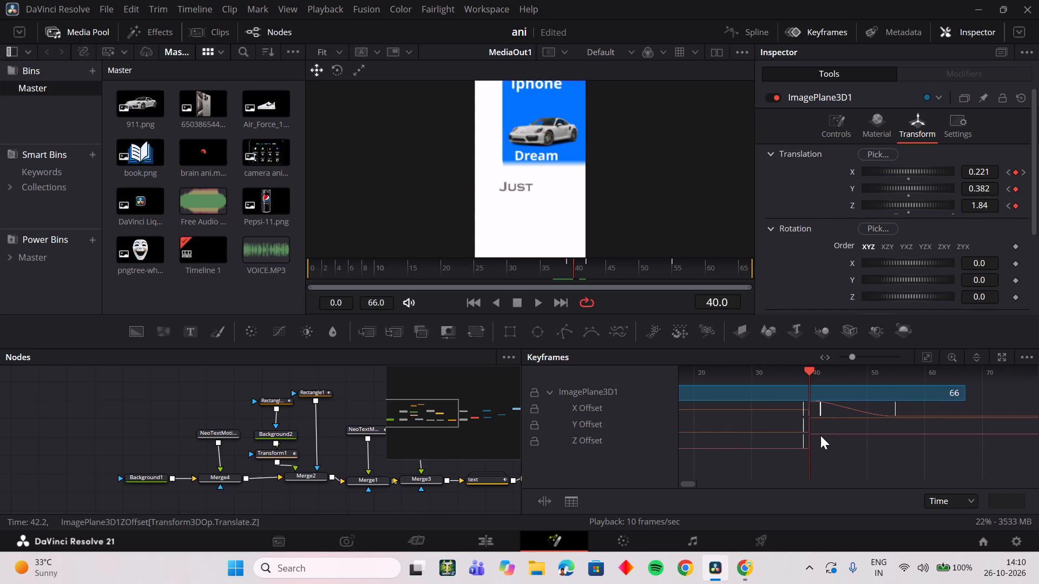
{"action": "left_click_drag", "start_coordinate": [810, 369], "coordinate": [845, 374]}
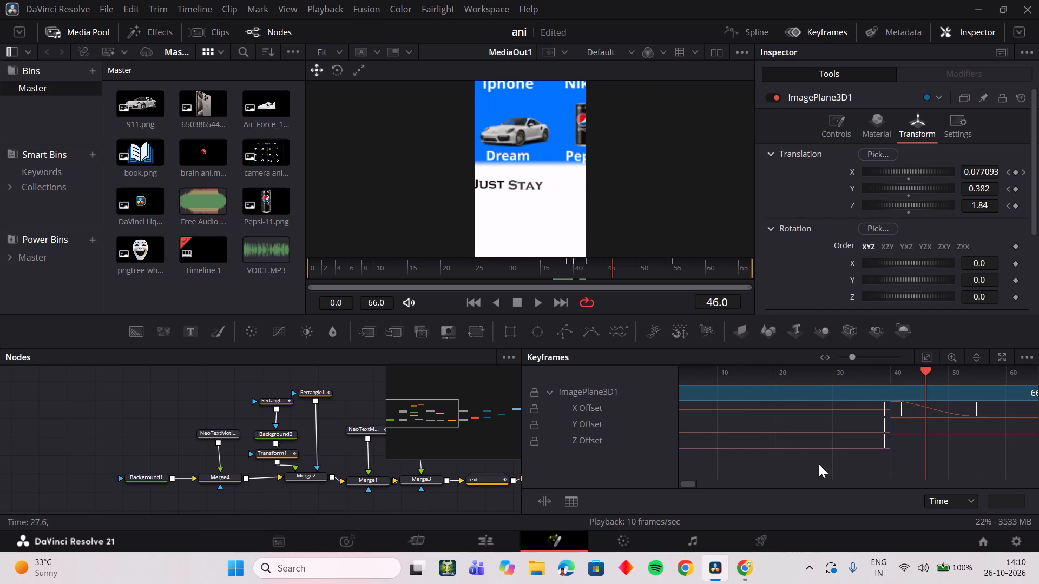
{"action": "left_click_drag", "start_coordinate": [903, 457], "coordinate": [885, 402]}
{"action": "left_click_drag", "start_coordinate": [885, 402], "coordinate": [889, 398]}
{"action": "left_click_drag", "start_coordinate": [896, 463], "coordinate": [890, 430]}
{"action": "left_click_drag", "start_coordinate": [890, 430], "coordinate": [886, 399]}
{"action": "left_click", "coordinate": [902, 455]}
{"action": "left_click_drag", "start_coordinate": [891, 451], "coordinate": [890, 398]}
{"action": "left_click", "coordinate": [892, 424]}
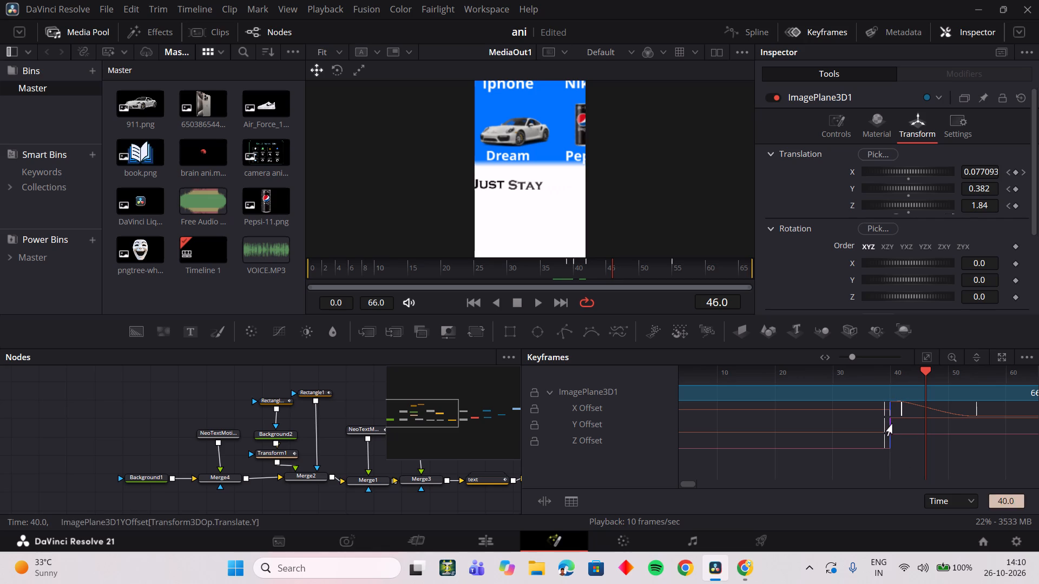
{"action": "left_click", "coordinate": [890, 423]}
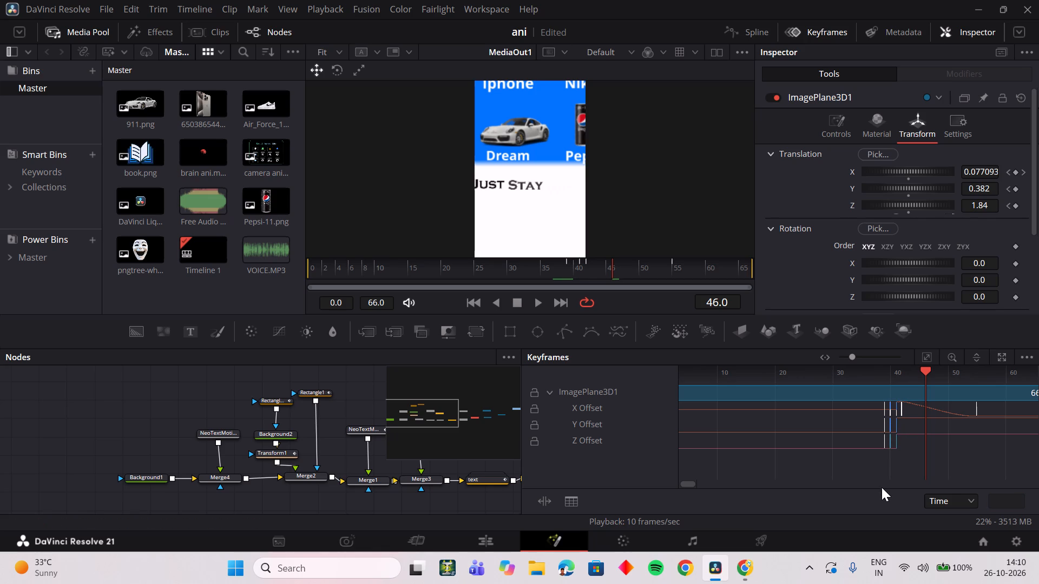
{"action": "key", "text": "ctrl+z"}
Move ImagePlane3D1's X, Y and Z Offset keyframes at frame 40 together to frame 41 in the Keyframes editor.
{"action": "left_click_drag", "start_coordinate": [902, 456], "coordinate": [889, 398]}
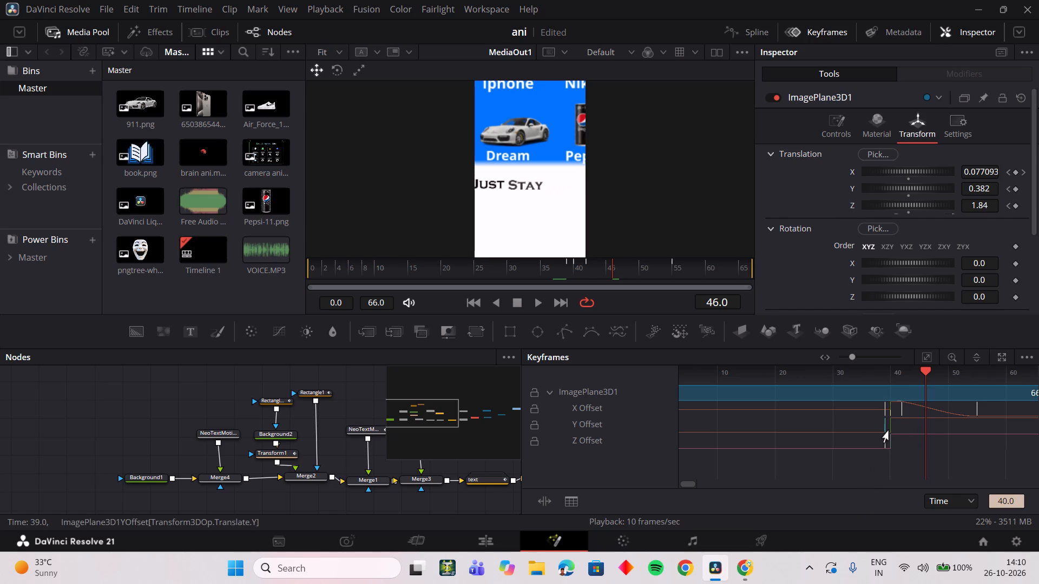
{"action": "left_click_drag", "start_coordinate": [891, 428], "coordinate": [896, 429]}
{"action": "left_click_drag", "start_coordinate": [896, 429], "coordinate": [897, 429]}
{"action": "left_click_drag", "start_coordinate": [897, 429], "coordinate": [899, 429]}
Replay the frames around the close-up cut at frame 41 to check its new timing and X movement.
{"action": "left_click_drag", "start_coordinate": [581, 266], "coordinate": [583, 270]}
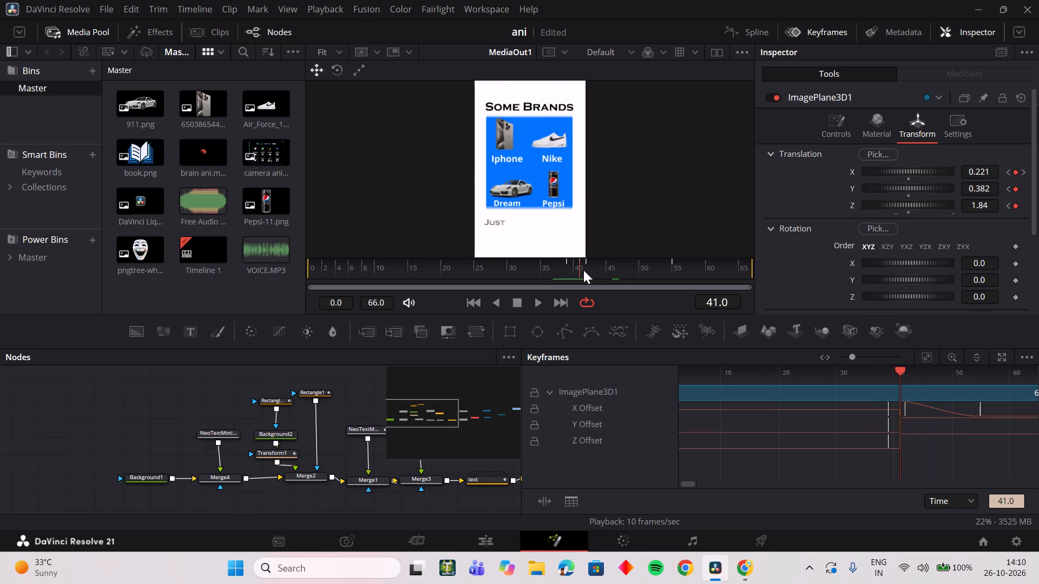
{"action": "left_click_drag", "start_coordinate": [583, 270], "coordinate": [573, 273]}
{"action": "key", "text": "space"}
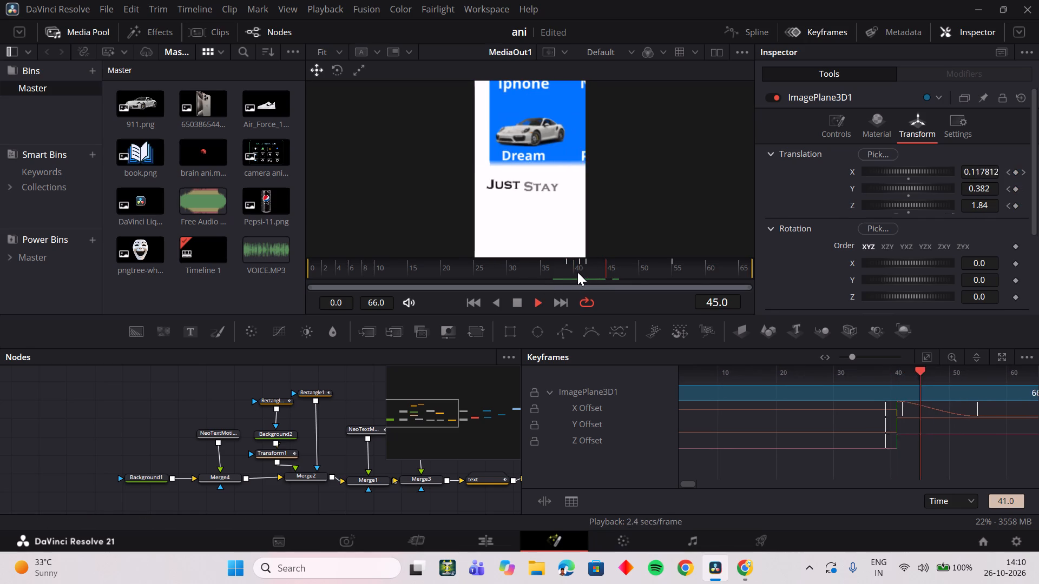
{"action": "key", "text": "space"}
{"action": "left_click_drag", "start_coordinate": [585, 271], "coordinate": [588, 269]}
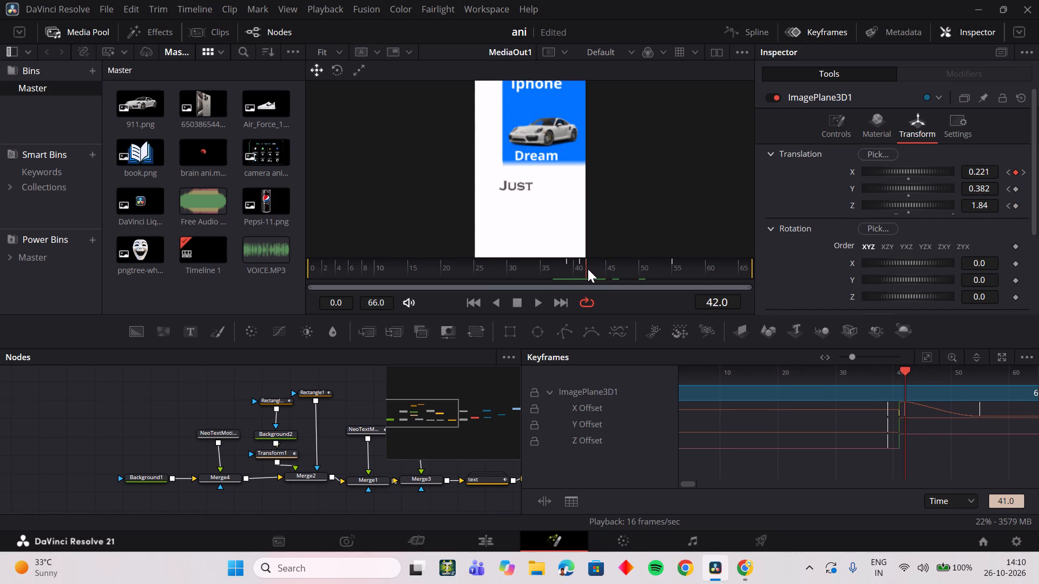
{"action": "left_click_drag", "start_coordinate": [588, 269], "coordinate": [555, 278]}
{"action": "key", "text": "space"}
{"action": "key", "text": "space"}
{"action": "left_click_drag", "start_coordinate": [588, 269], "coordinate": [576, 272]}
{"action": "key", "text": "space"}
{"action": "key", "text": "space"}
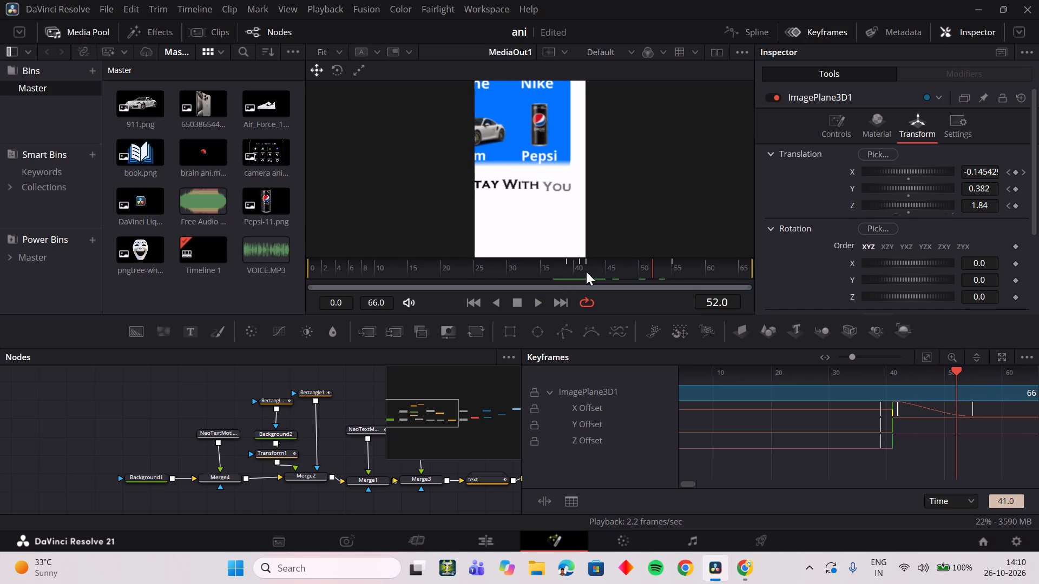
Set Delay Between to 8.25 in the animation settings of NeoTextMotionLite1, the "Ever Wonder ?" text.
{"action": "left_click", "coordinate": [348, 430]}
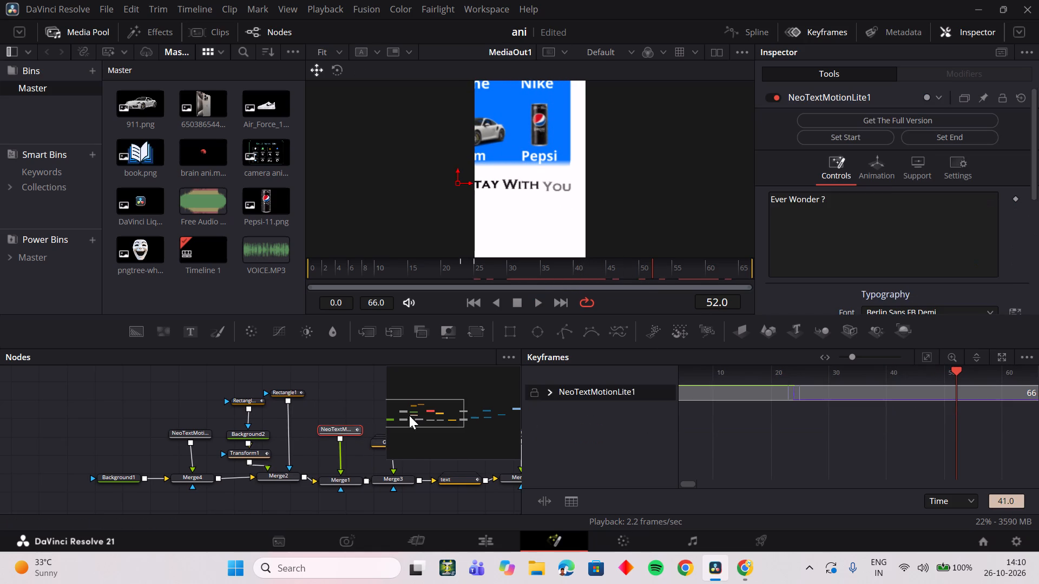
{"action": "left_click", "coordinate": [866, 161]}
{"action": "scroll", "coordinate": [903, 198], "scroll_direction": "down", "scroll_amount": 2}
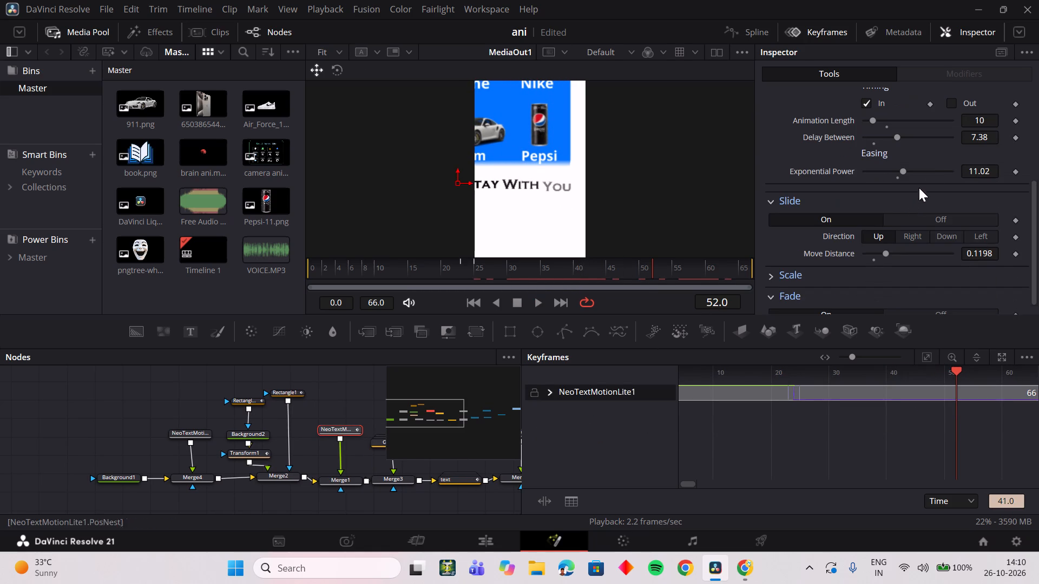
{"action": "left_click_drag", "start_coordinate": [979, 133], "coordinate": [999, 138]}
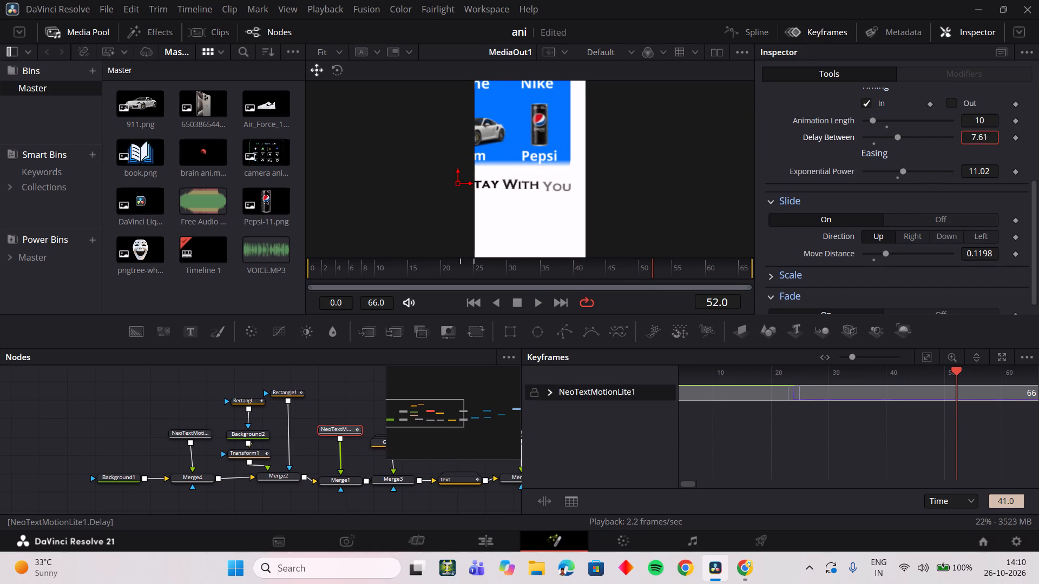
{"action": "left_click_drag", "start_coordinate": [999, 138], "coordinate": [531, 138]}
Play and scrub from the close-up cut to frame 52 to check the text's word timing.
{"action": "left_click_drag", "start_coordinate": [622, 268], "coordinate": [571, 269]}
{"action": "key", "text": "space"}
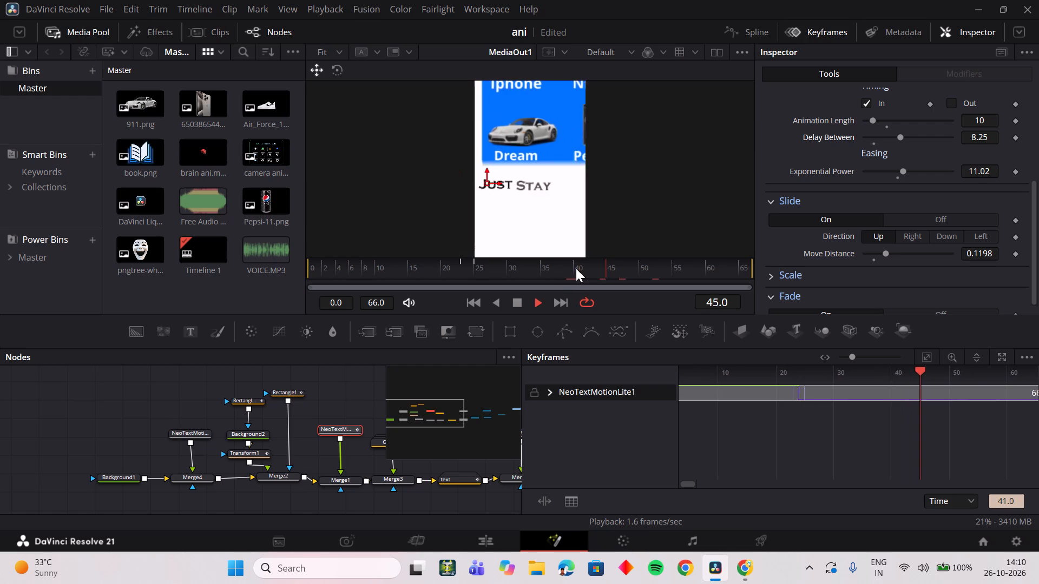
{"action": "left_click_drag", "start_coordinate": [586, 266], "coordinate": [555, 267]}
{"action": "key", "text": "space"}
{"action": "left_click_drag", "start_coordinate": [568, 266], "coordinate": [578, 266]}
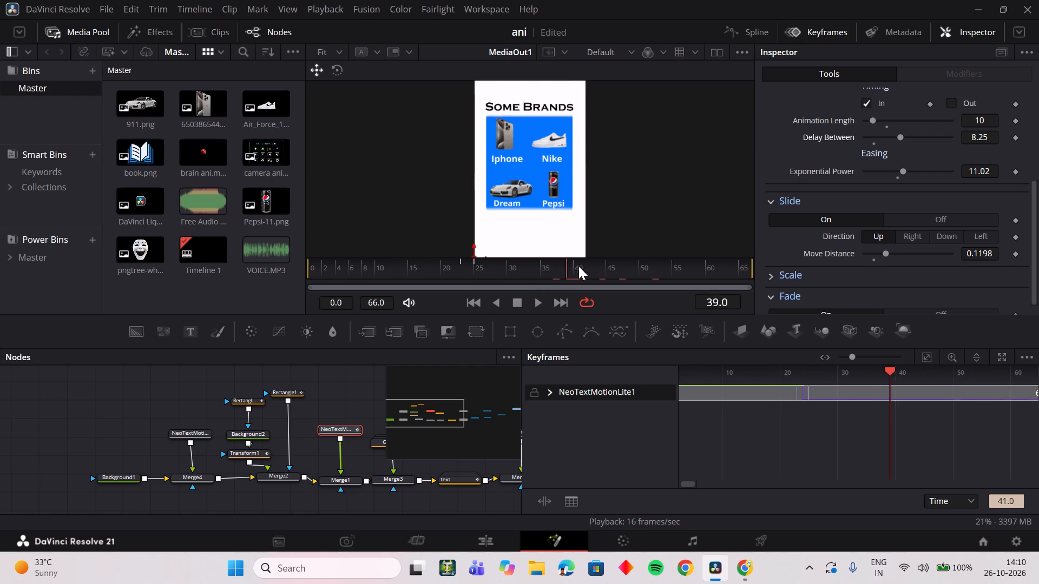
{"action": "left_click_drag", "start_coordinate": [578, 266], "coordinate": [656, 263]}
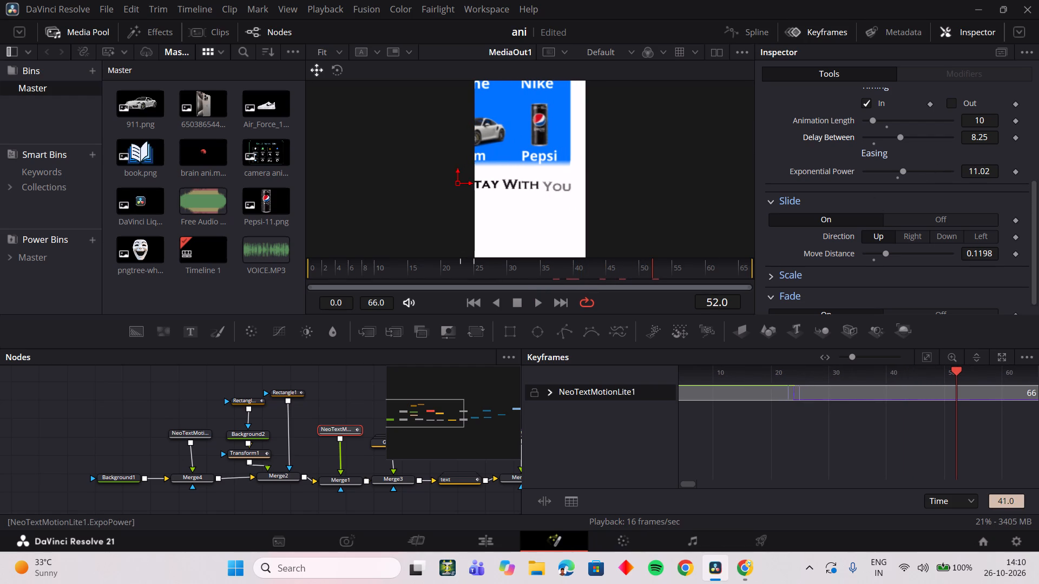
Increase NeoTextMotionLite1's Delay Between to 9.89.
{"action": "left_click_drag", "start_coordinate": [981, 136], "coordinate": [557, 135]}
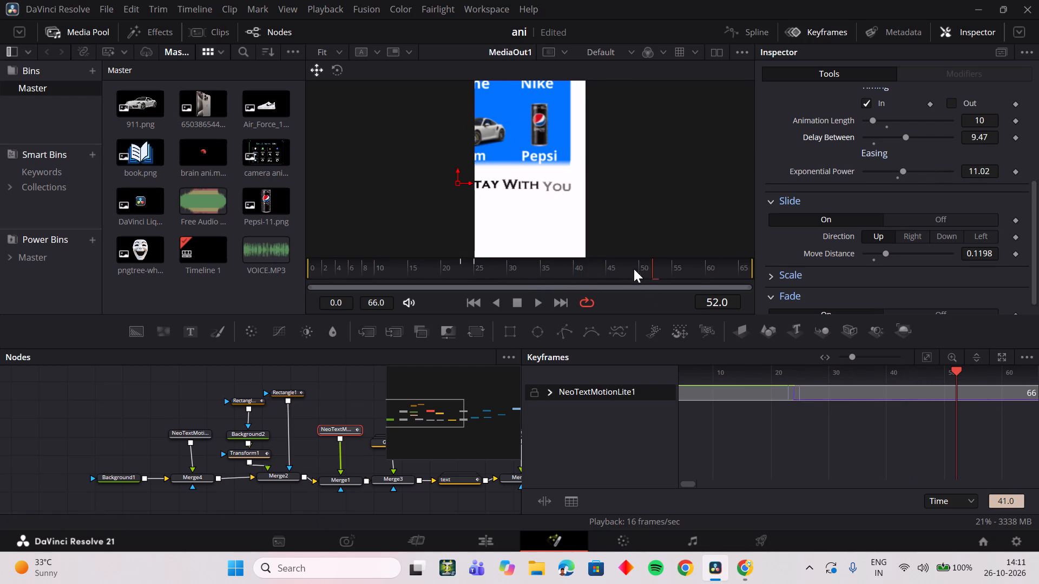
{"action": "left_click_drag", "start_coordinate": [966, 140], "coordinate": [995, 141]}
Replay and scrub through the frames from before the close-up cut to the end of the text reveal to review timing.
{"action": "left_click_drag", "start_coordinate": [648, 267], "coordinate": [515, 276]}
{"action": "key", "text": "space"}
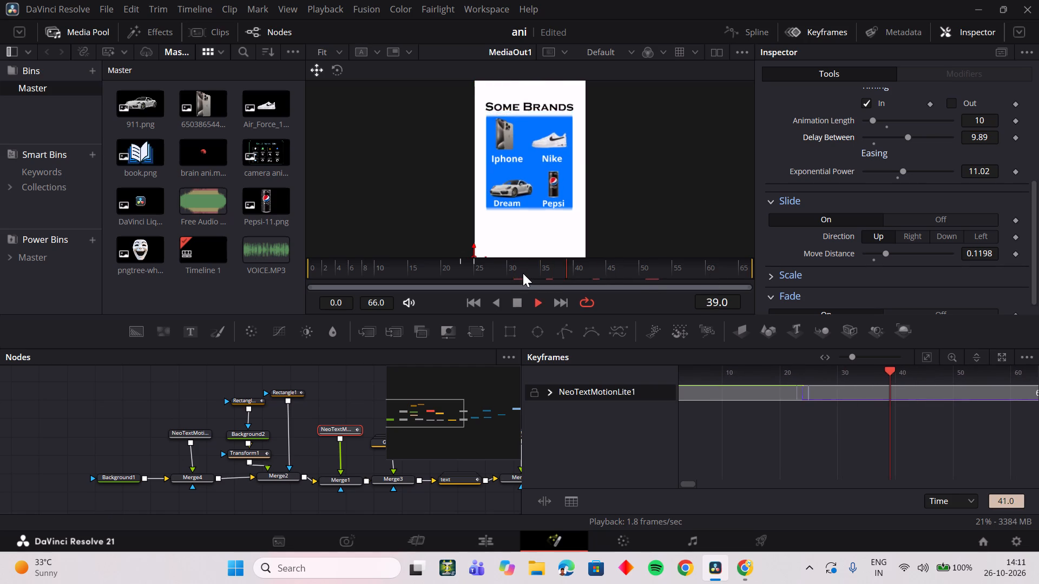
{"action": "left_click_drag", "start_coordinate": [589, 275], "coordinate": [533, 277]}
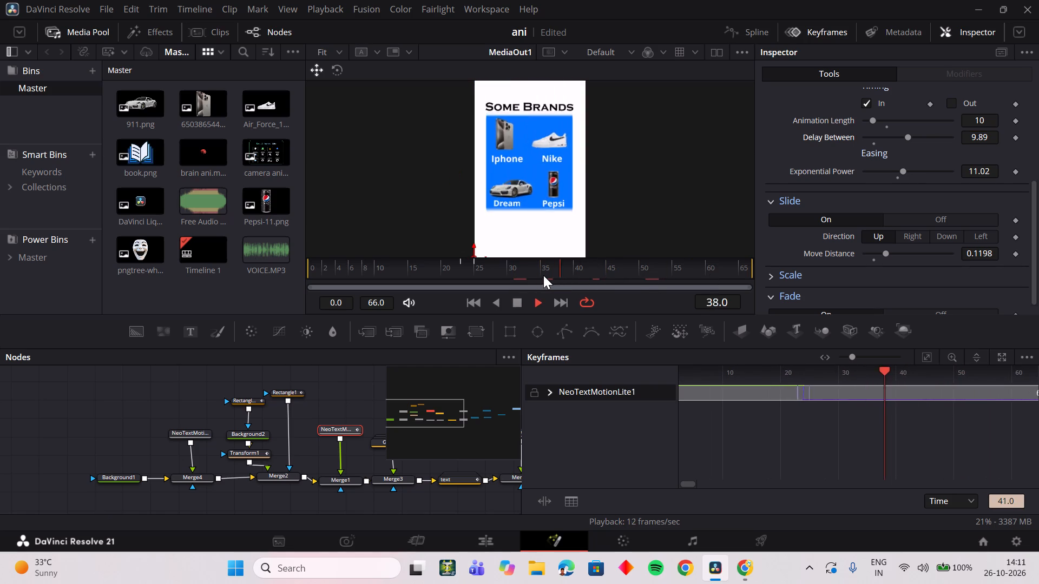
{"action": "key", "text": "space"}
{"action": "left_click_drag", "start_coordinate": [597, 270], "coordinate": [543, 277]}
{"action": "key", "text": "space"}
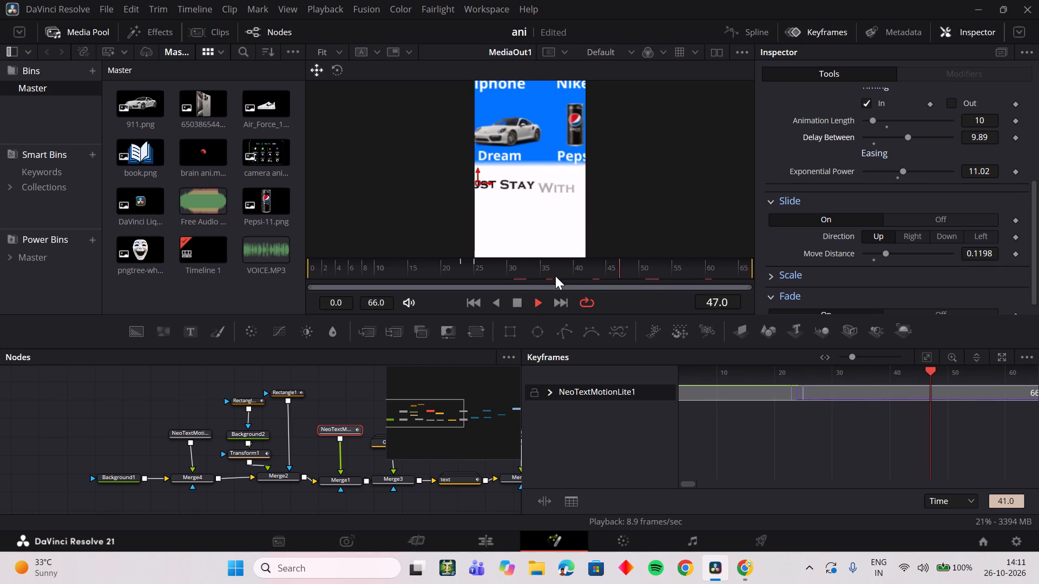
{"action": "key", "text": "space"}
{"action": "left_click_drag", "start_coordinate": [583, 275], "coordinate": [534, 279]}
{"action": "key", "text": "space"}
{"action": "key", "text": "space"}
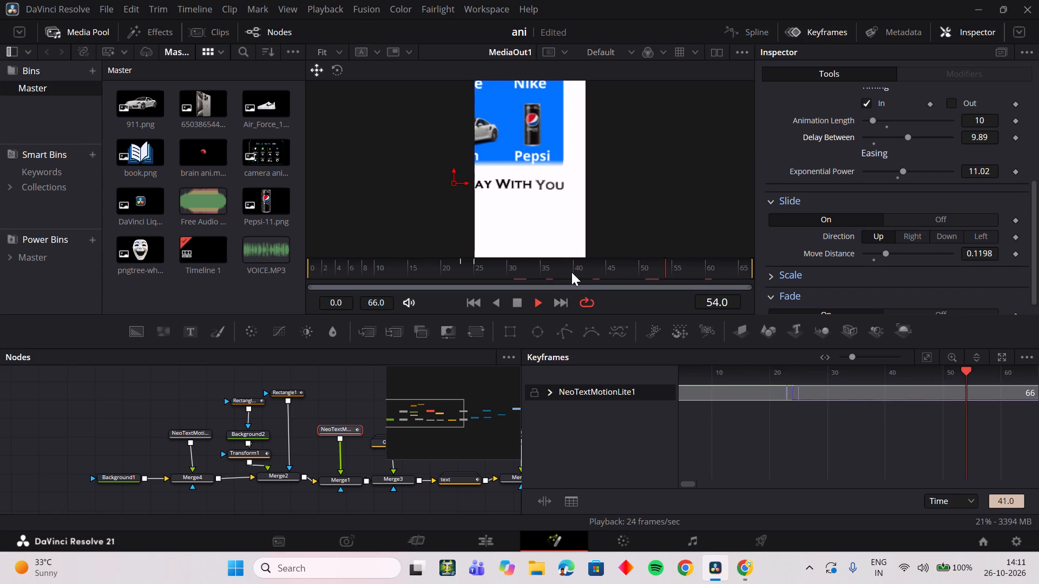
{"action": "left_click_drag", "start_coordinate": [573, 272], "coordinate": [520, 276]}
{"action": "key", "text": "space"}
{"action": "key", "text": "space"}
{"action": "left_click_drag", "start_coordinate": [561, 273], "coordinate": [538, 273]}
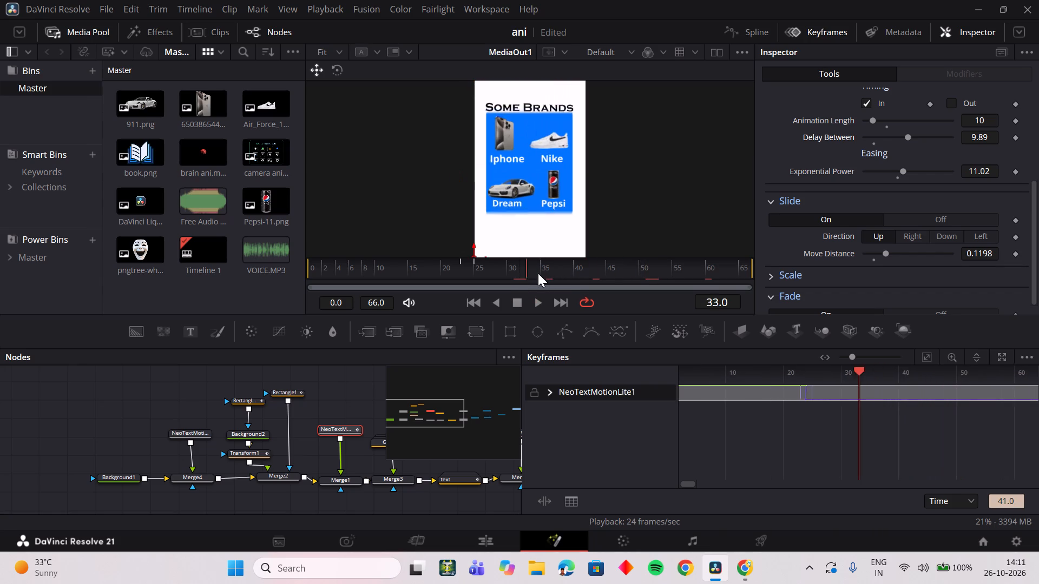
{"action": "left_click_drag", "start_coordinate": [538, 273], "coordinate": [539, 268]}
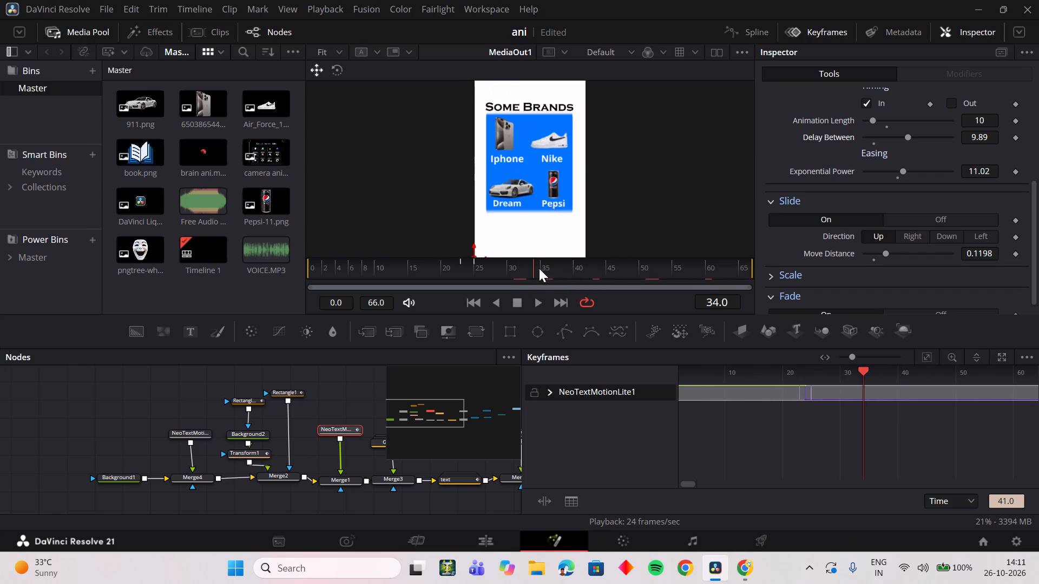
{"action": "left_click_drag", "start_coordinate": [539, 268], "coordinate": [533, 269]}
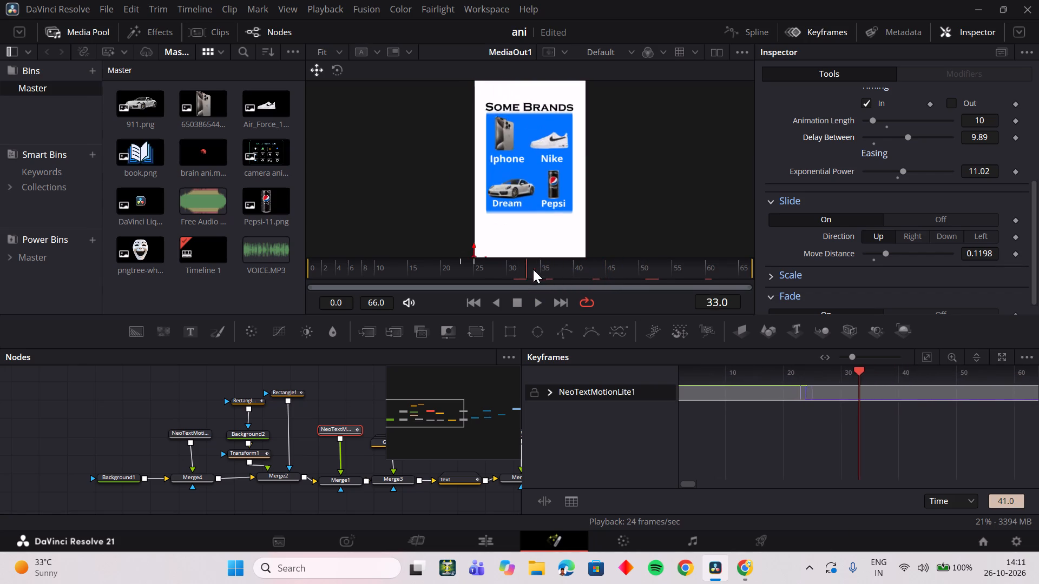
{"action": "left_click_drag", "start_coordinate": [533, 269], "coordinate": [602, 268]}
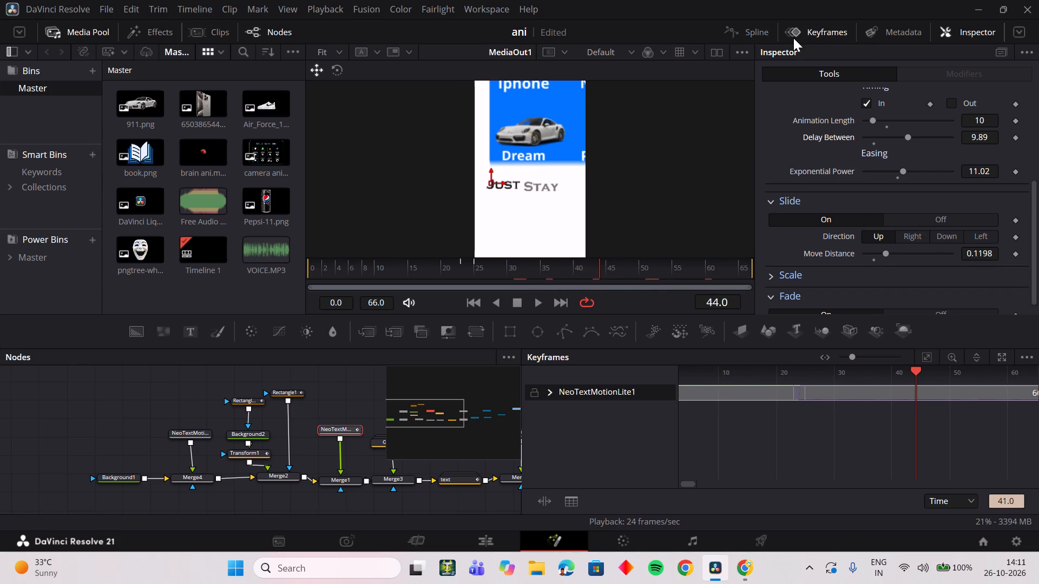
Show NeoTextMotionLite1's Alpha curve in the Spline editor and fit it to the graph.
{"action": "left_click", "coordinate": [794, 32]}
{"action": "left_click", "coordinate": [763, 34]}
{"action": "left_click", "coordinate": [950, 357]}
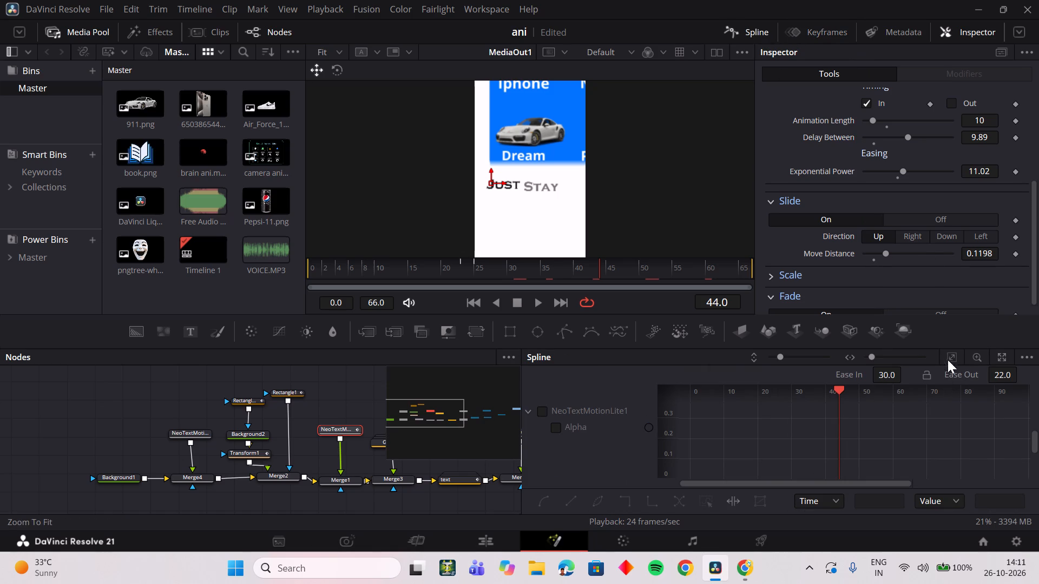
{"action": "left_click", "coordinate": [553, 429]}
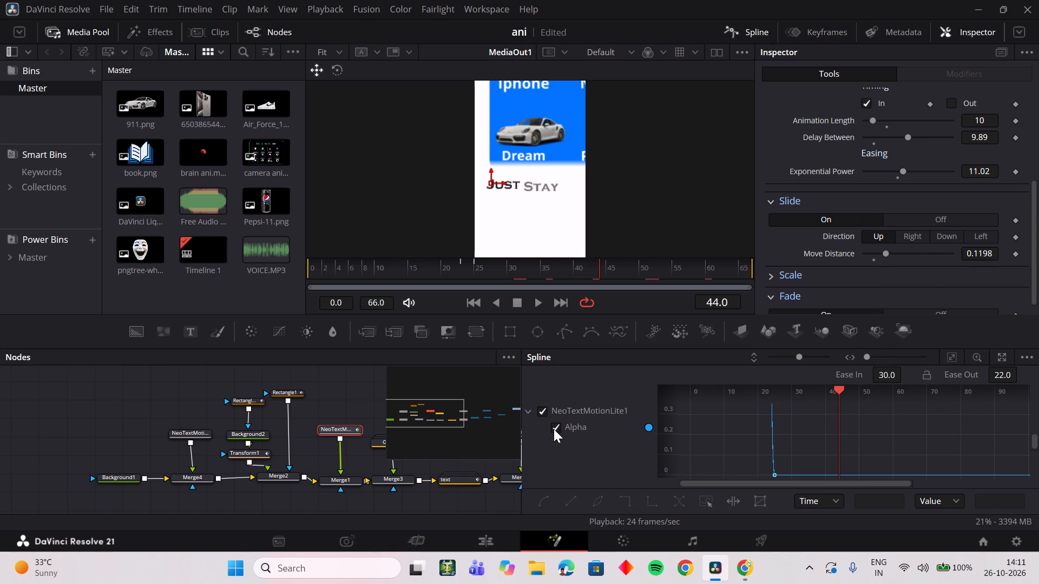
{"action": "left_click", "coordinate": [823, 428]}
{"action": "left_click", "coordinate": [953, 356]}
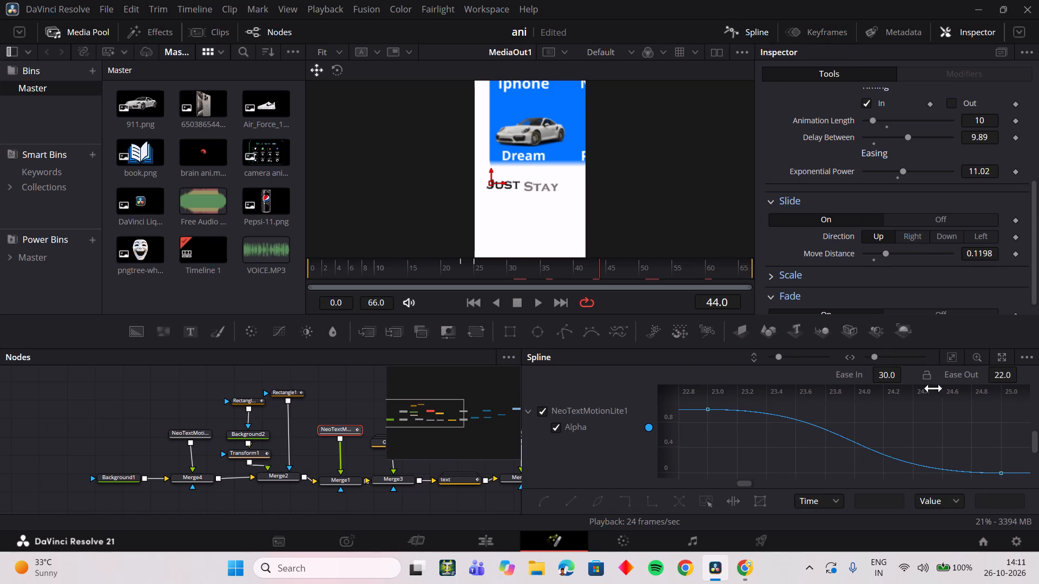
Scrub through the close-up cut and the text reveal between frames 35 and 48, inspecting ImagePlane3D1 and Camera3D1.
{"action": "left_click", "coordinate": [729, 24]}
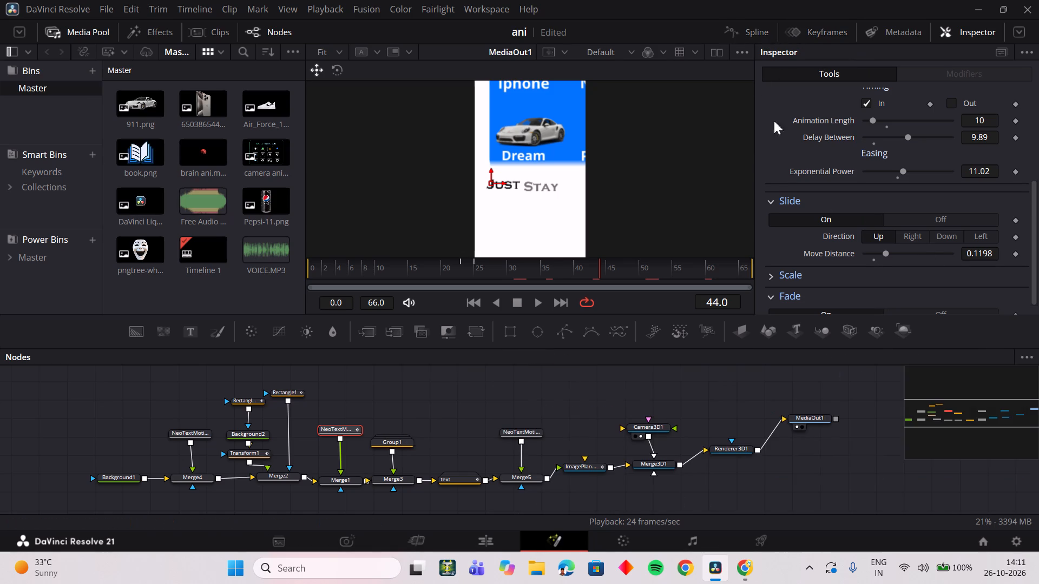
{"action": "left_click_drag", "start_coordinate": [594, 273], "coordinate": [566, 273]}
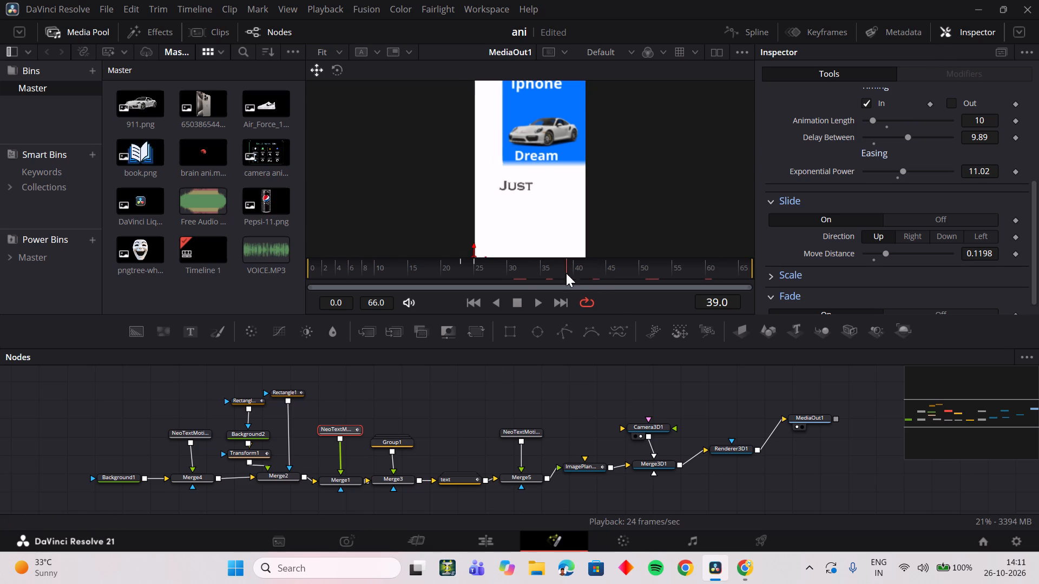
{"action": "left_click_drag", "start_coordinate": [566, 273], "coordinate": [541, 275]}
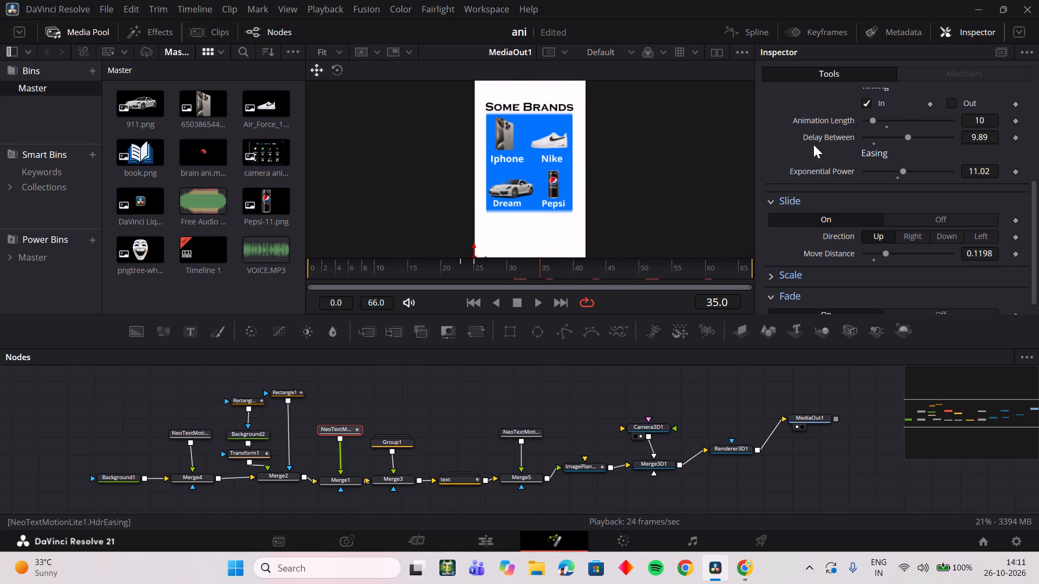
{"action": "left_click", "coordinate": [593, 466]}
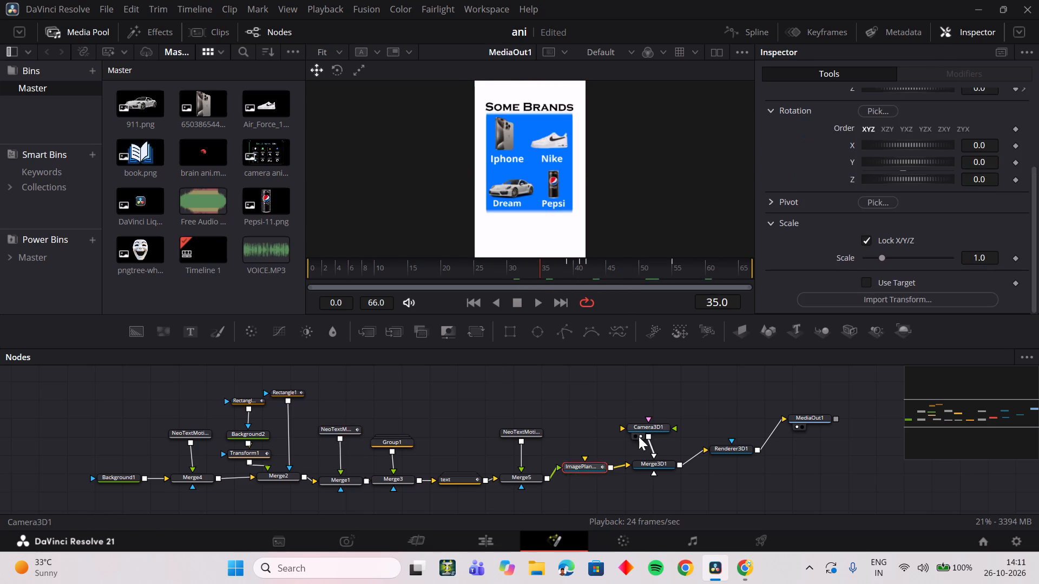
{"action": "left_click", "coordinate": [657, 428]}
{"action": "left_click_drag", "start_coordinate": [536, 277], "coordinate": [571, 267]}
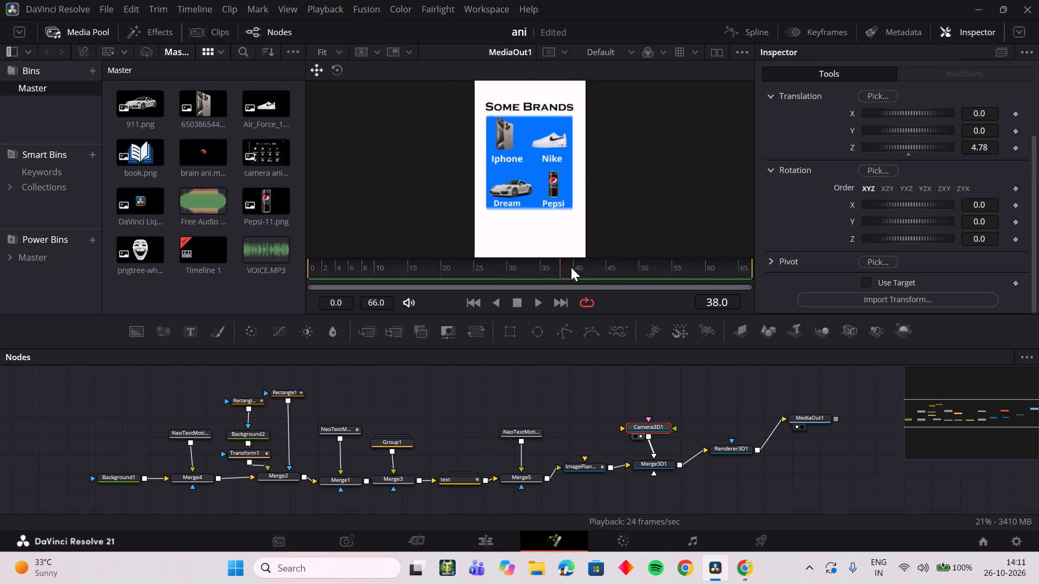
{"action": "left_click_drag", "start_coordinate": [571, 267], "coordinate": [628, 262]}
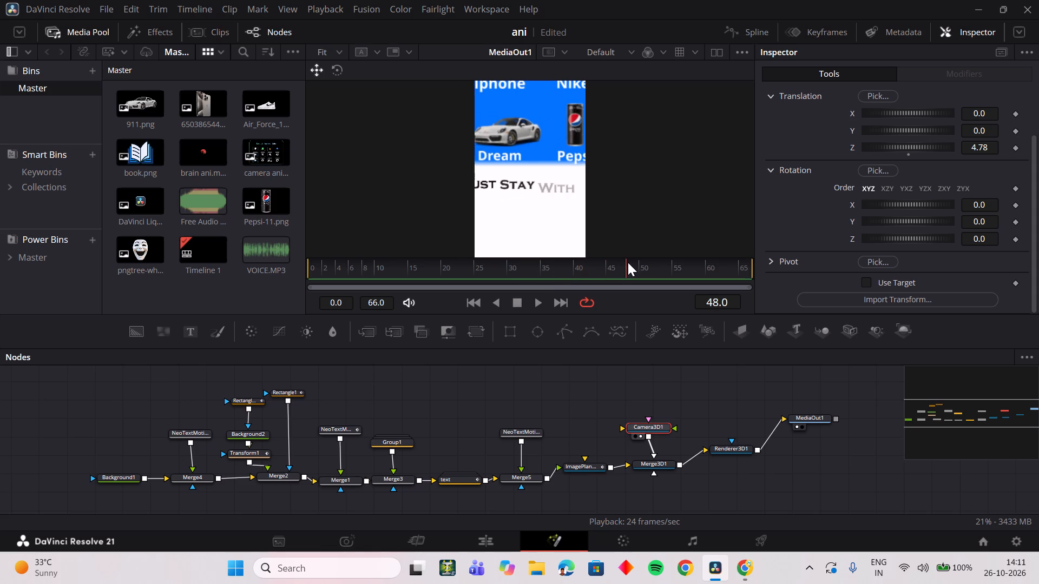
{"action": "left_click_drag", "start_coordinate": [628, 262], "coordinate": [601, 262]}
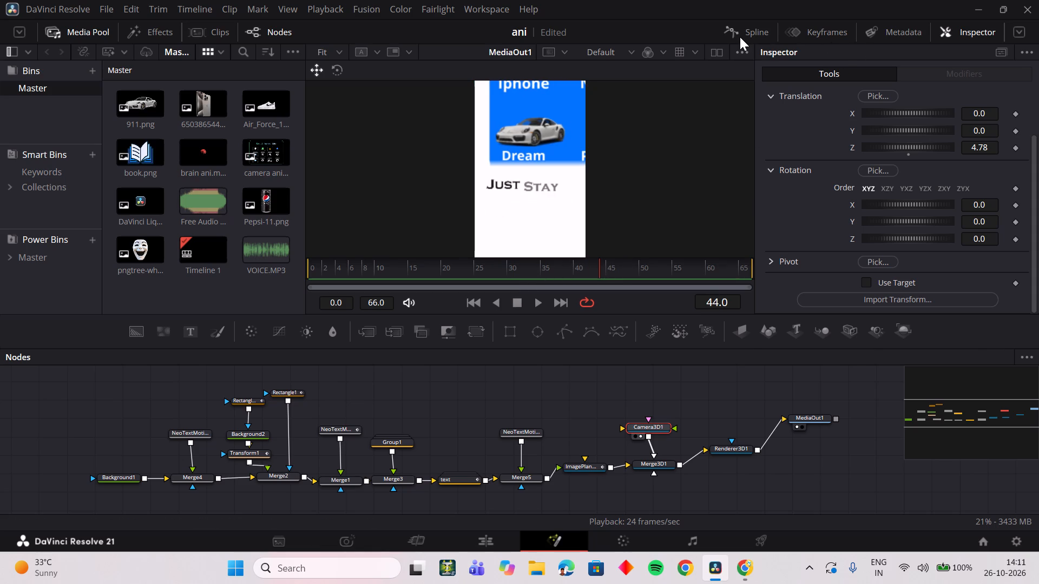
Check Camera3D1's animation curves in the Spline editor and close the editor.
{"action": "left_click", "coordinate": [740, 37]}
{"action": "left_click", "coordinate": [740, 36]}
{"action": "left_click", "coordinate": [766, 42]}
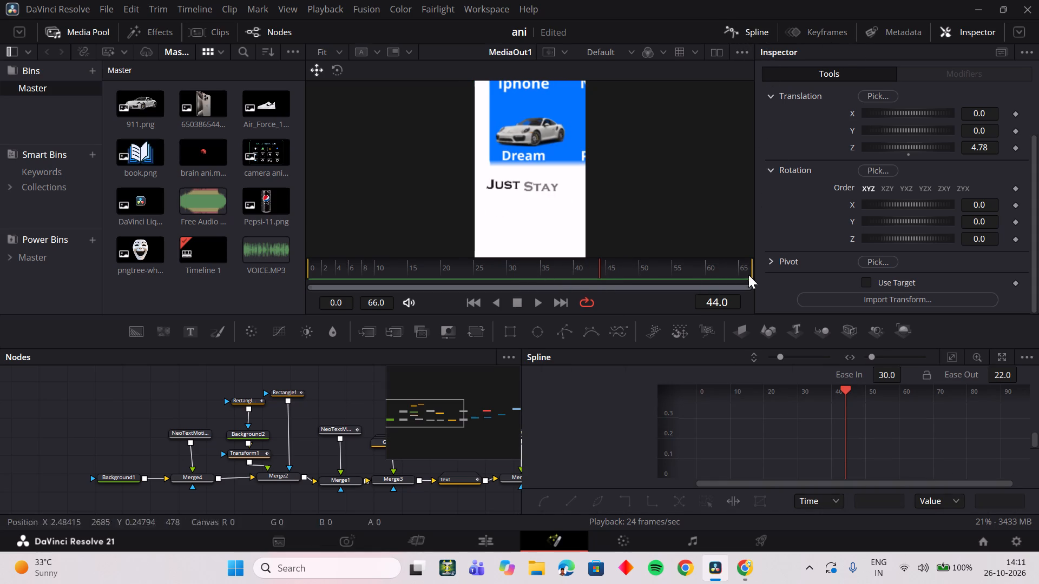
{"action": "left_click", "coordinate": [948, 356]}
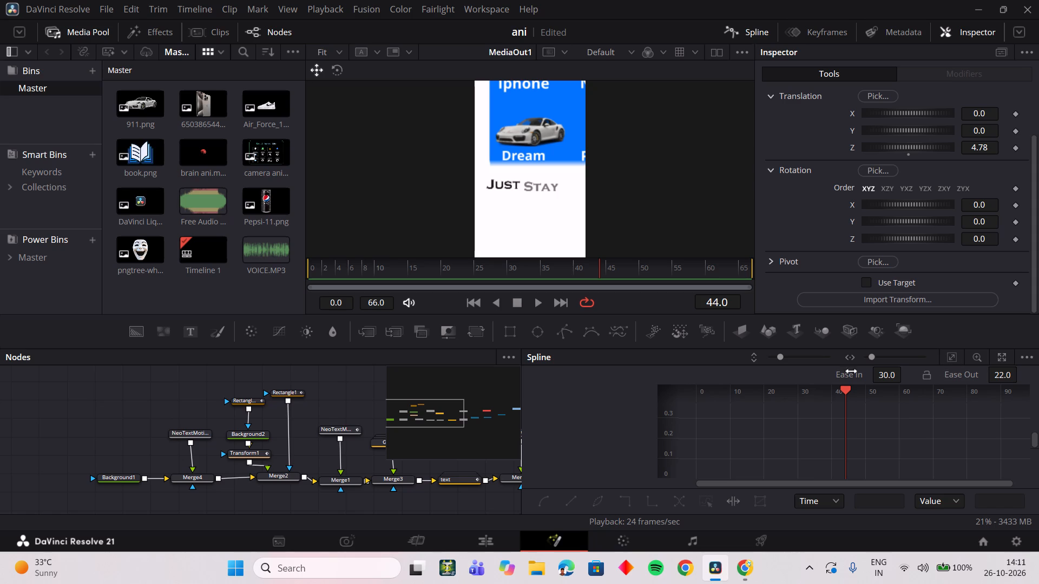
{"action": "left_click", "coordinate": [741, 35]}
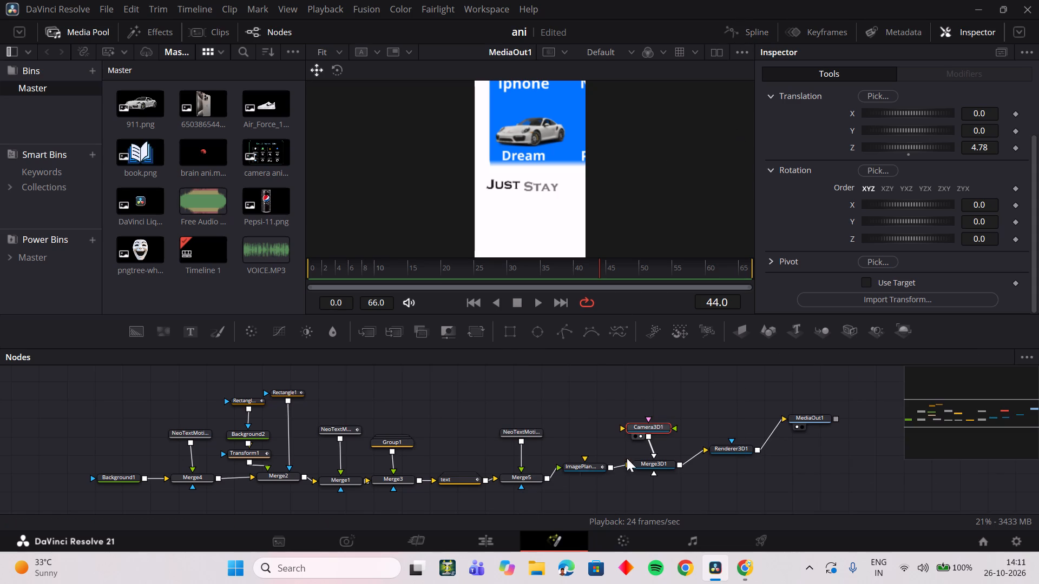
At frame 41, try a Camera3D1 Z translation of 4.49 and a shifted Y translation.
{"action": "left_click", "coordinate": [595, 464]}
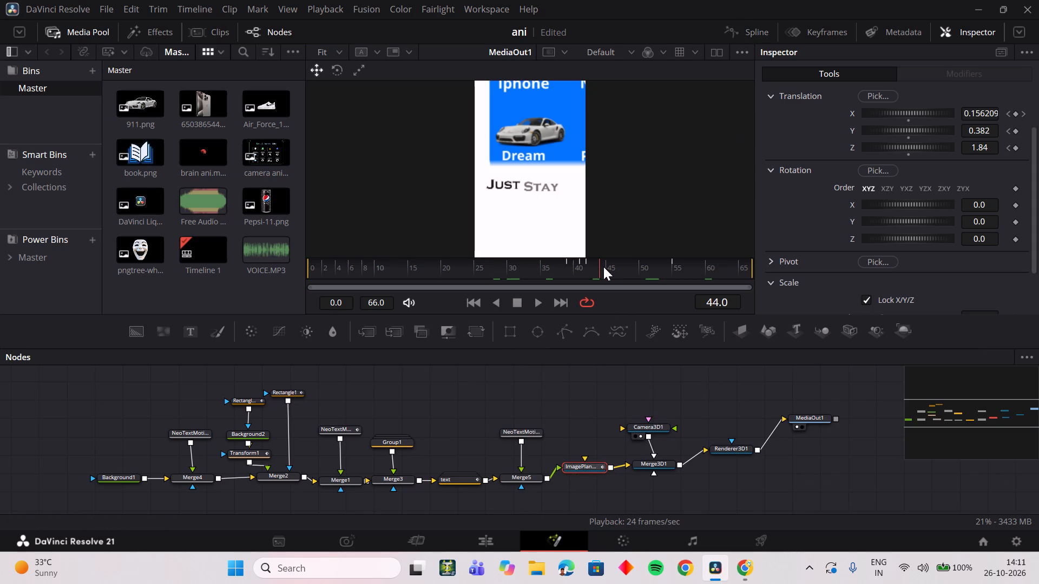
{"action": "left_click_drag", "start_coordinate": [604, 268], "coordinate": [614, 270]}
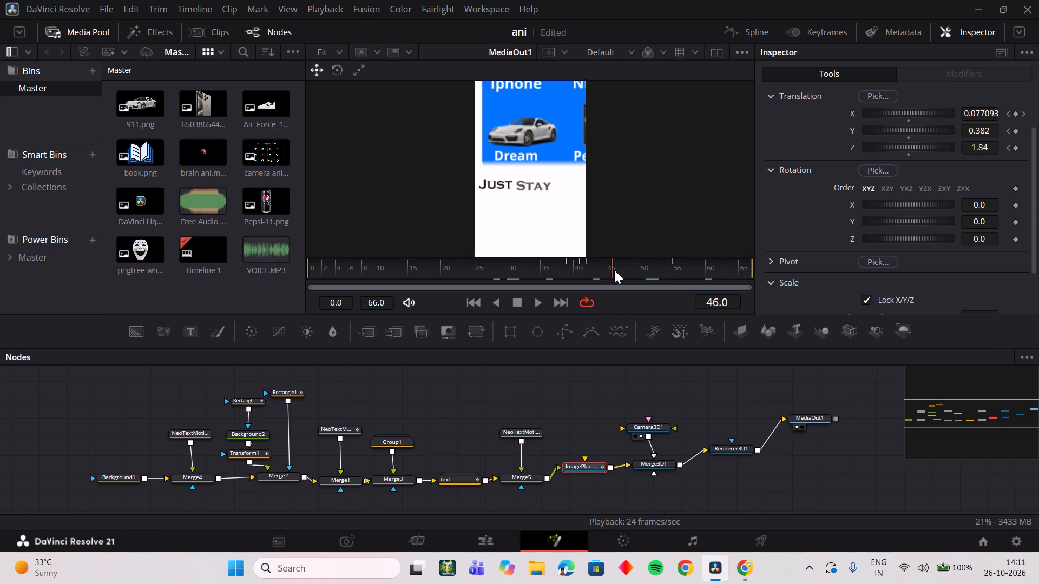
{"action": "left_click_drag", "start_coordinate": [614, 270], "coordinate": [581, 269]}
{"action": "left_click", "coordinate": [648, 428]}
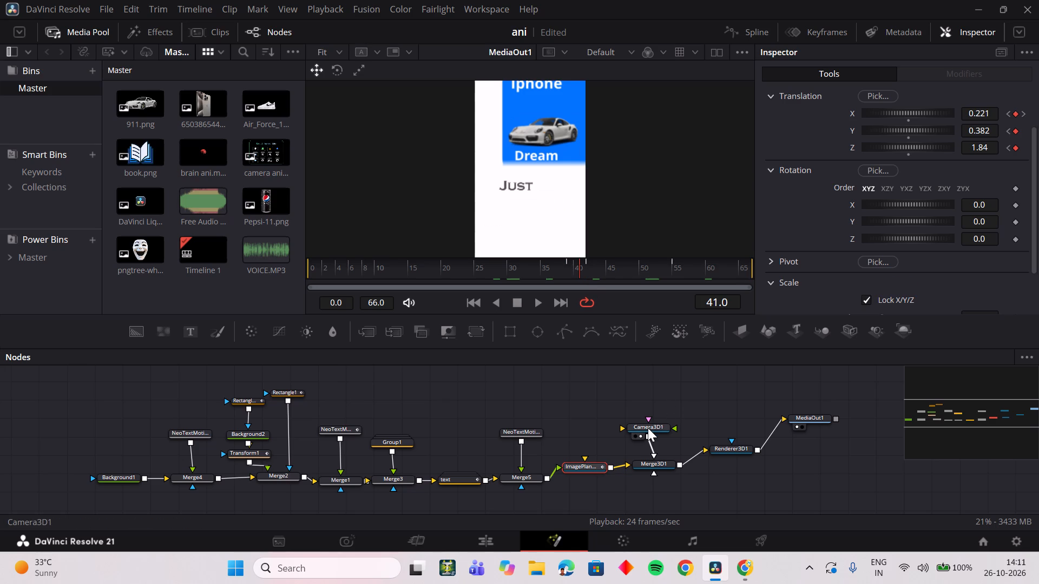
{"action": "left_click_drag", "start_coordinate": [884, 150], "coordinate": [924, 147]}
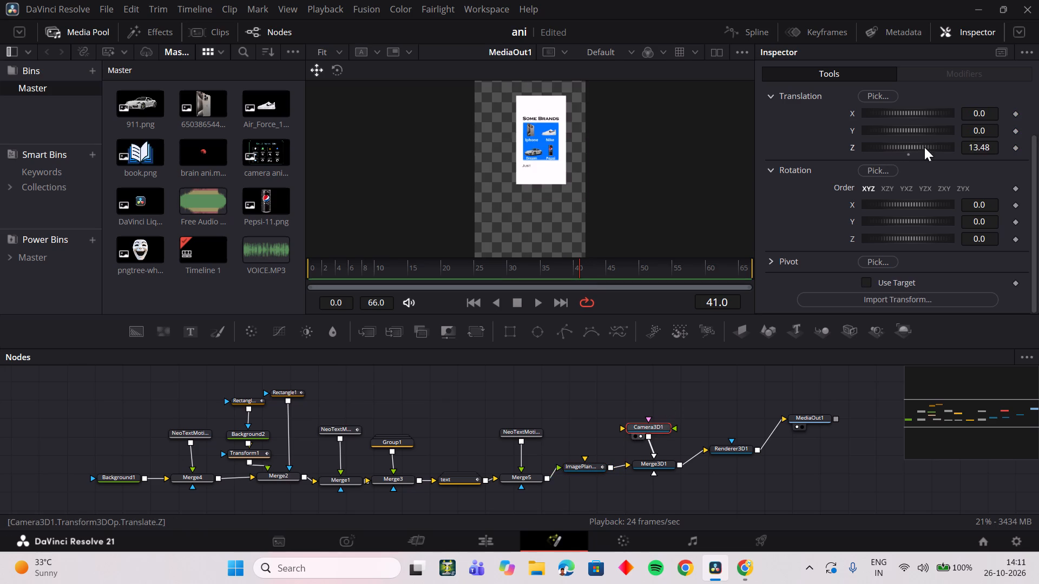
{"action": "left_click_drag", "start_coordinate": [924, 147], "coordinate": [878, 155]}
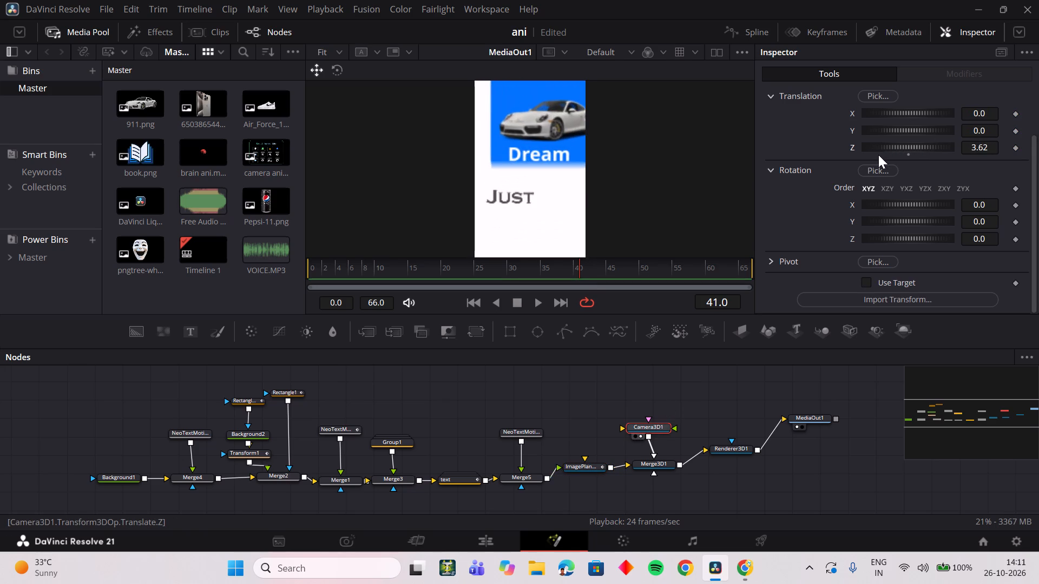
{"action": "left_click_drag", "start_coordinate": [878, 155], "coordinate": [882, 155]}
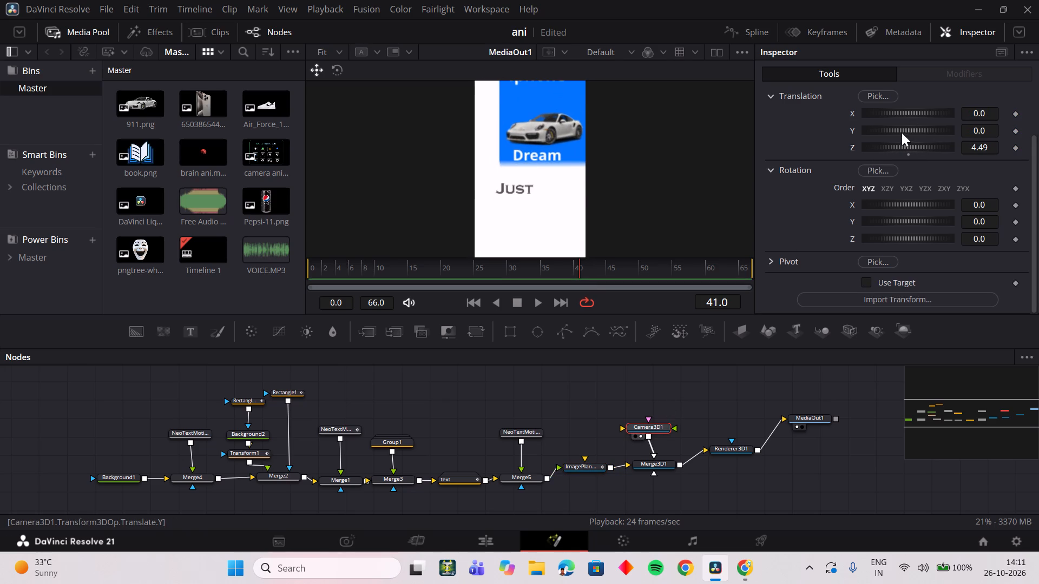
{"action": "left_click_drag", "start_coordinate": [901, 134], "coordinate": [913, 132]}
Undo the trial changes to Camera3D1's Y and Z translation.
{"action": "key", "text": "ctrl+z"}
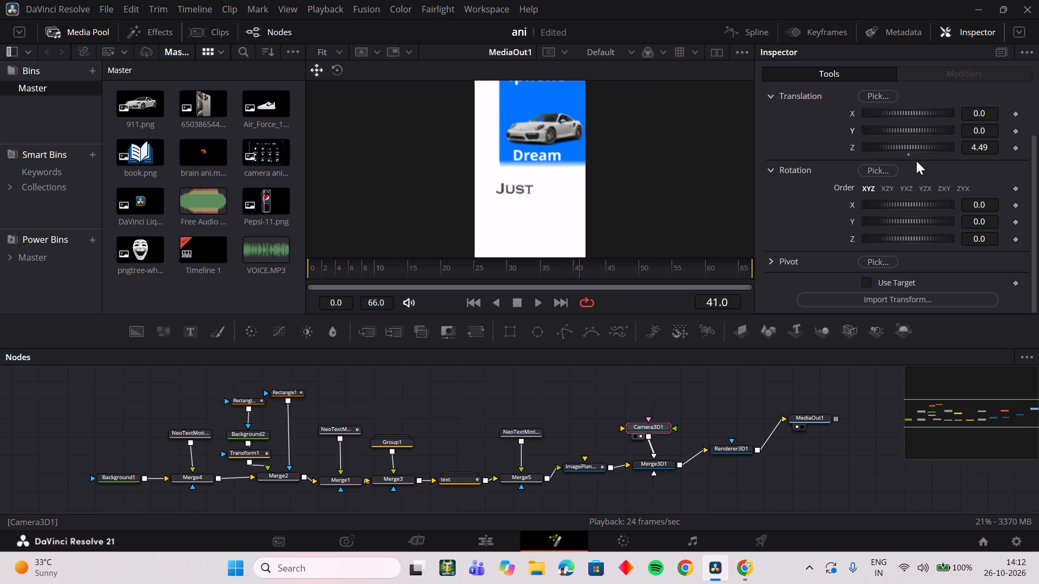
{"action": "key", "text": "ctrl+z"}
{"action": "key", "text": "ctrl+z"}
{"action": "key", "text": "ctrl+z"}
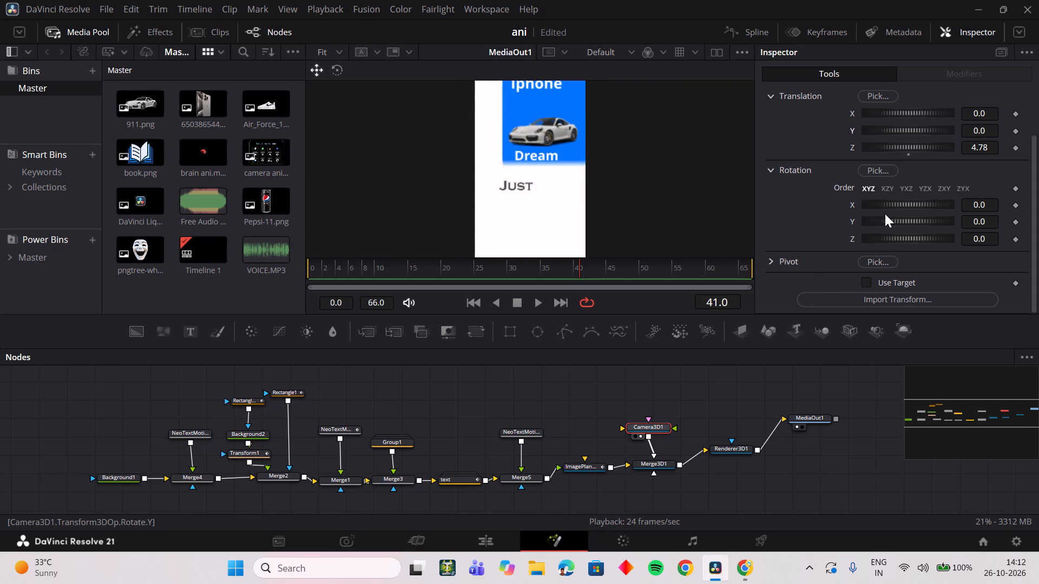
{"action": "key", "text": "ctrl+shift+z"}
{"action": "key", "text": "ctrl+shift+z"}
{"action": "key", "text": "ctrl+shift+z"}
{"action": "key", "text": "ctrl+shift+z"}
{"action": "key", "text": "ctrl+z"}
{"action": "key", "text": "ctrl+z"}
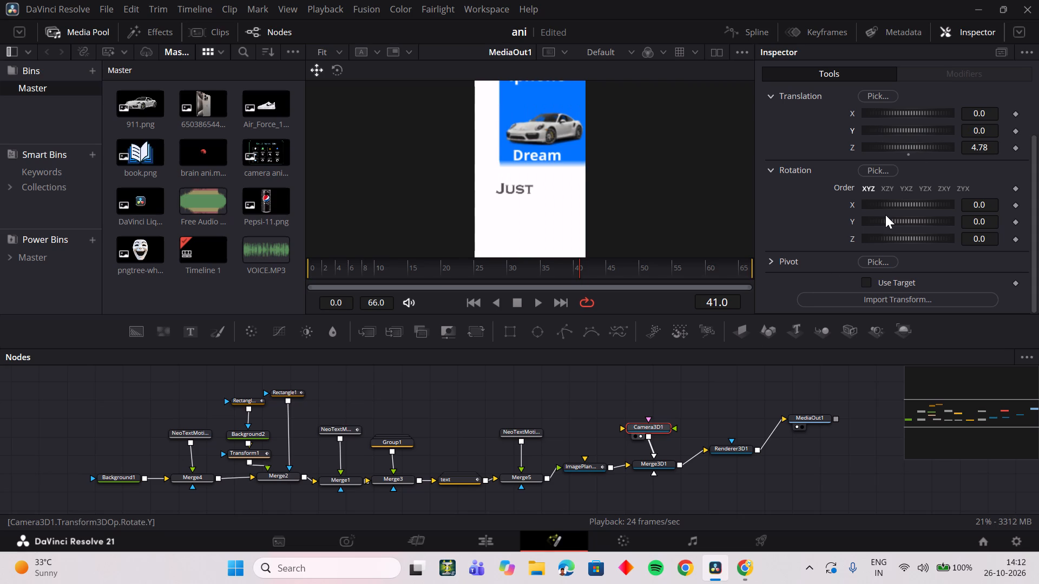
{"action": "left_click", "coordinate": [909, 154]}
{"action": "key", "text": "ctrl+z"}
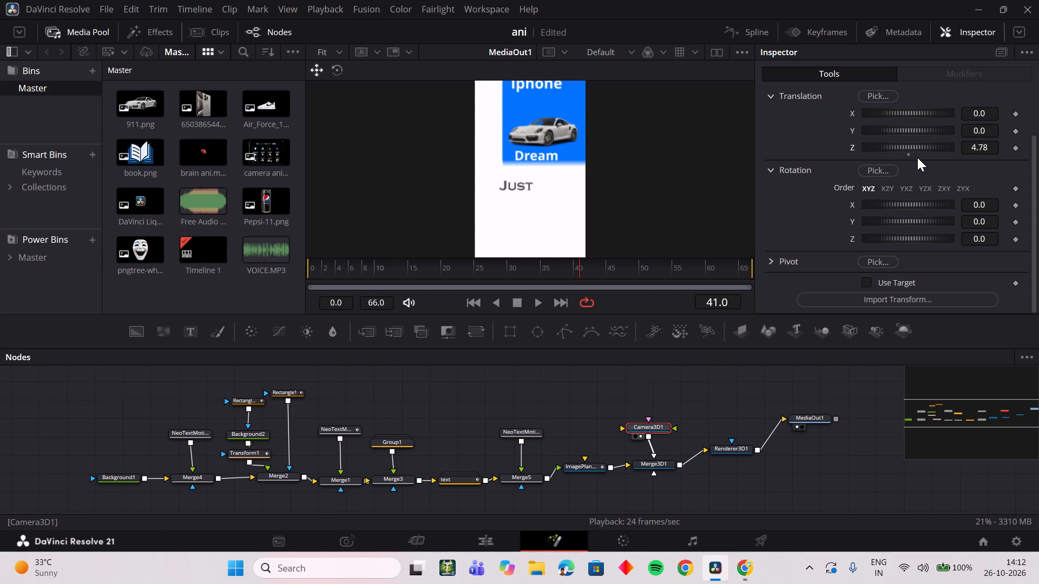
Select ImagePlane3D1, and play and scrub from before the close-up cut through the text reveal to judge the cut's timing.
{"action": "left_click", "coordinate": [599, 463]}
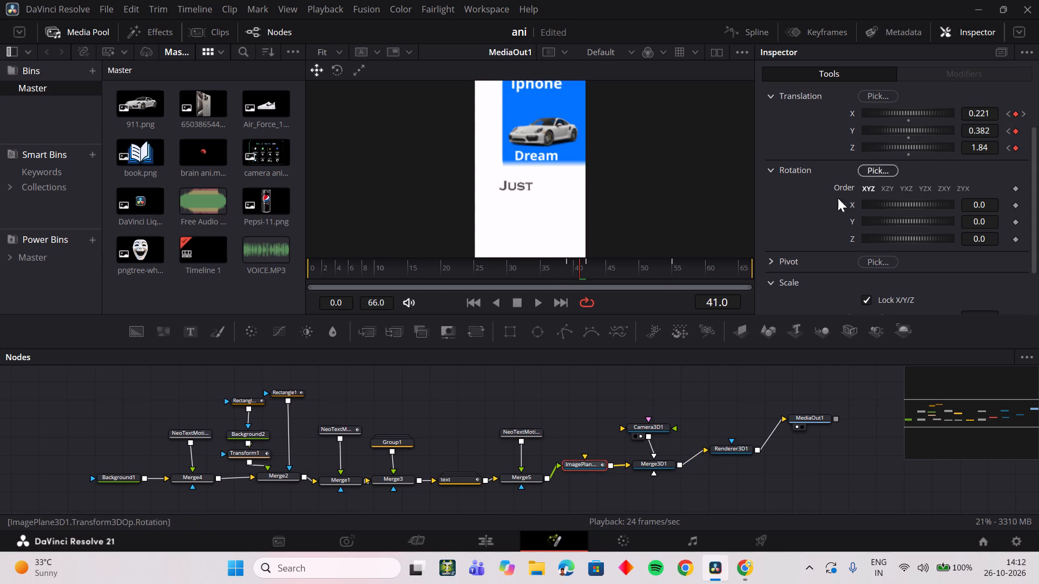
{"action": "left_click_drag", "start_coordinate": [566, 270], "coordinate": [568, 271]}
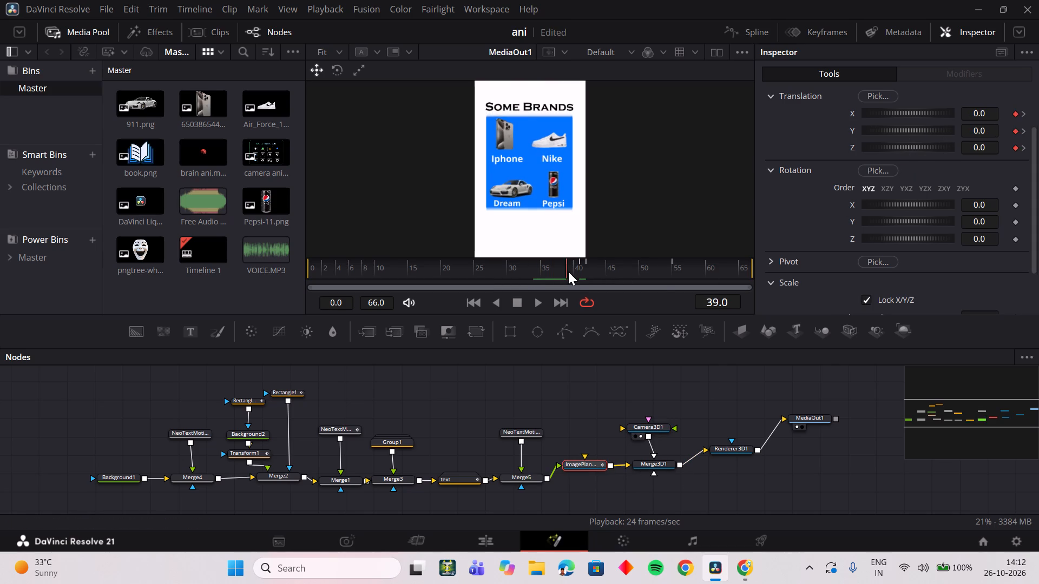
{"action": "left_click_drag", "start_coordinate": [568, 271], "coordinate": [582, 270]}
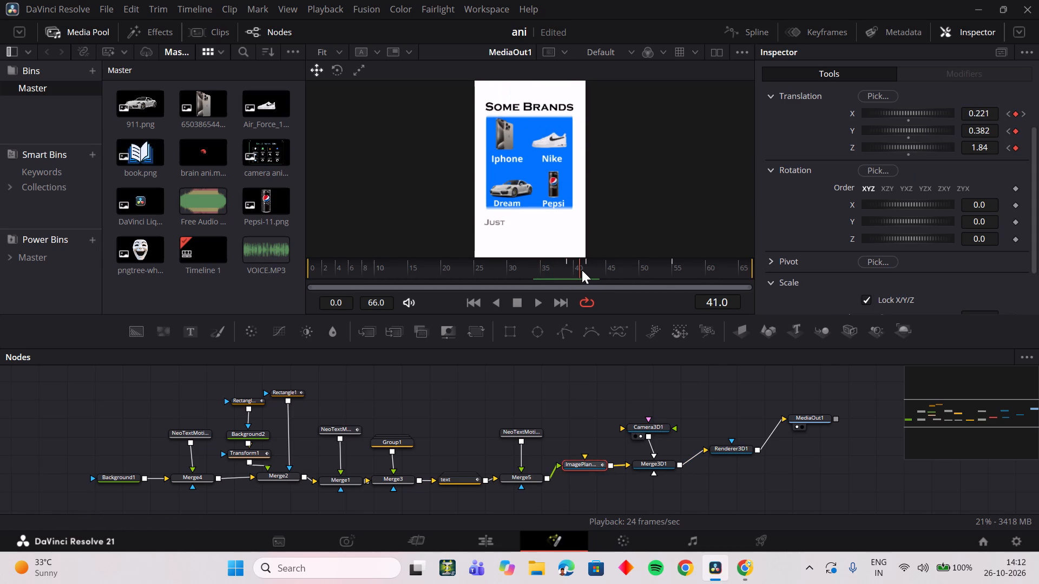
{"action": "left_click_drag", "start_coordinate": [582, 270], "coordinate": [582, 267]}
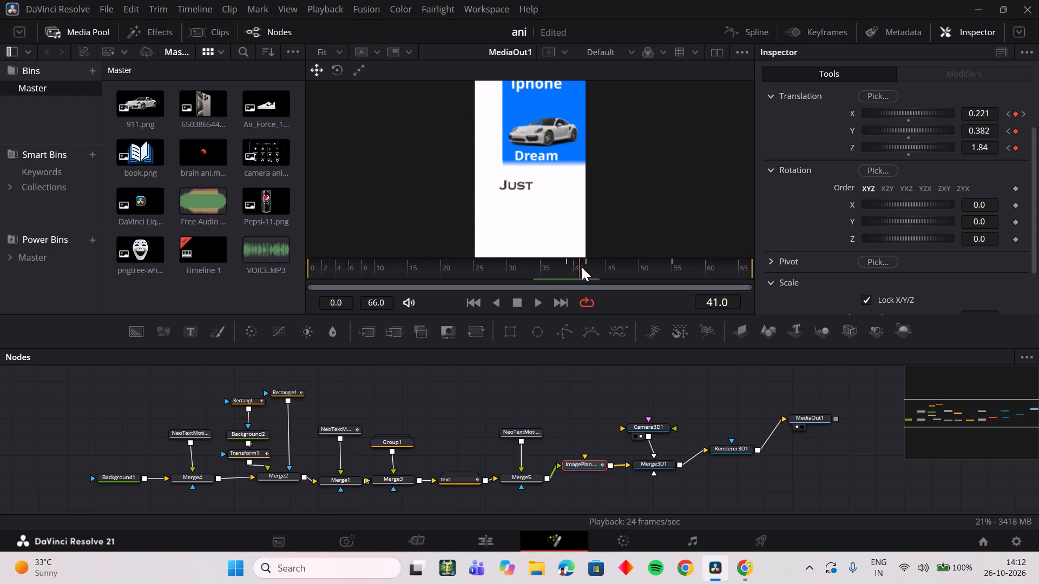
{"action": "left_click_drag", "start_coordinate": [582, 267], "coordinate": [654, 269]}
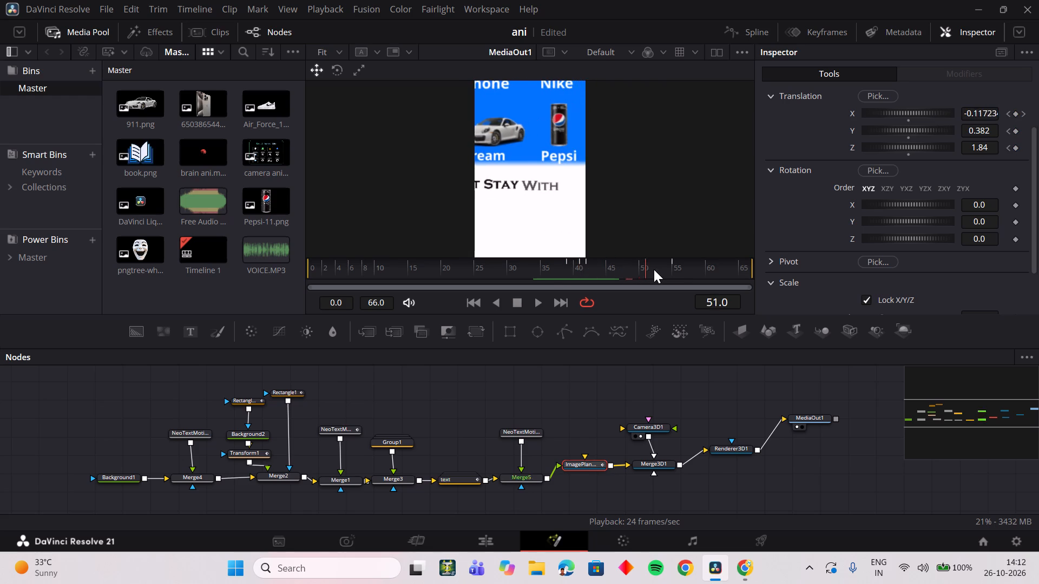
{"action": "left_click_drag", "start_coordinate": [654, 269], "coordinate": [641, 270]}
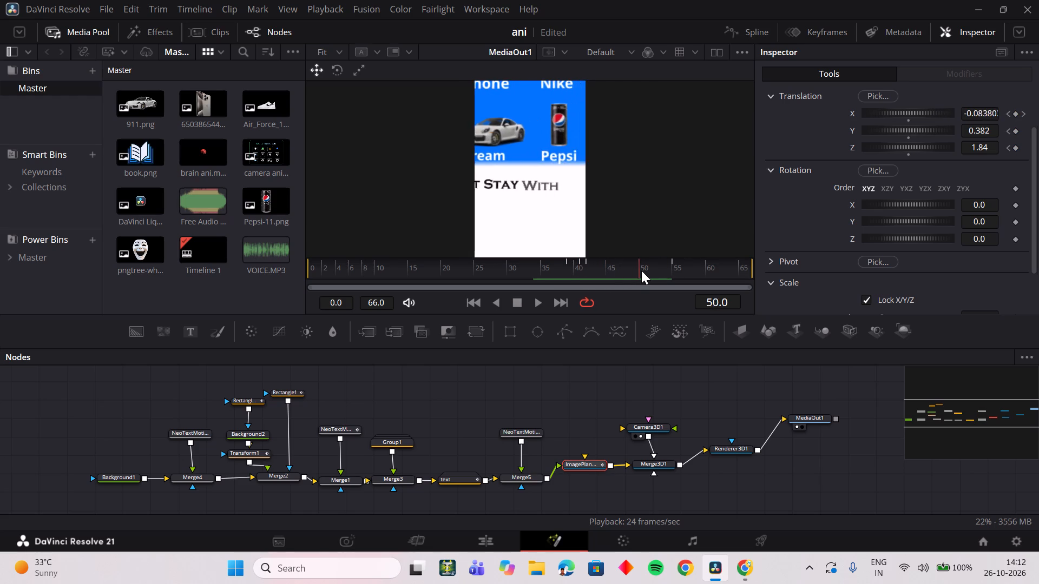
{"action": "left_click_drag", "start_coordinate": [641, 270], "coordinate": [559, 272]}
{"action": "key", "text": "space"}
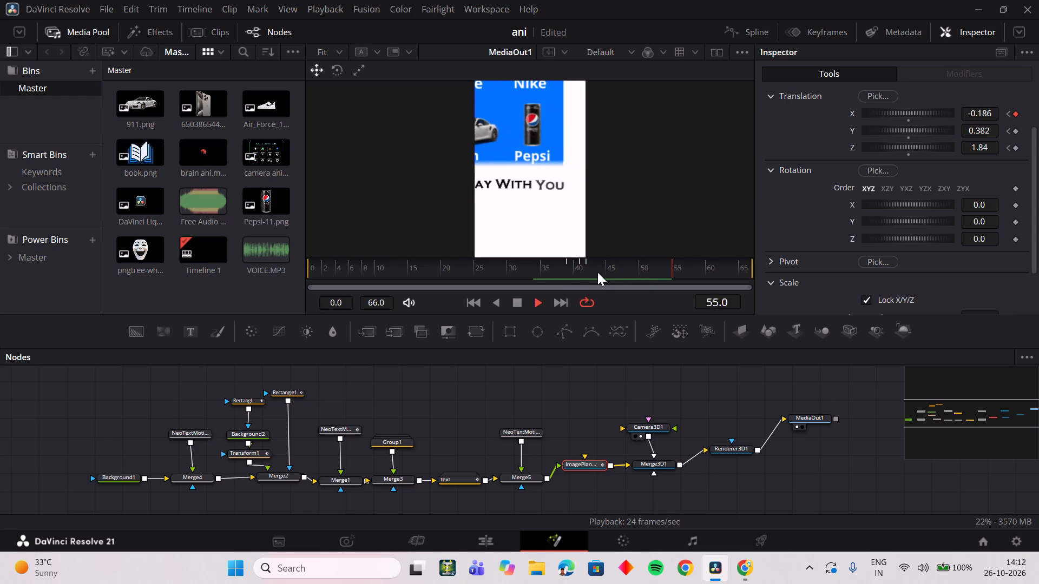
{"action": "left_click_drag", "start_coordinate": [606, 269], "coordinate": [542, 273]}
{"action": "left_click_drag", "start_coordinate": [588, 270], "coordinate": [534, 270]}
{"action": "key", "text": "space"}
{"action": "left_click_drag", "start_coordinate": [578, 271], "coordinate": [577, 270]}
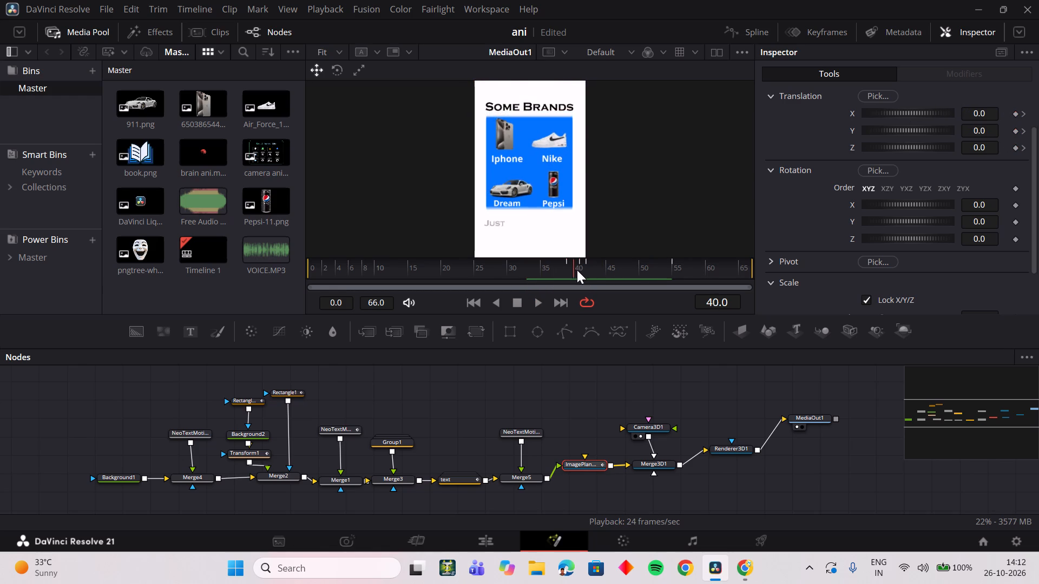
{"action": "left_click_drag", "start_coordinate": [577, 270], "coordinate": [556, 271]}
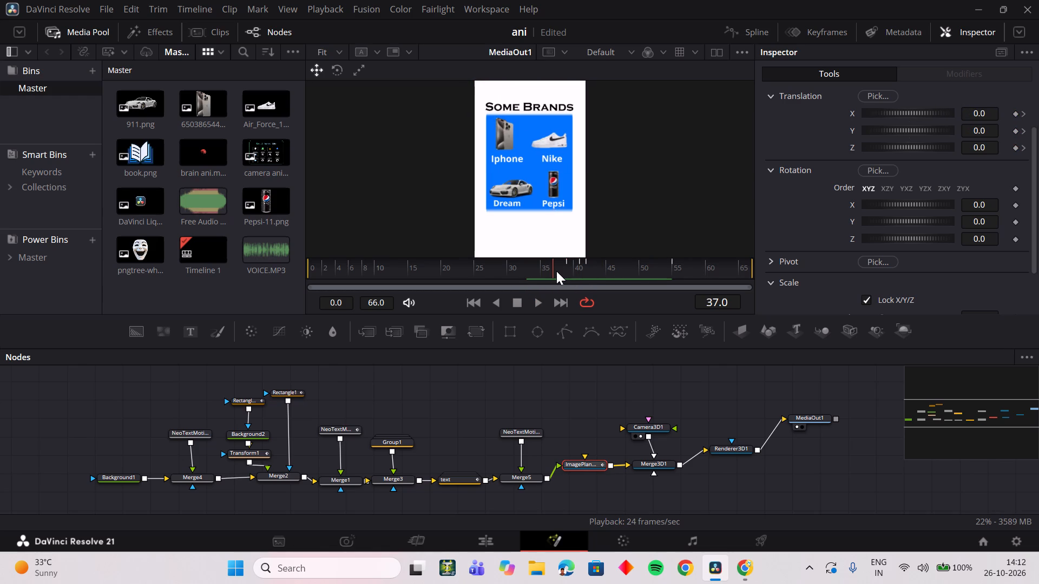
{"action": "left_click_drag", "start_coordinate": [556, 271], "coordinate": [562, 271]}
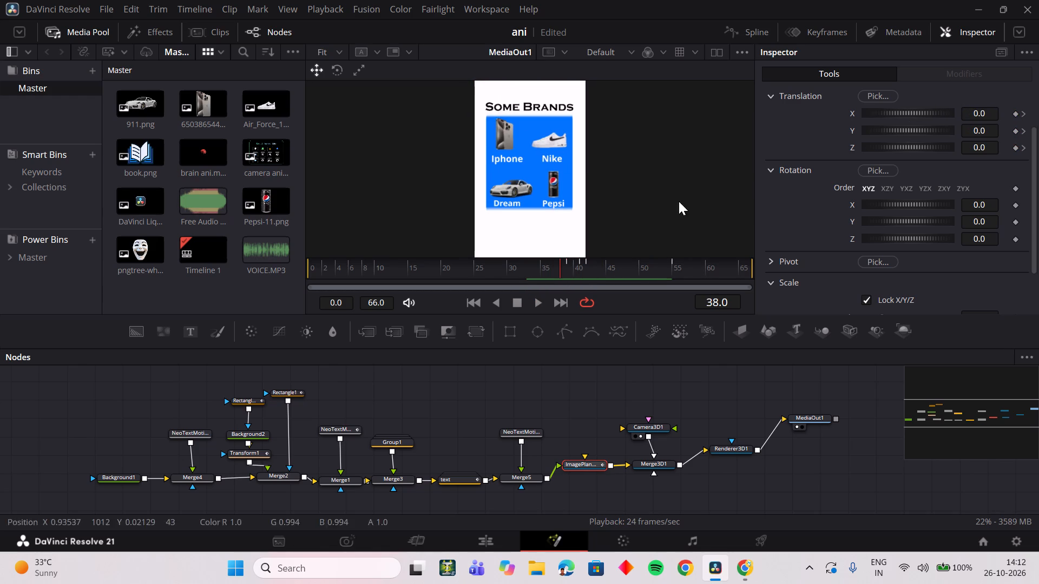
In the Keyframes editor, shift ImagePlane3D1's X, Y and Z Offset keyframe pairs at the cut two frames earlier, to frames 37 and 39.
{"action": "left_click", "coordinate": [796, 30]}
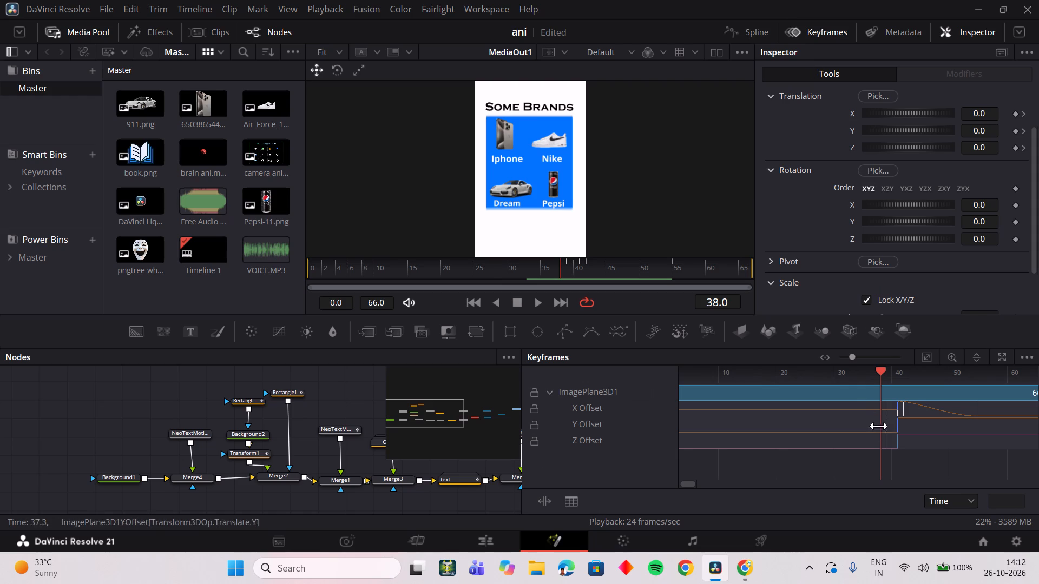
{"action": "left_click_drag", "start_coordinate": [900, 460], "coordinate": [874, 401]}
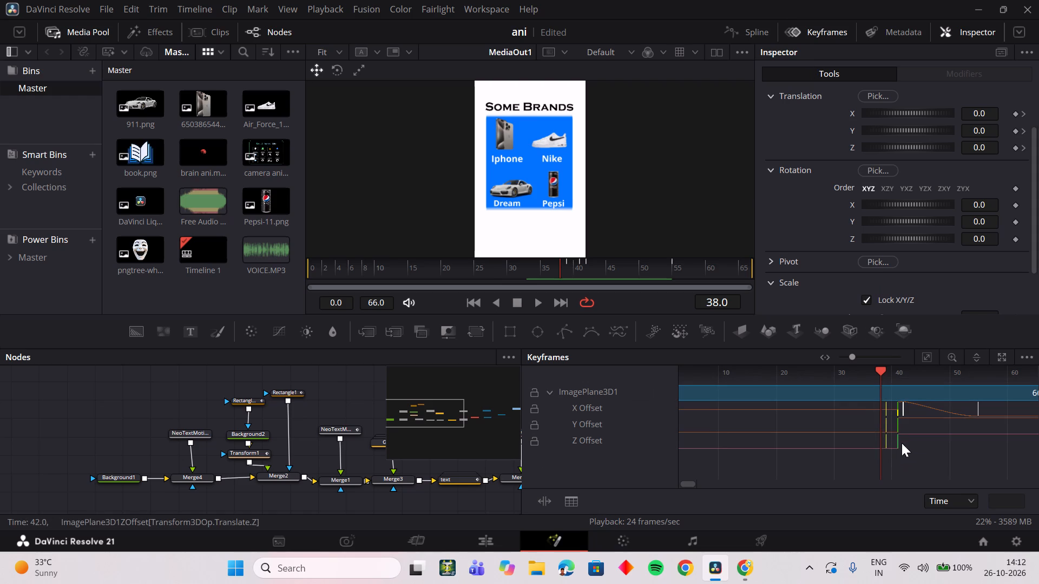
{"action": "left_click_drag", "start_coordinate": [900, 443], "coordinate": [890, 443]}
Play and scrub repeatedly from before the close-up cut through the text reveal to judge the shifted cut's timing.
{"action": "left_click_drag", "start_coordinate": [557, 266], "coordinate": [549, 273]}
{"action": "key", "text": "space"}
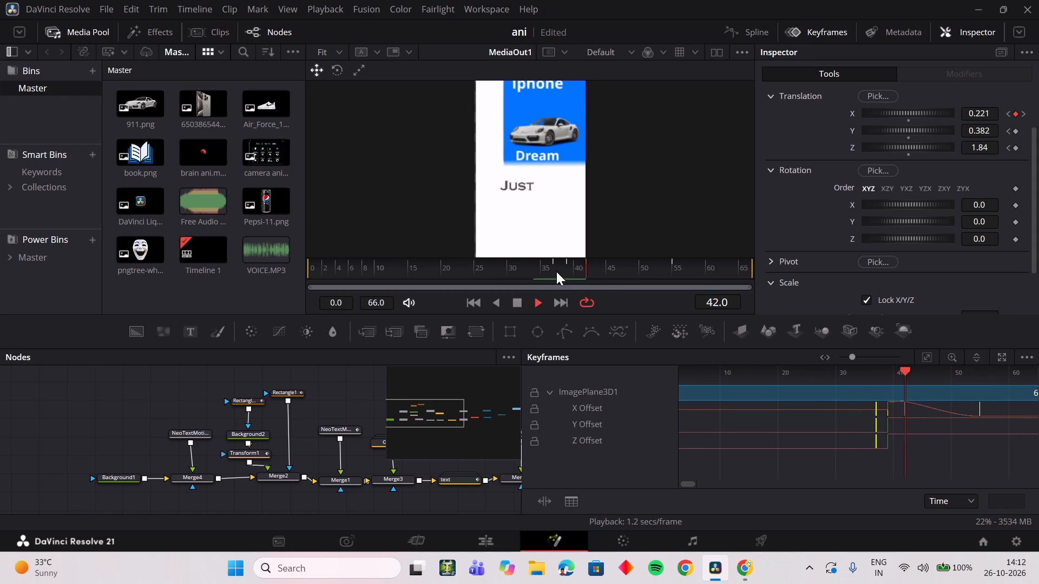
{"action": "left_click_drag", "start_coordinate": [571, 271], "coordinate": [550, 274]}
{"action": "left_click_drag", "start_coordinate": [564, 272], "coordinate": [542, 273]}
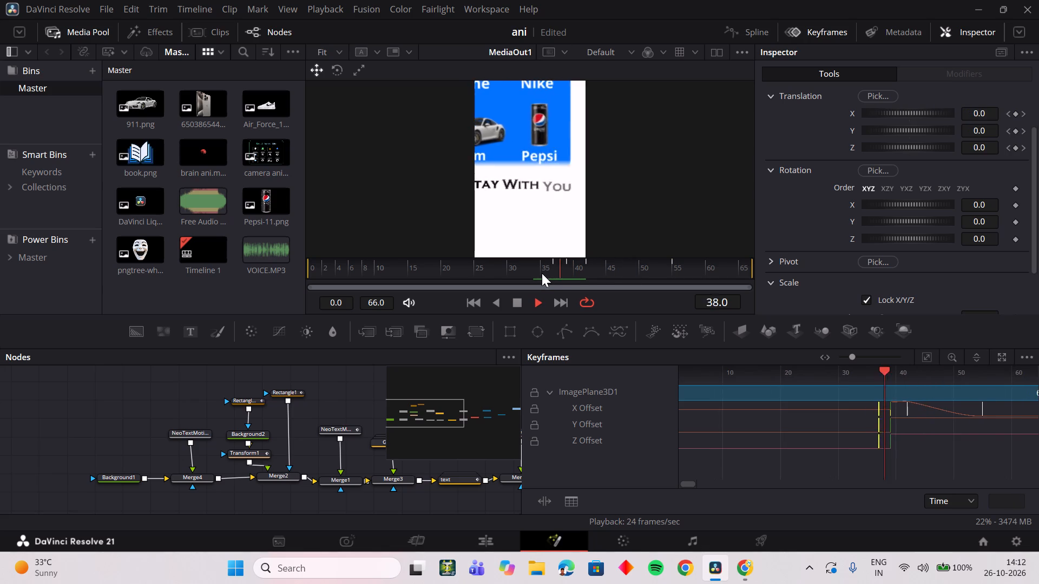
{"action": "left_click_drag", "start_coordinate": [542, 273], "coordinate": [537, 274]}
{"action": "key", "text": "space"}
{"action": "left_click_drag", "start_coordinate": [563, 271], "coordinate": [545, 272]}
{"action": "key", "text": "space"}
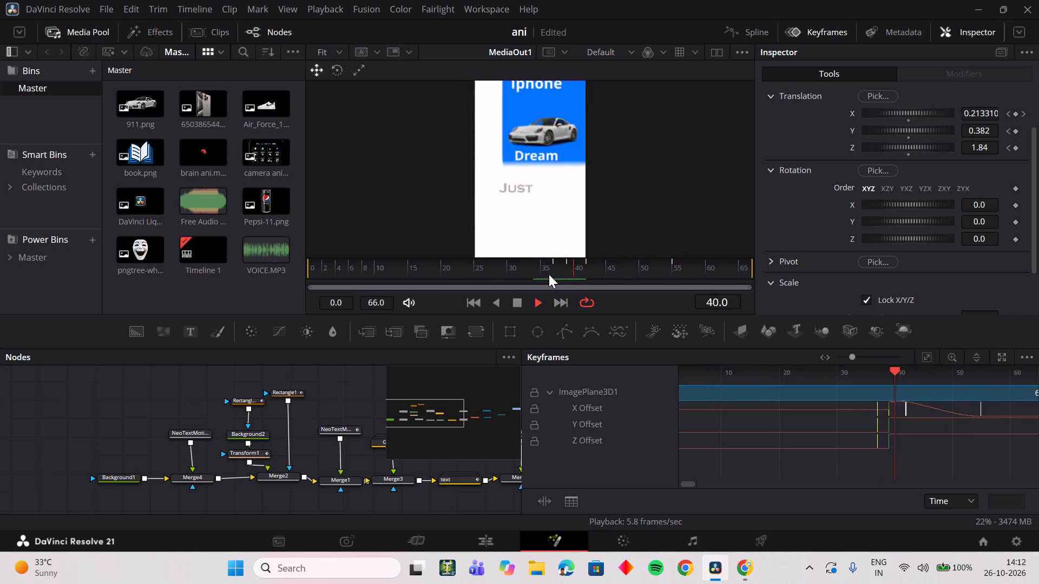
{"action": "left_click_drag", "start_coordinate": [558, 273], "coordinate": [534, 277]}
{"action": "key", "text": "space"}
{"action": "left_click_drag", "start_coordinate": [565, 271], "coordinate": [556, 273]}
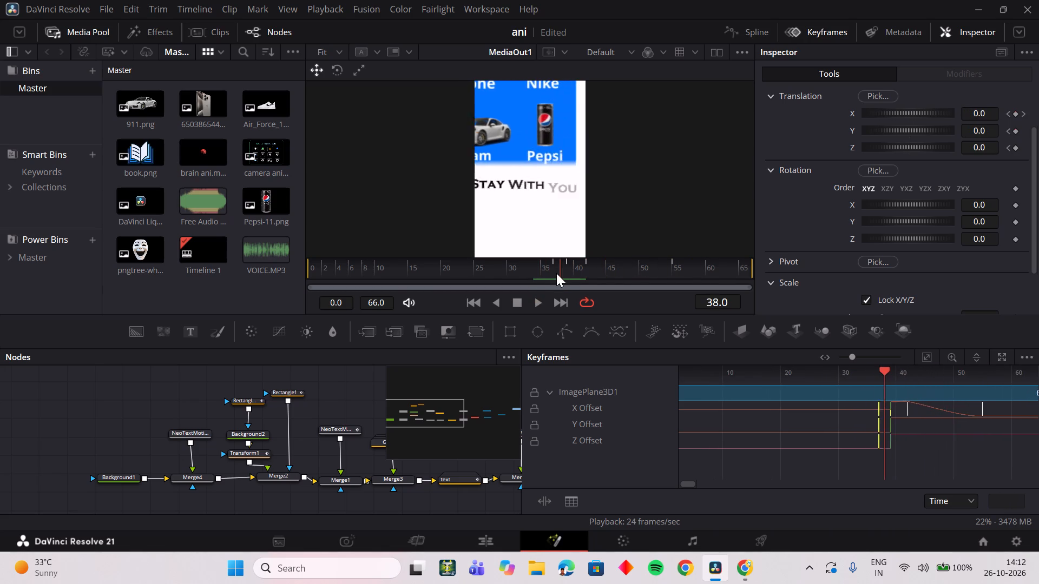
{"action": "left_click_drag", "start_coordinate": [556, 273], "coordinate": [570, 274]}
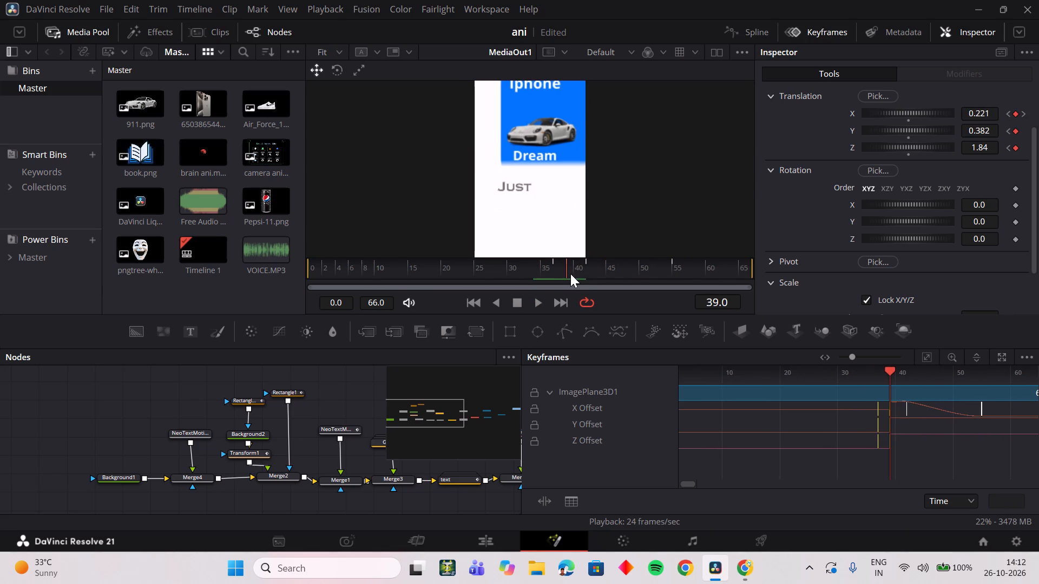
{"action": "left_click_drag", "start_coordinate": [570, 274], "coordinate": [590, 274]}
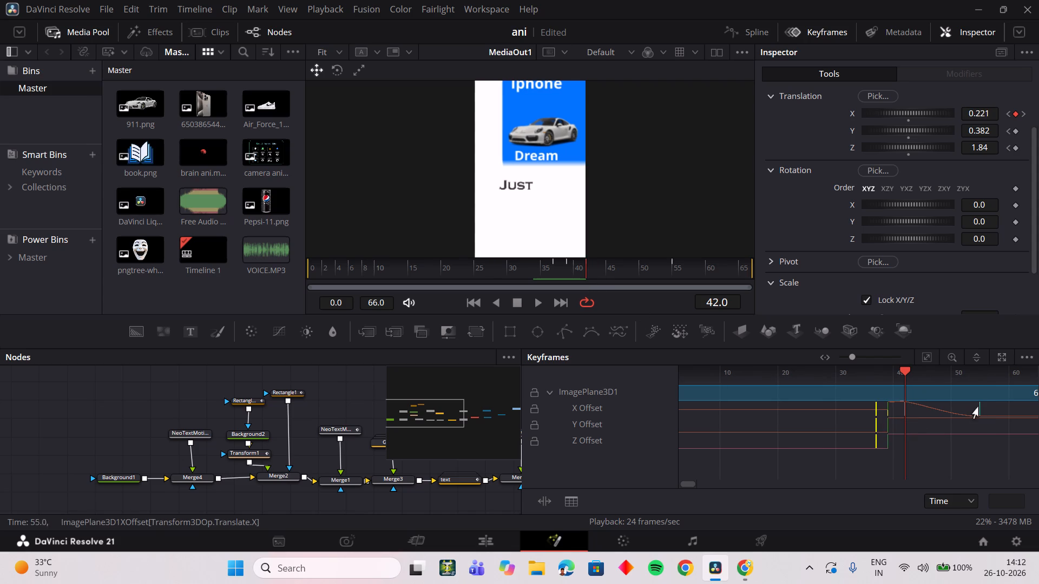
Move ImagePlane3D1's X Offset keyframe that starts the sideways slide one frame earlier, to frame 41.
{"action": "left_click_drag", "start_coordinate": [907, 373], "coordinate": [923, 375]}
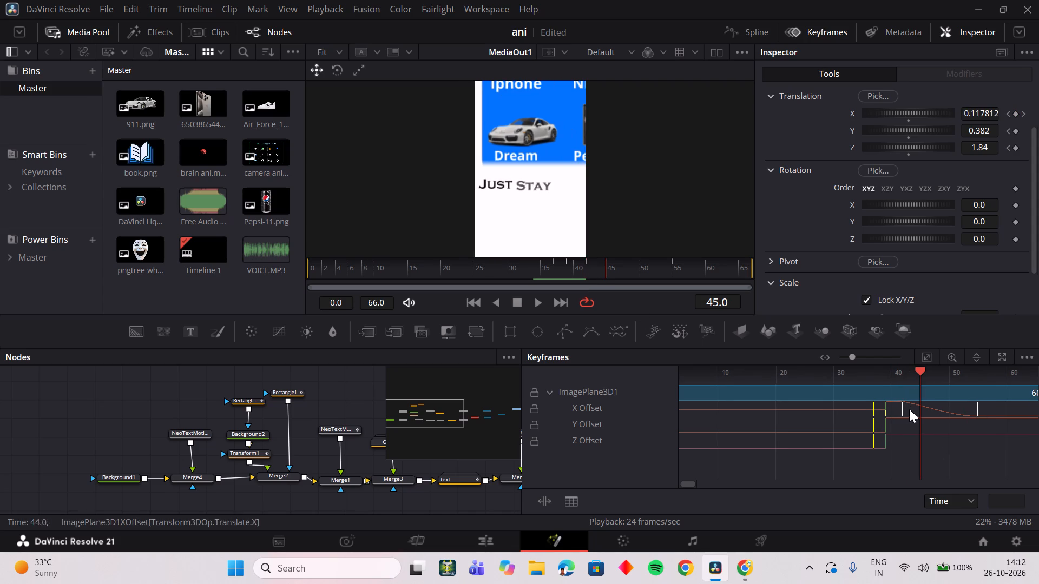
{"action": "left_click_drag", "start_coordinate": [904, 411], "coordinate": [898, 411]}
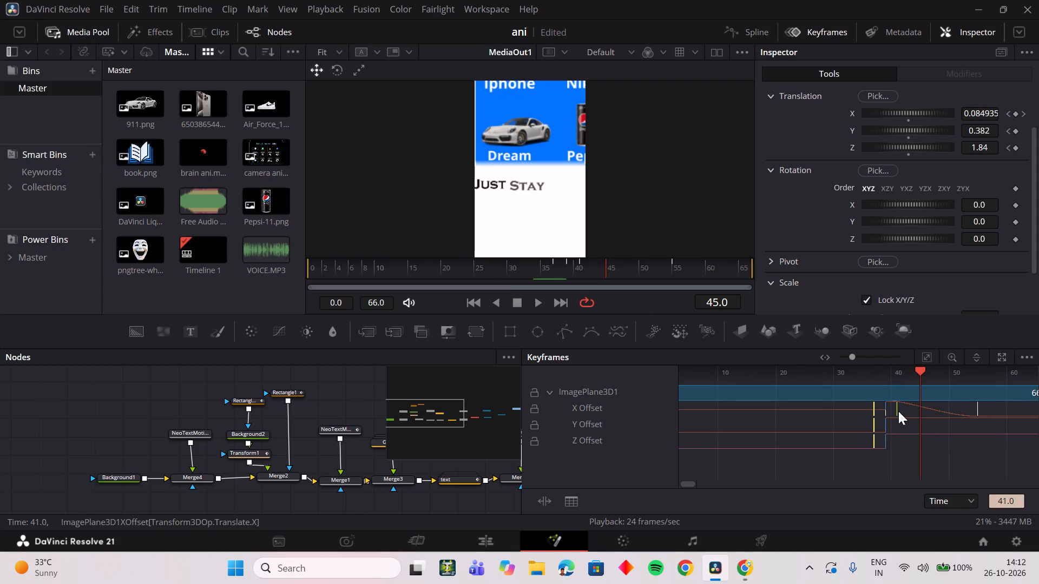
{"action": "left_click_drag", "start_coordinate": [898, 411], "coordinate": [896, 411]}
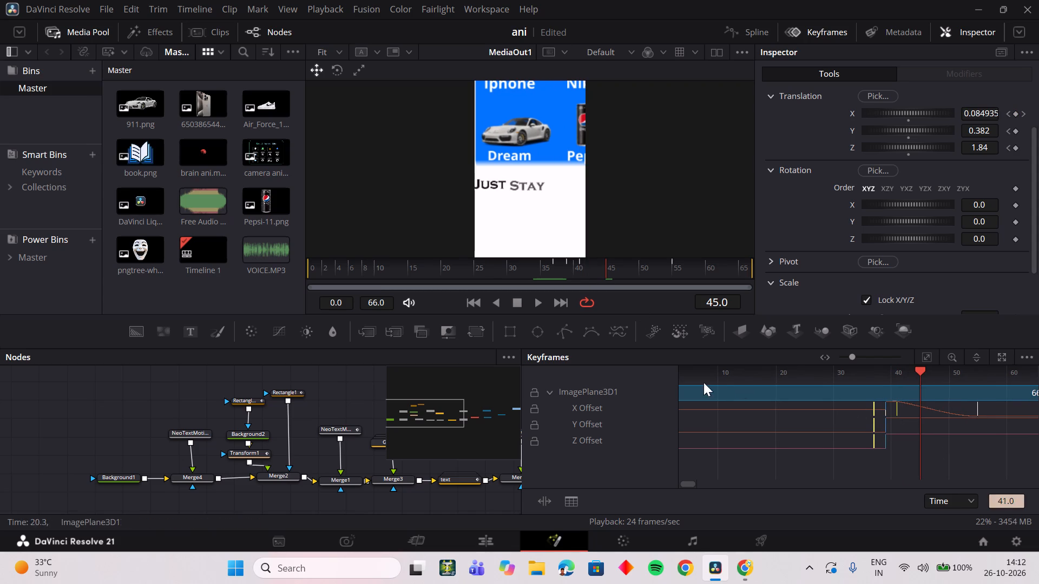
Play and scrub between frames 36 and 45 to check the slide's start against the cut and the text reveal.
{"action": "left_click_drag", "start_coordinate": [563, 269], "coordinate": [610, 272]}
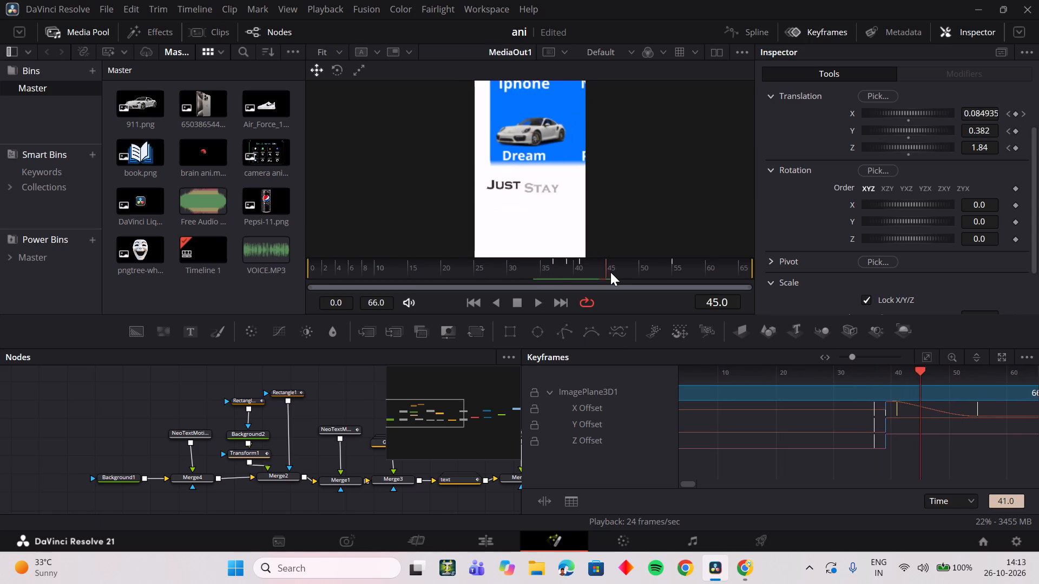
{"action": "left_click_drag", "start_coordinate": [610, 272], "coordinate": [541, 276]}
{"action": "key", "text": "space"}
{"action": "left_click_drag", "start_coordinate": [586, 275], "coordinate": [545, 276]}
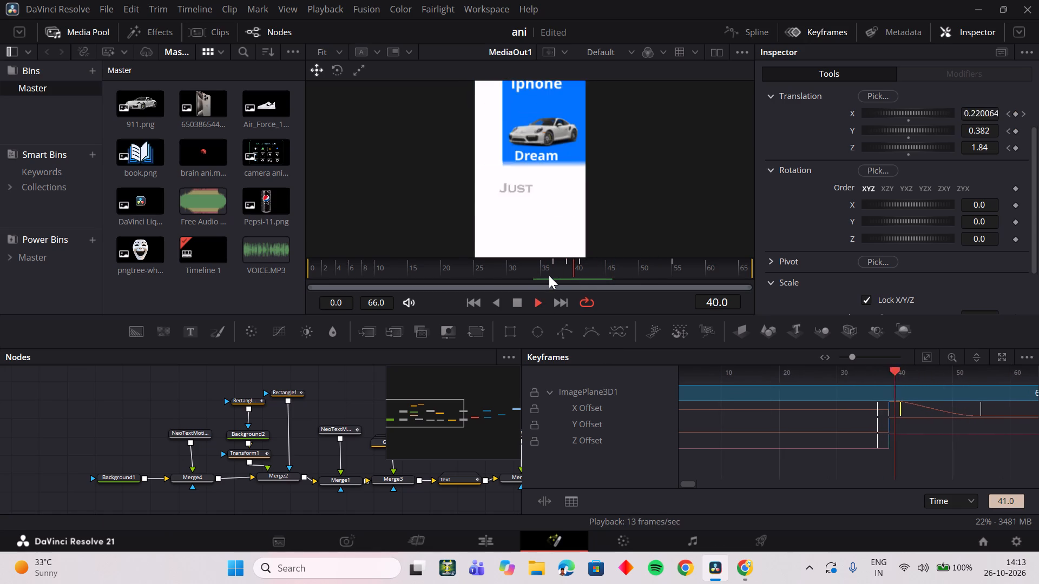
{"action": "key", "text": "space"}
{"action": "left_click", "coordinate": [568, 269]}
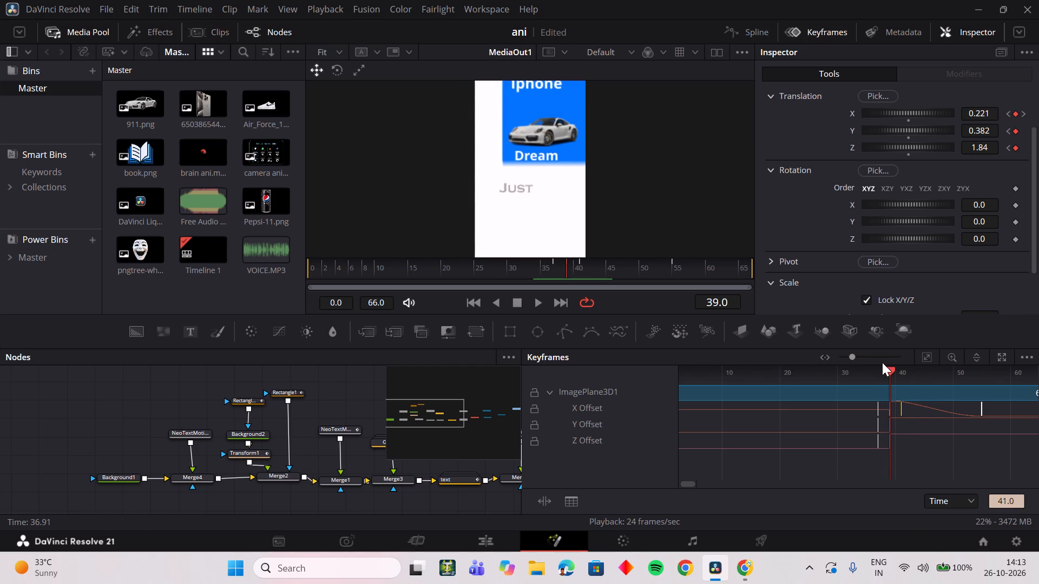
{"action": "left_click_drag", "start_coordinate": [889, 371], "coordinate": [872, 373]}
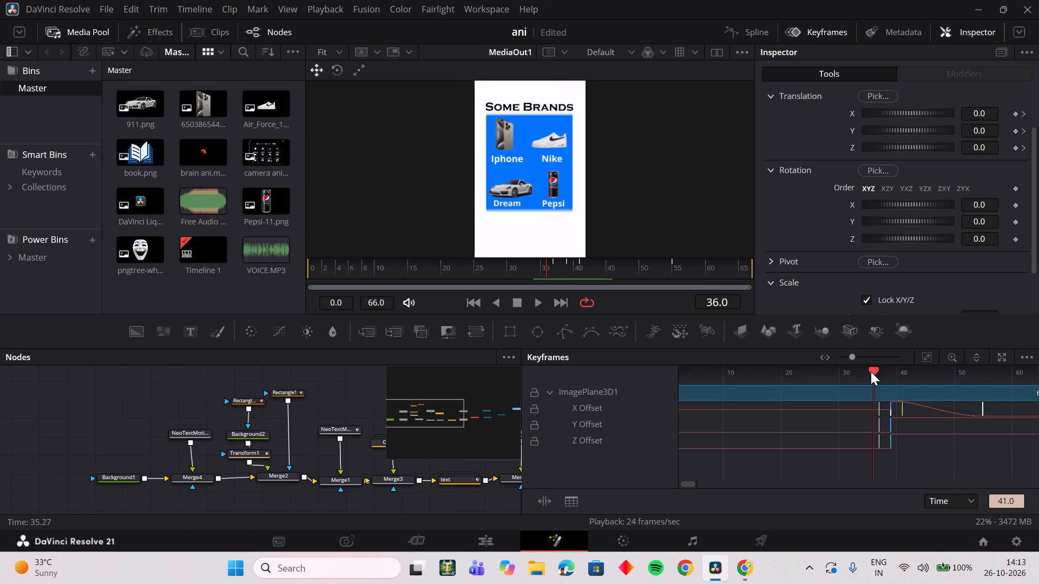
{"action": "left_click_drag", "start_coordinate": [872, 371], "coordinate": [903, 375]}
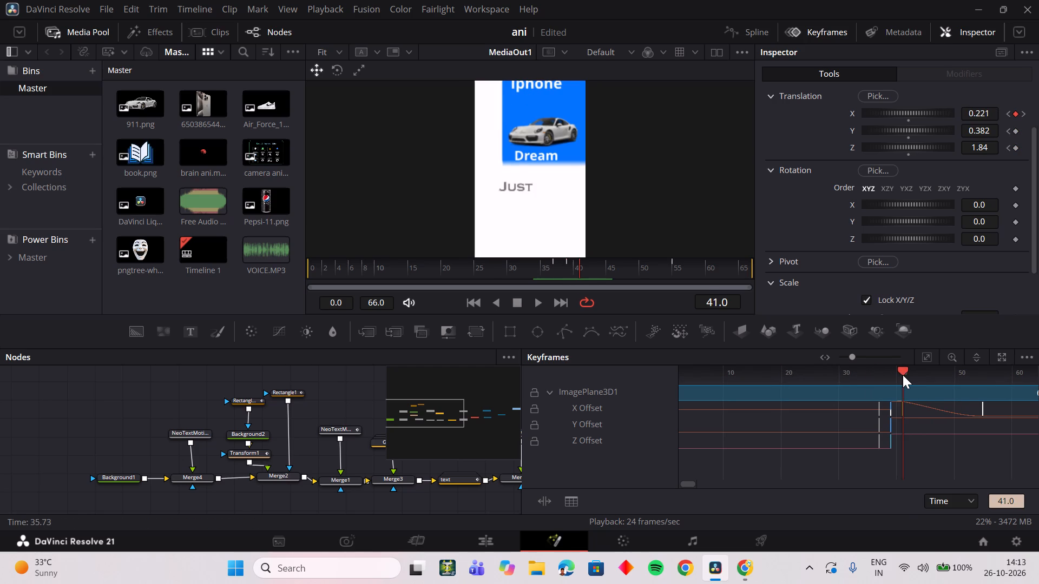
{"action": "left_click_drag", "start_coordinate": [903, 375], "coordinate": [902, 376]}
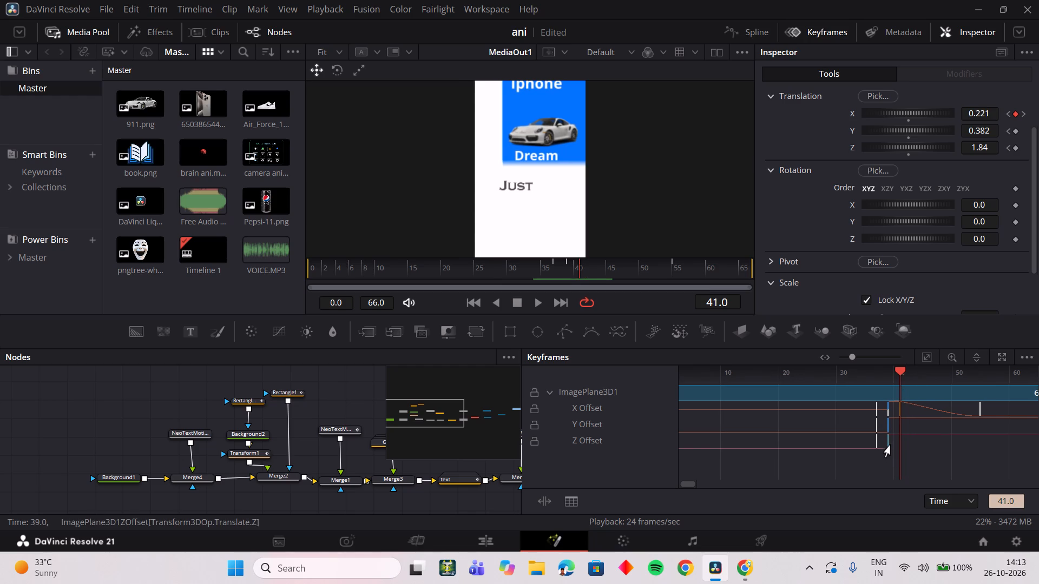
Shift ImagePlane3D1's X, Y and Z Offset keyframes at the end of the cut one frame earlier, to frame 38.
{"action": "left_click", "coordinate": [891, 443]}
{"action": "left_click_drag", "start_coordinate": [890, 459], "coordinate": [882, 399]}
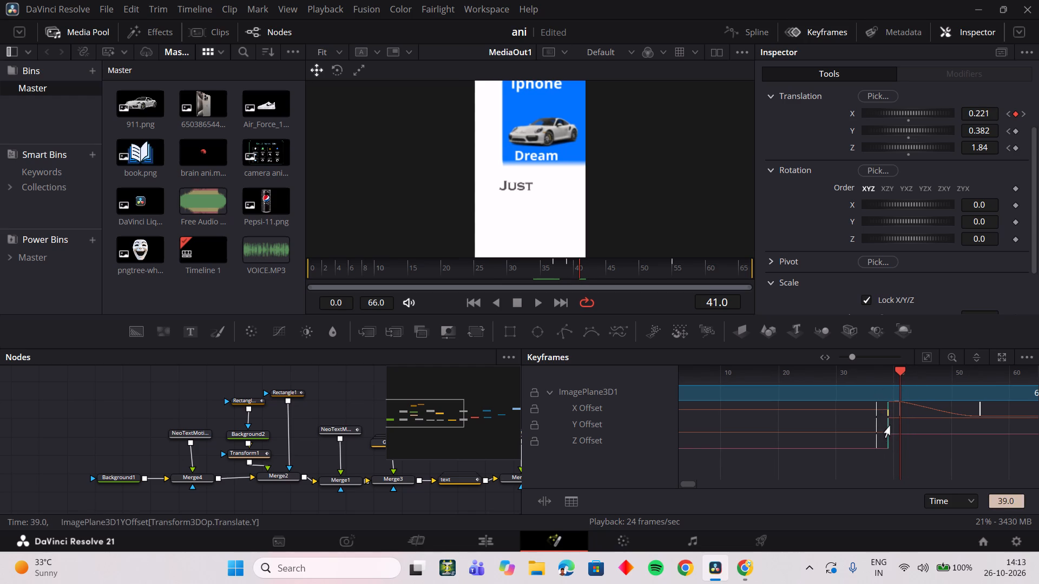
{"action": "left_click", "coordinate": [889, 430]}
{"action": "left_click_drag", "start_coordinate": [898, 368], "coordinate": [903, 368]}
{"action": "left_click_drag", "start_coordinate": [893, 455], "coordinate": [885, 422]}
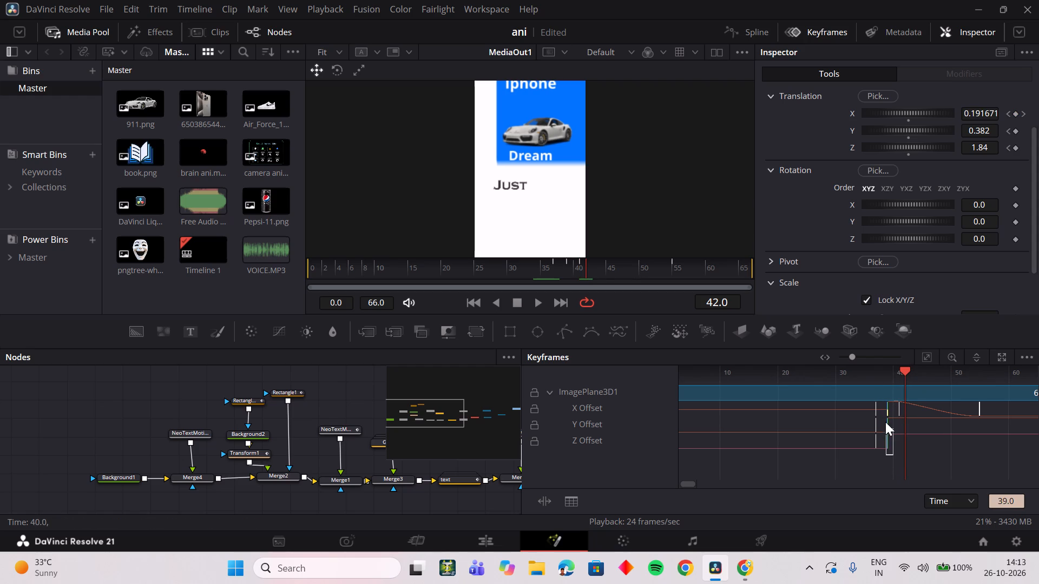
{"action": "left_click_drag", "start_coordinate": [885, 422], "coordinate": [884, 396]}
{"action": "left_click", "coordinate": [886, 427]}
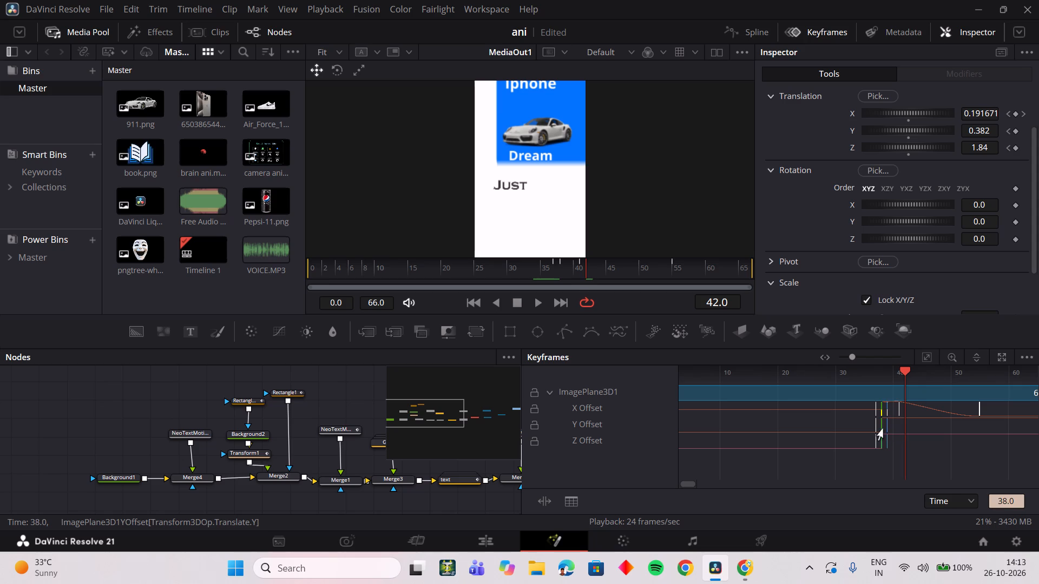
Play and scrub repeatedly across the cut to judge the one-frame jump into the close-up.
{"action": "left_click_drag", "start_coordinate": [571, 277], "coordinate": [555, 274]}
{"action": "key", "text": "space"}
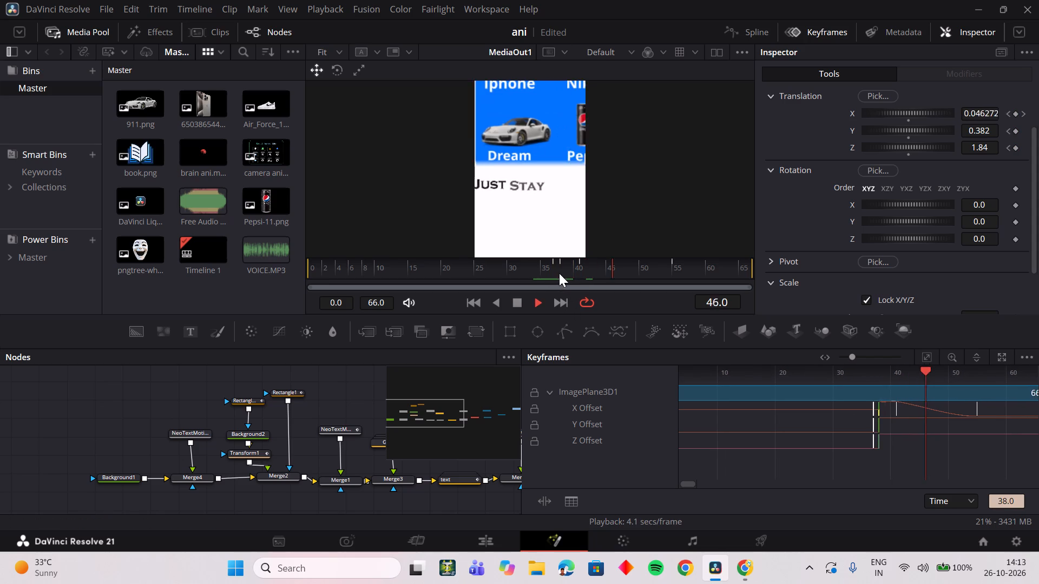
{"action": "key", "text": "space"}
{"action": "left_click_drag", "start_coordinate": [571, 274], "coordinate": [538, 274]}
{"action": "key", "text": "space"}
{"action": "key", "text": "space"}
{"action": "left_click_drag", "start_coordinate": [550, 274], "coordinate": [539, 273]}
{"action": "key", "text": "space"}
{"action": "left_click_drag", "start_coordinate": [543, 273], "coordinate": [488, 274]}
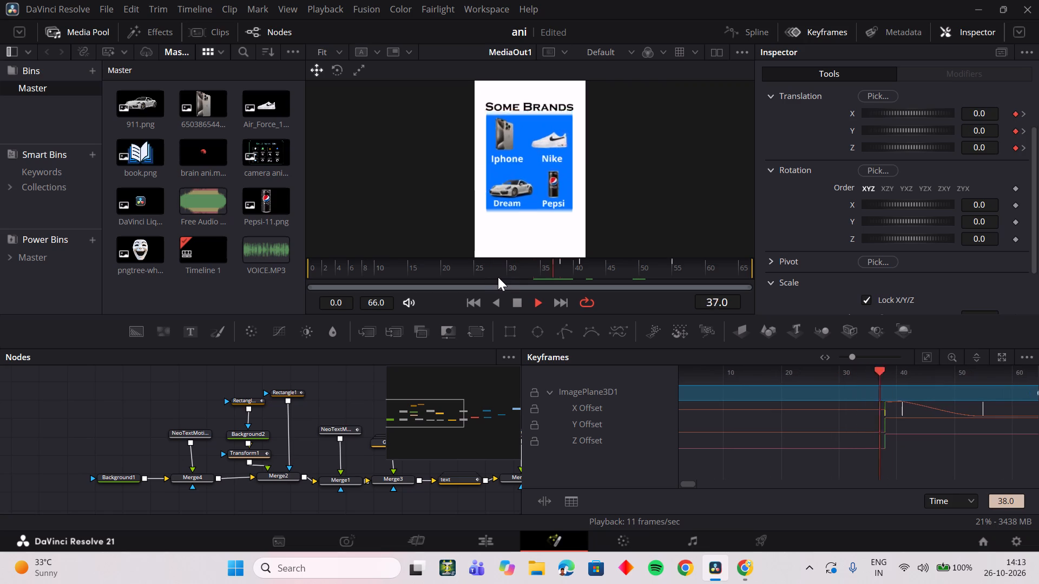
{"action": "key", "text": "space"}
{"action": "left_click_drag", "start_coordinate": [553, 273], "coordinate": [530, 273]}
{"action": "key", "text": "space"}
{"action": "key", "text": "space"}
{"action": "left_click_drag", "start_coordinate": [547, 270], "coordinate": [540, 269]}
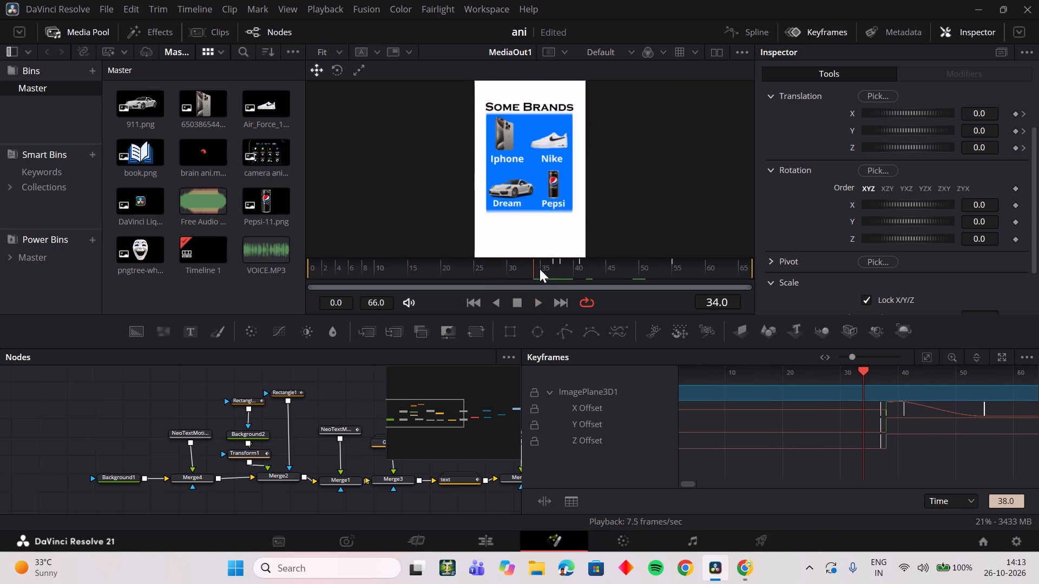
{"action": "left_click_drag", "start_coordinate": [540, 269], "coordinate": [557, 269]}
Select all of ImagePlane3D1's Offset keyframes and shift them one frame later, to frames 38, 39, 42 and 56.
{"action": "left_click_drag", "start_coordinate": [893, 469], "coordinate": [864, 465]}
{"action": "left_click_drag", "start_coordinate": [855, 473], "coordinate": [890, 408]}
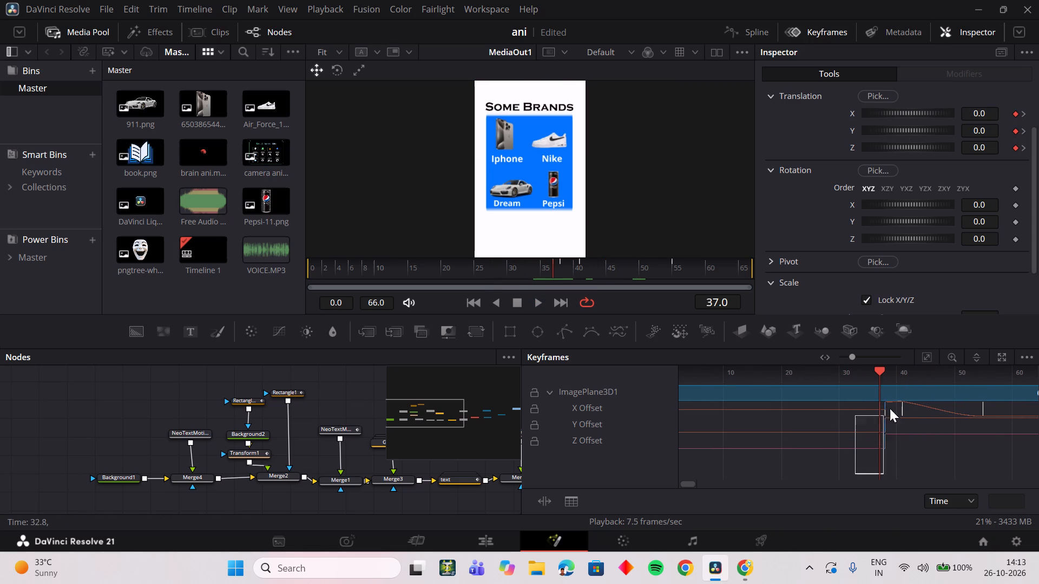
{"action": "left_click_drag", "start_coordinate": [890, 408], "coordinate": [990, 404]}
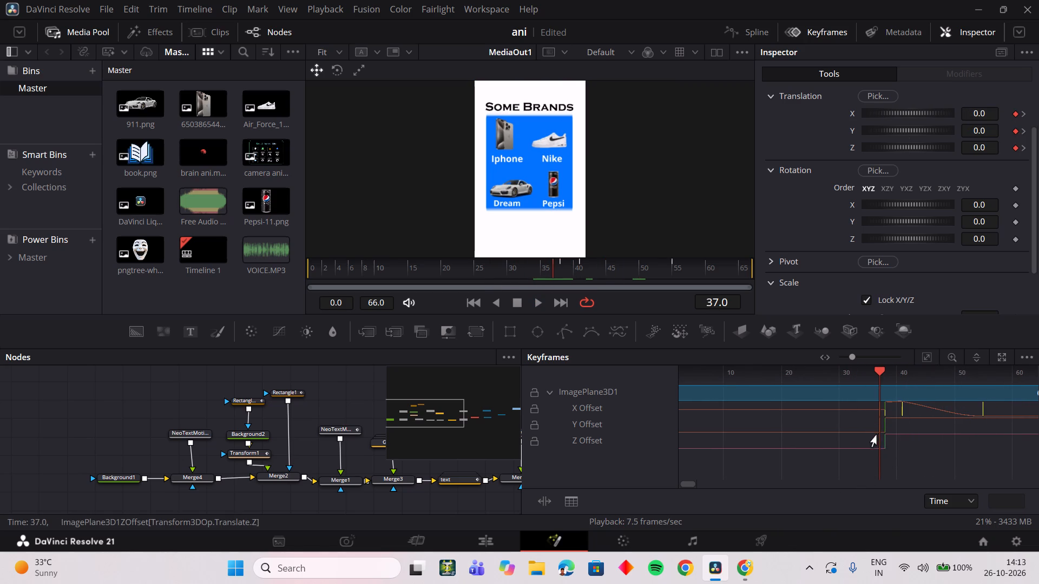
{"action": "left_click", "coordinate": [877, 435]}
{"action": "left_click_drag", "start_coordinate": [881, 370], "coordinate": [867, 371]}
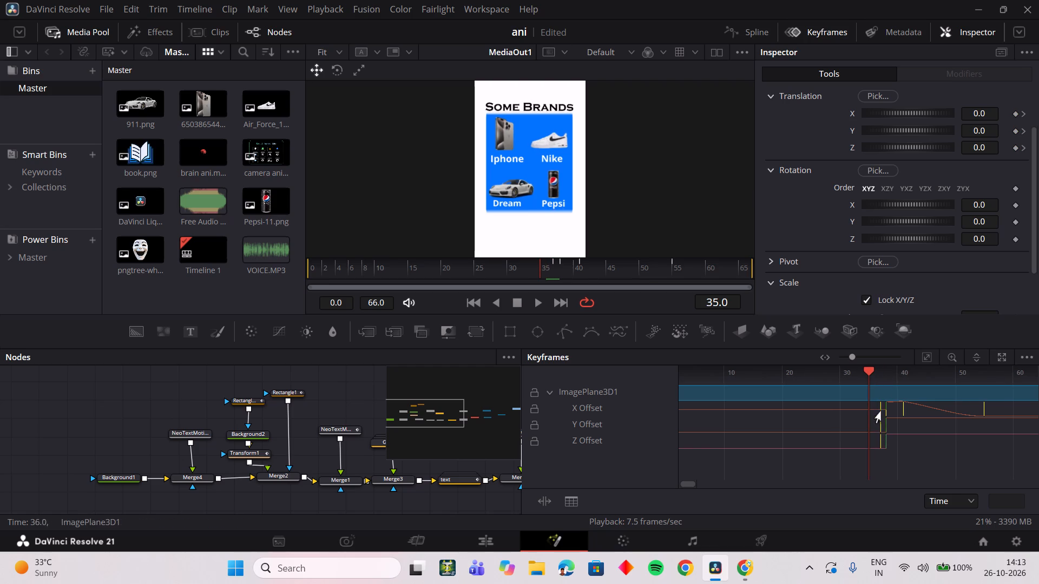
{"action": "left_click_drag", "start_coordinate": [882, 446], "coordinate": [890, 444]}
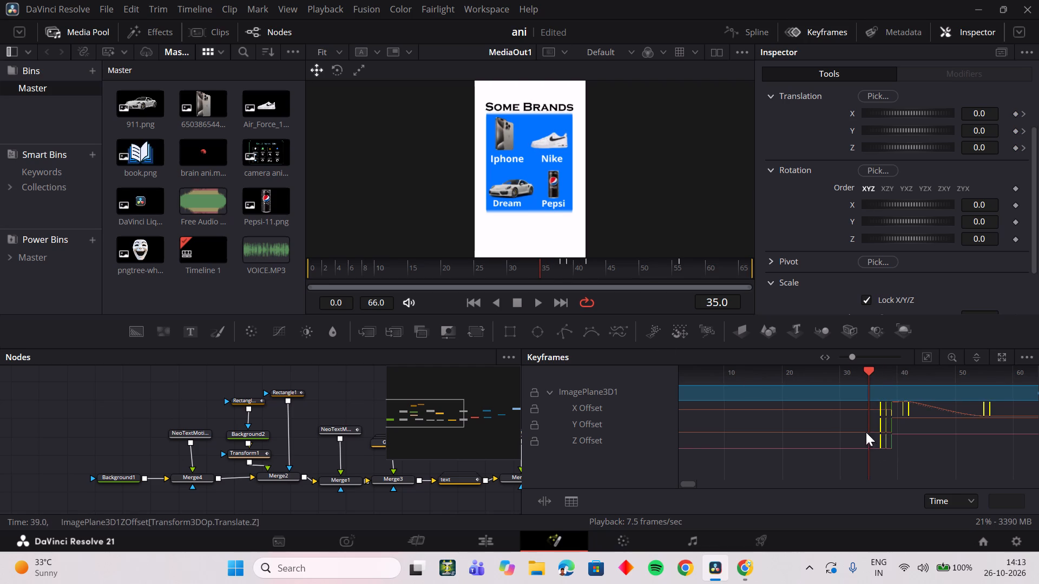
Play and scrub the animation from the brands grid through the close-up cut to check its sync with the text reveal.
{"action": "left_click_drag", "start_coordinate": [549, 278], "coordinate": [573, 275]}
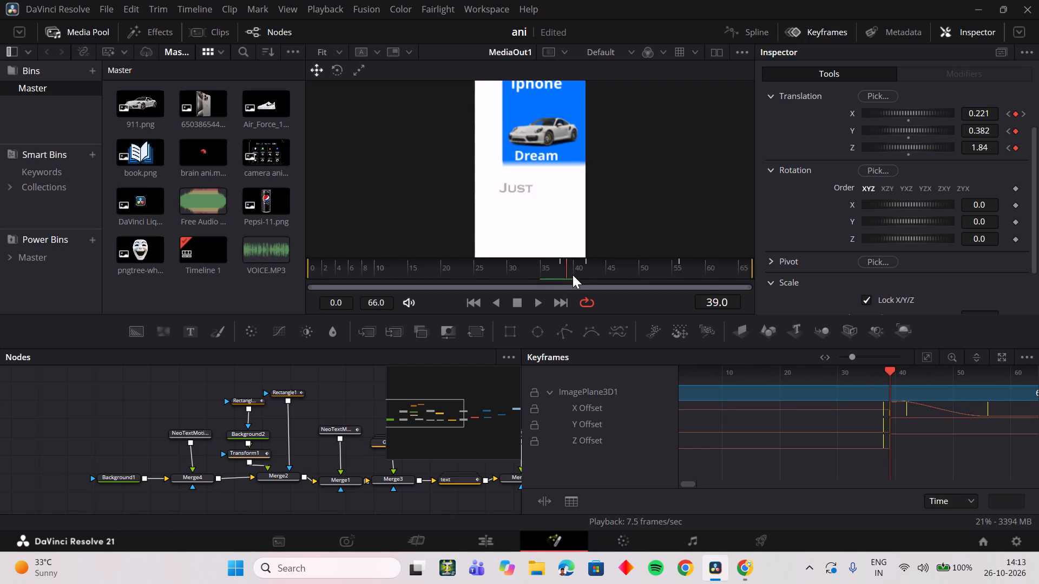
{"action": "left_click_drag", "start_coordinate": [573, 275], "coordinate": [563, 273]}
{"action": "key", "text": "space"}
{"action": "left_click_drag", "start_coordinate": [581, 264], "coordinate": [563, 266]}
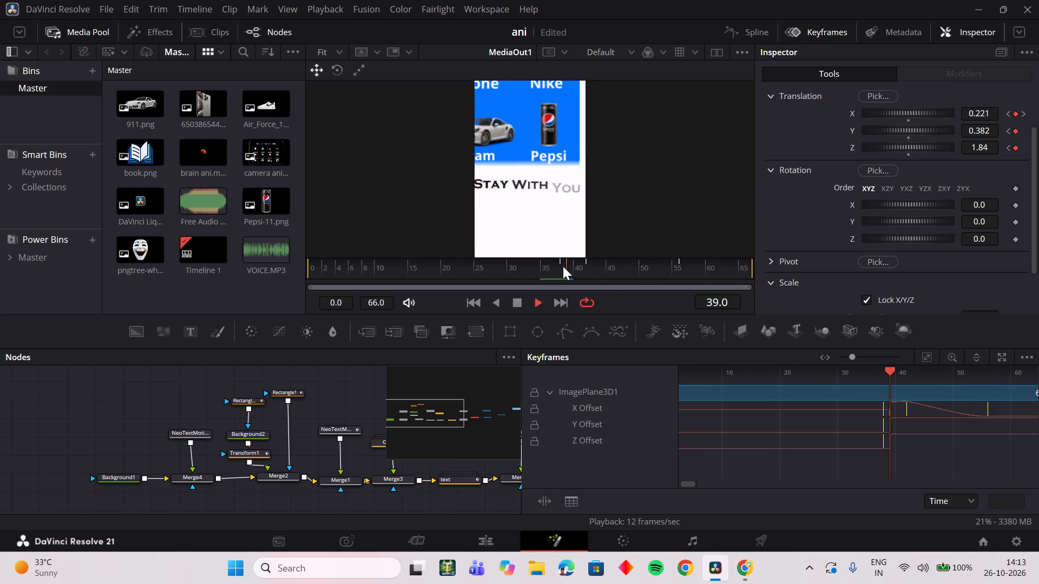
{"action": "left_click_drag", "start_coordinate": [563, 266], "coordinate": [556, 268]}
{"action": "key", "text": "space"}
{"action": "left_click_drag", "start_coordinate": [565, 269], "coordinate": [548, 271]}
{"action": "key", "text": "space"}
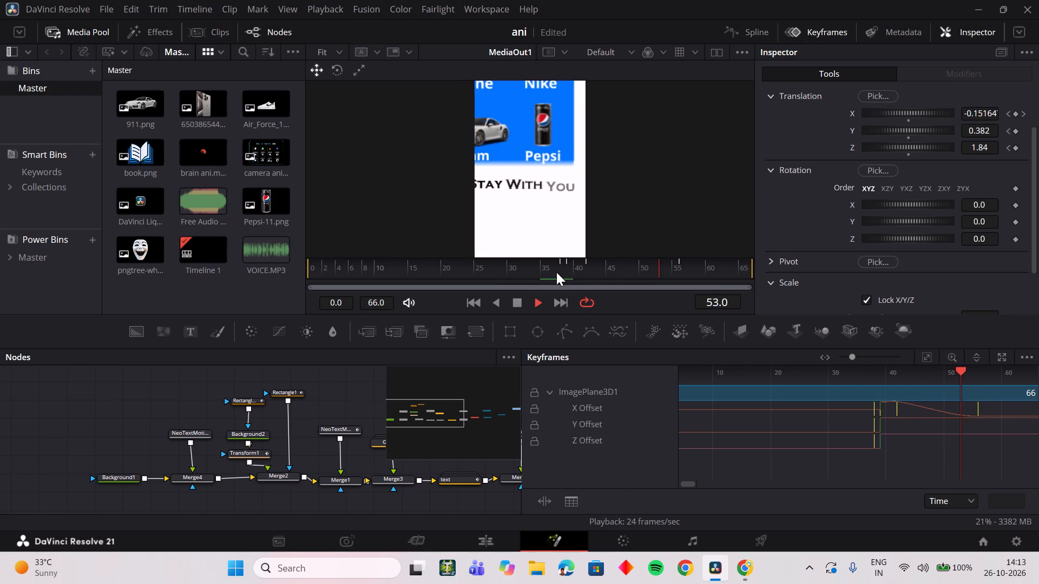
{"action": "left_click_drag", "start_coordinate": [571, 273], "coordinate": [556, 276]}
{"action": "key", "text": "space"}
{"action": "left_click_drag", "start_coordinate": [565, 273], "coordinate": [542, 274]}
{"action": "key", "text": "space"}
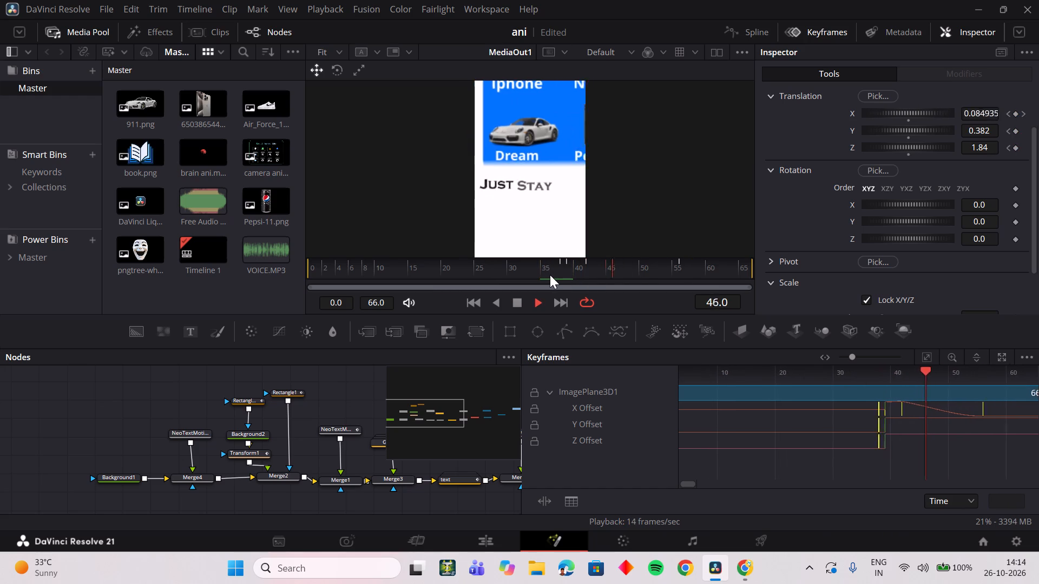
{"action": "left_click_drag", "start_coordinate": [558, 273], "coordinate": [497, 276]}
{"action": "left_click_drag", "start_coordinate": [501, 270], "coordinate": [434, 273]}
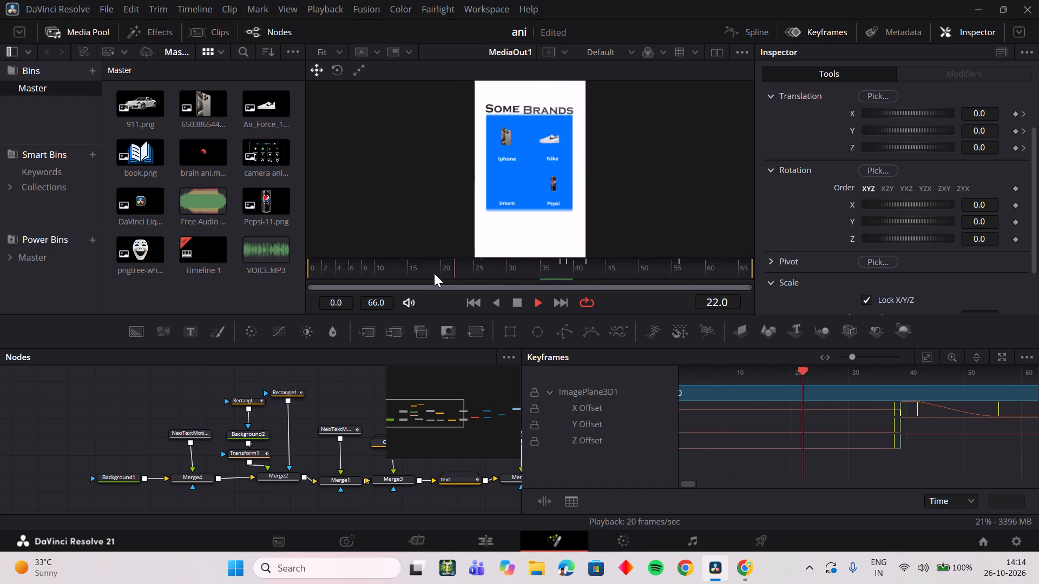
{"action": "left_click_drag", "start_coordinate": [434, 273], "coordinate": [433, 273]}
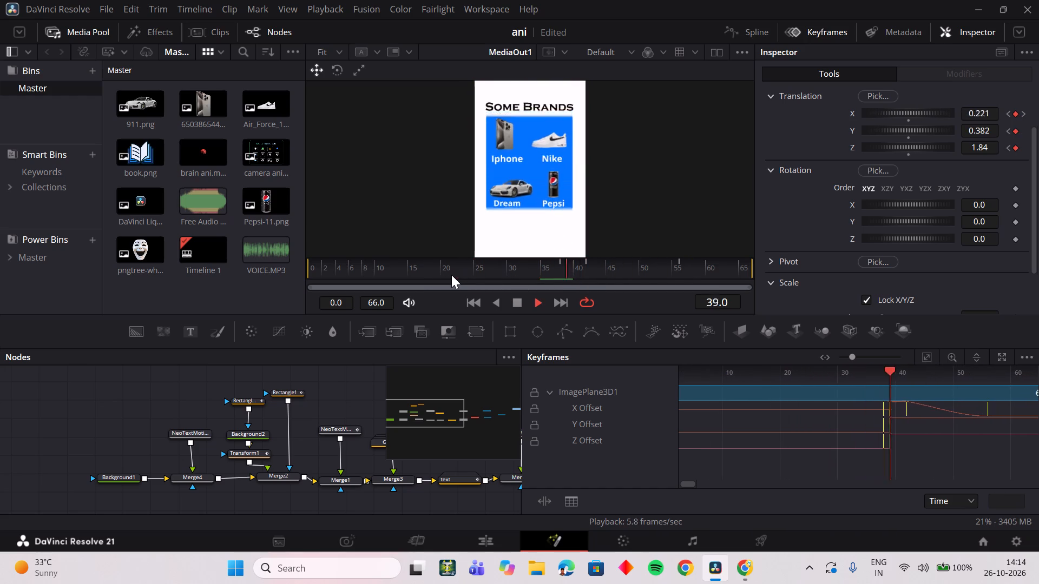
{"action": "key", "text": "space"}
{"action": "left_click_drag", "start_coordinate": [519, 275], "coordinate": [539, 270]}
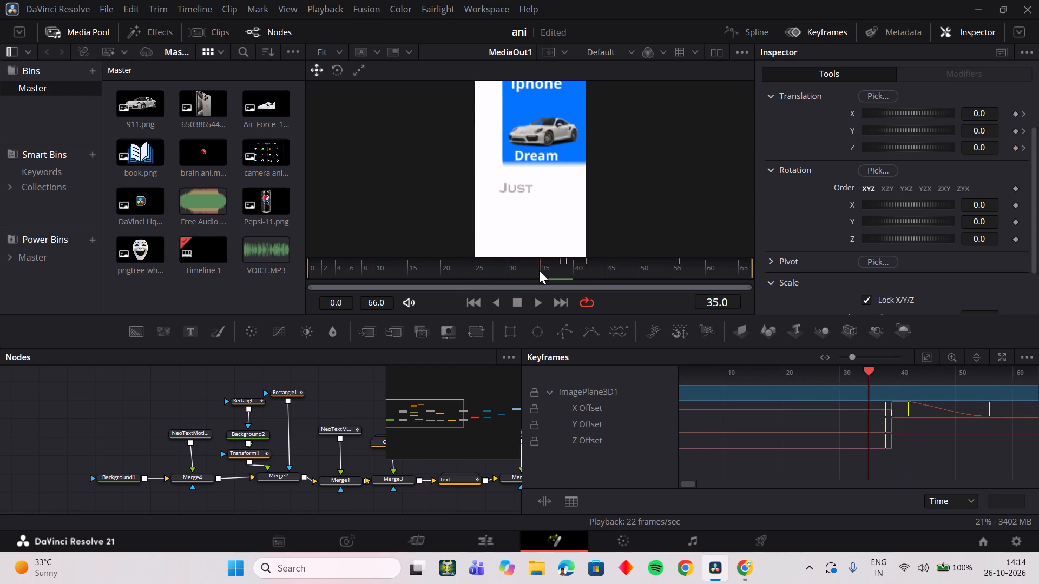
{"action": "left_click_drag", "start_coordinate": [539, 270], "coordinate": [563, 268]}
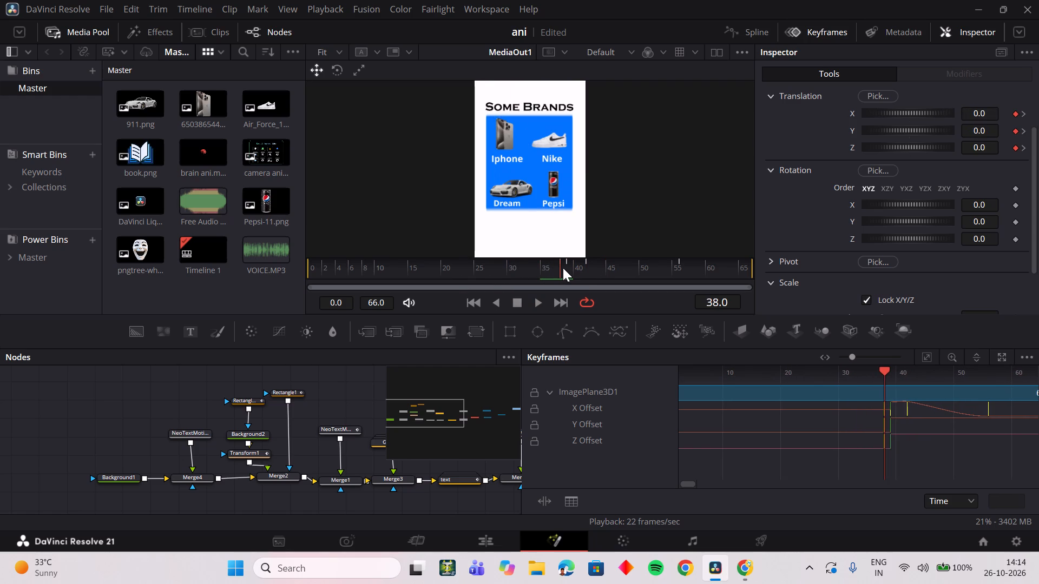
Play and scrub the close-up cut repeatedly to check how it lines up with the "Just Stay With You" text reveal.
{"action": "left_click_drag", "start_coordinate": [563, 268], "coordinate": [527, 274]}
{"action": "key", "text": "space"}
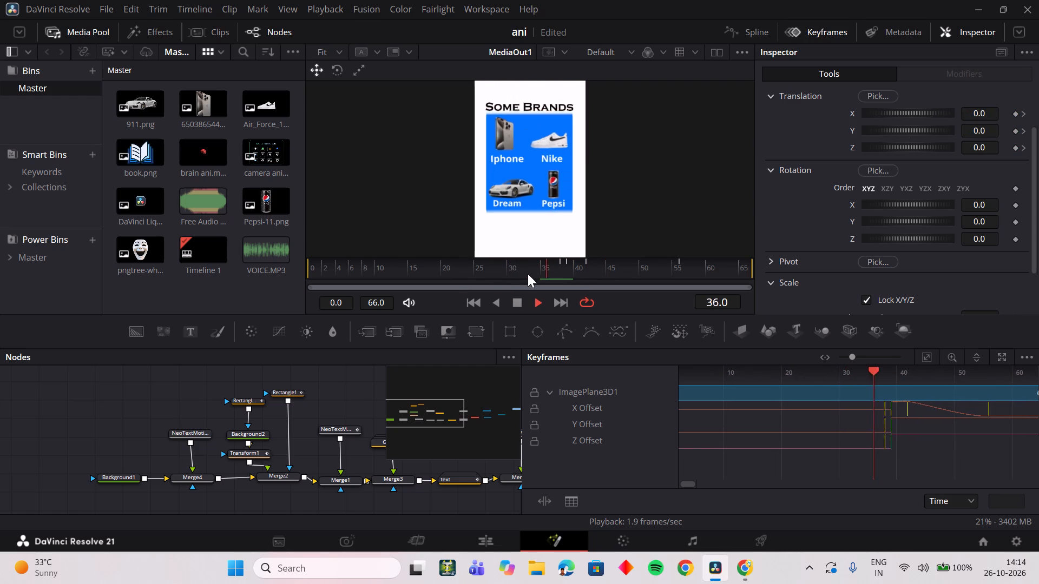
{"action": "key", "text": "space"}
{"action": "left_click_drag", "start_coordinate": [558, 267], "coordinate": [518, 270]}
{"action": "key", "text": "space"}
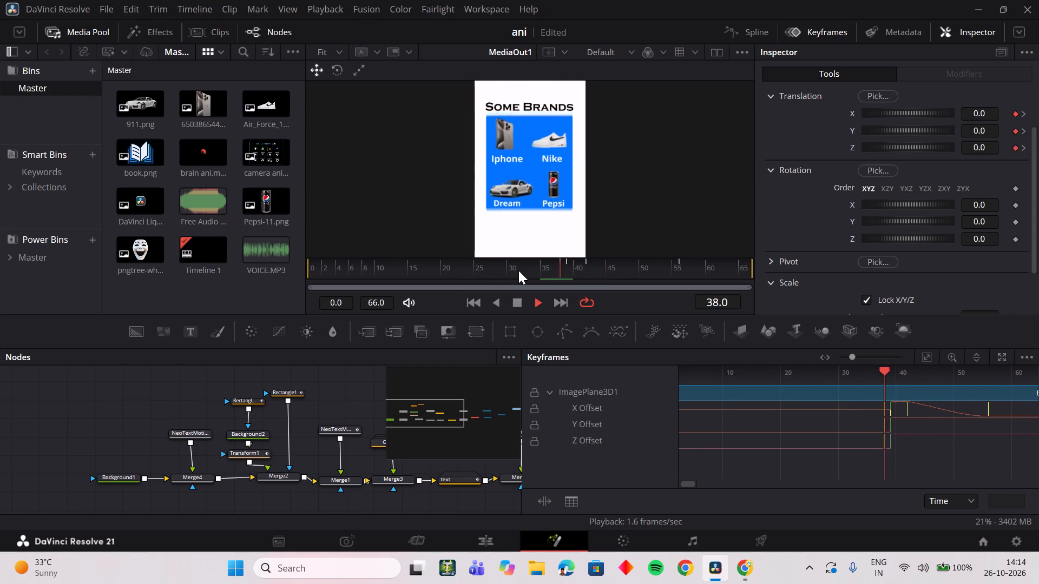
{"action": "key", "text": "space"}
{"action": "left_click_drag", "start_coordinate": [544, 269], "coordinate": [513, 274]}
{"action": "key", "text": "space"}
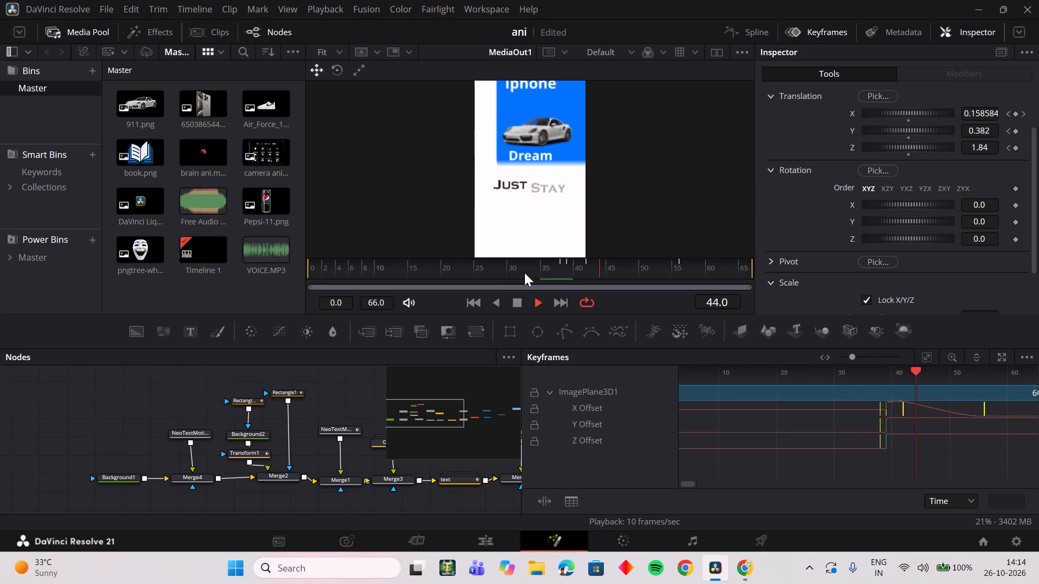
{"action": "left_click_drag", "start_coordinate": [537, 270], "coordinate": [448, 276]}
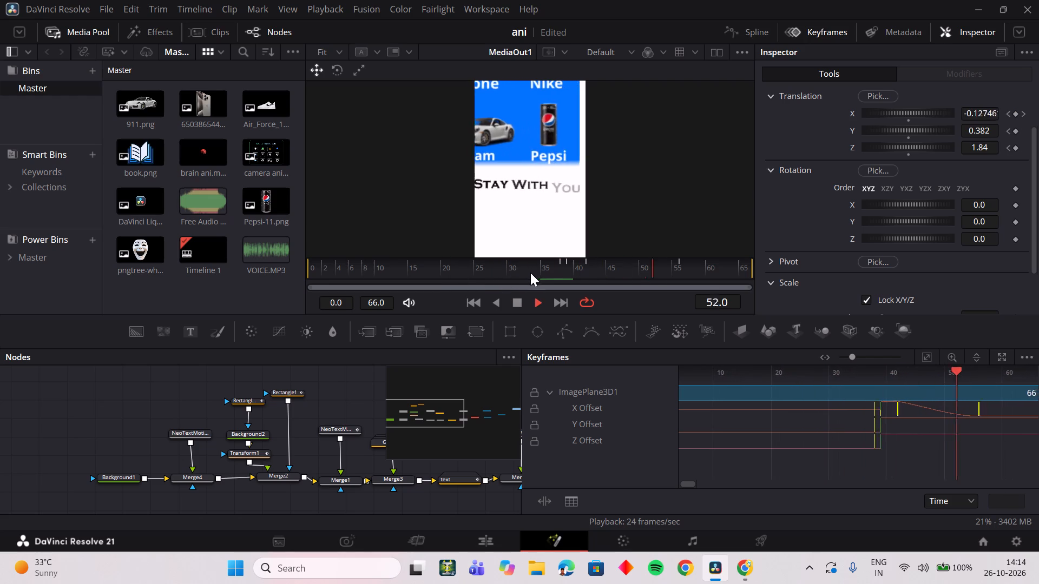
{"action": "key", "text": "space"}
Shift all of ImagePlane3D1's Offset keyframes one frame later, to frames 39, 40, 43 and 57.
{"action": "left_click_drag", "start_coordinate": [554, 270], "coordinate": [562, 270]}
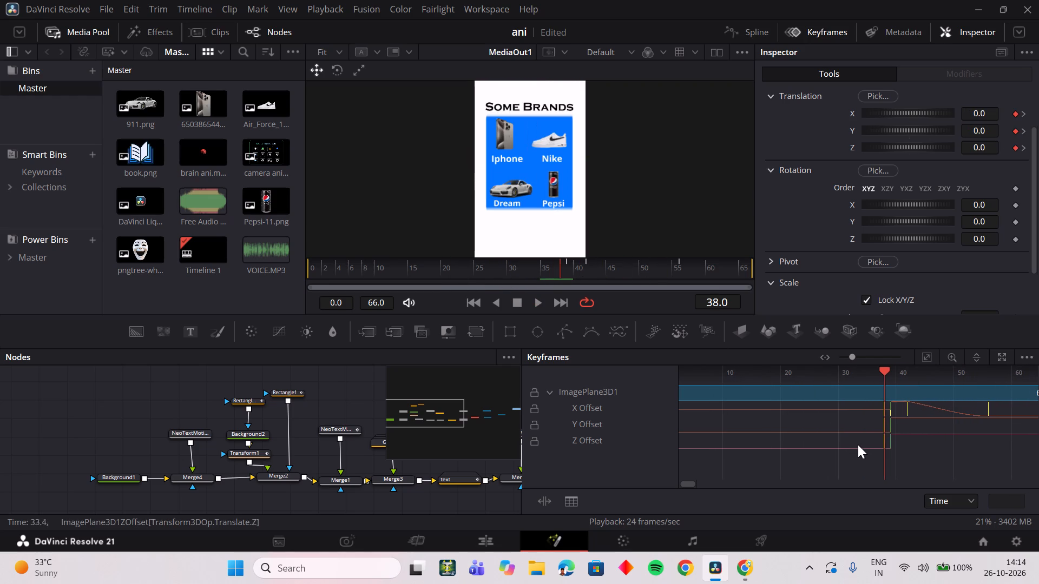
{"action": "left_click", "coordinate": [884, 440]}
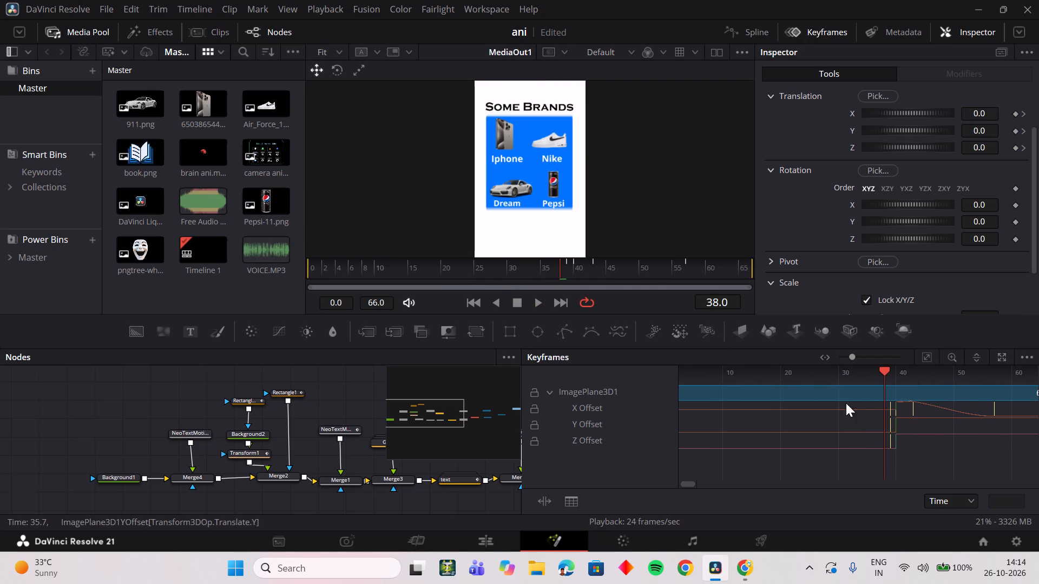
Examine the text content and the sequence, timing and easing settings of NeoTextMotionLite1.
{"action": "scroll", "coordinate": [920, 209], "scroll_direction": "up", "scroll_amount": 4}
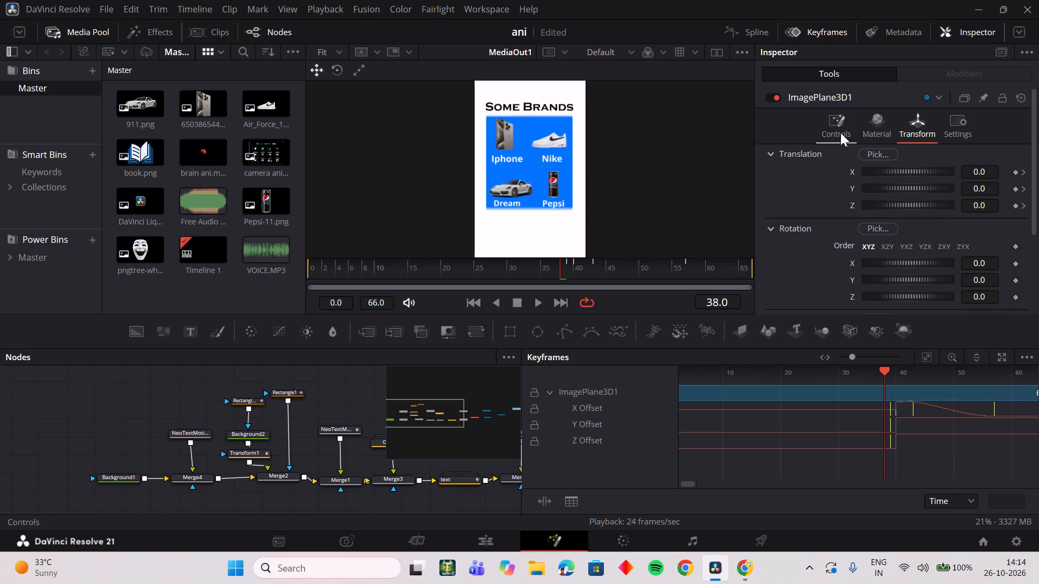
{"action": "left_click", "coordinate": [336, 426]}
{"action": "left_click", "coordinate": [182, 433]}
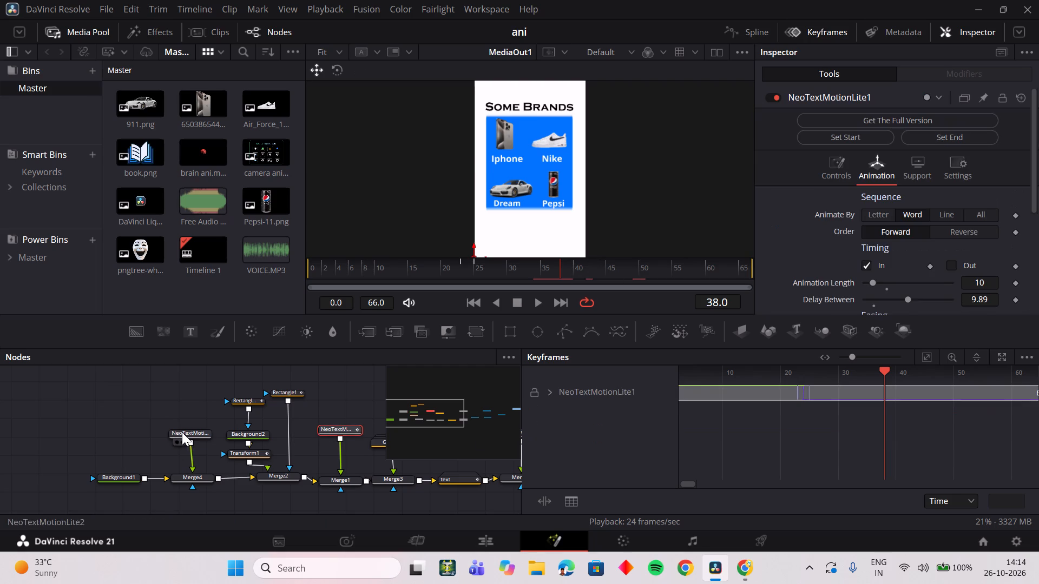
{"action": "left_click", "coordinate": [348, 426]}
{"action": "scroll", "coordinate": [883, 257], "scroll_direction": "down", "scroll_amount": 5}
{"action": "scroll", "coordinate": [883, 257], "scroll_direction": "up", "scroll_amount": 6}
{"action": "left_click", "coordinate": [848, 156]}
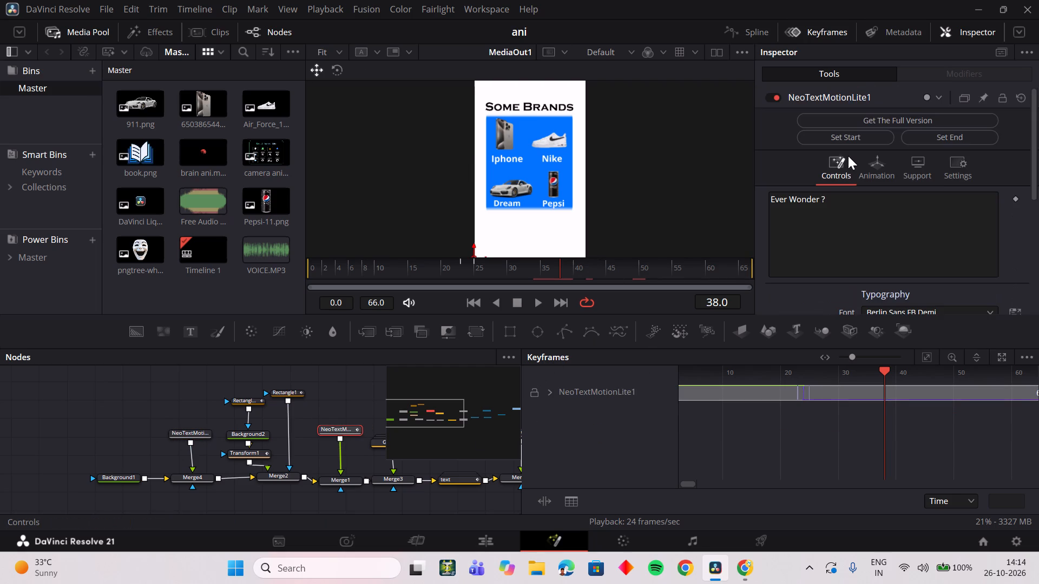
{"action": "left_click", "coordinate": [880, 165]}
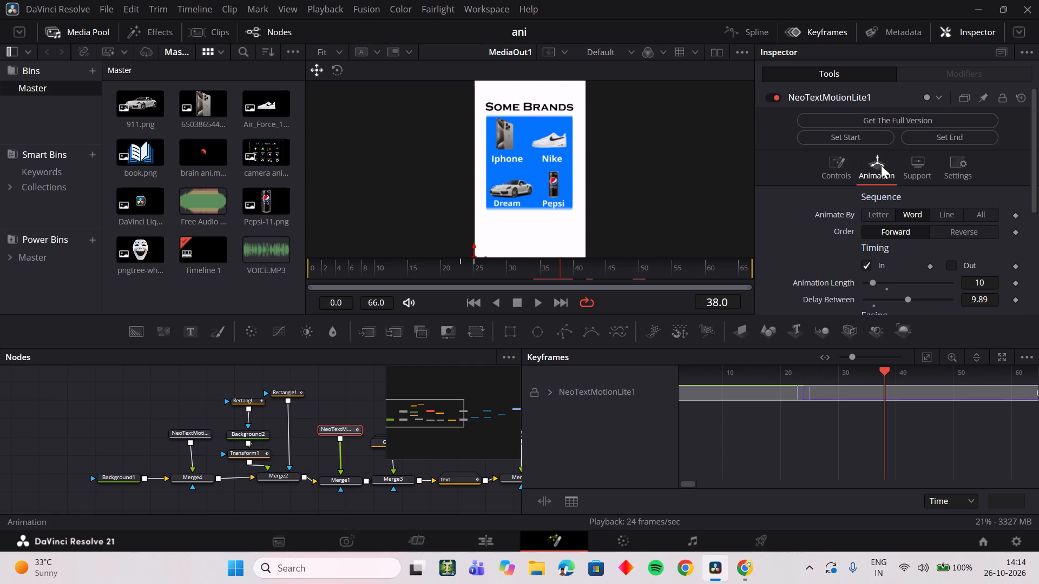
{"action": "scroll", "coordinate": [897, 204], "scroll_direction": "down", "scroll_amount": 1}
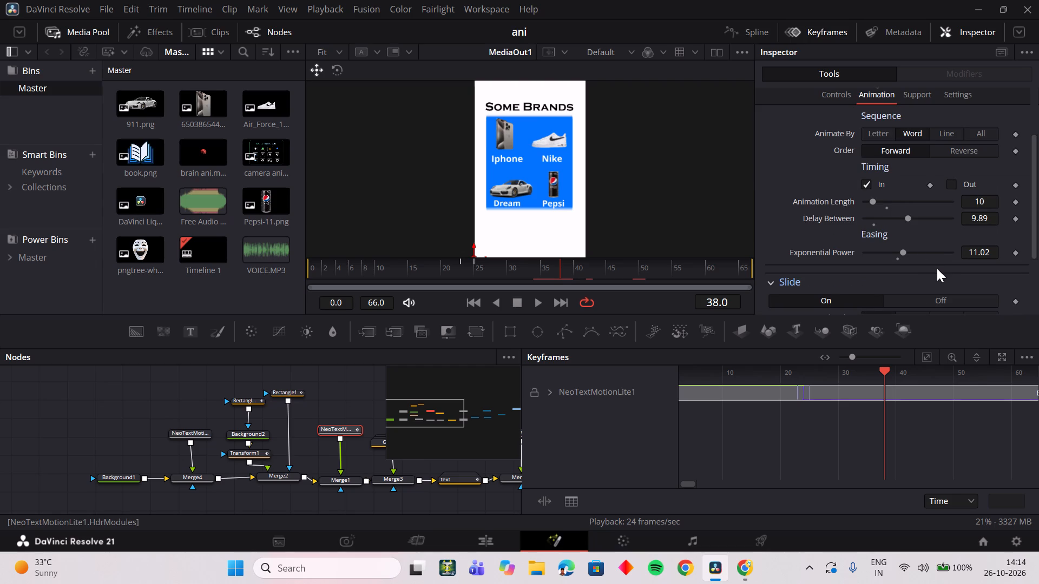
Play and scrub the opening "Ever Wonder ?" title to check the timing of its word reveal.
{"action": "left_click_drag", "start_coordinate": [481, 281], "coordinate": [407, 276]}
{"action": "left_click_drag", "start_coordinate": [400, 275], "coordinate": [352, 274]}
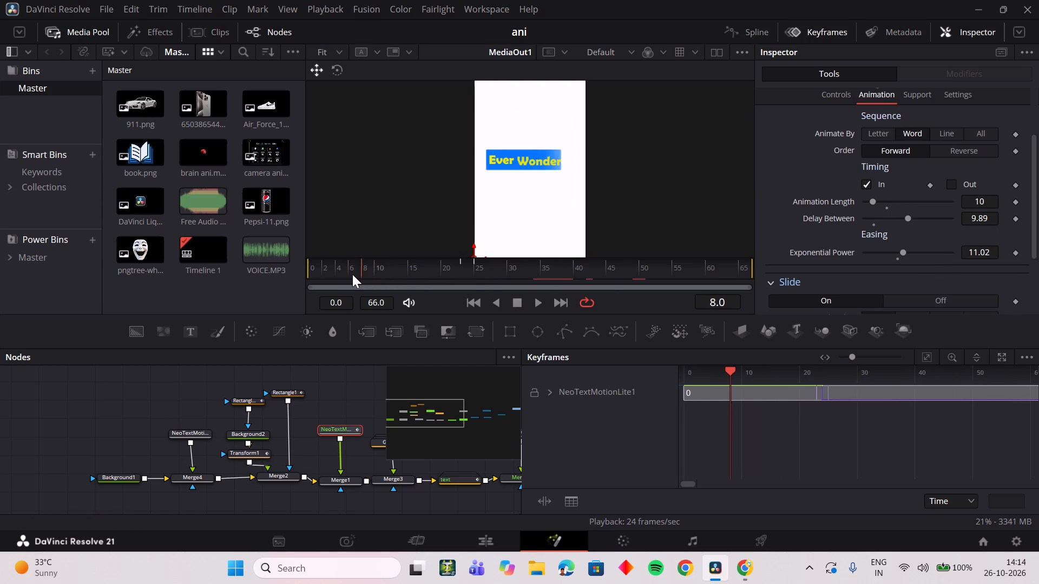
{"action": "left_click_drag", "start_coordinate": [352, 274], "coordinate": [429, 265]}
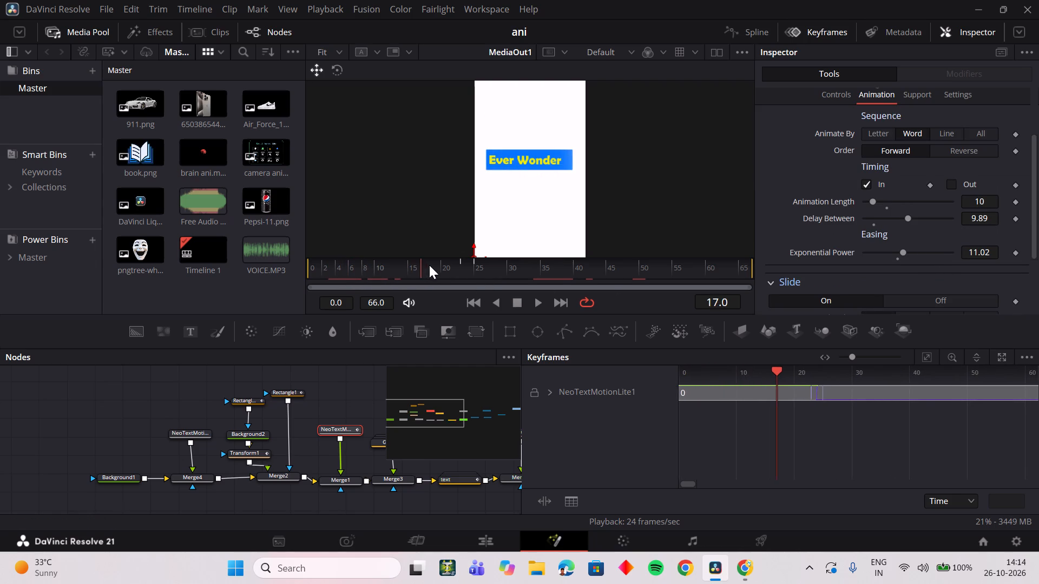
{"action": "left_click_drag", "start_coordinate": [429, 265], "coordinate": [386, 266]}
{"action": "key", "text": "space"}
{"action": "left_click_drag", "start_coordinate": [395, 264], "coordinate": [373, 267]}
{"action": "key", "text": "space"}
{"action": "left_click_drag", "start_coordinate": [390, 265], "coordinate": [374, 268]}
{"action": "key", "text": "space"}
{"action": "key", "text": "space"}
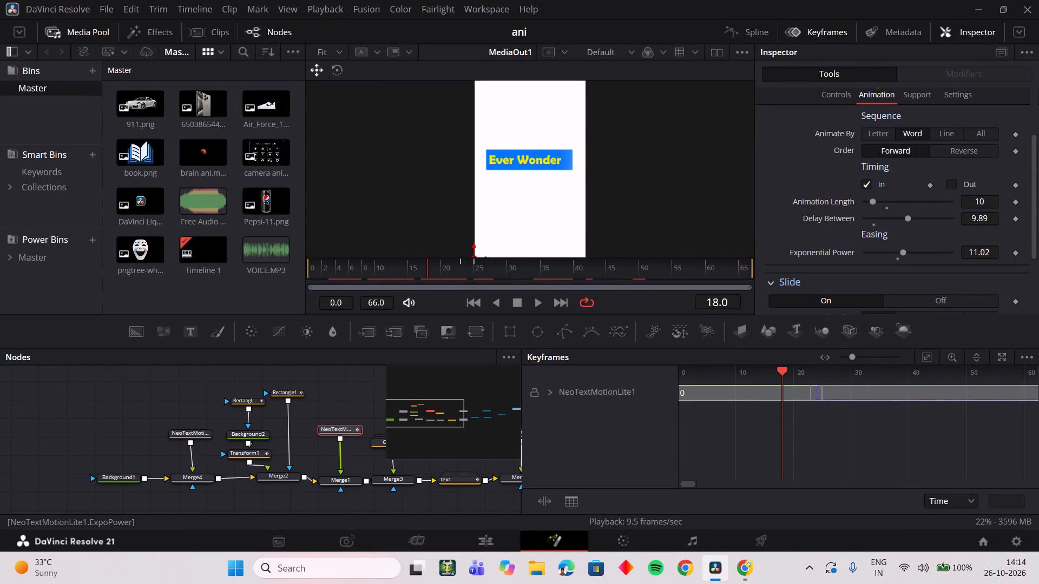
Undo the recent edits step by step until NeoTextMotionLite1's Delay Between is back at 7.38.
{"action": "key", "text": "ctrl+z"}
{"action": "key", "text": "ctrl+z"}
{"action": "key", "text": "ctrl+z"}
{"action": "key", "text": "ctrl+z"}
{"action": "key", "text": "ctrl+z"}
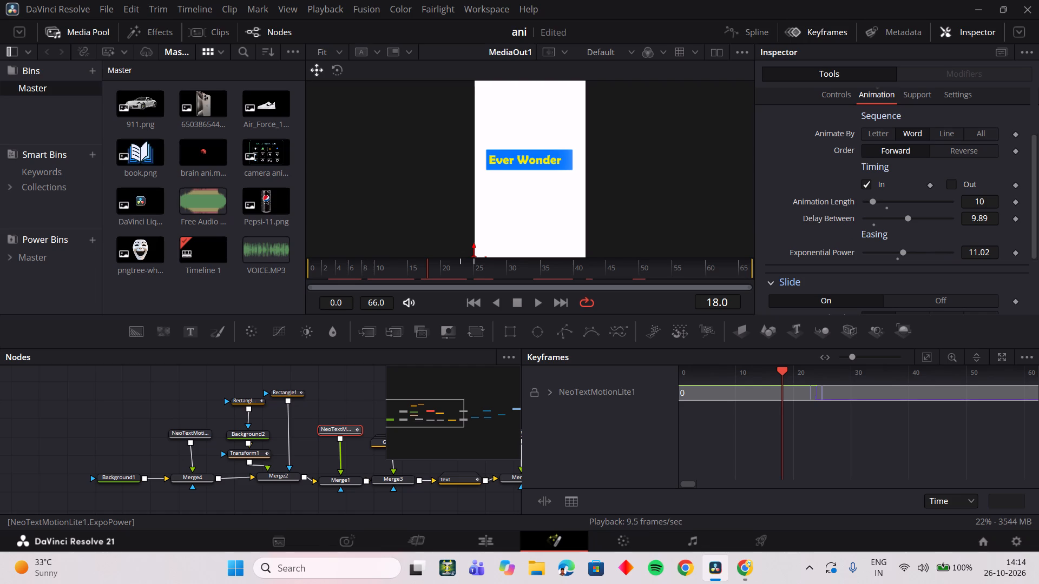
{"action": "key", "text": "ctrl+z"}
{"action": "key", "text": "ctrl+z"}
{"action": "key", "text": "ctrl+z"}
{"action": "key", "text": "ctrl+z"}
{"action": "key", "text": "ctrl+z"}
{"action": "key", "text": "ctrl+z"}
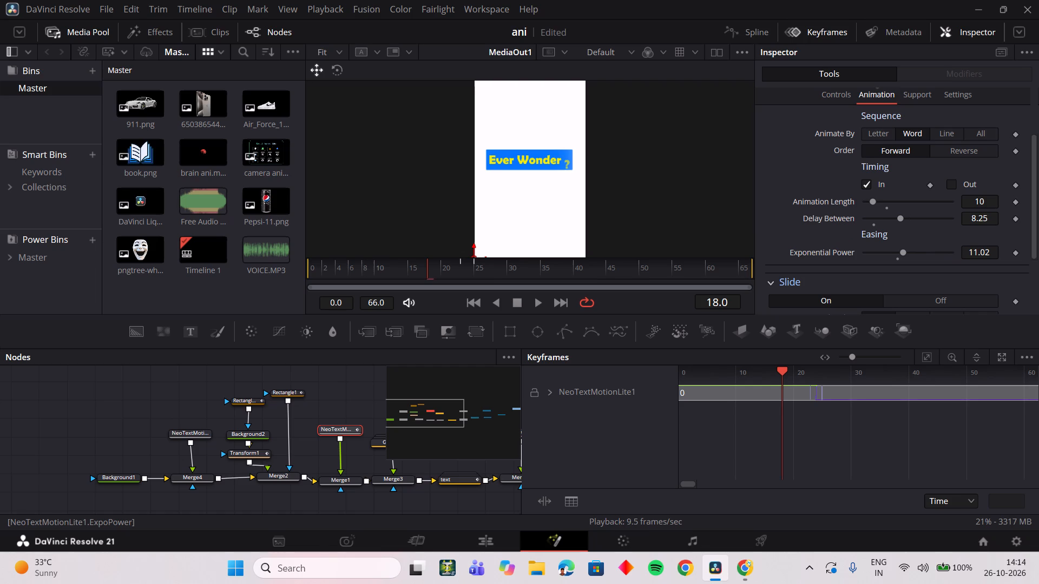
{"action": "key", "text": "ctrl+z"}
{"action": "key", "text": "ctrl+z"}
{"action": "key", "text": "ctrl+z"}
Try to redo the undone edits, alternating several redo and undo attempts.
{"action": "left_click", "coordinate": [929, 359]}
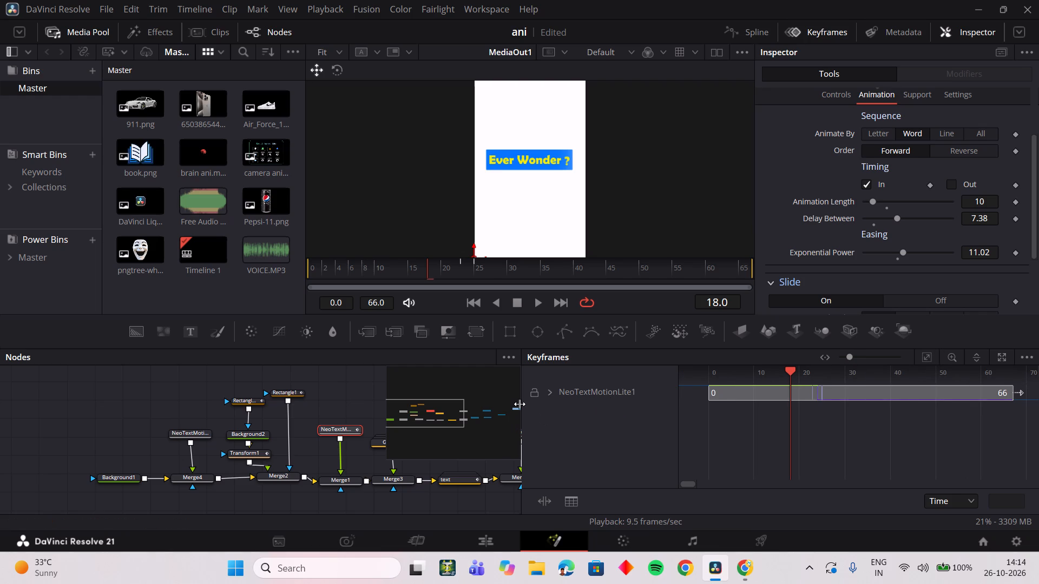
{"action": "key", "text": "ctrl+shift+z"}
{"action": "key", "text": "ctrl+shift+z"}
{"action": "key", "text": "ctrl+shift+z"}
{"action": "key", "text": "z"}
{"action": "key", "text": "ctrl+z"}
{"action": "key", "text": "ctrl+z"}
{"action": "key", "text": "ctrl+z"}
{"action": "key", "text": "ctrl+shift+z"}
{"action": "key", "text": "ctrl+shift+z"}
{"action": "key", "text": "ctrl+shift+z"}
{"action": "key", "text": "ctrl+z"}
Examine the spline curves and keyframes of NeoTextMotionLite1 and of the "Just Stay With You" text, NeoTextMotionLite3.
{"action": "left_click", "coordinate": [814, 32]}
{"action": "left_click", "coordinate": [767, 31]}
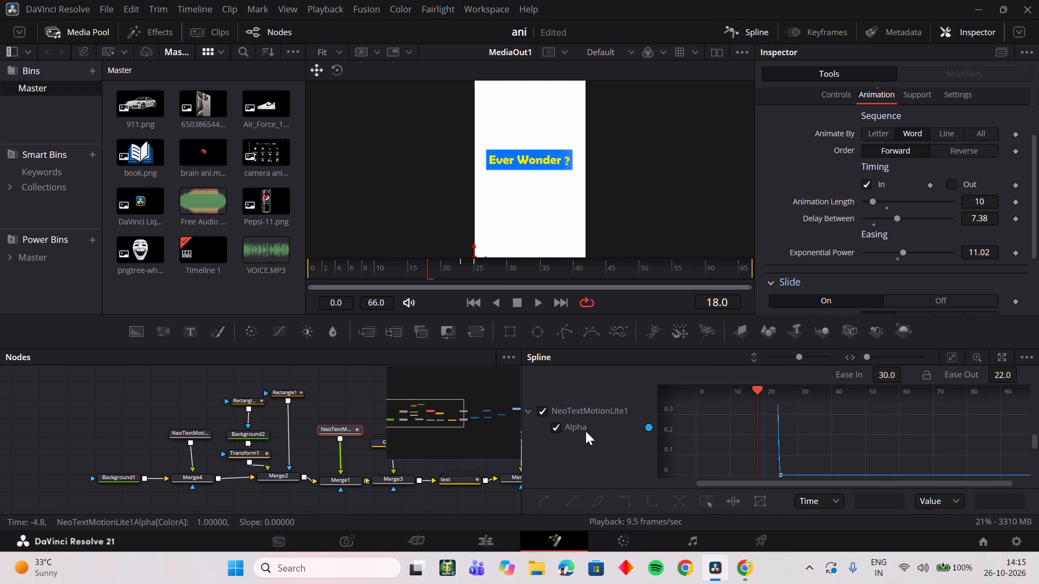
{"action": "middle_click_drag", "start_coordinate": [385, 496], "coordinate": [317, 499]}
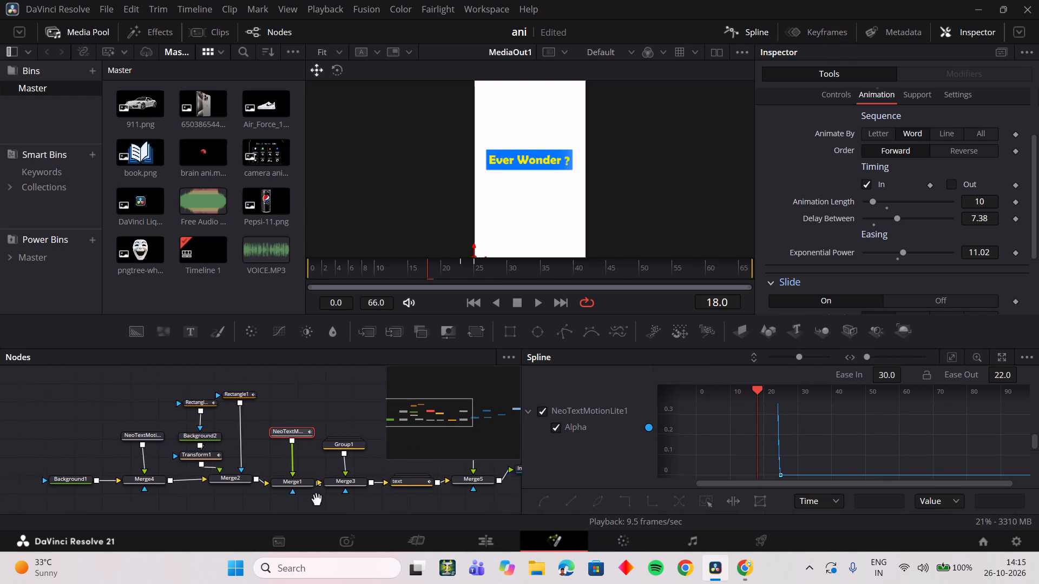
{"action": "middle_click_drag", "start_coordinate": [317, 499], "coordinate": [150, 484]}
{"action": "left_click", "coordinate": [280, 419]}
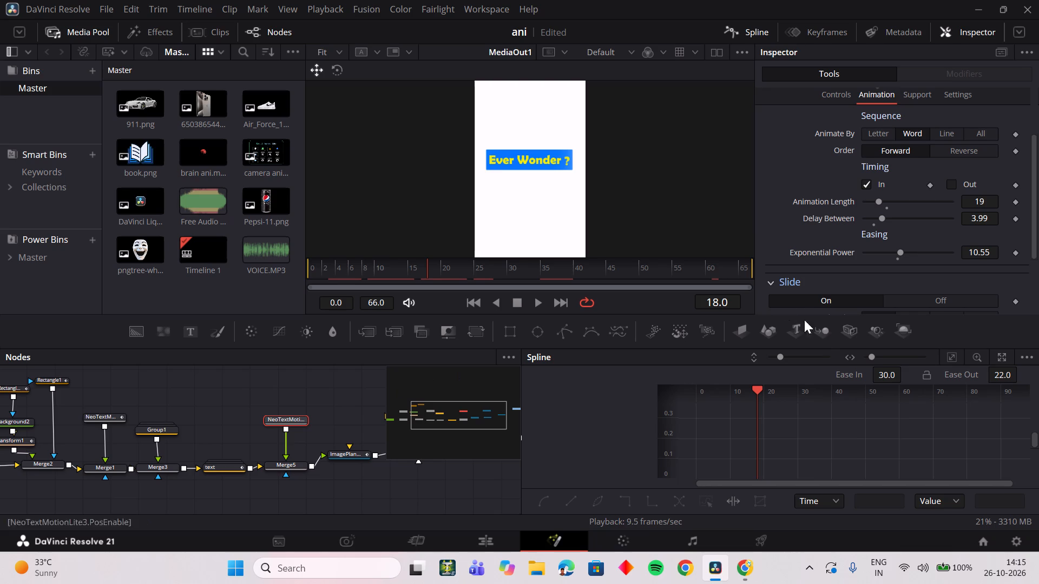
{"action": "left_click", "coordinate": [956, 357]}
{"action": "left_click", "coordinate": [951, 355]}
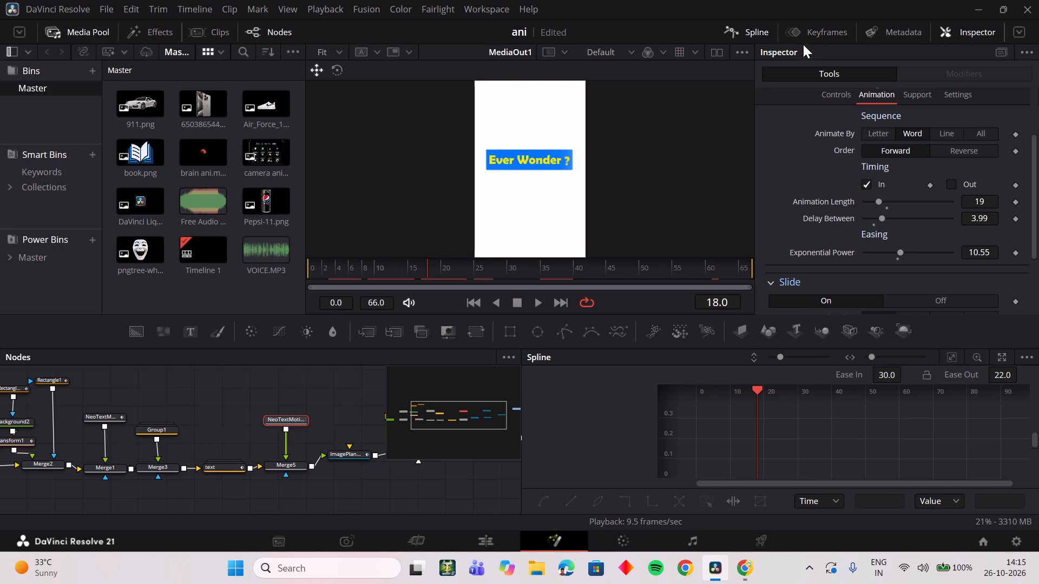
{"action": "left_click", "coordinate": [820, 26]}
{"action": "left_click", "coordinate": [747, 45]}
{"action": "left_click", "coordinate": [748, 28]}
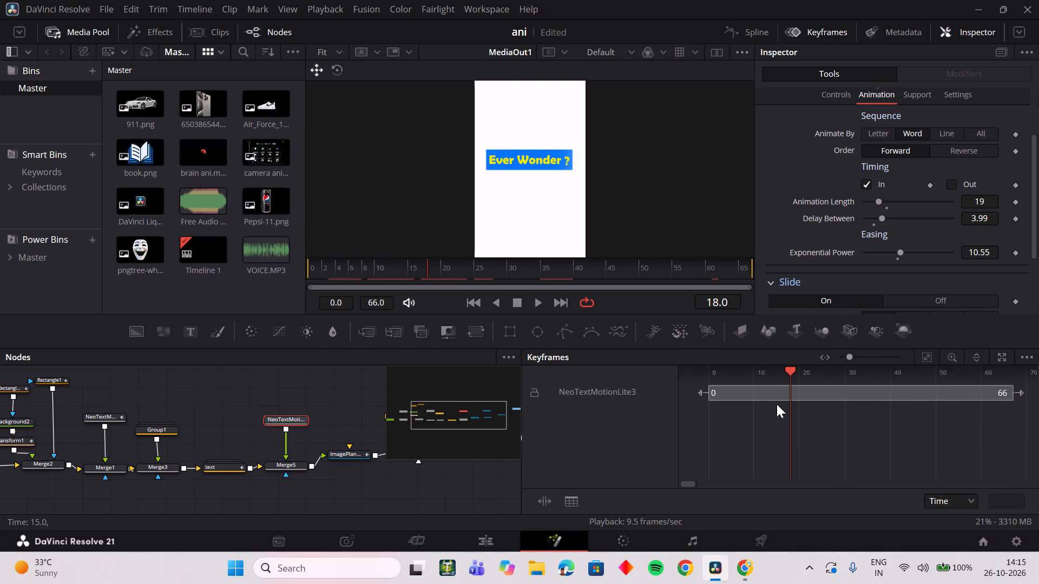
Scrub to the "Just Stay With You" reveal and raise NeoTextMotionLite3's Delay Between to 5.2.
{"action": "left_click_drag", "start_coordinate": [515, 275], "coordinate": [579, 270]}
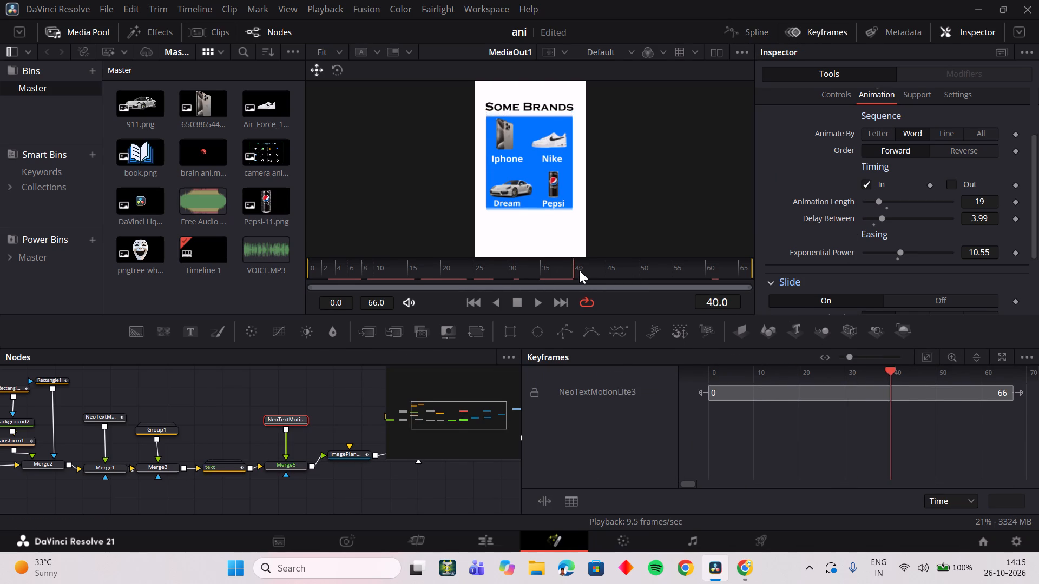
{"action": "left_click_drag", "start_coordinate": [579, 270], "coordinate": [586, 272]}
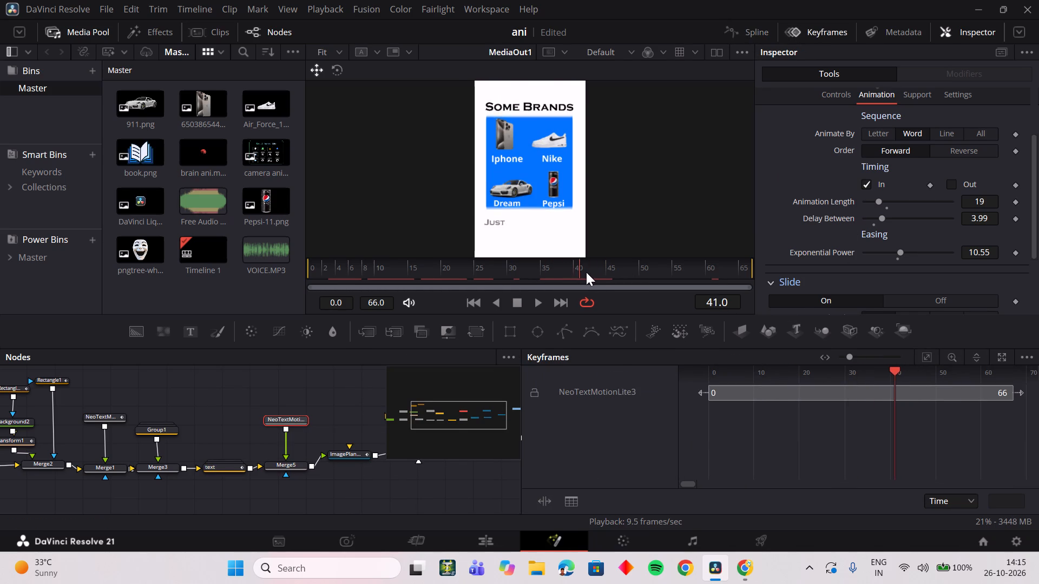
{"action": "left_click_drag", "start_coordinate": [586, 272], "coordinate": [610, 271]}
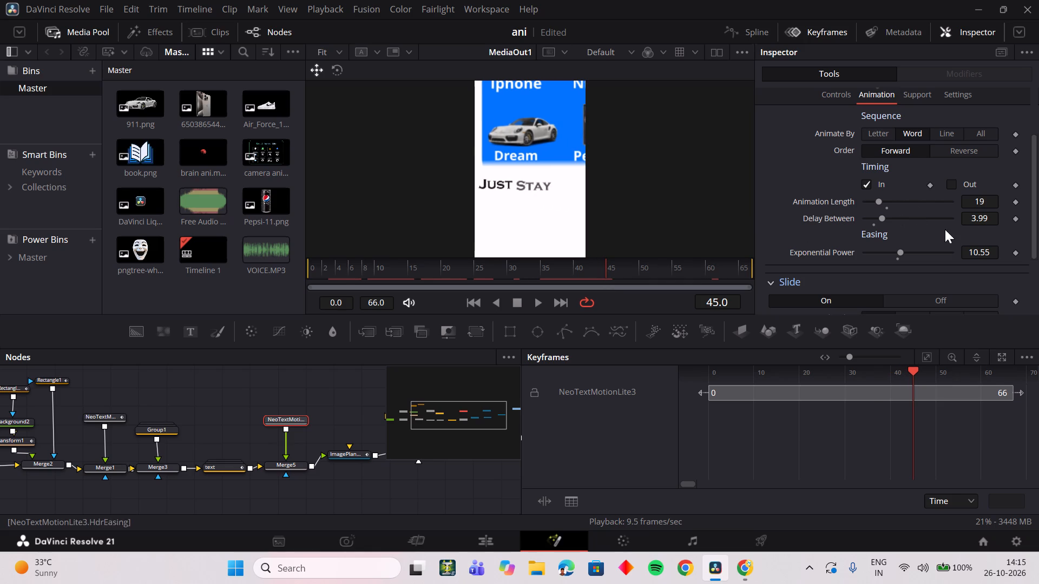
{"action": "left_click_drag", "start_coordinate": [978, 215], "coordinate": [554, 215]}
Play and scrub from the brands grid through the close-up to check the slower "Just Stay With You" word reveal.
{"action": "left_click_drag", "start_coordinate": [592, 273], "coordinate": [596, 276]}
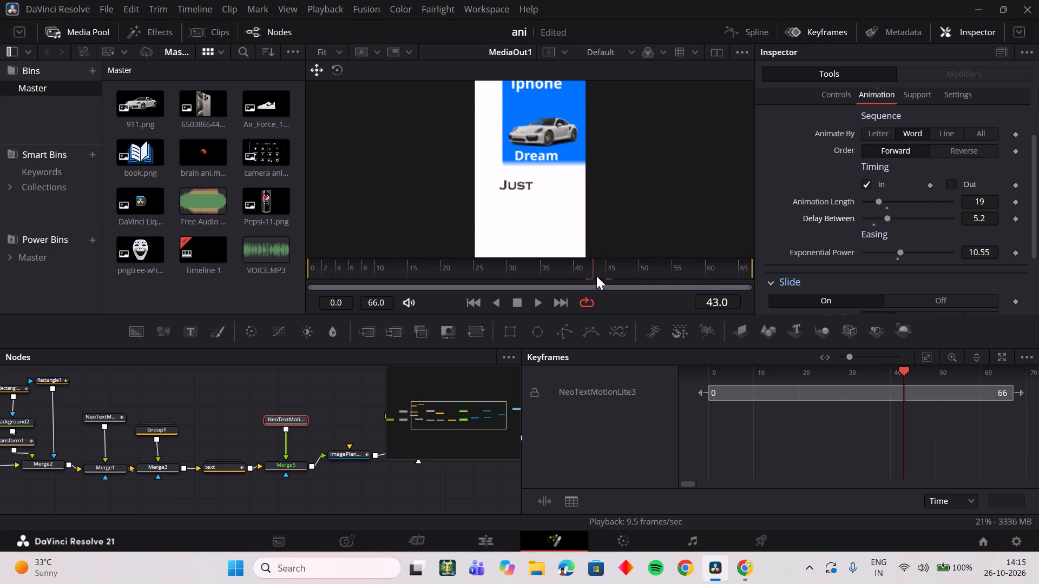
{"action": "left_click_drag", "start_coordinate": [596, 276], "coordinate": [563, 274]}
{"action": "key", "text": "space"}
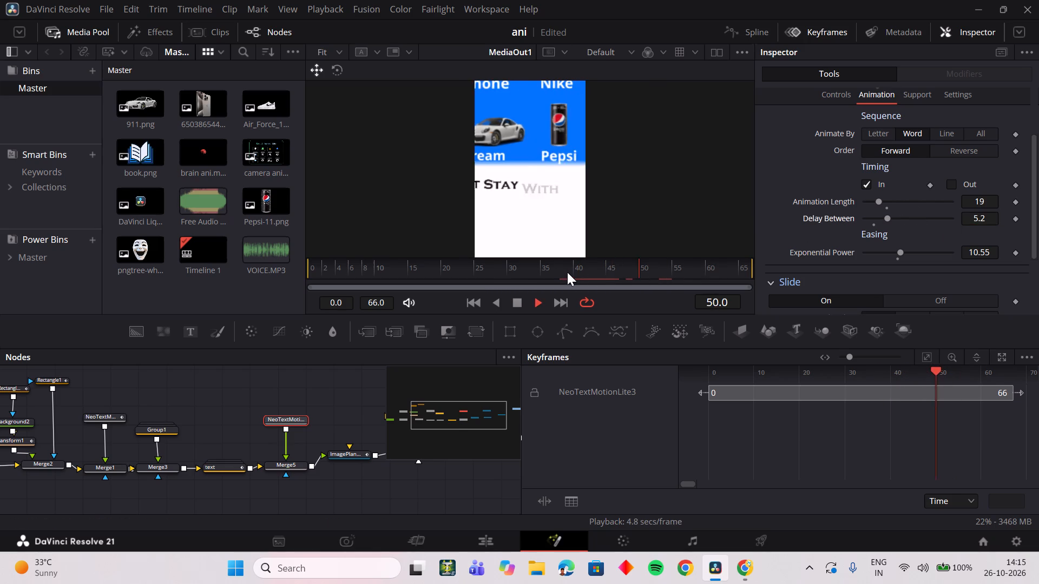
{"action": "left_click_drag", "start_coordinate": [622, 265], "coordinate": [555, 268]}
{"action": "left_click_drag", "start_coordinate": [580, 267], "coordinate": [577, 267]}
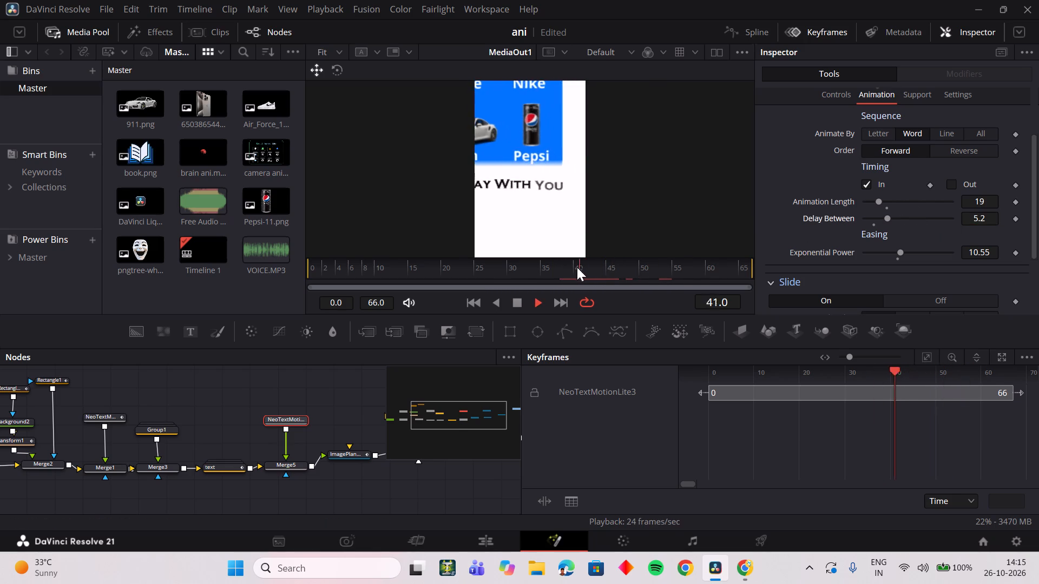
Scrub and play repeatedly from the brands grid through the close-up cut to check the "Just Stay With You" reveal timing.
{"action": "left_click_drag", "start_coordinate": [577, 267], "coordinate": [546, 271]}
{"action": "left_click_drag", "start_coordinate": [589, 271], "coordinate": [515, 276]}
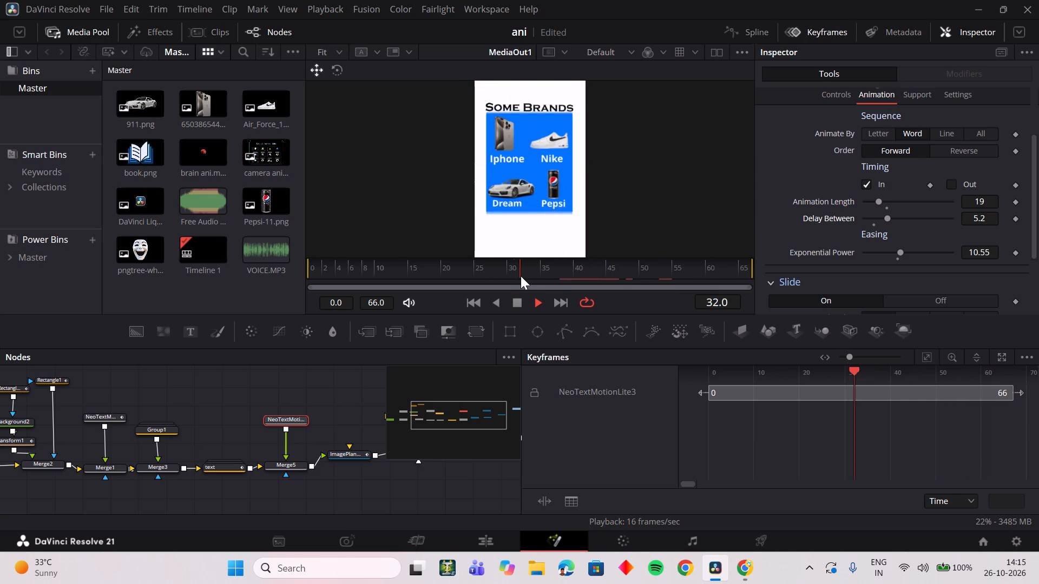
{"action": "left_click_drag", "start_coordinate": [591, 269], "coordinate": [514, 276]}
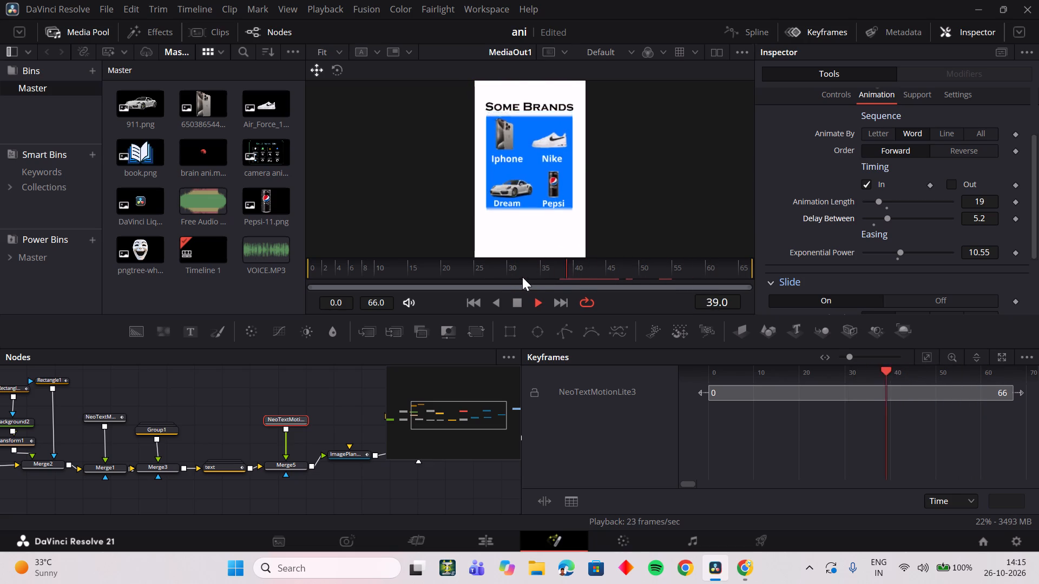
{"action": "left_click_drag", "start_coordinate": [577, 273], "coordinate": [523, 278]}
{"action": "left_click_drag", "start_coordinate": [567, 273], "coordinate": [555, 275]}
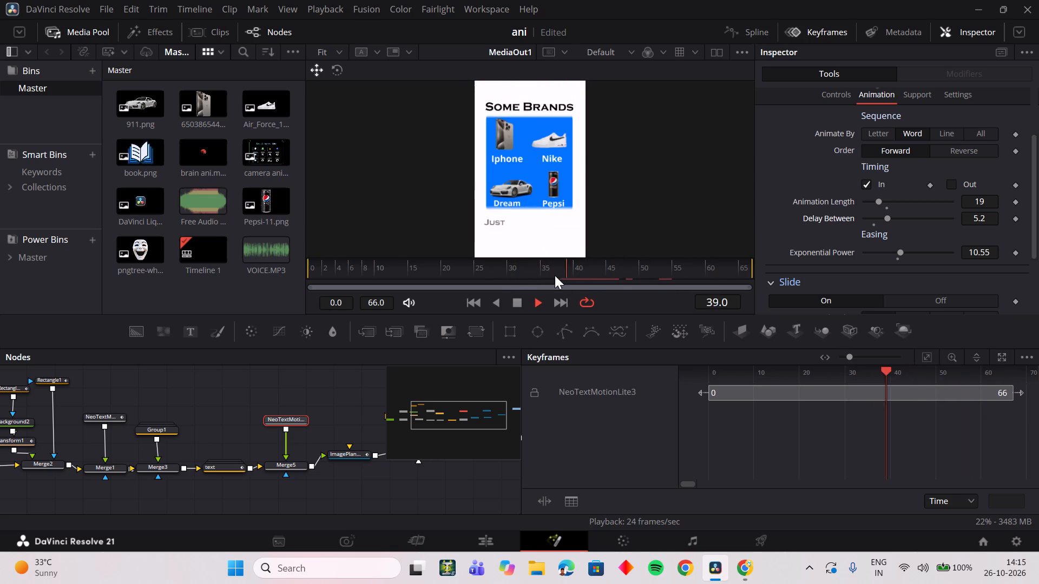
{"action": "left_click_drag", "start_coordinate": [555, 275], "coordinate": [512, 278]}
{"action": "key", "text": "space"}
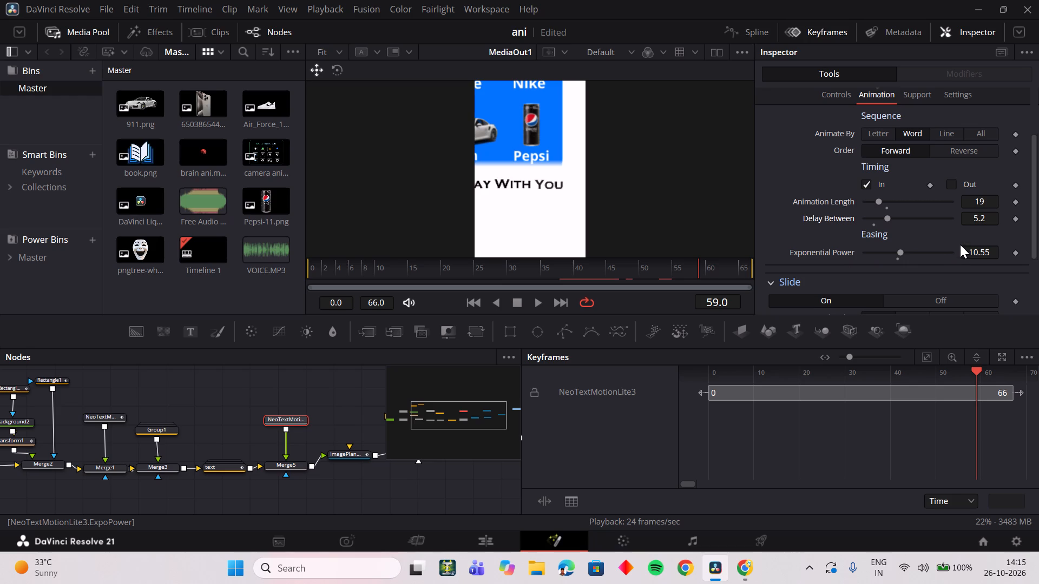
Set NeoTextMotionLite3's Animation Length to 14.
{"action": "left_click_drag", "start_coordinate": [987, 198], "coordinate": [952, 203]}
Play and scrub across the close-up cut to check the "Just Stay With You" reveal with the shorter word animation.
{"action": "left_click_drag", "start_coordinate": [619, 279], "coordinate": [607, 279]}
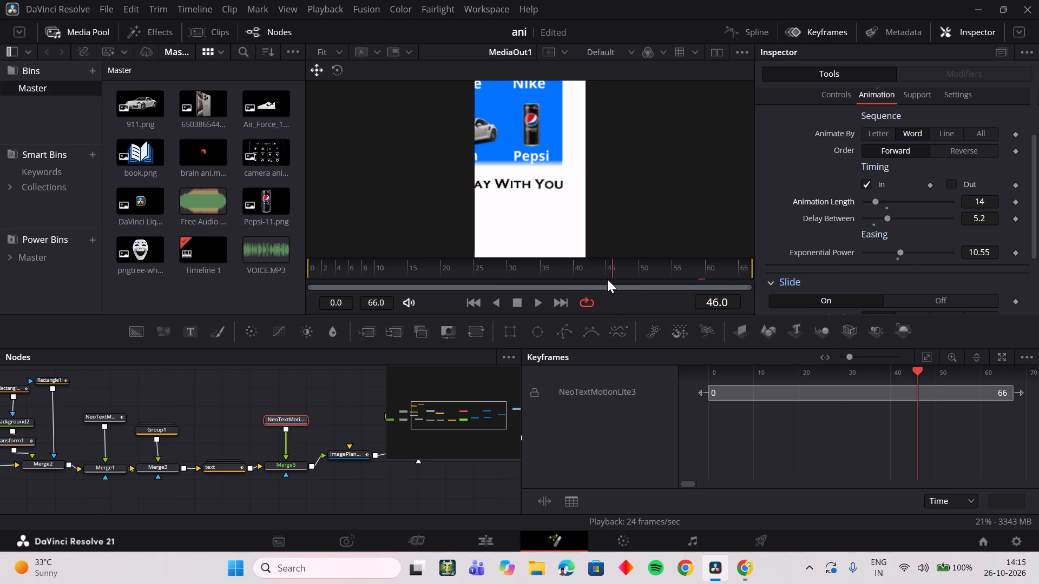
{"action": "left_click_drag", "start_coordinate": [607, 279], "coordinate": [584, 279]}
{"action": "left_click_drag", "start_coordinate": [589, 267], "coordinate": [555, 270]}
{"action": "key", "text": "space"}
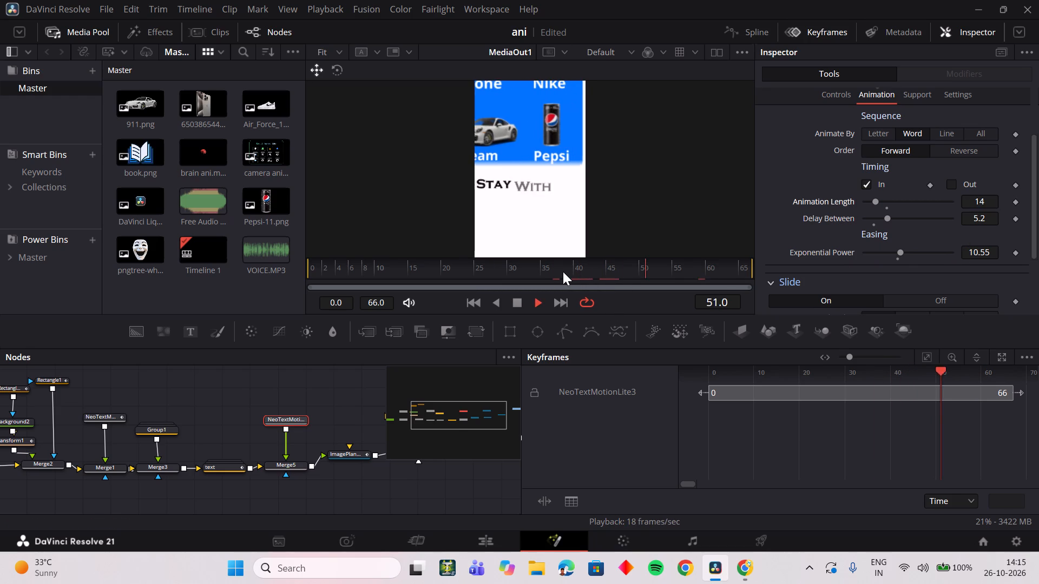
{"action": "left_click_drag", "start_coordinate": [618, 268], "coordinate": [530, 272]}
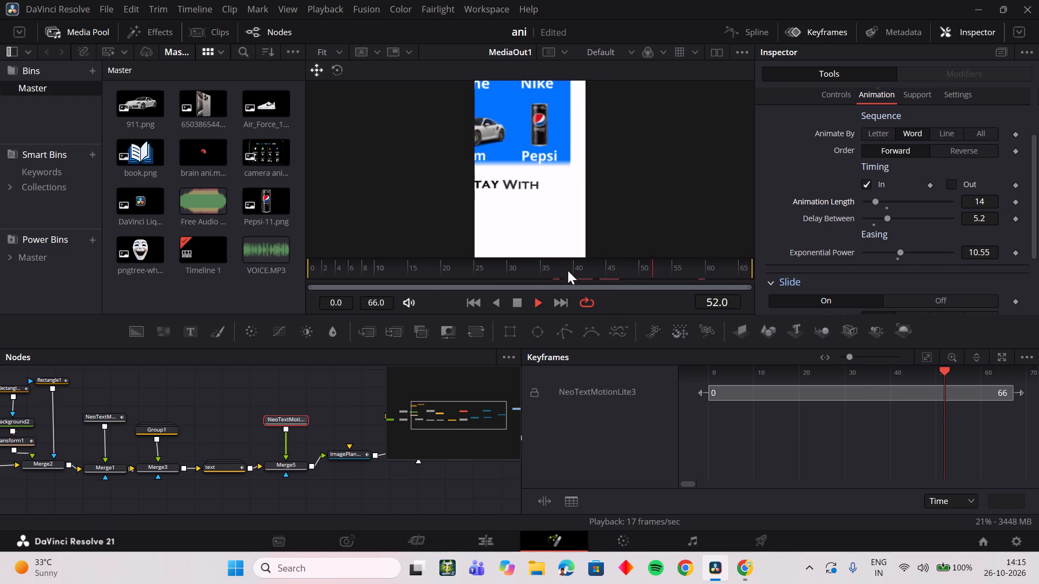
{"action": "key", "text": "space"}
{"action": "left_click_drag", "start_coordinate": [600, 266], "coordinate": [563, 273]}
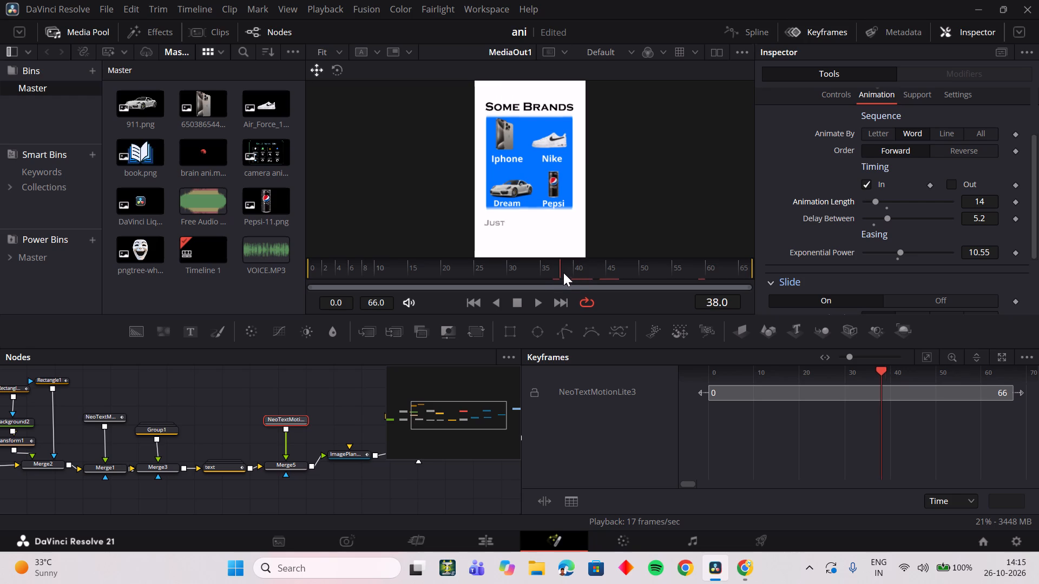
{"action": "left_click_drag", "start_coordinate": [563, 273], "coordinate": [573, 274]}
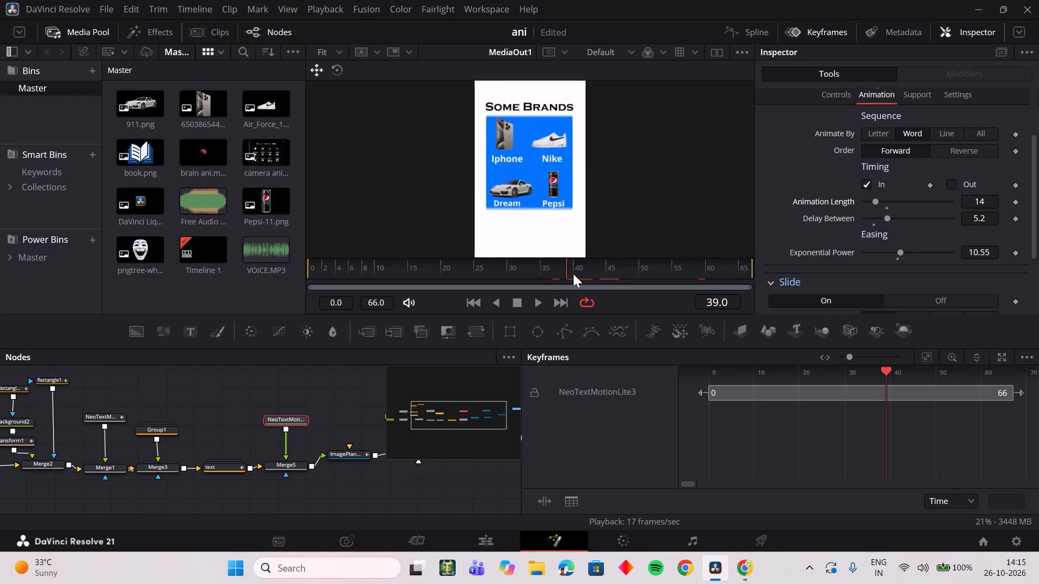
{"action": "left_click_drag", "start_coordinate": [573, 274], "coordinate": [498, 274]}
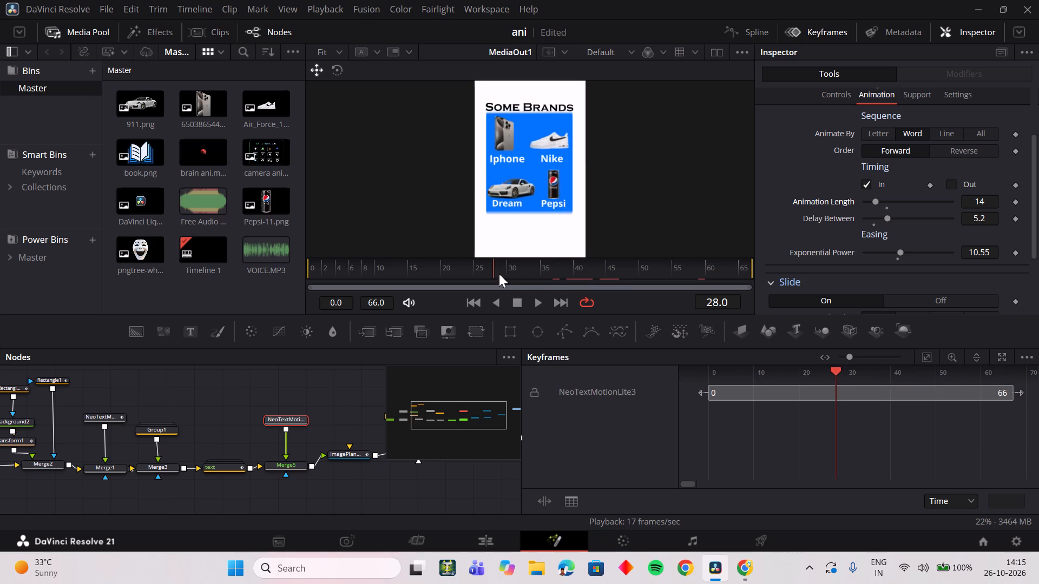
{"action": "key", "text": "space"}
{"action": "key", "text": "space"}
Set the start of NeoTextMotionLite3's "Just Stay With You" animation at frame 40.
{"action": "left_click_drag", "start_coordinate": [555, 270], "coordinate": [556, 268]}
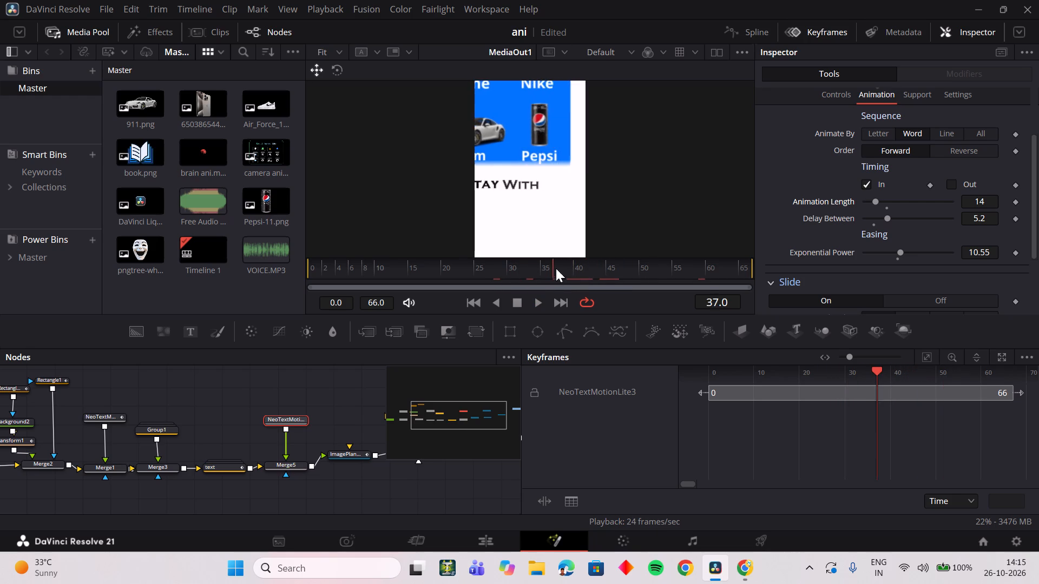
{"action": "left_click_drag", "start_coordinate": [556, 268], "coordinate": [595, 269]}
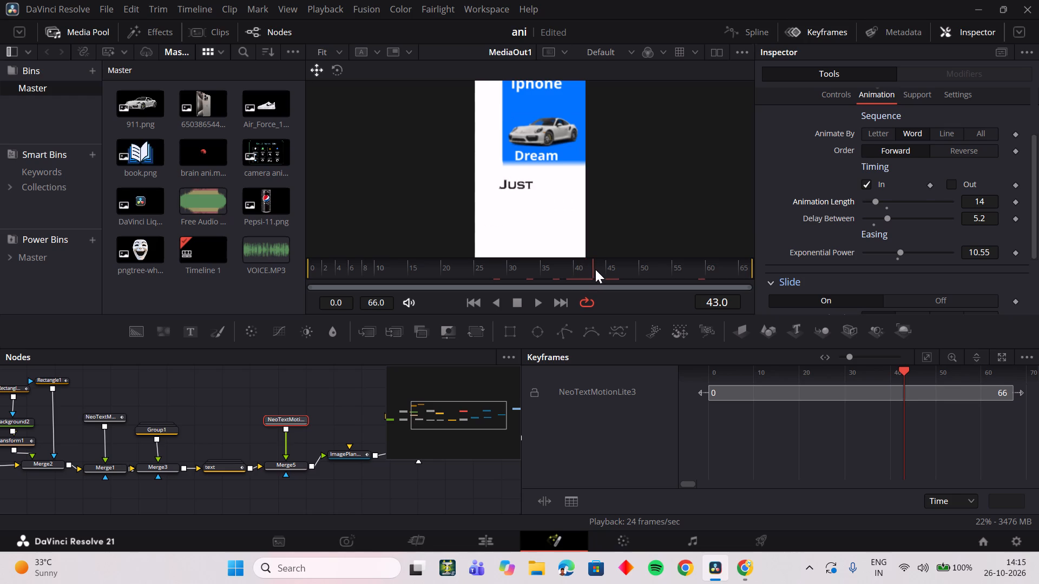
{"action": "left_click_drag", "start_coordinate": [595, 269], "coordinate": [578, 270]}
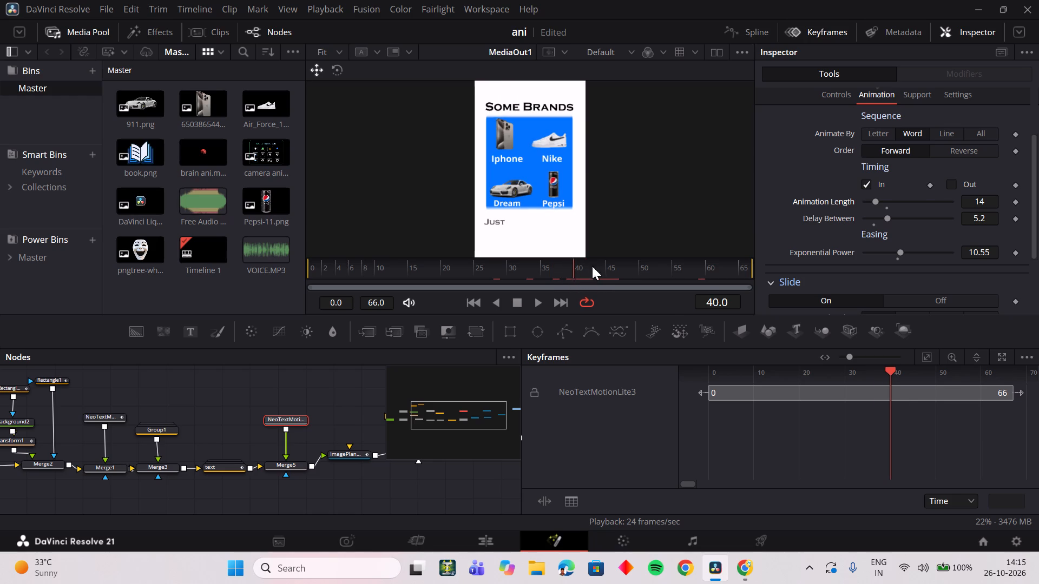
{"action": "scroll", "coordinate": [861, 161], "scroll_direction": "up", "scroll_amount": 2}
{"action": "left_click", "coordinate": [854, 138]}
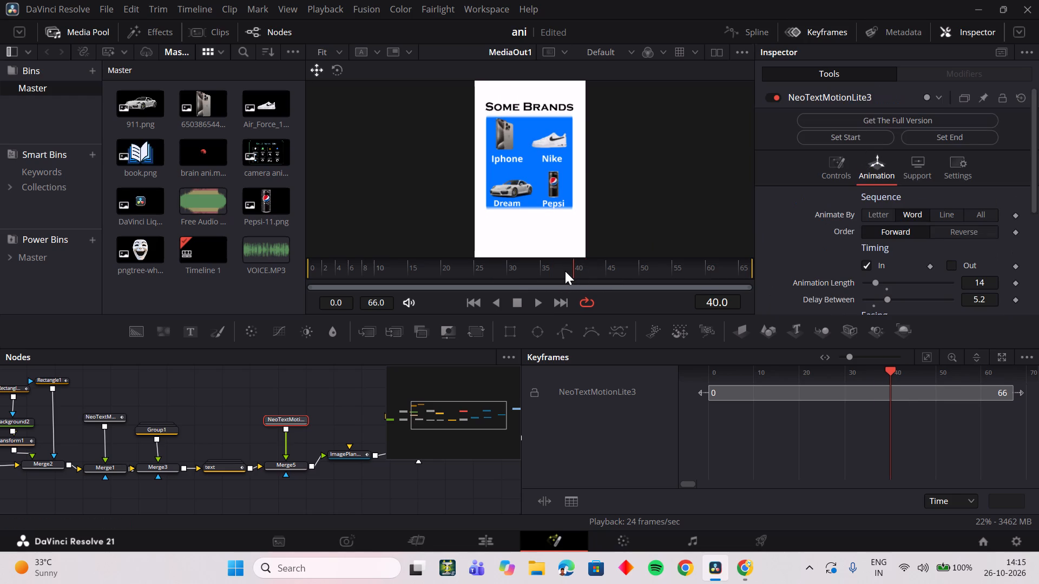
Play repeatedly from the brands grid through the close-up to review the "Just Stay With You" reveal against the cut.
{"action": "left_click_drag", "start_coordinate": [565, 271], "coordinate": [539, 271]}
{"action": "key", "text": "space"}
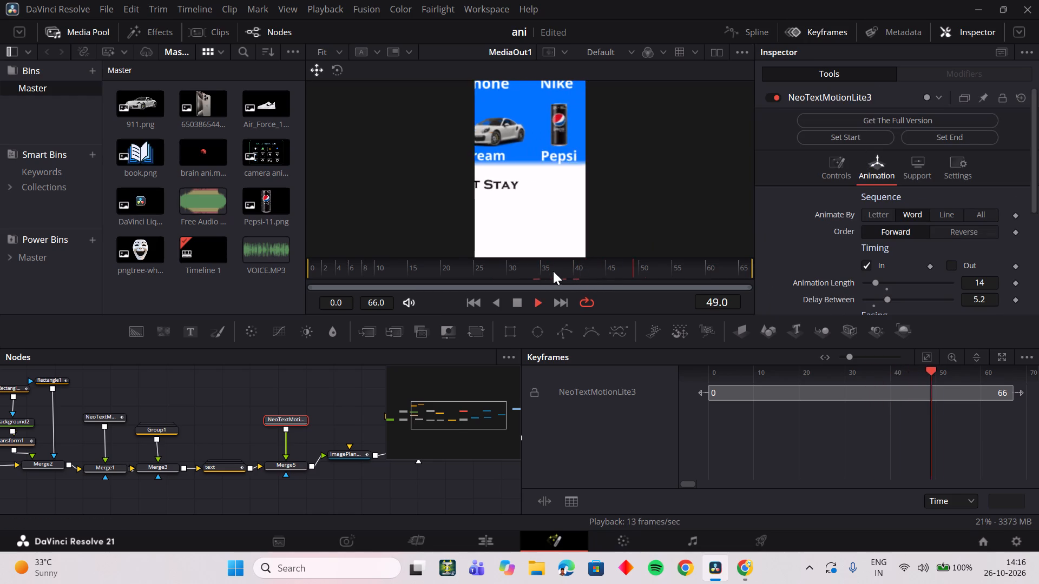
{"action": "left_click_drag", "start_coordinate": [593, 268], "coordinate": [531, 269]}
{"action": "left_click_drag", "start_coordinate": [598, 269], "coordinate": [568, 278]}
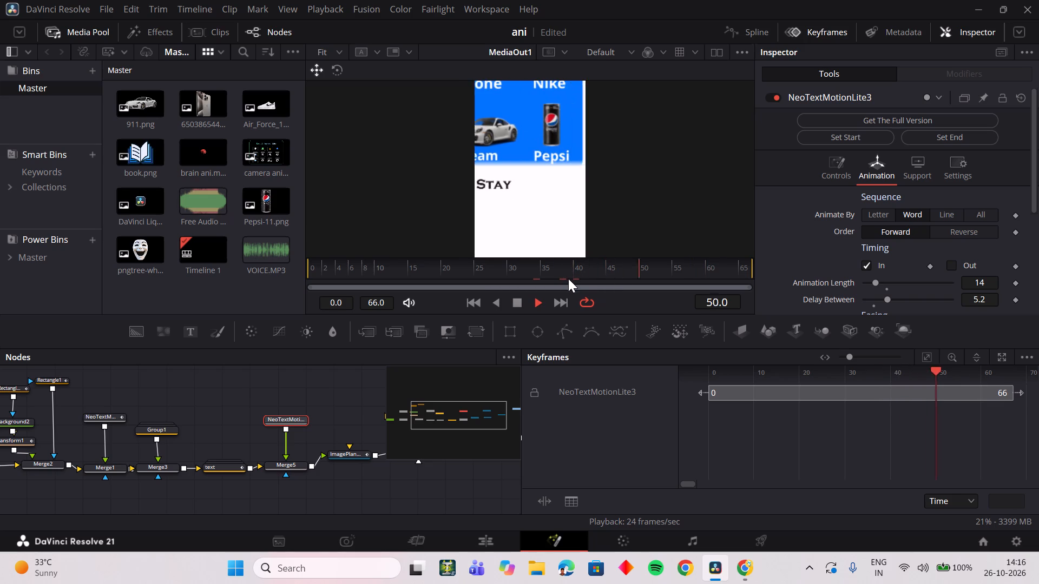
{"action": "left_click_drag", "start_coordinate": [575, 278], "coordinate": [523, 280]}
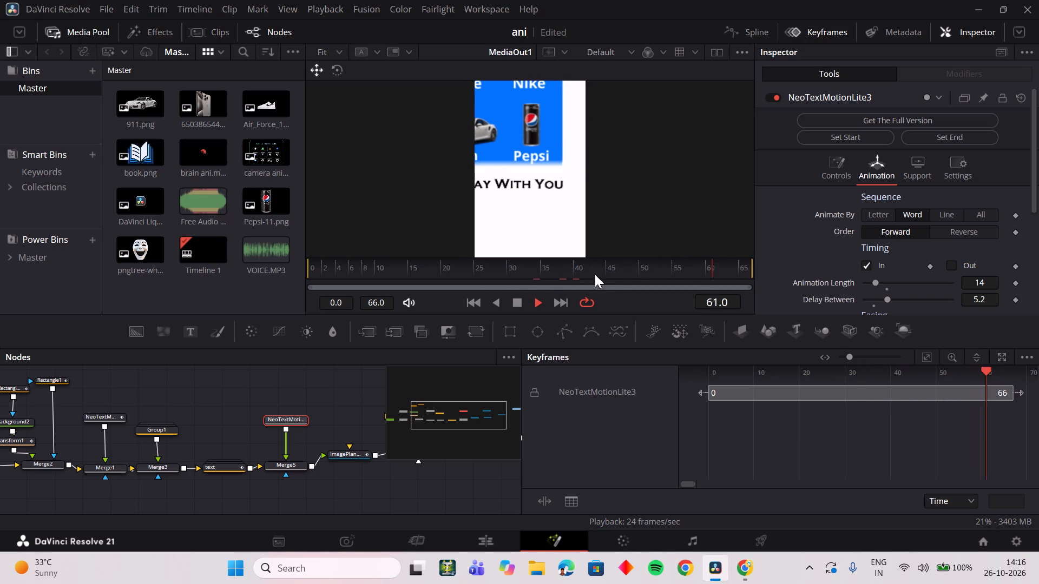
{"action": "left_click_drag", "start_coordinate": [598, 274], "coordinate": [523, 278]}
{"action": "left_click_drag", "start_coordinate": [571, 275], "coordinate": [496, 277]}
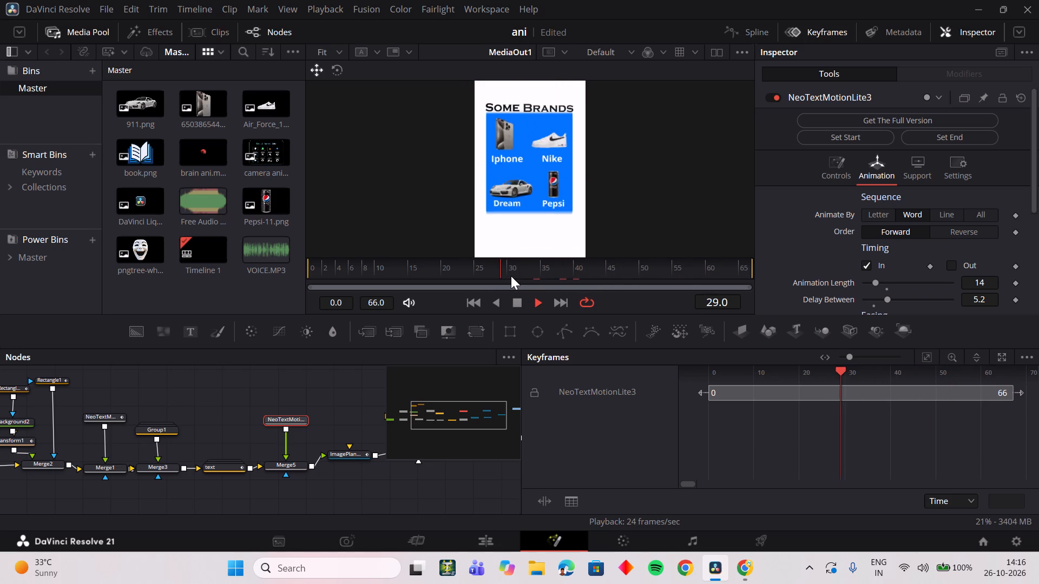
{"action": "left_click_drag", "start_coordinate": [551, 274], "coordinate": [463, 278]}
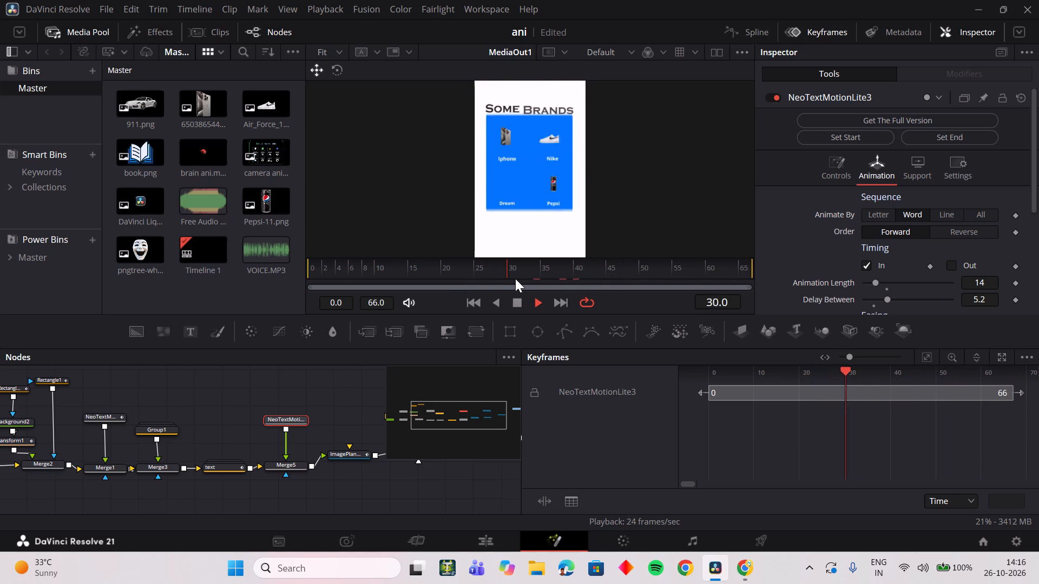
{"action": "left_click_drag", "start_coordinate": [556, 275], "coordinate": [473, 281]}
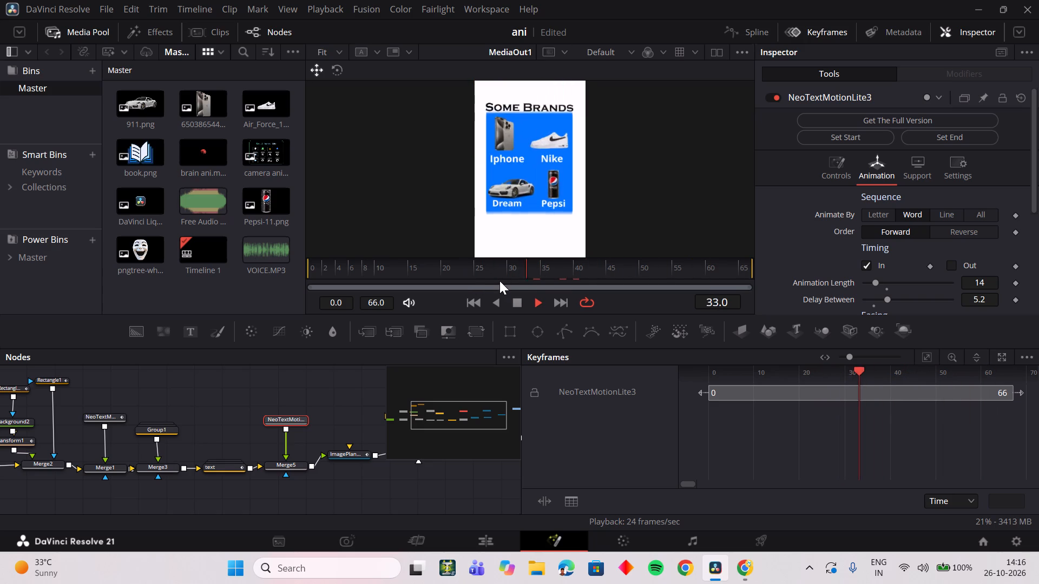
{"action": "left_click_drag", "start_coordinate": [545, 273], "coordinate": [507, 276]}
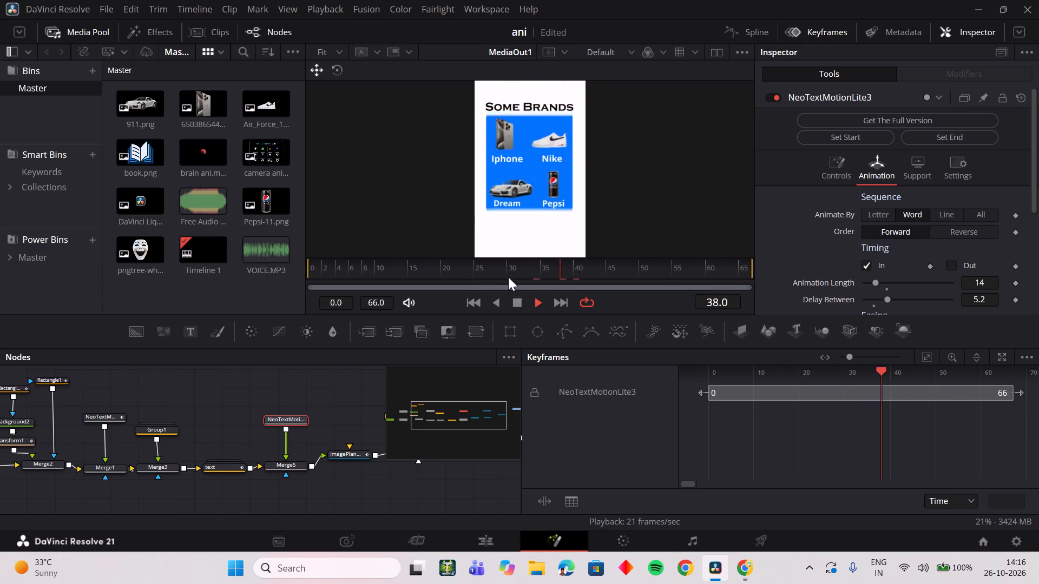
{"action": "left_click_drag", "start_coordinate": [549, 271], "coordinate": [476, 282]}
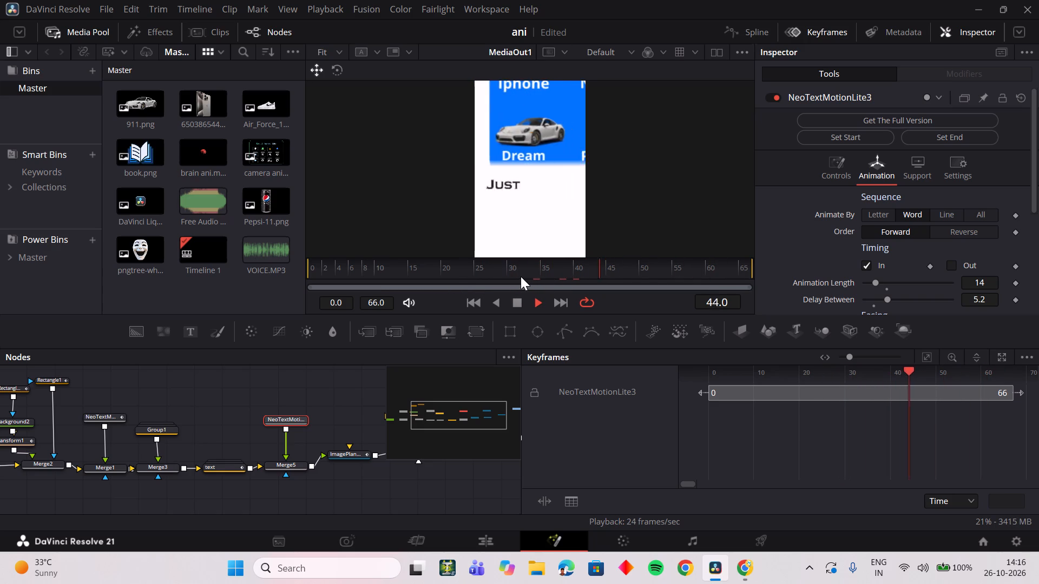
{"action": "left_click_drag", "start_coordinate": [546, 270], "coordinate": [522, 273]}
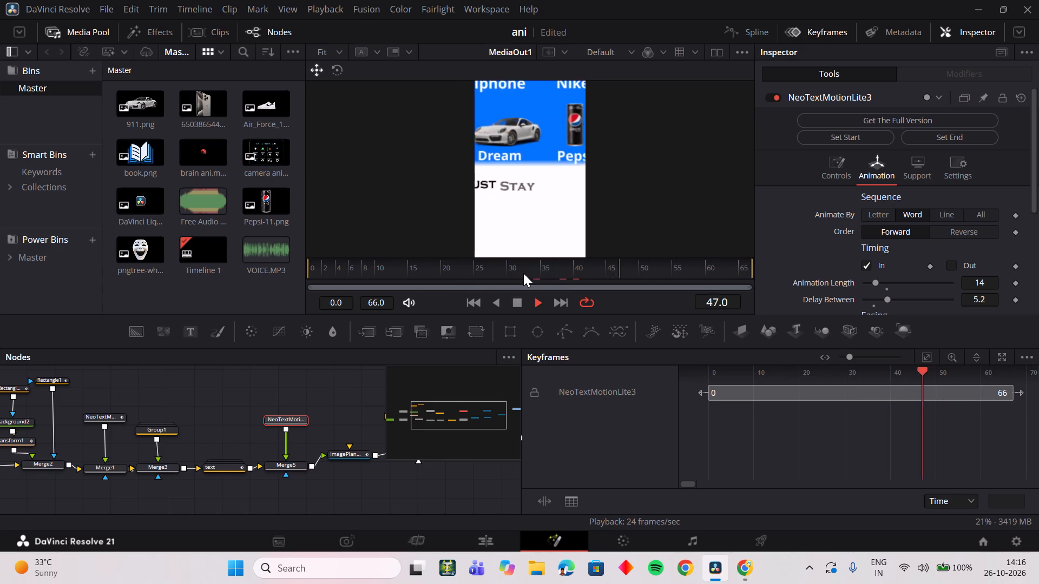
{"action": "key", "text": "space"}
{"action": "left_click_drag", "start_coordinate": [562, 267], "coordinate": [523, 272]}
{"action": "key", "text": "space"}
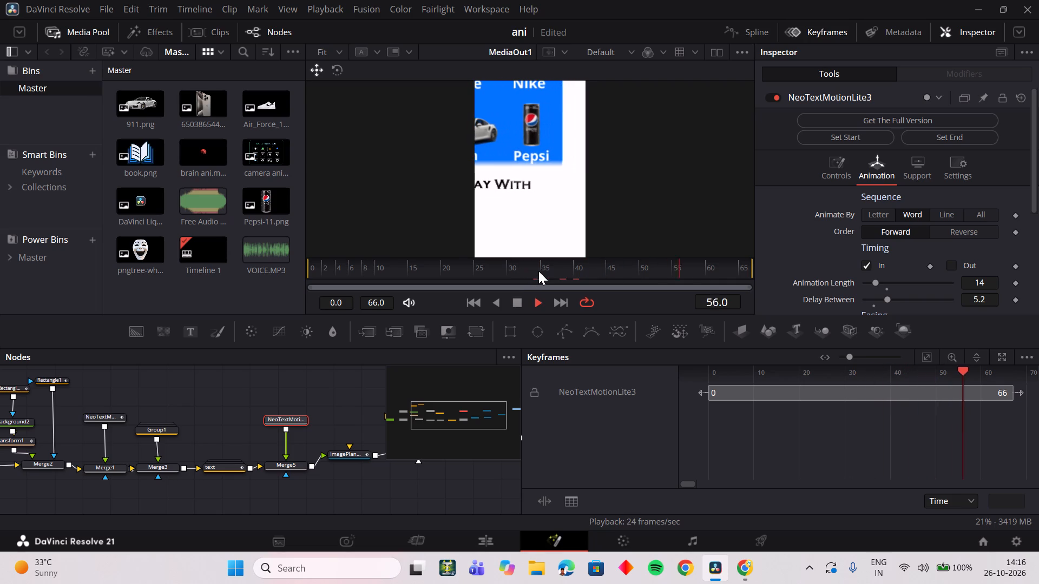
{"action": "key", "text": "space"}
{"action": "left_click_drag", "start_coordinate": [563, 270], "coordinate": [505, 273]}
{"action": "key", "text": "space"}
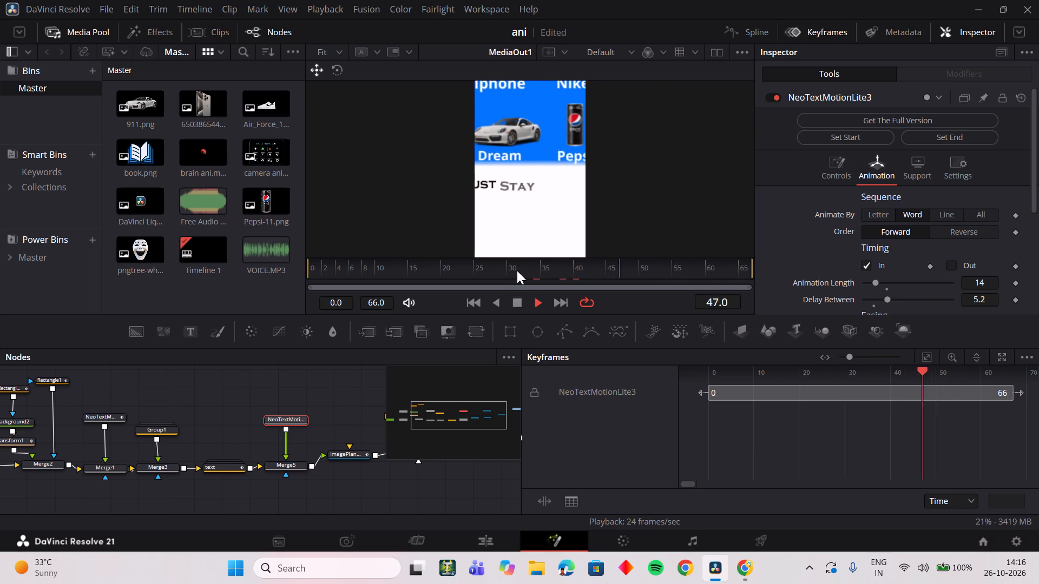
{"action": "key", "text": "space"}
Display ImagePlane3D1's X Offset curve in the spline editor and smooth its keyframes from frame 41 onward.
{"action": "left_click", "coordinate": [766, 36]}
{"action": "left_click", "coordinate": [813, 34]}
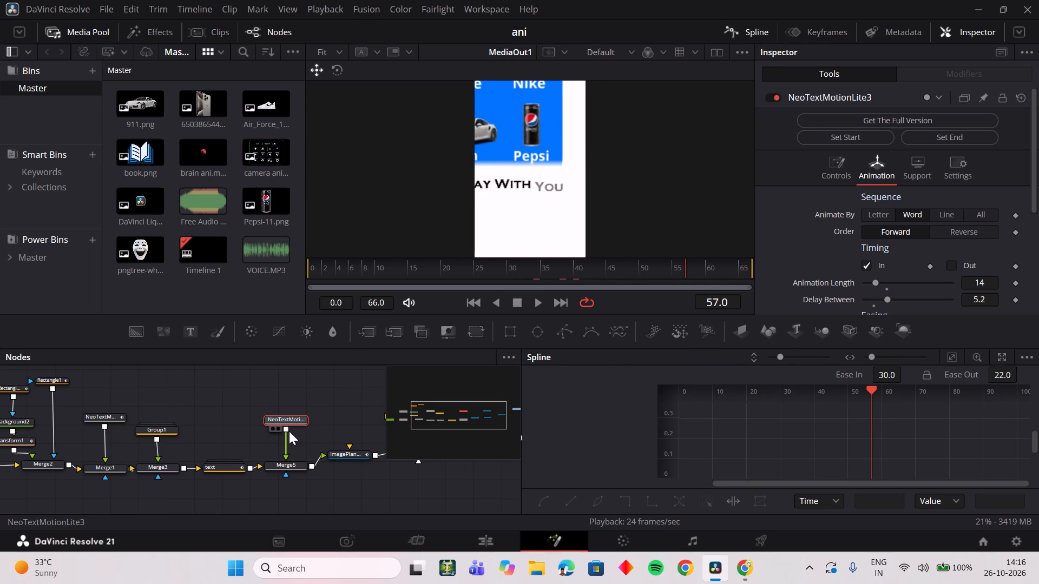
{"action": "left_click", "coordinate": [337, 456]}
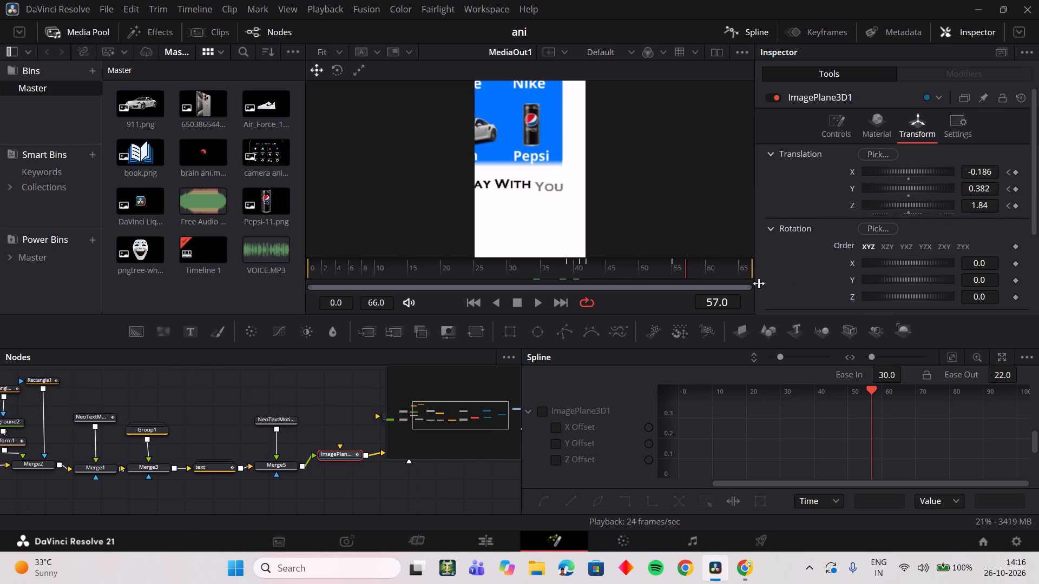
{"action": "left_click", "coordinate": [557, 426]}
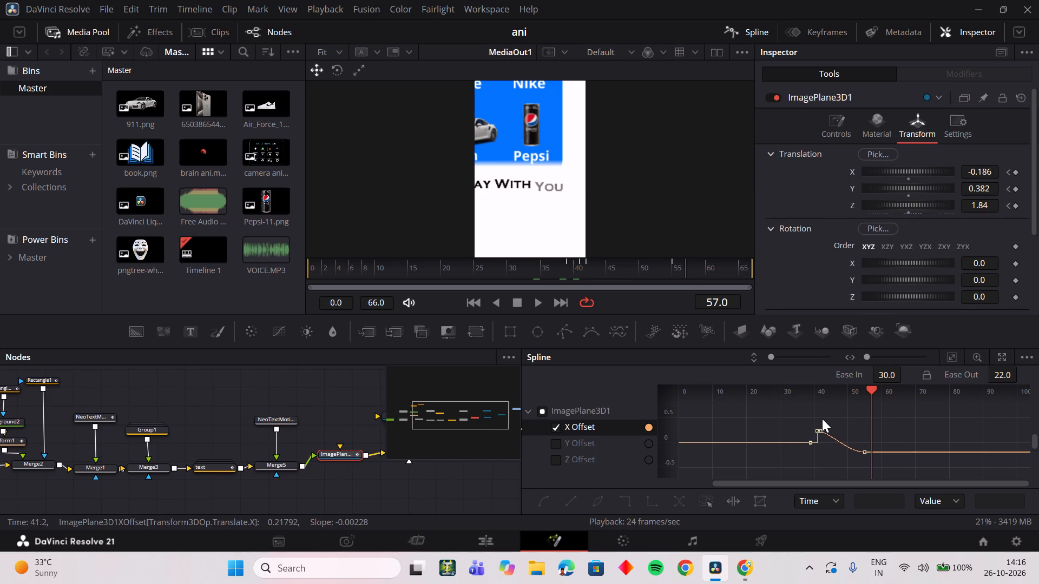
{"action": "left_click_drag", "start_coordinate": [804, 416], "coordinate": [790, 416]}
{"action": "left_click", "coordinate": [949, 355]}
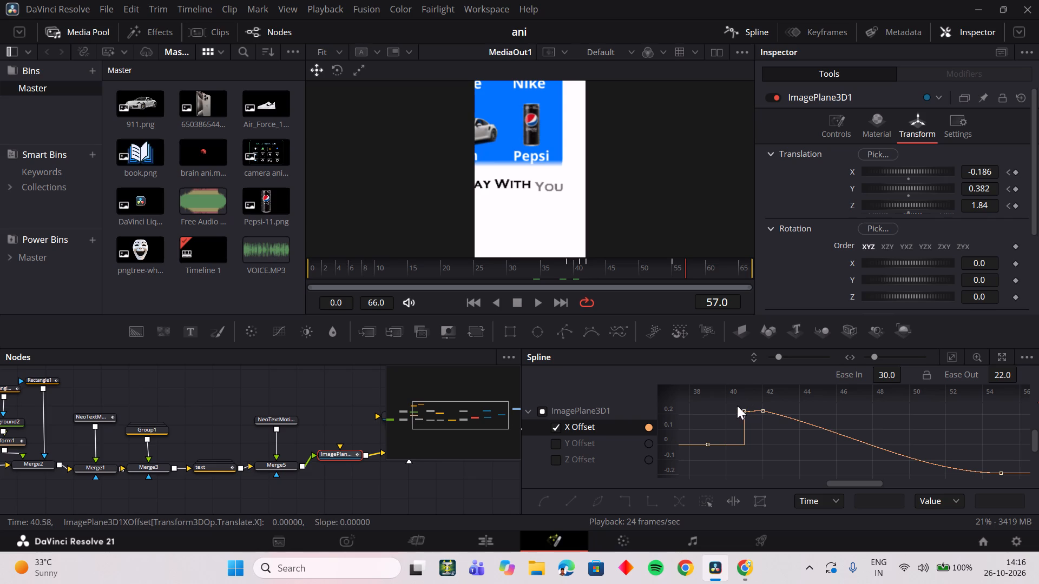
{"action": "left_click_drag", "start_coordinate": [738, 406], "coordinate": [1037, 486]}
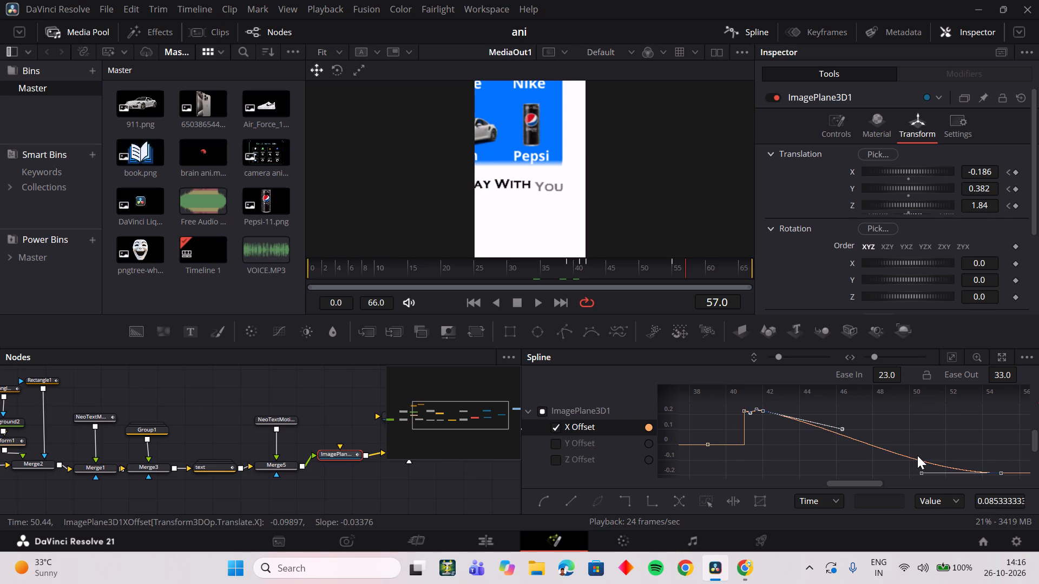
{"action": "key", "text": "s"}
Play and scrub across the close-up cut to check the image plane's smoothed horizontal movement.
{"action": "left_click_drag", "start_coordinate": [586, 274], "coordinate": [580, 274]}
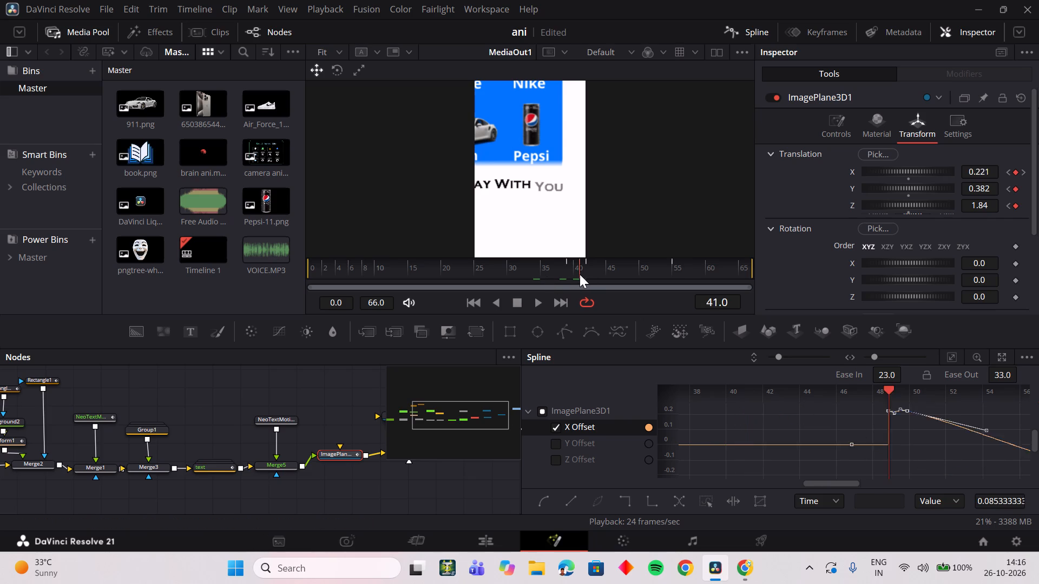
{"action": "left_click_drag", "start_coordinate": [580, 274], "coordinate": [557, 274]}
{"action": "key", "text": "space"}
{"action": "left_click_drag", "start_coordinate": [582, 273], "coordinate": [548, 280]}
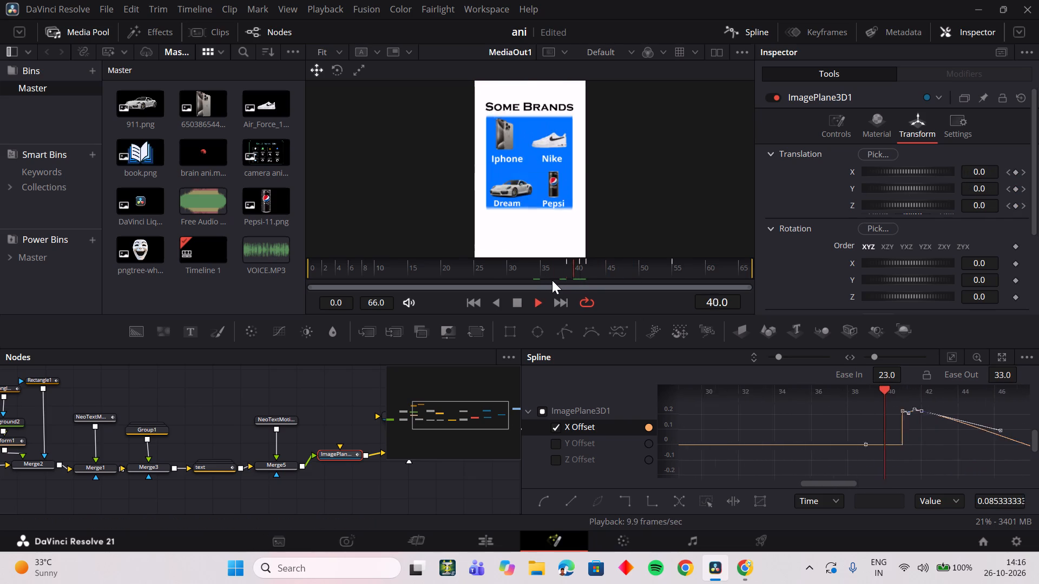
{"action": "left_click_drag", "start_coordinate": [580, 277], "coordinate": [547, 281]}
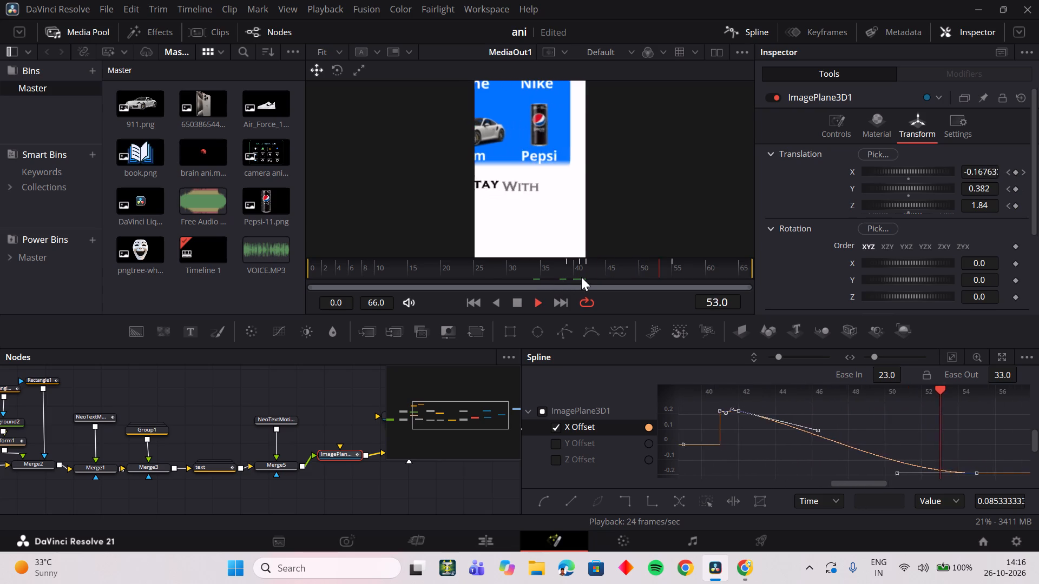
{"action": "left_click_drag", "start_coordinate": [577, 278], "coordinate": [542, 283]}
{"action": "key", "text": "space"}
Flatten ImagePlane3D1's X Offset curve between frames 41 and 42 by levelling the two facing keyframe handles.
{"action": "left_click", "coordinate": [589, 273]}
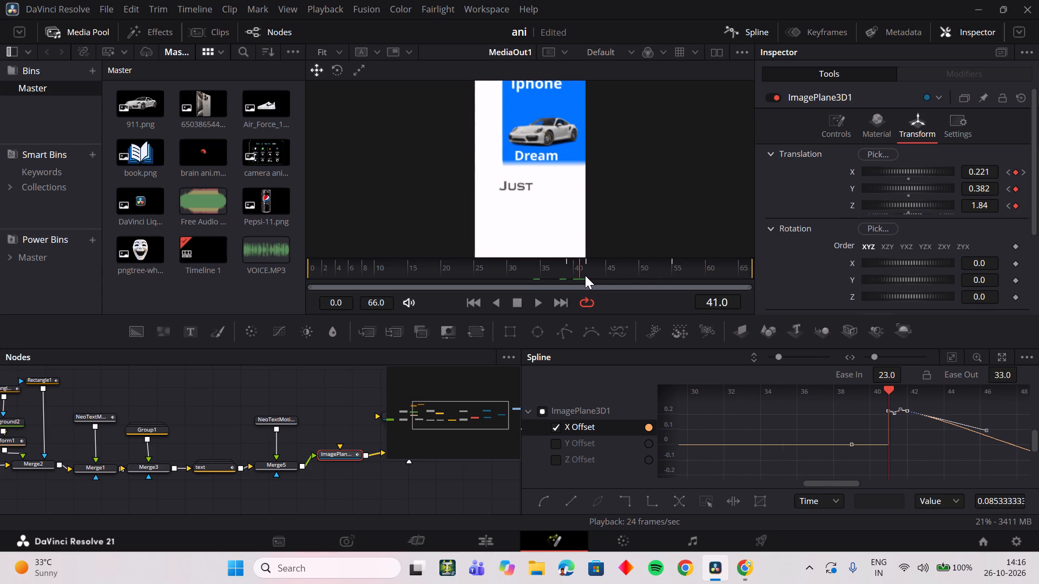
{"action": "scroll", "coordinate": [912, 448], "scroll_direction": "up", "scroll_amount": 2, "text": "ctrl"}
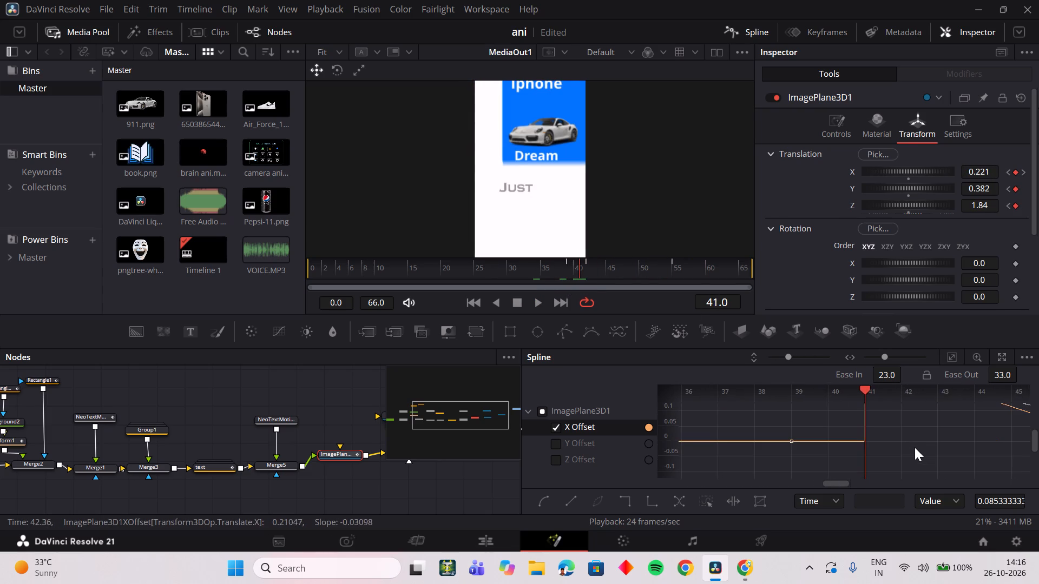
{"action": "scroll", "coordinate": [919, 446], "scroll_direction": "up", "scroll_amount": 3}
{"action": "scroll", "coordinate": [921, 442], "scroll_direction": "up", "scroll_amount": 3, "text": "ctrl"}
{"action": "scroll", "coordinate": [904, 444], "scroll_direction": "up", "scroll_amount": 3}
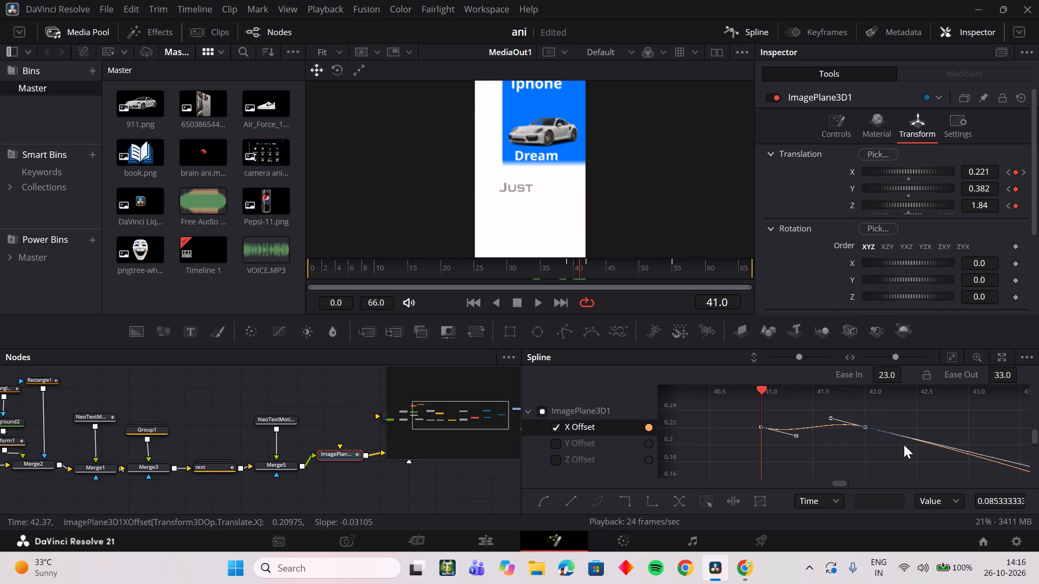
{"action": "scroll", "coordinate": [801, 445], "scroll_direction": "up", "scroll_amount": 1, "text": "ctrl"}
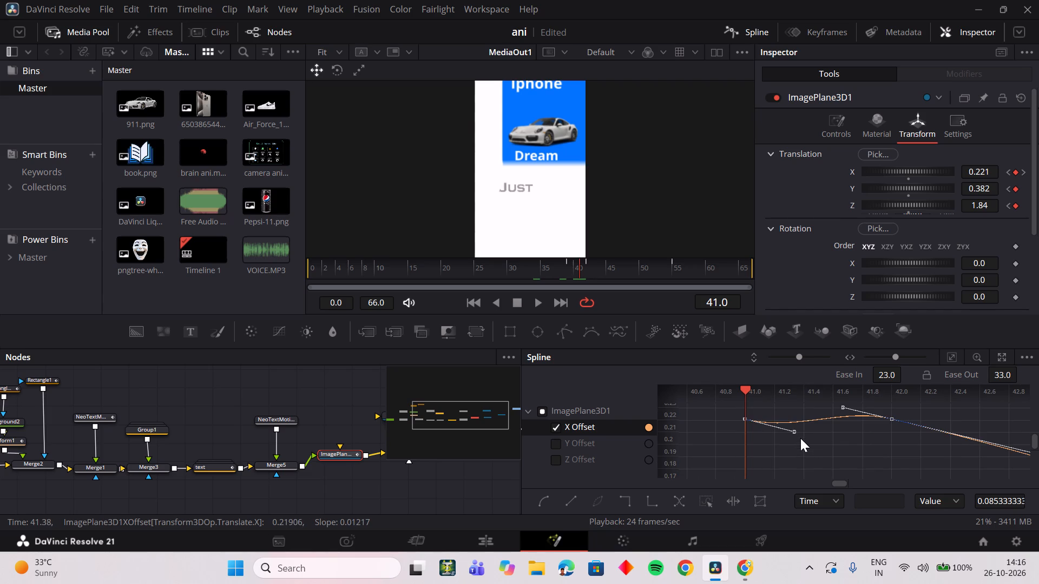
{"action": "left_click_drag", "start_coordinate": [579, 270], "coordinate": [587, 270]}
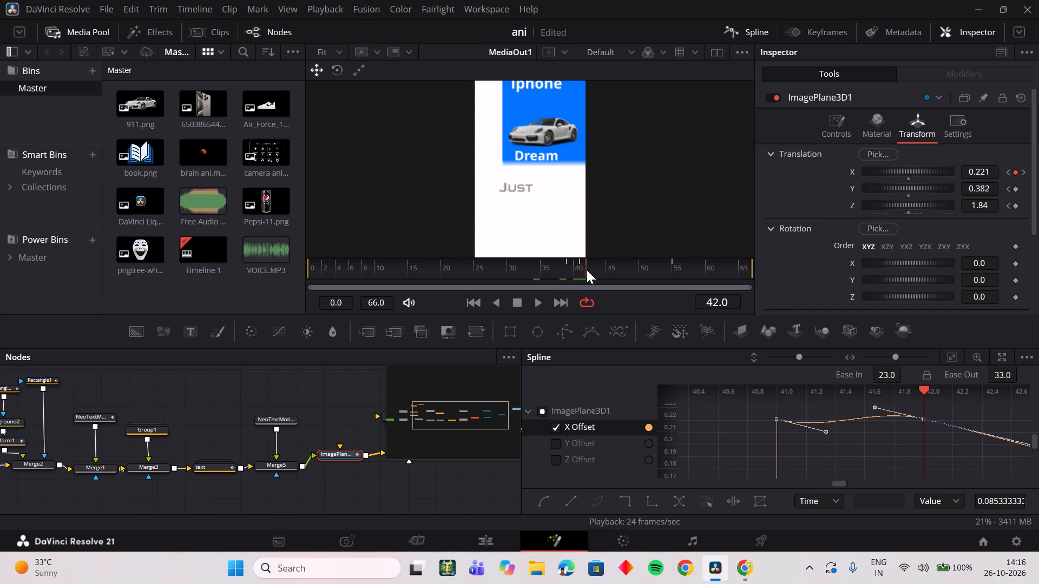
{"action": "left_click_drag", "start_coordinate": [587, 270], "coordinate": [589, 271]}
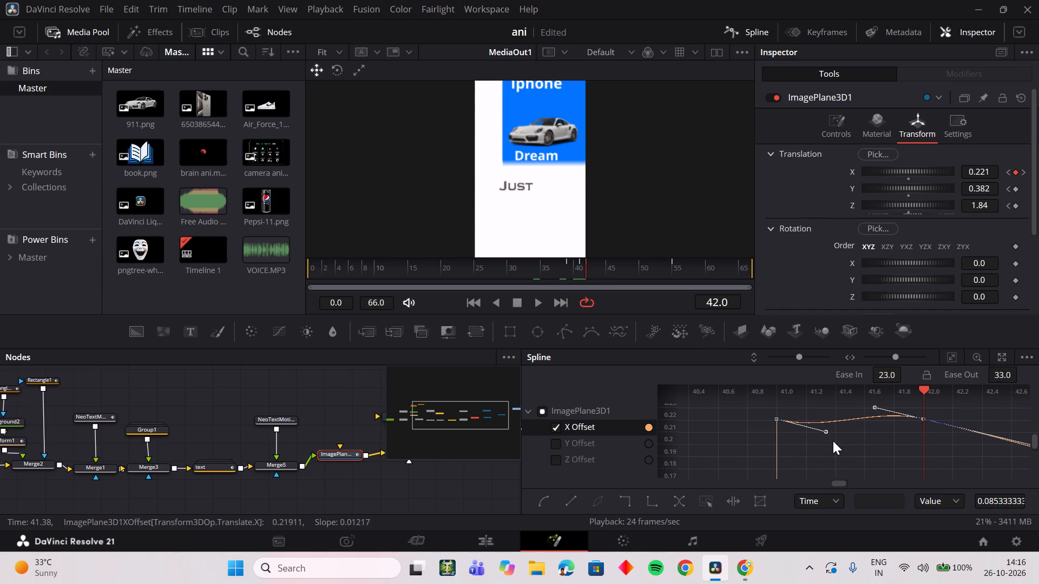
{"action": "left_click_drag", "start_coordinate": [828, 434], "coordinate": [826, 417]}
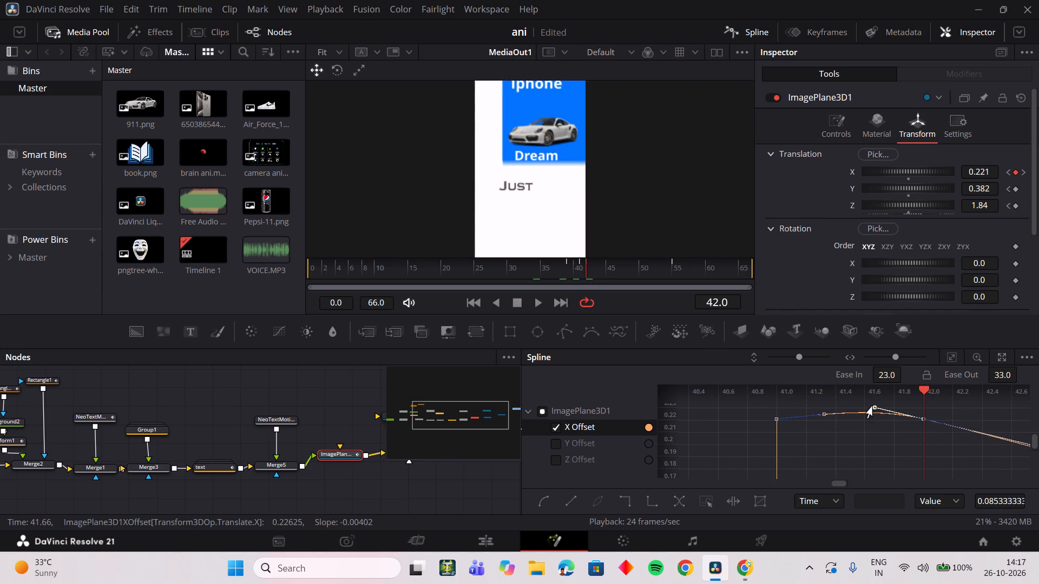
{"action": "left_click_drag", "start_coordinate": [872, 407], "coordinate": [872, 416]}
Play and scrub from the close-up cut to frame 45 to check the start of the image plane's horizontal movement.
{"action": "left_click_drag", "start_coordinate": [588, 269], "coordinate": [588, 269]}
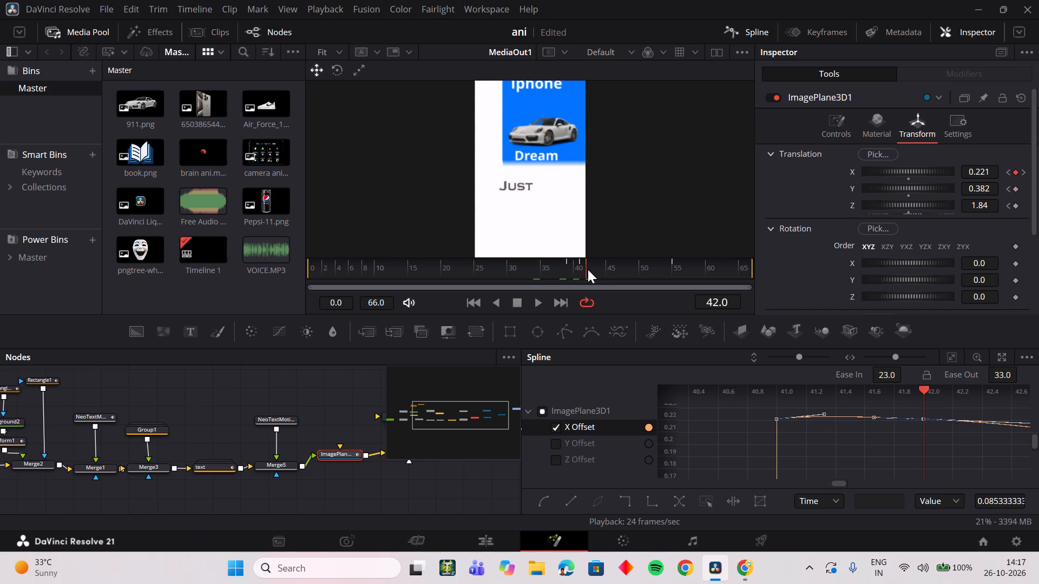
{"action": "left_click_drag", "start_coordinate": [588, 269], "coordinate": [576, 271]}
{"action": "key", "text": "space"}
{"action": "left_click_drag", "start_coordinate": [590, 268], "coordinate": [551, 269]}
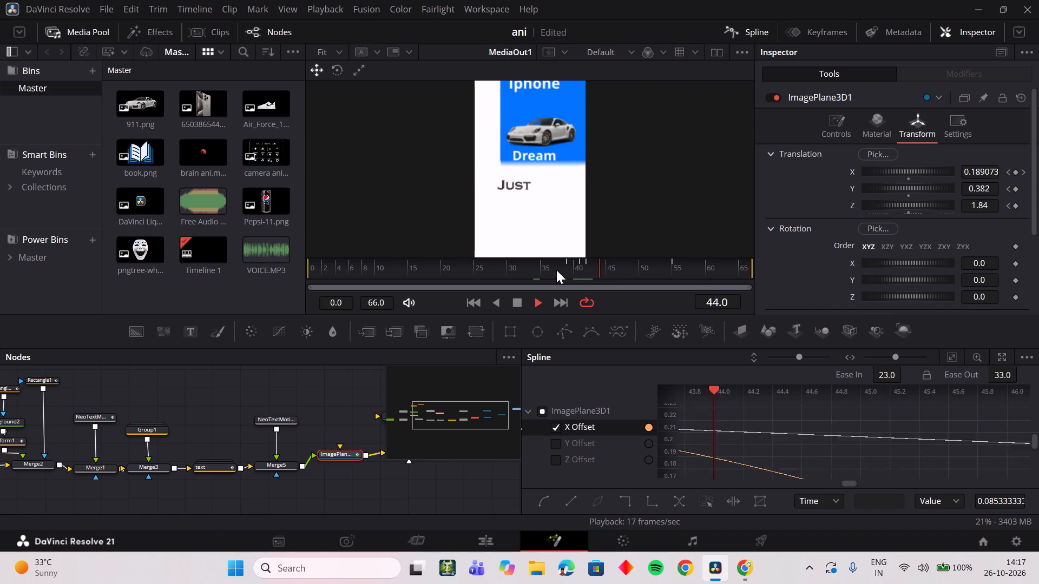
{"action": "key", "text": "space"}
{"action": "left_click_drag", "start_coordinate": [583, 276], "coordinate": [594, 273]}
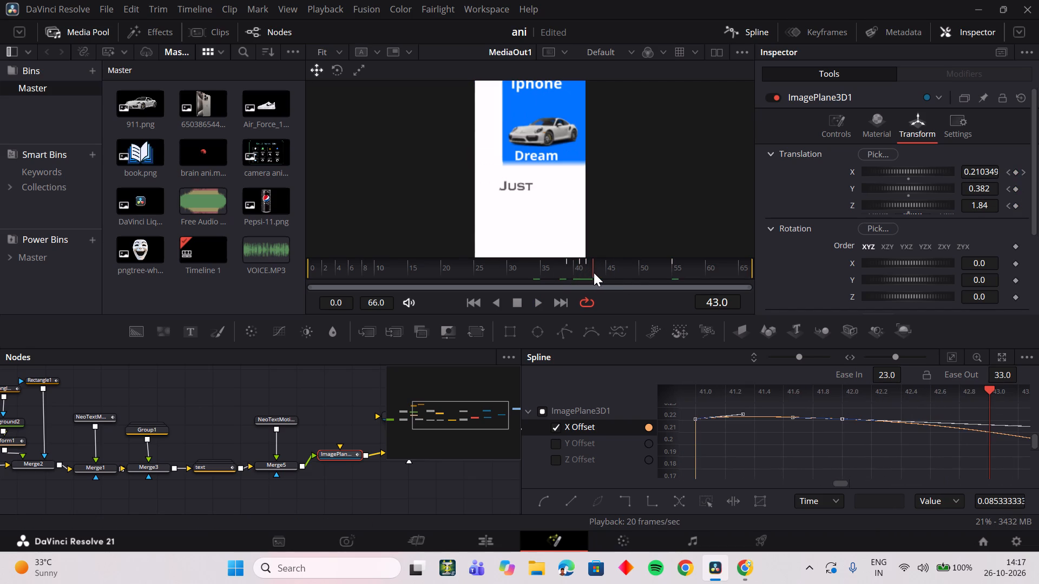
{"action": "left_click_drag", "start_coordinate": [594, 273], "coordinate": [602, 273]}
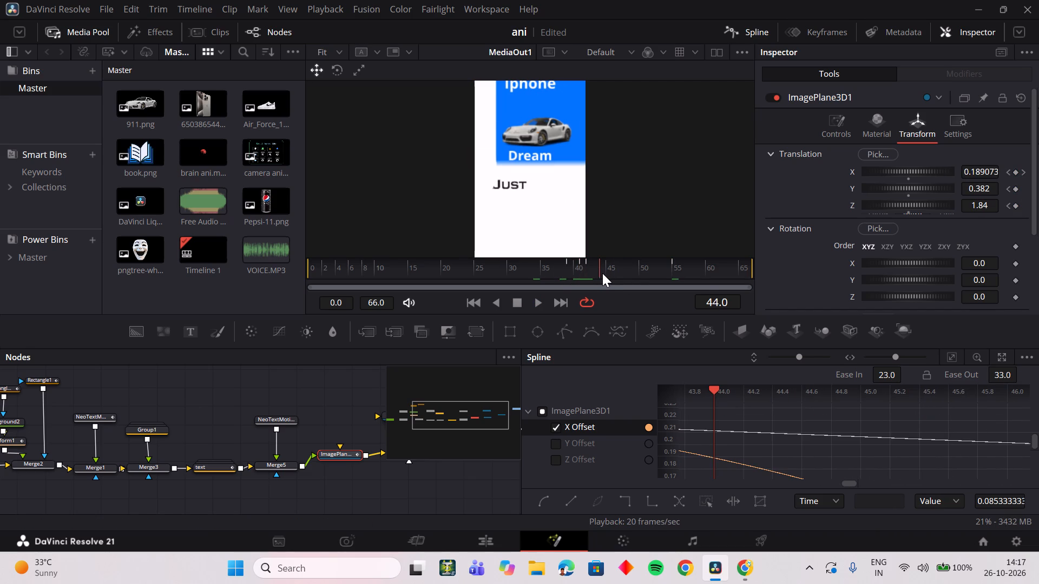
{"action": "left_click_drag", "start_coordinate": [602, 273], "coordinate": [603, 274]}
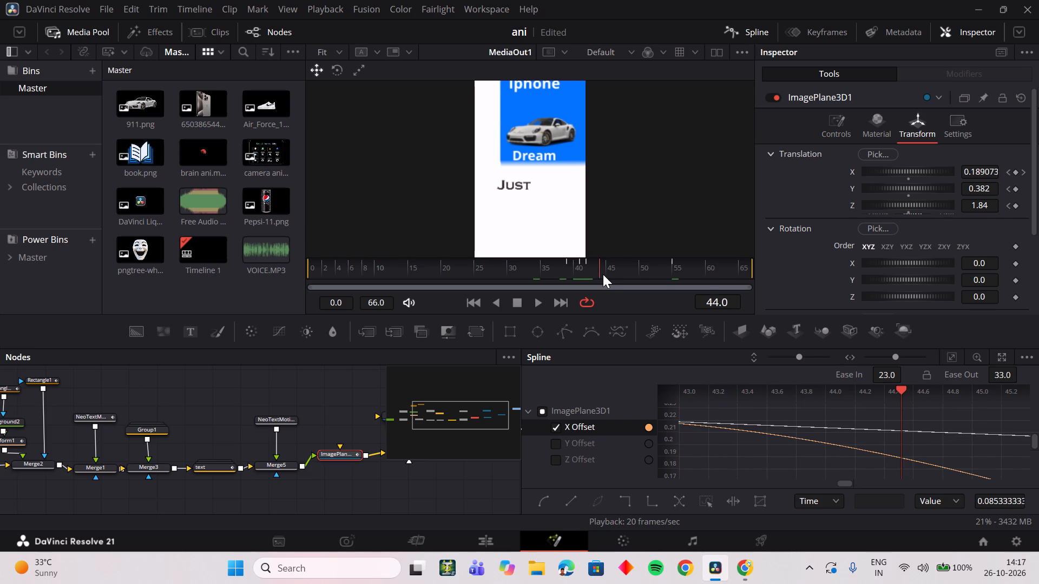
{"action": "left_click_drag", "start_coordinate": [603, 274], "coordinate": [611, 274]}
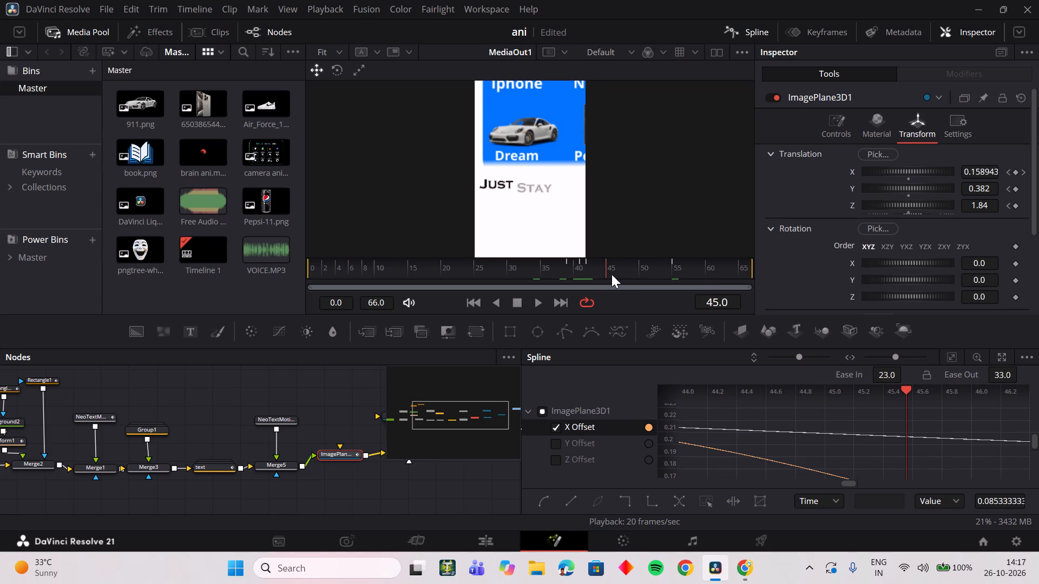
{"action": "left_click_drag", "start_coordinate": [611, 274], "coordinate": [594, 274]}
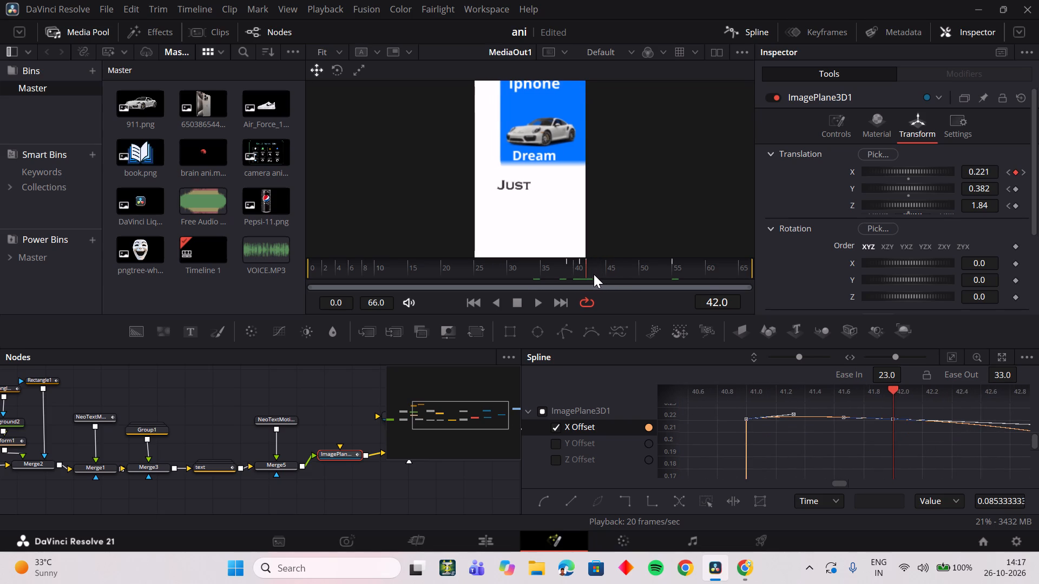
{"action": "left_click_drag", "start_coordinate": [594, 274], "coordinate": [598, 274]}
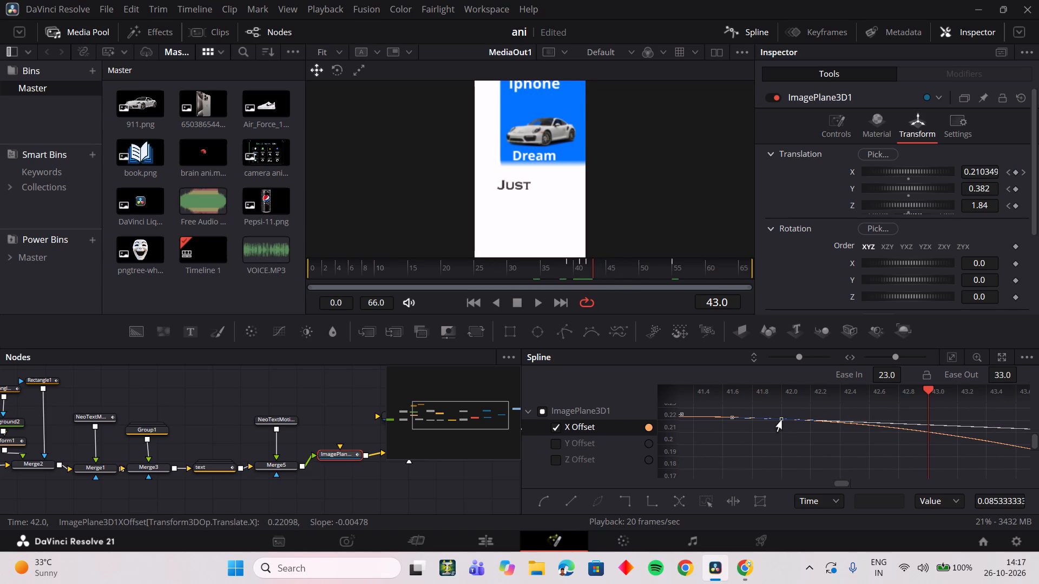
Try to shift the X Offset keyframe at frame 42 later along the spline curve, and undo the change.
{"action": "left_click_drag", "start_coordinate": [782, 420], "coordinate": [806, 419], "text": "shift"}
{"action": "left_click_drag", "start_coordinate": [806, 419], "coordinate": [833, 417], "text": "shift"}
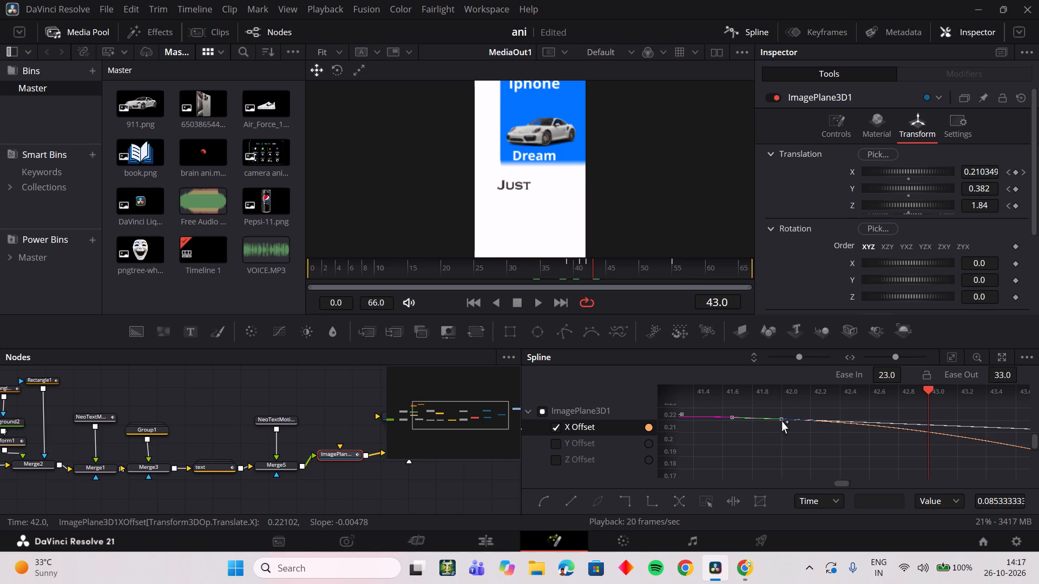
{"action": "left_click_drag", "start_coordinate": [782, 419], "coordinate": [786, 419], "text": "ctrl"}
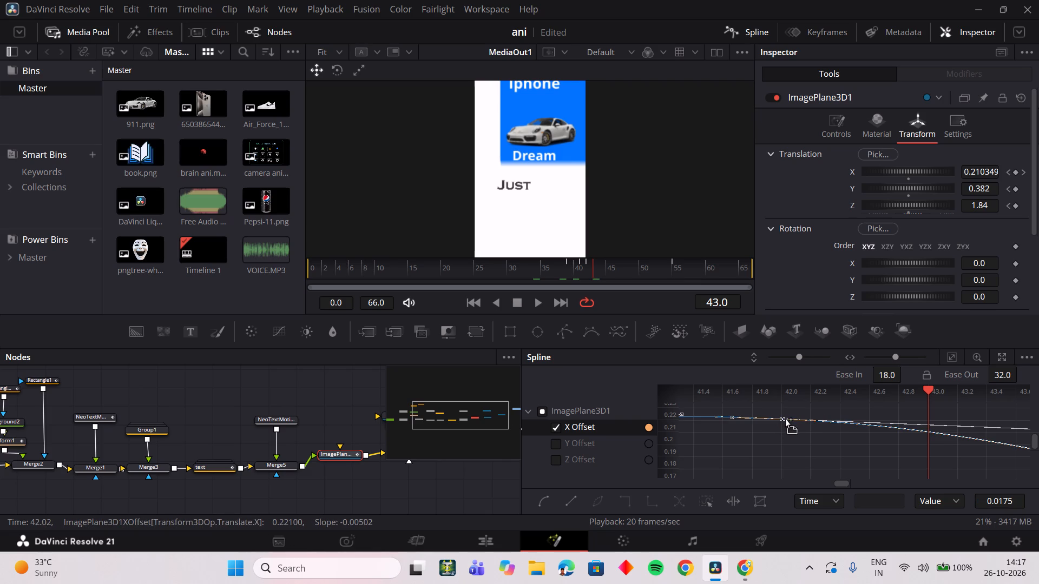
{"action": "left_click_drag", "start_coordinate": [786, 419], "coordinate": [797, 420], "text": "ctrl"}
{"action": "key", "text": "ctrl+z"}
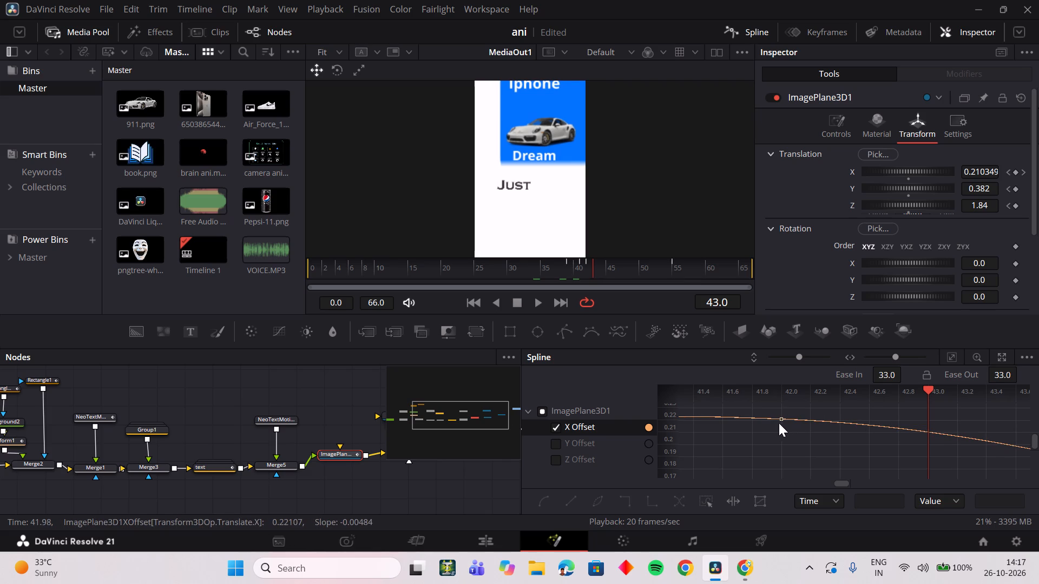
Adjust the X Offset keyframe at frame 42 to a value of 0.2214.
{"action": "left_click_drag", "start_coordinate": [781, 421], "coordinate": [809, 420]}
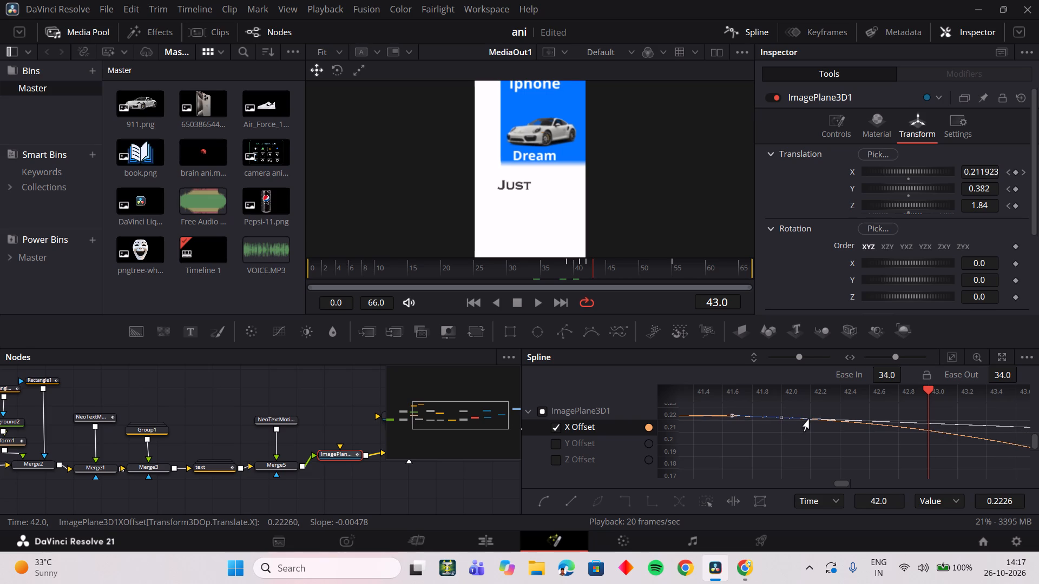
{"action": "left_click_drag", "start_coordinate": [809, 420], "coordinate": [823, 421]}
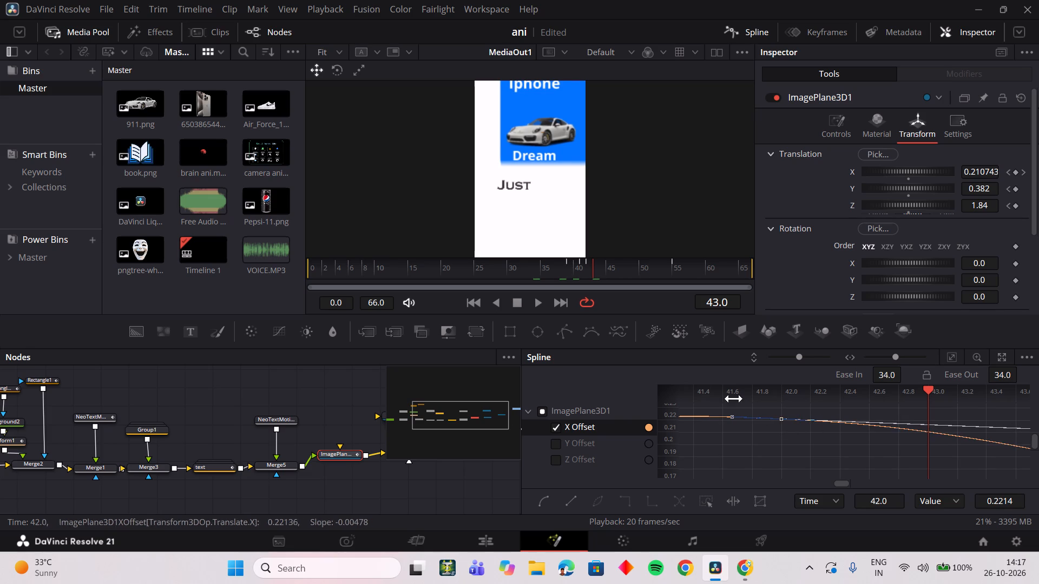
Show ImagePlane3D1's keyframes beside the spline curve and go to frame 41.
{"action": "left_click_drag", "start_coordinate": [583, 269], "coordinate": [592, 269]}
{"action": "left_click", "coordinate": [826, 29]}
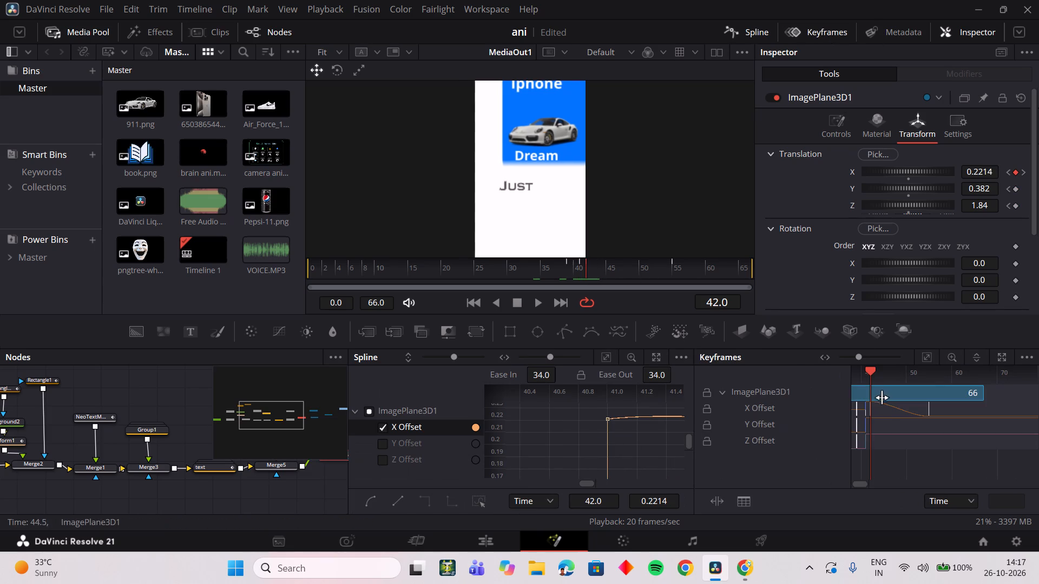
{"action": "left_click", "coordinate": [871, 370]}
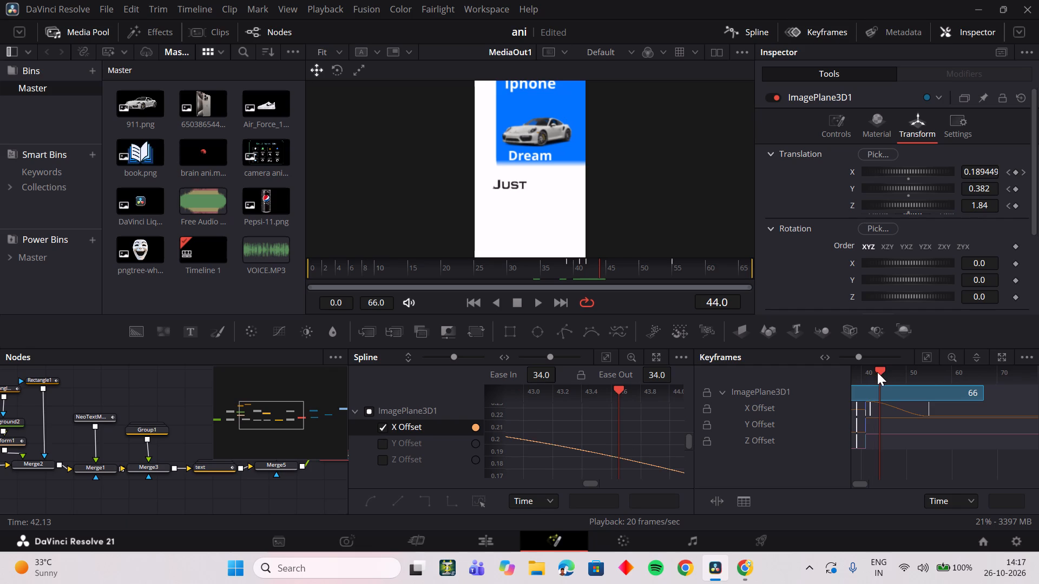
{"action": "left_click", "coordinate": [871, 374]}
{"action": "left_click_drag", "start_coordinate": [963, 374], "coordinate": [960, 374]}
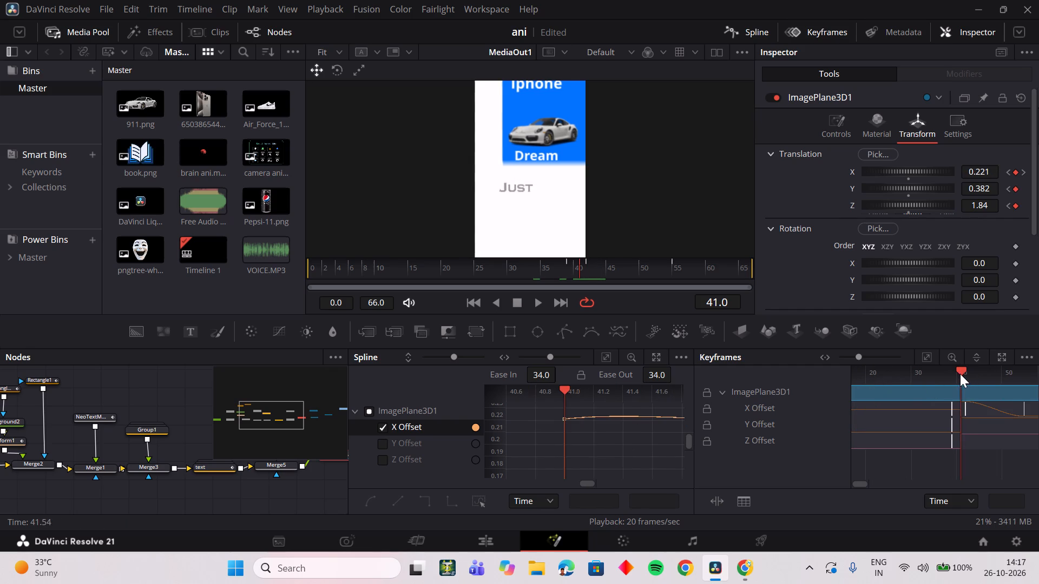
{"action": "left_click_drag", "start_coordinate": [960, 374], "coordinate": [958, 374]}
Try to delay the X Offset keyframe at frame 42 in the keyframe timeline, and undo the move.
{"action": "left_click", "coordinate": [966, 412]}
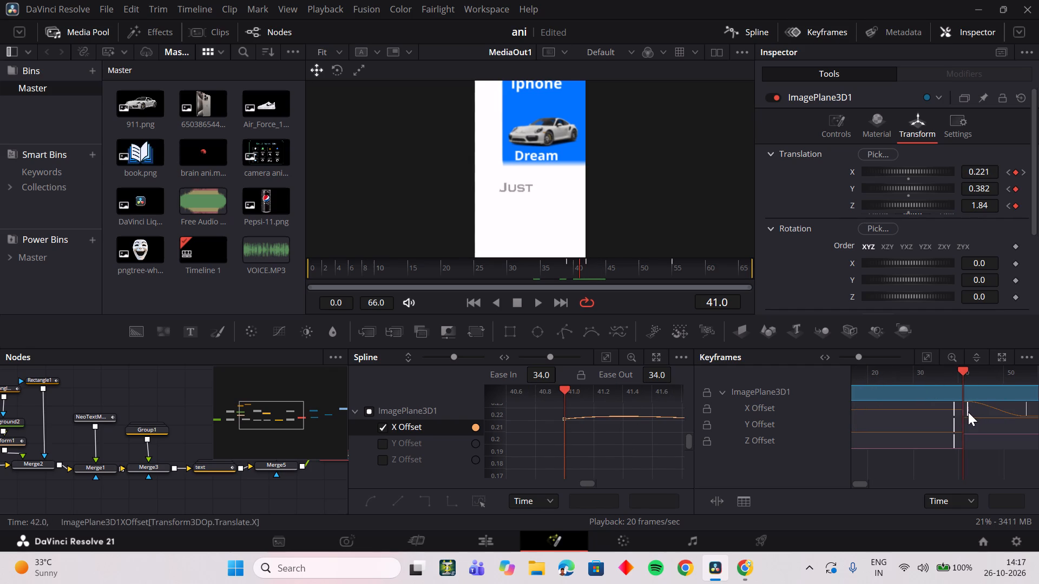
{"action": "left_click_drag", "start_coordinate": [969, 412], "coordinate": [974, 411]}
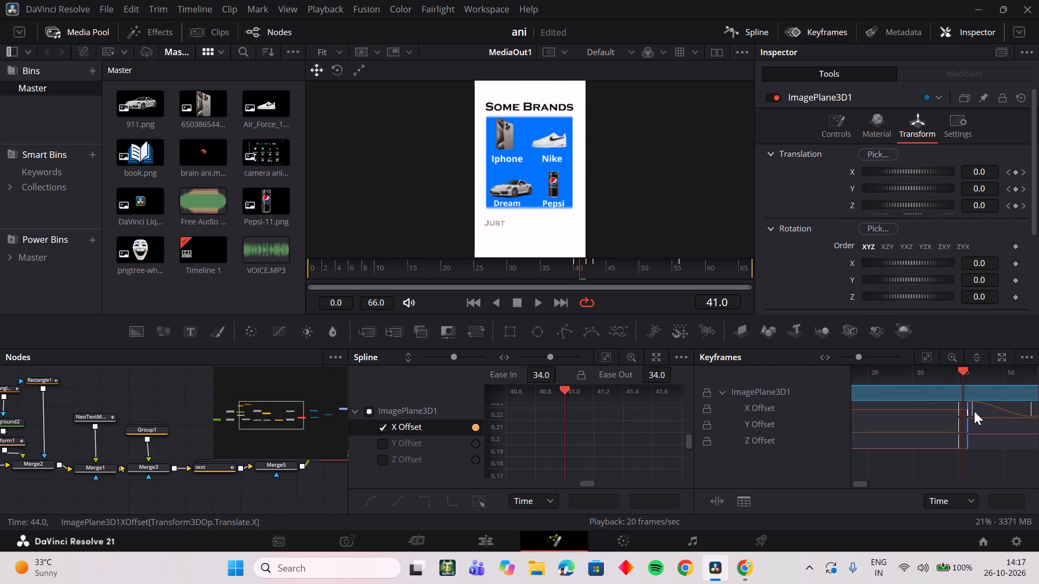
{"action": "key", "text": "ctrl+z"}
Isolate the X Offset keyframe at frame 42 in the keyframe timeline and move it to frame 44.
{"action": "left_click_drag", "start_coordinate": [976, 424], "coordinate": [966, 401]}
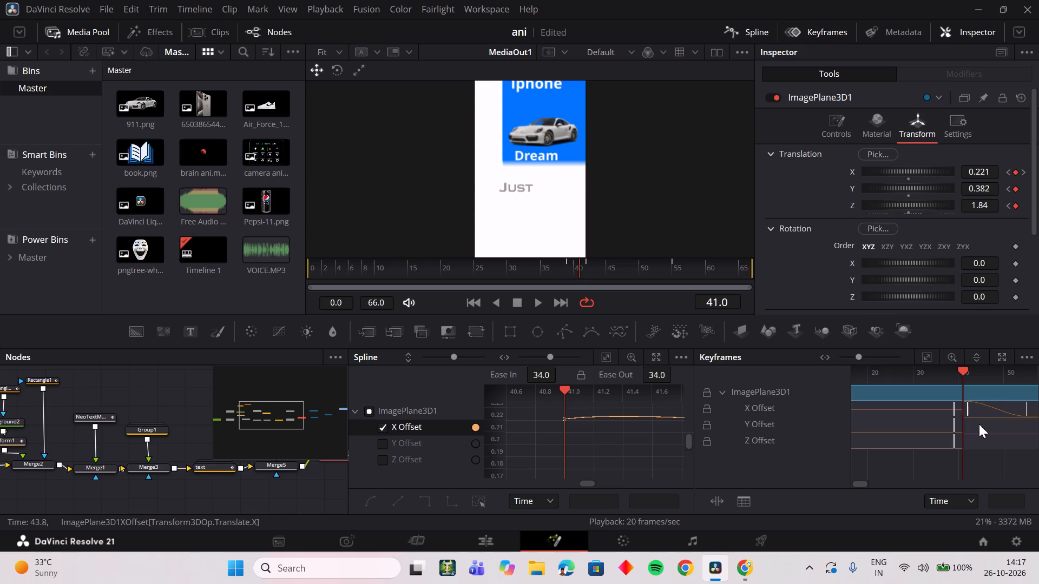
{"action": "left_click", "coordinate": [982, 488]}
{"action": "left_click", "coordinate": [985, 488]}
{"action": "left_click", "coordinate": [929, 354]}
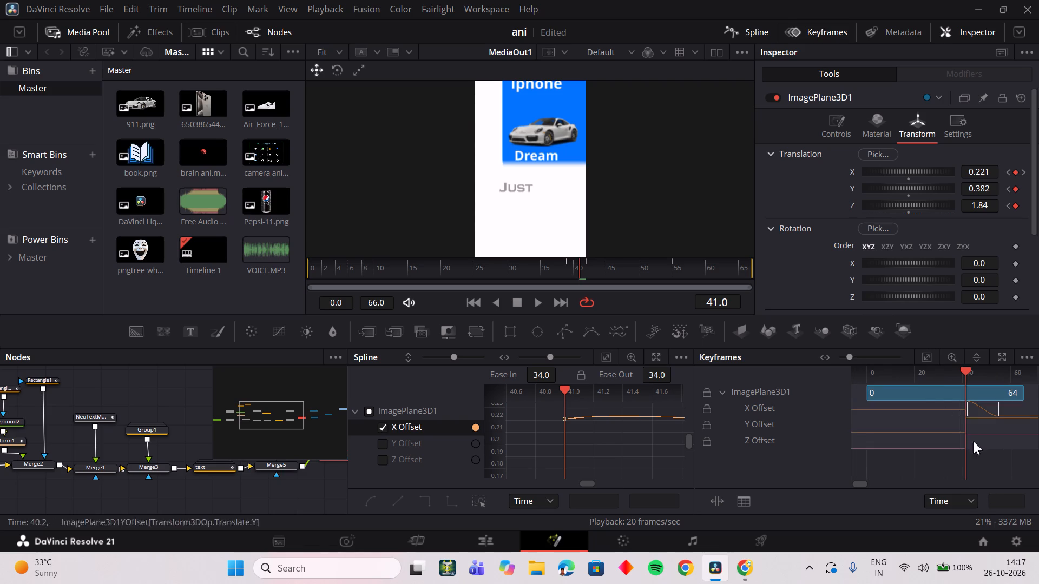
{"action": "double_click", "coordinate": [990, 463]}
{"action": "left_click_drag", "start_coordinate": [975, 422], "coordinate": [967, 402]}
{"action": "left_click_drag", "start_coordinate": [968, 410], "coordinate": [971, 411]}
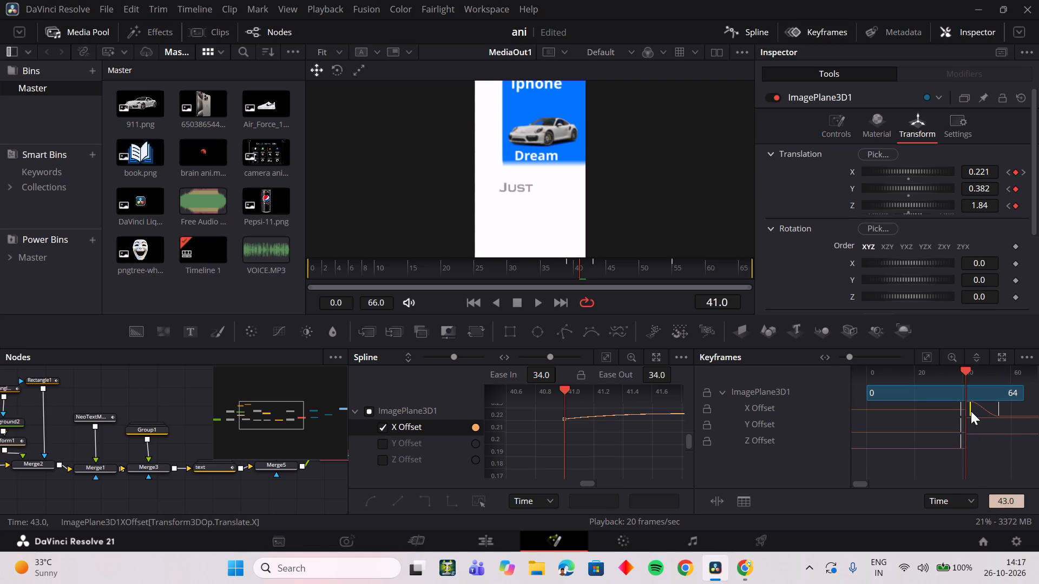
{"action": "left_click_drag", "start_coordinate": [971, 411], "coordinate": [973, 411]}
Play and scrub repeatedly from the brands grid into the close-up to review the delayed start of the horizontal movement.
{"action": "left_click_drag", "start_coordinate": [592, 274], "coordinate": [600, 271]}
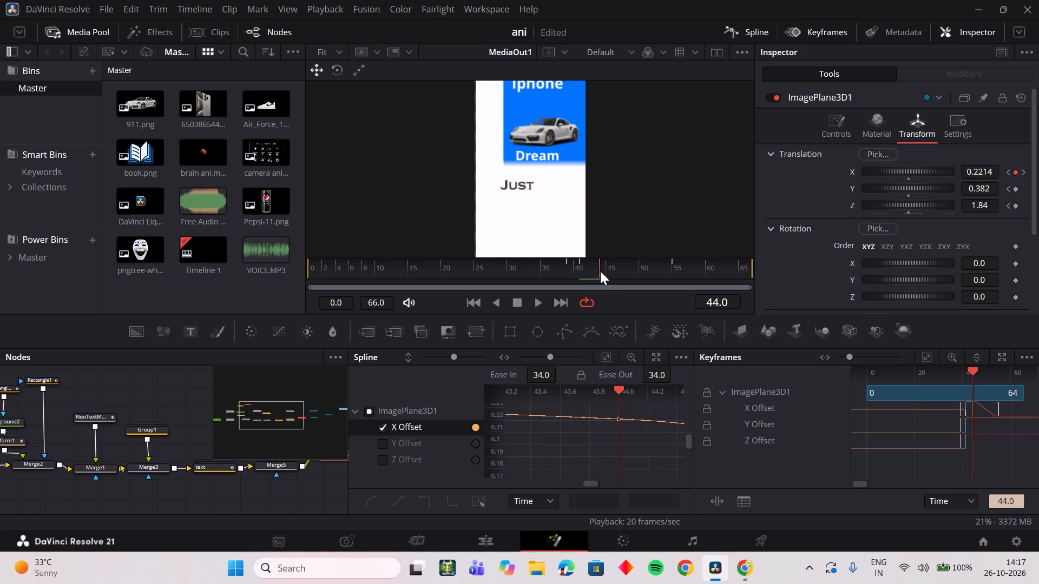
{"action": "left_click_drag", "start_coordinate": [600, 271], "coordinate": [577, 269]}
{"action": "key", "text": "space"}
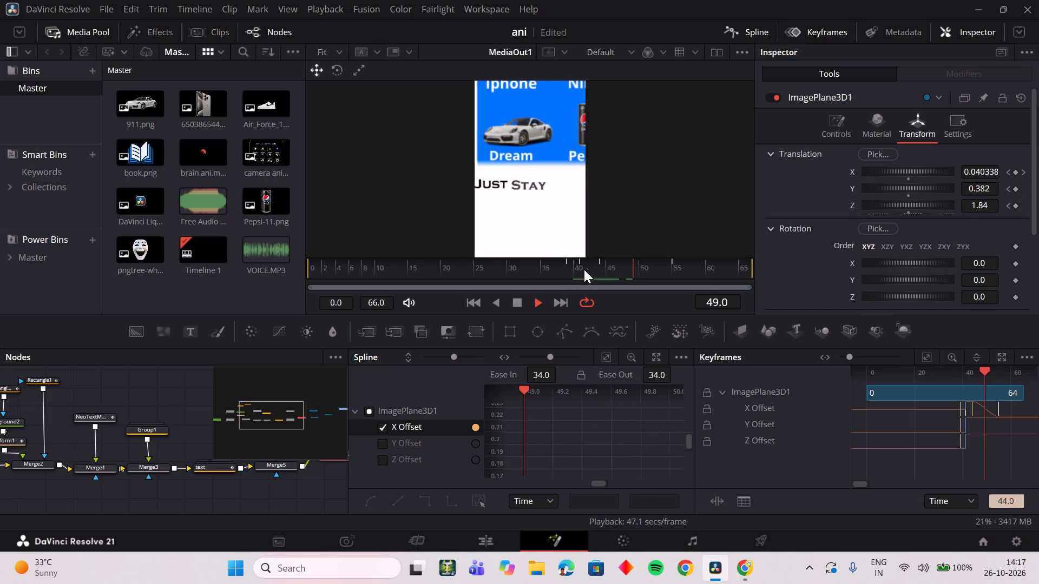
{"action": "left_click_drag", "start_coordinate": [591, 269], "coordinate": [555, 274]}
{"action": "key", "text": "space"}
{"action": "left_click_drag", "start_coordinate": [583, 267], "coordinate": [535, 271]}
{"action": "key", "text": "space"}
{"action": "key", "text": "space"}
{"action": "left_click_drag", "start_coordinate": [557, 273], "coordinate": [544, 270]}
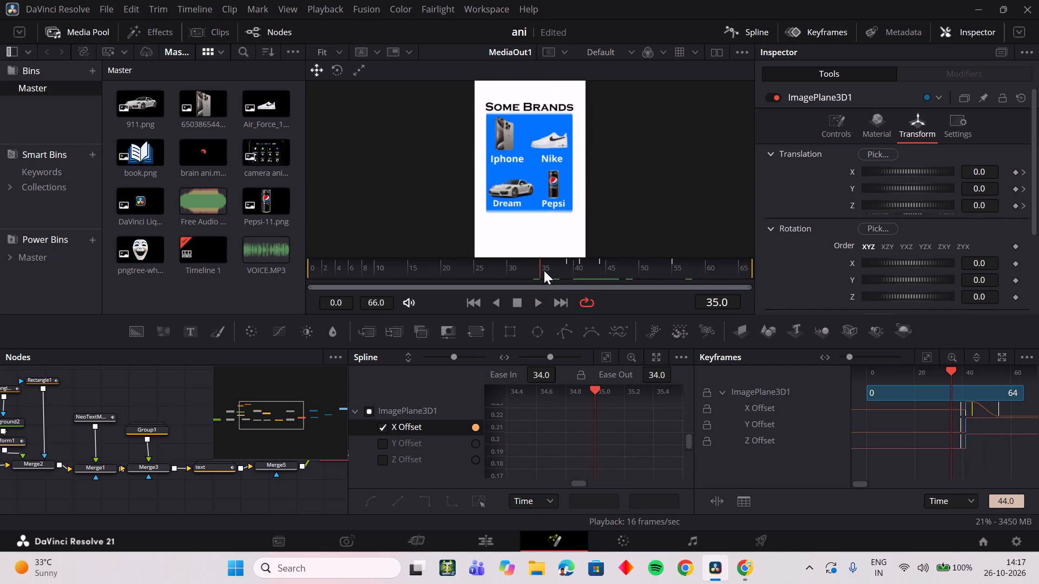
{"action": "key", "text": "space"}
{"action": "left_click_drag", "start_coordinate": [571, 273], "coordinate": [562, 275]}
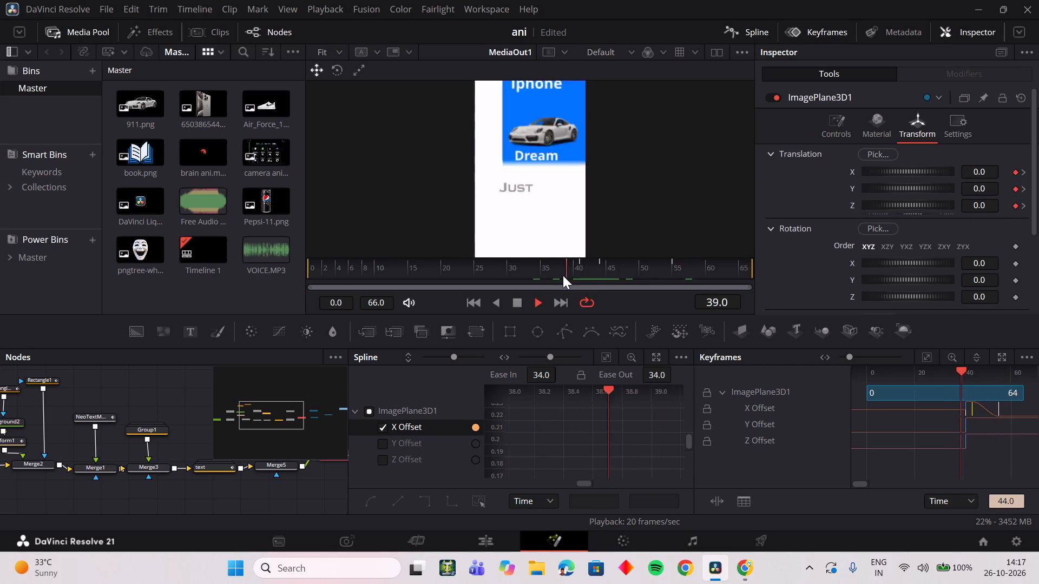
{"action": "key", "text": "space"}
{"action": "left_click_drag", "start_coordinate": [575, 270], "coordinate": [574, 272]}
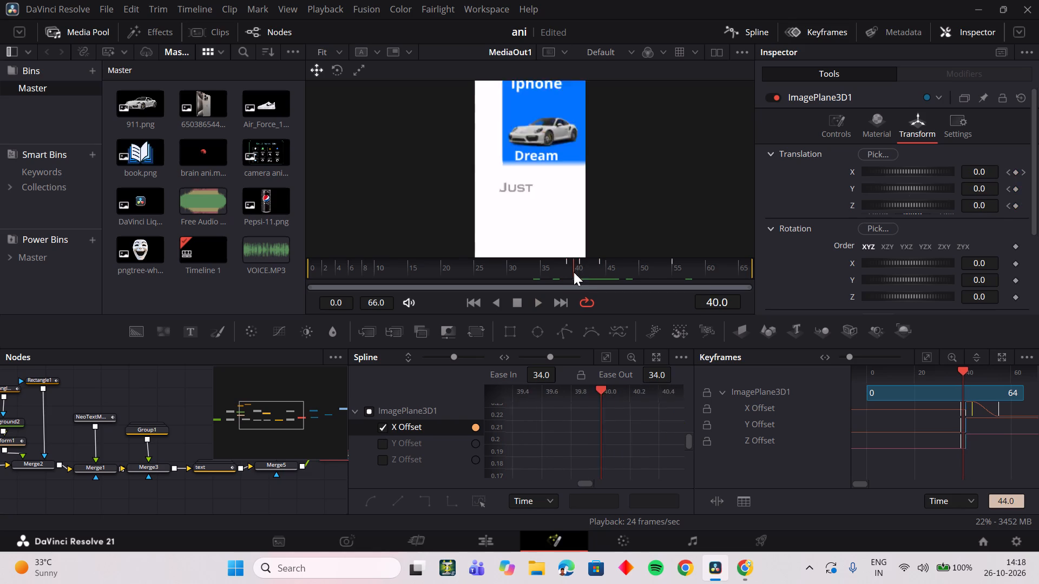
{"action": "left_click_drag", "start_coordinate": [574, 272], "coordinate": [568, 273]}
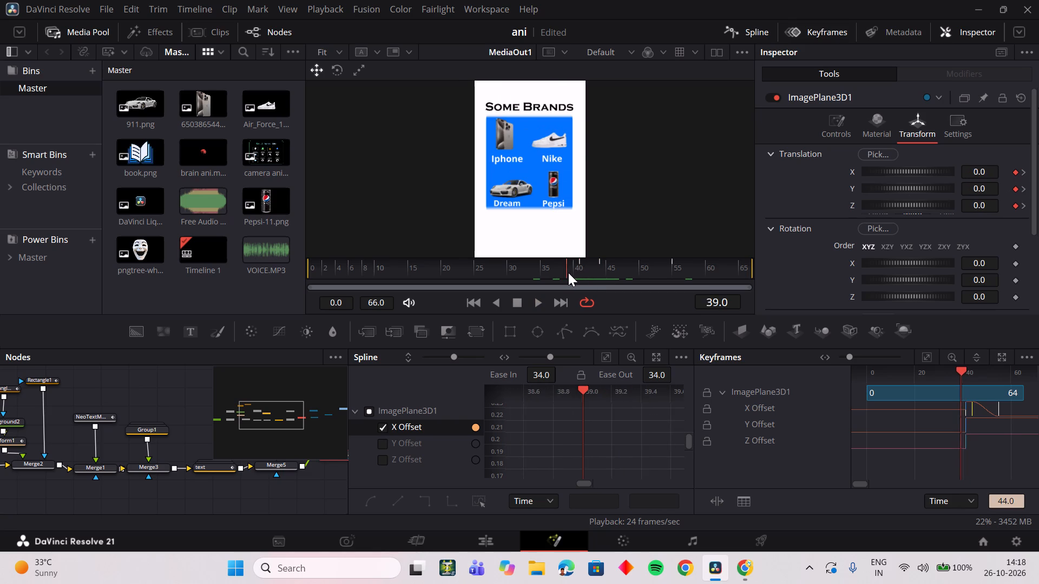
Scrub between frames 36 and 41 to examine the cut from the brands grid into the close-up.
{"action": "left_click_drag", "start_coordinate": [568, 273], "coordinate": [579, 273]}
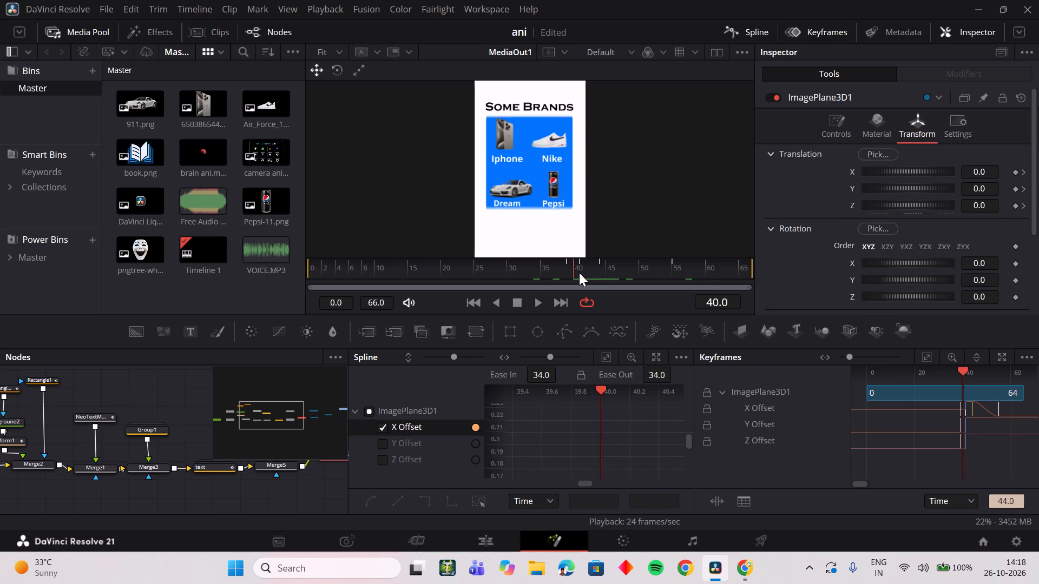
{"action": "left_click_drag", "start_coordinate": [579, 273], "coordinate": [580, 271]}
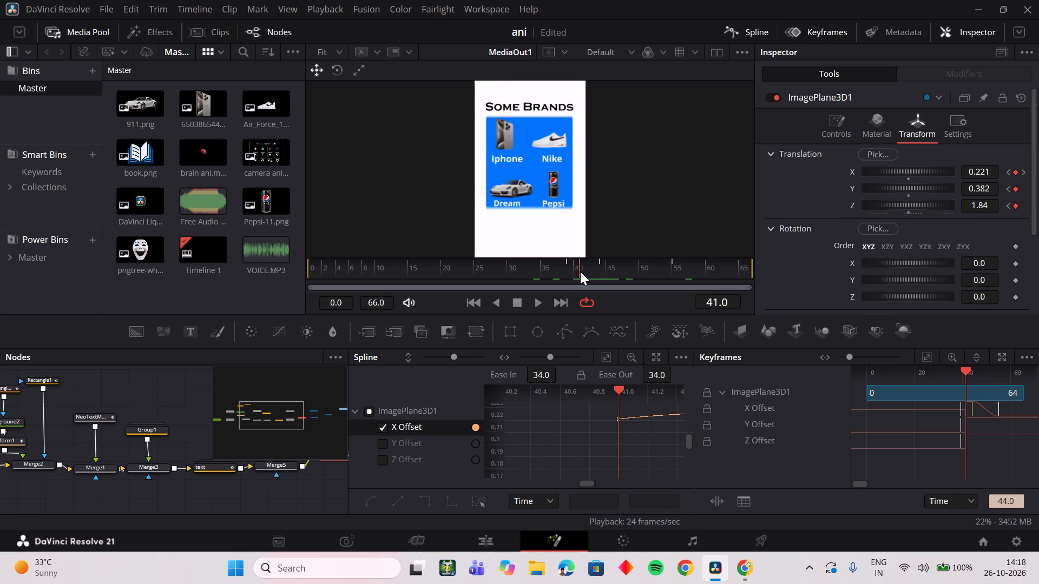
{"action": "left_click_drag", "start_coordinate": [580, 271], "coordinate": [581, 270]}
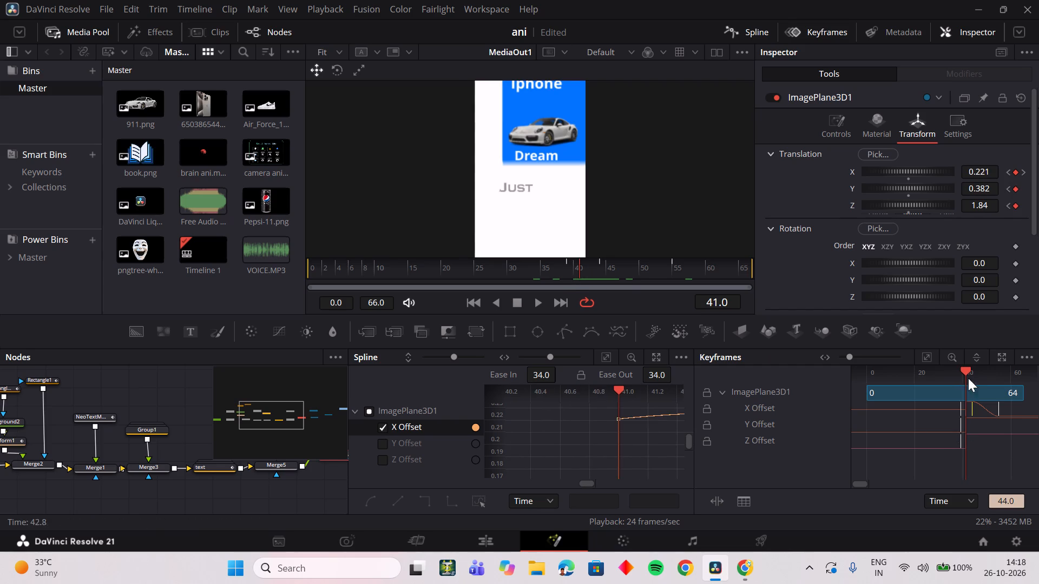
{"action": "left_click_drag", "start_coordinate": [966, 373], "coordinate": [964, 373]}
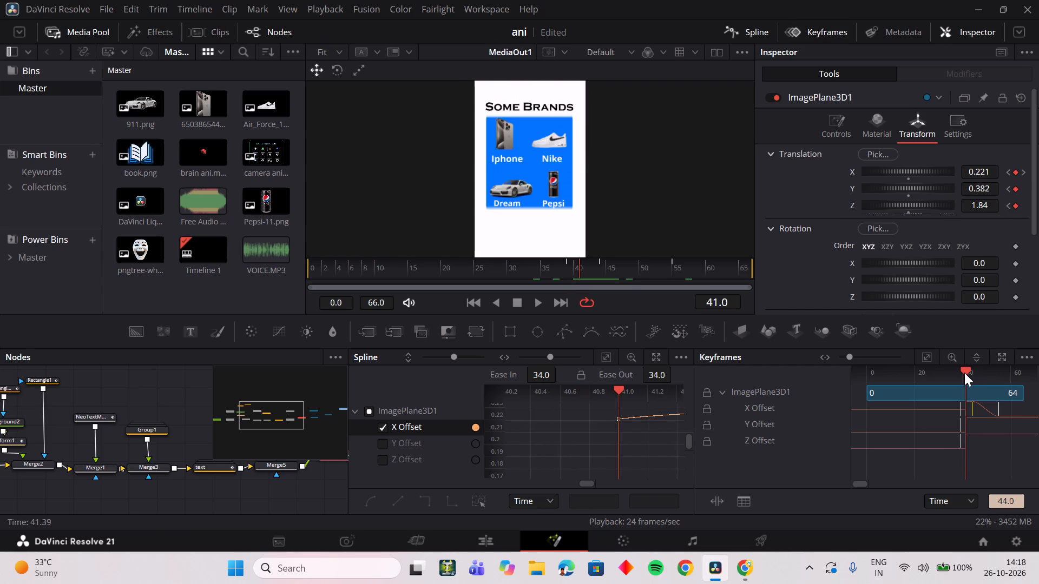
{"action": "left_click_drag", "start_coordinate": [964, 373], "coordinate": [952, 377]}
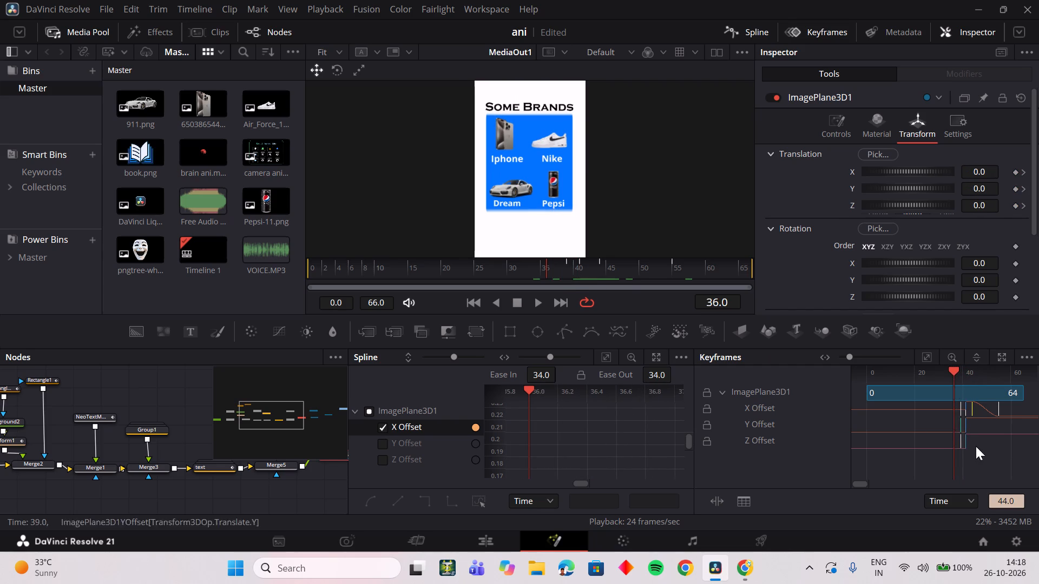
Select ImagePlane3D1's X, Y and Z Offset keyframes at frame 39 in the keyframe timeline and move them to frame 40.
{"action": "scroll", "coordinate": [987, 462], "scroll_direction": "up", "scroll_amount": 3, "text": "ctrl"}
{"action": "scroll", "coordinate": [920, 460], "scroll_direction": "up", "scroll_amount": 2, "text": "ctrl"}
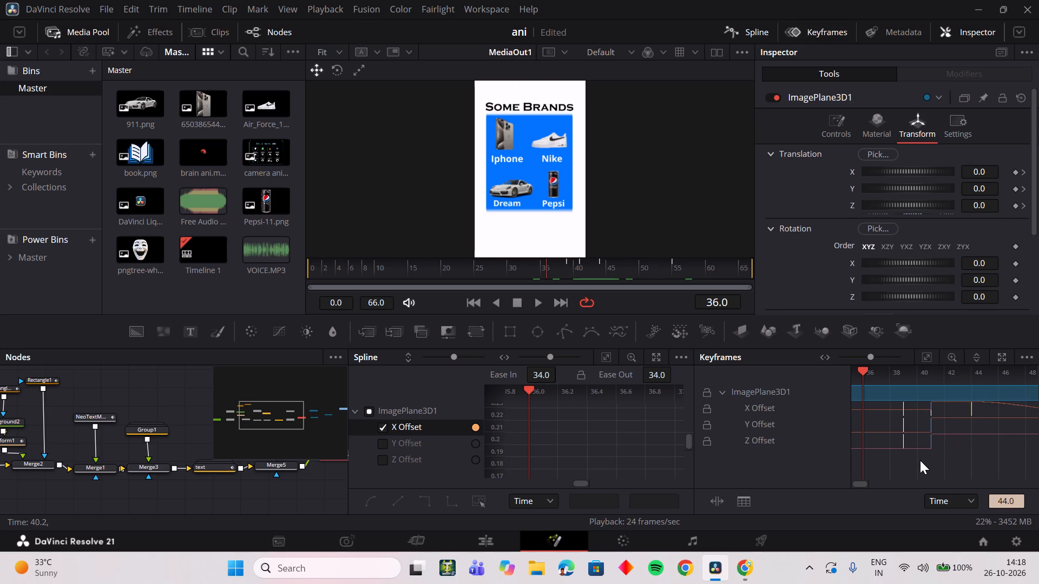
{"action": "left_click_drag", "start_coordinate": [912, 463], "coordinate": [896, 397]}
{"action": "left_click_drag", "start_coordinate": [904, 421], "coordinate": [913, 421]}
Play and scrub repeatedly from the brands grid into the close-up to check the retimed offset keyframes.
{"action": "left_click_drag", "start_coordinate": [564, 262], "coordinate": [578, 267]}
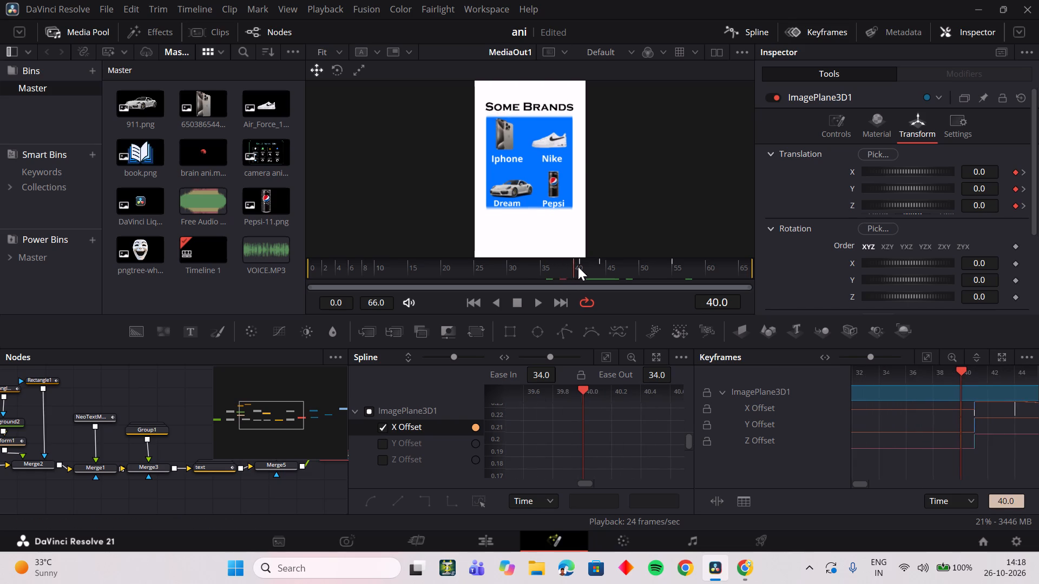
{"action": "left_click_drag", "start_coordinate": [578, 267], "coordinate": [561, 268]}
{"action": "key", "text": "space"}
{"action": "left_click_drag", "start_coordinate": [582, 272], "coordinate": [555, 277]}
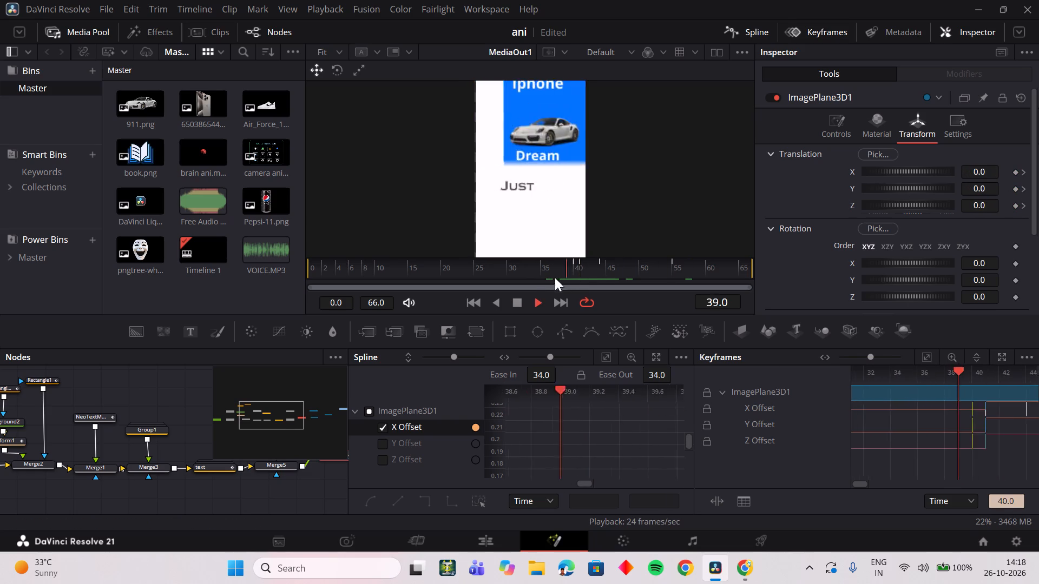
{"action": "left_click_drag", "start_coordinate": [555, 277], "coordinate": [550, 278]}
{"action": "key", "text": "space"}
{"action": "left_click_drag", "start_coordinate": [587, 274], "coordinate": [544, 275]}
{"action": "key", "text": "space"}
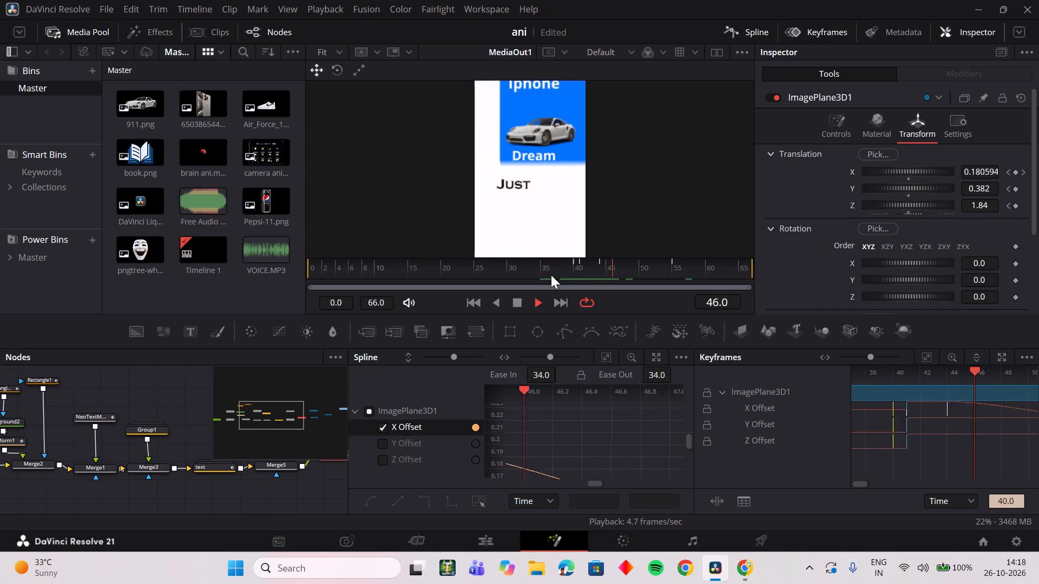
{"action": "left_click_drag", "start_coordinate": [555, 275], "coordinate": [521, 277]}
{"action": "left_click_drag", "start_coordinate": [555, 274], "coordinate": [536, 277]}
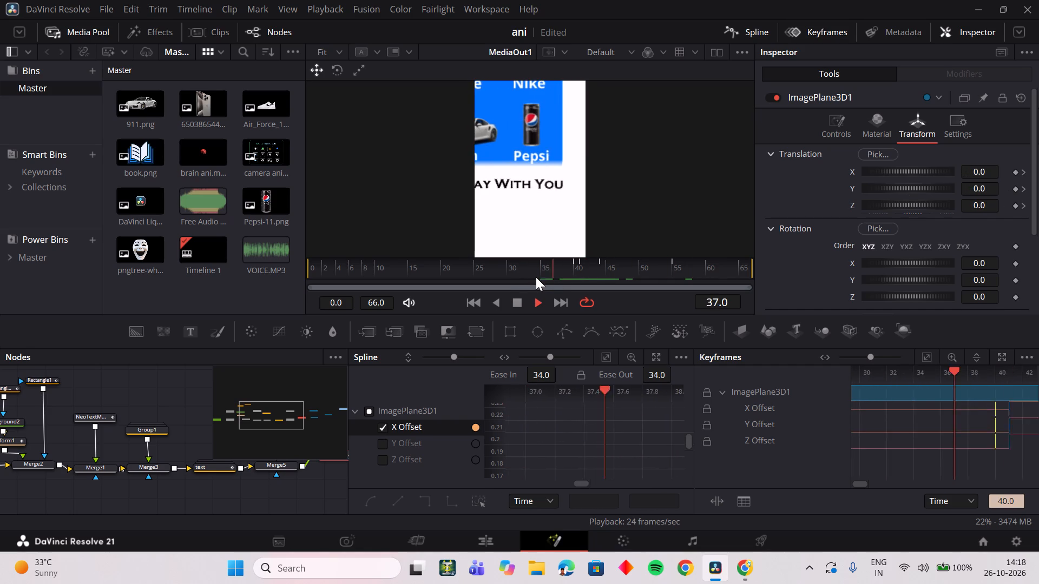
{"action": "left_click_drag", "start_coordinate": [536, 277], "coordinate": [534, 277]}
{"action": "key", "text": "space"}
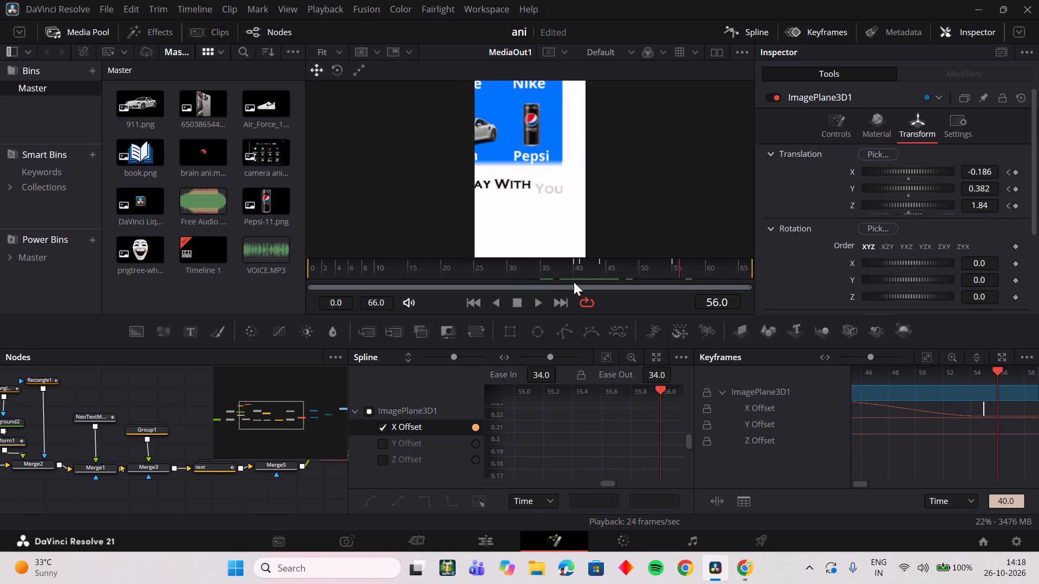
{"action": "left_click_drag", "start_coordinate": [563, 271], "coordinate": [573, 270]}
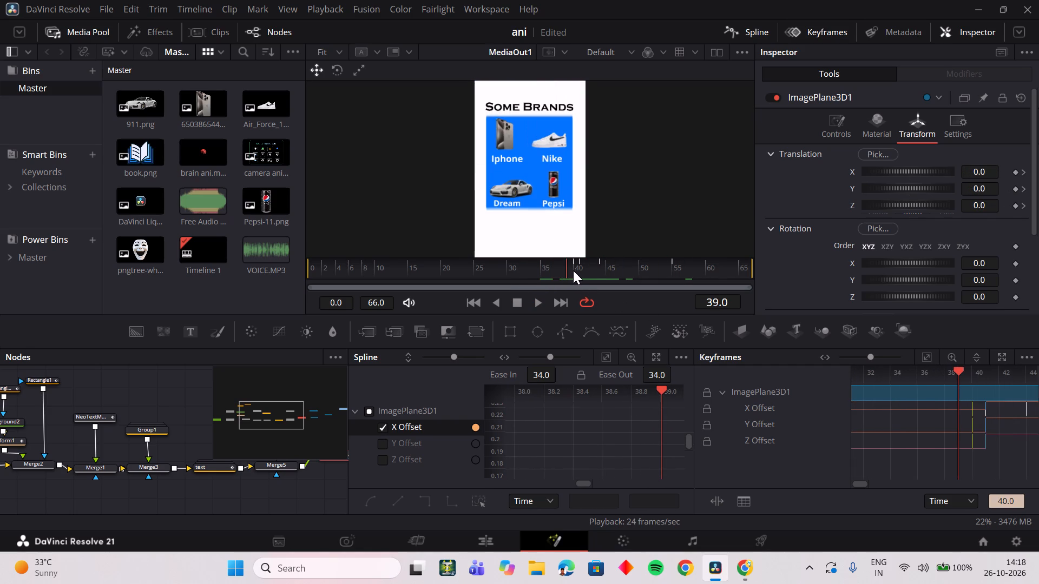
{"action": "left_click_drag", "start_coordinate": [573, 270], "coordinate": [579, 270]}
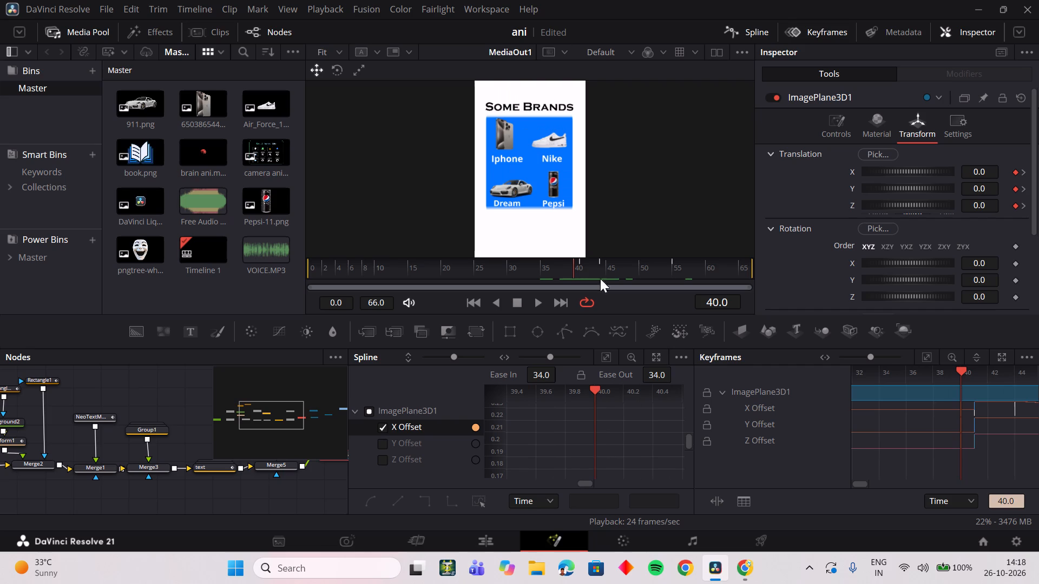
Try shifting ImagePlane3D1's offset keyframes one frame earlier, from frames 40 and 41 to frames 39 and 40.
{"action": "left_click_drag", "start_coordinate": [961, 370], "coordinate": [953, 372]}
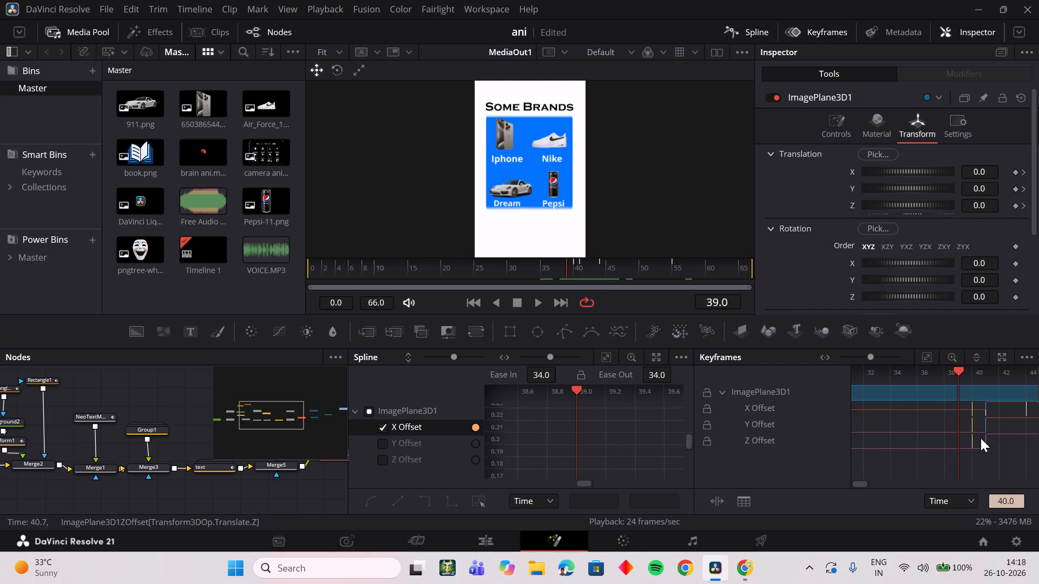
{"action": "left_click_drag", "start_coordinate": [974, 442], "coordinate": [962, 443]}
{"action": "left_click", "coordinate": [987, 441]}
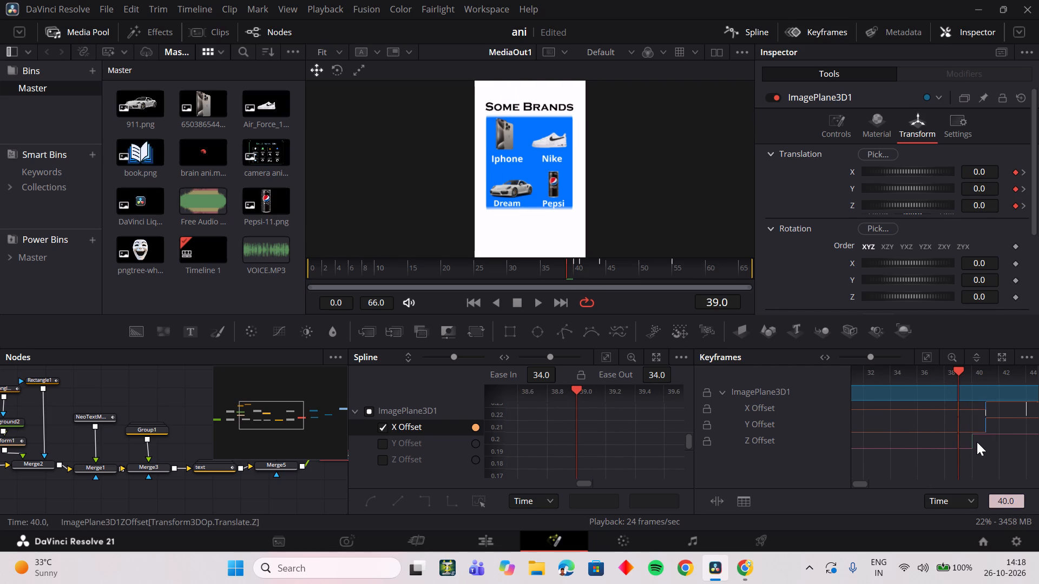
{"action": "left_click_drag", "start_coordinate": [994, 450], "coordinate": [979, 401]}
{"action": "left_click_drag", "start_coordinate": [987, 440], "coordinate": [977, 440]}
Play and scrub through the transition into the close-up to review the one-frame-earlier offset keyframes.
{"action": "key", "text": "space"}
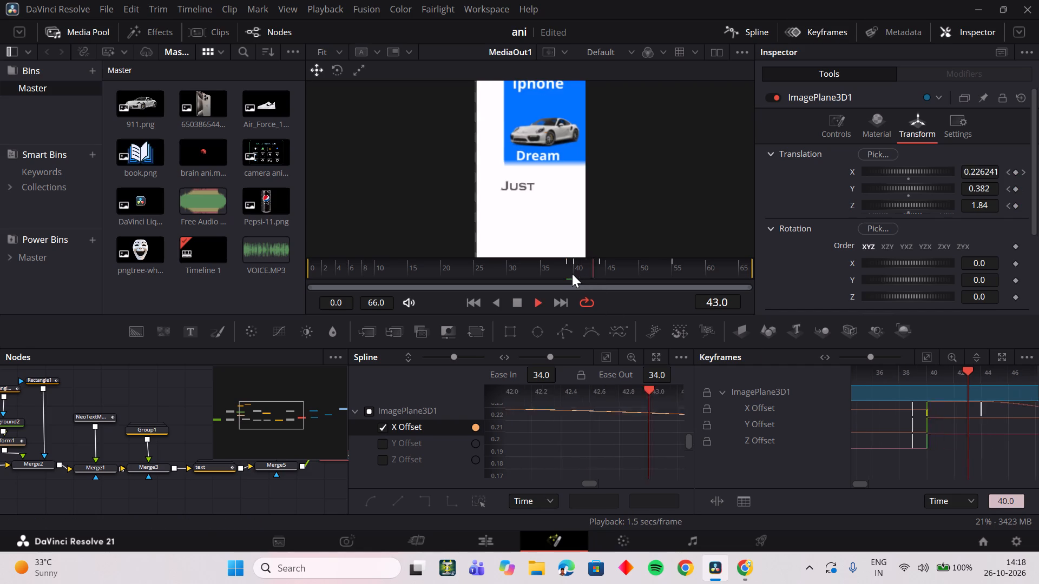
{"action": "left_click_drag", "start_coordinate": [544, 274], "coordinate": [488, 282]}
{"action": "key", "text": "space"}
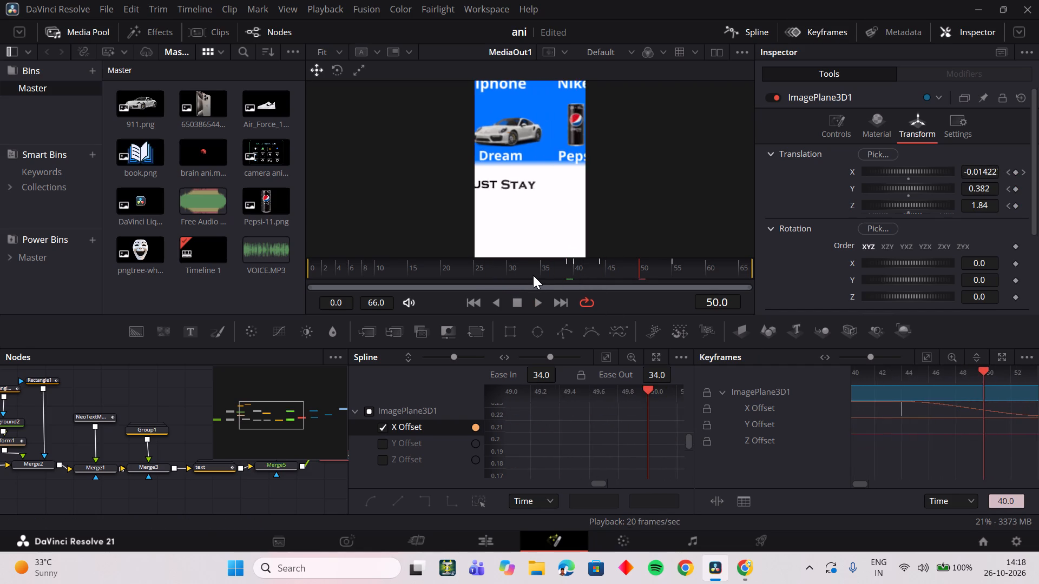
{"action": "left_click_drag", "start_coordinate": [535, 275], "coordinate": [525, 275]}
{"action": "key", "text": "space"}
{"action": "key", "text": "space"}
{"action": "left_click_drag", "start_coordinate": [602, 271], "coordinate": [587, 273]}
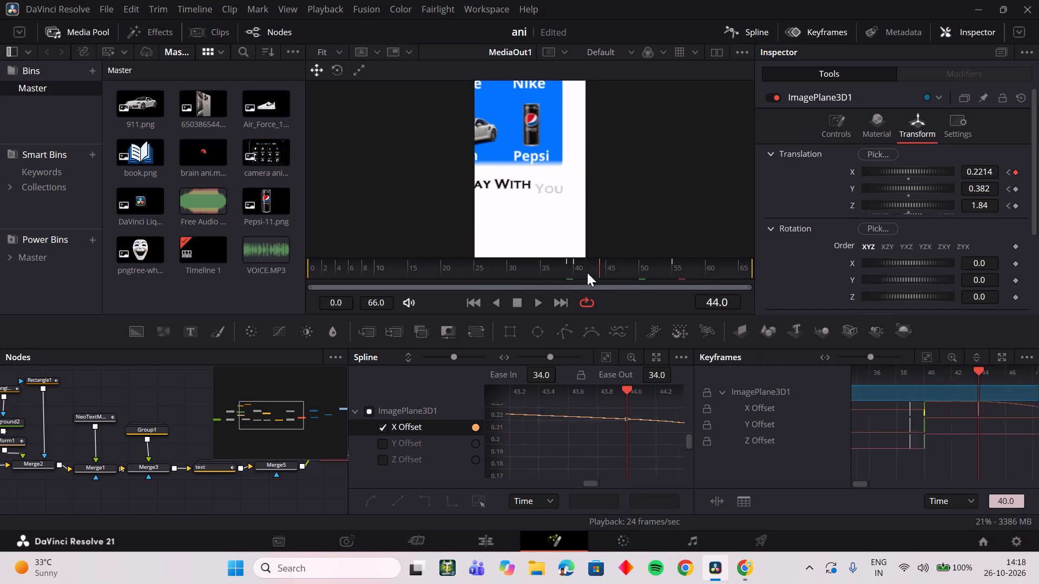
{"action": "left_click_drag", "start_coordinate": [587, 273], "coordinate": [570, 275]}
{"action": "left_click_drag", "start_coordinate": [563, 273], "coordinate": [549, 274]}
{"action": "key", "text": "space"}
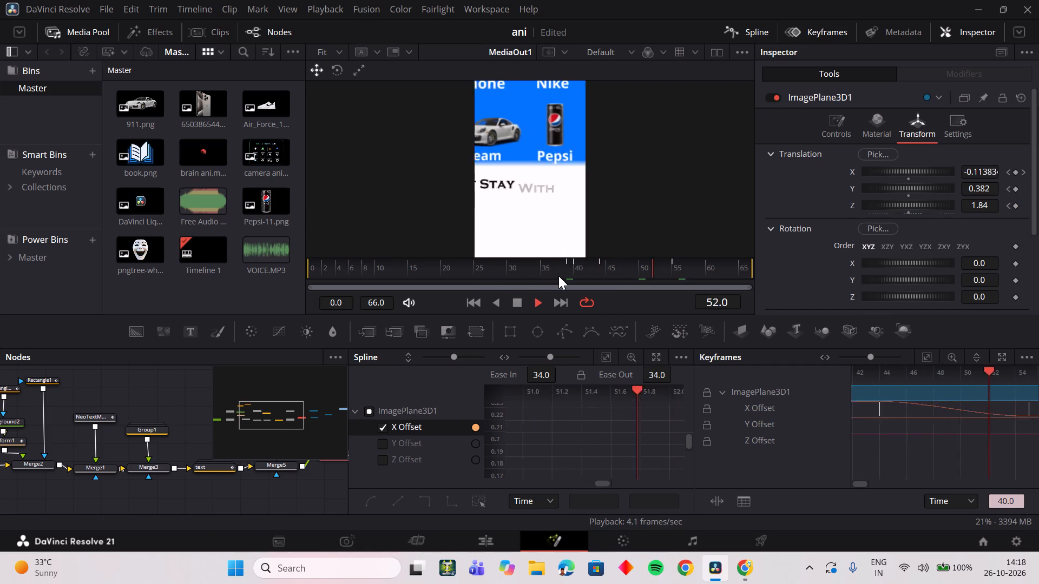
{"action": "left_click_drag", "start_coordinate": [557, 274], "coordinate": [519, 278]}
{"action": "left_click_drag", "start_coordinate": [526, 270], "coordinate": [471, 275]}
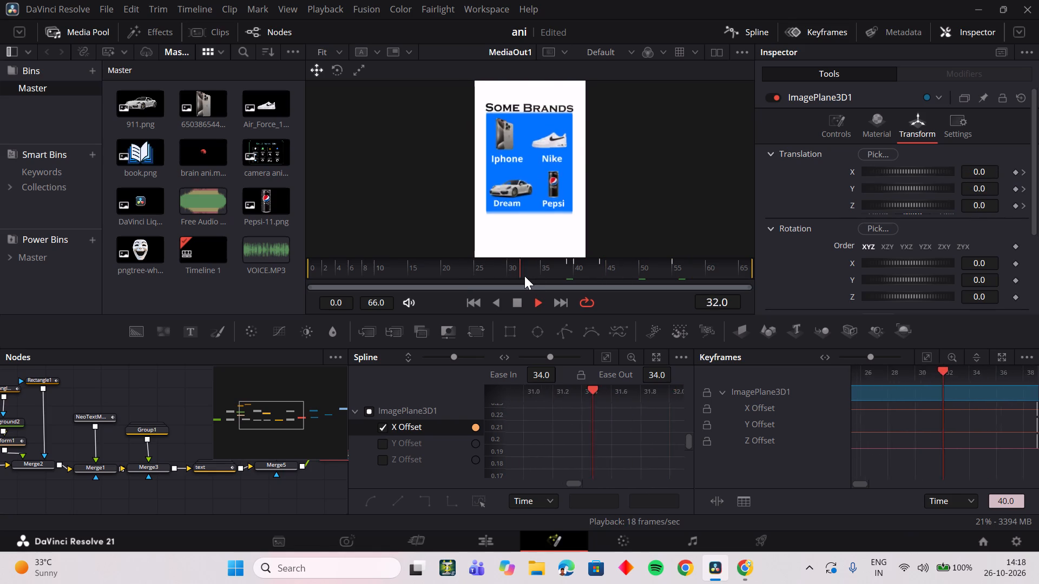
{"action": "key", "text": "space"}
{"action": "left_click", "coordinate": [554, 270]}
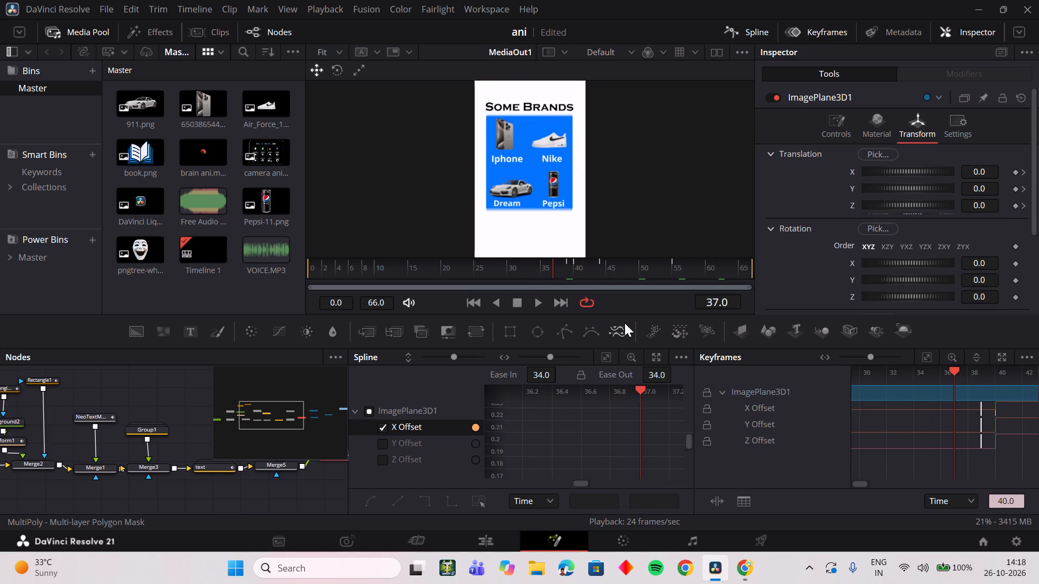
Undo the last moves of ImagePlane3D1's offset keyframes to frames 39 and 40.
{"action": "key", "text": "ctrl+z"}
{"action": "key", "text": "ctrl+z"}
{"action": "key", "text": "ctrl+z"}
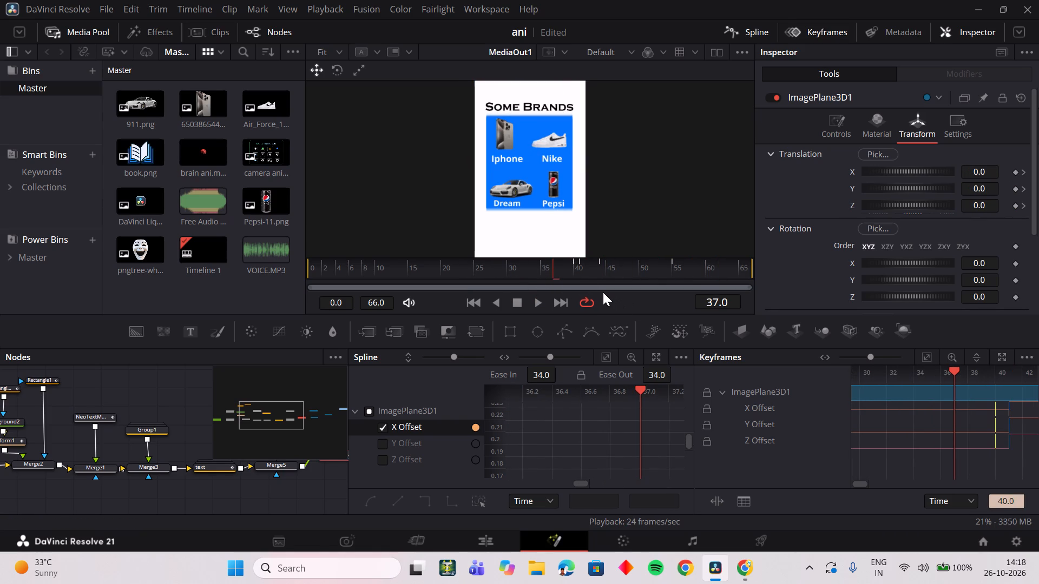
Play and scrub from the brands grid through the close-up text reveal to recheck the transition timing.
{"action": "key", "text": "space"}
{"action": "left_click_drag", "start_coordinate": [567, 264], "coordinate": [552, 268]}
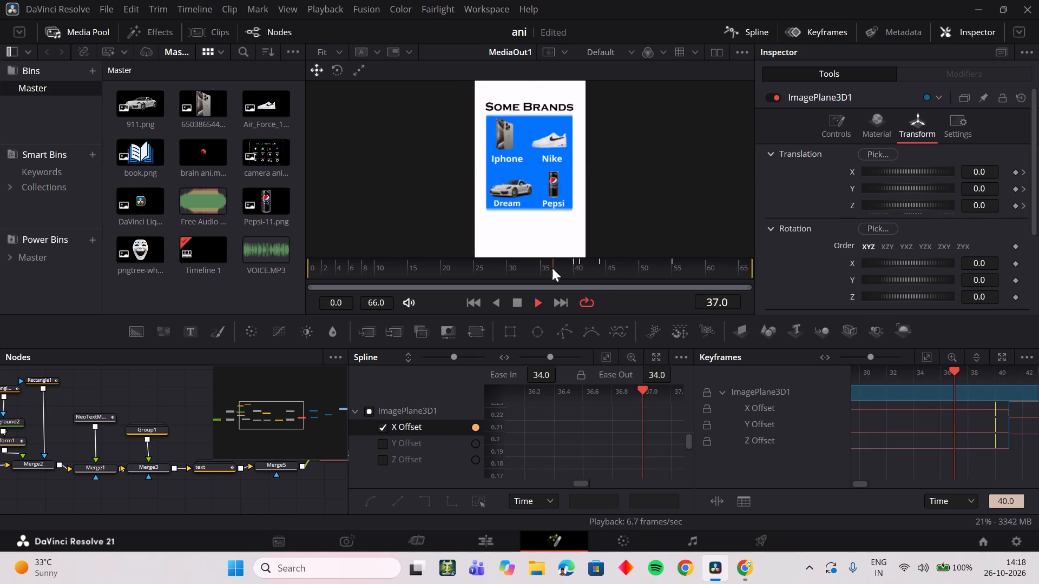
{"action": "key", "text": "space"}
{"action": "left_click_drag", "start_coordinate": [578, 269], "coordinate": [574, 269]}
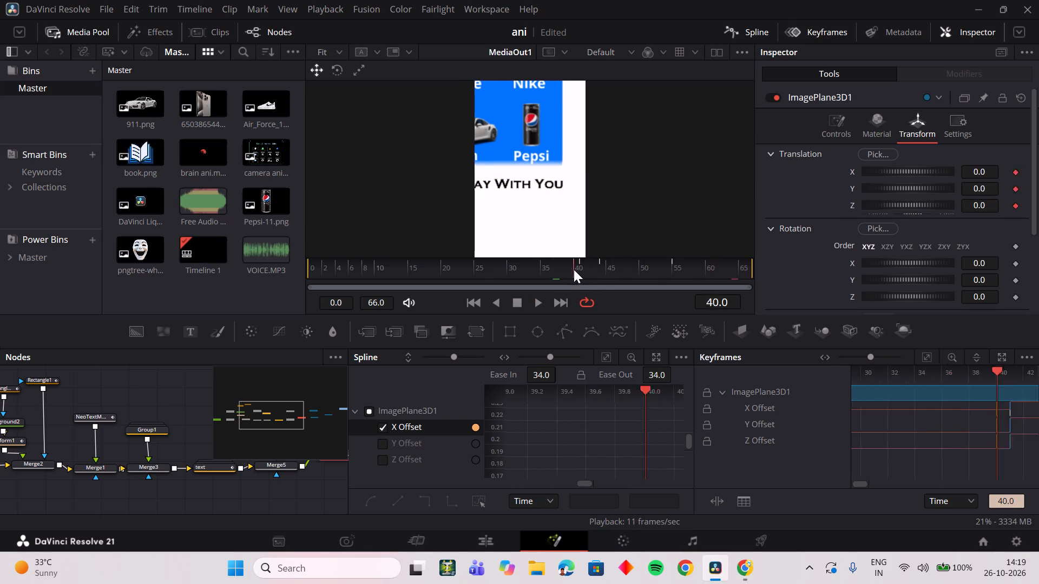
{"action": "left_click_drag", "start_coordinate": [574, 269], "coordinate": [550, 275]}
{"action": "key", "text": "space"}
{"action": "key", "text": "space"}
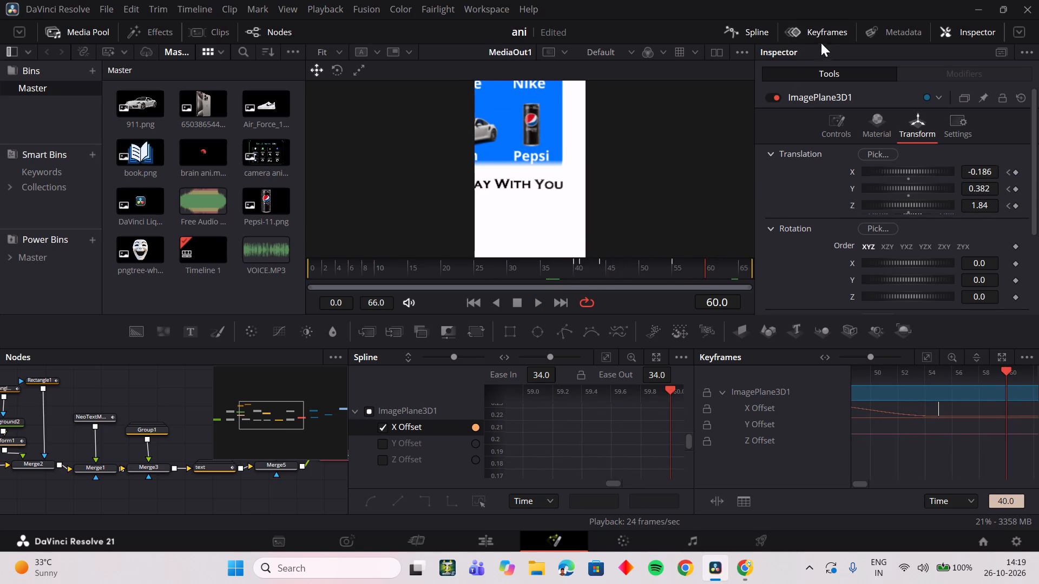
Hide the keyframe timeline, fit the X Offset spline, and pull the frame 41 keyframe's outgoing handle downward between frames 41 and 44.
{"action": "left_click", "coordinate": [821, 41]}
{"action": "left_click", "coordinate": [713, 30]}
{"action": "double_click", "coordinate": [737, 29]}
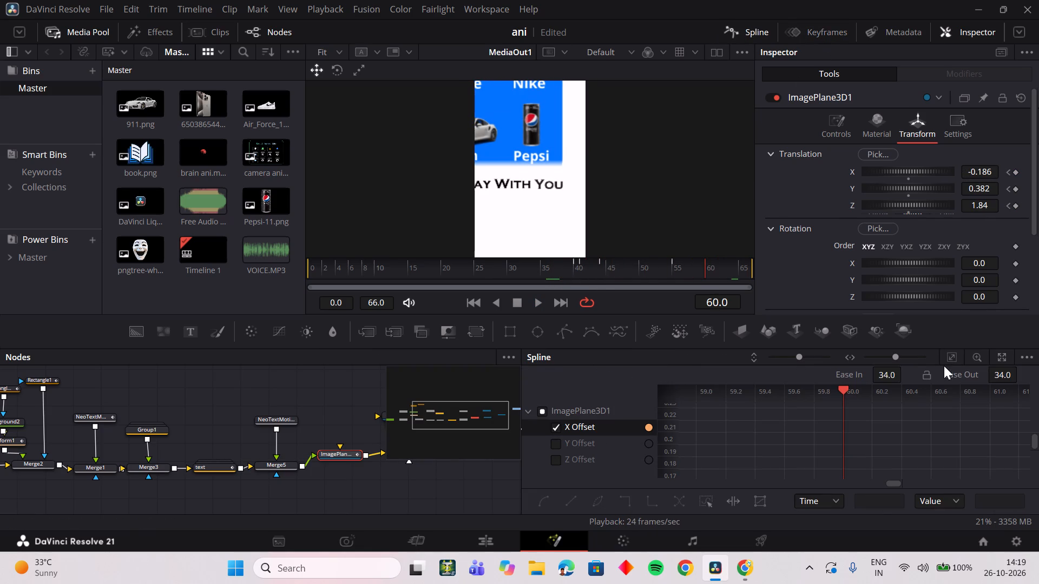
{"action": "left_click", "coordinate": [951, 362]}
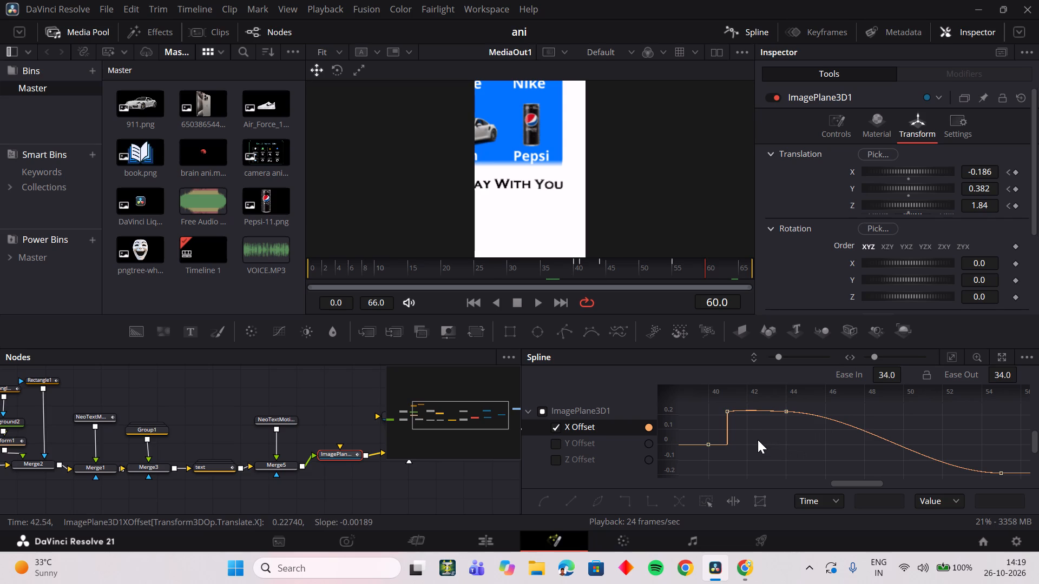
{"action": "scroll", "coordinate": [758, 440], "scroll_direction": "up", "scroll_amount": 1, "text": "ctrl"}
{"action": "scroll", "coordinate": [771, 441], "scroll_direction": "up", "scroll_amount": 2}
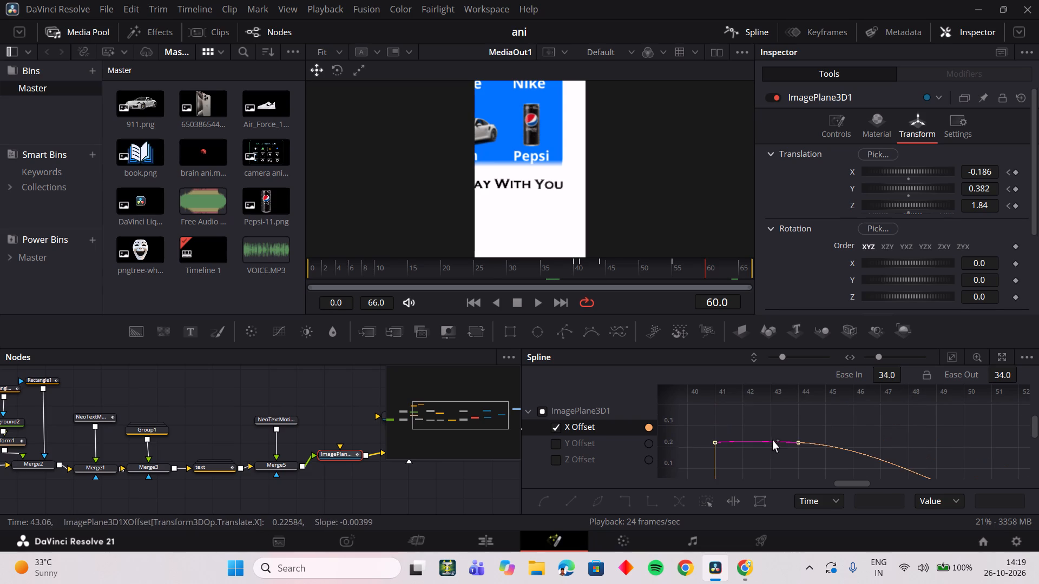
{"action": "scroll", "coordinate": [782, 456], "scroll_direction": "up", "scroll_amount": 2, "text": "ctrl"}
{"action": "middle_click_drag", "start_coordinate": [782, 456], "coordinate": [834, 450]}
{"action": "left_click", "coordinate": [699, 424]}
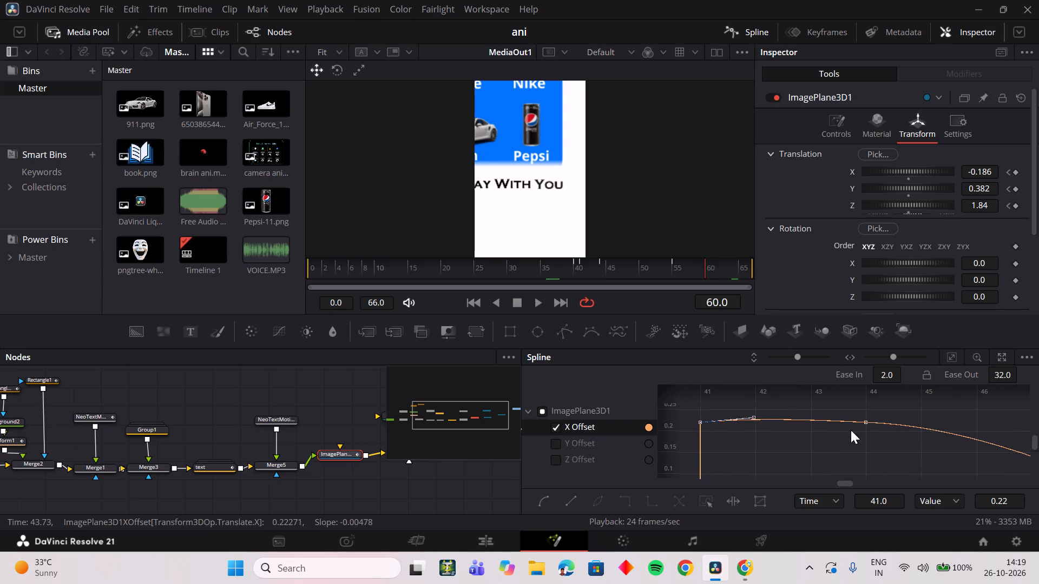
{"action": "left_click_drag", "start_coordinate": [874, 441], "coordinate": [683, 406]}
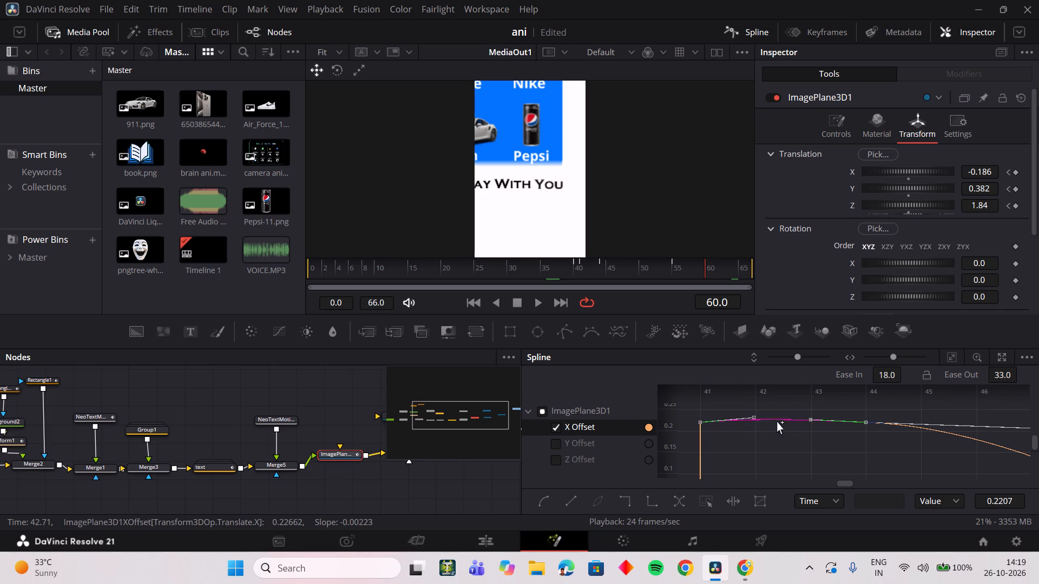
{"action": "left_click_drag", "start_coordinate": [754, 419], "coordinate": [751, 434]}
Scrub around frame 41 to check the horizontal drift, and raise the frame 41 keyframe's outgoing handle slightly to flatten the curve.
{"action": "left_click_drag", "start_coordinate": [593, 266], "coordinate": [586, 266]}
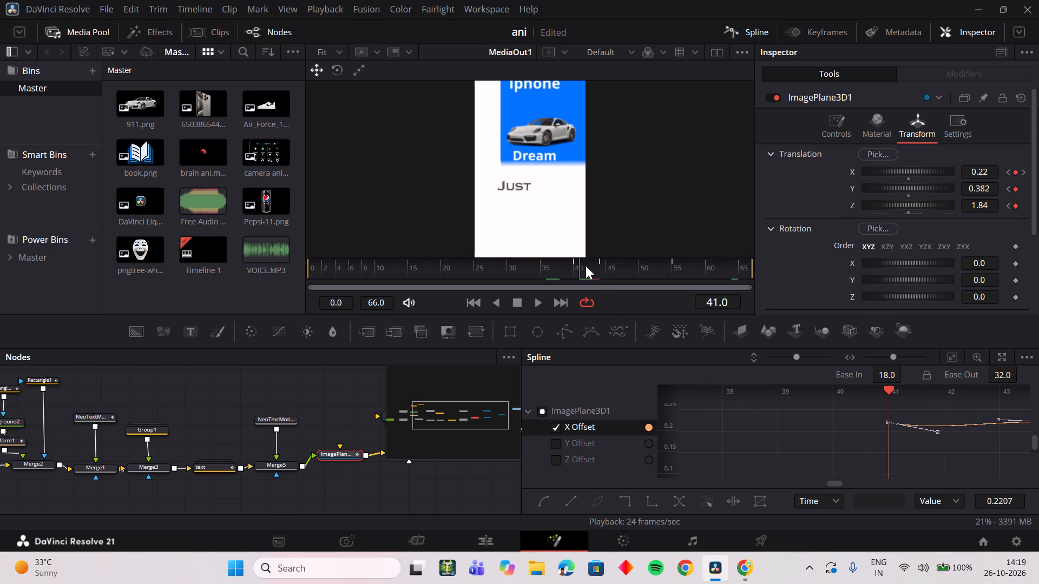
{"action": "left_click_drag", "start_coordinate": [586, 266], "coordinate": [586, 266]}
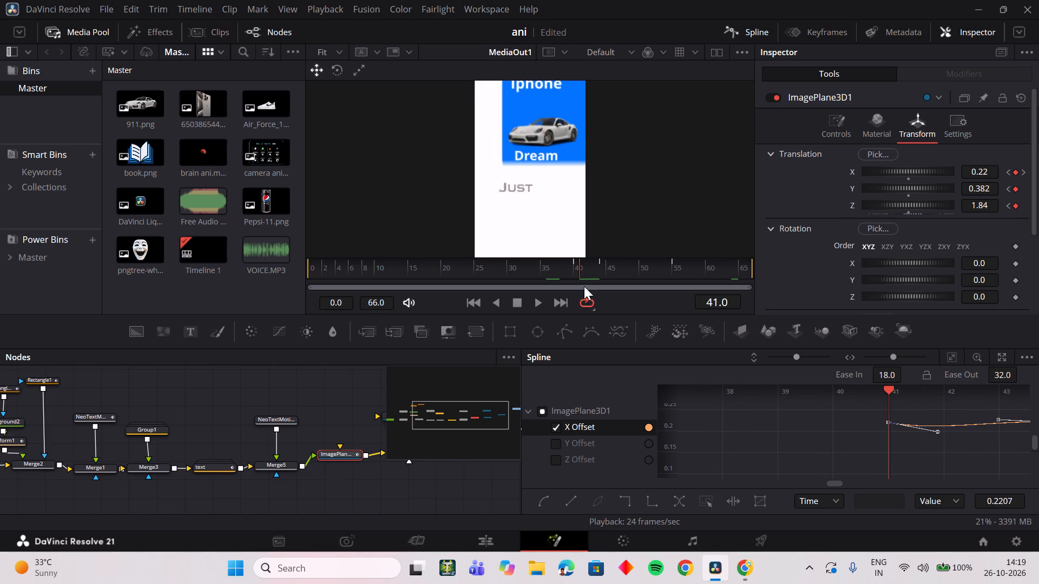
{"action": "left_click", "coordinate": [583, 267]}
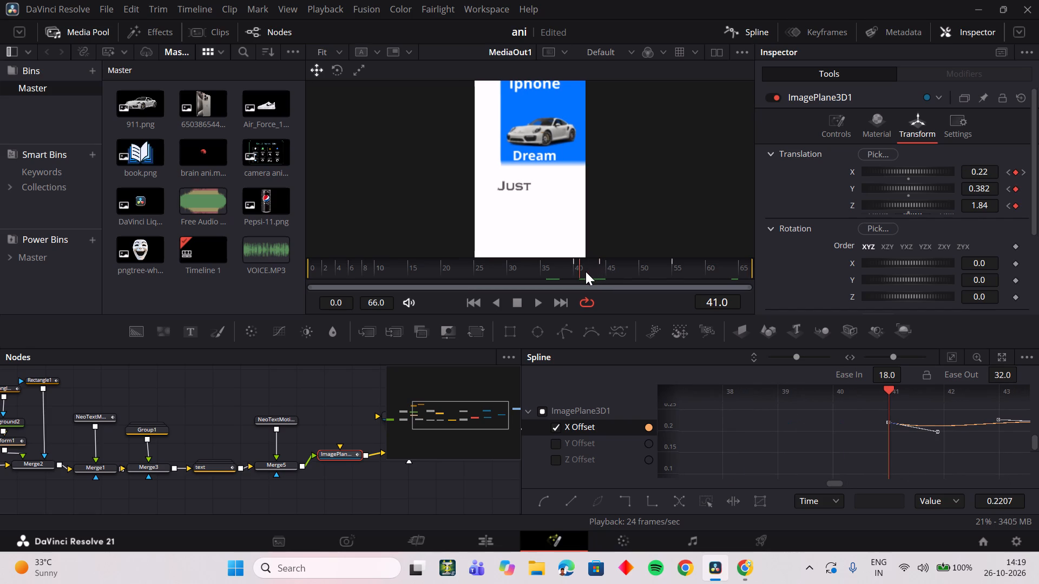
{"action": "left_click_drag", "start_coordinate": [939, 434], "coordinate": [940, 430]}
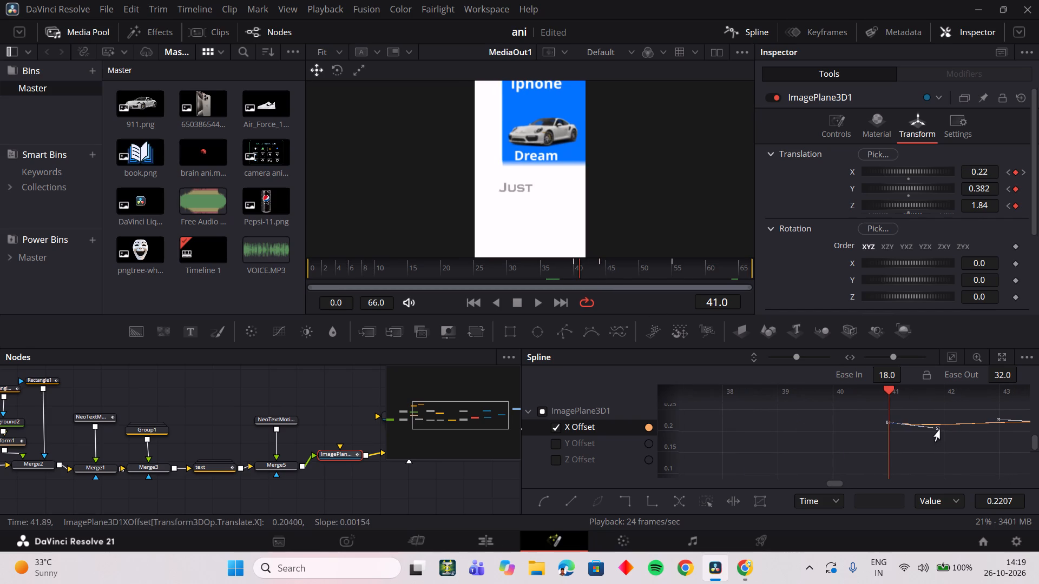
{"action": "left_click_drag", "start_coordinate": [940, 430], "coordinate": [940, 427]}
Apply the Linear ease to the X Offset segment between the frame 41 and 44 keyframes.
{"action": "scroll", "coordinate": [941, 413], "scroll_direction": "up", "scroll_amount": 1}
{"action": "right_click", "coordinate": [941, 413]}
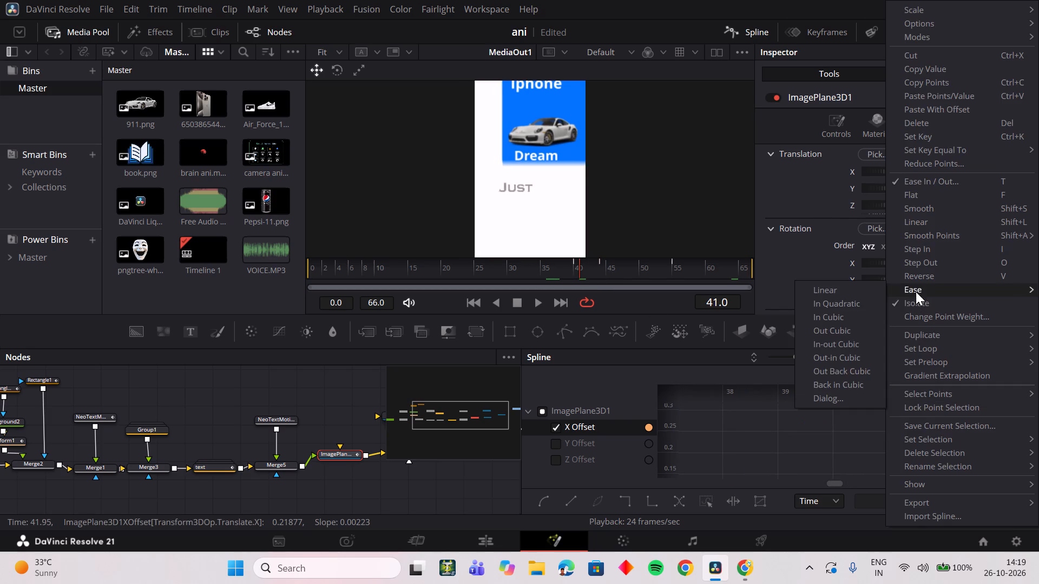
{"action": "left_click", "coordinate": [869, 289]}
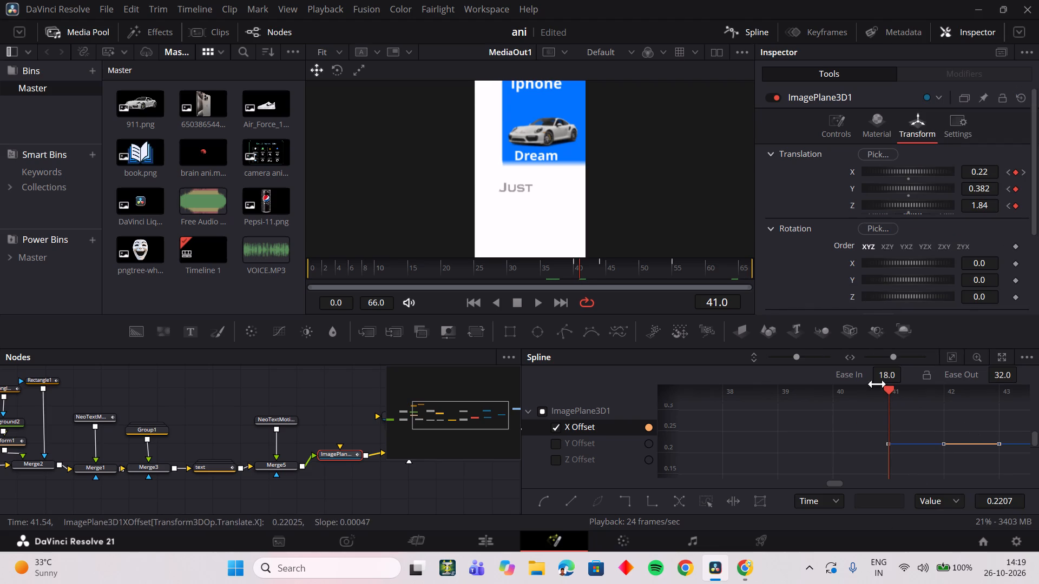
Play and scrub across frames 40 to 55 to check the horizontal motion of the close-up text.
{"action": "left_click_drag", "start_coordinate": [579, 270], "coordinate": [609, 270]}
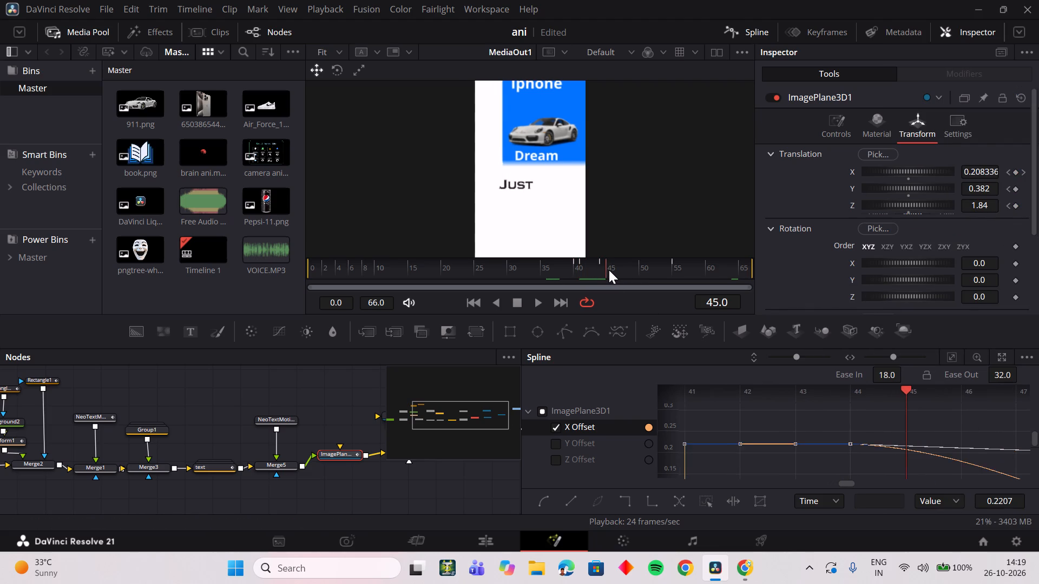
{"action": "left_click_drag", "start_coordinate": [609, 270], "coordinate": [600, 270]}
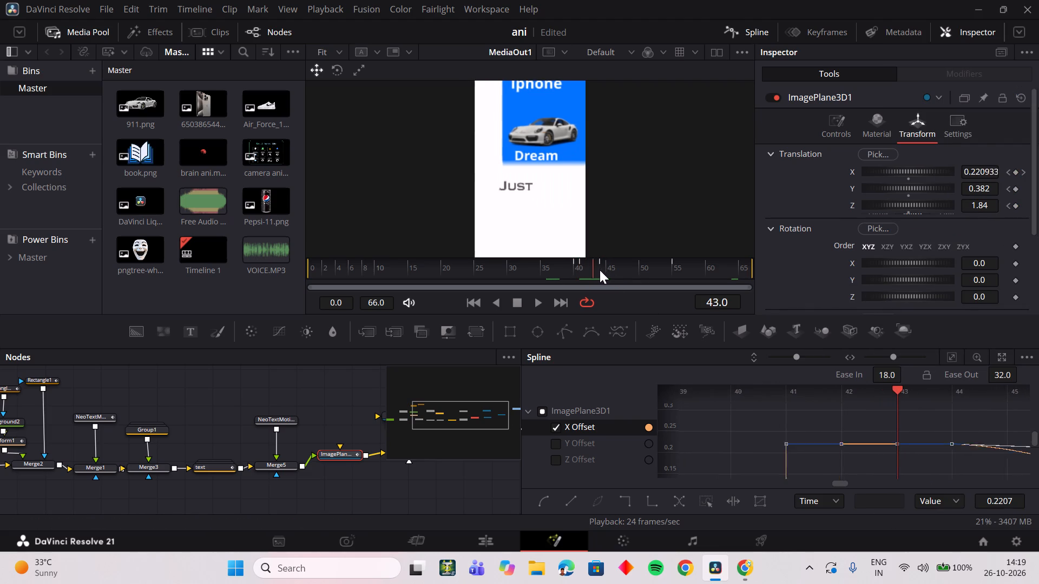
{"action": "left_click_drag", "start_coordinate": [600, 270], "coordinate": [571, 270]}
{"action": "key", "text": "space"}
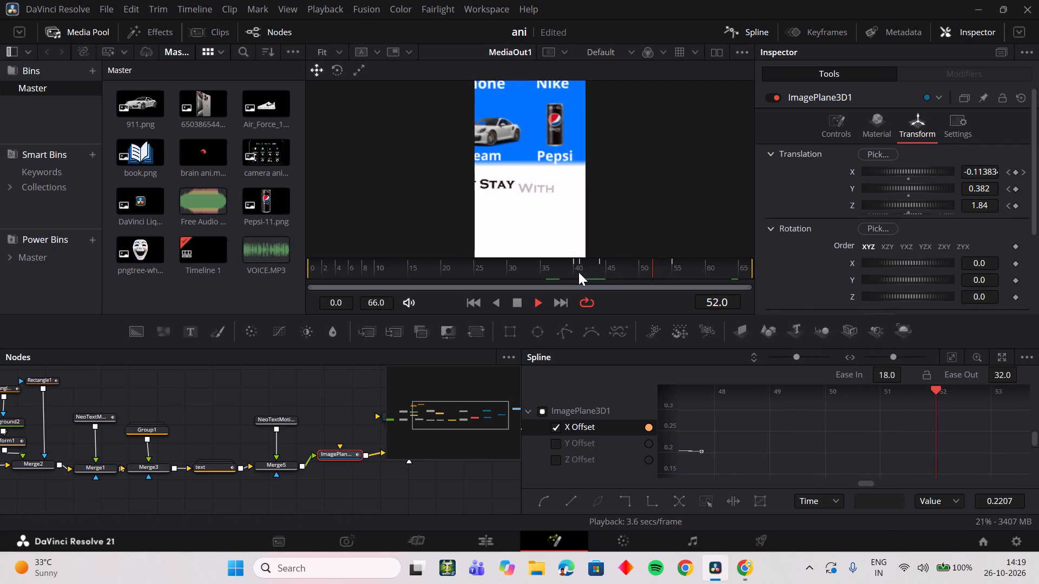
{"action": "left_click_drag", "start_coordinate": [609, 274], "coordinate": [541, 280]}
{"action": "key", "text": "space"}
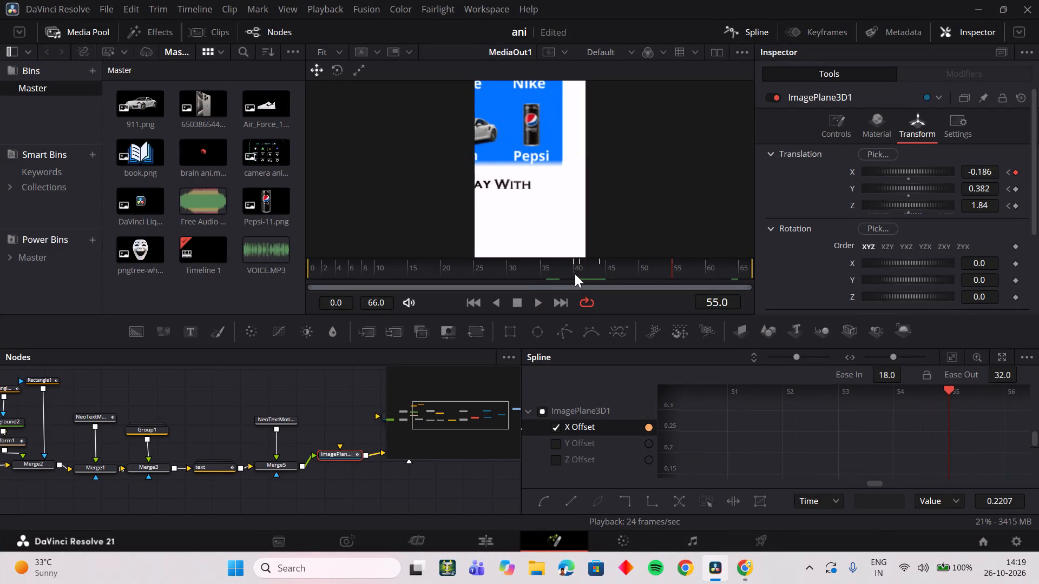
{"action": "left_click_drag", "start_coordinate": [575, 273], "coordinate": [626, 271]}
Fit the X Offset spline to the view and smooth the keyframes at frames 44 and 55.
{"action": "left_click", "coordinate": [817, 421]}
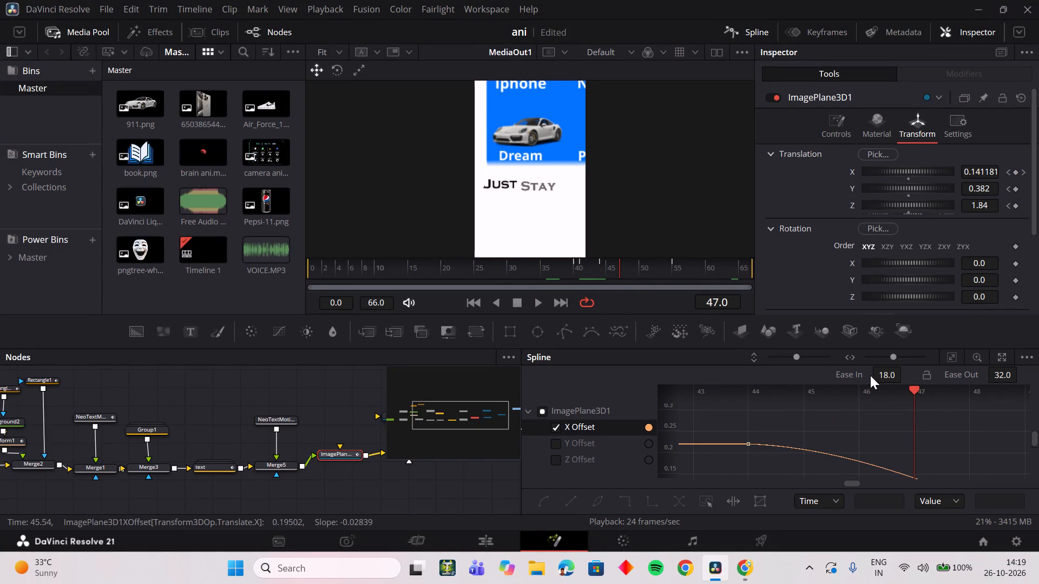
{"action": "left_click", "coordinate": [952, 358]}
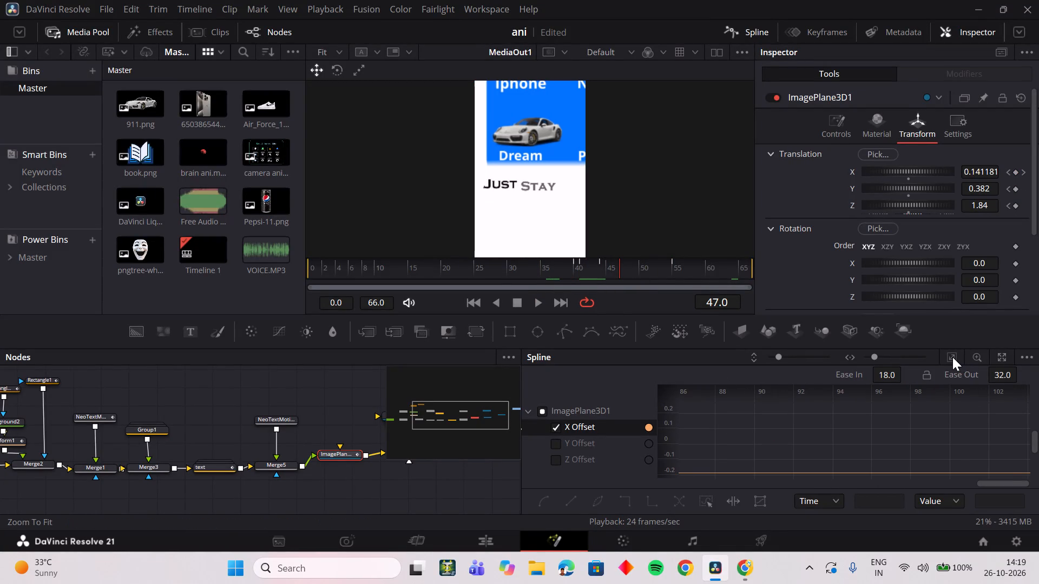
{"action": "left_click", "coordinate": [952, 357]}
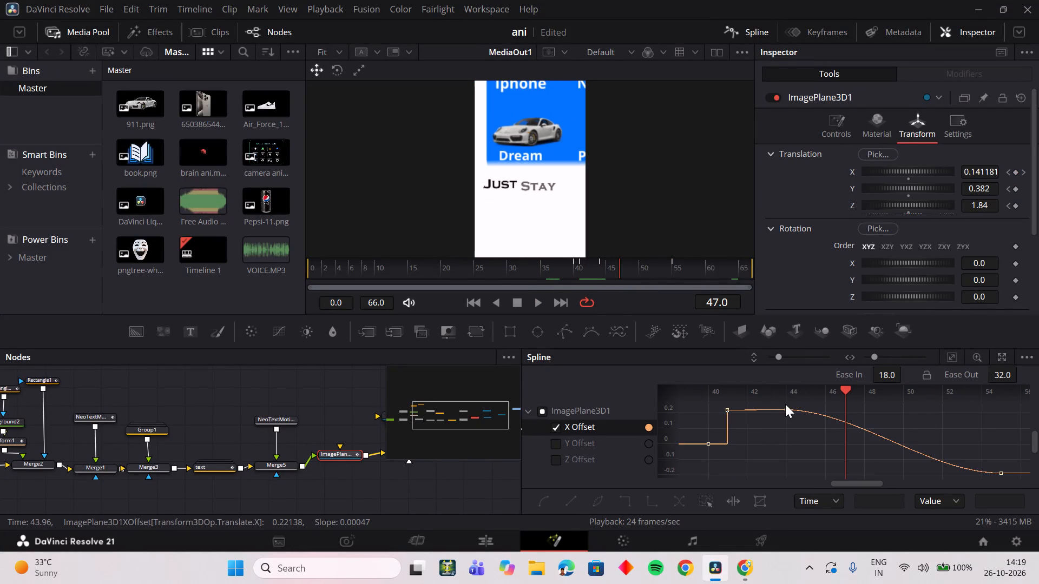
{"action": "left_click_drag", "start_coordinate": [786, 403], "coordinate": [1014, 479]}
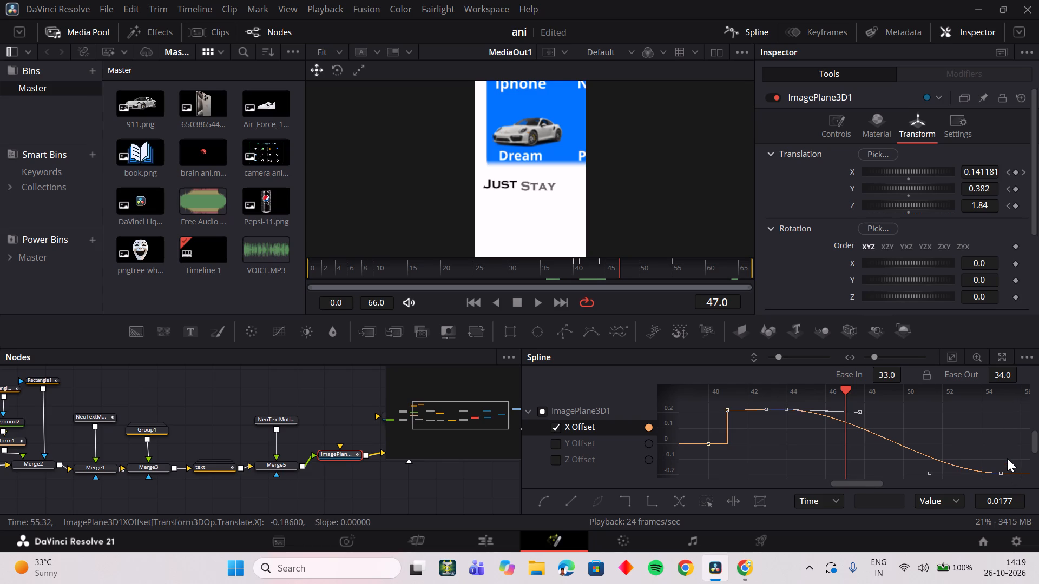
{"action": "key", "text": "s"}
Play and scrub repeatedly from the brands grid through the text reveal to review the smoothed horizontal pan.
{"action": "left_click_drag", "start_coordinate": [608, 271], "coordinate": [585, 272]}
{"action": "key", "text": "space"}
{"action": "left_click_drag", "start_coordinate": [600, 275], "coordinate": [576, 280]}
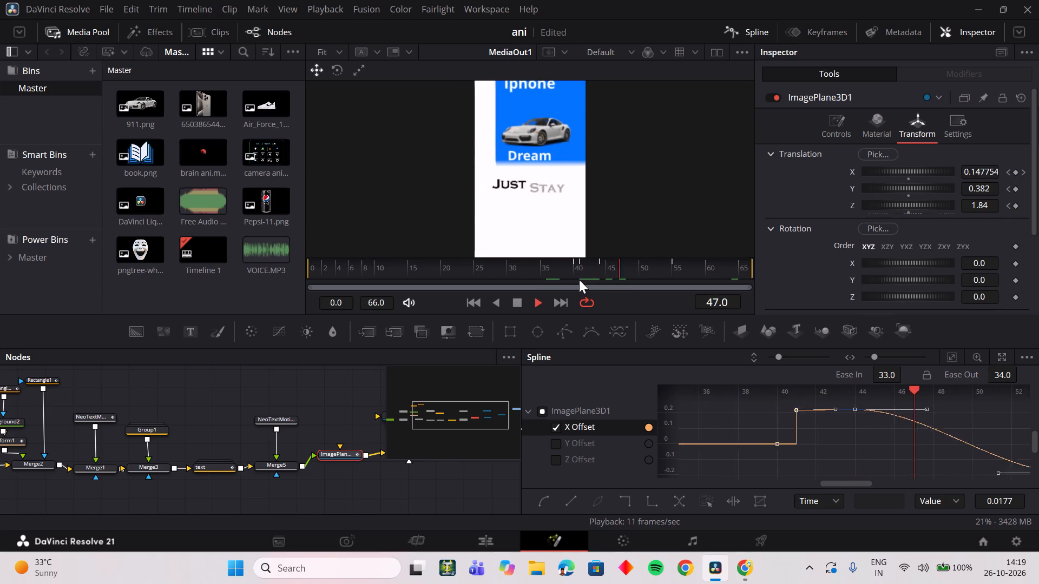
{"action": "left_click_drag", "start_coordinate": [591, 274], "coordinate": [557, 274]}
{"action": "left_click_drag", "start_coordinate": [578, 269], "coordinate": [532, 276]}
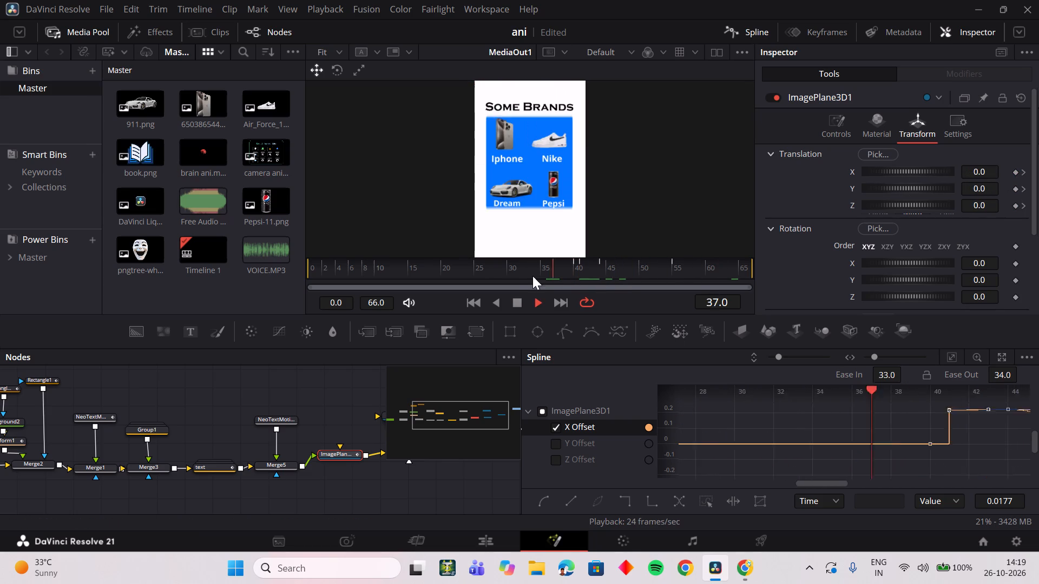
{"action": "left_click_drag", "start_coordinate": [532, 276], "coordinate": [525, 276]}
{"action": "key", "text": "space"}
{"action": "left_click_drag", "start_coordinate": [596, 273], "coordinate": [558, 274]}
{"action": "key", "text": "space"}
{"action": "key", "text": "space"}
{"action": "left_click_drag", "start_coordinate": [606, 270], "coordinate": [597, 271]}
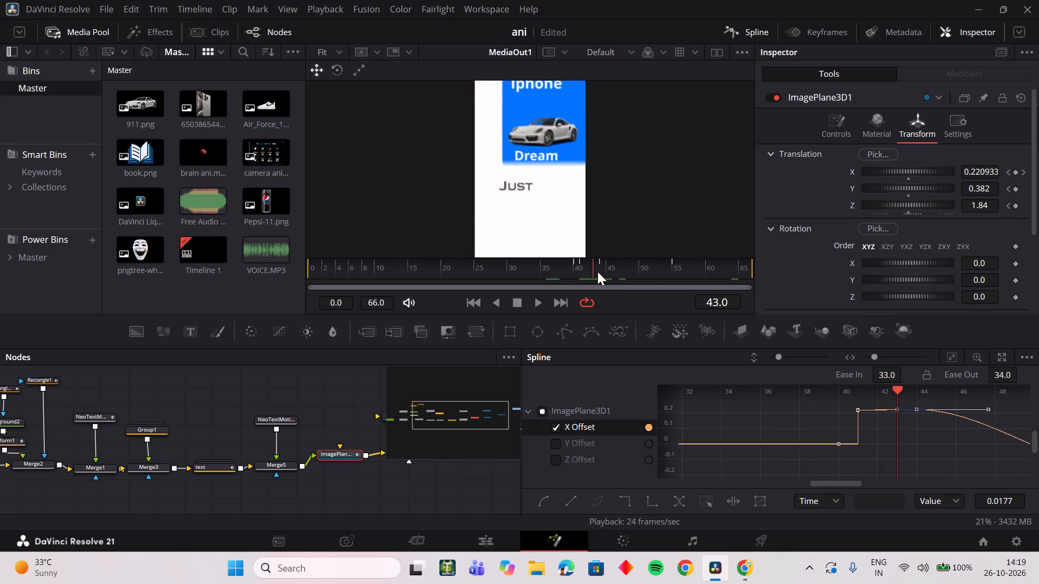
{"action": "left_click_drag", "start_coordinate": [597, 271], "coordinate": [638, 274]}
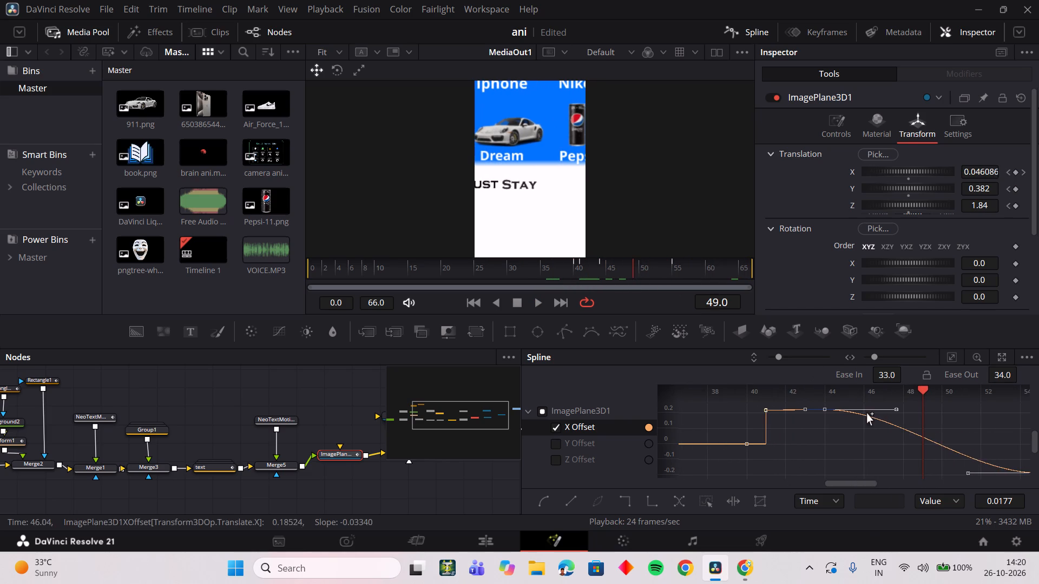
Set the Ease In of the X Offset keyframe at frame 44 to 76.1.
{"action": "left_click", "coordinate": [893, 409]}
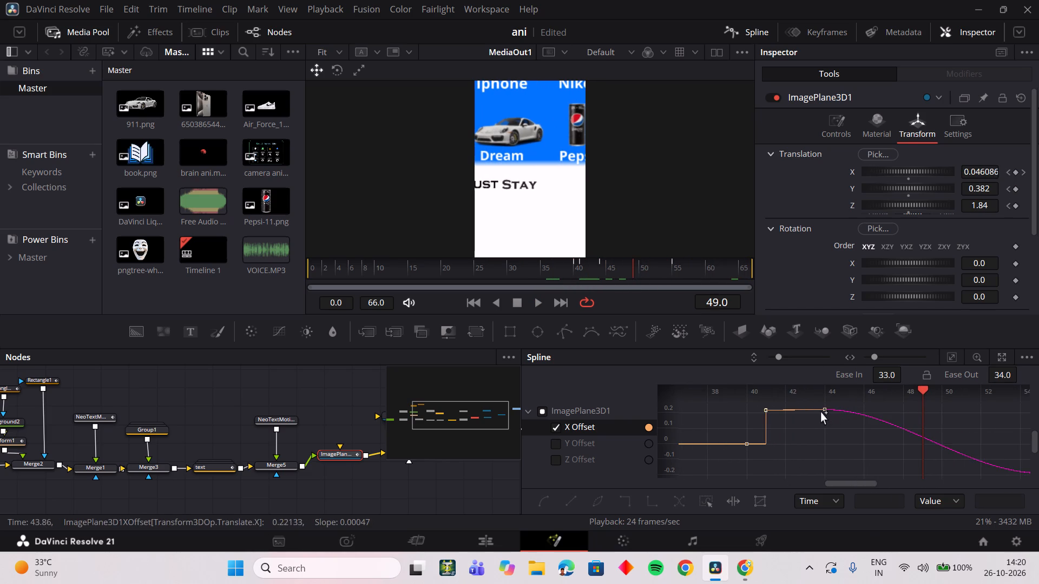
{"action": "left_click", "coordinate": [827, 410]}
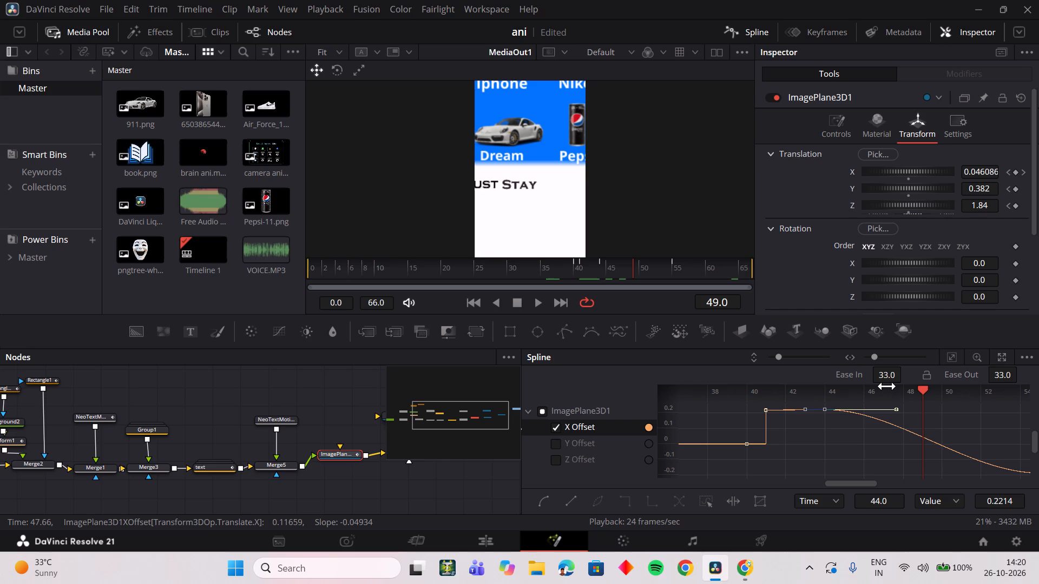
{"action": "left_click_drag", "start_coordinate": [890, 374], "coordinate": [482, 290]}
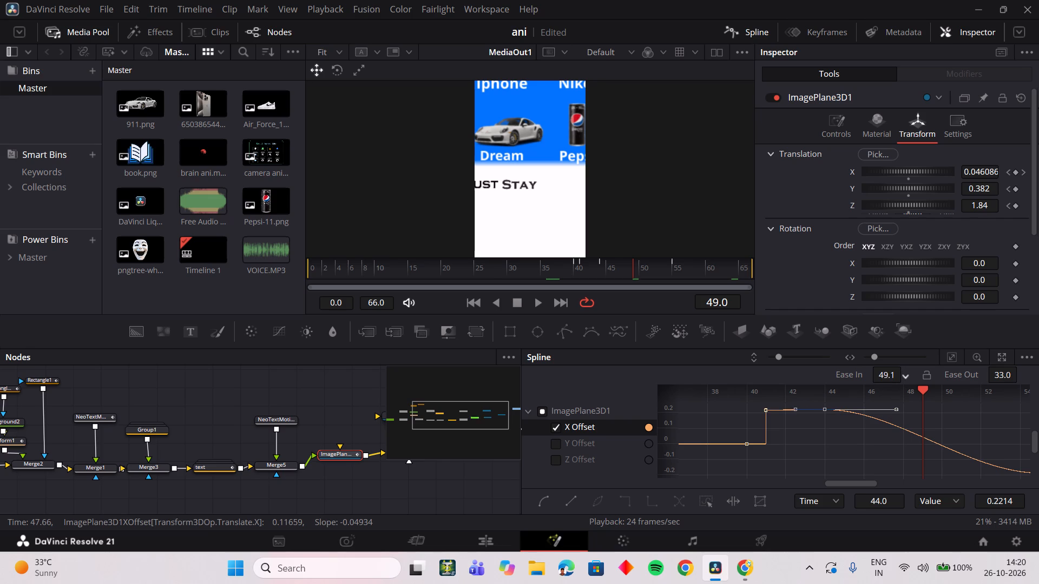
{"action": "left_click_drag", "start_coordinate": [482, 290], "coordinate": [728, 286]}
{"action": "left_click_drag", "start_coordinate": [728, 286], "coordinate": [520, 291]}
Play and scrub from the brands grid to the end of the horizontal pan to check the eased motion.
{"action": "left_click_drag", "start_coordinate": [620, 263], "coordinate": [619, 263]}
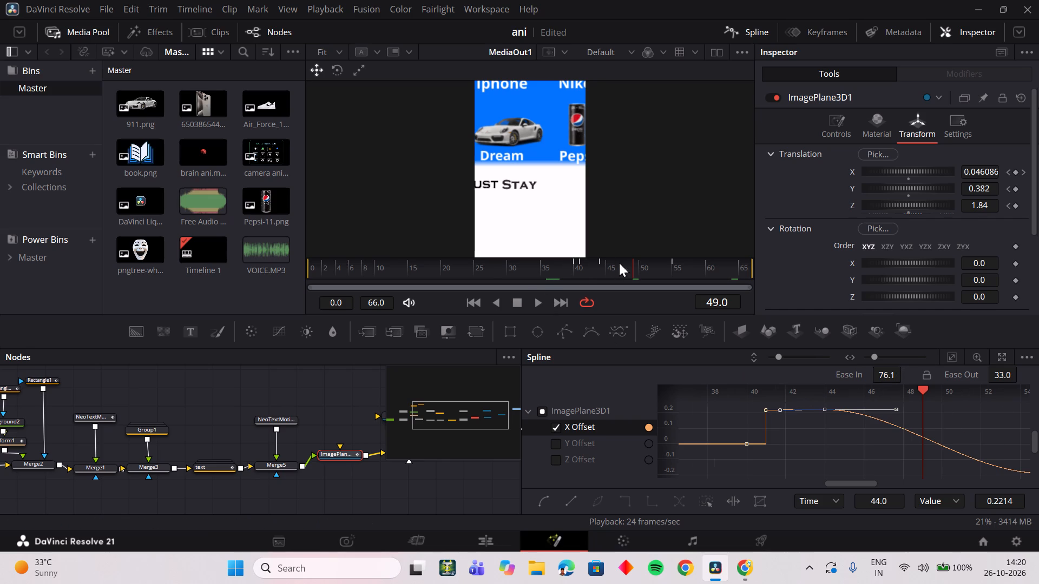
{"action": "left_click_drag", "start_coordinate": [619, 263], "coordinate": [561, 271]}
{"action": "key", "text": "space"}
{"action": "left_click_drag", "start_coordinate": [589, 271], "coordinate": [555, 278]}
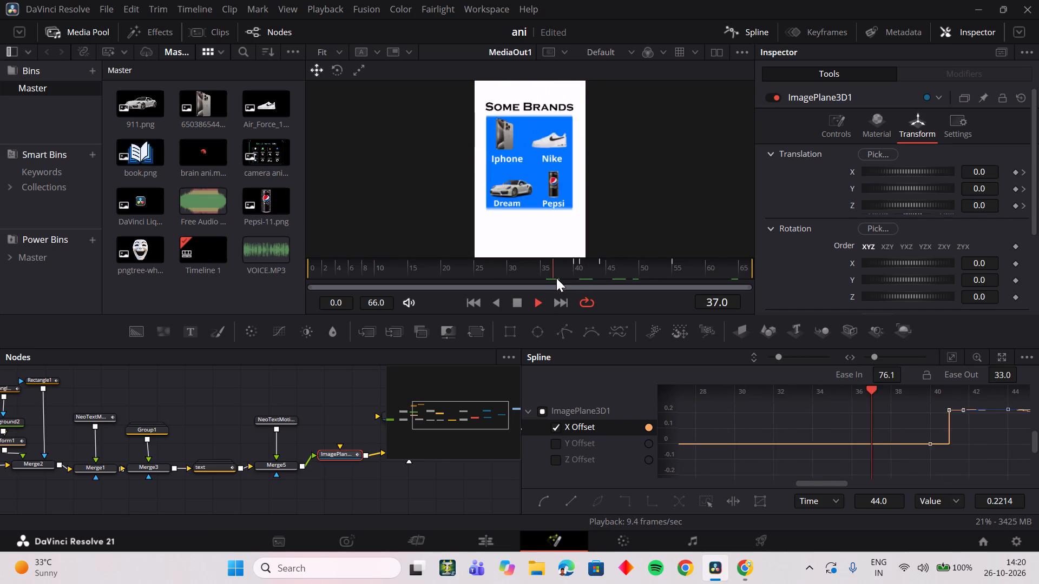
{"action": "key", "text": "space"}
{"action": "left_click_drag", "start_coordinate": [621, 268], "coordinate": [599, 274]}
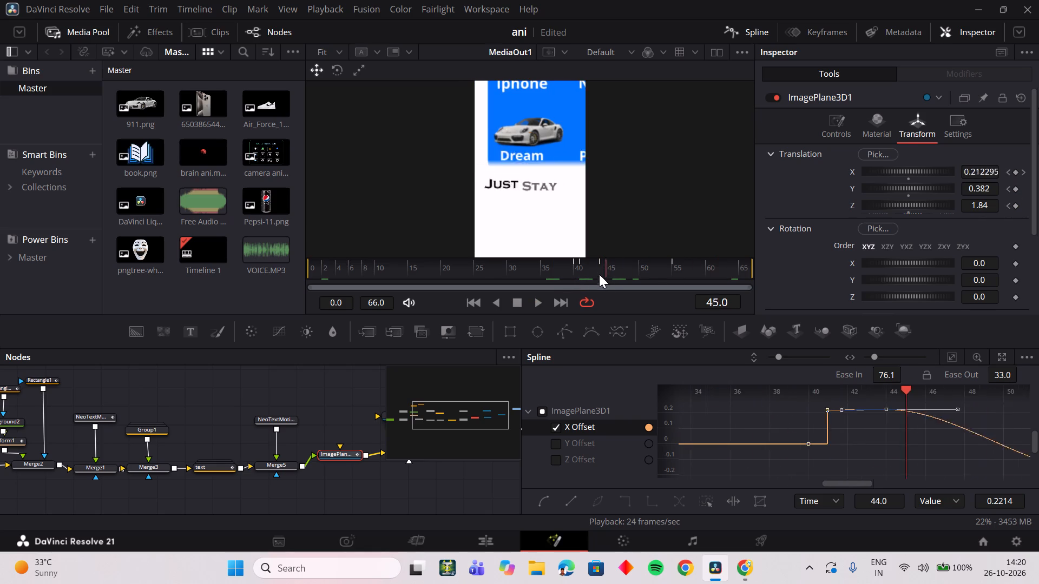
{"action": "left_click_drag", "start_coordinate": [599, 274], "coordinate": [667, 278]}
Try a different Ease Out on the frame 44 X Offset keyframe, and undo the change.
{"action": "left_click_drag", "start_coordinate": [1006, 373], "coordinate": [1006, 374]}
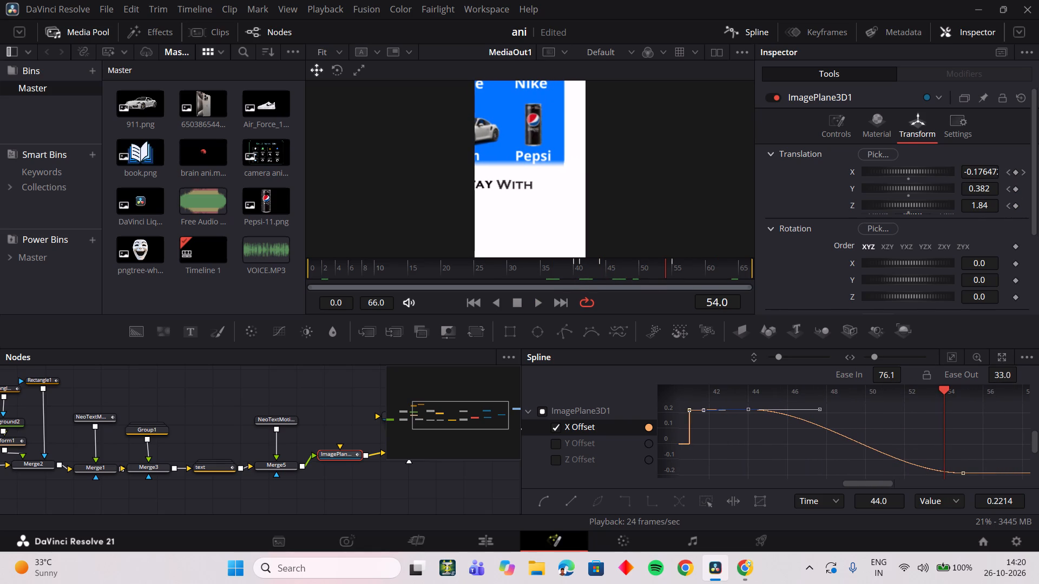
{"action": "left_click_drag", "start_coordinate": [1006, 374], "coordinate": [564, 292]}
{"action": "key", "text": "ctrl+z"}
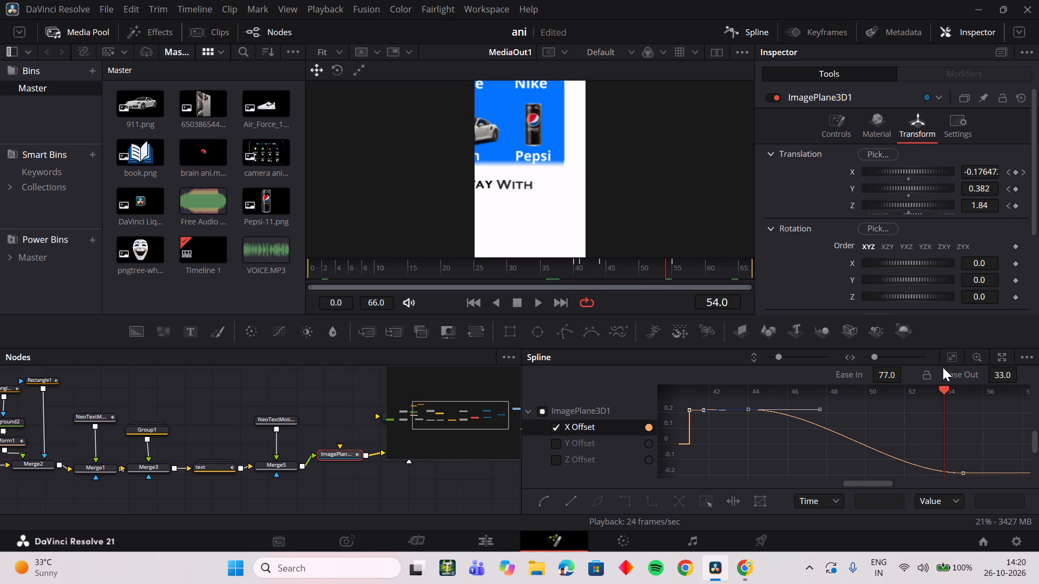
Set the frame 44 X Offset keyframe's Ease In to 68.7 and deselect the keyframe.
{"action": "left_click_drag", "start_coordinate": [882, 376], "coordinate": [825, 379]}
{"action": "left_click", "coordinate": [900, 433]}
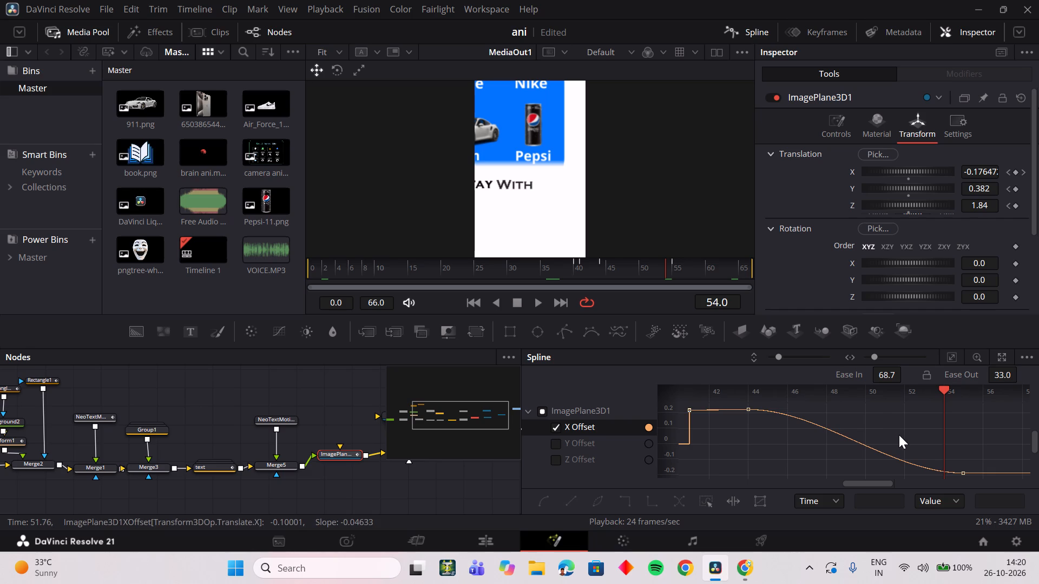
Select the X Offset keyframes at frames 44 and 55, and set their Ease In to 61.2 and Ease Out to 45.8.
{"action": "left_click_drag", "start_coordinate": [902, 435], "coordinate": [1008, 490]}
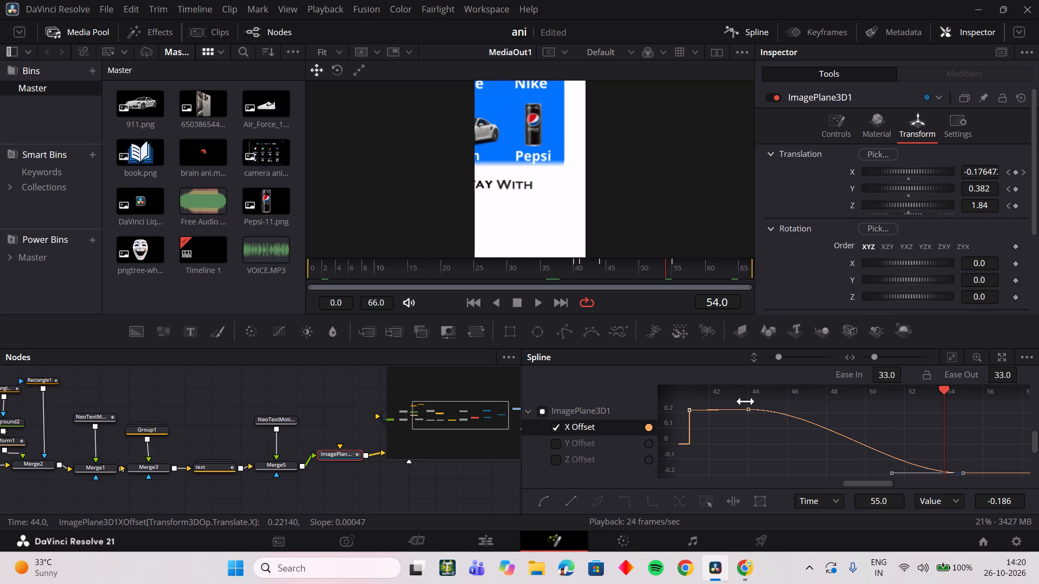
{"action": "left_click", "coordinate": [746, 401]}
{"action": "left_click", "coordinate": [746, 406]}
{"action": "left_click_drag", "start_coordinate": [750, 403], "coordinate": [765, 424]}
{"action": "left_click_drag", "start_coordinate": [747, 403], "coordinate": [775, 432]}
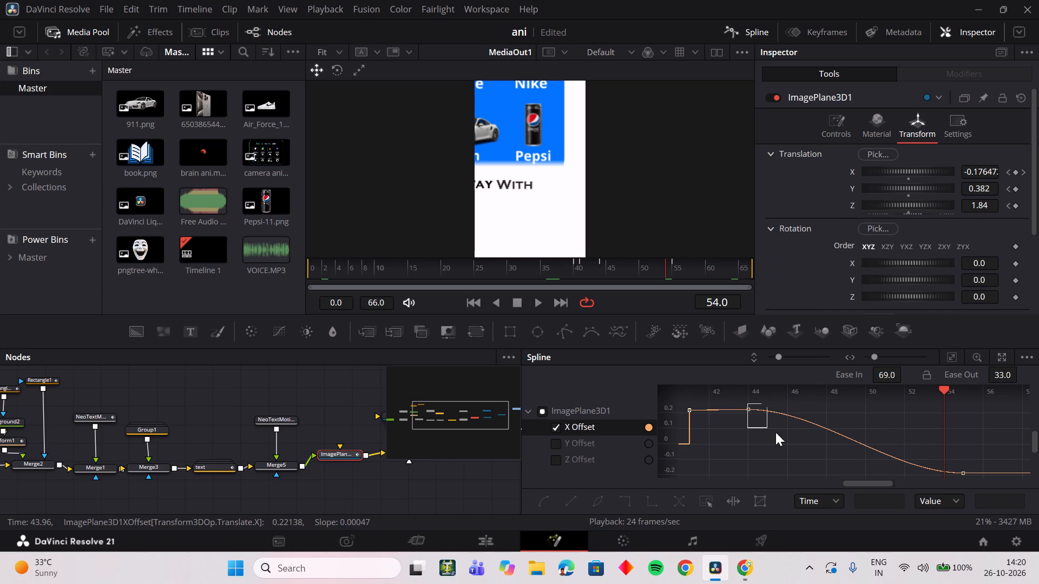
{"action": "left_click_drag", "start_coordinate": [775, 432], "coordinate": [1003, 488]}
{"action": "left_click", "coordinate": [996, 384]}
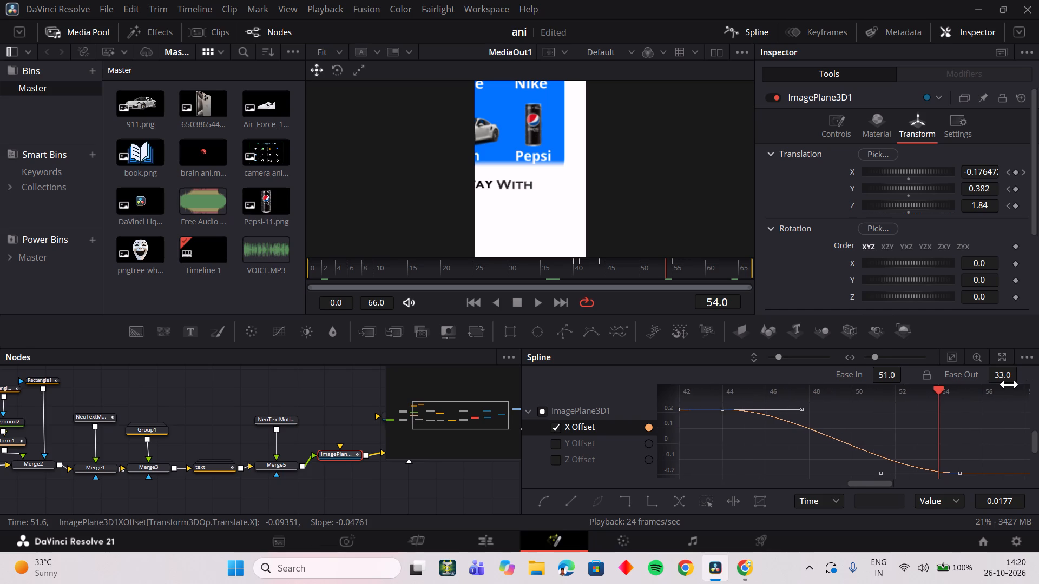
{"action": "left_click_drag", "start_coordinate": [1000, 374], "coordinate": [488, 300]}
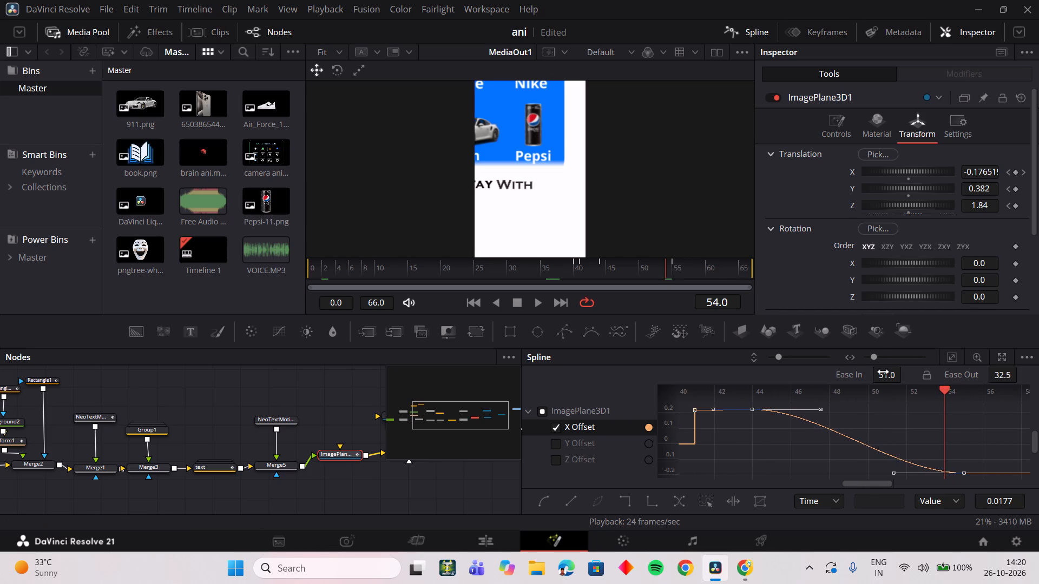
{"action": "left_click_drag", "start_coordinate": [883, 372], "coordinate": [577, 293]}
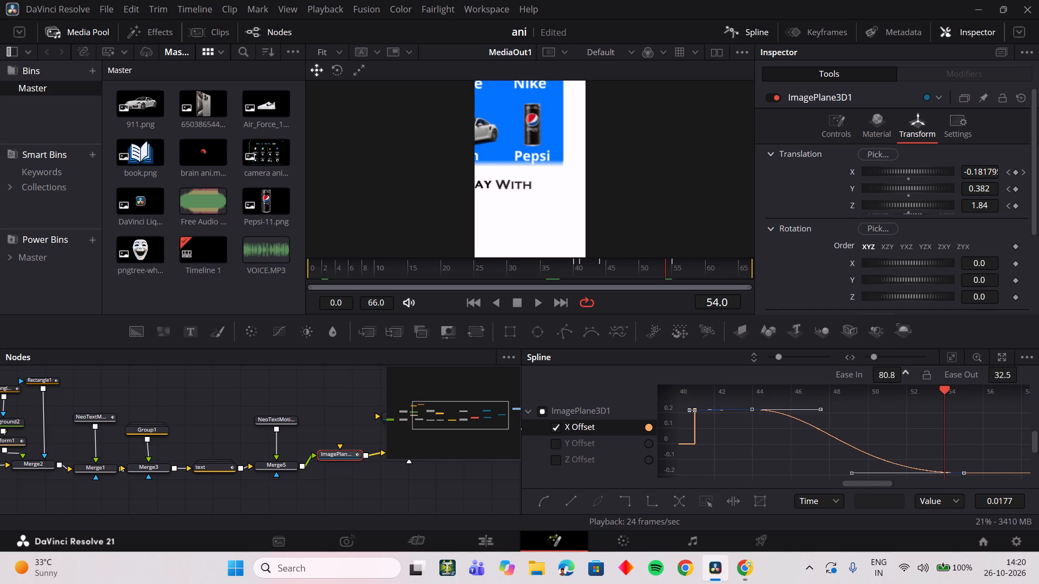
{"action": "left_click_drag", "start_coordinate": [577, 293], "coordinate": [334, 302]}
{"action": "left_click_drag", "start_coordinate": [886, 372], "coordinate": [996, 370]}
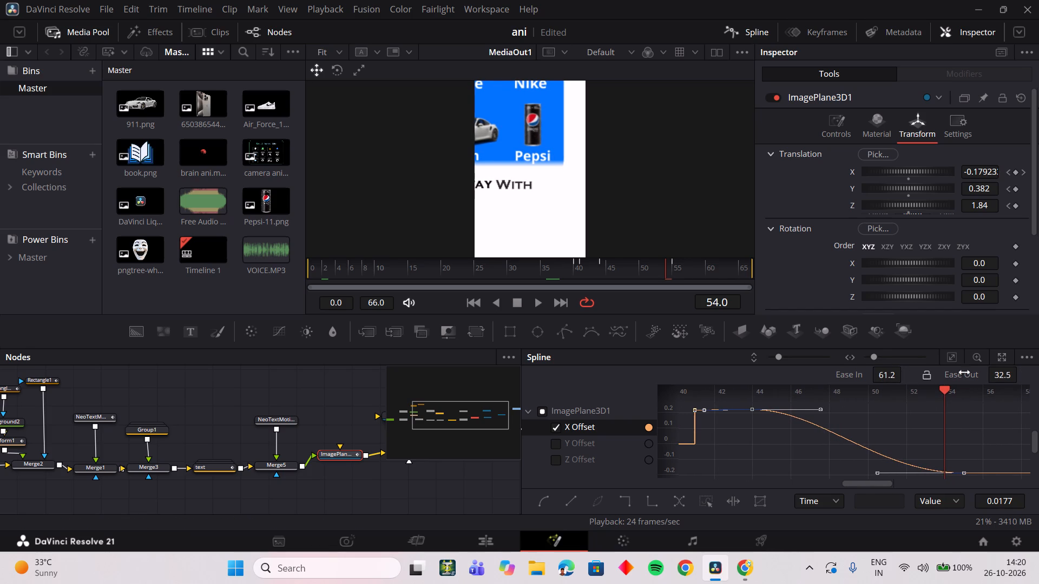
{"action": "left_click_drag", "start_coordinate": [1005, 377], "coordinate": [587, 290]}
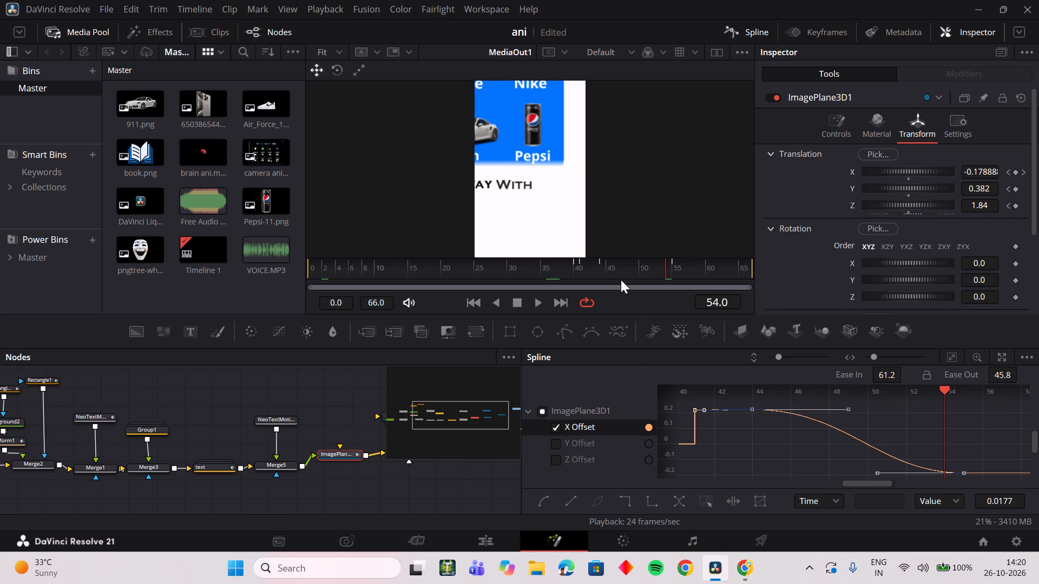
Play and scrub from the brands grid through the text reveal to check the new easing.
{"action": "left_click_drag", "start_coordinate": [611, 275], "coordinate": [591, 273]}
{"action": "key", "text": "space"}
{"action": "left_click_drag", "start_coordinate": [603, 268], "coordinate": [563, 268]}
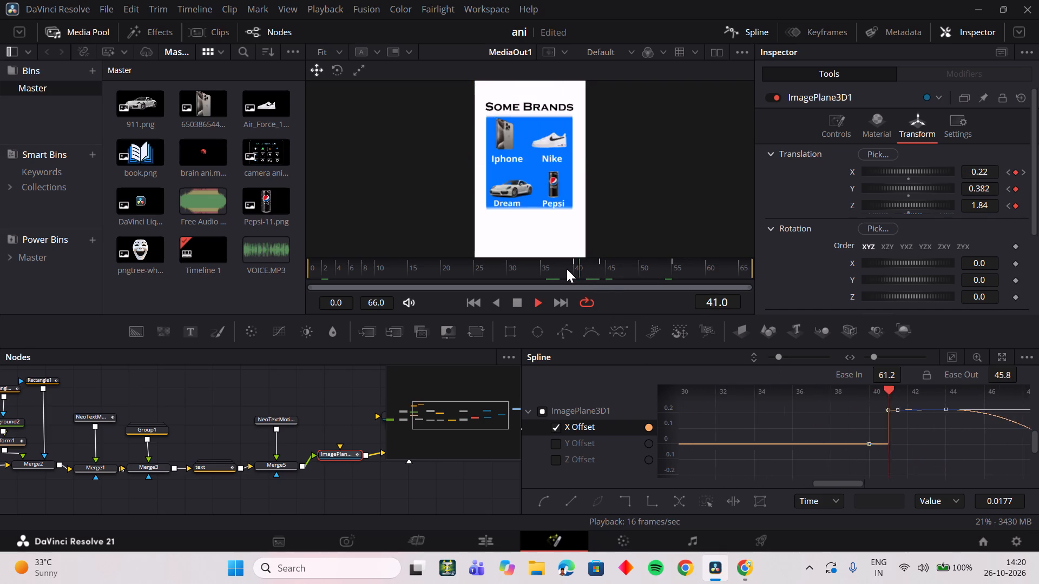
{"action": "key", "text": "space"}
{"action": "left_click_drag", "start_coordinate": [622, 273], "coordinate": [587, 277]}
{"action": "key", "text": "space"}
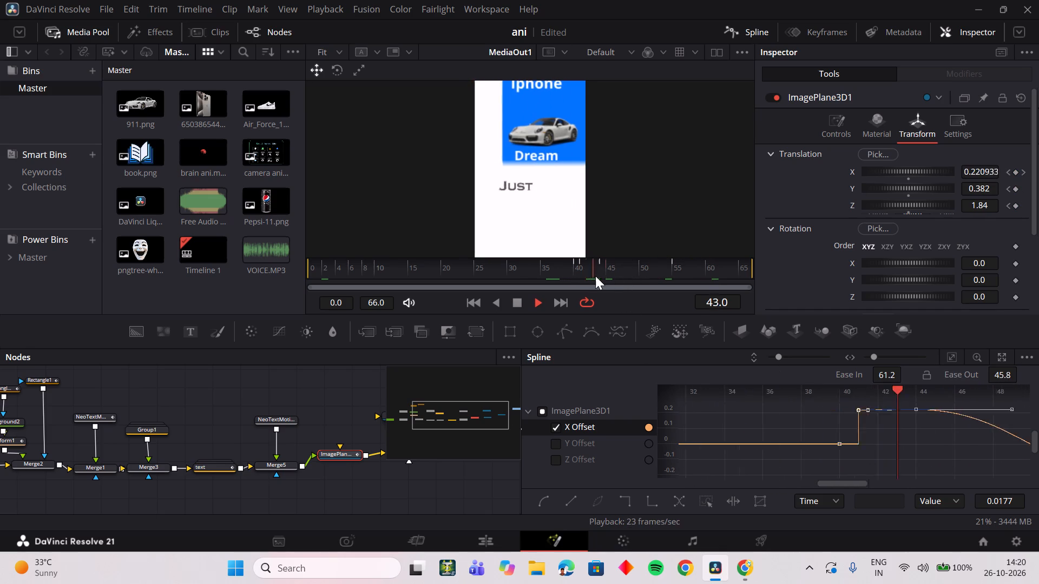
{"action": "key", "text": "space"}
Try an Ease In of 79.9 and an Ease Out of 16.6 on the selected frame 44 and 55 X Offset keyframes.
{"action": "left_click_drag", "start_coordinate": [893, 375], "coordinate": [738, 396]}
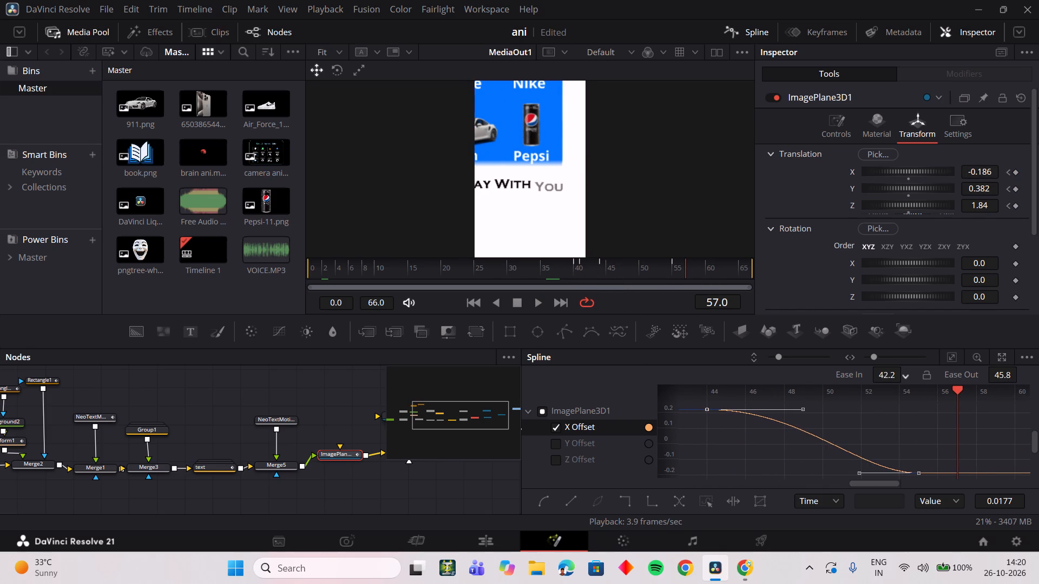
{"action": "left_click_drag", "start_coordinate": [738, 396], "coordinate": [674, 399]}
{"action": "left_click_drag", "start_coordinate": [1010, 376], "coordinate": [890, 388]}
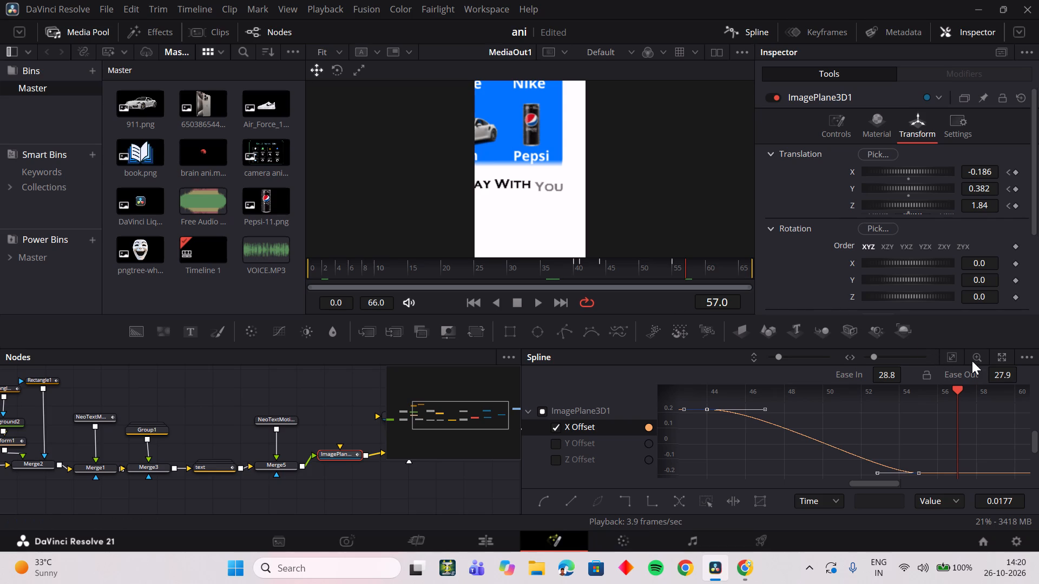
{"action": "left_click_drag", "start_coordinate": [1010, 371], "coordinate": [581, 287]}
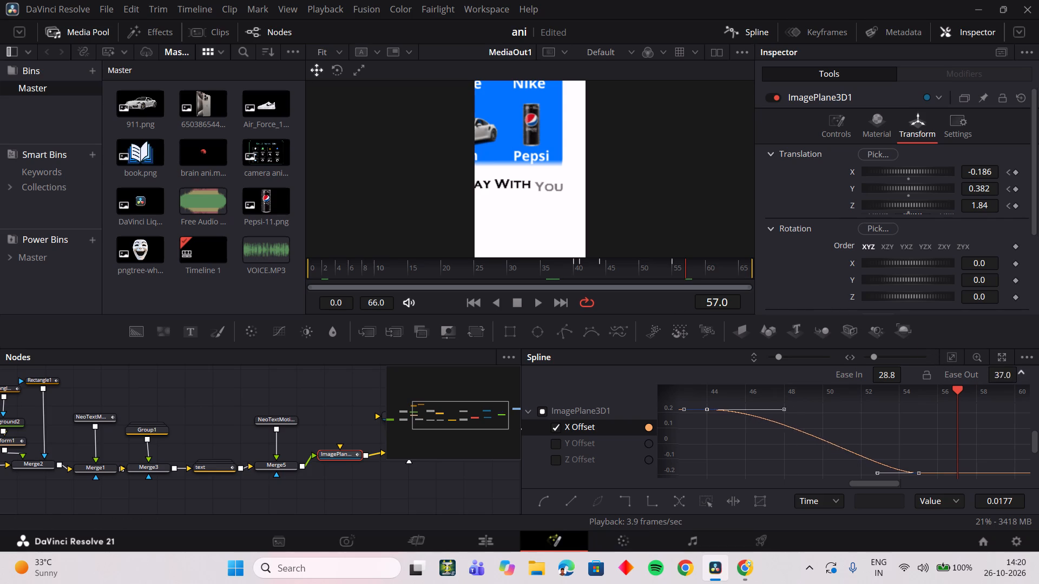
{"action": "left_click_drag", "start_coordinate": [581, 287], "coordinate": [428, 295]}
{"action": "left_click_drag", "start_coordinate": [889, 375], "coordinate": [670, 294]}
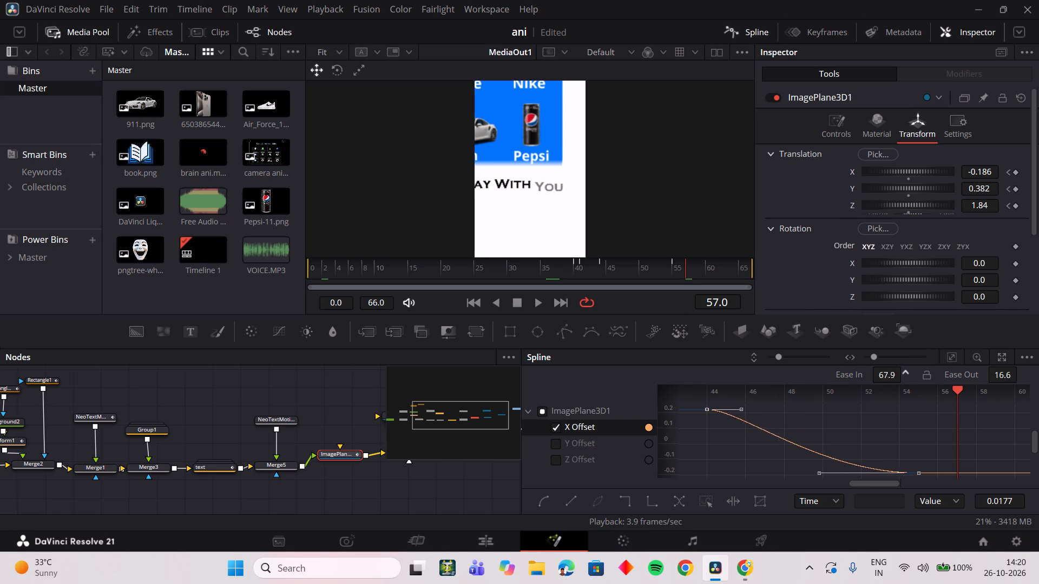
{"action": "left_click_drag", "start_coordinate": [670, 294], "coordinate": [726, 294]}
Play and scrub from the brands grid through the text reveal to check the adjusted easing.
{"action": "left_click_drag", "start_coordinate": [592, 271], "coordinate": [563, 272]}
{"action": "key", "text": "space"}
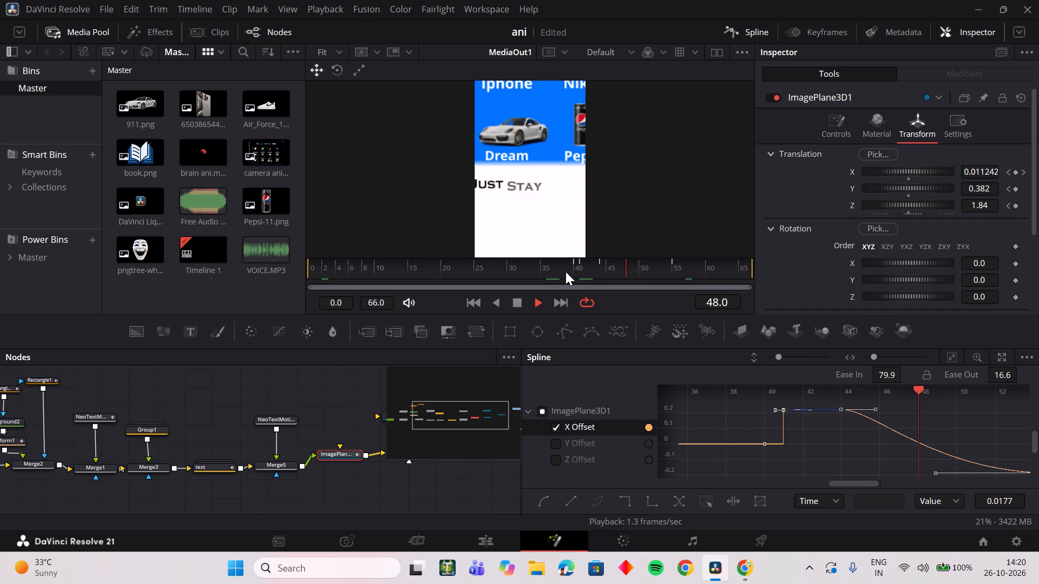
{"action": "left_click_drag", "start_coordinate": [623, 270], "coordinate": [578, 276]}
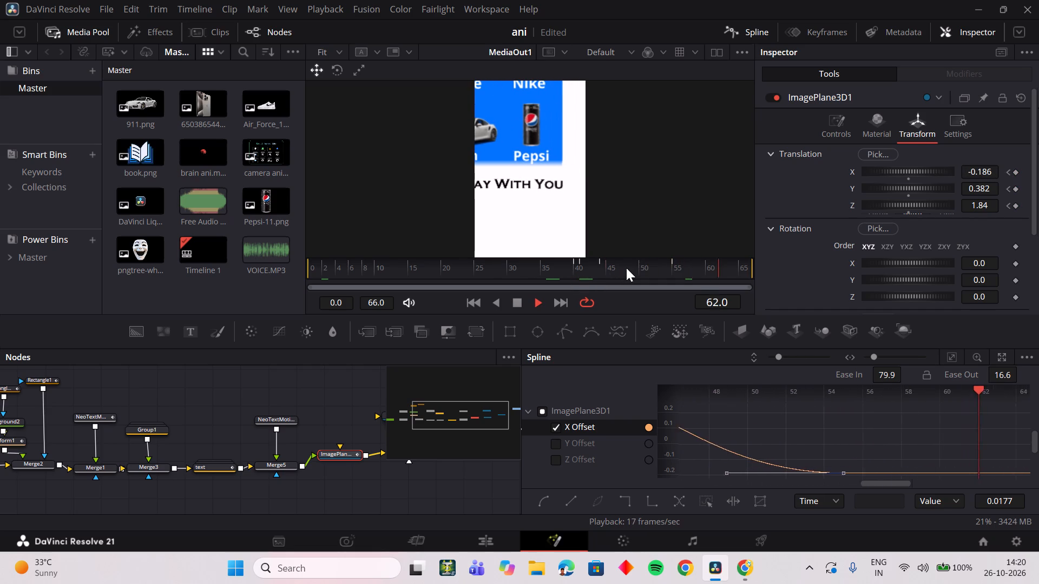
{"action": "key", "text": "space"}
{"action": "left_click_drag", "start_coordinate": [623, 268], "coordinate": [560, 277]}
{"action": "key", "text": "space"}
{"action": "key", "text": "space"}
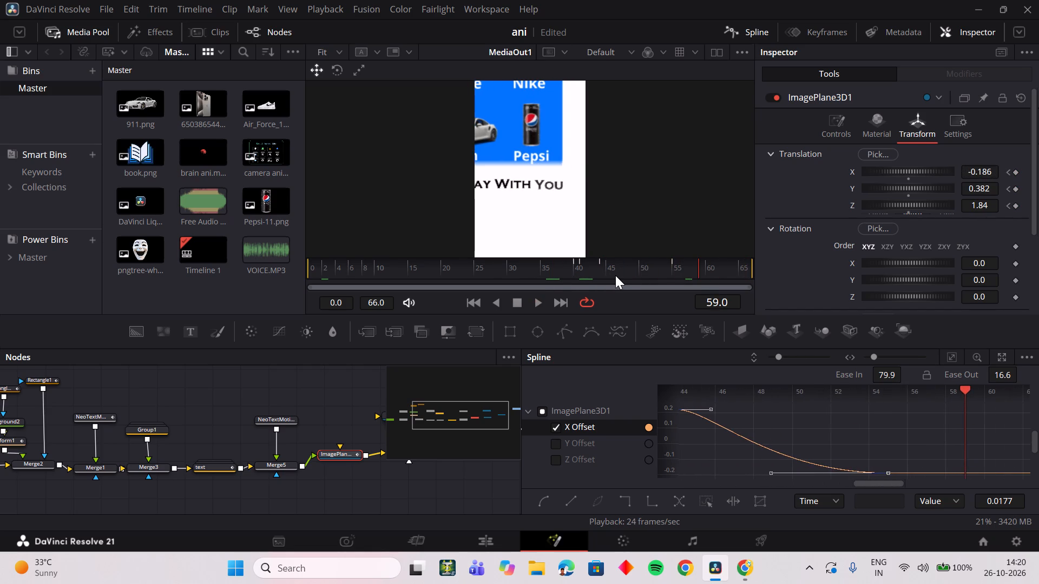
{"action": "left_click_drag", "start_coordinate": [616, 275], "coordinate": [593, 283]}
{"action": "left_click_drag", "start_coordinate": [611, 275], "coordinate": [629, 276]}
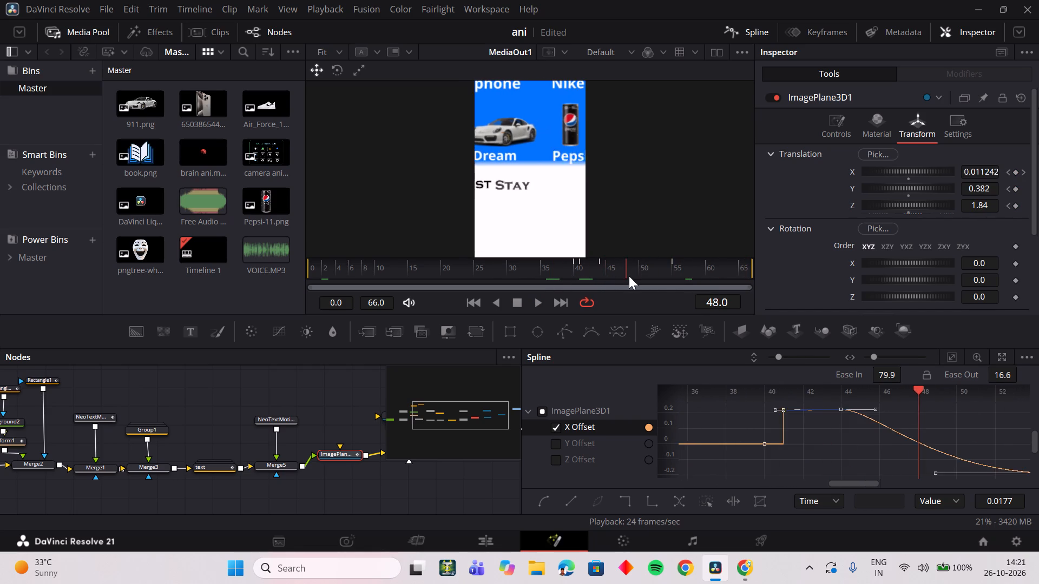
{"action": "left_click_drag", "start_coordinate": [629, 276], "coordinate": [649, 276]}
Undo the recent X Offset easing edits back to the version with Ease In and Ease Out at 34.0 on the frame 44 keyframe.
{"action": "key", "text": "ctrl+z"}
{"action": "key", "text": "ctrl+z"}
{"action": "key", "text": "ctrl+z"}
{"action": "key", "text": "ctrl+z"}
{"action": "key", "text": "ctrl+z"}
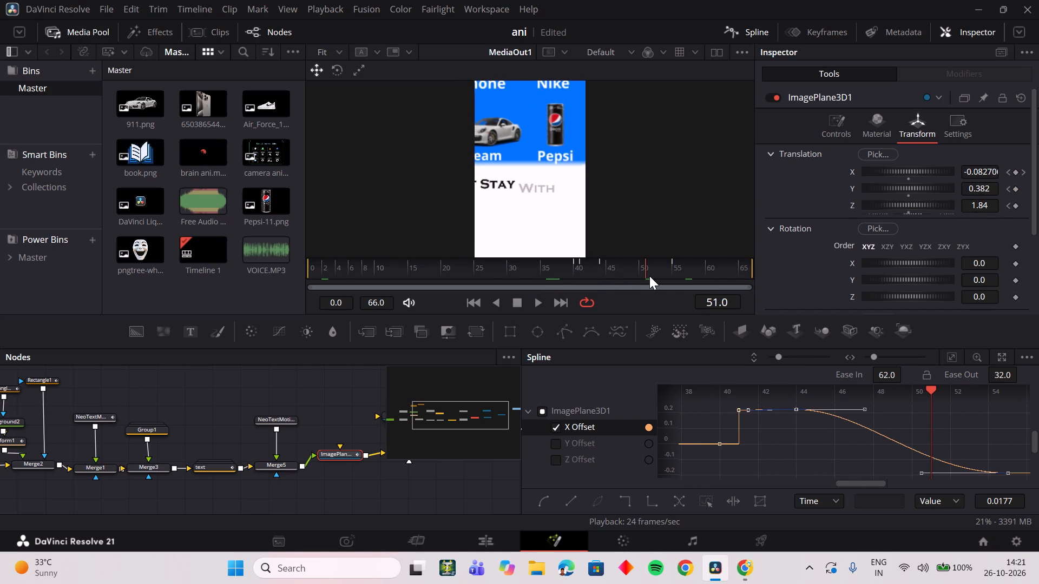
{"action": "key", "text": "ctrl+z"}
{"action": "key", "text": "ctrl+z"}
{"action": "key", "text": "ctrl+z"}
{"action": "key", "text": "ctrl+z"}
{"action": "key", "text": "ctrl+z"}
{"action": "key", "text": "ctrl+z"}
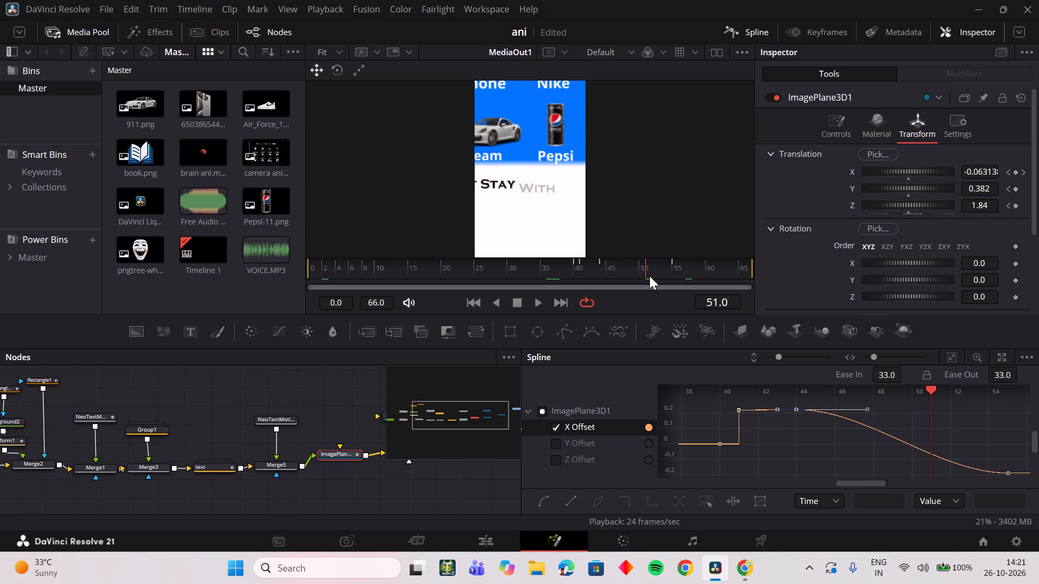
{"action": "key", "text": "ctrl+z"}
{"action": "key", "text": "ctrl+z"}
{"action": "key", "text": "ctrl+z"}
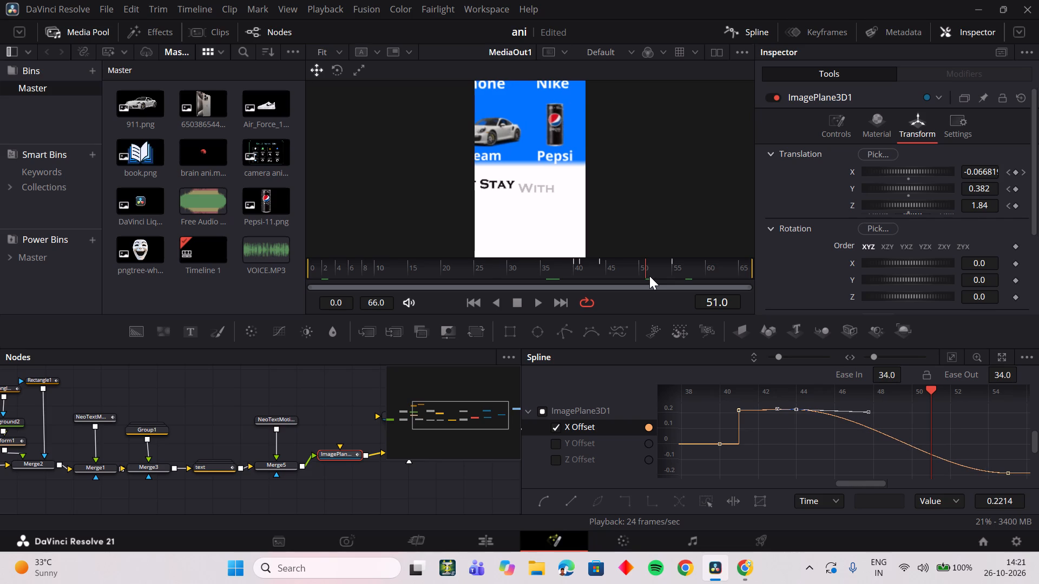
{"action": "key", "text": "ctrl+z"}
{"action": "key", "text": "ctrl+z"}
Undo further to the frame 41 X Offset handle edits, and redo up to the version with Ease Out 30.0.
{"action": "scroll", "coordinate": [777, 448], "scroll_direction": "up", "scroll_amount": 2, "text": "ctrl"}
{"action": "scroll", "coordinate": [787, 445], "scroll_direction": "up", "scroll_amount": 3}
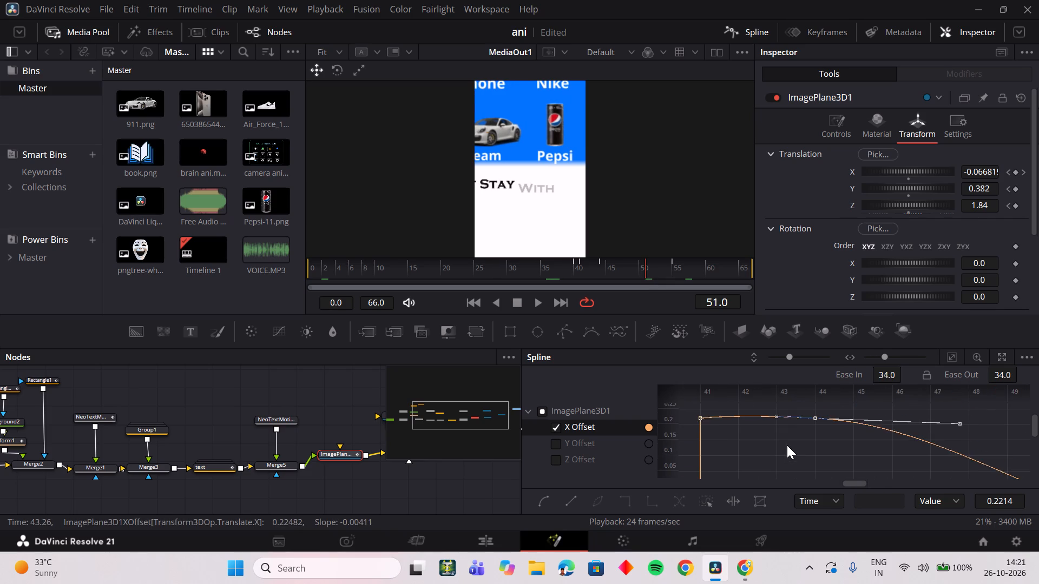
{"action": "scroll", "coordinate": [787, 444], "scroll_direction": "up", "scroll_amount": 1}
{"action": "key", "text": "ctrl+z"}
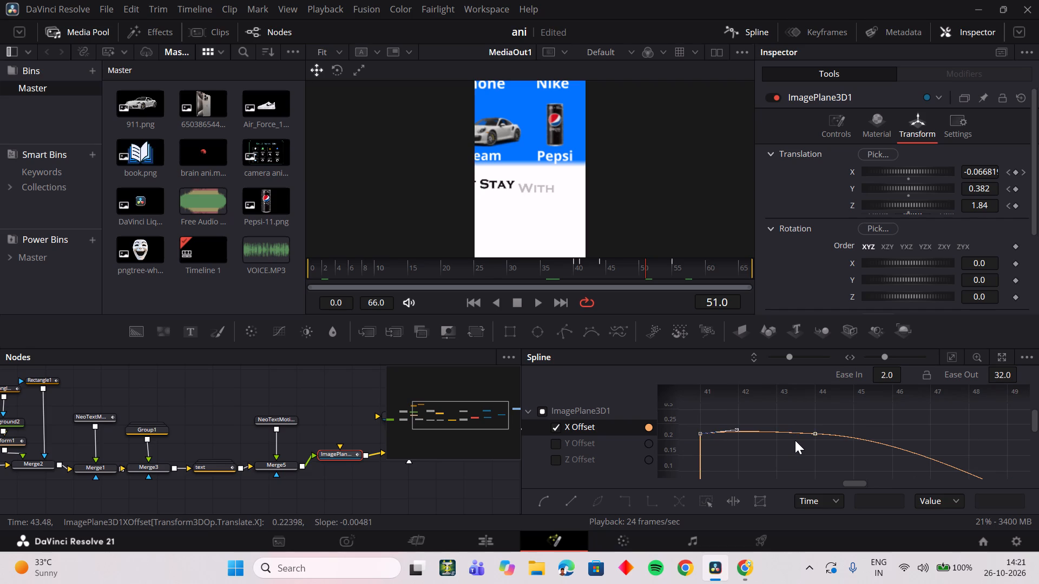
{"action": "key", "text": "ctrl+z"}
{"action": "key", "text": "ctrl+shift+z"}
{"action": "key", "text": "ctrl+shift+z"}
{"action": "key", "text": "ctrl+shift+z"}
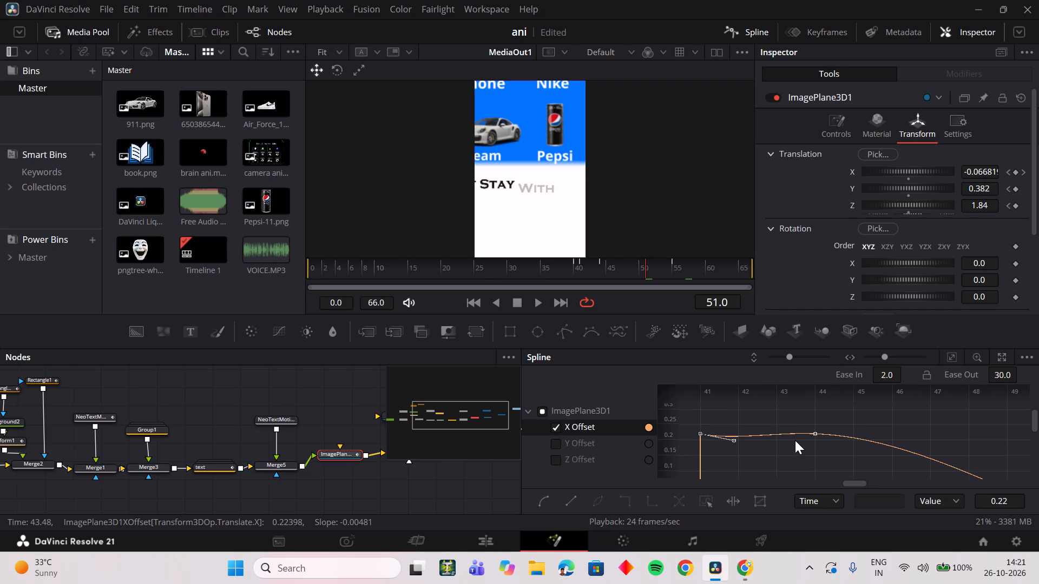
{"action": "key", "text": "ctrl+shift+z"}
{"action": "key", "text": "ctrl+z"}
Play and scrub repeatedly from the brands grid into the zoomed text shot to check the restored X Offset curve.
{"action": "left_click_drag", "start_coordinate": [573, 262], "coordinate": [558, 267]}
{"action": "key", "text": "space"}
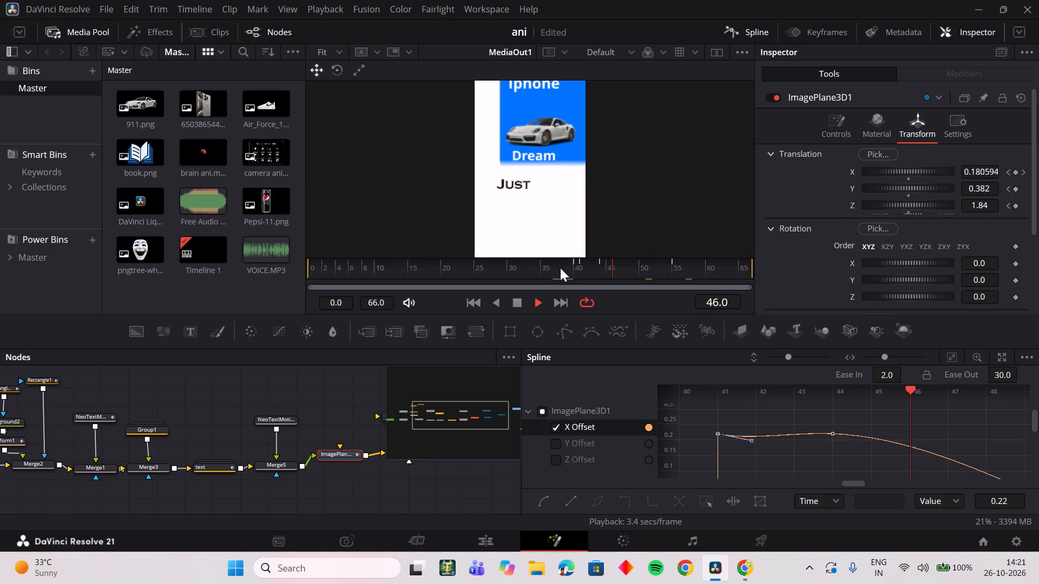
{"action": "left_click_drag", "start_coordinate": [582, 269], "coordinate": [534, 278]}
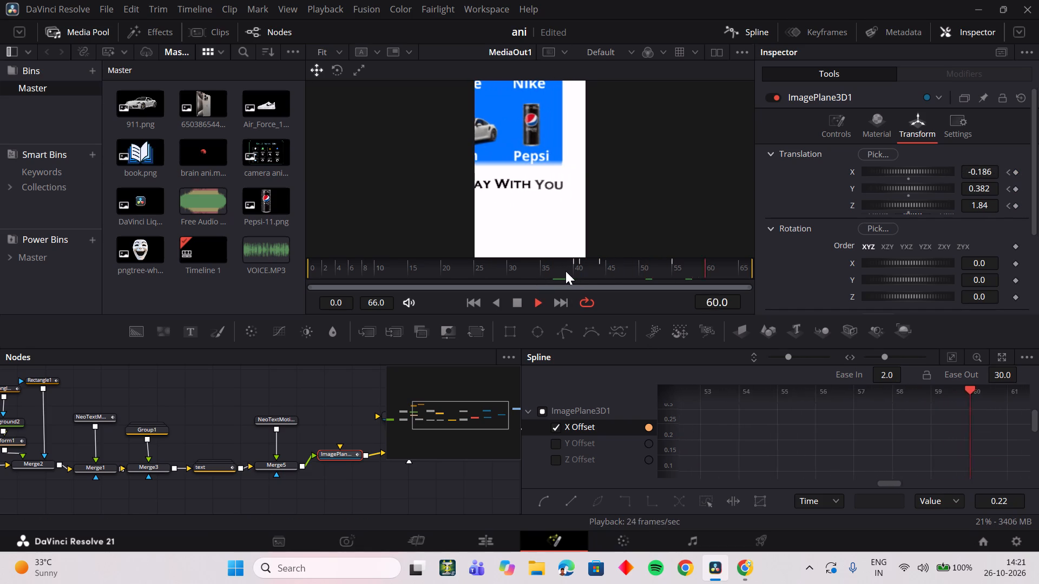
{"action": "left_click_drag", "start_coordinate": [575, 273], "coordinate": [525, 281]}
{"action": "key", "text": "space"}
{"action": "left_click_drag", "start_coordinate": [563, 278], "coordinate": [536, 278]}
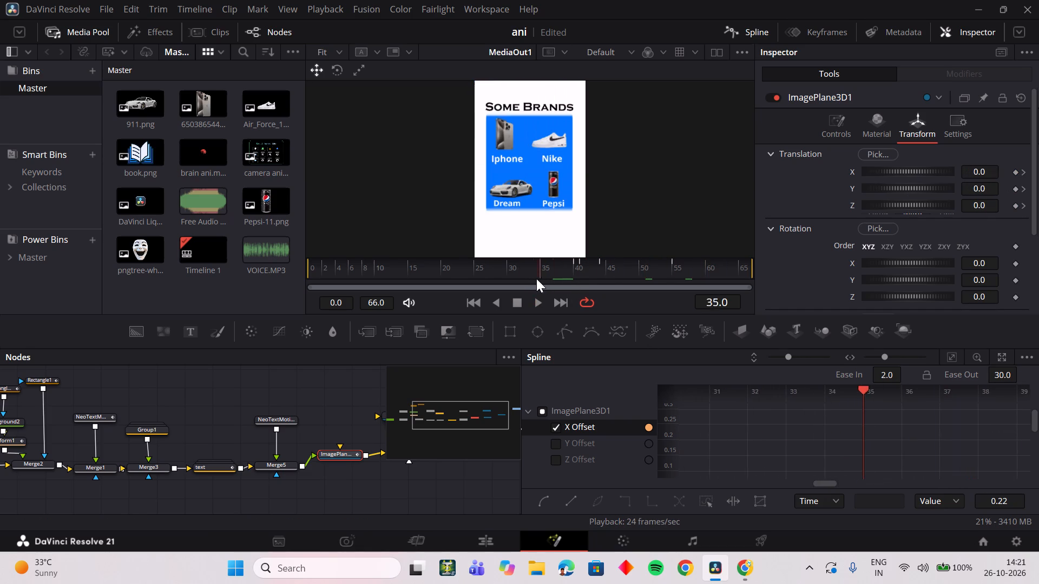
{"action": "left_click_drag", "start_coordinate": [536, 278], "coordinate": [535, 278]}
{"action": "key", "text": "space"}
{"action": "key", "text": "space"}
{"action": "left_click_drag", "start_coordinate": [575, 273], "coordinate": [586, 274]}
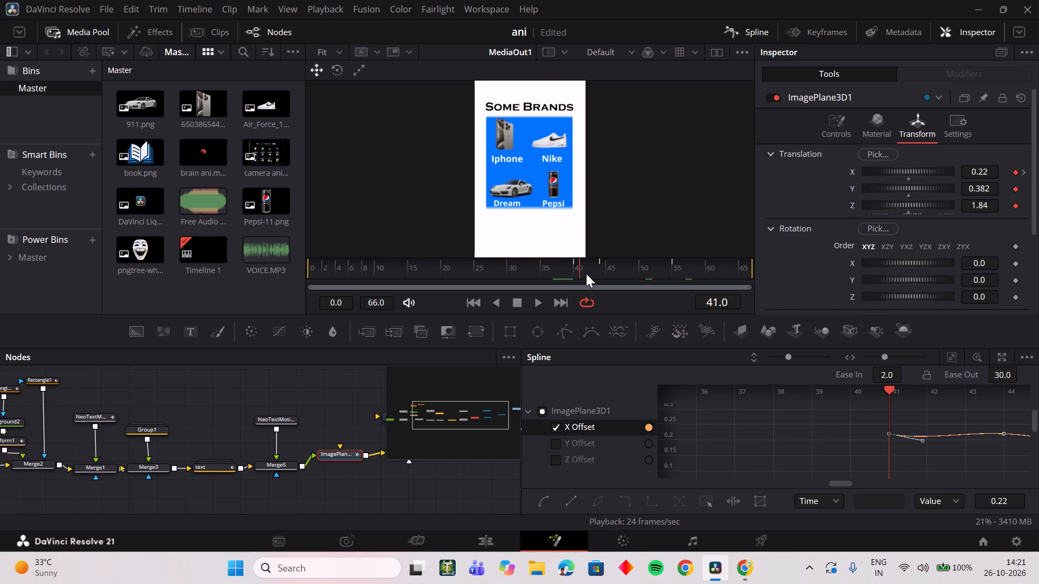
{"action": "left_click_drag", "start_coordinate": [586, 274], "coordinate": [603, 269]}
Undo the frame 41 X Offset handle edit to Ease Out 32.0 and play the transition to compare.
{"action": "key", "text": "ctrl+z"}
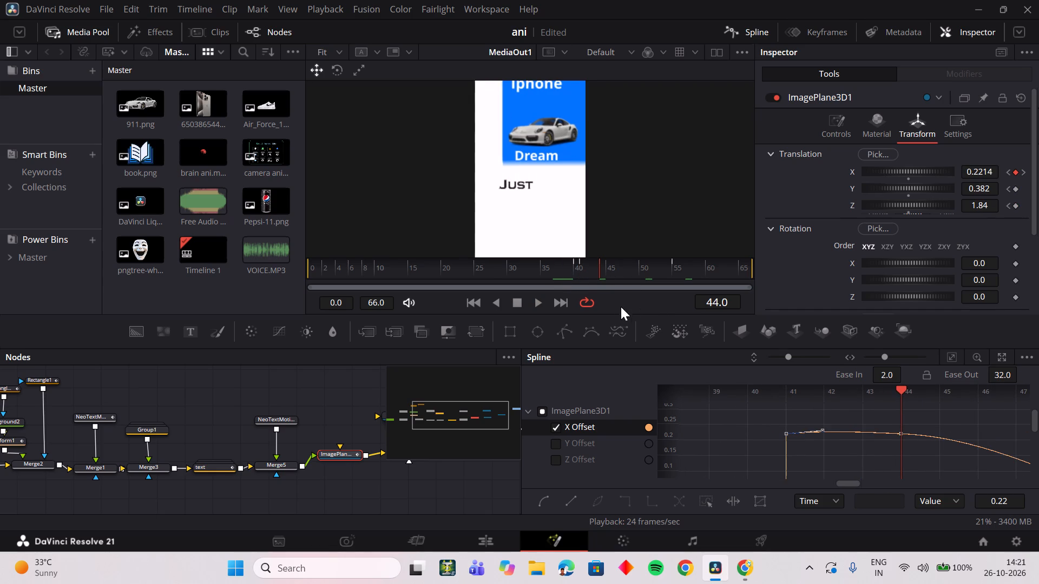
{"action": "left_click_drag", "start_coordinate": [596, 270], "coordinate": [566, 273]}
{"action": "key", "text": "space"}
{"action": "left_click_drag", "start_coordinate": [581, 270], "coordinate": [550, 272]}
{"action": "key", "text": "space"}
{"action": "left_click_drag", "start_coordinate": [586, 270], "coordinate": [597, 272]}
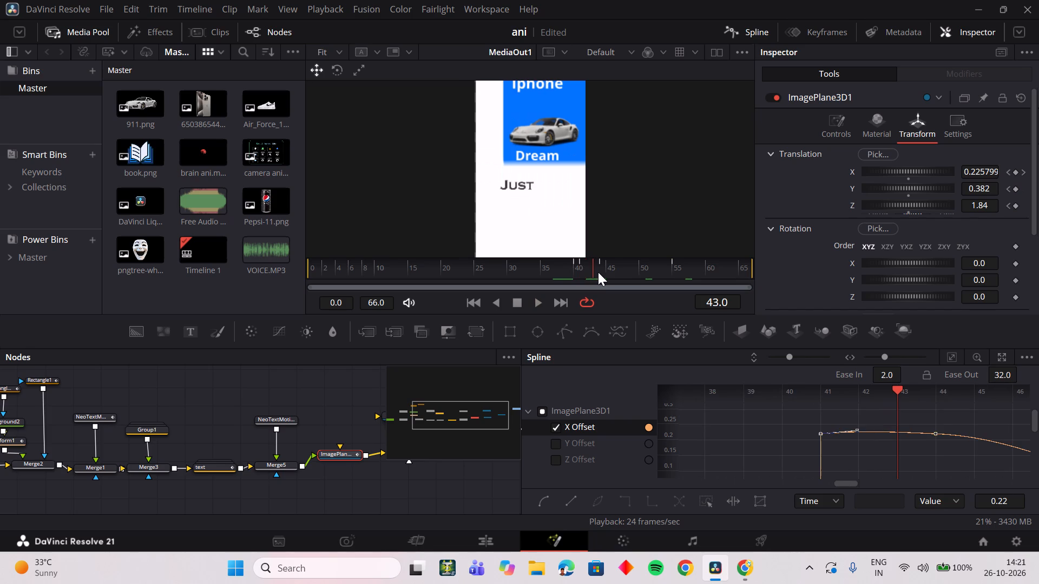
Redo the frame 41 X Offset handle edits with Ease Out 30.0 and play the transition through frame 44.
{"action": "key", "text": "ctrl+shift+z"}
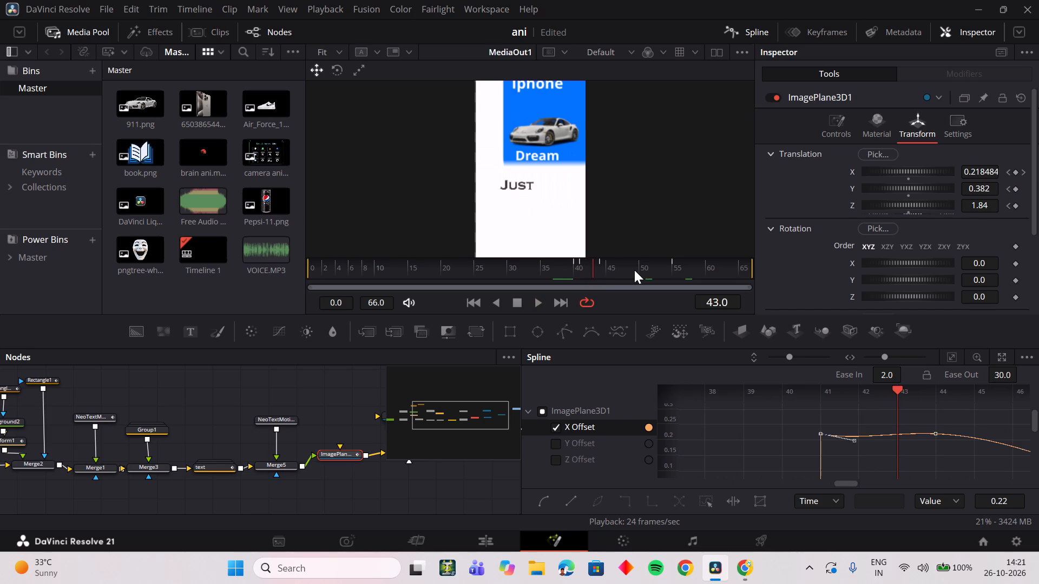
{"action": "key", "text": "ctrl+shift+z"}
{"action": "left_click_drag", "start_coordinate": [587, 267], "coordinate": [586, 268]}
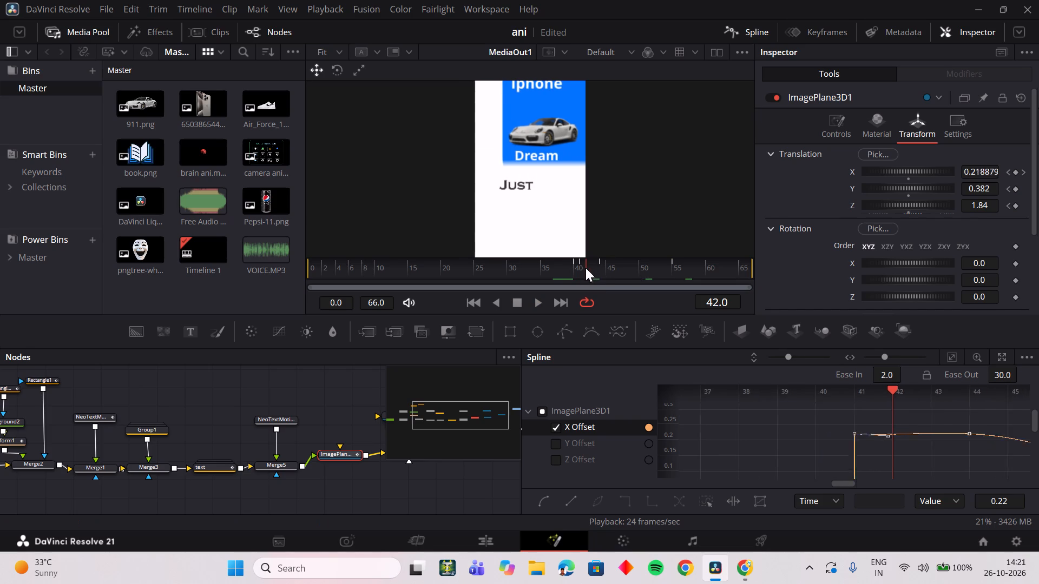
{"action": "left_click_drag", "start_coordinate": [586, 268], "coordinate": [558, 270]}
{"action": "key", "text": "space"}
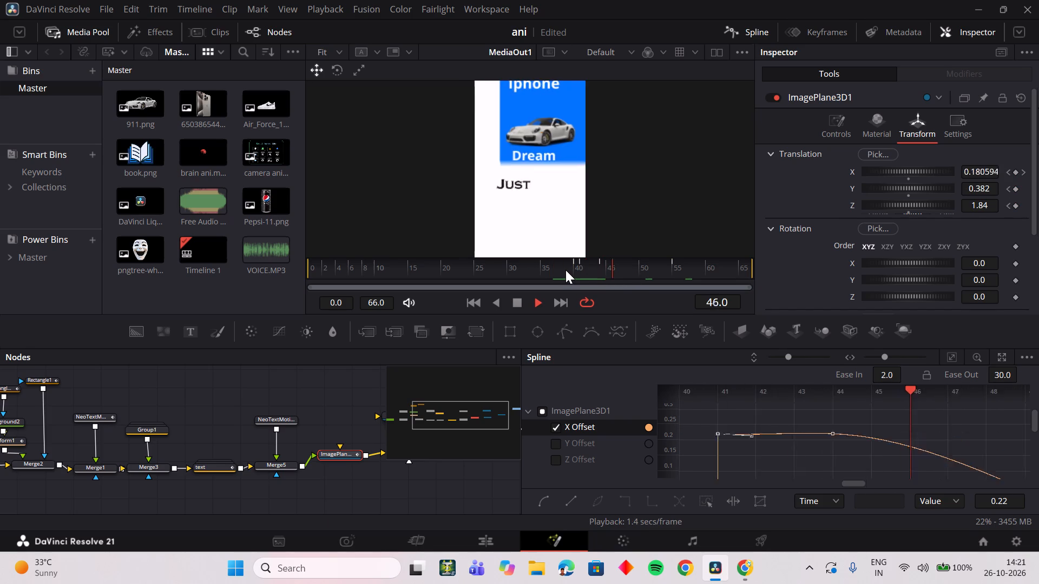
{"action": "left_click_drag", "start_coordinate": [588, 273], "coordinate": [536, 274]}
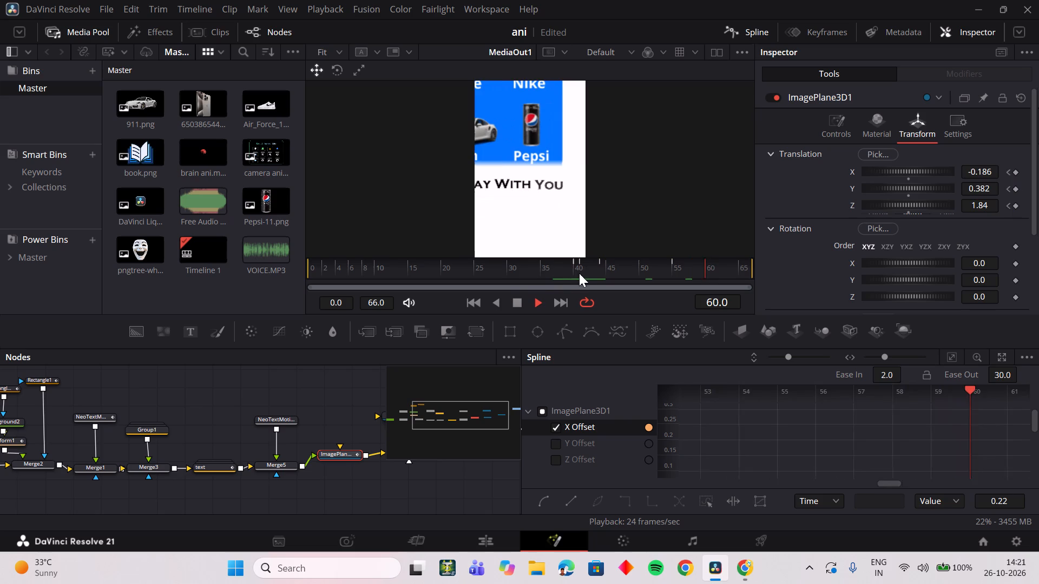
{"action": "left_click_drag", "start_coordinate": [574, 273], "coordinate": [511, 276]}
{"action": "key", "text": "space"}
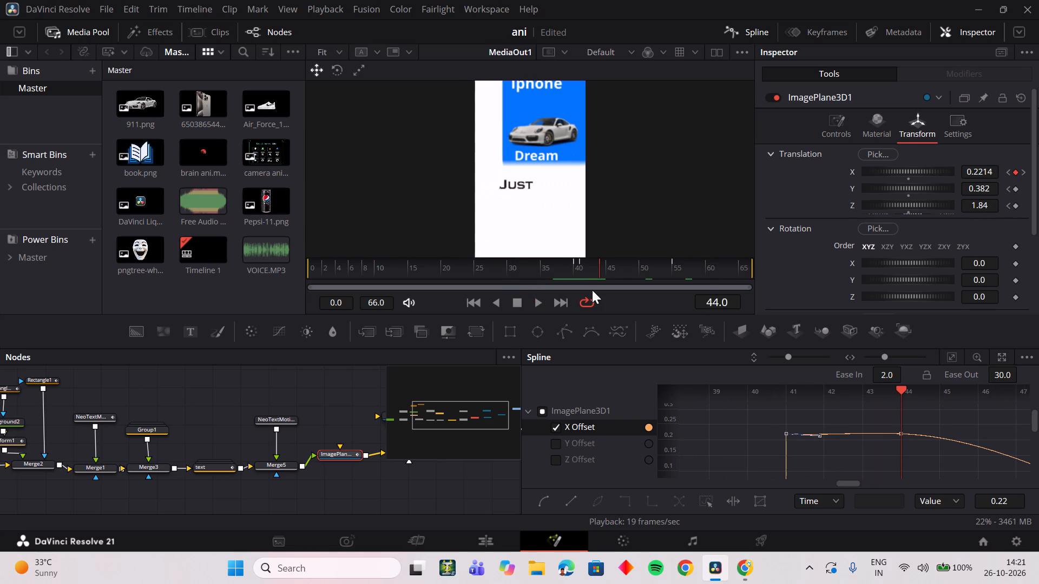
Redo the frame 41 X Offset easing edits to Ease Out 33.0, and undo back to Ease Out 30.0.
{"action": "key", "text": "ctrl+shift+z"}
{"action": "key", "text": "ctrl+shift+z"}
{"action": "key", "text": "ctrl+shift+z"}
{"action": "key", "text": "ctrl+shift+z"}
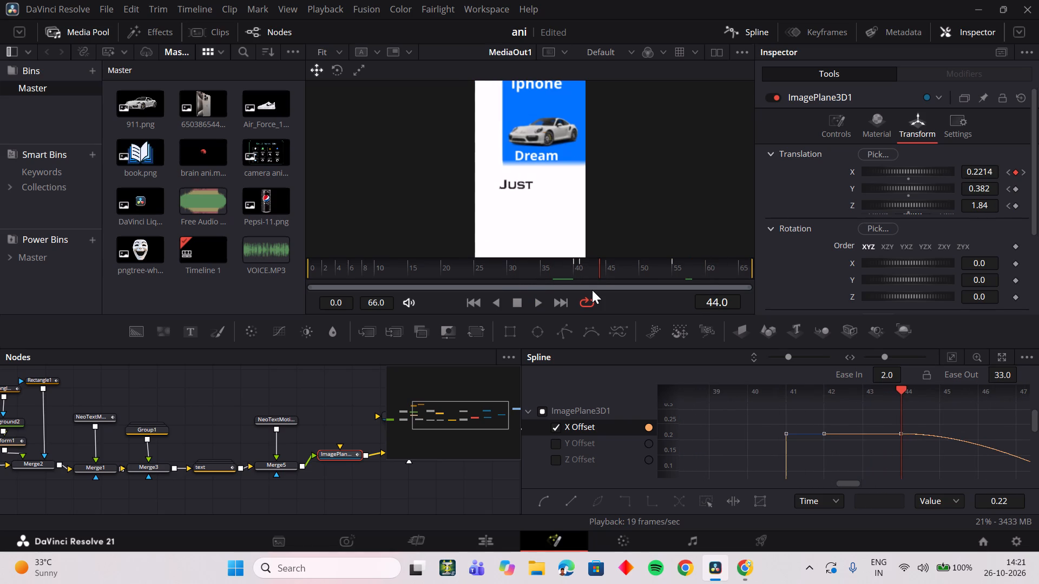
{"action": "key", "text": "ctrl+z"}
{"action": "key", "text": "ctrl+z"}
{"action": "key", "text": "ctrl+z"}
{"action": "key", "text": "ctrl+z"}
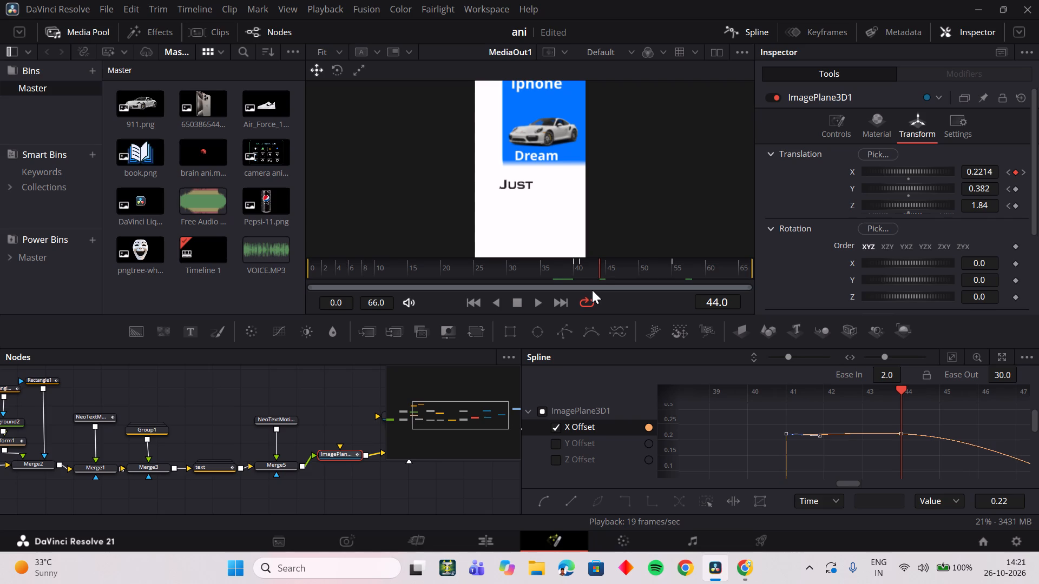
Move to frame 38 and redo the frame 41 X Offset handle edits up to the flat handle with Ease Out 33.0.
{"action": "left_click_drag", "start_coordinate": [584, 273], "coordinate": [561, 275]}
{"action": "key", "text": "ctrl+z"}
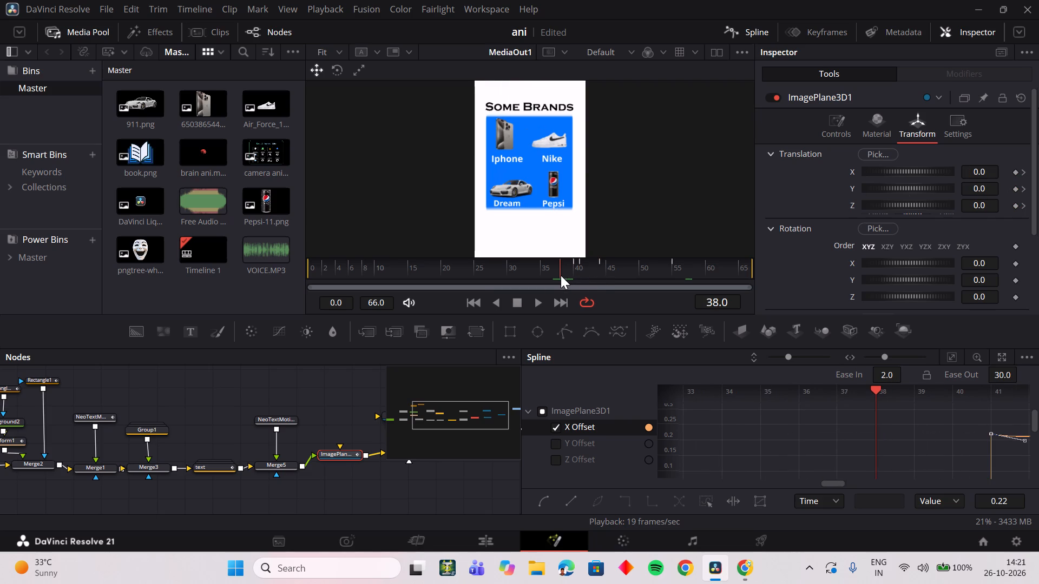
{"action": "key", "text": "ctrl+shift+z"}
{"action": "key", "text": "ctrl+shift+z"}
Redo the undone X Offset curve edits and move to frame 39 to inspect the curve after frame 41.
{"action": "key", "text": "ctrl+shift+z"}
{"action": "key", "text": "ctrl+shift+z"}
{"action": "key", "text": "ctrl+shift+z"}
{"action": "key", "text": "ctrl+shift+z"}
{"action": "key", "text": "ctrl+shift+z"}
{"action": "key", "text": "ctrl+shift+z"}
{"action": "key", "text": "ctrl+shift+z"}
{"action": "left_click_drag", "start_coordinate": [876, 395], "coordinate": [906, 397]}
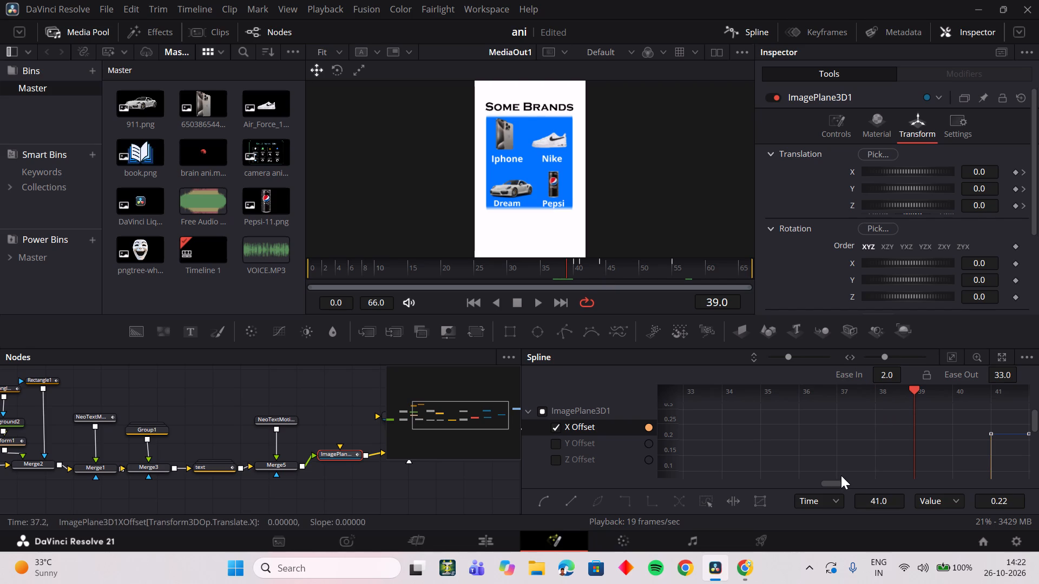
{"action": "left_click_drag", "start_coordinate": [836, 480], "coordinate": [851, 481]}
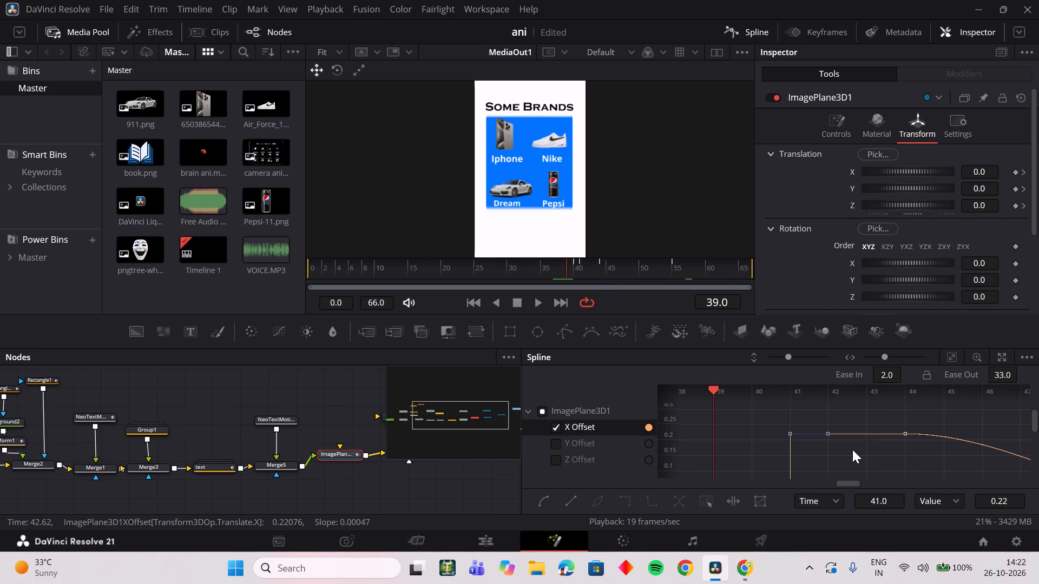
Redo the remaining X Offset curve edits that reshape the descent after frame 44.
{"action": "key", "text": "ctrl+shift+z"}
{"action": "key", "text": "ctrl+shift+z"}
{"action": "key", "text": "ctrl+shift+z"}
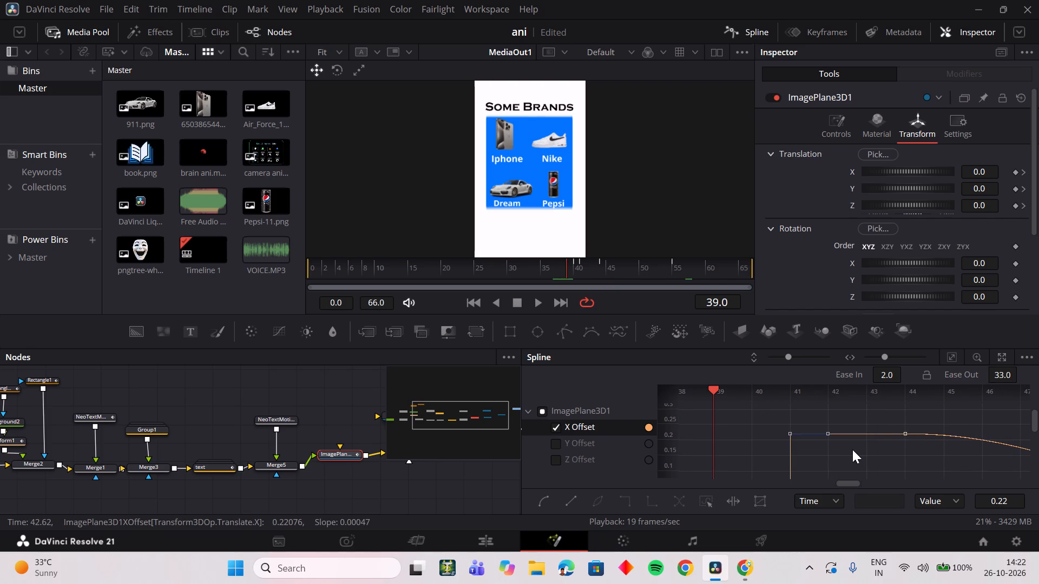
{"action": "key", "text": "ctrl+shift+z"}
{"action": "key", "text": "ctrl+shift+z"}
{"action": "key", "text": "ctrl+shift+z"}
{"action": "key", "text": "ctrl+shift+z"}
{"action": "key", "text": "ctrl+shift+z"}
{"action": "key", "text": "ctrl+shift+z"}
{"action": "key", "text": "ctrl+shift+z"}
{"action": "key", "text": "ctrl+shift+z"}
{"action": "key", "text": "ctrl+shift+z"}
Undo the X Offset curve edits back to the frame 41 handle with Ease Out 32.0.
{"action": "key", "text": "ctrl+z"}
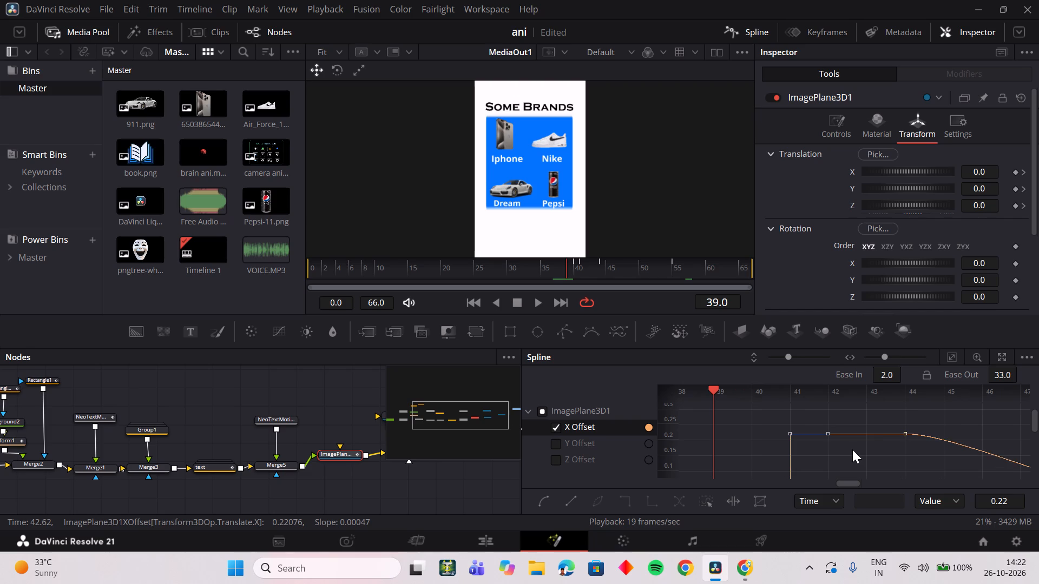
{"action": "key", "text": "ctrl+z"}
{"action": "key", "text": "ctrl+z"}
{"action": "key", "text": "ctrl+z"}
{"action": "key", "text": "ctrl+z"}
{"action": "key", "text": "ctrl+z"}
{"action": "key", "text": "ctrl+z"}
{"action": "key", "text": "ctrl+z"}
{"action": "key", "text": "ctrl+z"}
{"action": "key", "text": "ctrl+z"}
{"action": "key", "text": "ctrl+z"}
{"action": "key", "text": "ctrl+z"}
{"action": "key", "text": "ctrl+z"}
{"action": "key", "text": "ctrl+z"}
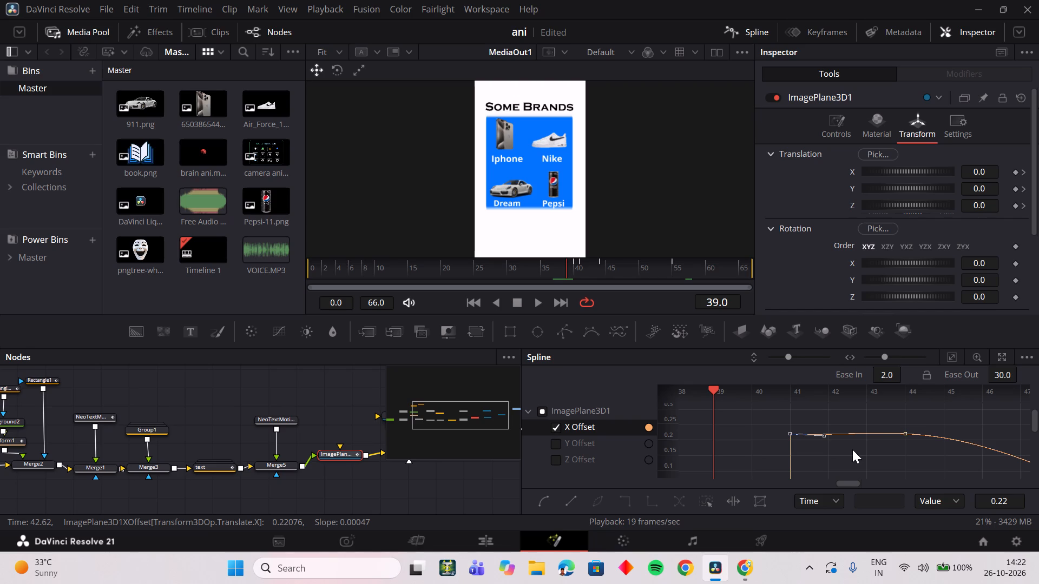
{"action": "key", "text": "ctrl+z"}
{"action": "key", "text": "ctrl+z"}
{"action": "key", "text": "ctrl+z"}
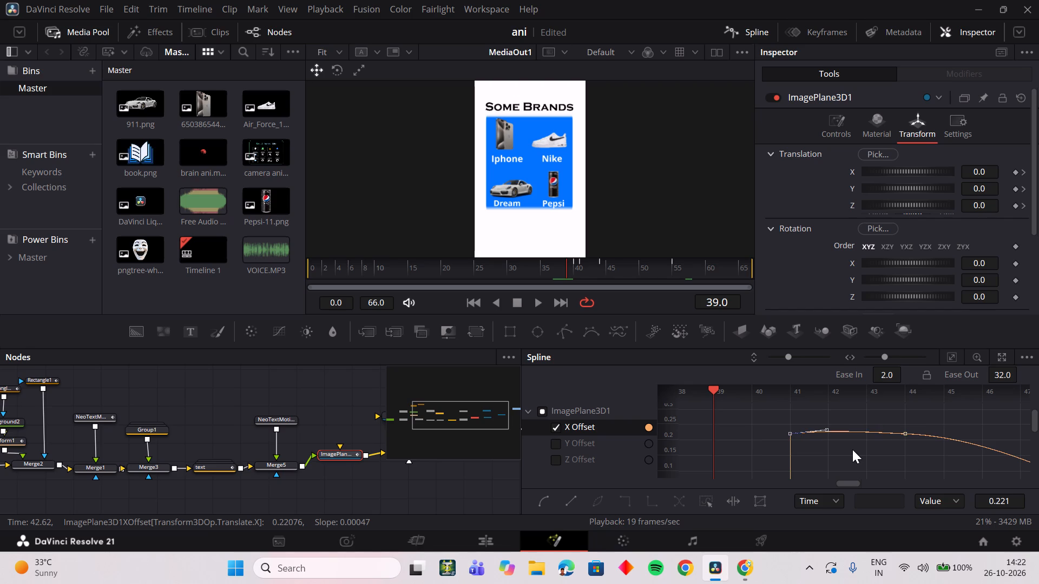
{"action": "key", "text": "ctrl+z"}
{"action": "key", "text": "ctrl+shift+z"}
Play the transition repeatedly from before frame 40 through frame 56 to check the X Offset motion.
{"action": "left_click", "coordinate": [570, 277]}
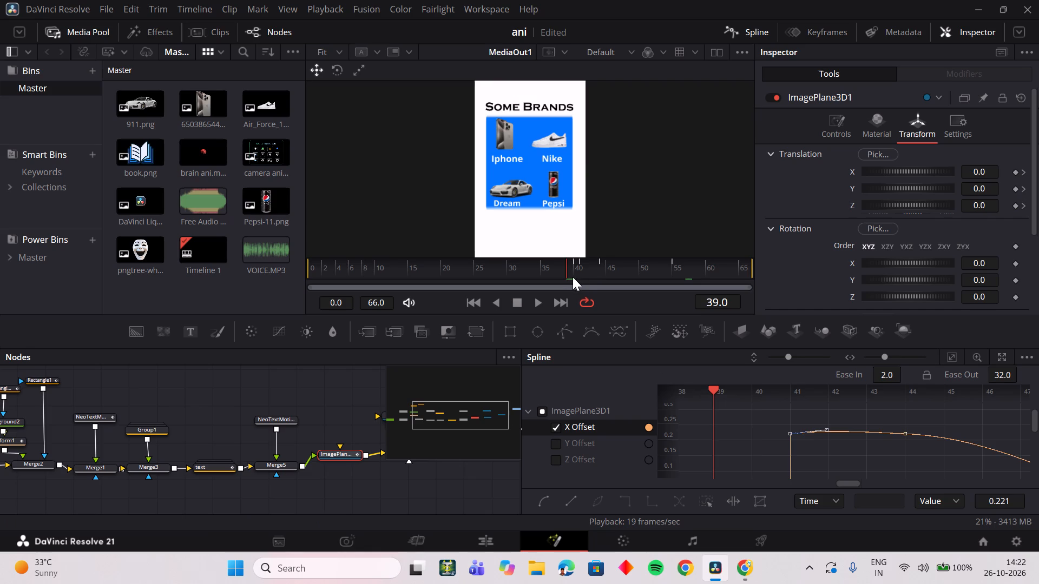
{"action": "key", "text": "space"}
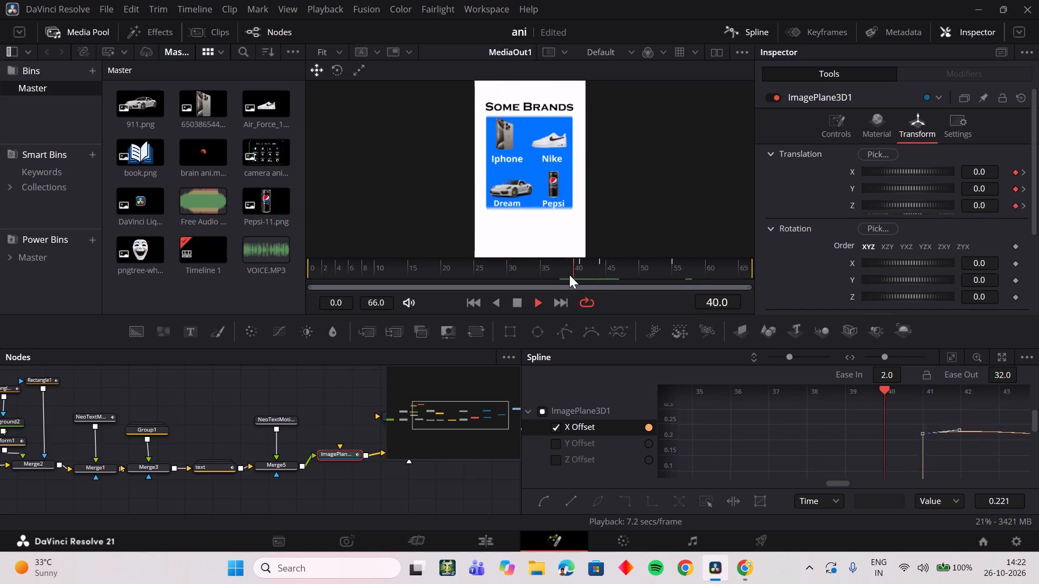
{"action": "key", "text": "space"}
{"action": "left_click_drag", "start_coordinate": [589, 271], "coordinate": [555, 273]}
{"action": "key", "text": "space"}
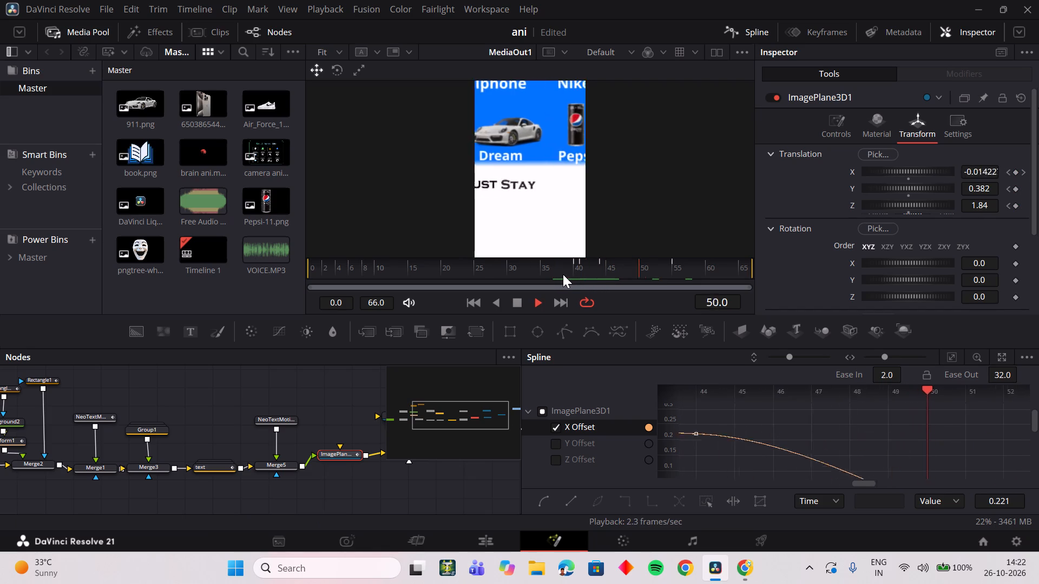
{"action": "left_click_drag", "start_coordinate": [558, 266], "coordinate": [531, 268]}
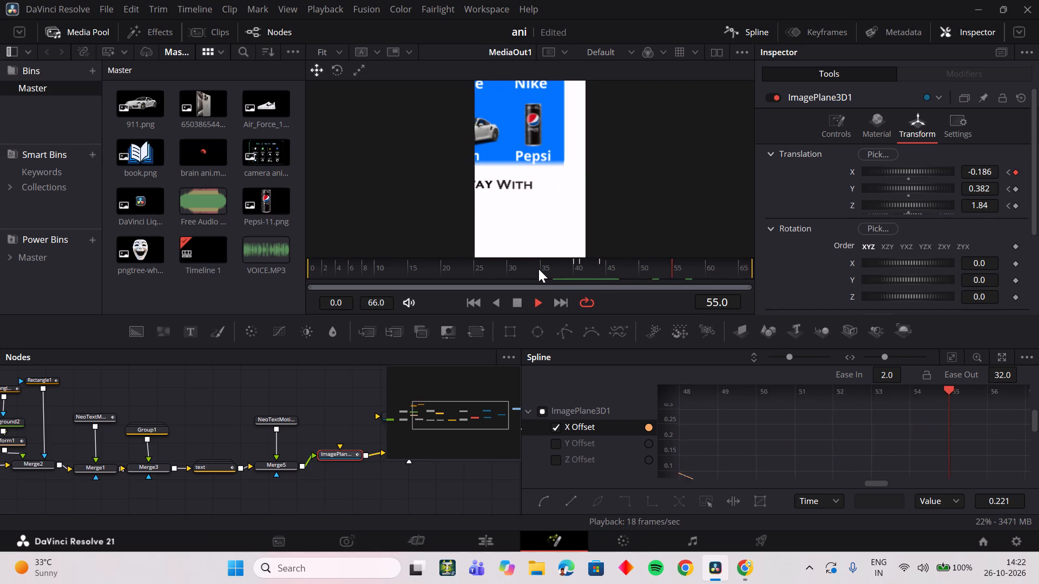
{"action": "key", "text": "space"}
{"action": "left_click_drag", "start_coordinate": [567, 269], "coordinate": [533, 270]}
{"action": "key", "text": "space"}
{"action": "key", "text": "space"}
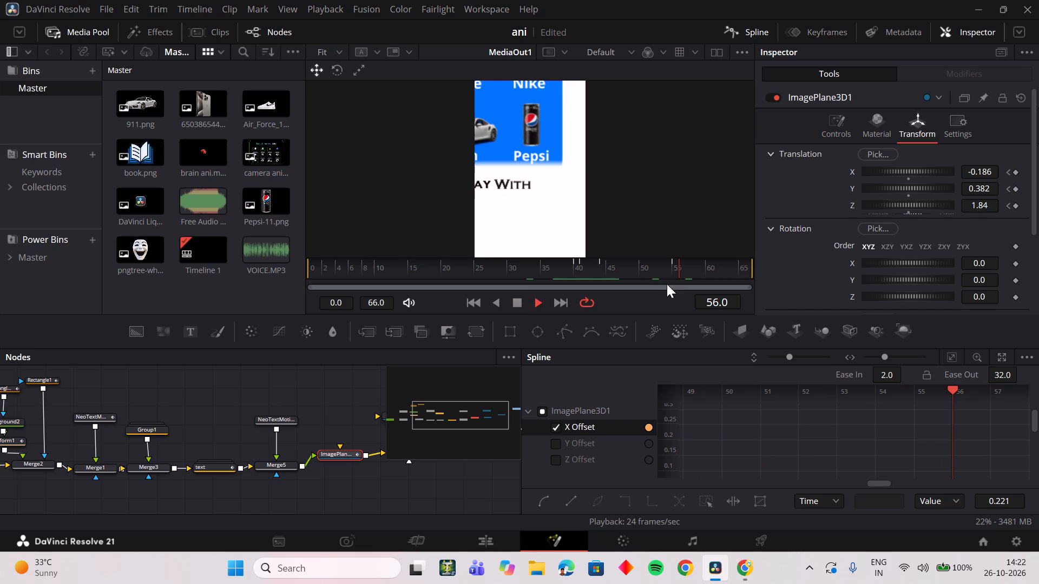
Set the frame 55 X Offset key to -0.192 with its incoming handle at Ease In 69.0, and play the transition.
{"action": "left_click", "coordinate": [955, 357]}
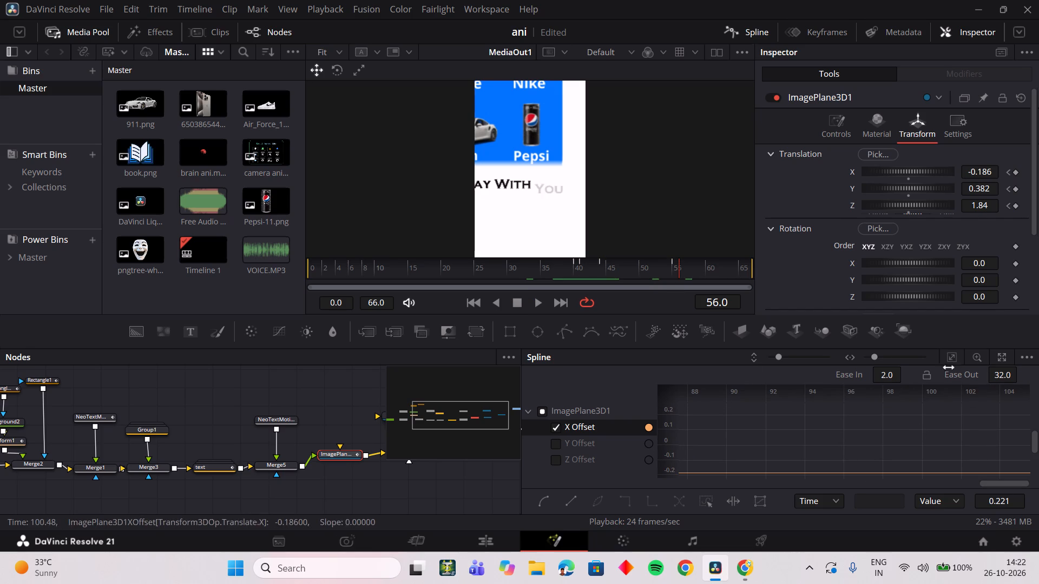
{"action": "left_click", "coordinate": [949, 355]}
{"action": "left_click", "coordinate": [1001, 469]}
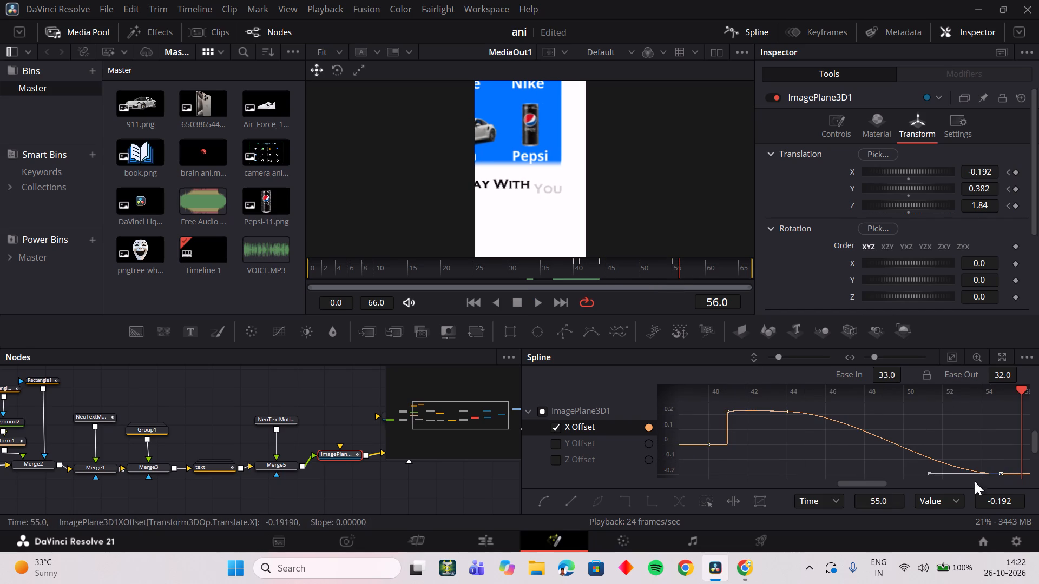
{"action": "left_click_drag", "start_coordinate": [931, 473], "coordinate": [858, 470]}
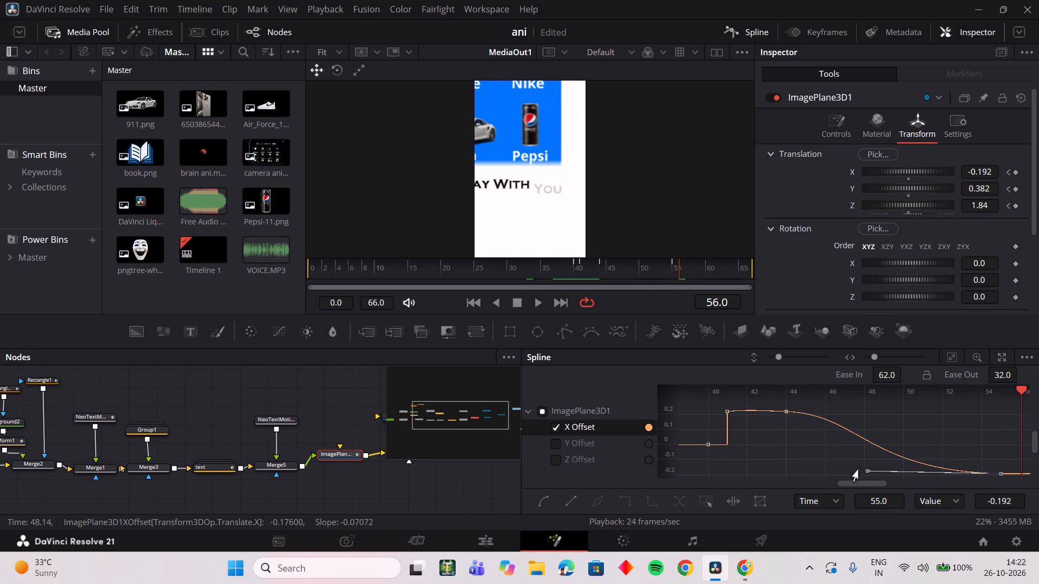
{"action": "left_click_drag", "start_coordinate": [858, 470], "coordinate": [856, 470]}
{"action": "left_click_drag", "start_coordinate": [633, 264], "coordinate": [606, 269]}
{"action": "key", "text": "space"}
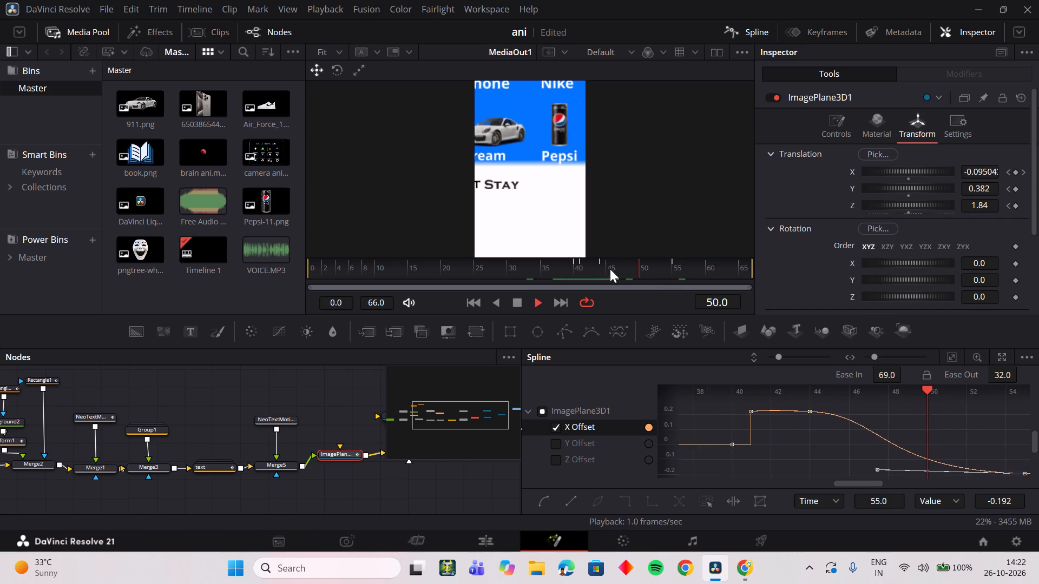
{"action": "left_click_drag", "start_coordinate": [617, 268], "coordinate": [546, 274]}
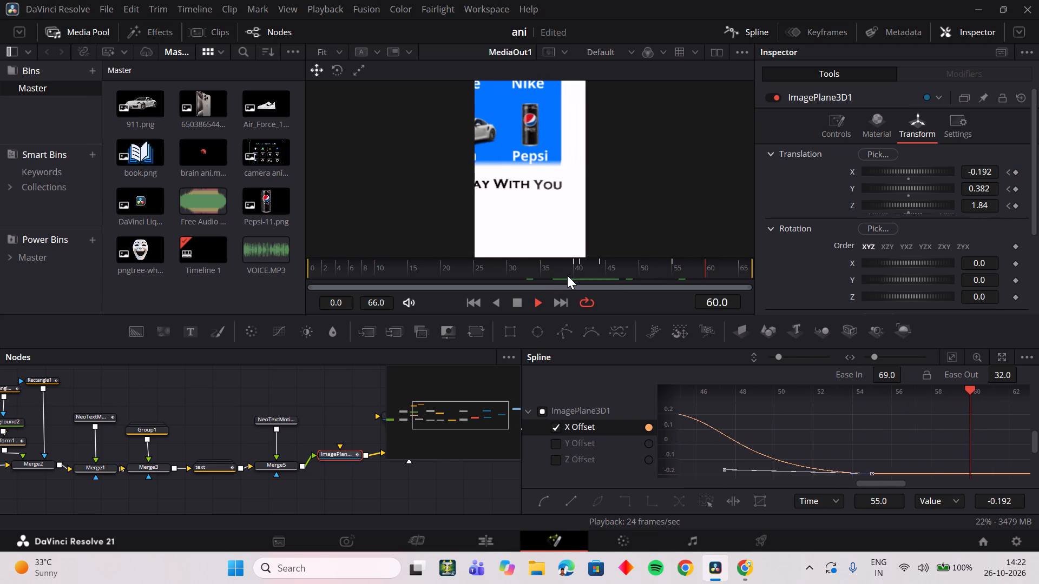
{"action": "key", "text": "space"}
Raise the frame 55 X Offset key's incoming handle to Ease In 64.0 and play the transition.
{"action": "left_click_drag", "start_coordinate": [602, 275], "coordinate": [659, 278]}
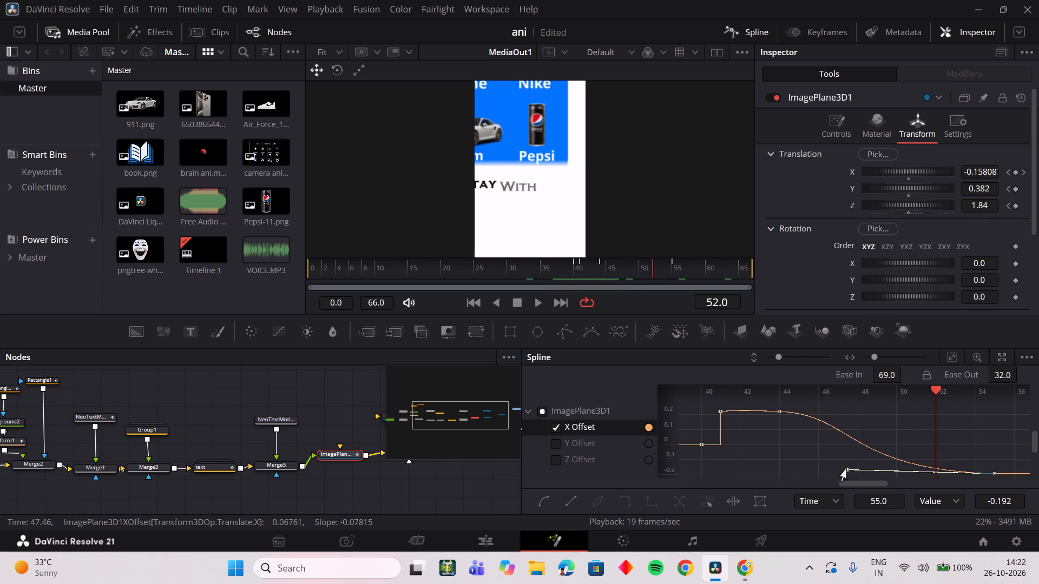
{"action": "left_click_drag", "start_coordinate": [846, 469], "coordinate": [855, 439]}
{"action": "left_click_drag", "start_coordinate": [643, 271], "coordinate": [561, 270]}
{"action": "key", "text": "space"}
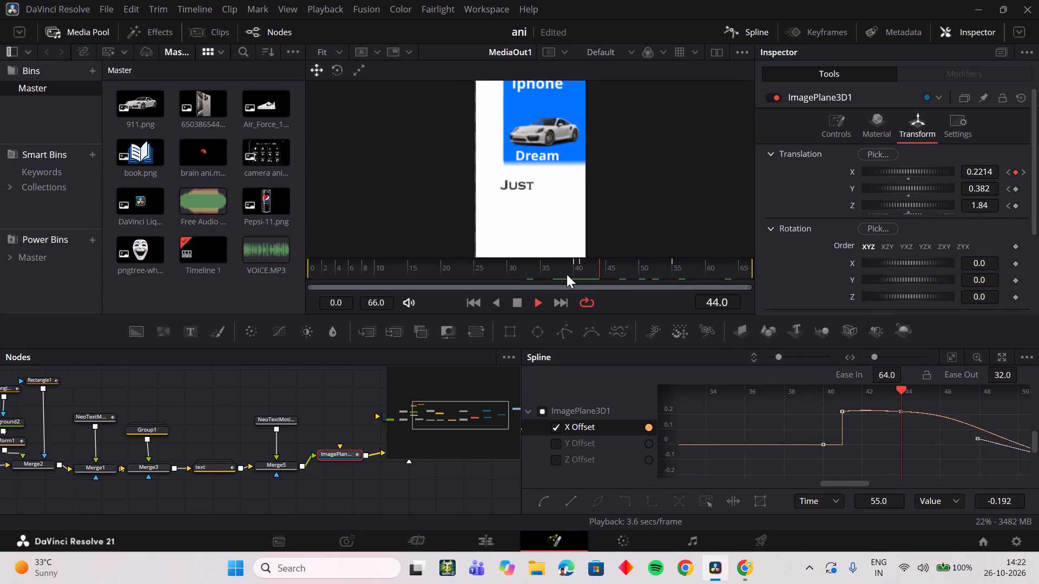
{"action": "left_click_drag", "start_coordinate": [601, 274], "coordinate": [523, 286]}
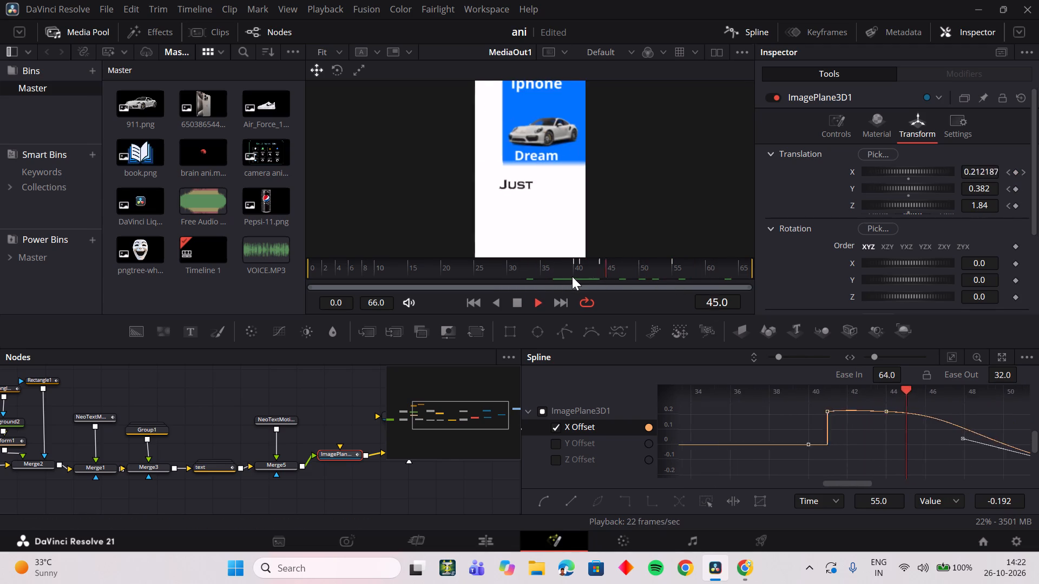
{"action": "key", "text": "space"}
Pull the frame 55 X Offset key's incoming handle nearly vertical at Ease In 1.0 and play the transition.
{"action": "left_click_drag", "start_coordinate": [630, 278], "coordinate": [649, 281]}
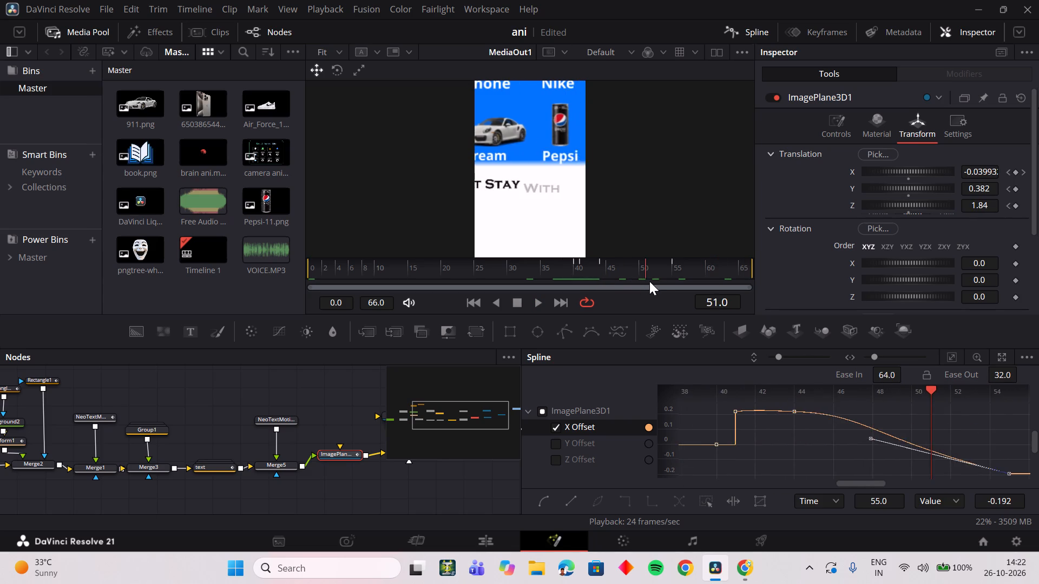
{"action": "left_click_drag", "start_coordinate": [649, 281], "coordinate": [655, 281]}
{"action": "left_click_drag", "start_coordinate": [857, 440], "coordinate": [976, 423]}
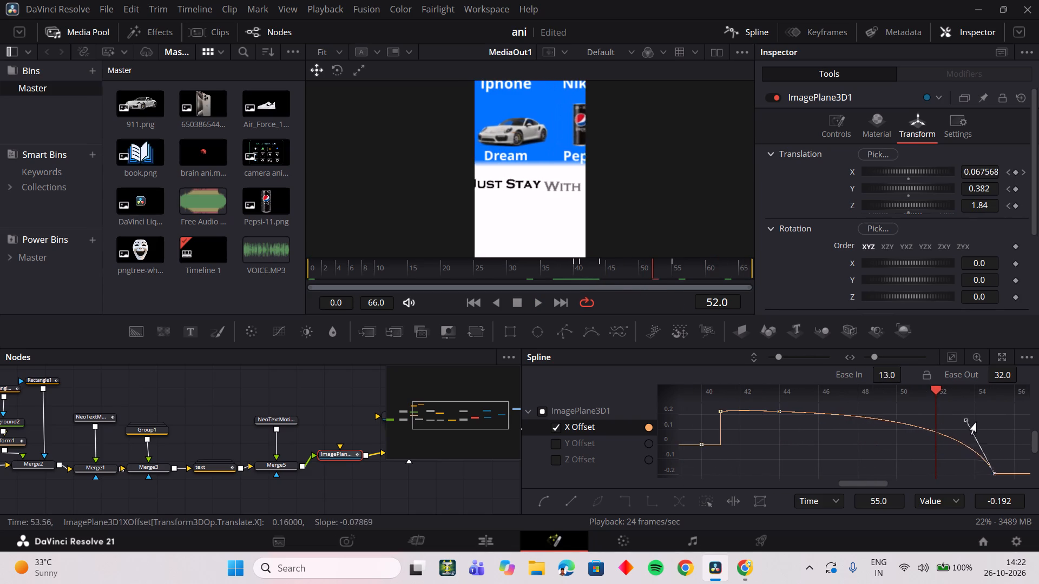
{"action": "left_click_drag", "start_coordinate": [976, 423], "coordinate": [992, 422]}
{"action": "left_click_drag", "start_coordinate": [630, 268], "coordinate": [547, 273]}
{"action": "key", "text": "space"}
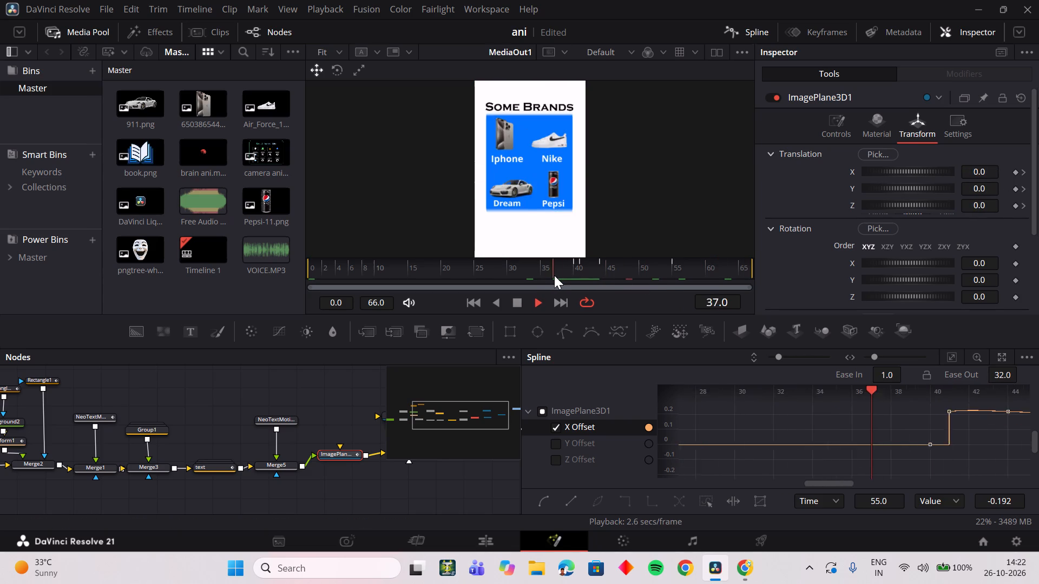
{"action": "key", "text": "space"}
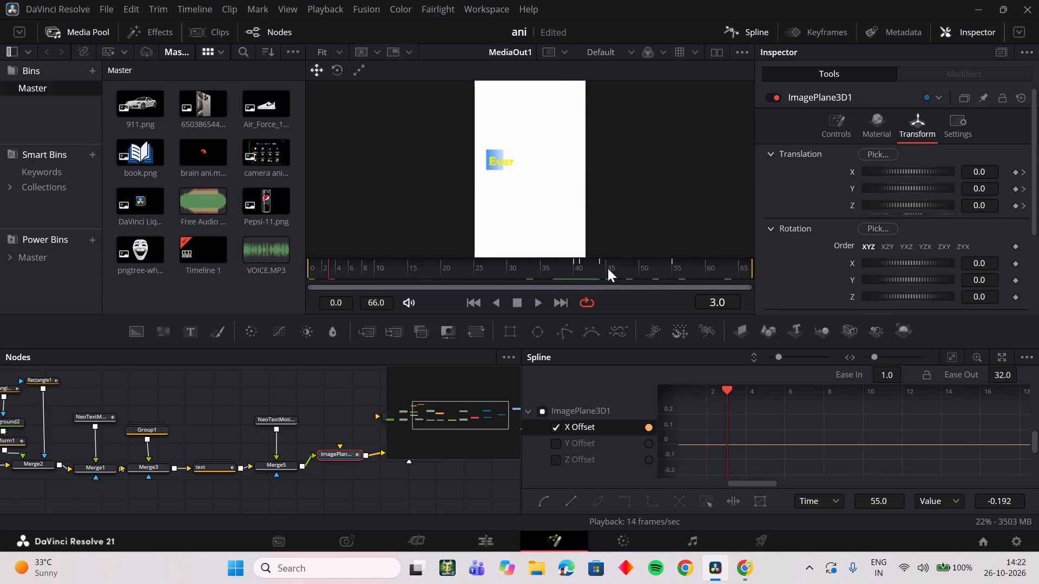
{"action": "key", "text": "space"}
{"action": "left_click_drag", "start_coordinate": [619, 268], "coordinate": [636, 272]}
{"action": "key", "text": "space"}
Extend the frame 55 X Offset key's raised incoming handle toward frame 49 at Ease In 53.0, and play the transition from about frame 36.
{"action": "left_click_drag", "start_coordinate": [635, 272], "coordinate": [668, 267]}
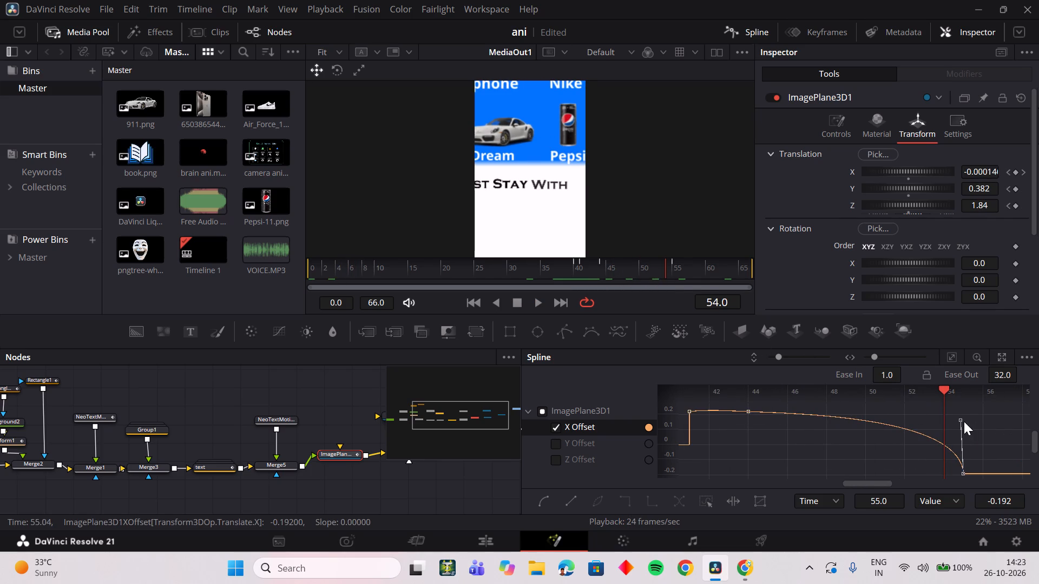
{"action": "left_click_drag", "start_coordinate": [959, 419], "coordinate": [918, 440]}
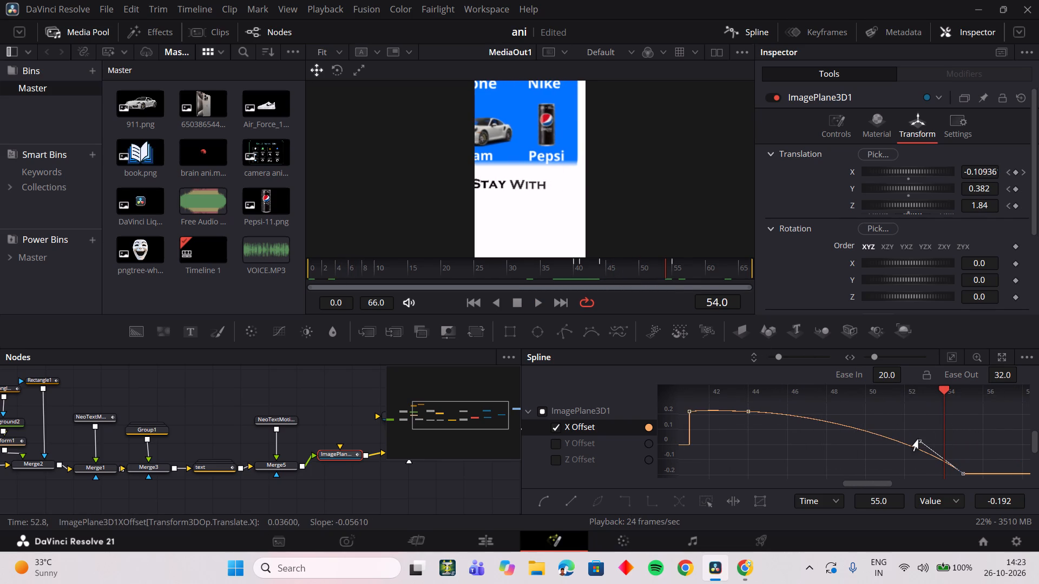
{"action": "left_click_drag", "start_coordinate": [918, 440], "coordinate": [846, 415]}
{"action": "left_click_drag", "start_coordinate": [616, 270], "coordinate": [550, 270]}
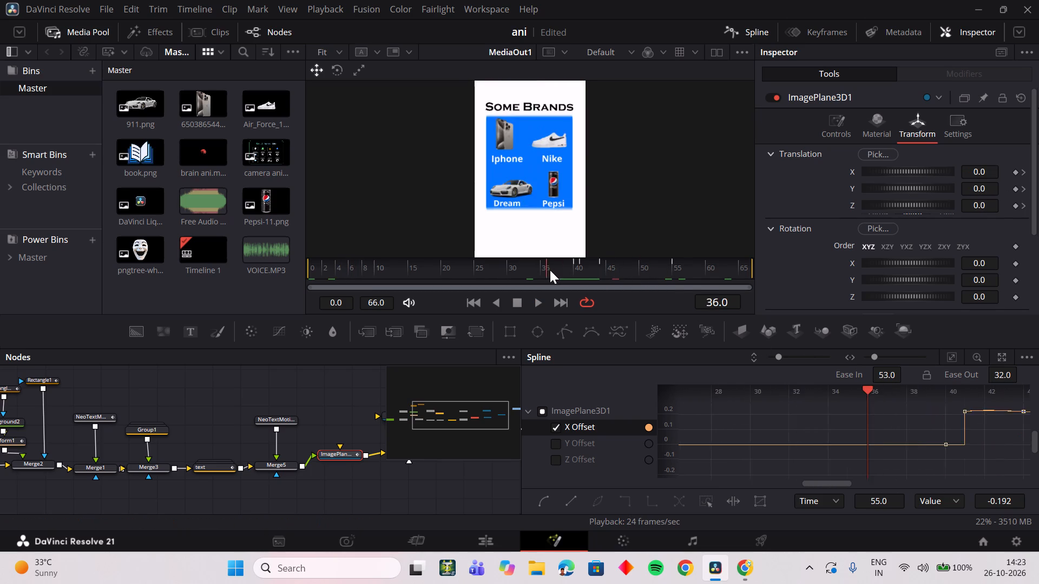
{"action": "left_click_drag", "start_coordinate": [550, 270], "coordinate": [549, 270]}
{"action": "key", "text": "space"}
{"action": "left_click_drag", "start_coordinate": [599, 271], "coordinate": [565, 273]}
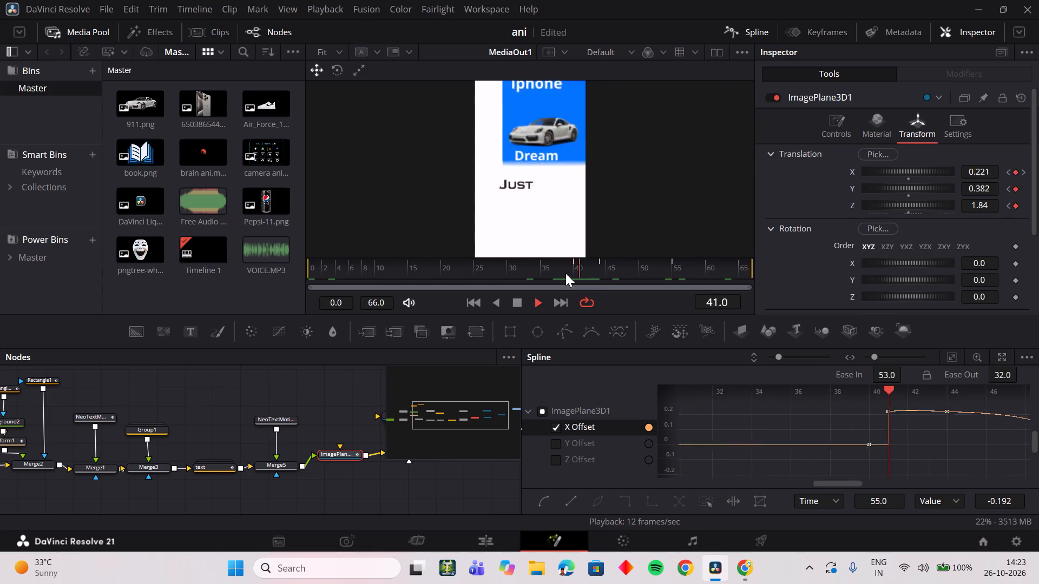
{"action": "left_click_drag", "start_coordinate": [565, 273], "coordinate": [562, 274]}
{"action": "key", "text": "space"}
{"action": "left_click_drag", "start_coordinate": [614, 275], "coordinate": [550, 281]}
{"action": "key", "text": "space"}
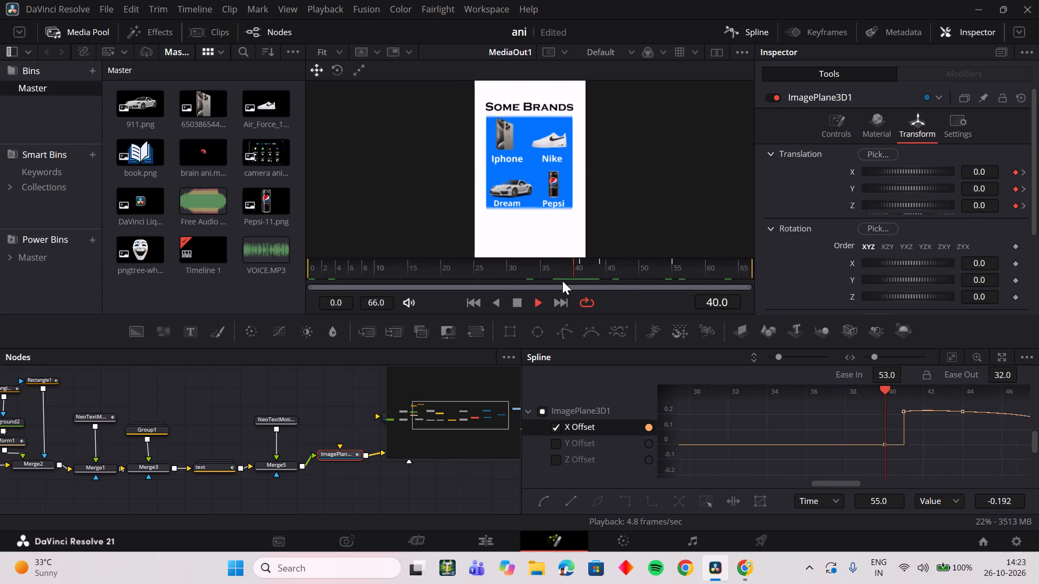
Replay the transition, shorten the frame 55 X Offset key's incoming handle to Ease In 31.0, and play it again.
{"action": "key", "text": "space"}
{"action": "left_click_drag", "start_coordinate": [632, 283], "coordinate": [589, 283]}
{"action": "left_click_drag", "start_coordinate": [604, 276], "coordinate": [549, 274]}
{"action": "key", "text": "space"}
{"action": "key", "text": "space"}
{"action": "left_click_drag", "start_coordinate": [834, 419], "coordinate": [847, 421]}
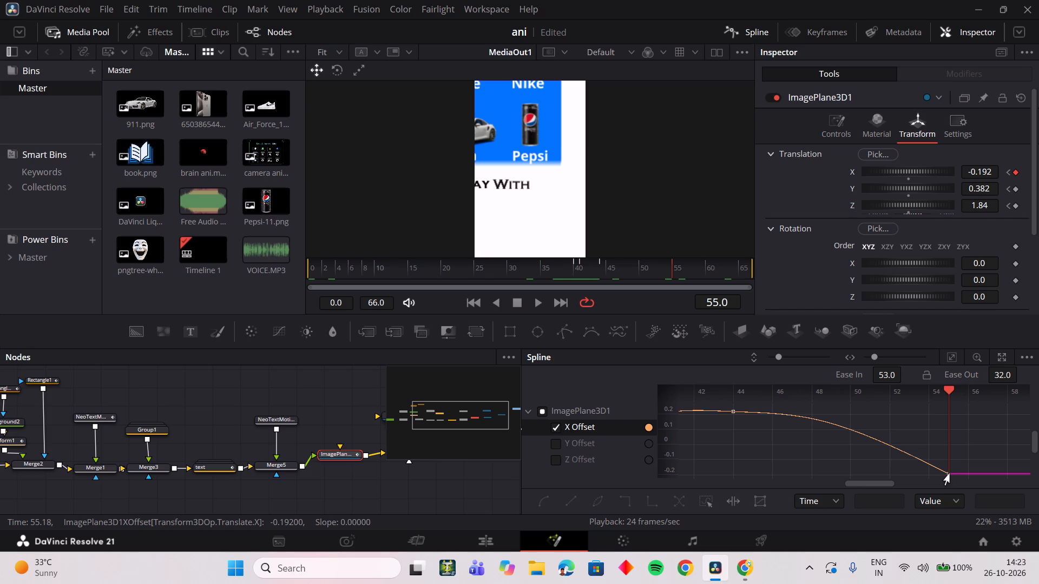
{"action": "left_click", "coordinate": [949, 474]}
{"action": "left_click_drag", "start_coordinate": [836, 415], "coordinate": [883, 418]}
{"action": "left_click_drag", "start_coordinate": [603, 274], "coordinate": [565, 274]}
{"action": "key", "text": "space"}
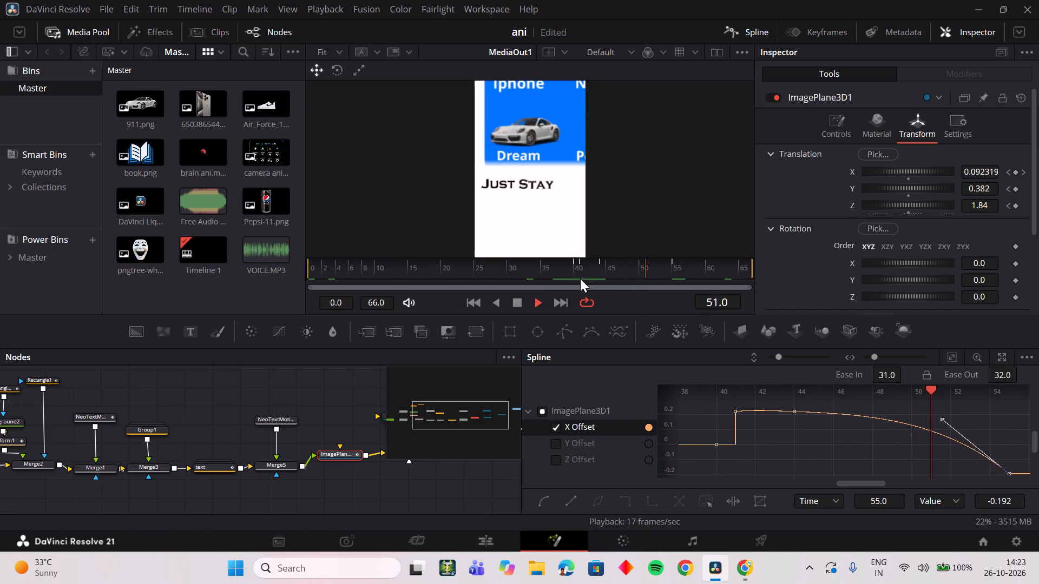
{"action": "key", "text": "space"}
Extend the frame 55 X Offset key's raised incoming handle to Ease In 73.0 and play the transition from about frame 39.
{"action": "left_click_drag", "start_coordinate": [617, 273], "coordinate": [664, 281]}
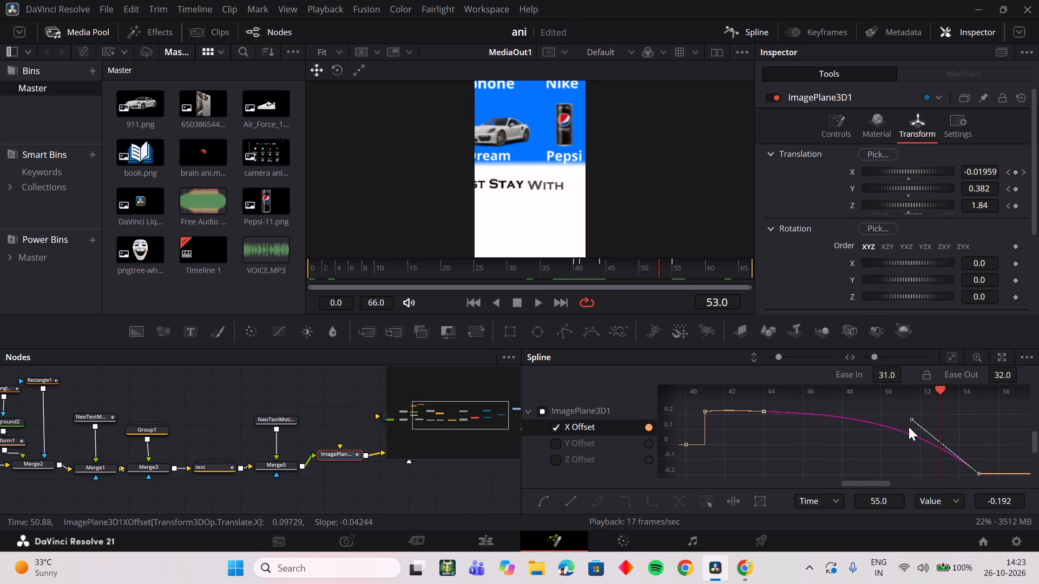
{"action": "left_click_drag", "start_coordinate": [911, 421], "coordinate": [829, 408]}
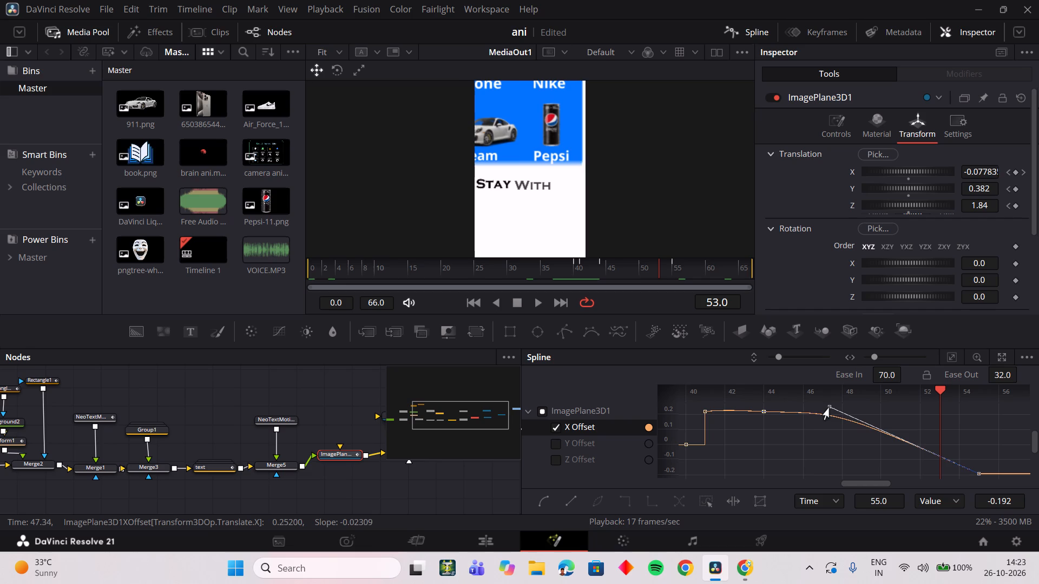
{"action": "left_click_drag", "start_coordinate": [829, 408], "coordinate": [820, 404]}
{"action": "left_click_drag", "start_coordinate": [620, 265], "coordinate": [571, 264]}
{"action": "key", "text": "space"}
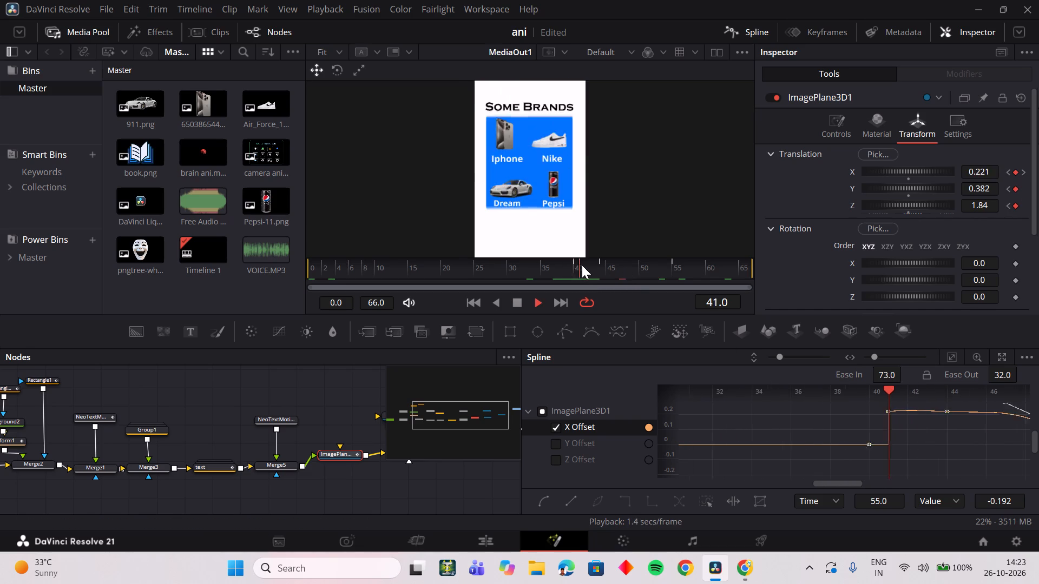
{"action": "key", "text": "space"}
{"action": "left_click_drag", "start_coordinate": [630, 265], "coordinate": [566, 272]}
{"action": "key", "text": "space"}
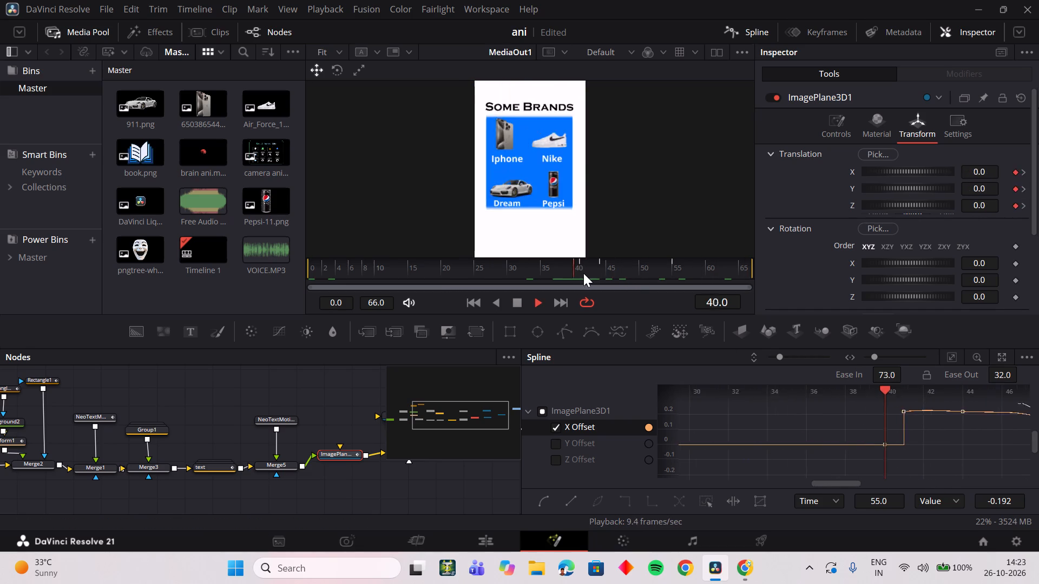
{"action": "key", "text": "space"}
Smooth the frame 55 X Offset key so its incoming handle lies flat, and play the transition several times.
{"action": "left_click_drag", "start_coordinate": [650, 275], "coordinate": [656, 280]}
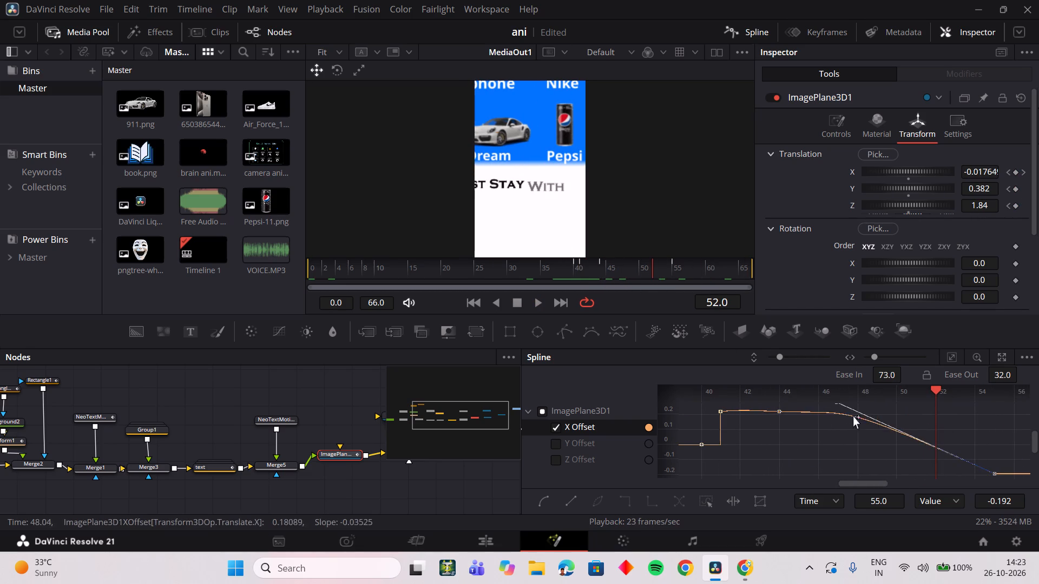
{"action": "left_click_drag", "start_coordinate": [845, 406], "coordinate": [845, 410]}
{"action": "scroll", "coordinate": [844, 444], "scroll_direction": "up", "scroll_amount": 1}
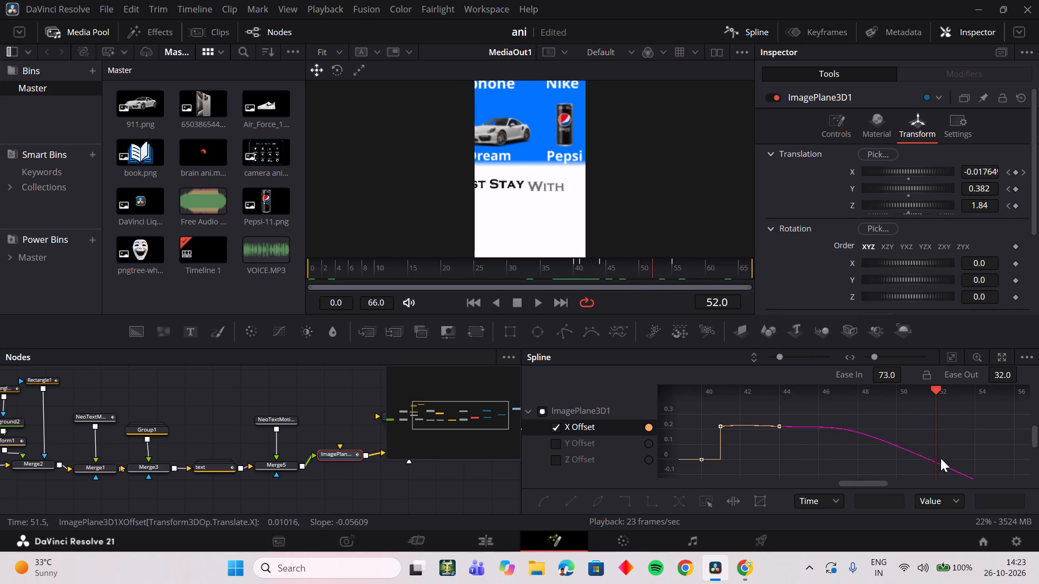
{"action": "scroll", "coordinate": [922, 446], "scroll_direction": "down", "scroll_amount": 1}
{"action": "left_click", "coordinate": [996, 473]}
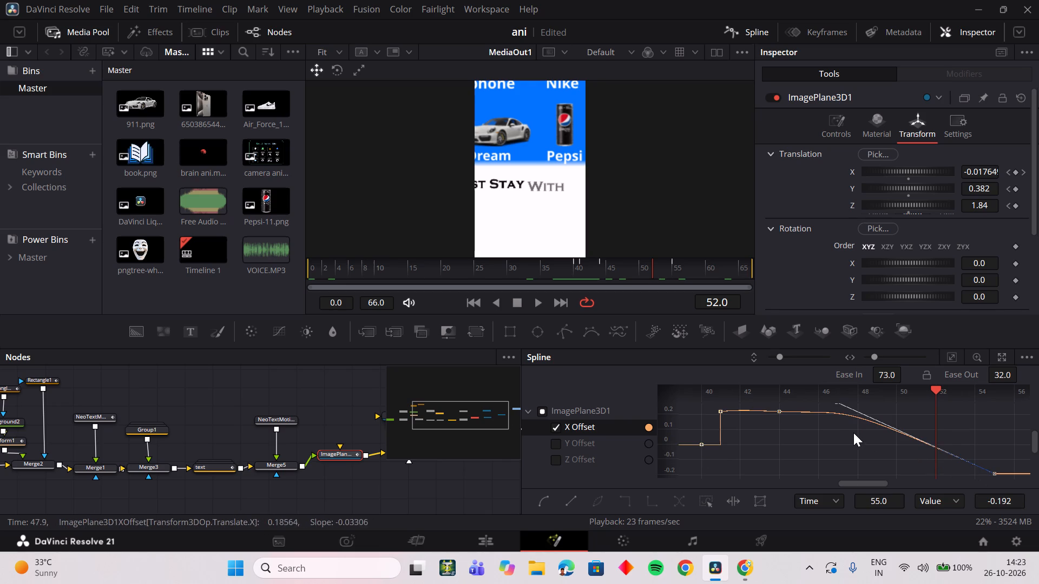
{"action": "key", "text": "s"}
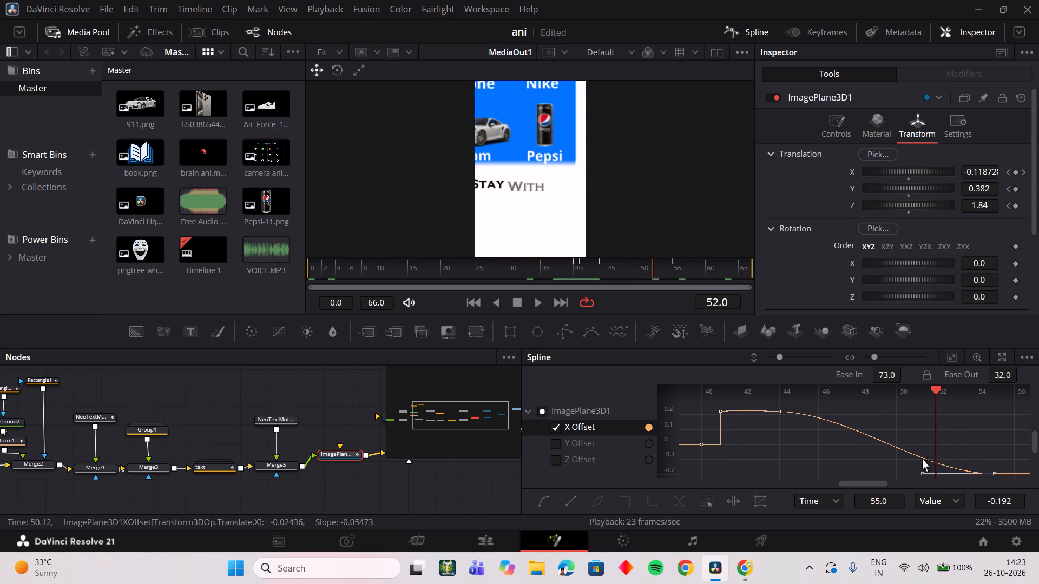
{"action": "left_click_drag", "start_coordinate": [620, 269], "coordinate": [584, 271]}
{"action": "key", "text": "space"}
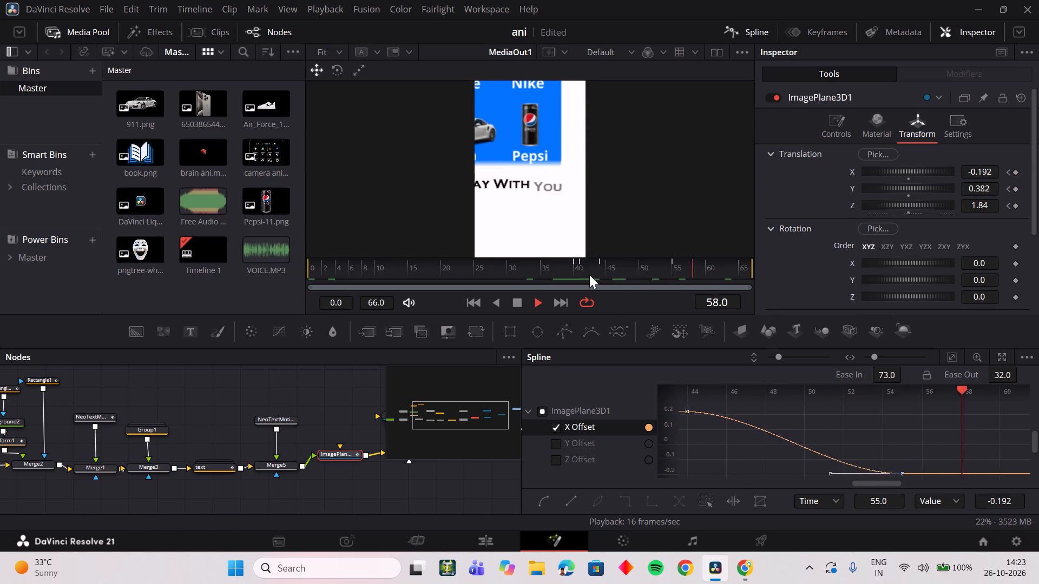
{"action": "key", "text": "space"}
{"action": "left_click_drag", "start_coordinate": [623, 274], "coordinate": [554, 275]}
{"action": "key", "text": "space"}
{"action": "key", "text": "space"}
{"action": "left_click_drag", "start_coordinate": [637, 271], "coordinate": [601, 276]}
{"action": "key", "text": "space"}
{"action": "left_click_drag", "start_coordinate": [620, 274], "coordinate": [526, 287]}
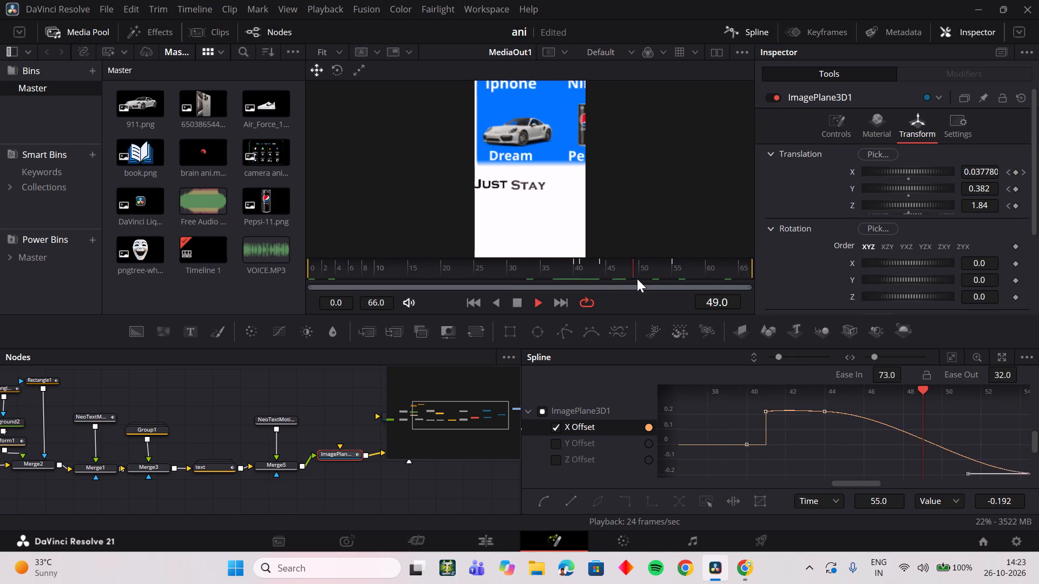
{"action": "key", "text": "space"}
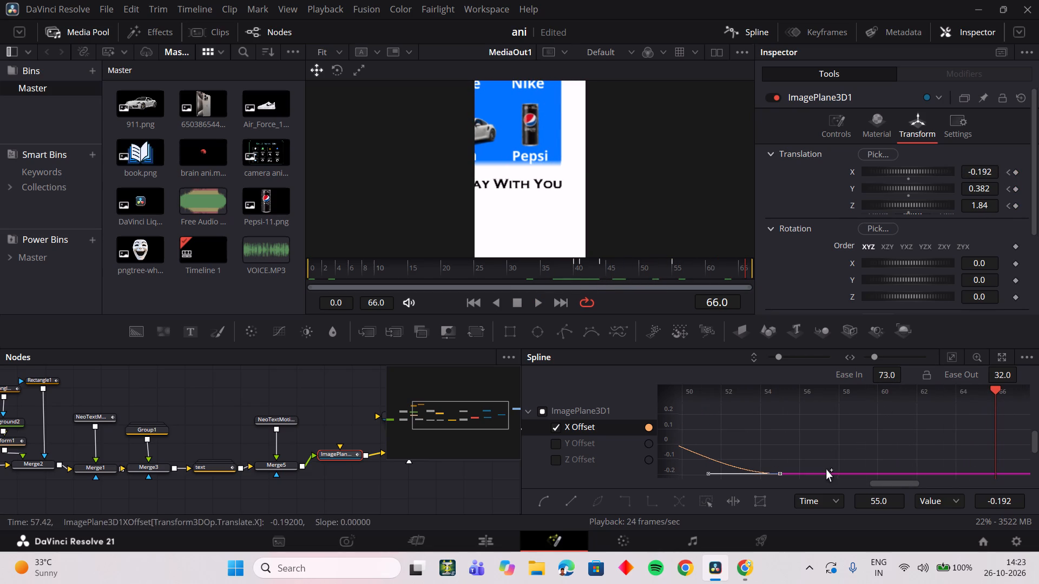
Hide the Spline editor.
{"action": "left_click", "coordinate": [737, 34]}
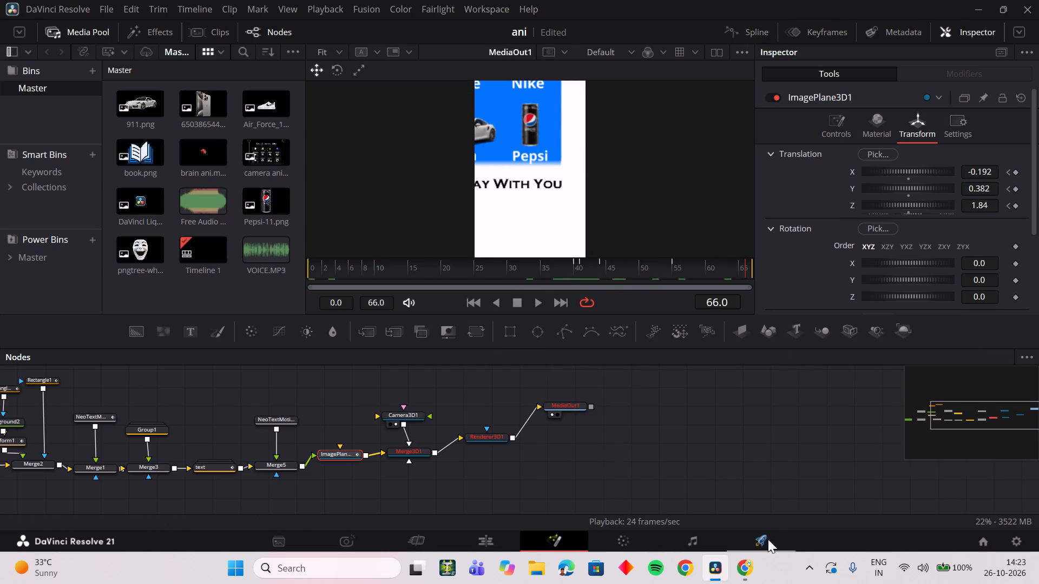
Switch to the reference video in Chrome and study the transition from "stay with you" to "its not magic" around 0:02.
{"action": "left_click", "coordinate": [749, 567]}
{"action": "left_click", "coordinate": [599, 305]}
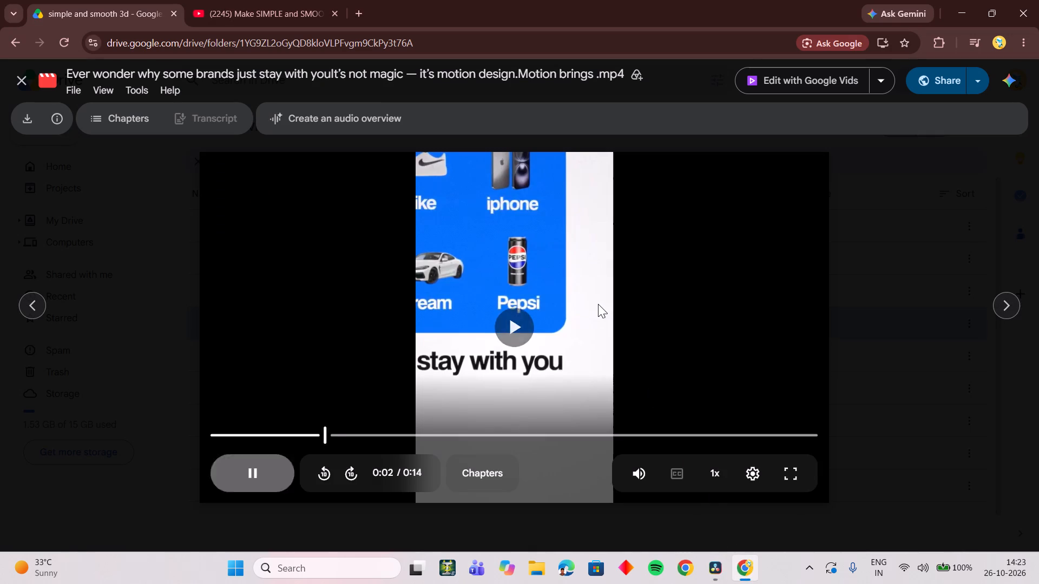
{"action": "left_click", "coordinate": [597, 304]}
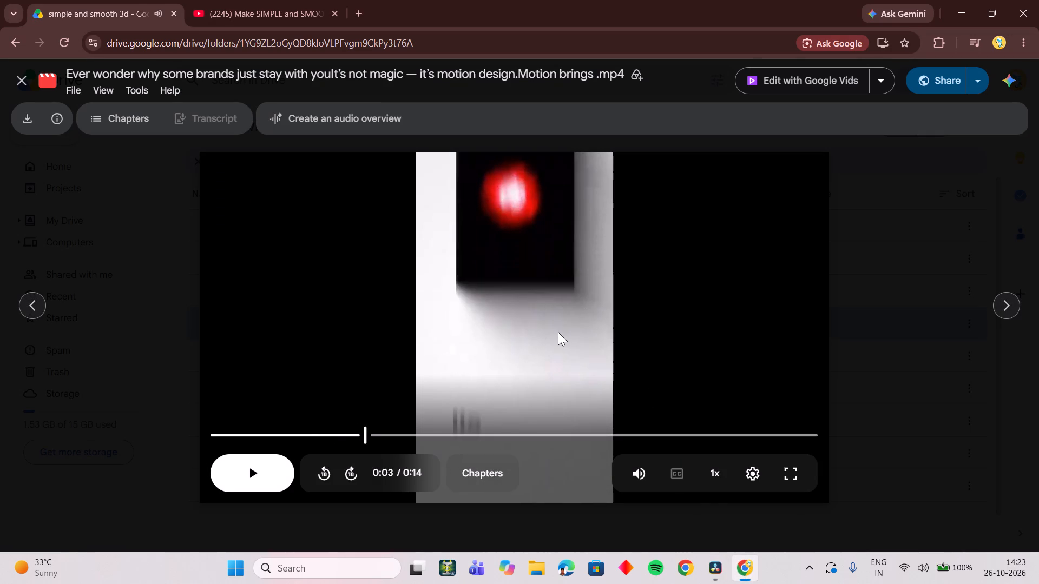
{"action": "left_click_drag", "start_coordinate": [365, 437], "coordinate": [352, 437]}
{"action": "left_click", "coordinate": [445, 357]}
{"action": "key", "text": "space"}
{"action": "left_click", "coordinate": [346, 435]}
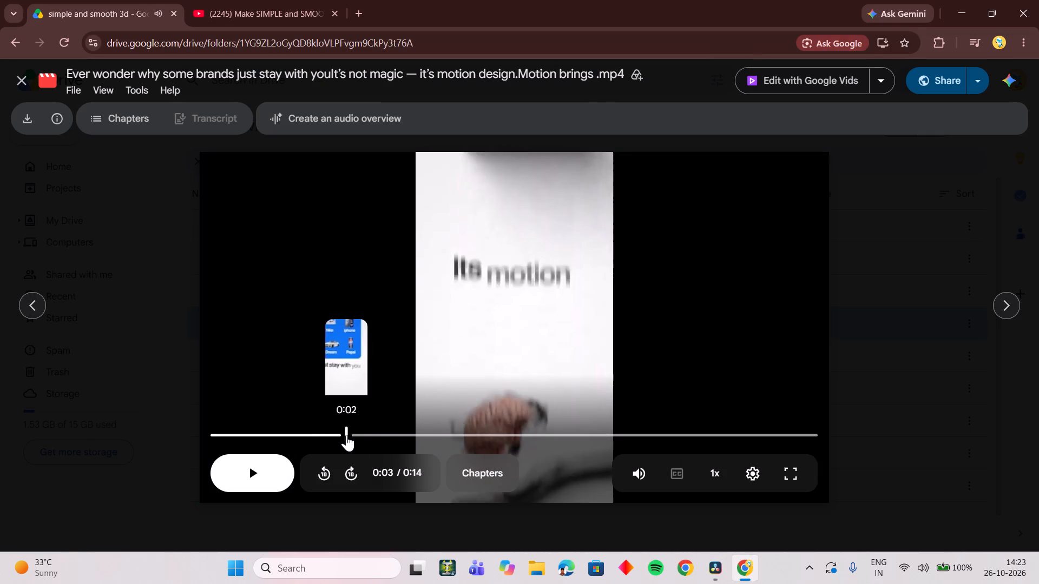
{"action": "left_click", "coordinate": [332, 430]}
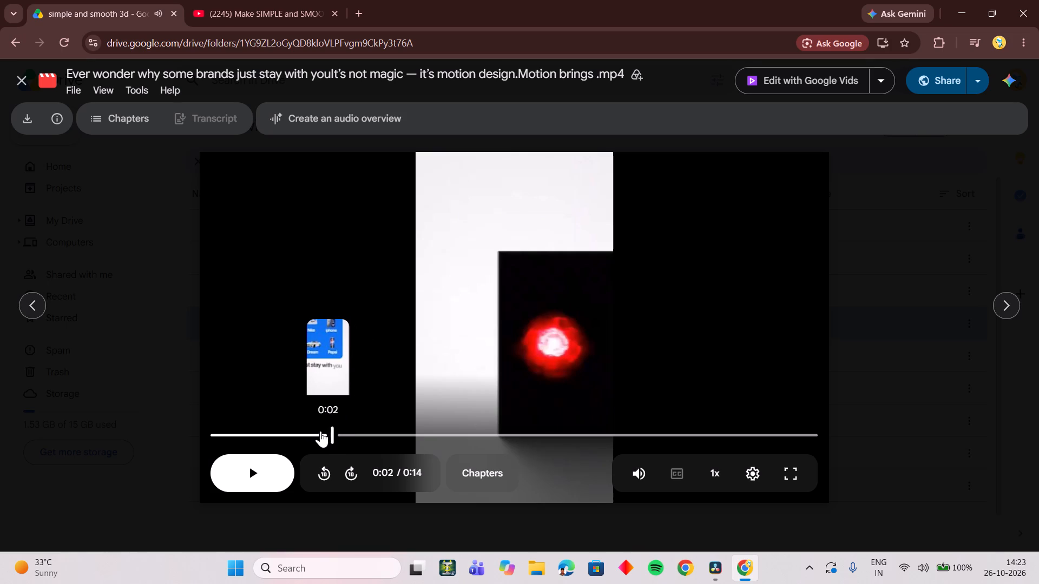
{"action": "left_click", "coordinate": [320, 432]}
{"action": "key", "text": "space"}
{"action": "key", "text": "space"}
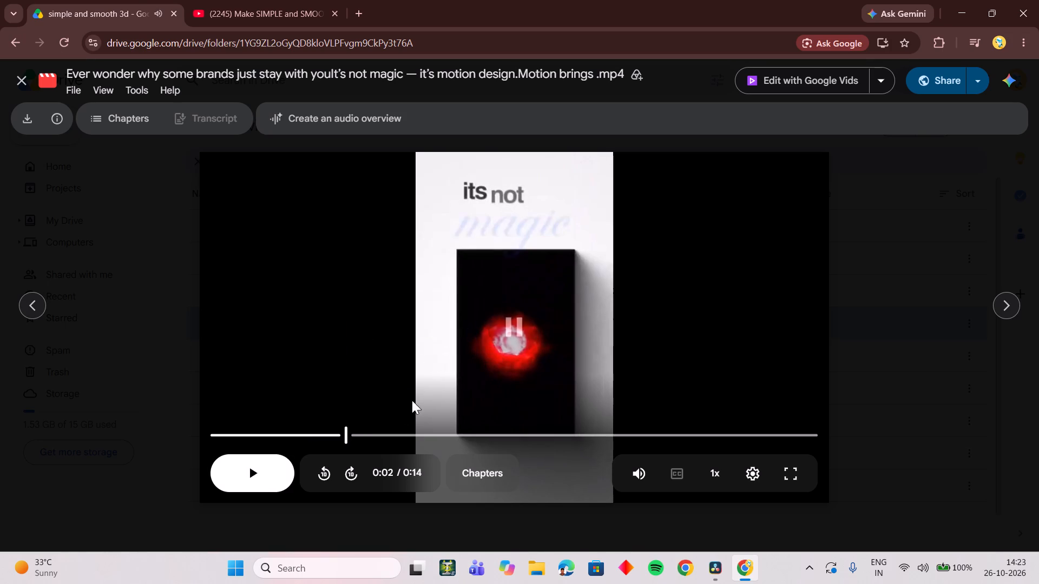
{"action": "left_click_drag", "start_coordinate": [346, 434], "coordinate": [338, 435]}
{"action": "left_click", "coordinate": [328, 433]}
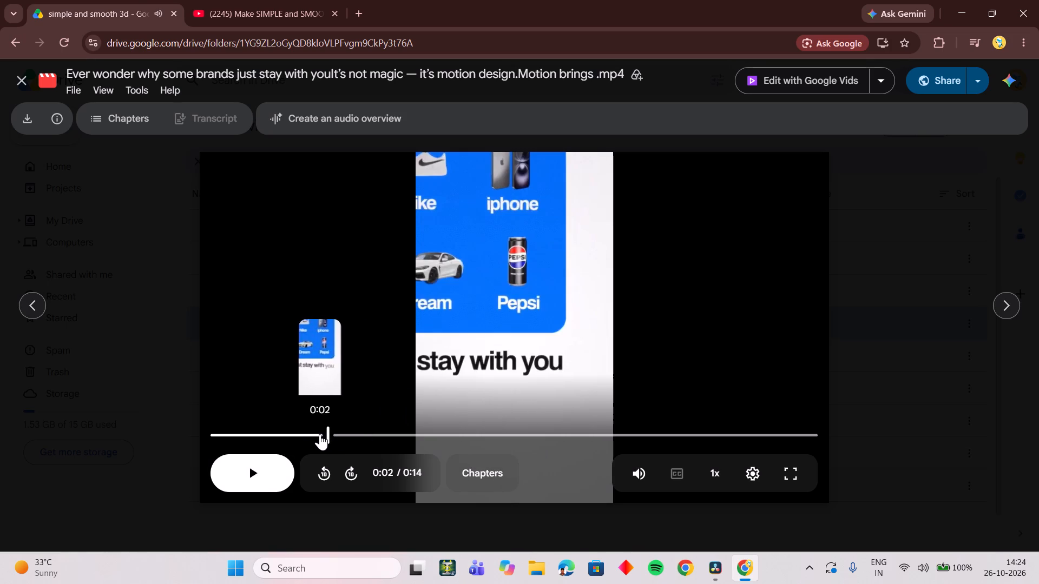
{"action": "key", "text": "space"}
{"action": "key", "text": "space"}
{"action": "left_click_drag", "start_coordinate": [340, 432], "coordinate": [336, 435]}
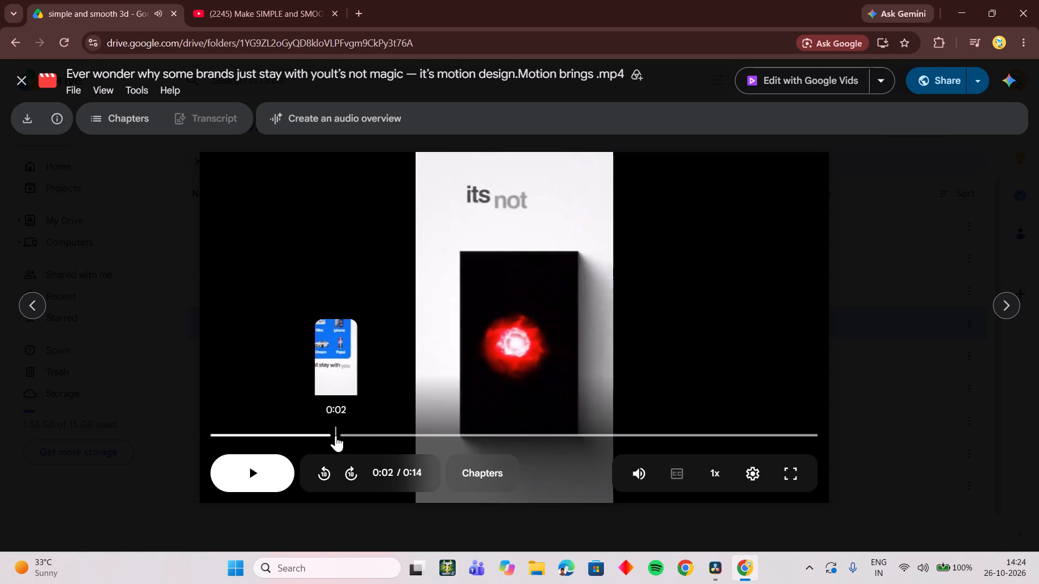
{"action": "left_click_drag", "start_coordinate": [336, 435], "coordinate": [326, 438]}
{"action": "key", "text": "space"}
{"action": "left_click", "coordinate": [348, 429]}
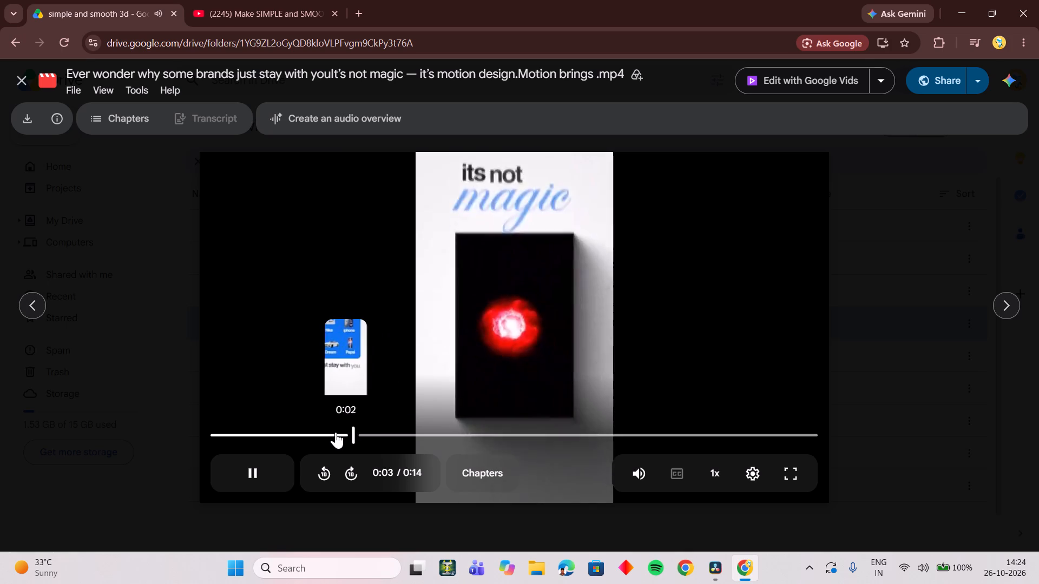
{"action": "left_click", "coordinate": [336, 432]}
{"action": "left_click", "coordinate": [336, 432]}
{"action": "left_click", "coordinate": [332, 433]}
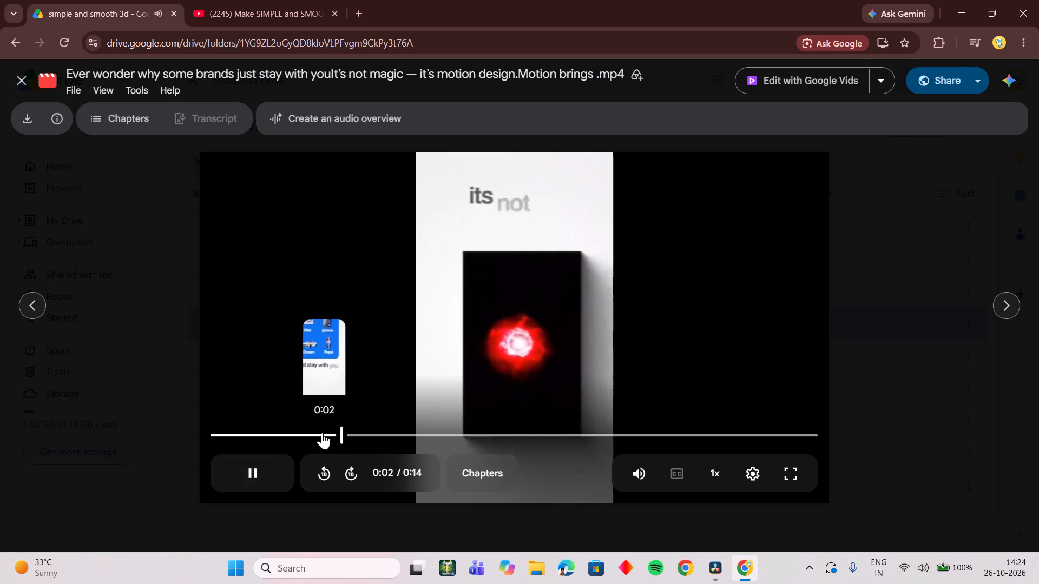
{"action": "left_click", "coordinate": [322, 433]}
{"action": "left_click", "coordinate": [312, 433]}
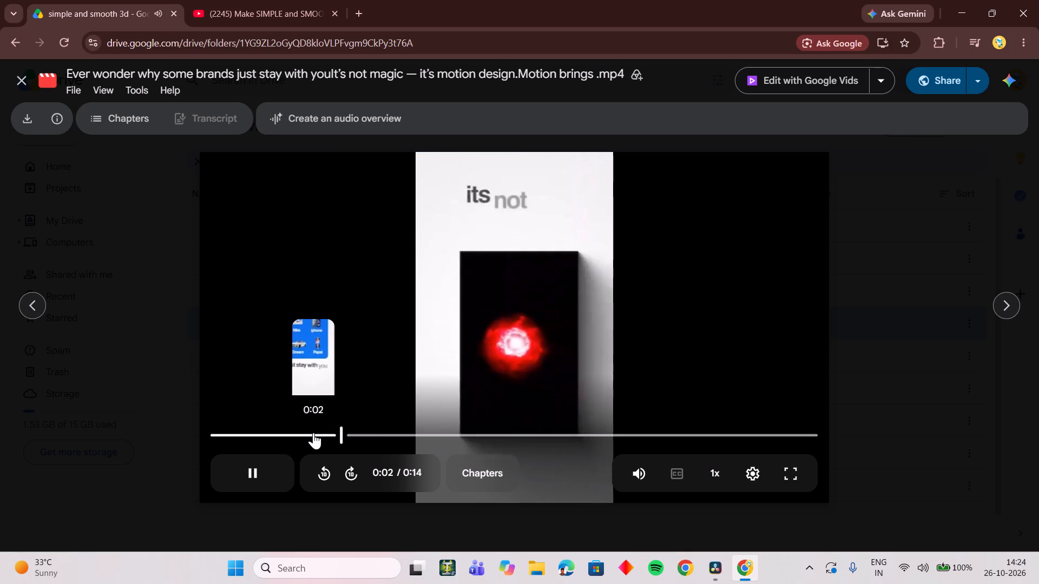
{"action": "left_click", "coordinate": [299, 433]}
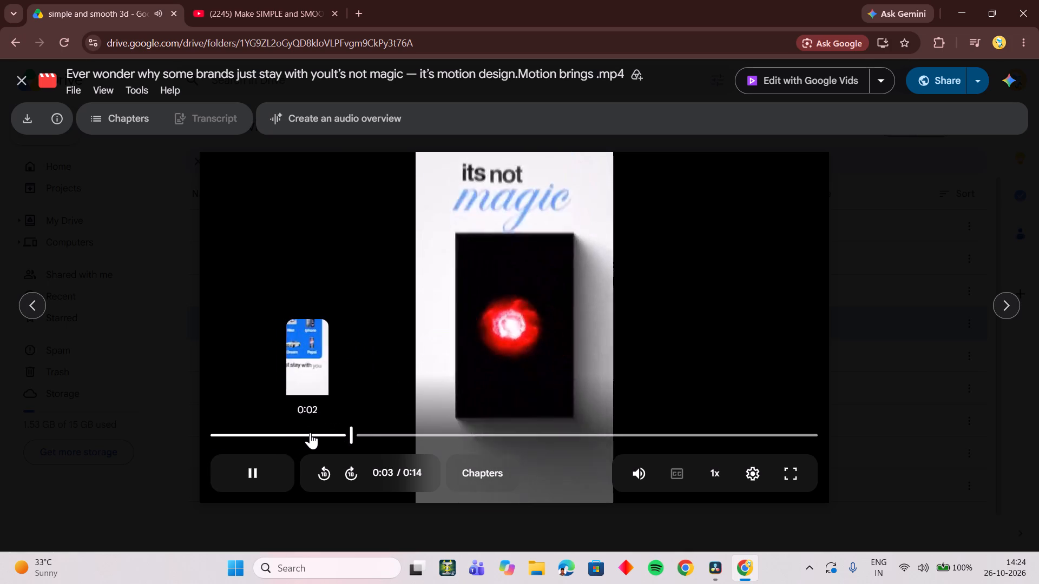
Replay the reference video from about 0:01 to examine the move from the brands grid to "stay with you".
{"action": "left_click", "coordinate": [292, 432]}
{"action": "key", "text": "space"}
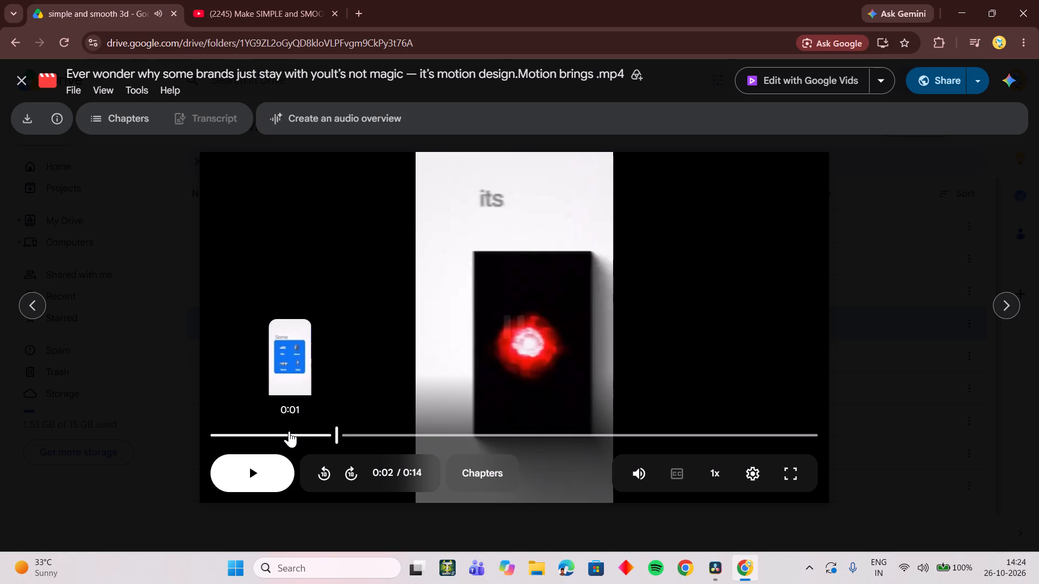
{"action": "left_click", "coordinate": [289, 431]}
{"action": "key", "text": "space"}
{"action": "key", "text": "space"}
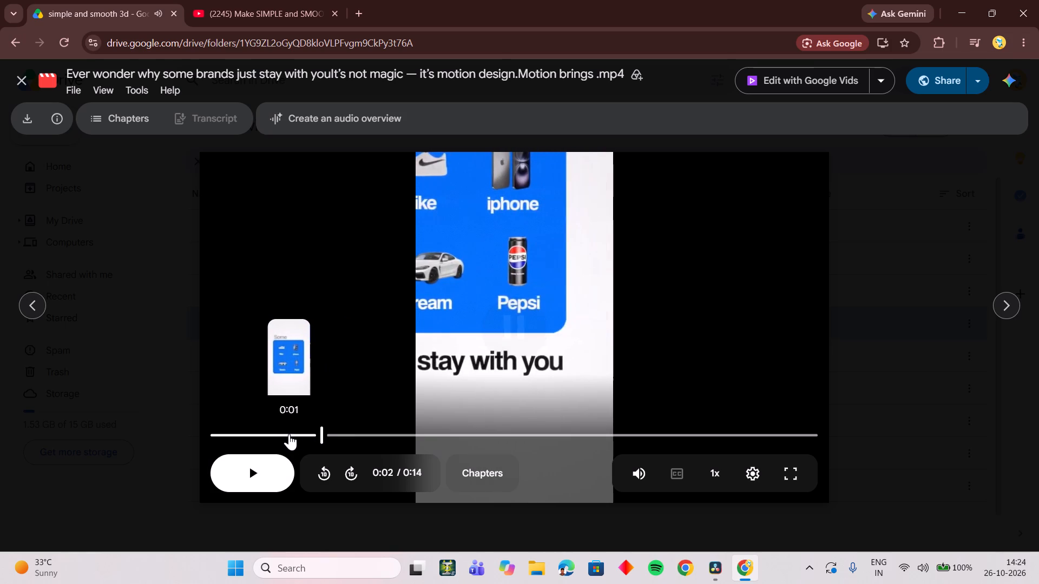
{"action": "left_click", "coordinate": [281, 434]}
{"action": "key", "text": "space"}
{"action": "key", "text": "space"}
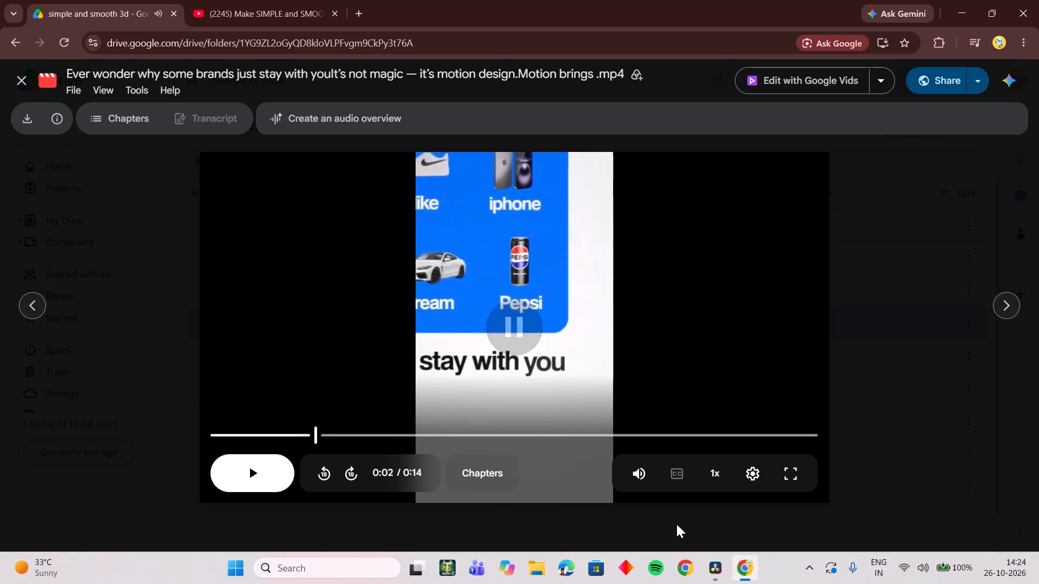
Switch back to DaVinci Resolve and replay the Fusion composition, restarting from progressively earlier frames down to about frame 24.
{"action": "left_click", "coordinate": [722, 565]}
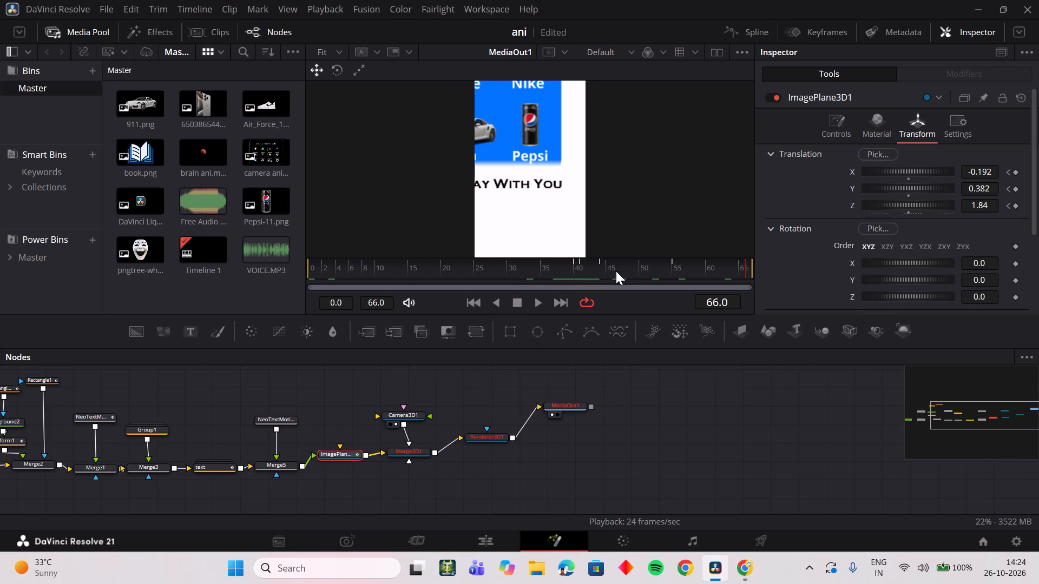
{"action": "left_click_drag", "start_coordinate": [595, 267], "coordinate": [528, 276]}
{"action": "key", "text": "space"}
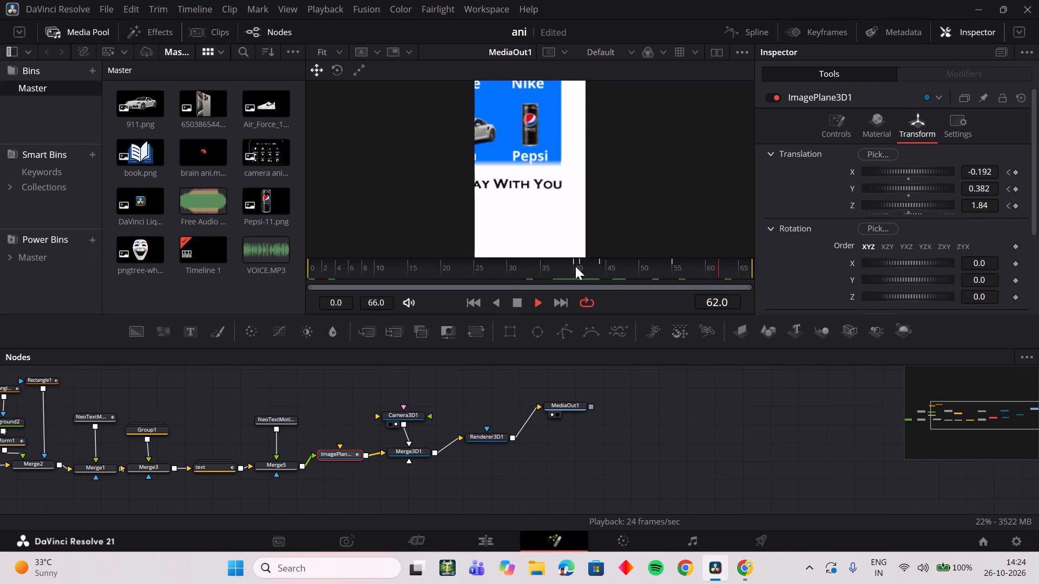
{"action": "key", "text": "space"}
{"action": "left_click_drag", "start_coordinate": [567, 269], "coordinate": [521, 278]}
{"action": "key", "text": "space"}
{"action": "left_click_drag", "start_coordinate": [487, 275], "coordinate": [468, 275]}
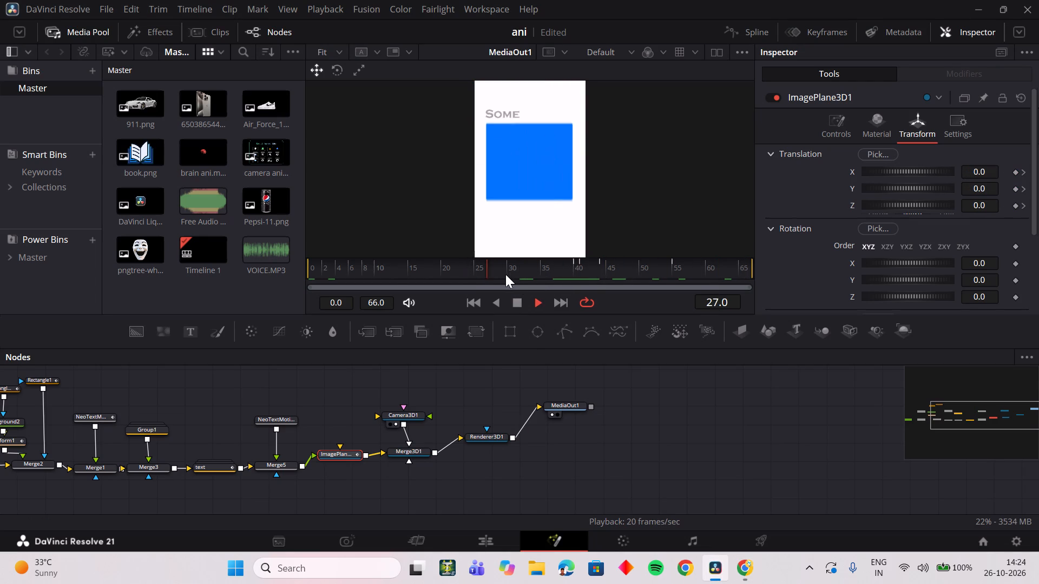
{"action": "key", "text": "space"}
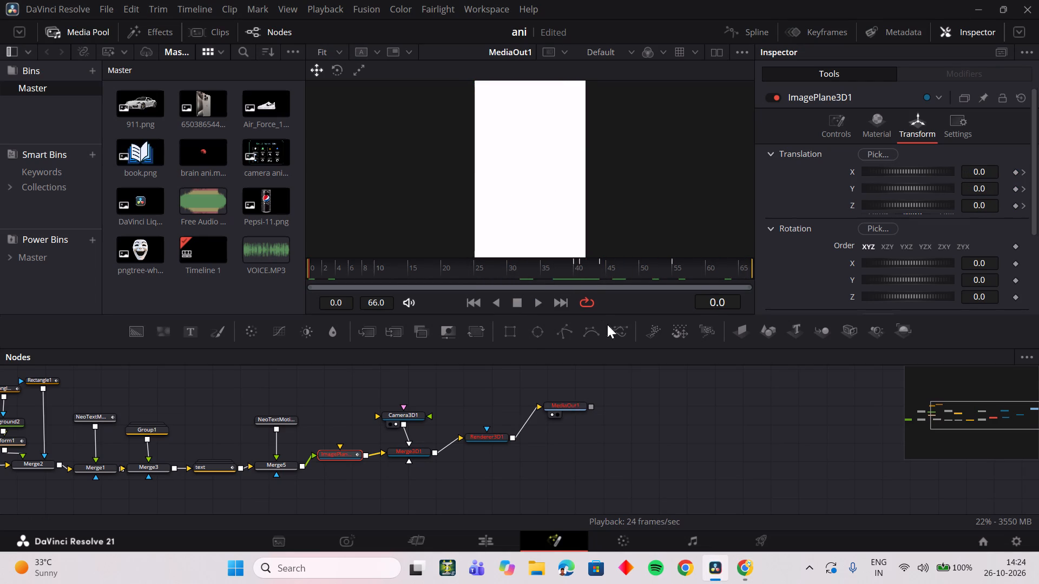
Go to the Edit page and play Timeline 1 from near its start to review the Fusion composition with the voice track.
{"action": "left_click", "coordinate": [477, 541]}
{"action": "key", "text": "space"}
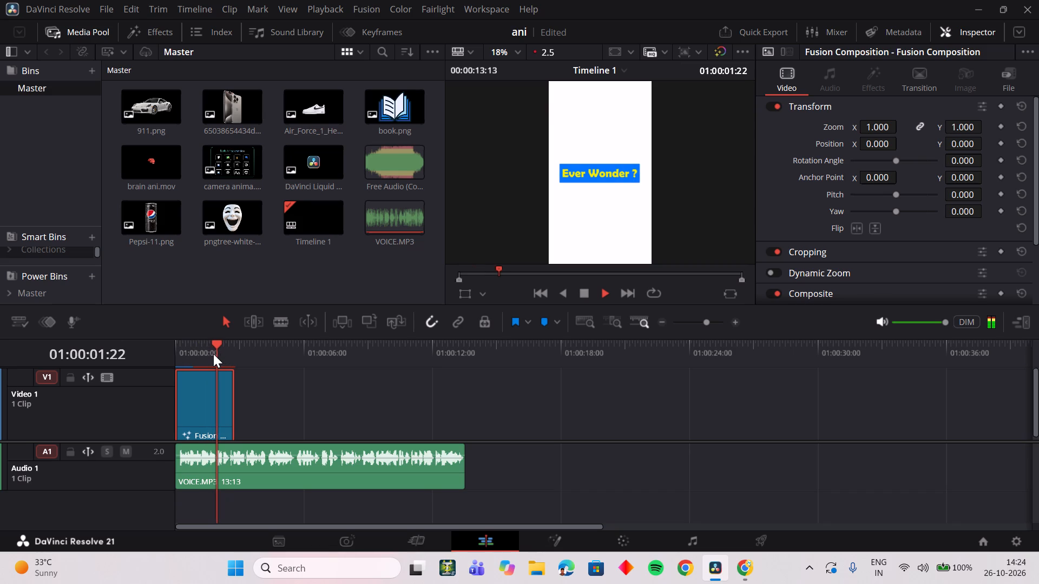
{"action": "key", "text": "space"}
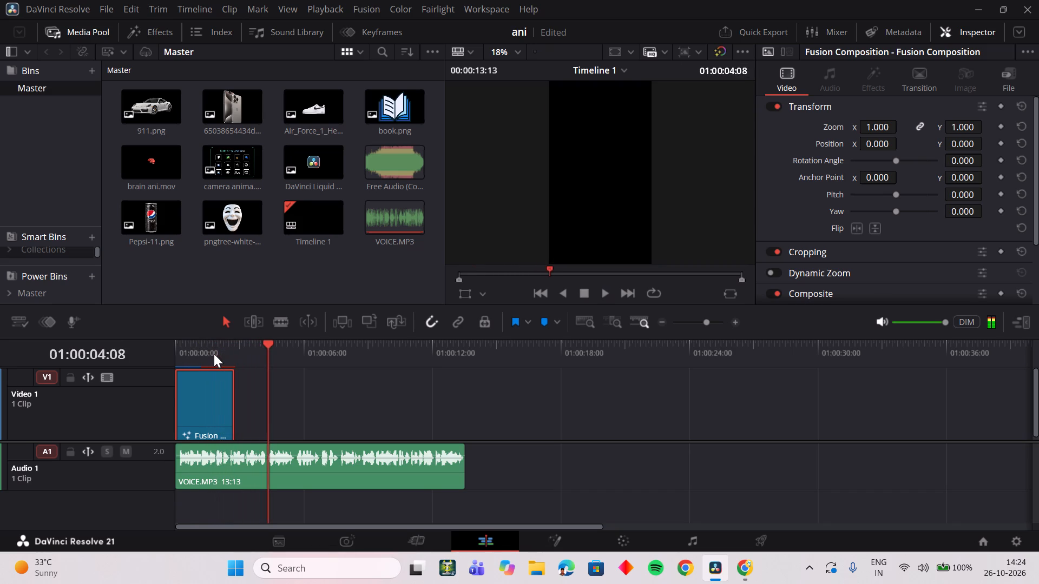
{"action": "left_click", "coordinate": [190, 353]}
{"action": "key", "text": "space"}
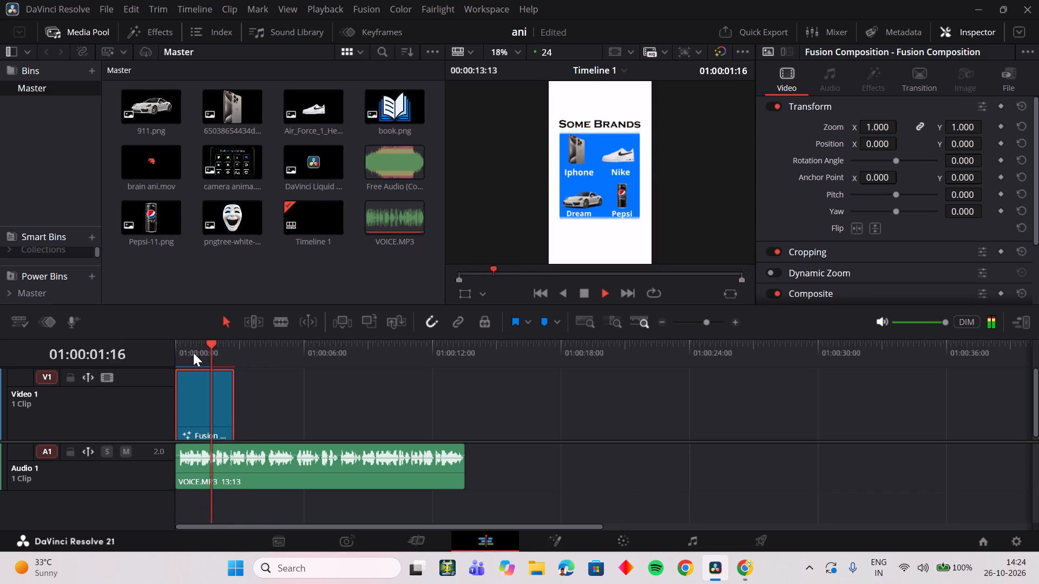
Replay Timeline 1 with the voice track from progressively earlier points, back to the very beginning, to check the timing of the scenes.
{"action": "key", "text": "space"}
{"action": "left_click", "coordinate": [199, 353]}
{"action": "key", "text": "space"}
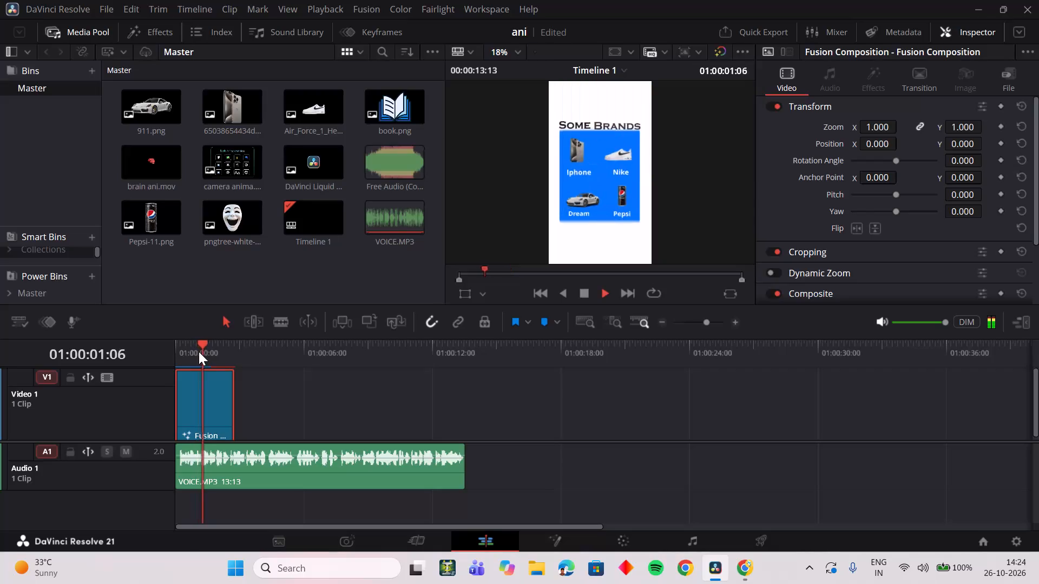
{"action": "key", "text": "space"}
{"action": "left_click", "coordinate": [193, 351]}
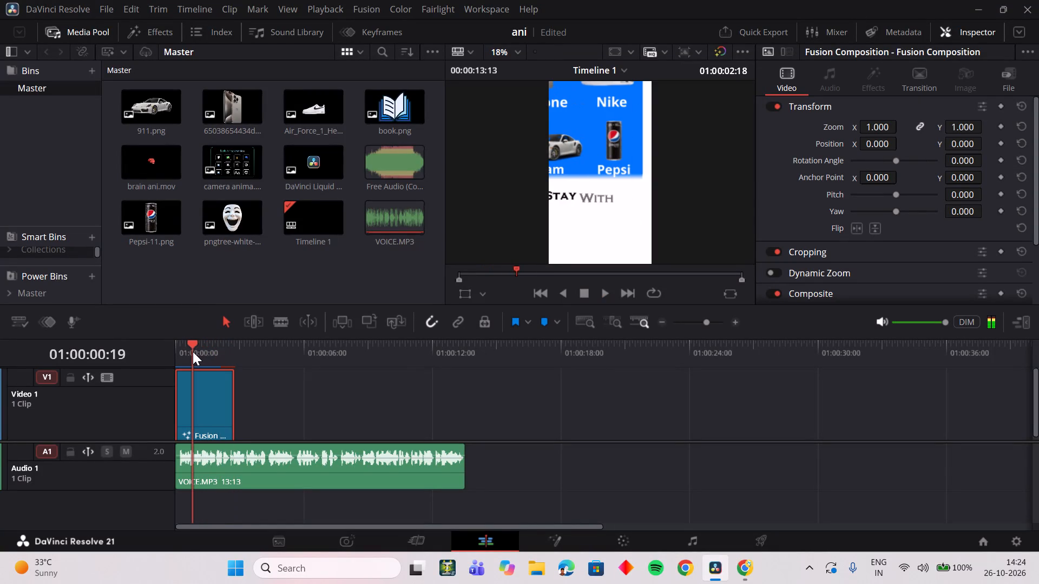
{"action": "key", "text": "space"}
{"action": "left_click_drag", "start_coordinate": [190, 353], "coordinate": [185, 354]}
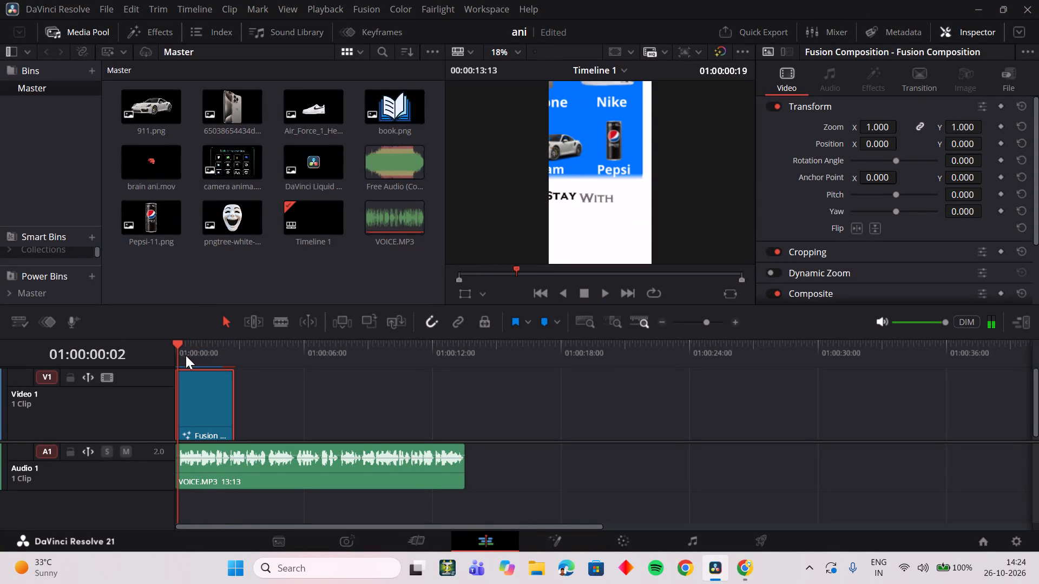
{"action": "key", "text": "space"}
{"action": "key", "text": "space"}
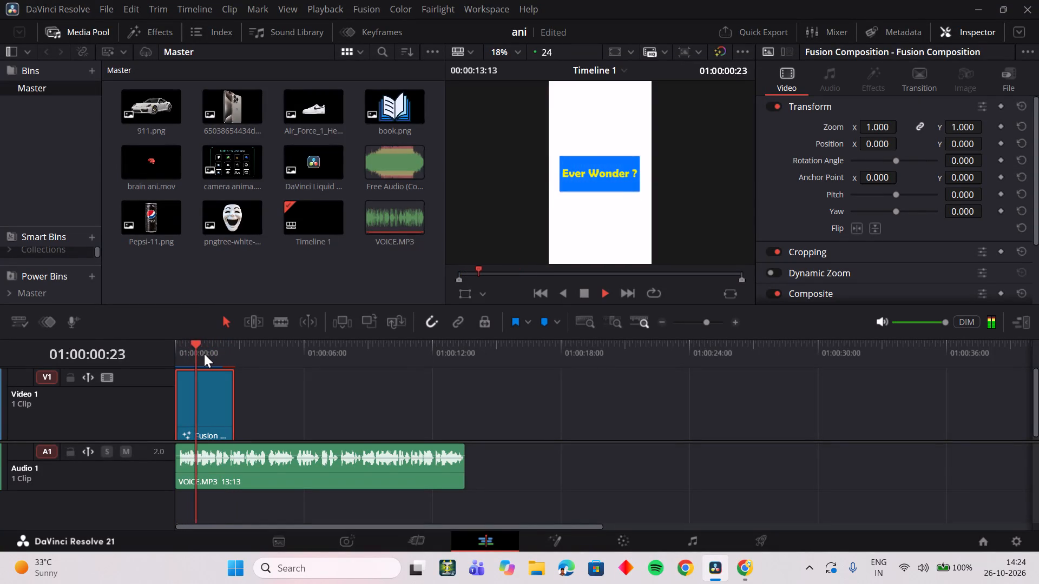
{"action": "key", "text": "space"}
{"action": "left_click", "coordinate": [176, 349]}
{"action": "key", "text": "space"}
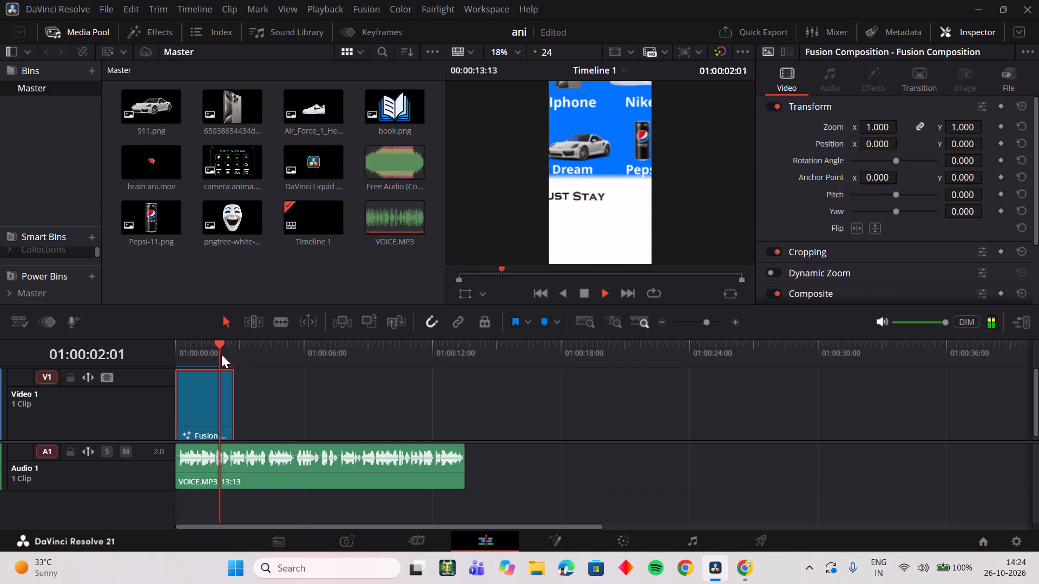
Replay the section from the brands grid to "Just stay with you" repeatedly to compare the text timing with the voice track.
{"action": "key", "text": "space"}
{"action": "left_click", "coordinate": [214, 348]}
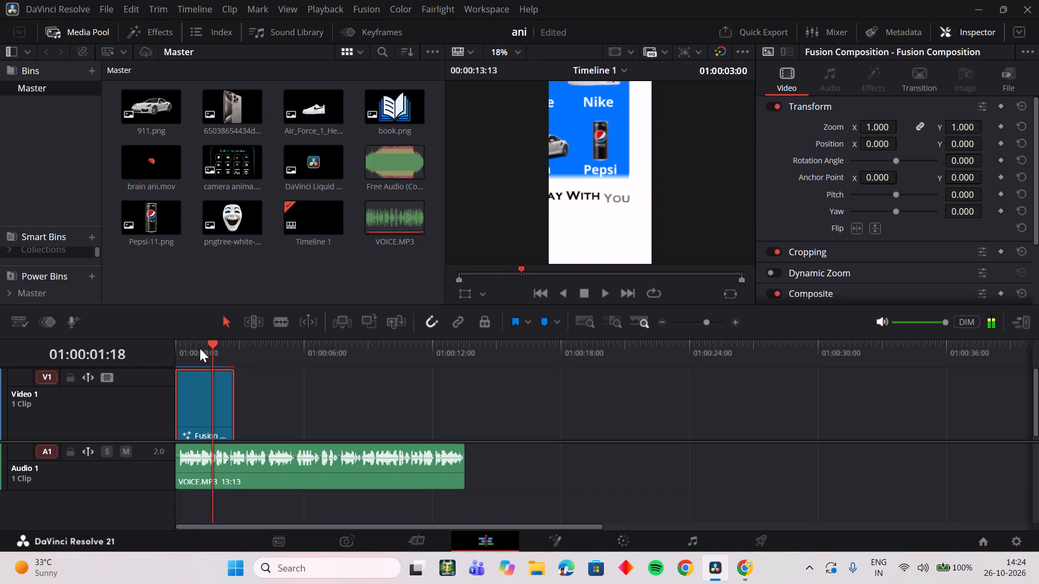
{"action": "left_click", "coordinate": [200, 348]}
{"action": "key", "text": "space"}
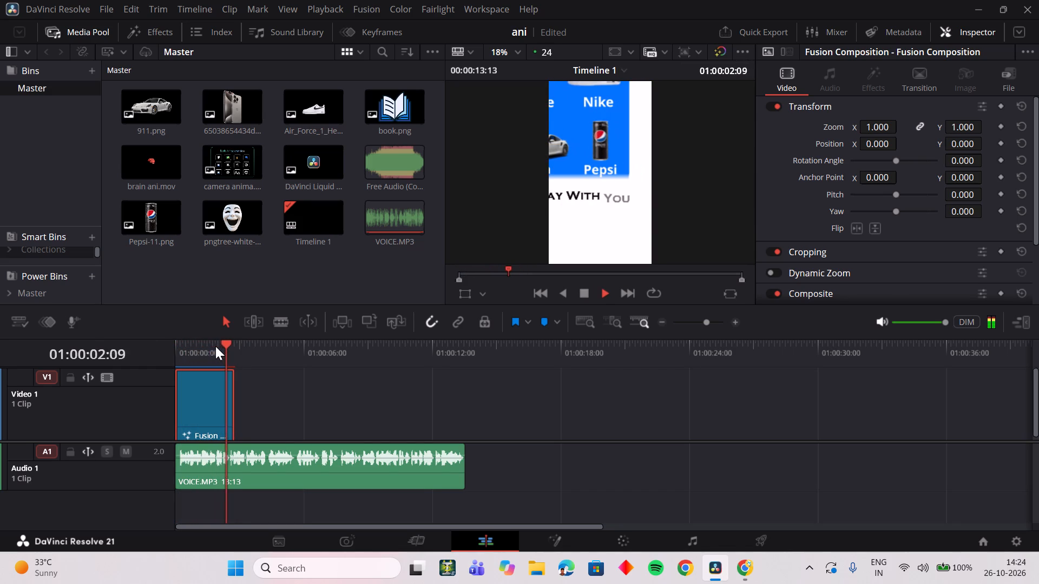
{"action": "key", "text": "space"}
{"action": "left_click", "coordinate": [203, 346]}
{"action": "key", "text": "space"}
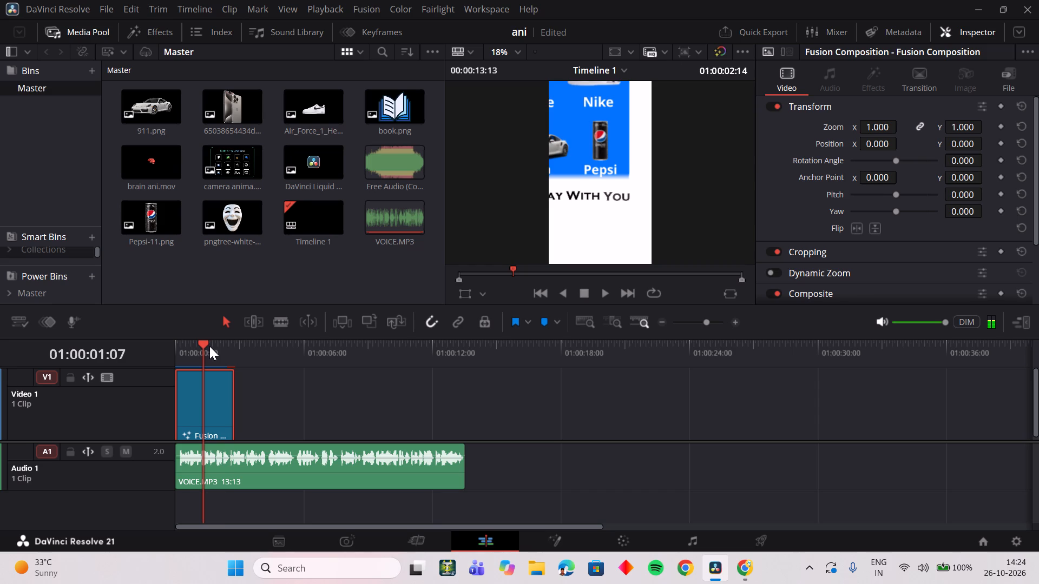
{"action": "key", "text": "space"}
{"action": "key", "text": "space"}
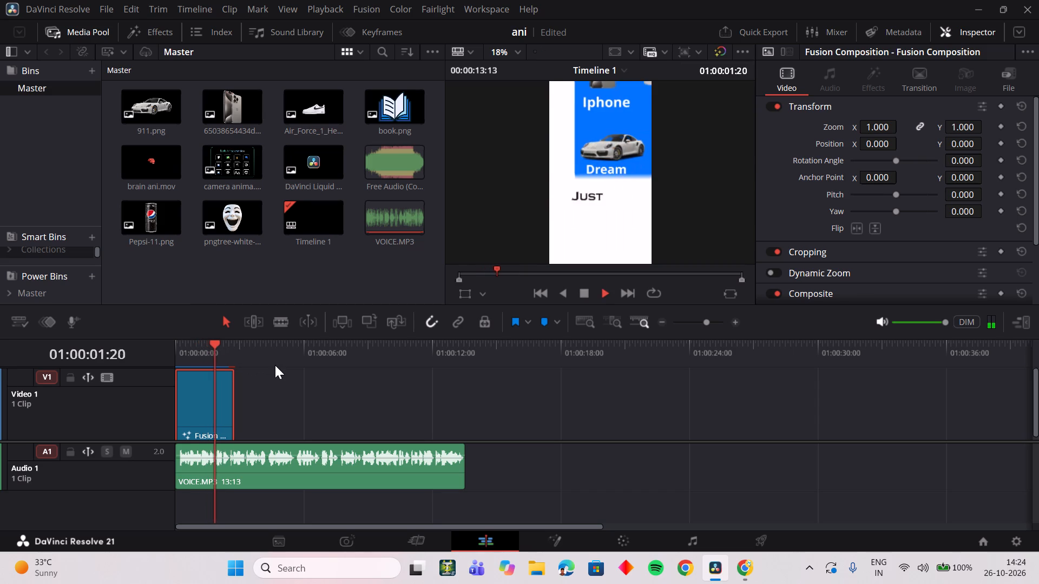
{"action": "key", "text": "space"}
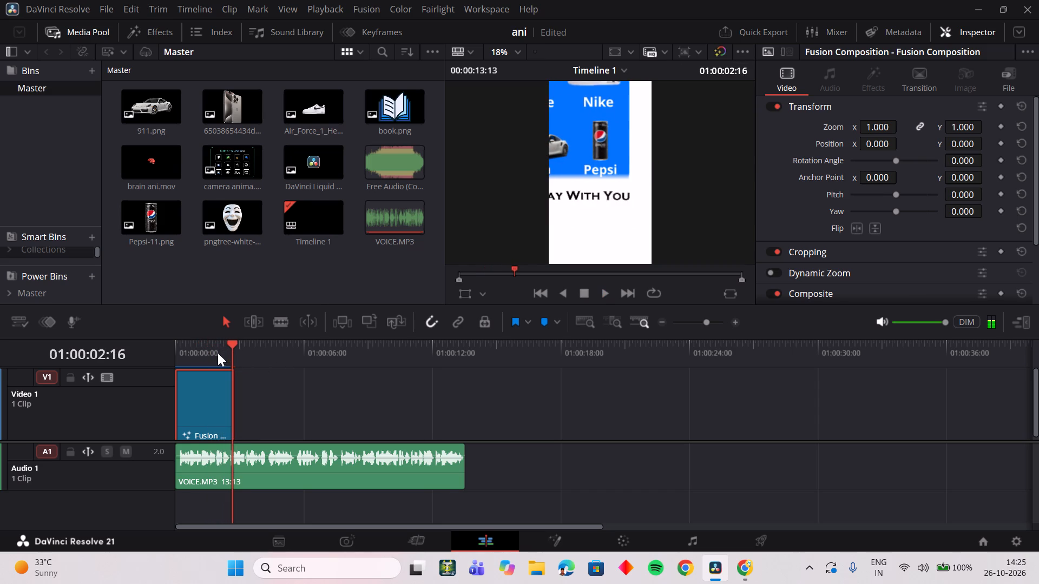
{"action": "left_click", "coordinate": [206, 353]}
{"action": "key", "text": "space"}
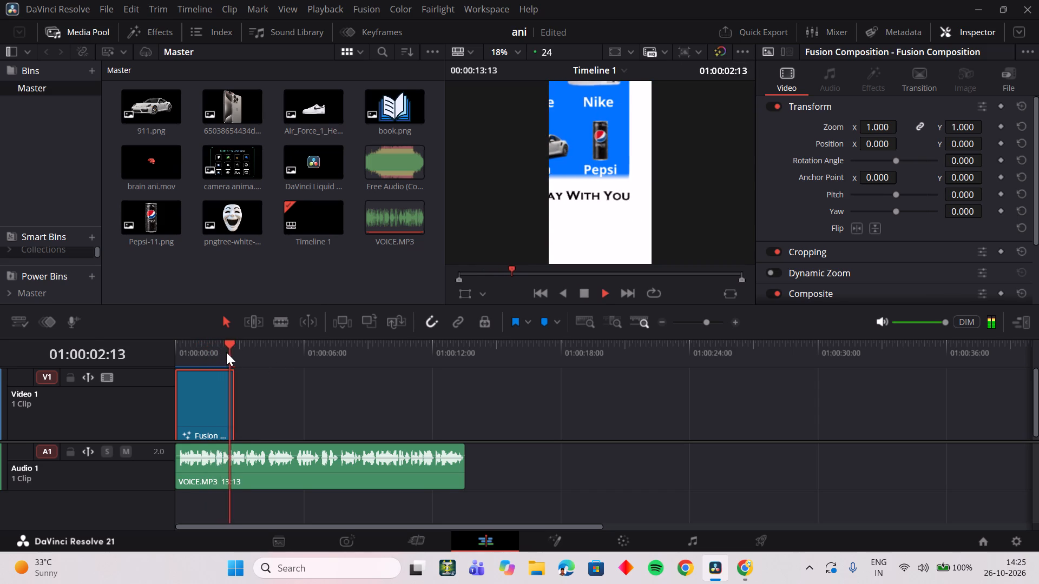
{"action": "key", "text": "space"}
{"action": "left_click", "coordinate": [214, 352]}
{"action": "key", "text": "space"}
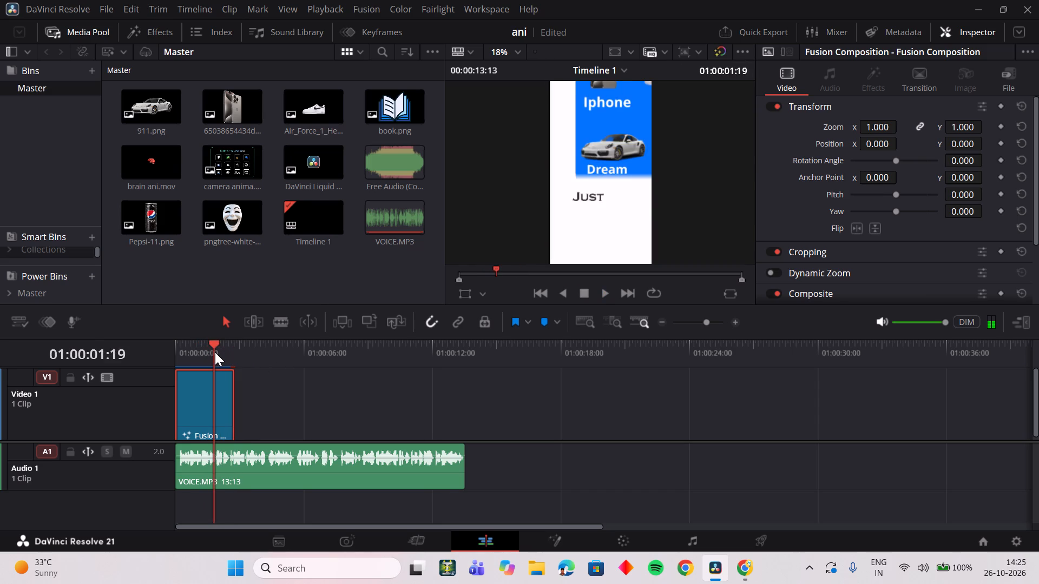
{"action": "key", "text": "space"}
{"action": "left_click", "coordinate": [204, 352]}
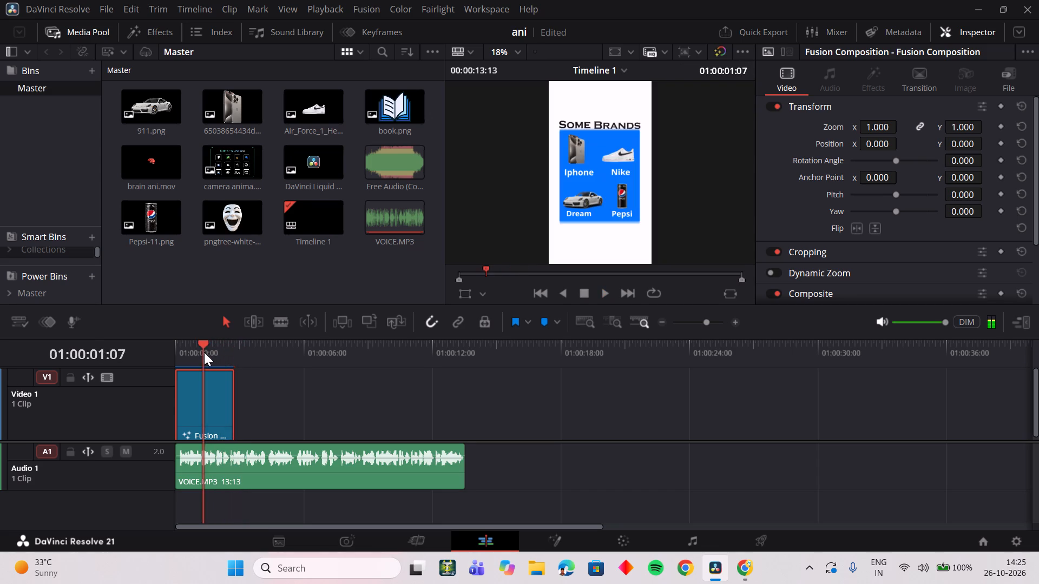
{"action": "key", "text": "space"}
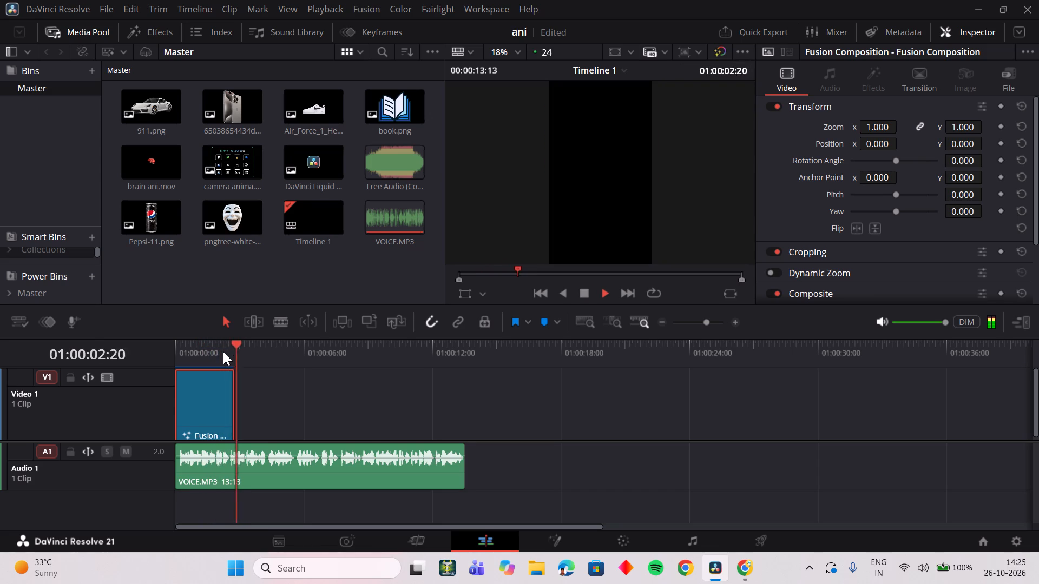
{"action": "key", "text": "space"}
Extend the end of the Fusion composition clip on Video 1 by 3 frames to a duration of 02:22.
{"action": "left_click_drag", "start_coordinate": [232, 351], "coordinate": [229, 355]}
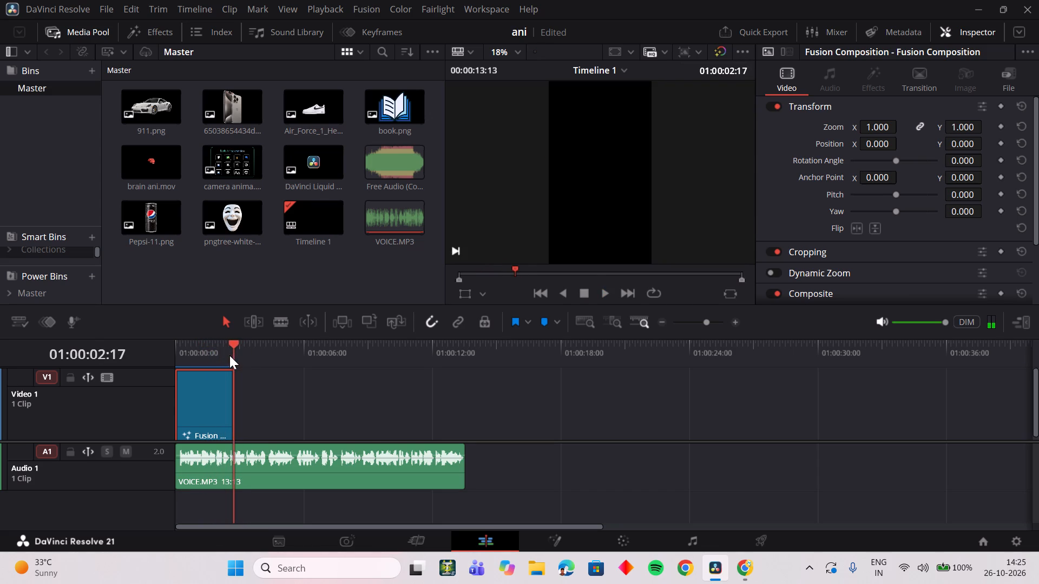
{"action": "left_click_drag", "start_coordinate": [229, 355], "coordinate": [228, 360]}
{"action": "left_click_drag", "start_coordinate": [228, 360], "coordinate": [233, 362]}
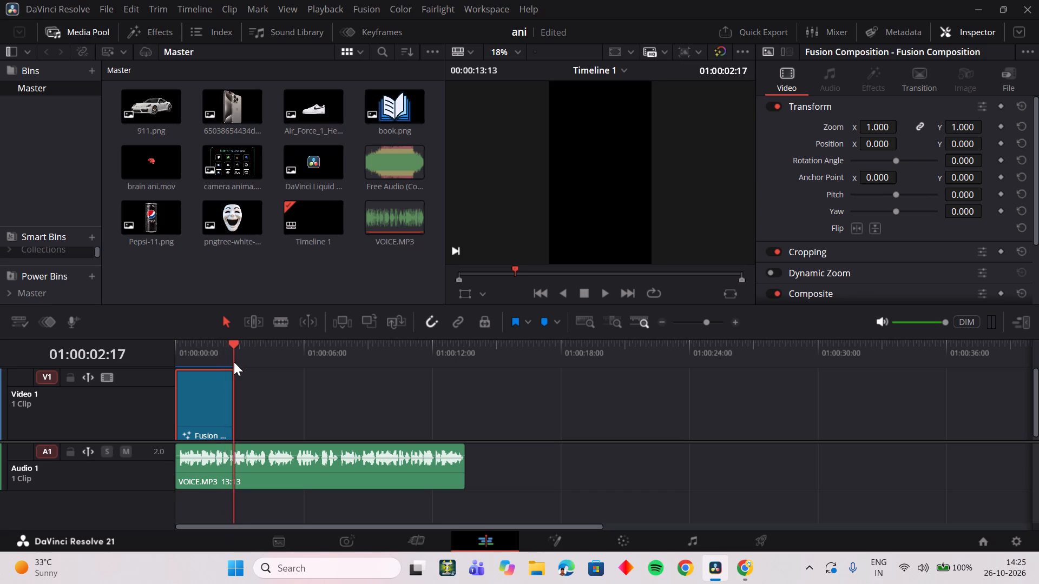
{"action": "left_click", "coordinate": [223, 360]}
{"action": "left_click", "coordinate": [229, 395]}
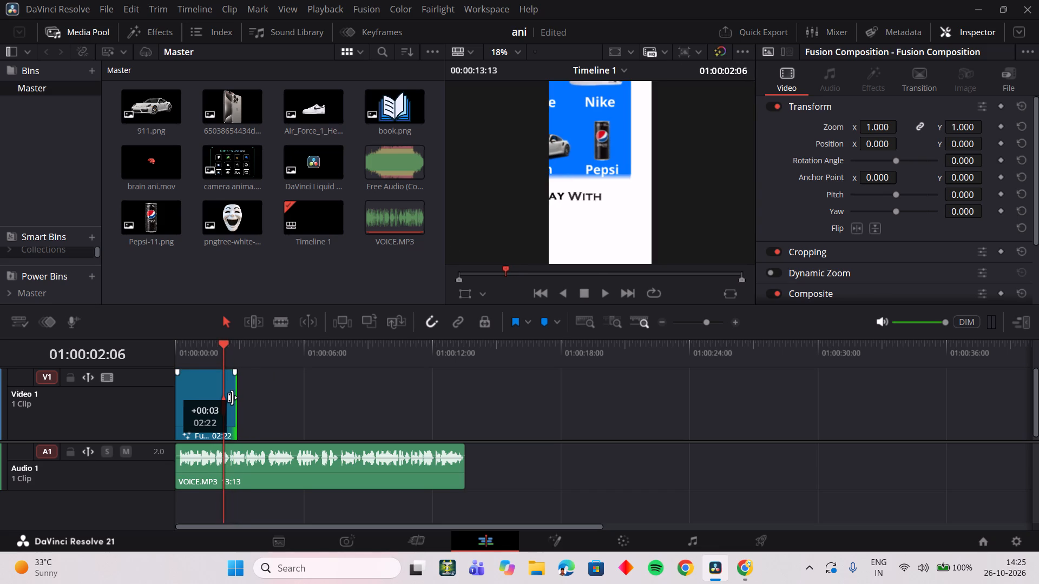
Return to the Fusion page and scrub between about frame 40 and frame 67 to examine the "Just stay with you" move.
{"action": "left_click", "coordinate": [225, 360]}
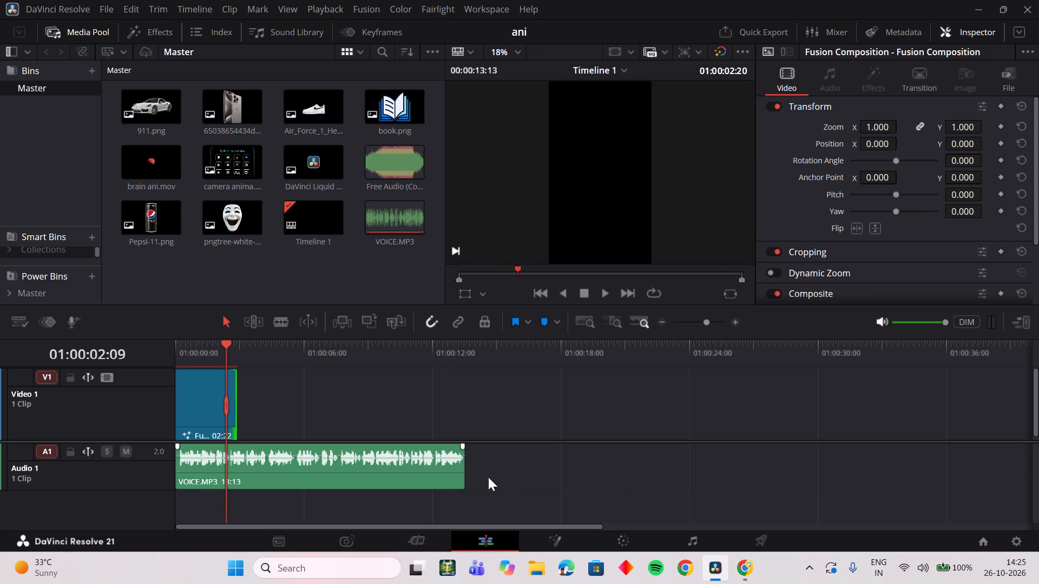
{"action": "left_click", "coordinate": [554, 536]}
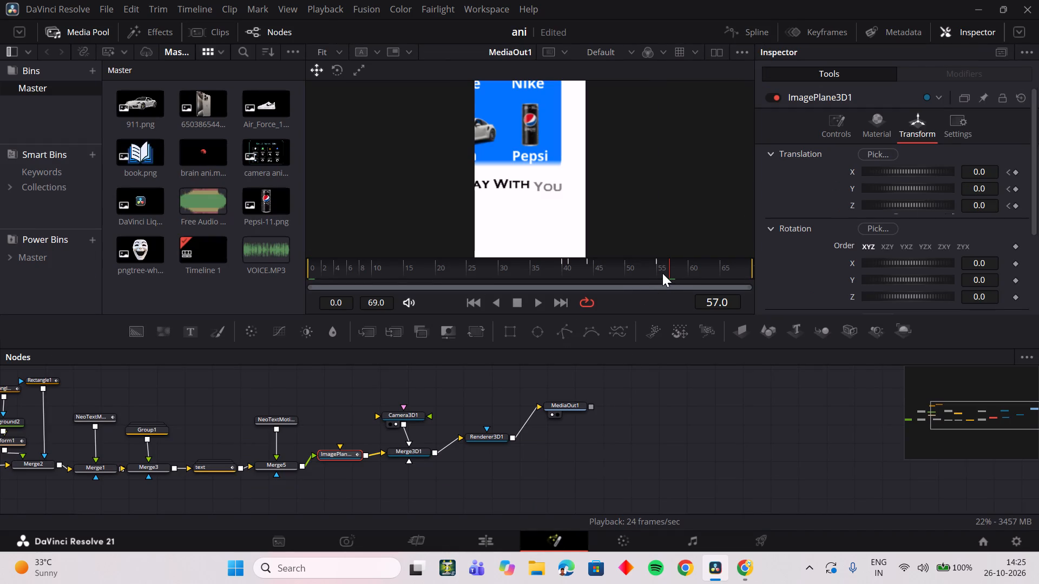
{"action": "left_click_drag", "start_coordinate": [667, 273], "coordinate": [743, 271]}
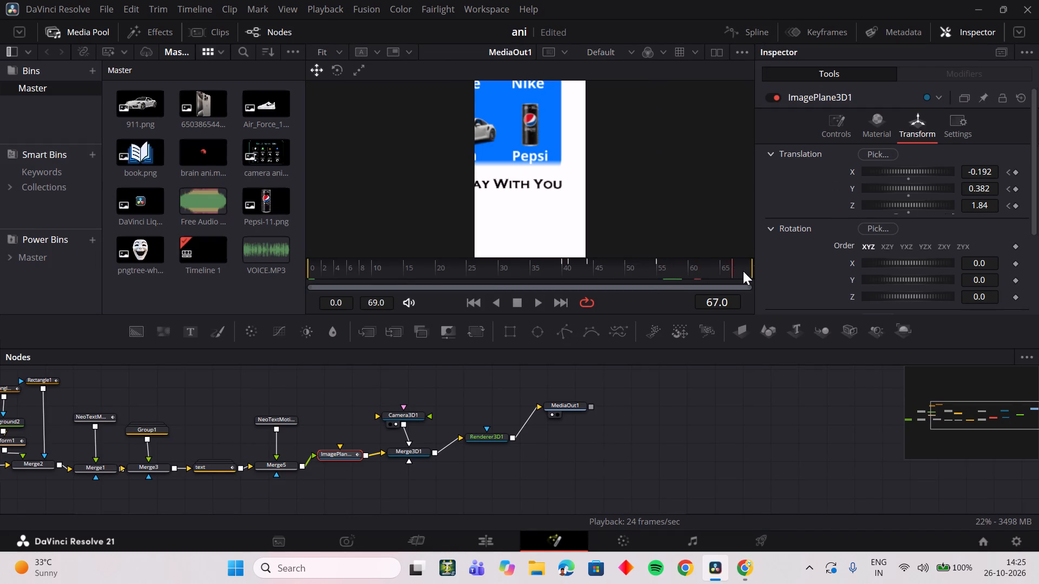
{"action": "left_click_drag", "start_coordinate": [743, 271], "coordinate": [565, 280]}
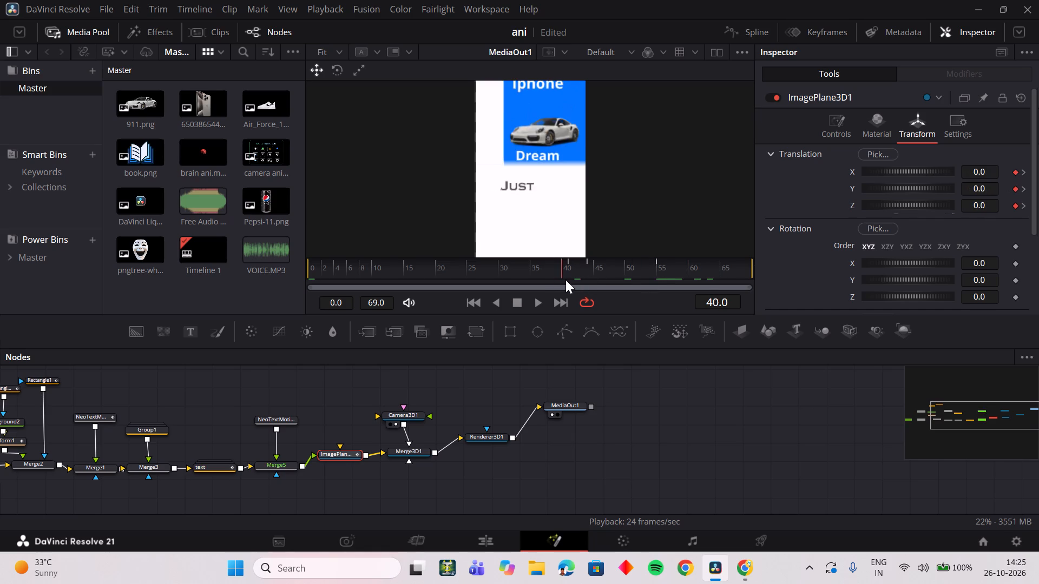
{"action": "left_click_drag", "start_coordinate": [565, 280], "coordinate": [577, 278]}
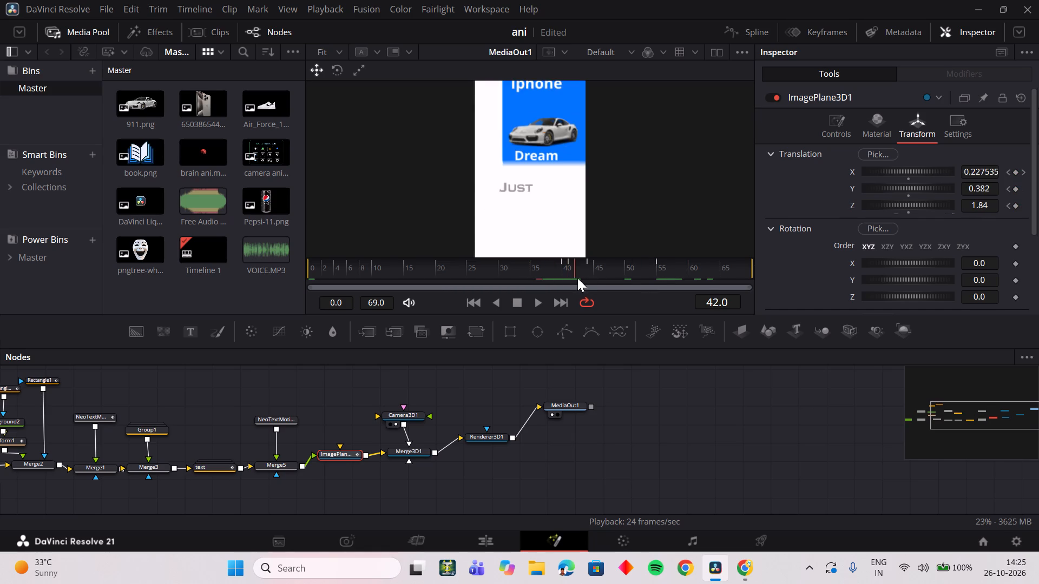
{"action": "left_click_drag", "start_coordinate": [577, 278], "coordinate": [578, 278]}
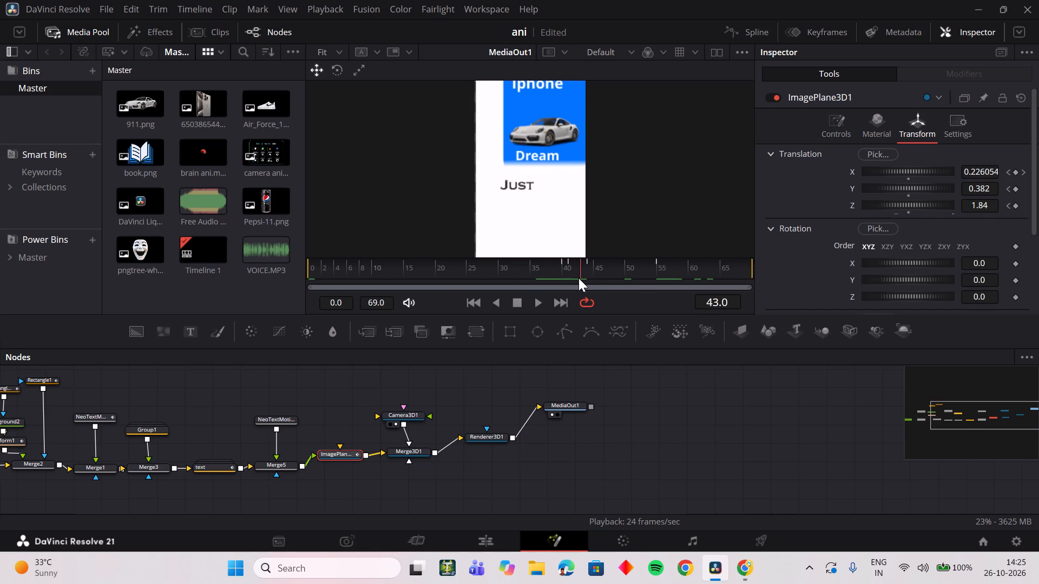
Replay the composition from around frame 35 to examine the transition from the brands grid to "Just stay with you".
{"action": "left_click_drag", "start_coordinate": [578, 278], "coordinate": [530, 278]}
{"action": "key", "text": "space"}
{"action": "key", "text": "space"}
{"action": "left_click_drag", "start_coordinate": [544, 268], "coordinate": [531, 268]}
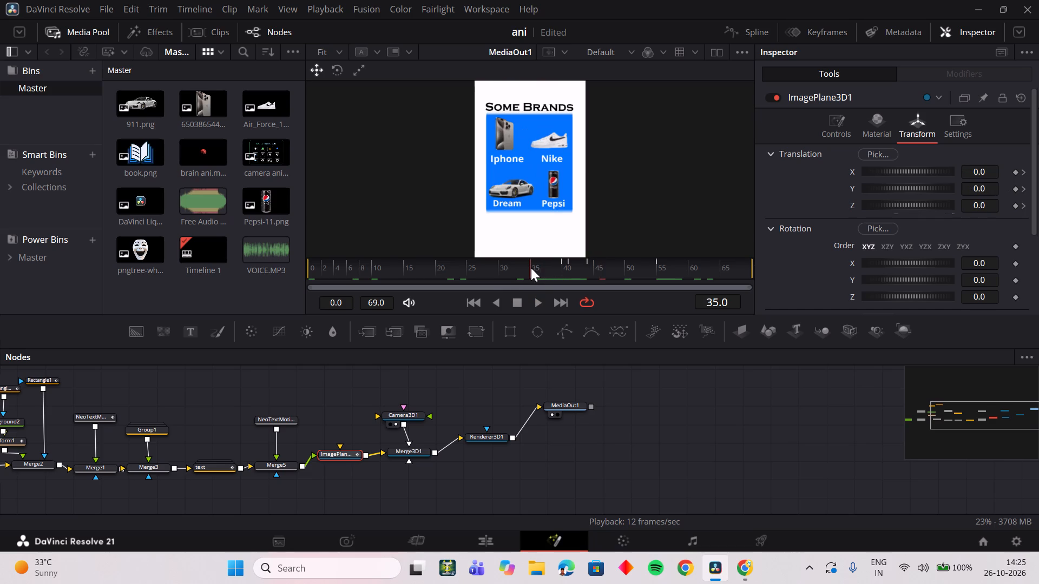
{"action": "key", "text": "space"}
{"action": "left_click_drag", "start_coordinate": [542, 270], "coordinate": [527, 273]}
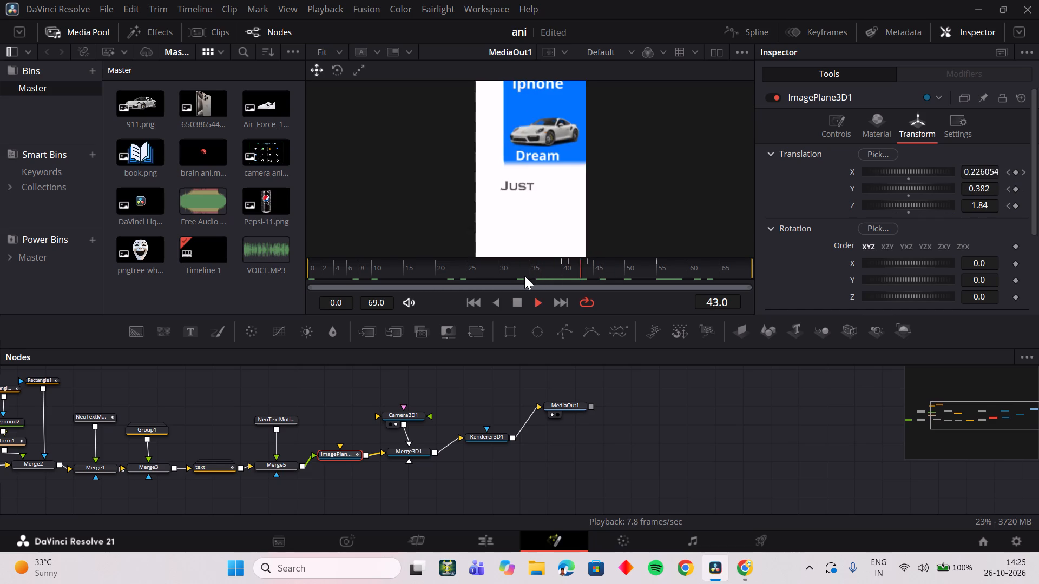
{"action": "left_click_drag", "start_coordinate": [538, 273], "coordinate": [501, 275]}
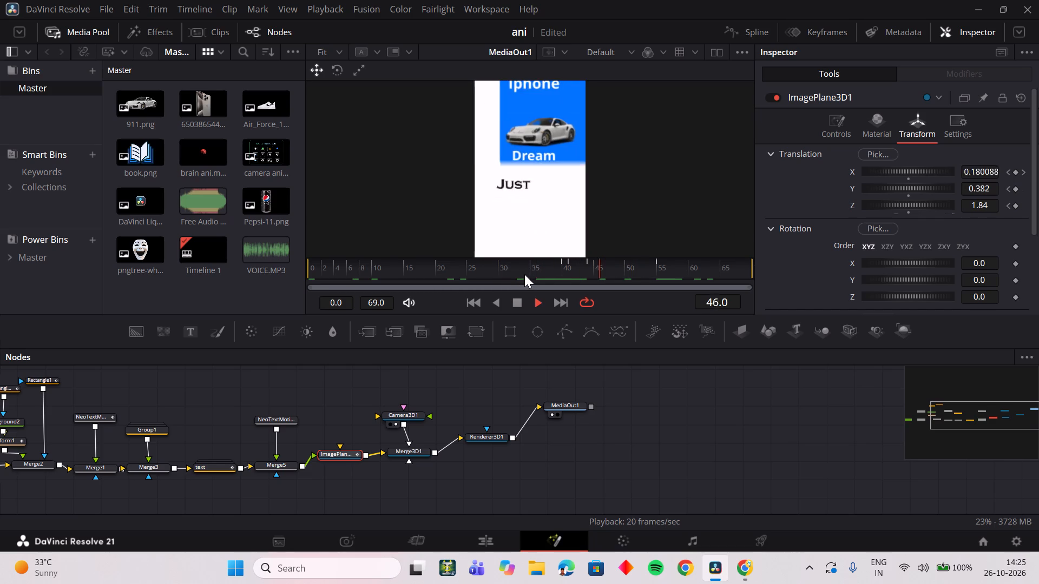
Replay the composition from around frames 23 to 31 several times to examine the brands grid changing to "Just stay with you".
{"action": "left_click_drag", "start_coordinate": [509, 271], "coordinate": [455, 273]}
{"action": "key", "text": "space"}
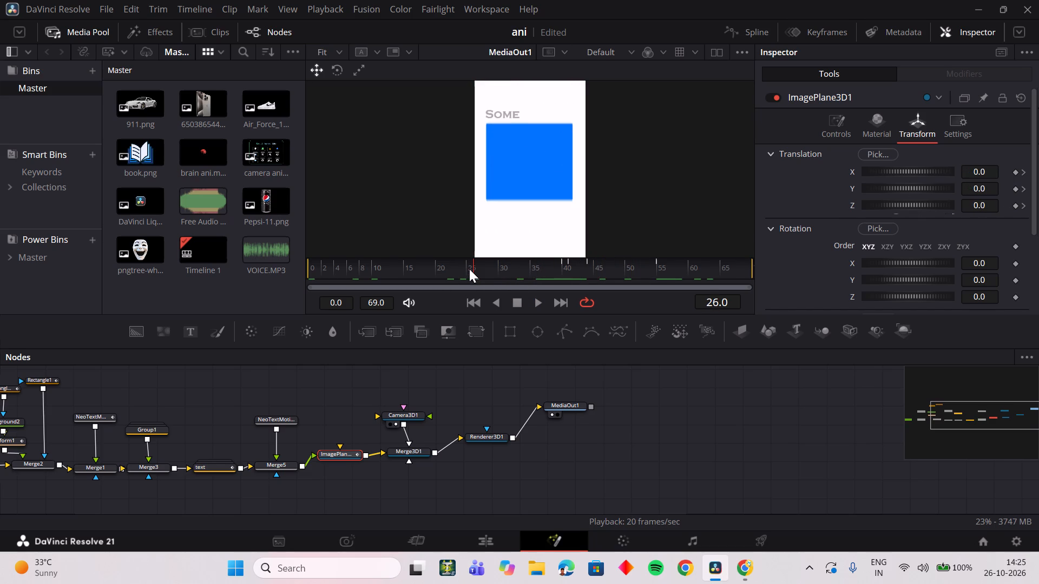
{"action": "key", "text": "space"}
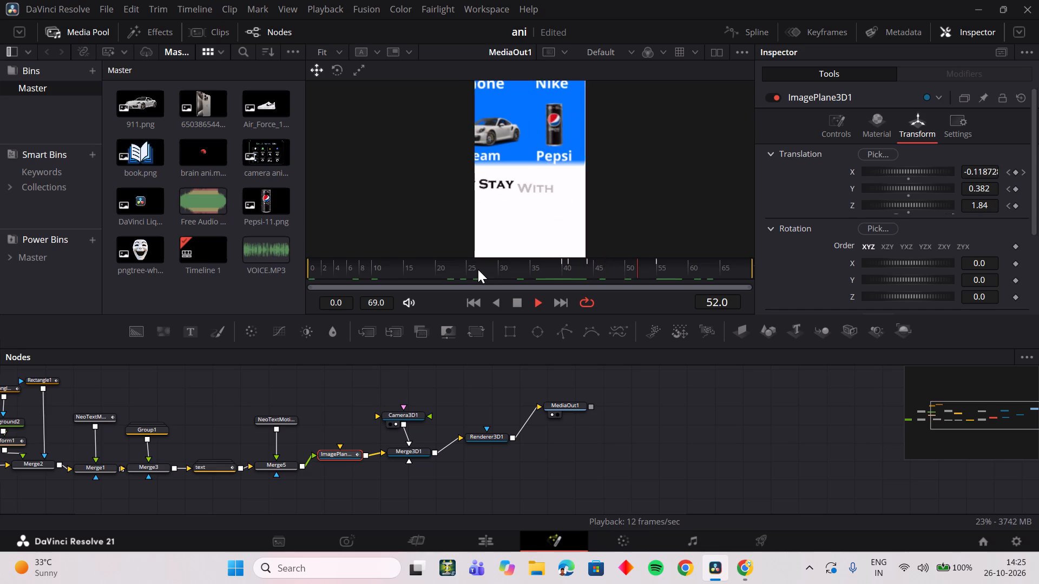
{"action": "key", "text": "space"}
{"action": "left_click", "coordinate": [505, 263]}
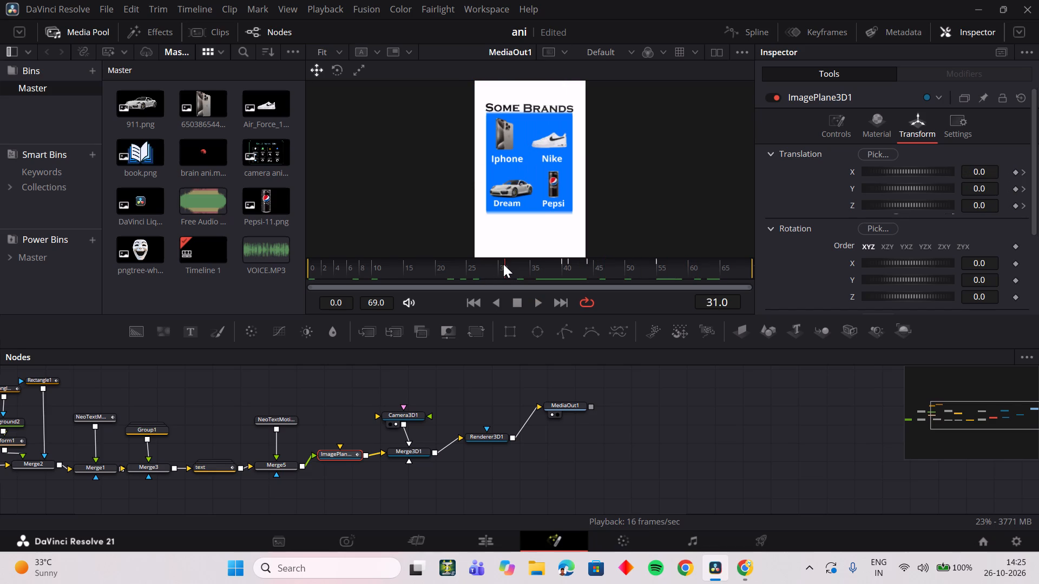
{"action": "key", "text": "space"}
{"action": "left_click", "coordinate": [448, 268]}
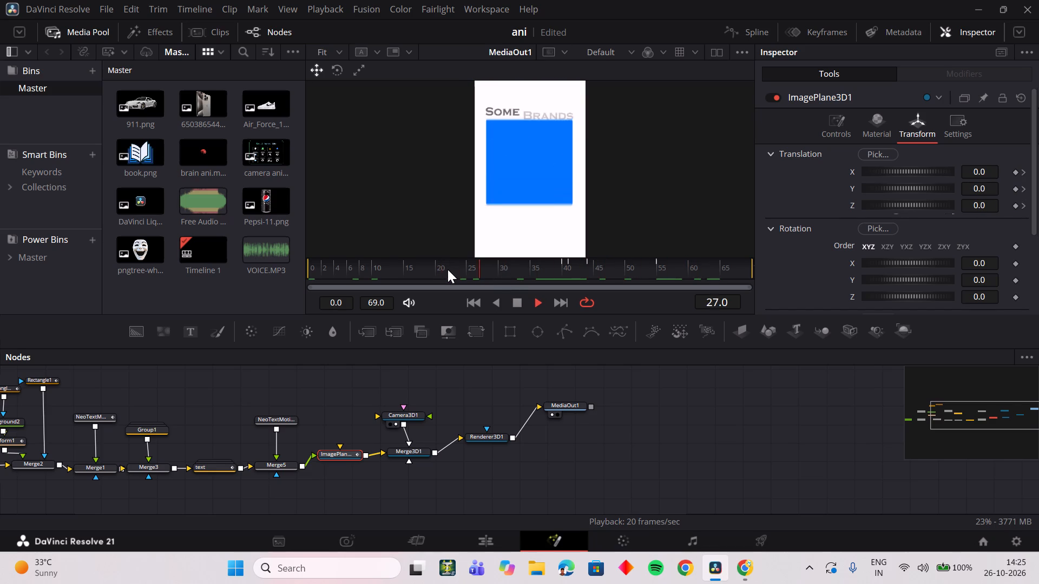
{"action": "key", "text": "space"}
{"action": "left_click_drag", "start_coordinate": [503, 268], "coordinate": [494, 269]}
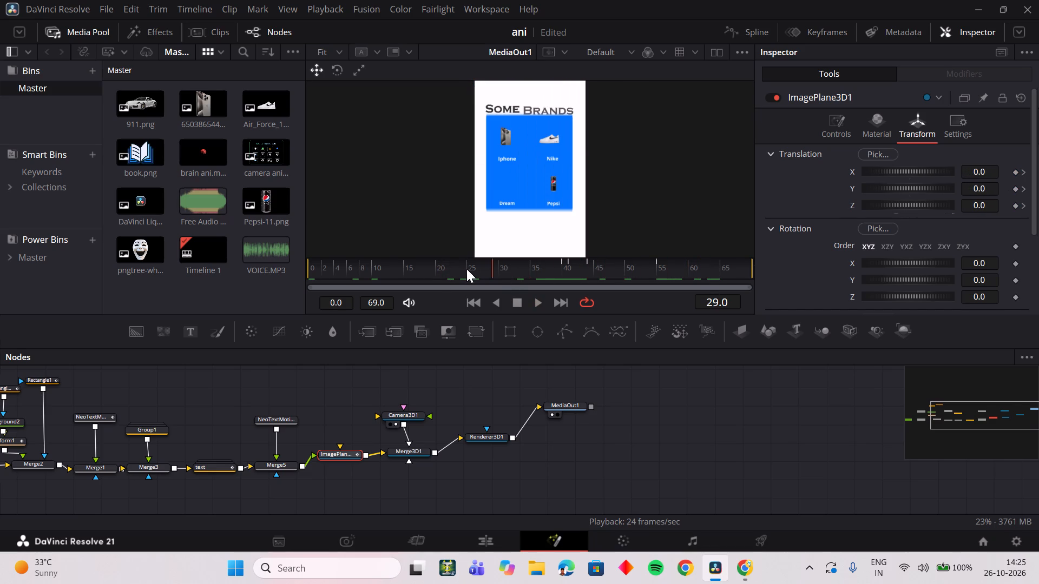
{"action": "key", "text": "space"}
{"action": "key", "text": "space"}
Replay the composition from near its start and from around frame 25 to examine the flow into "Just stay with you".
{"action": "left_click", "coordinate": [333, 269]}
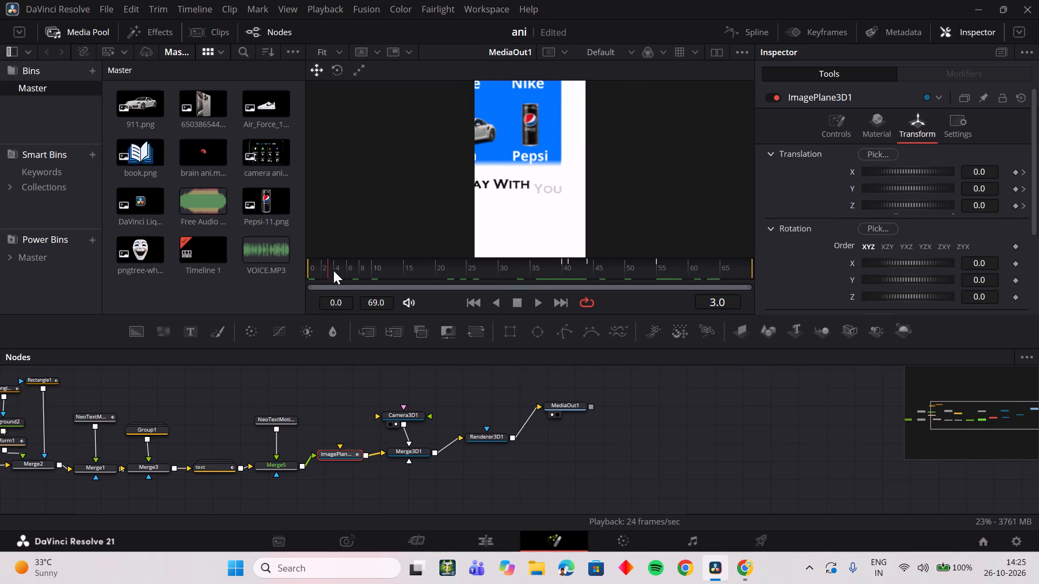
{"action": "key", "text": "space"}
{"action": "left_click", "coordinate": [438, 270]}
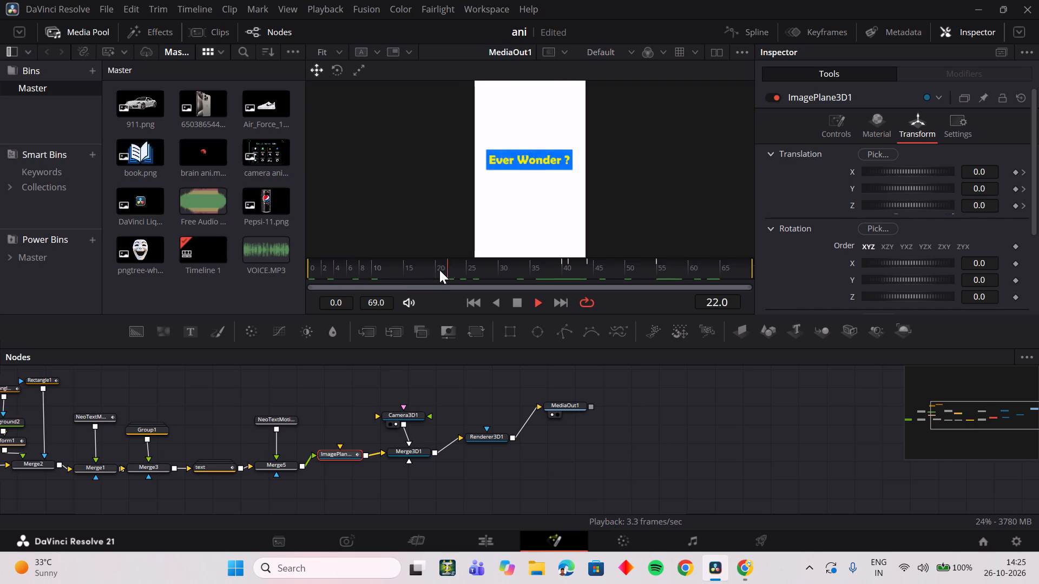
{"action": "left_click", "coordinate": [450, 270]}
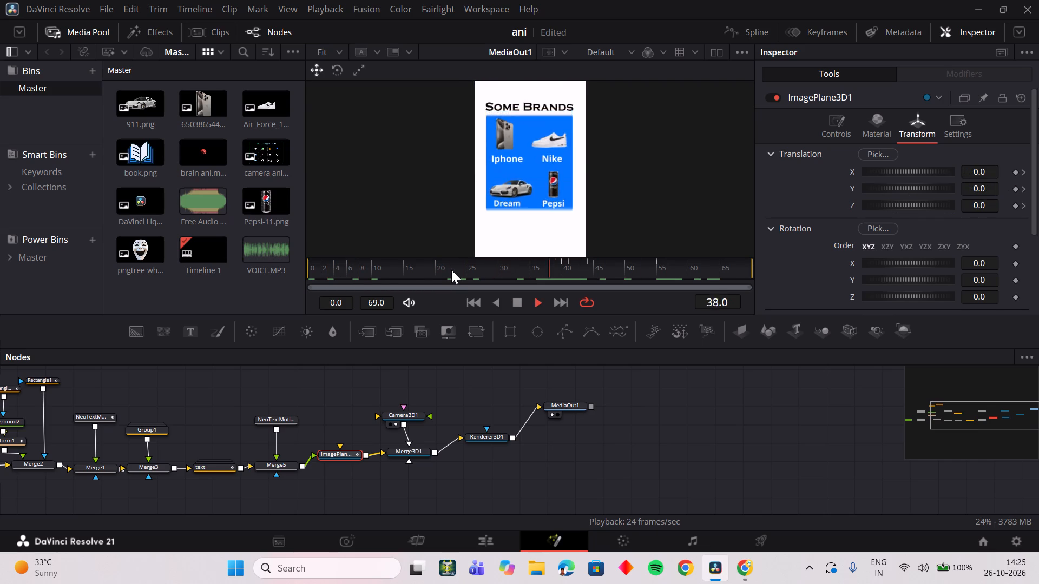
{"action": "key", "text": "space"}
{"action": "left_click", "coordinate": [472, 268]}
{"action": "key", "text": "space"}
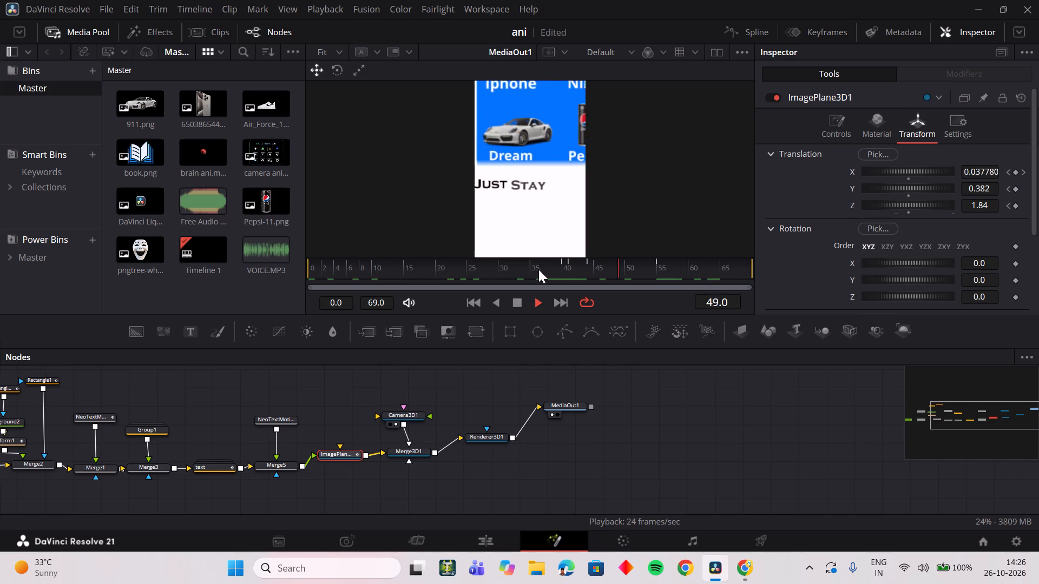
{"action": "key", "text": "space"}
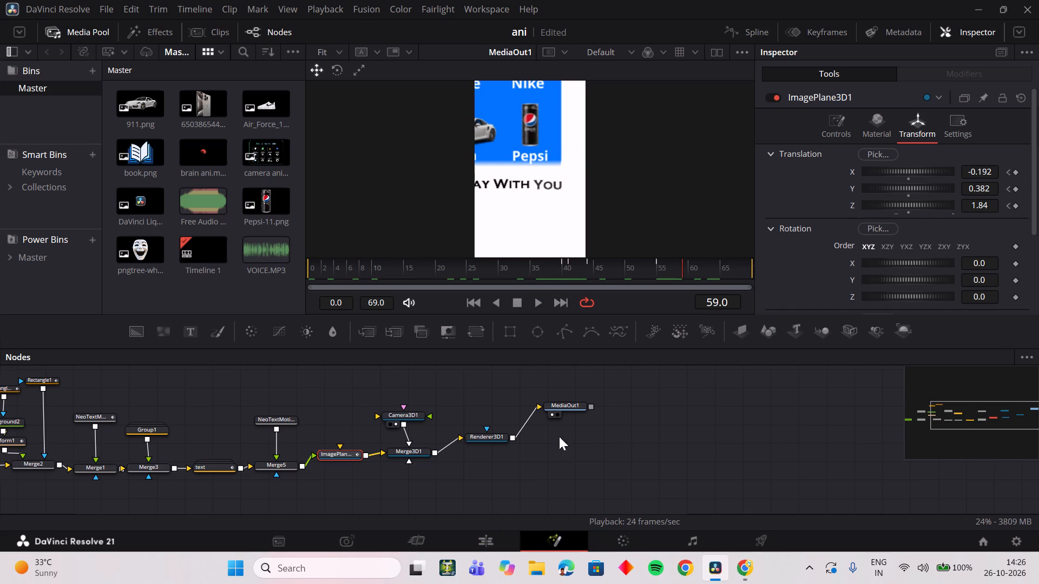
Scrub back and forth between frames 40 and 45 to examine the image plane's movement as "Just" appears.
{"action": "left_click_drag", "start_coordinate": [590, 271], "coordinate": [567, 268]}
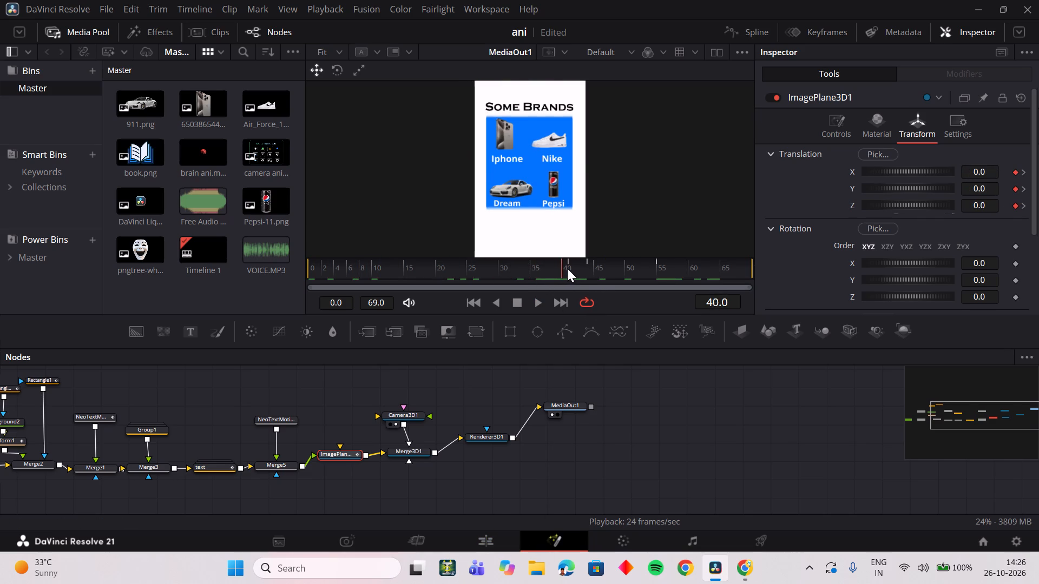
{"action": "left_click_drag", "start_coordinate": [567, 268], "coordinate": [571, 268]}
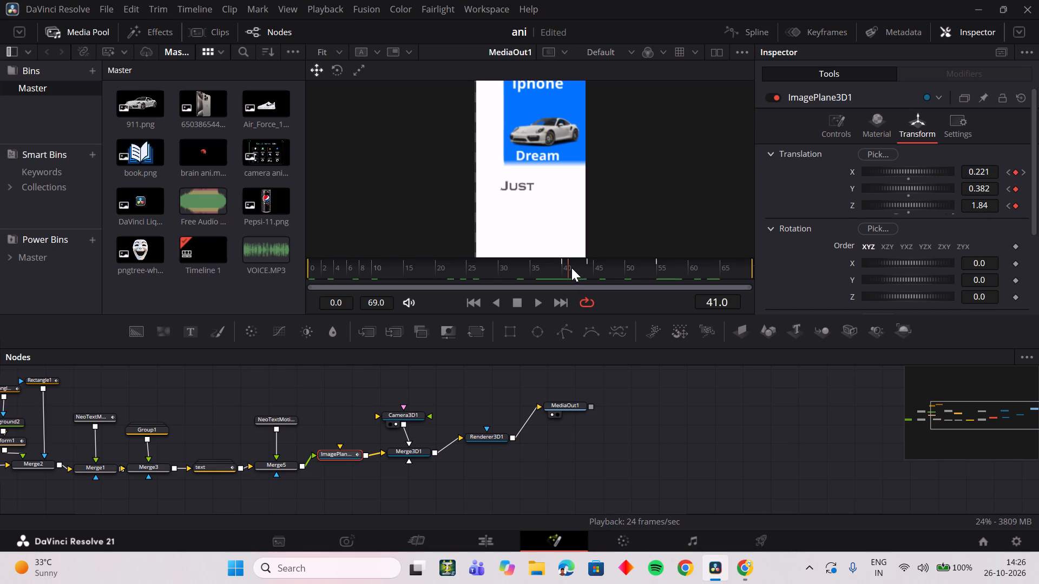
{"action": "left_click_drag", "start_coordinate": [571, 268], "coordinate": [590, 268]}
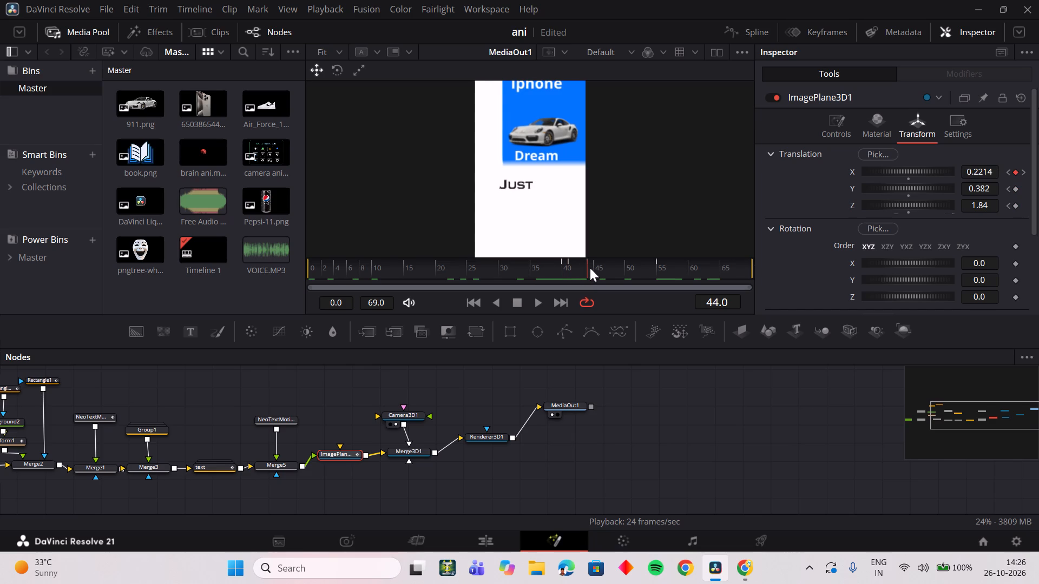
{"action": "left_click_drag", "start_coordinate": [590, 268], "coordinate": [581, 267]}
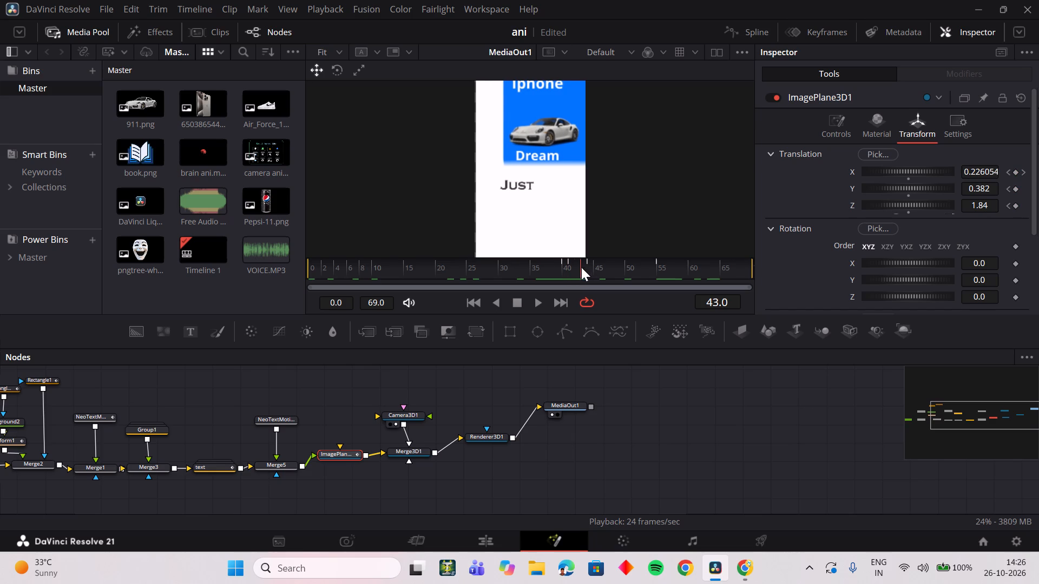
{"action": "left_click_drag", "start_coordinate": [581, 267], "coordinate": [597, 269]}
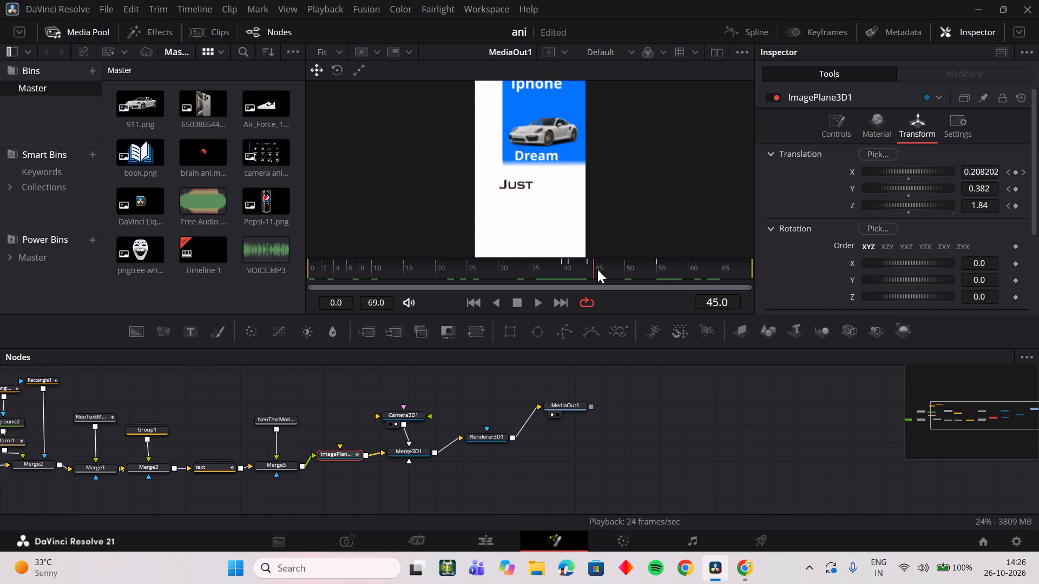
{"action": "left_click_drag", "start_coordinate": [597, 269], "coordinate": [574, 269]}
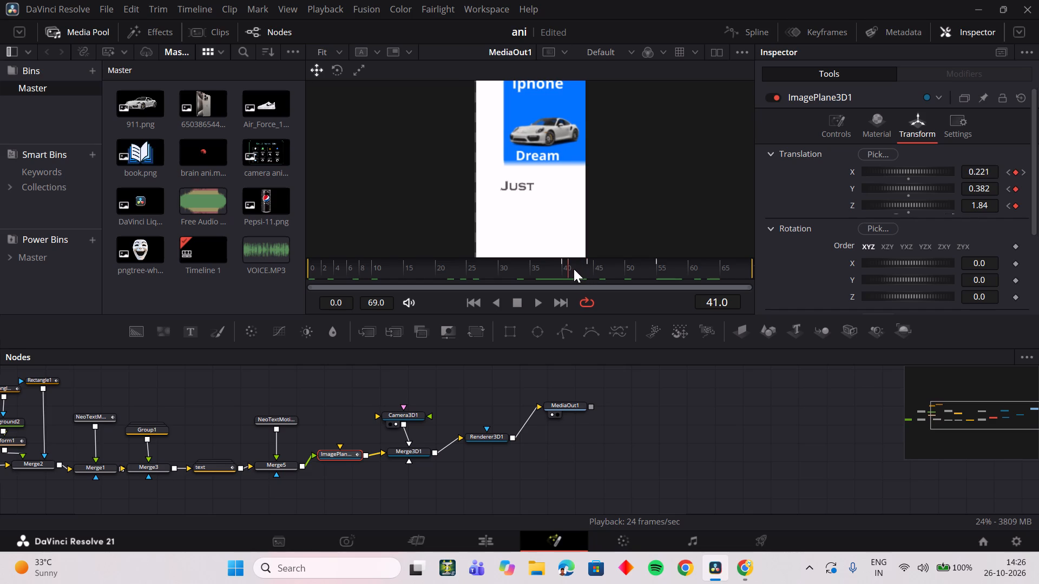
{"action": "left_click_drag", "start_coordinate": [574, 269], "coordinate": [577, 271]}
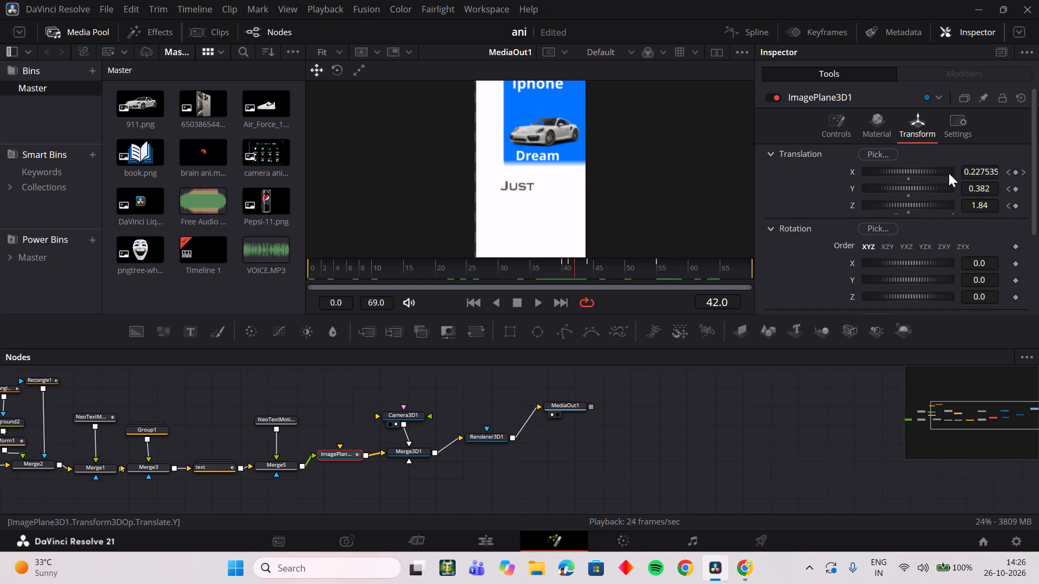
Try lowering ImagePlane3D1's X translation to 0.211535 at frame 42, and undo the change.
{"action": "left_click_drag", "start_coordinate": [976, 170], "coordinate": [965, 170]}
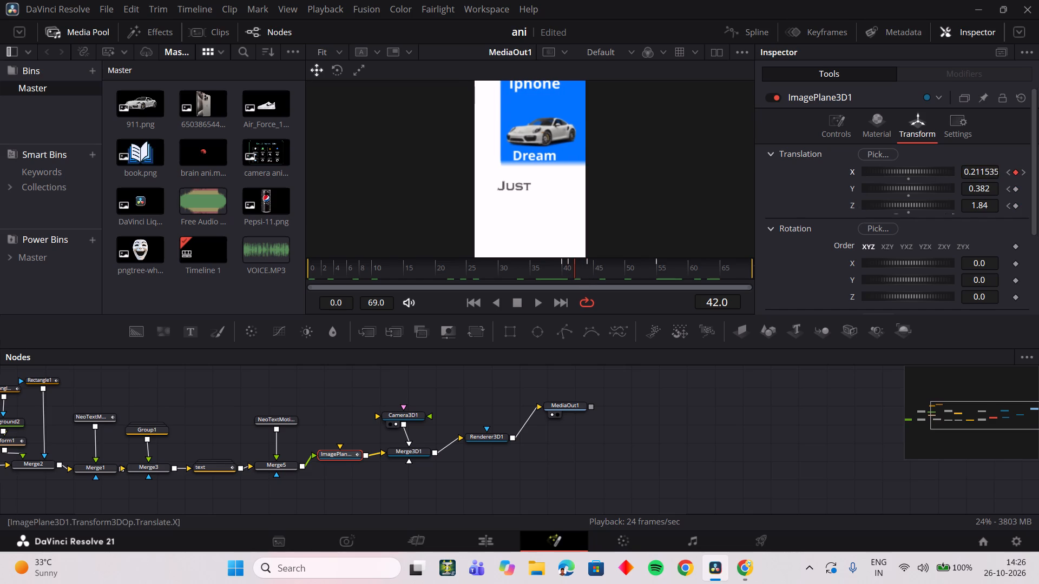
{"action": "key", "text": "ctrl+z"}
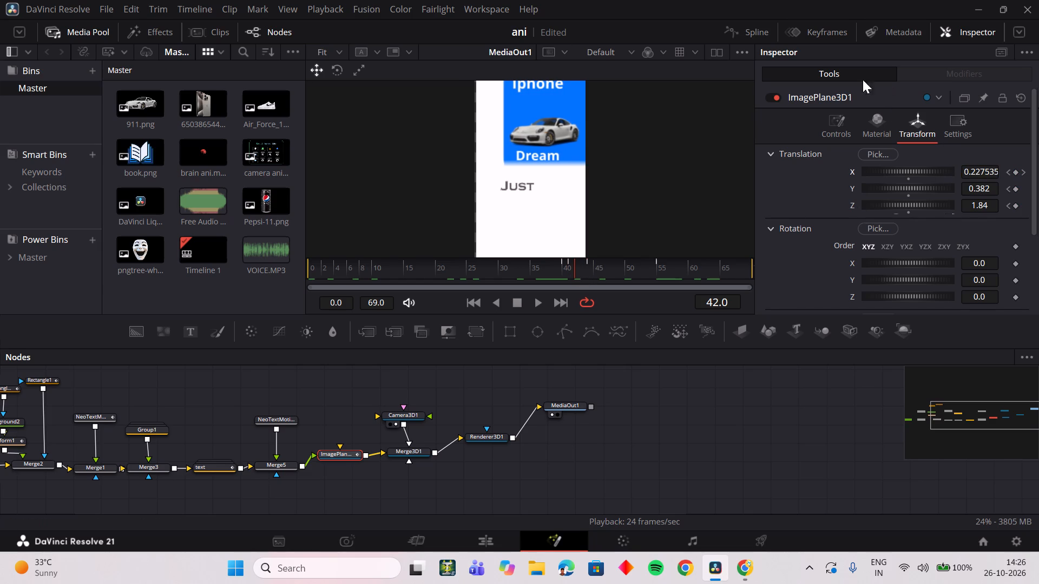
In the Spline editor, pull the frame 41 keyframe's outgoing handle on ImagePlane3D1's X Offset slightly downward, with Ease Out at 33.
{"action": "left_click", "coordinate": [753, 35]}
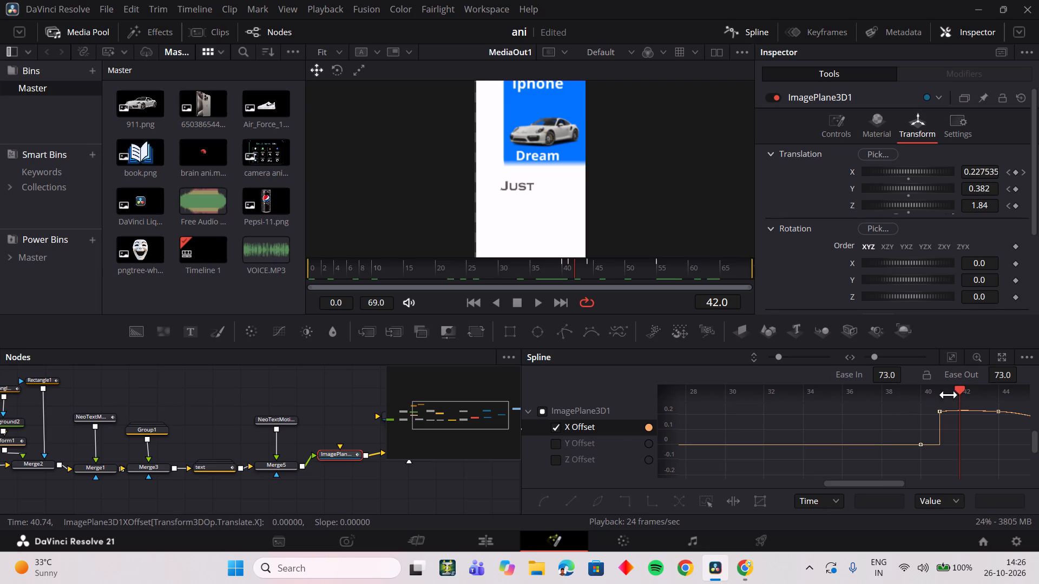
{"action": "left_click", "coordinate": [962, 391]}
{"action": "left_click", "coordinate": [949, 361]}
{"action": "scroll", "coordinate": [740, 434], "scroll_direction": "up", "scroll_amount": 2, "text": "ctrl"}
{"action": "scroll", "coordinate": [743, 430], "scroll_direction": "up", "scroll_amount": 2}
{"action": "scroll", "coordinate": [743, 430], "scroll_direction": "up", "scroll_amount": 1, "text": "ctrl"}
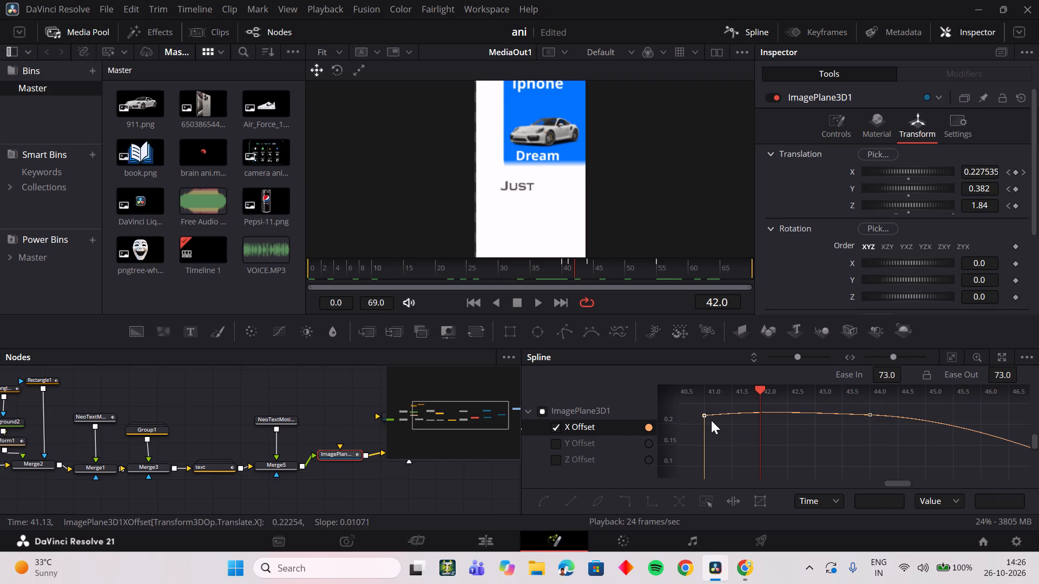
{"action": "left_click", "coordinate": [704, 417]}
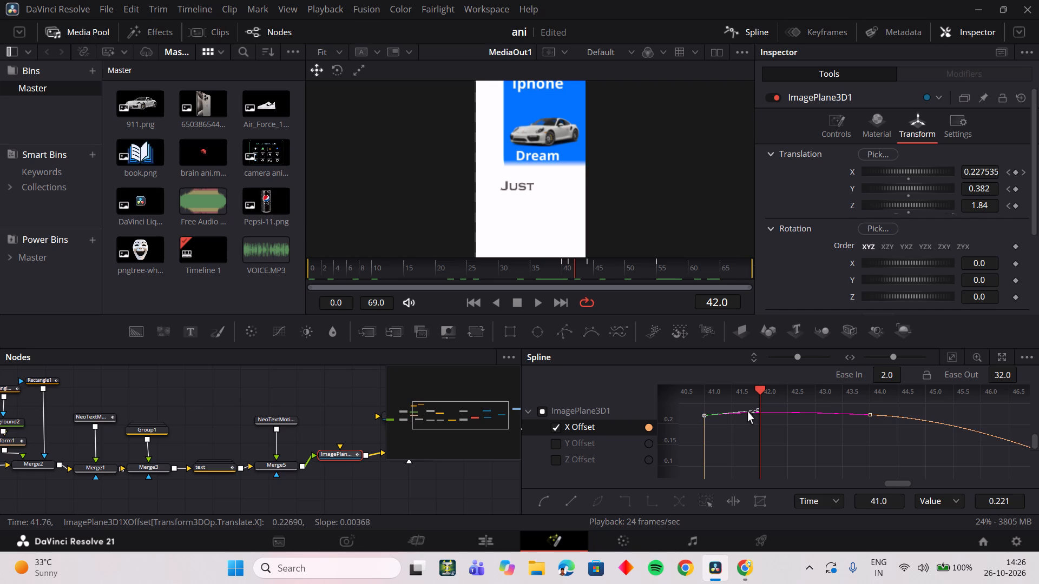
{"action": "left_click_drag", "start_coordinate": [755, 411], "coordinate": [756, 420]}
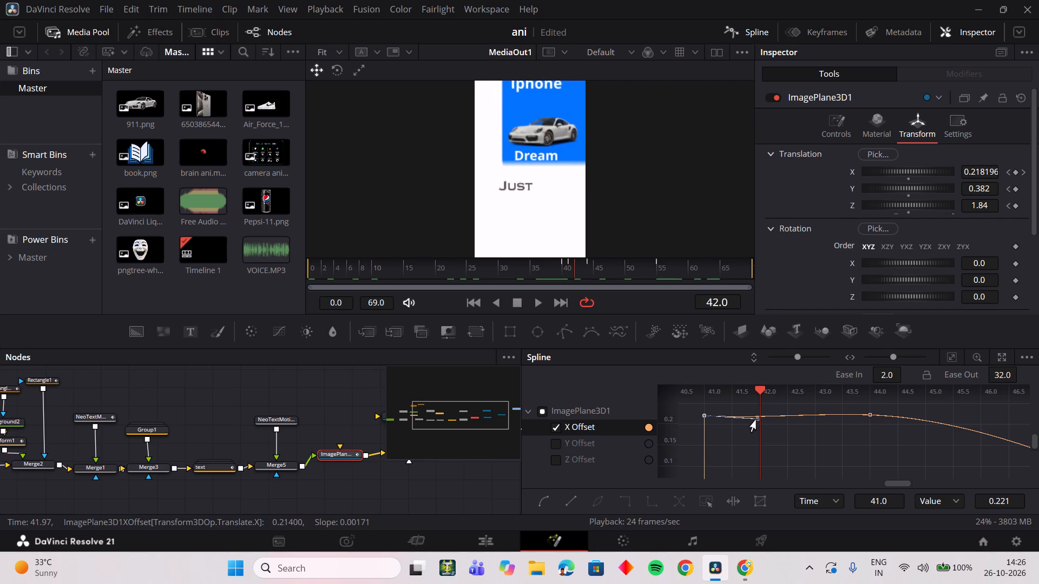
{"action": "left_click_drag", "start_coordinate": [756, 420], "coordinate": [767, 414]}
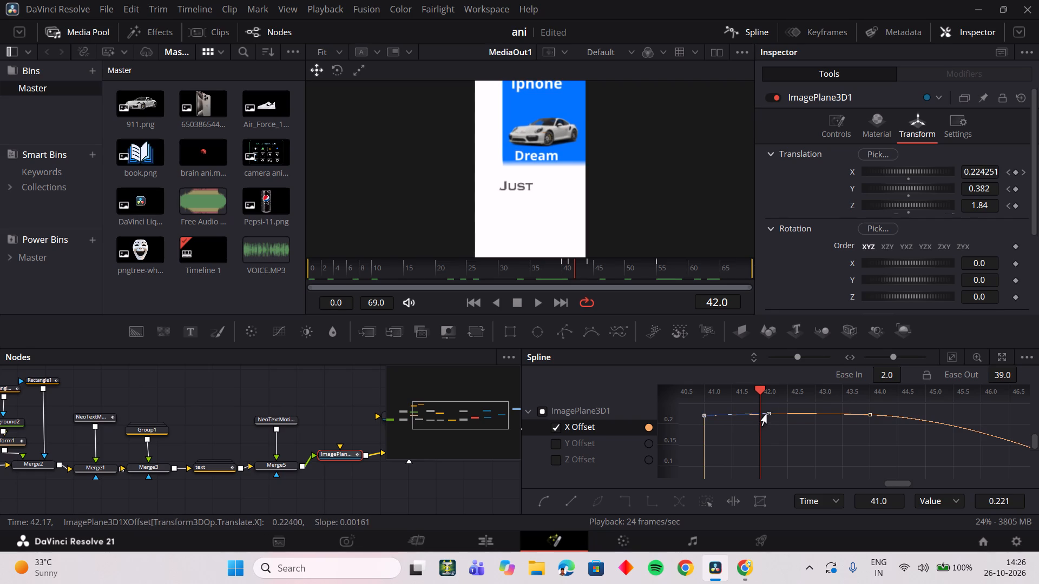
{"action": "left_click_drag", "start_coordinate": [767, 414], "coordinate": [757, 421]}
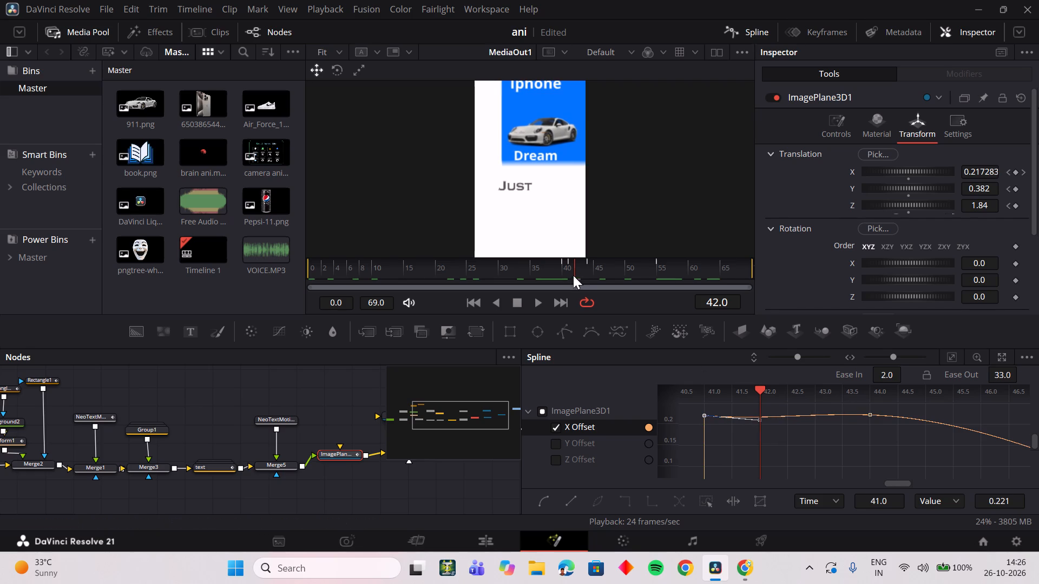
Play and scrub frames 39 to 42 to check the reshaped X Offset motion at the cut to "Just".
{"action": "left_click_drag", "start_coordinate": [566, 269], "coordinate": [558, 269]}
{"action": "key", "text": "space"}
{"action": "key", "text": "space"}
{"action": "left_click_drag", "start_coordinate": [567, 266], "coordinate": [558, 265]}
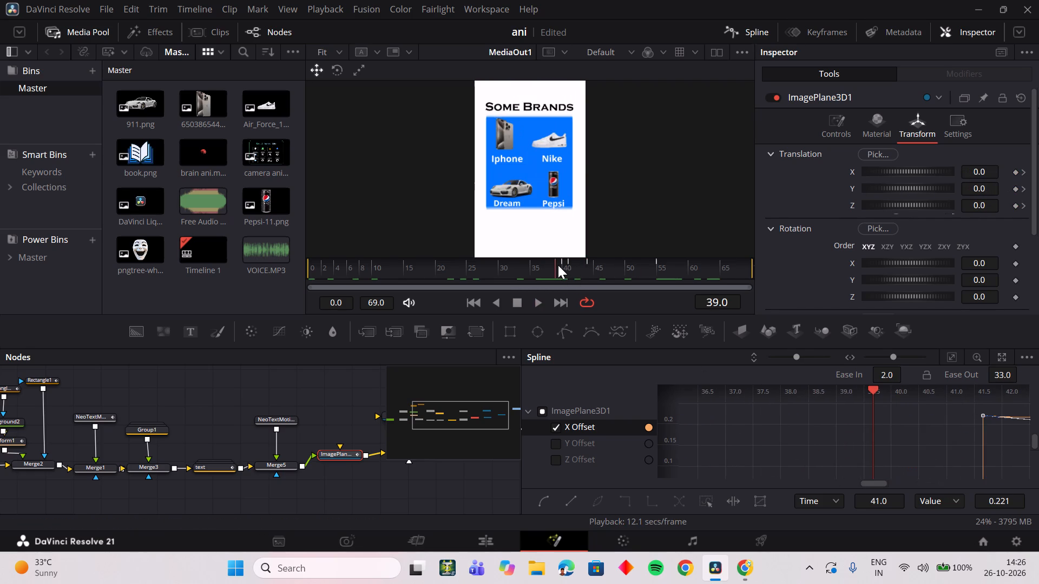
{"action": "key", "text": "space"}
{"action": "key", "text": "space"}
{"action": "left_click_drag", "start_coordinate": [568, 270], "coordinate": [578, 269]}
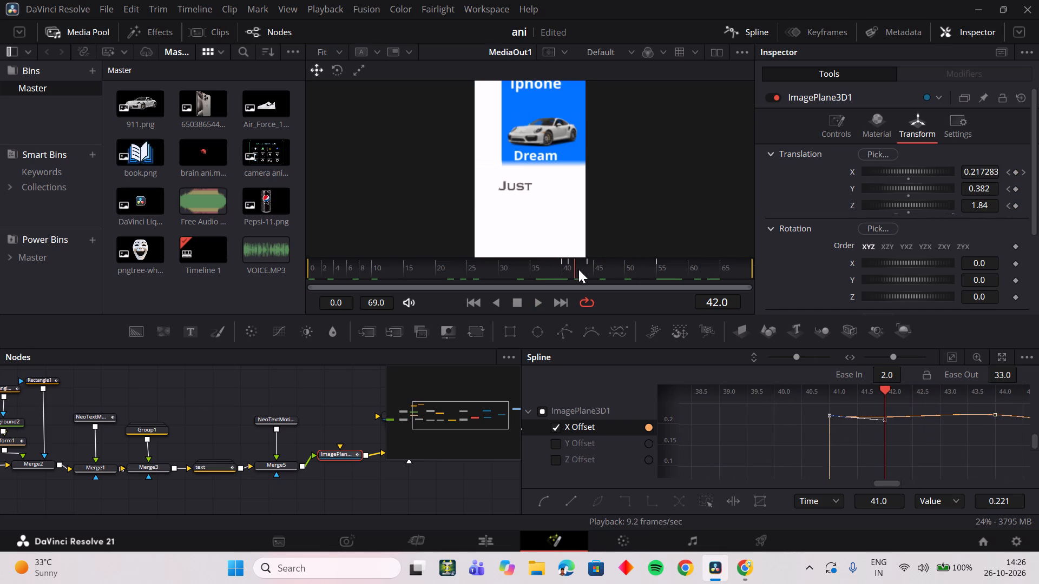
Replay the composition from progressively earlier frames to check the adjusted move through to "Just stay with you".
{"action": "left_click_drag", "start_coordinate": [578, 269], "coordinate": [519, 274]}
{"action": "key", "text": "space"}
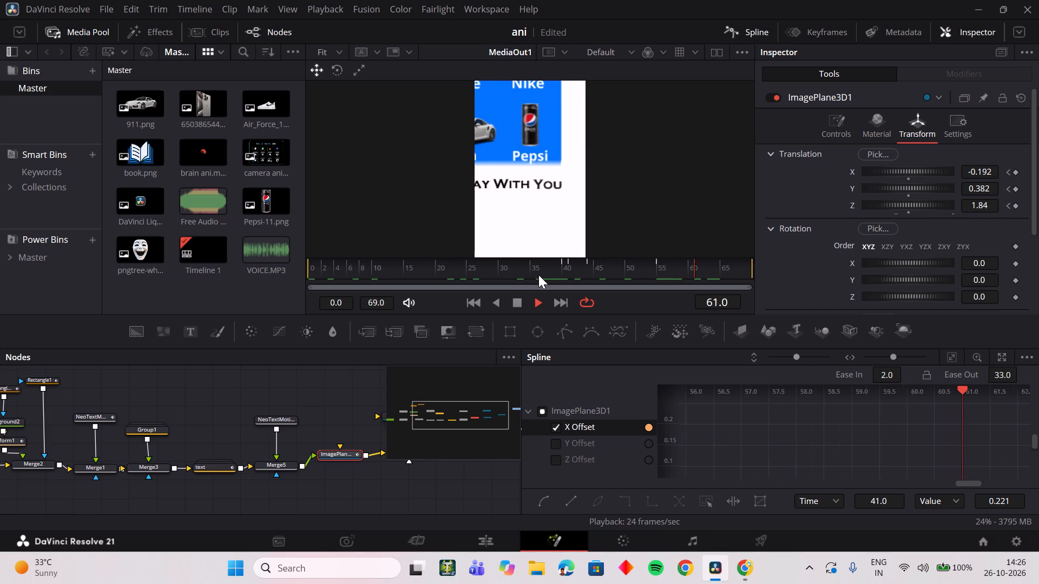
{"action": "left_click_drag", "start_coordinate": [539, 273], "coordinate": [524, 270]}
{"action": "left_click_drag", "start_coordinate": [541, 268], "coordinate": [475, 274]}
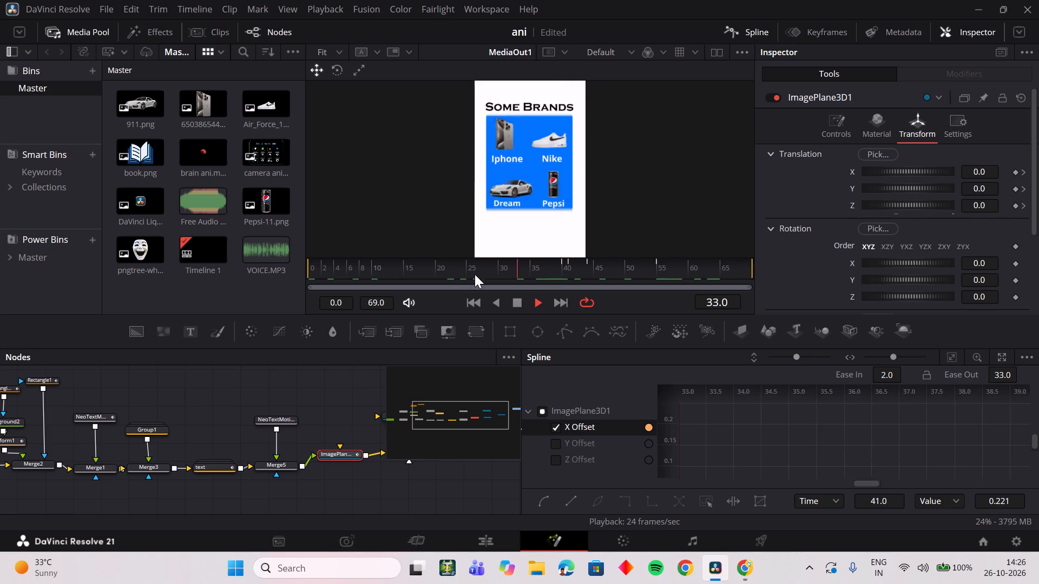
{"action": "left_click_drag", "start_coordinate": [475, 274], "coordinate": [469, 275]}
{"action": "left_click_drag", "start_coordinate": [504, 260], "coordinate": [462, 260]}
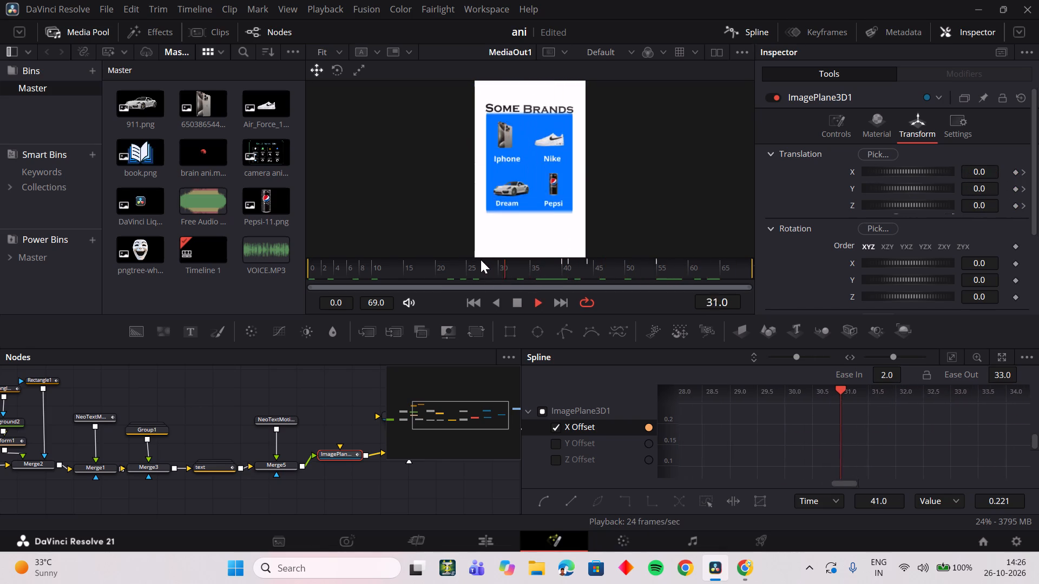
{"action": "left_click_drag", "start_coordinate": [482, 257], "coordinate": [435, 261]}
{"action": "left_click_drag", "start_coordinate": [472, 268], "coordinate": [418, 273]}
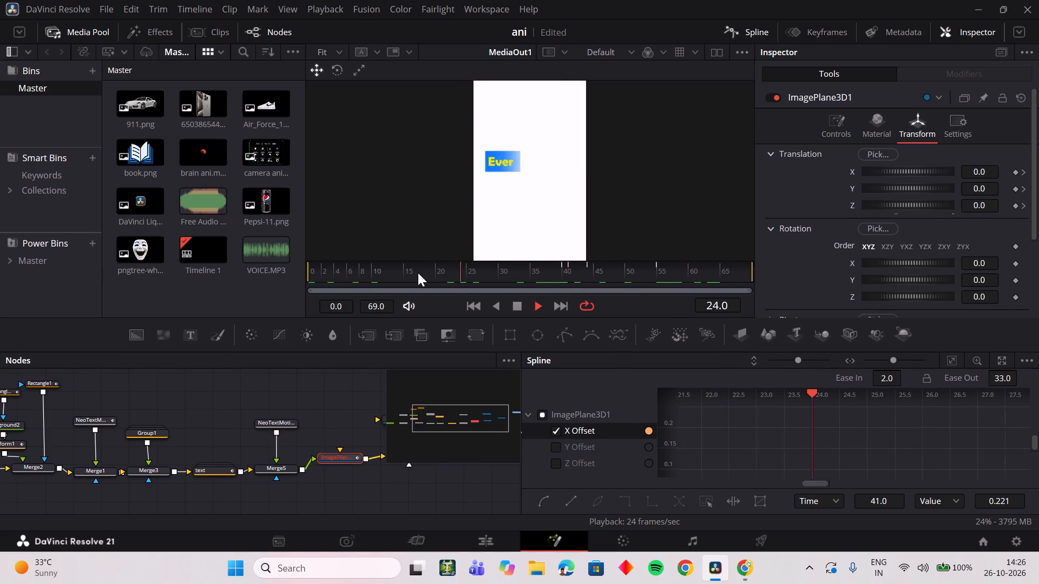
{"action": "left_click_drag", "start_coordinate": [418, 273], "coordinate": [411, 273]}
{"action": "key", "text": "space"}
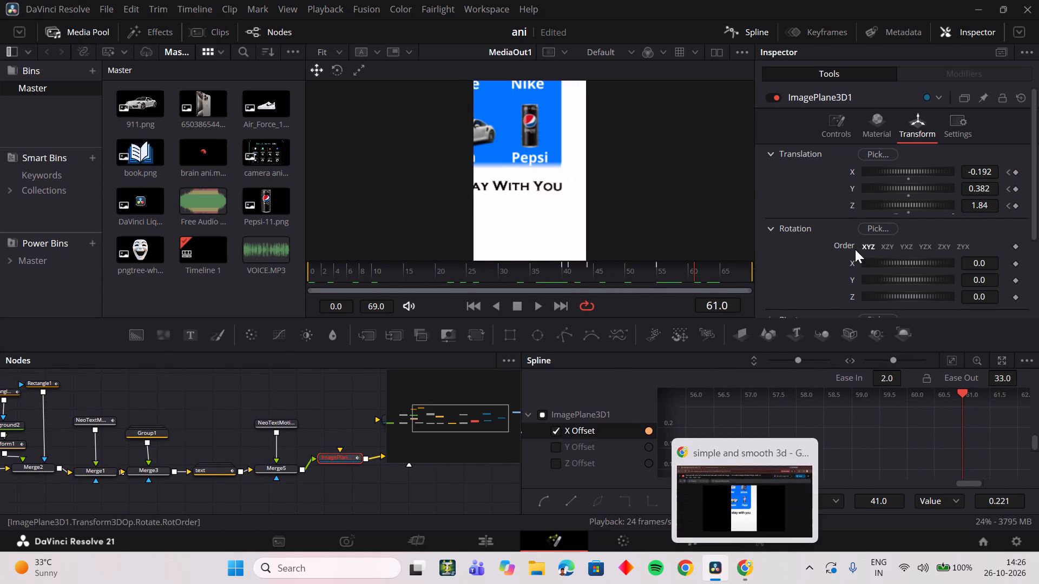
Close the Spline editor and clear the node selection.
{"action": "left_click", "coordinate": [758, 30]}
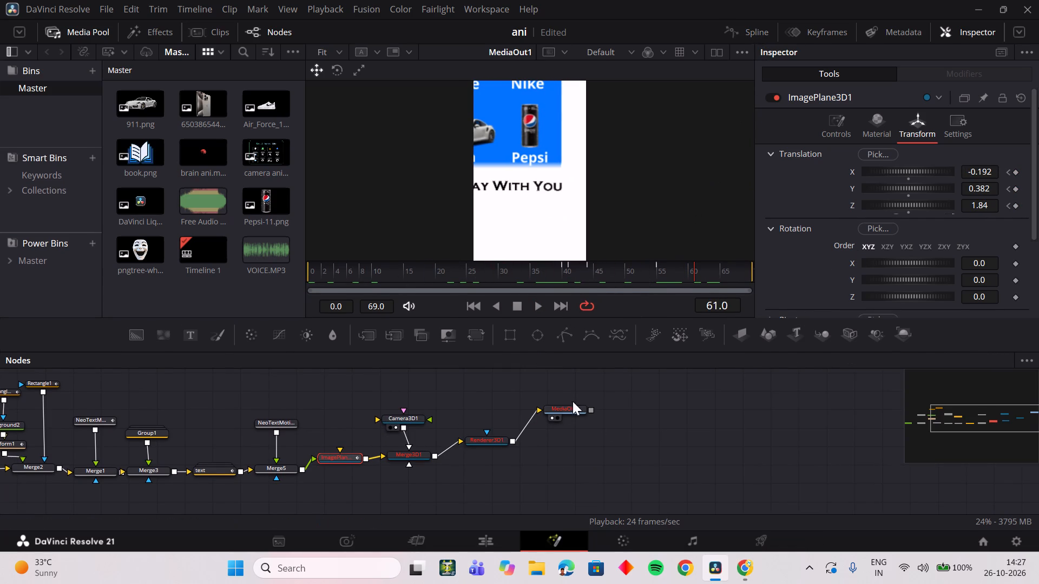
{"action": "double_click", "coordinate": [617, 450]}
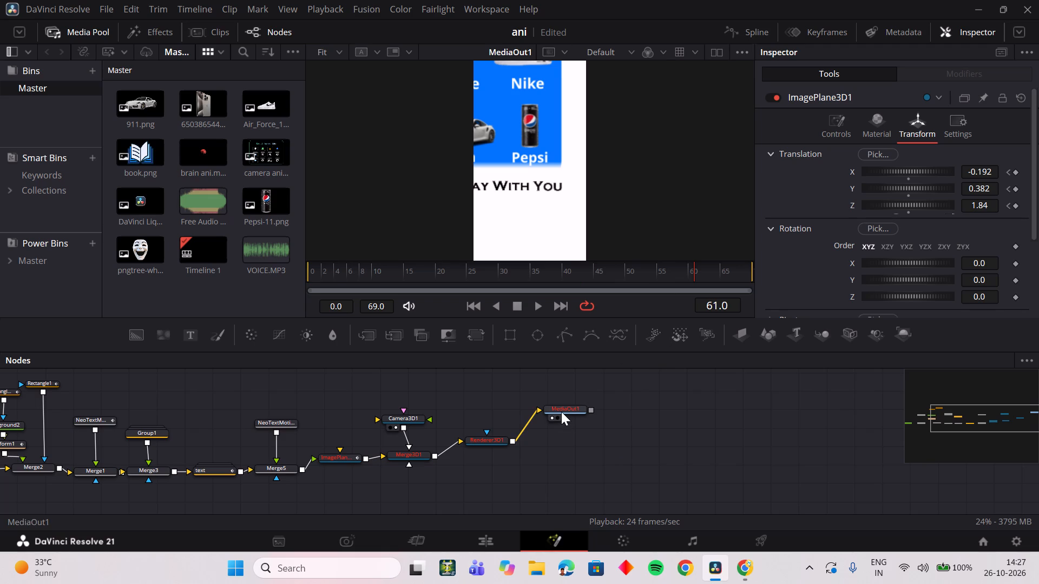
Move the MediaOut1 node down level with Renderer3D1 in the node graph and clear the selection.
{"action": "left_click_drag", "start_coordinate": [562, 410], "coordinate": [565, 435]}
{"action": "left_click", "coordinate": [629, 412]}
Scrub and play the composition across the "Some Brands" and "Just stay with you" sections to check the motion.
{"action": "left_click_drag", "start_coordinate": [594, 275], "coordinate": [581, 274]}
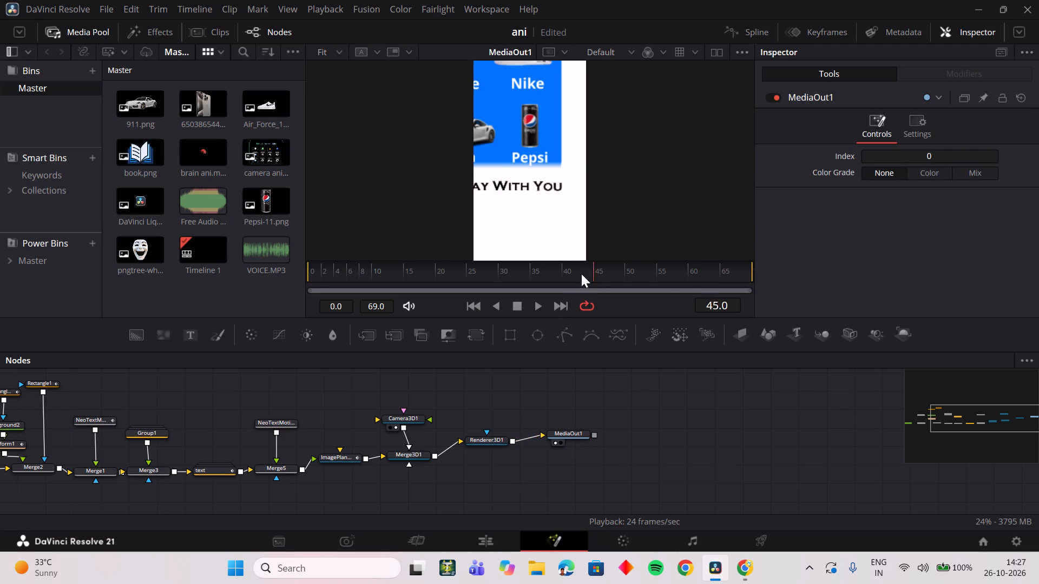
{"action": "left_click_drag", "start_coordinate": [581, 274], "coordinate": [666, 278]}
{"action": "key", "text": "space"}
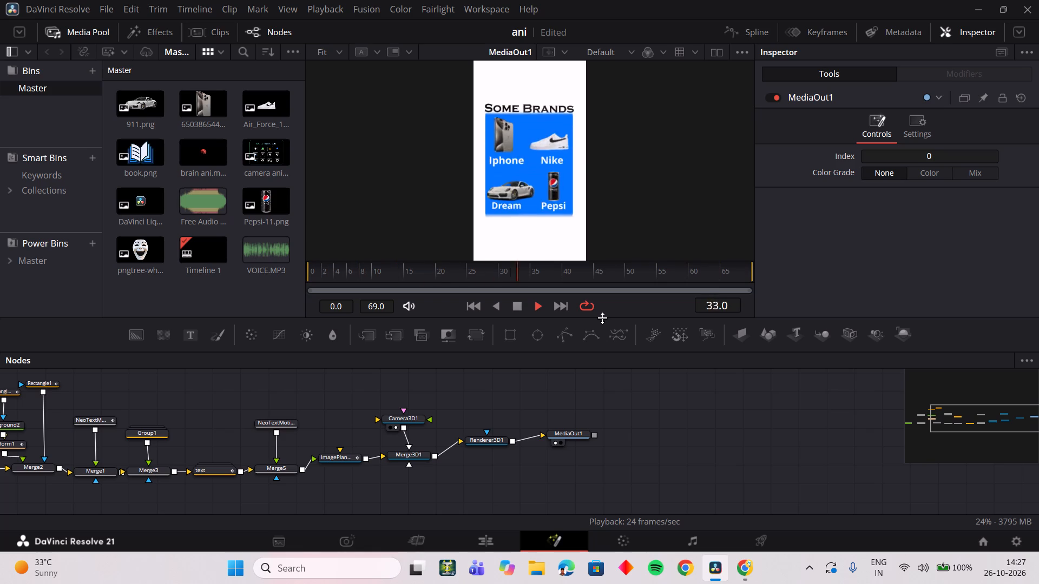
{"action": "key", "text": "space"}
Switch to the Edit page and play Timeline 1 from several points in the first second to check the composition against the voiceover.
{"action": "left_click", "coordinate": [497, 544]}
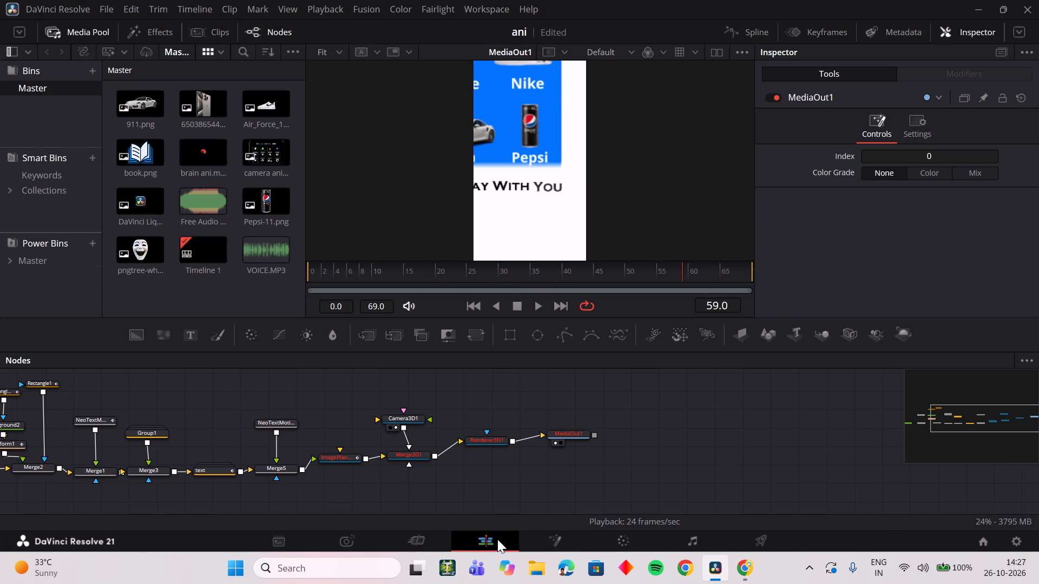
{"action": "left_click", "coordinate": [197, 352]}
{"action": "key", "text": "space"}
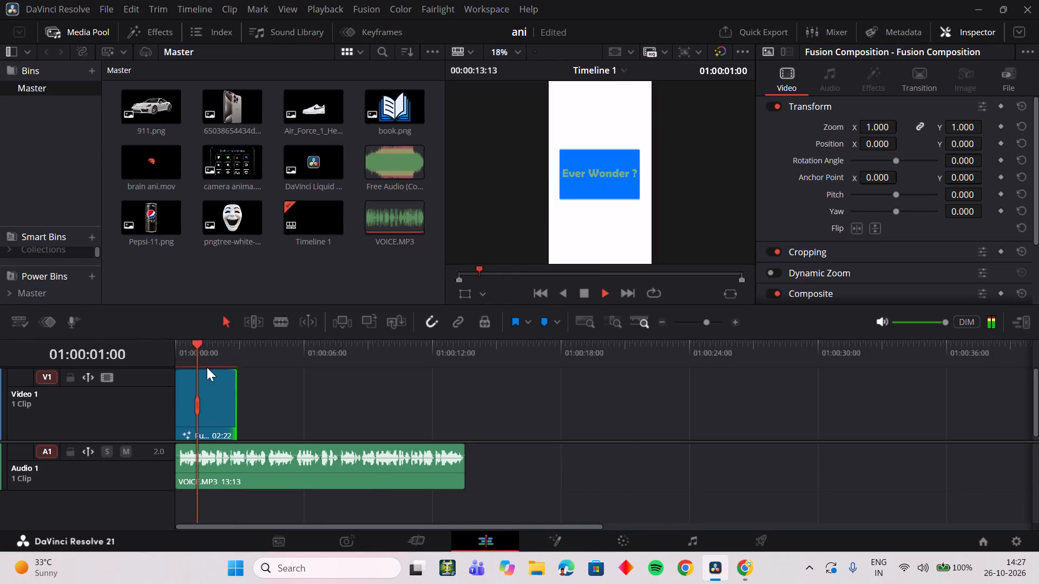
{"action": "left_click_drag", "start_coordinate": [193, 348], "coordinate": [185, 351]}
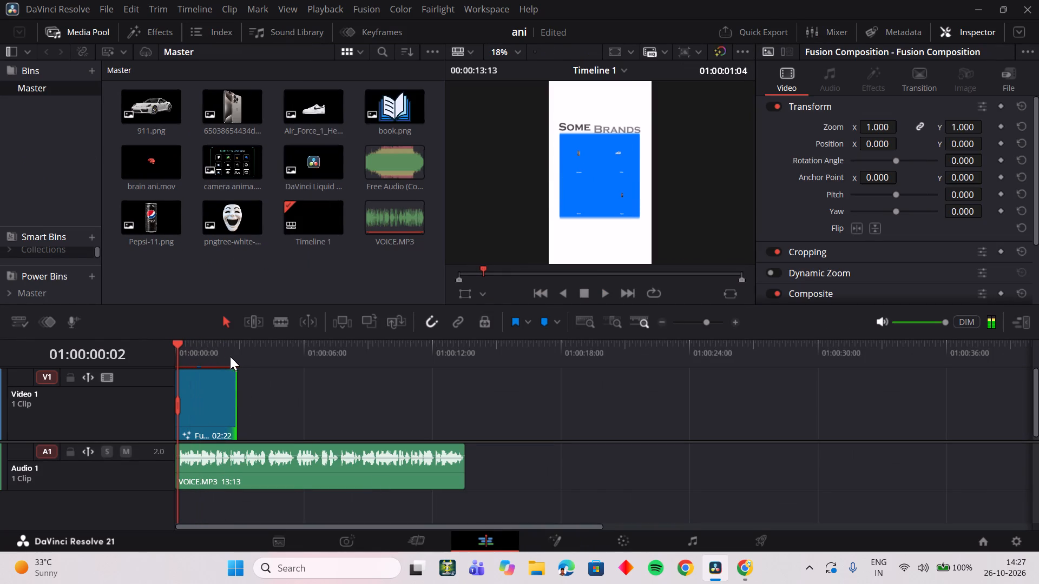
{"action": "key", "text": "space"}
{"action": "left_click", "coordinate": [195, 350]}
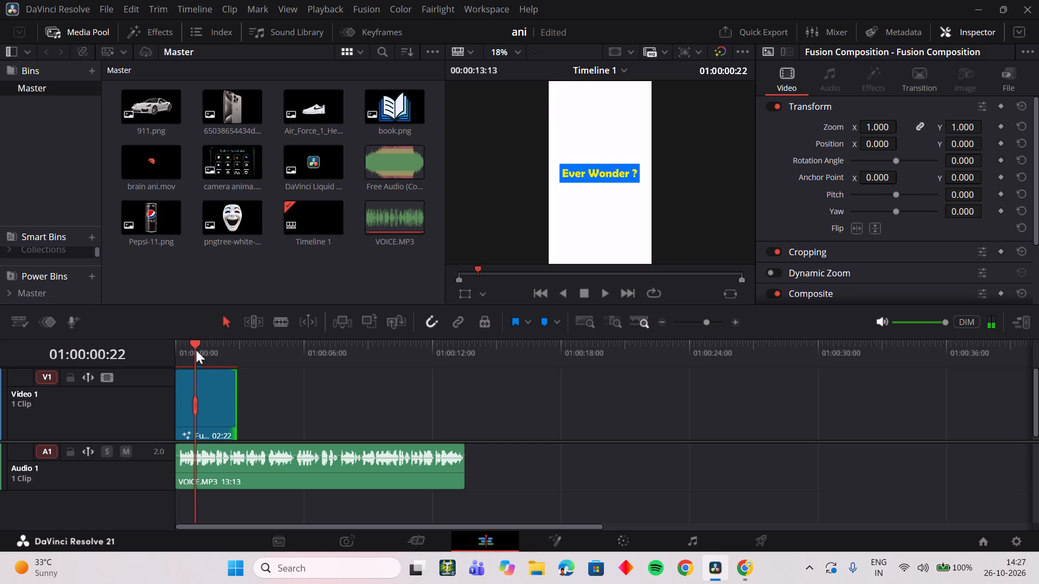
{"action": "key", "text": "space"}
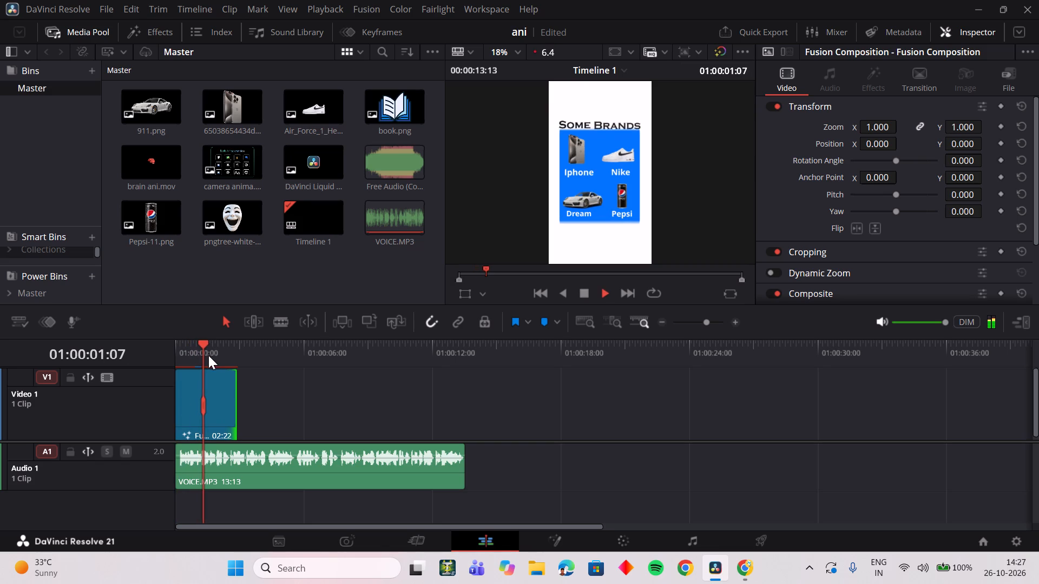
{"action": "left_click", "coordinate": [195, 353]}
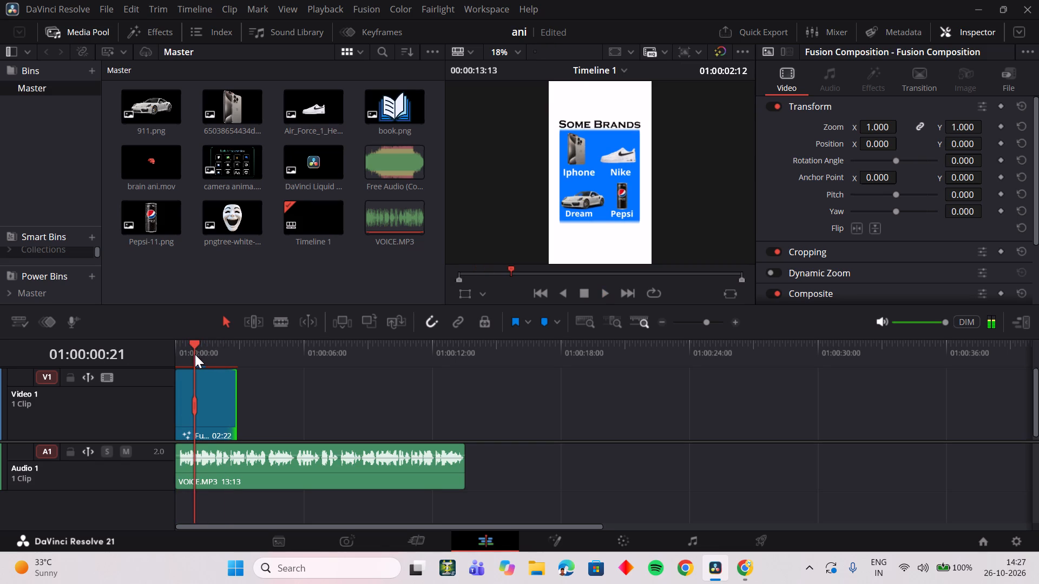
{"action": "key", "text": "space"}
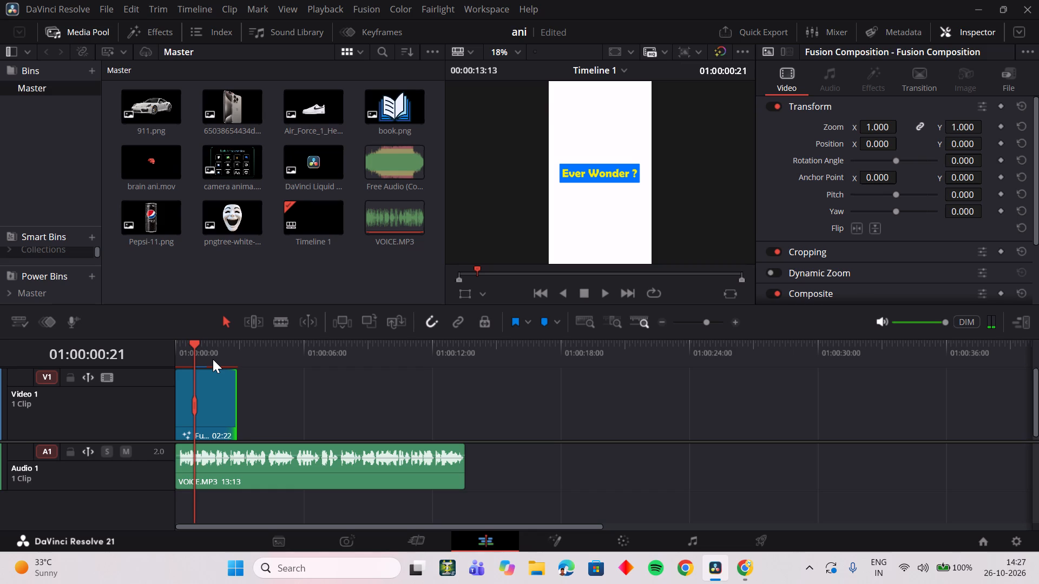
{"action": "left_click", "coordinate": [187, 349]}
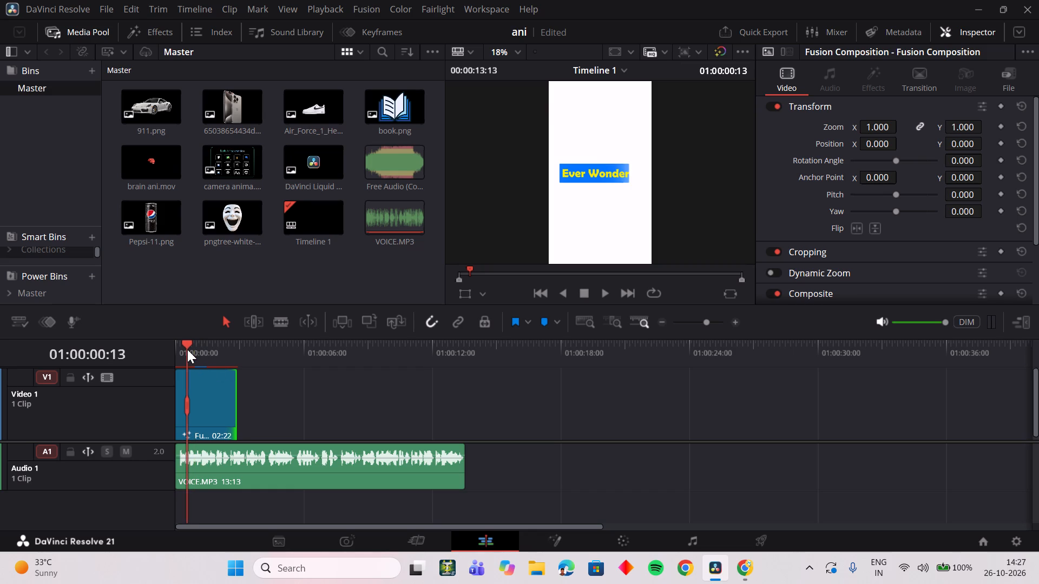
{"action": "key", "text": "space"}
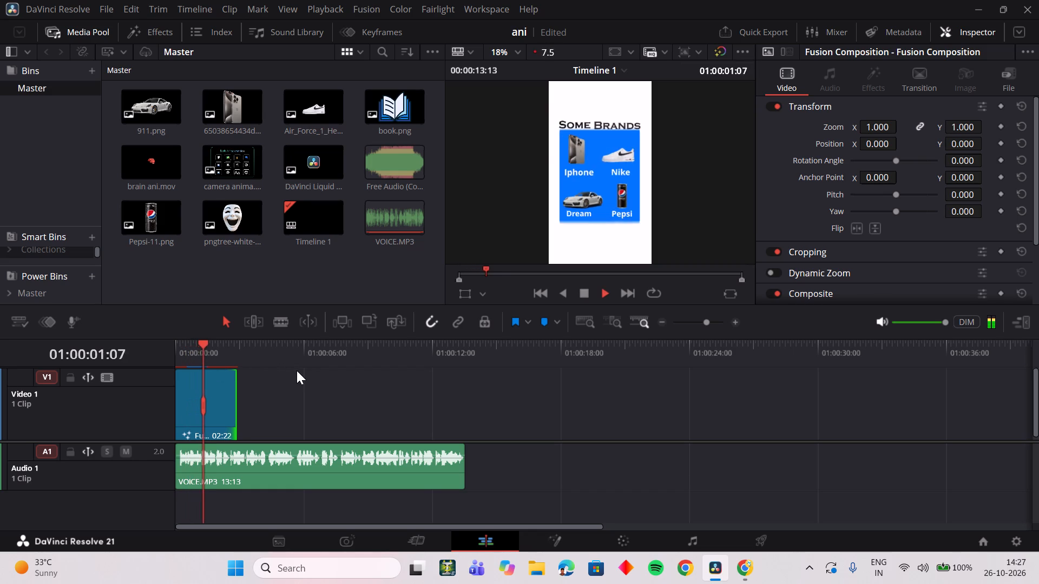
Replay the timeline from around 01:00:01:03 to check the move from "Some Brands" to "Just stay" against the voiceover.
{"action": "key", "text": "space"}
{"action": "left_click", "coordinate": [208, 353]}
{"action": "key", "text": "space"}
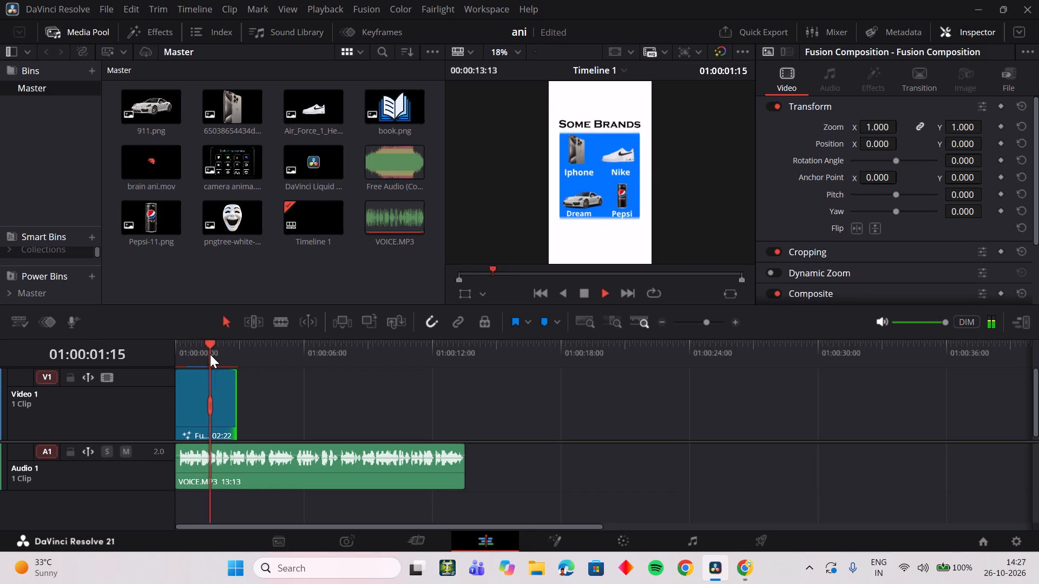
{"action": "left_click", "coordinate": [200, 351]}
{"action": "key", "text": "space"}
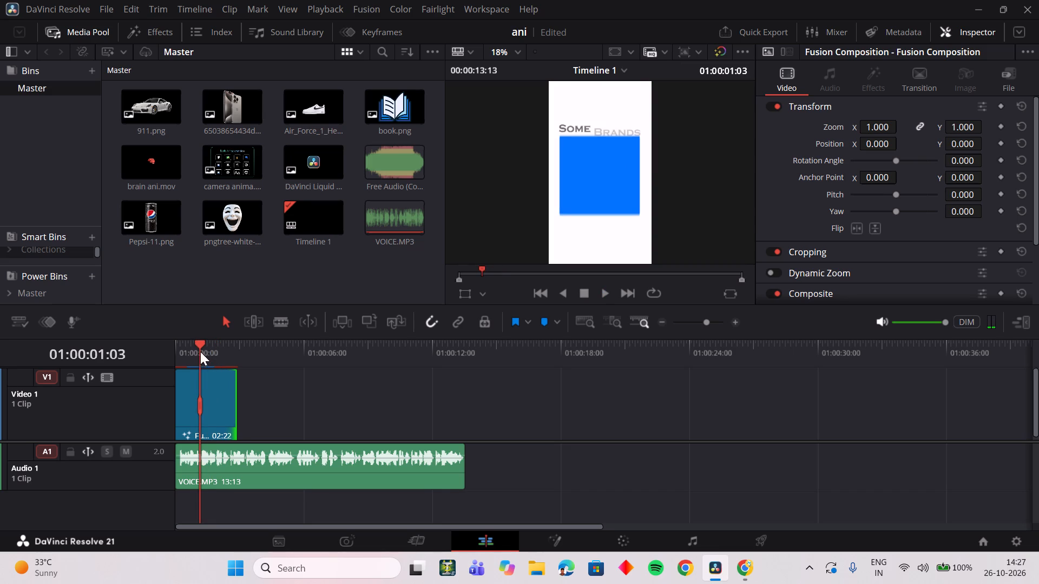
{"action": "left_click", "coordinate": [181, 349]}
{"action": "left_click", "coordinate": [200, 349]}
{"action": "key", "text": "space"}
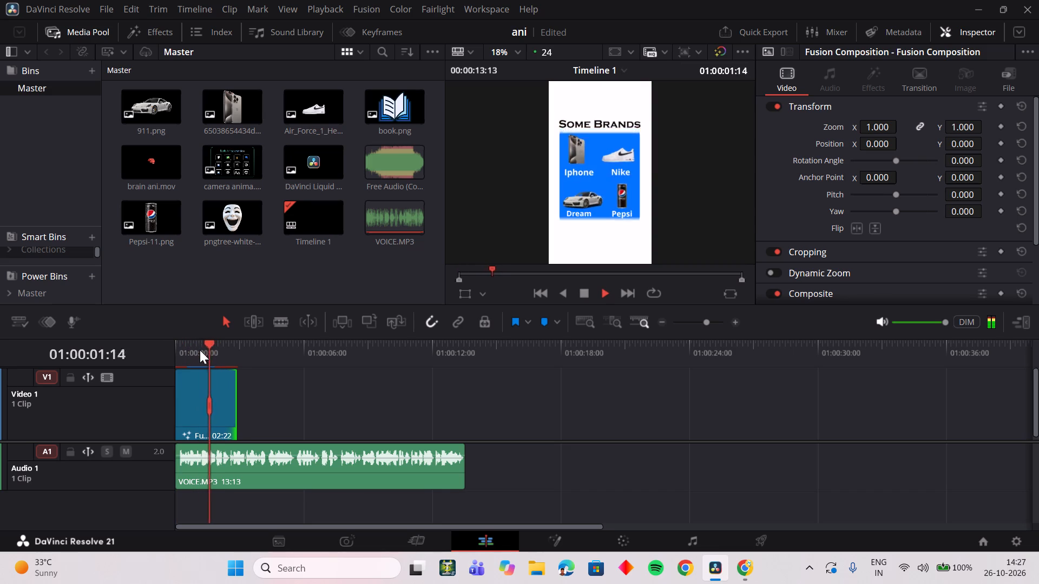
{"action": "key", "text": "space"}
{"action": "left_click", "coordinate": [200, 350]}
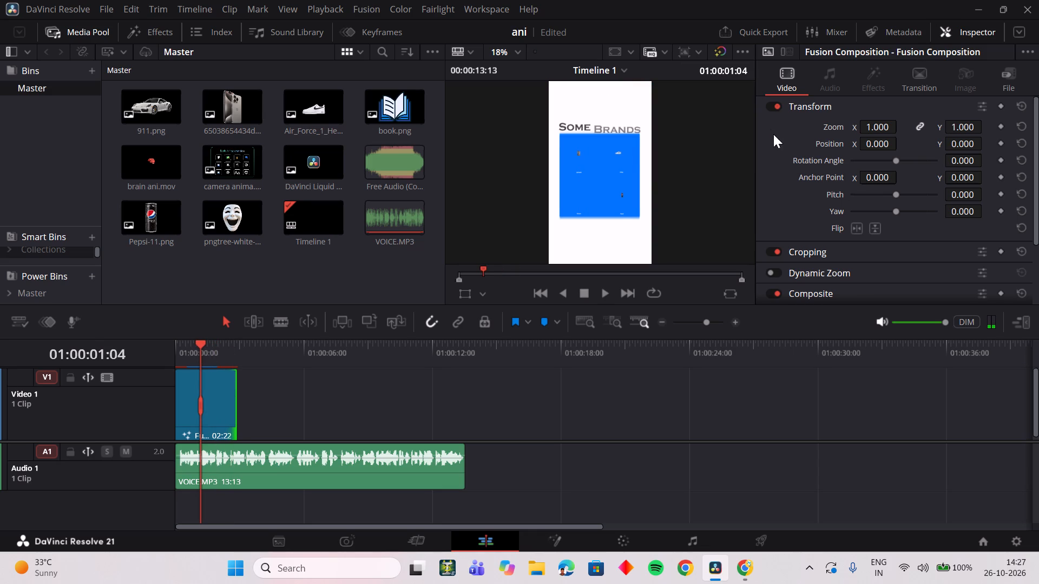
{"action": "key", "text": "space"}
{"action": "key", "text": "space"}
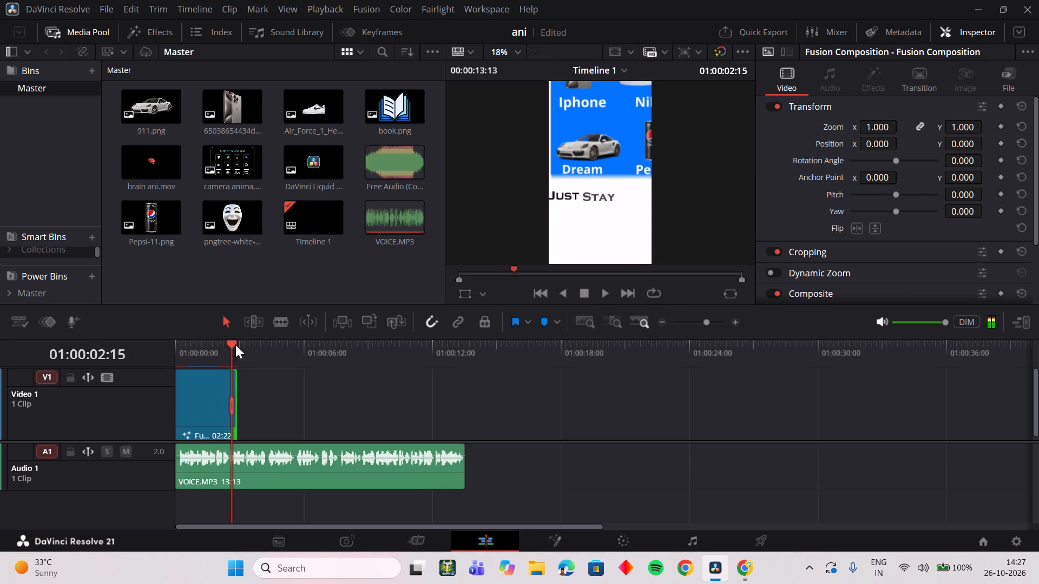
Replay and scrub the timeline around 01:00:02:00 to compare the "Just stay with you" text timing with the voiceover.
{"action": "left_click", "coordinate": [219, 346]}
{"action": "key", "text": "space"}
{"action": "key", "text": "space"}
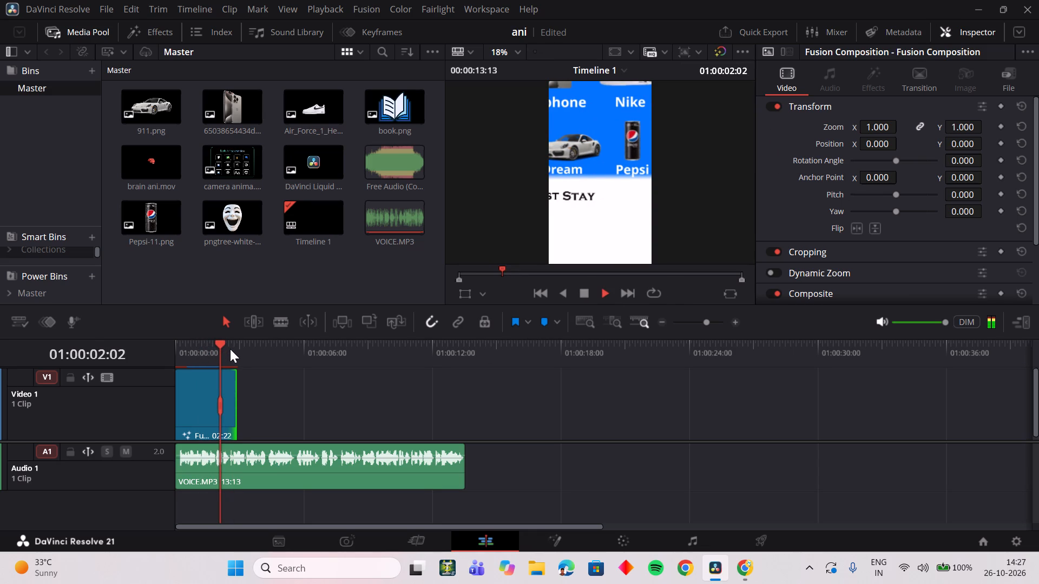
{"action": "left_click", "coordinate": [227, 349]}
{"action": "left_click_drag", "start_coordinate": [225, 349], "coordinate": [211, 353]}
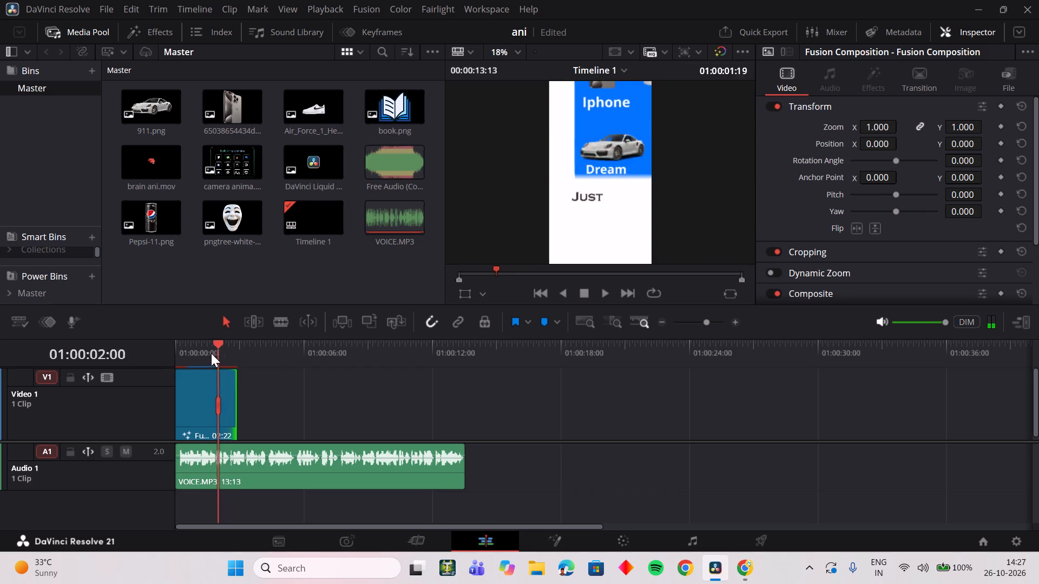
{"action": "left_click_drag", "start_coordinate": [211, 353], "coordinate": [229, 355]}
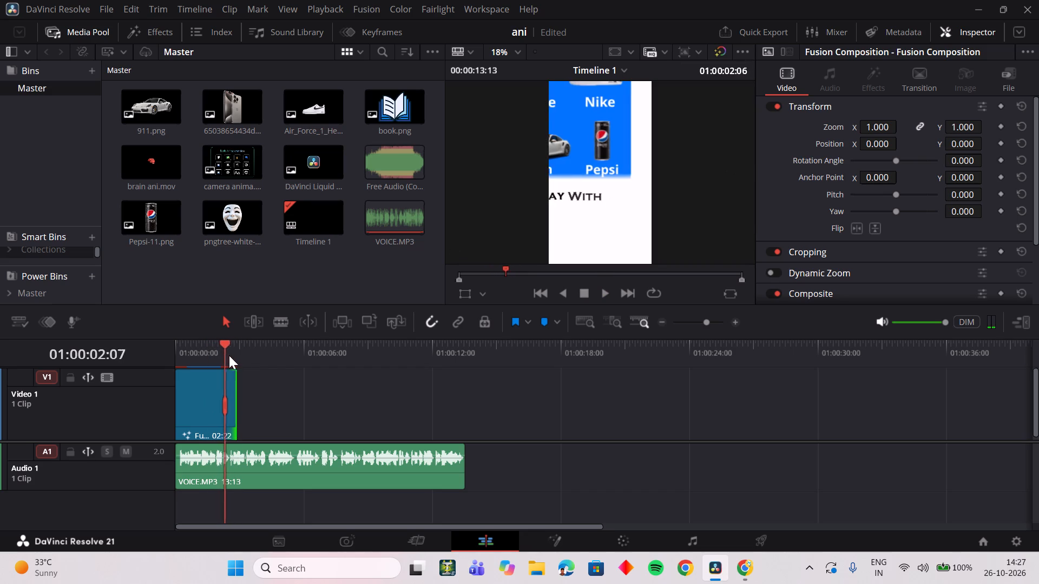
{"action": "left_click_drag", "start_coordinate": [229, 355], "coordinate": [225, 356]}
{"action": "key", "text": "space"}
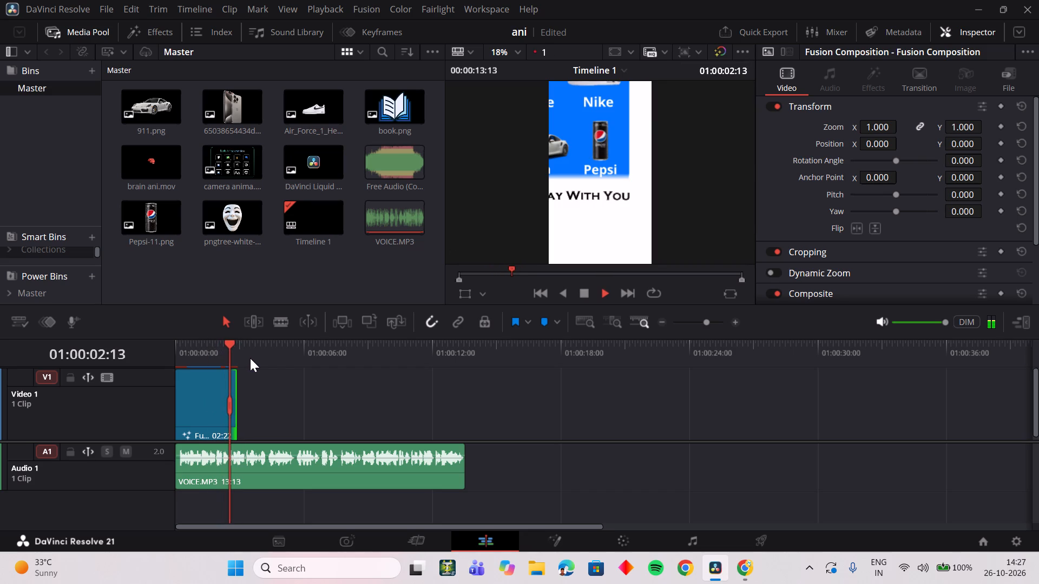
{"action": "left_click", "coordinate": [216, 353]}
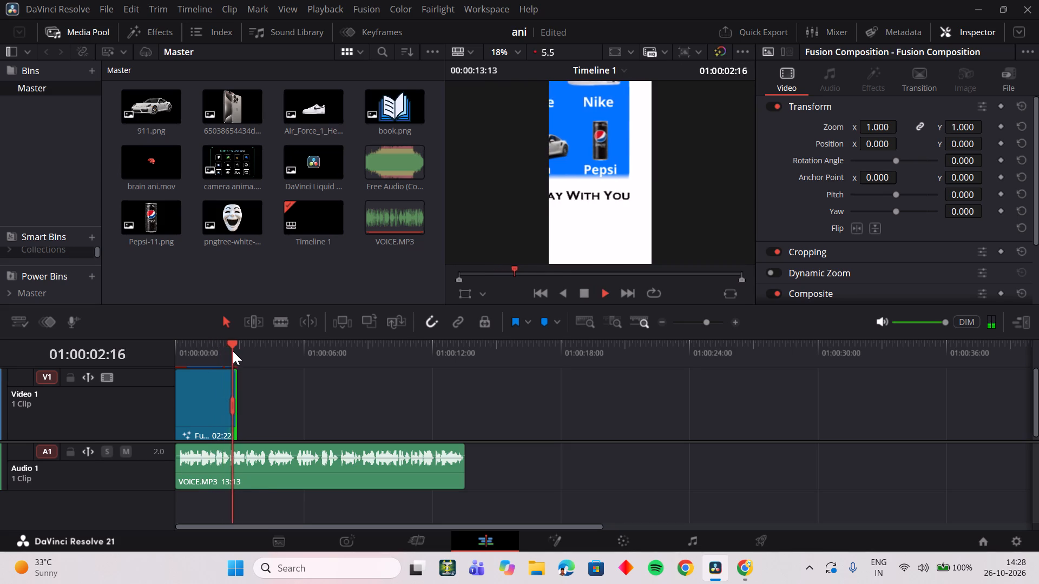
{"action": "left_click", "coordinate": [225, 351]}
{"action": "left_click", "coordinate": [221, 349]}
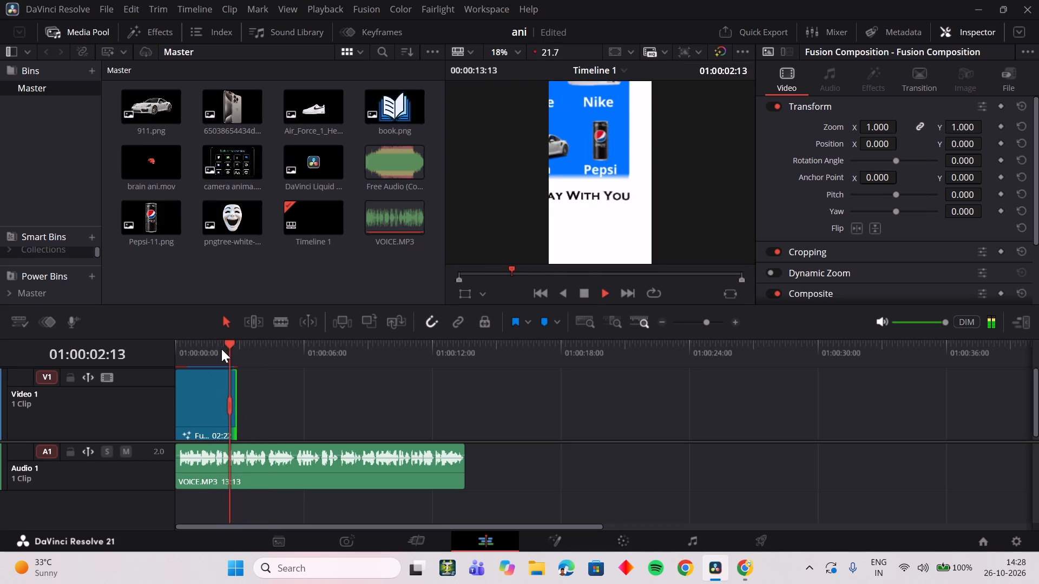
{"action": "left_click", "coordinate": [218, 349]}
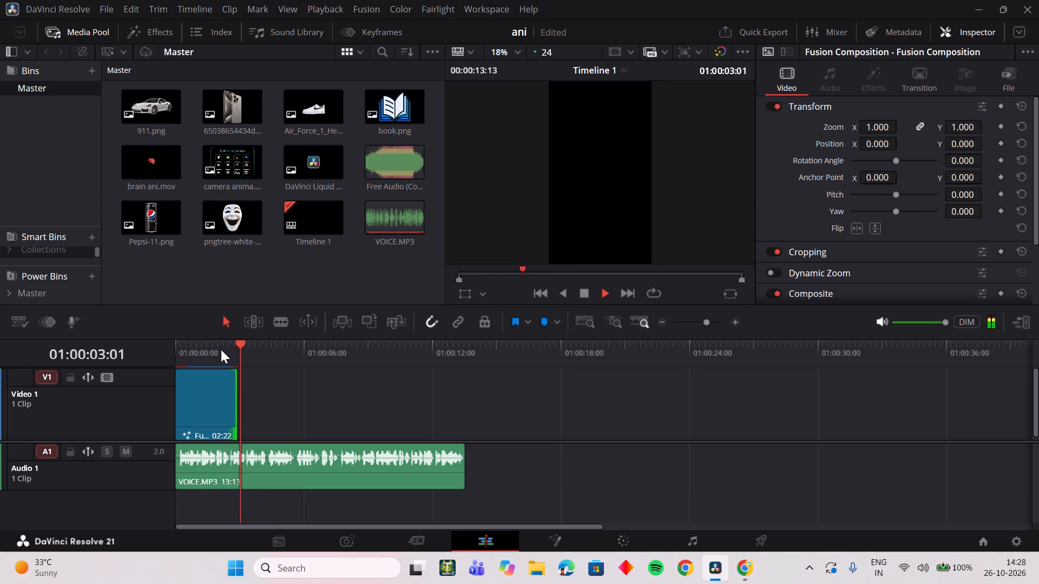
Replay and scrub between about 01:00:01:19 and 01:00:02:20 to examine where the composition should end relative to the voiceover.
{"action": "left_click", "coordinate": [221, 349]}
{"action": "left_click", "coordinate": [221, 349]}
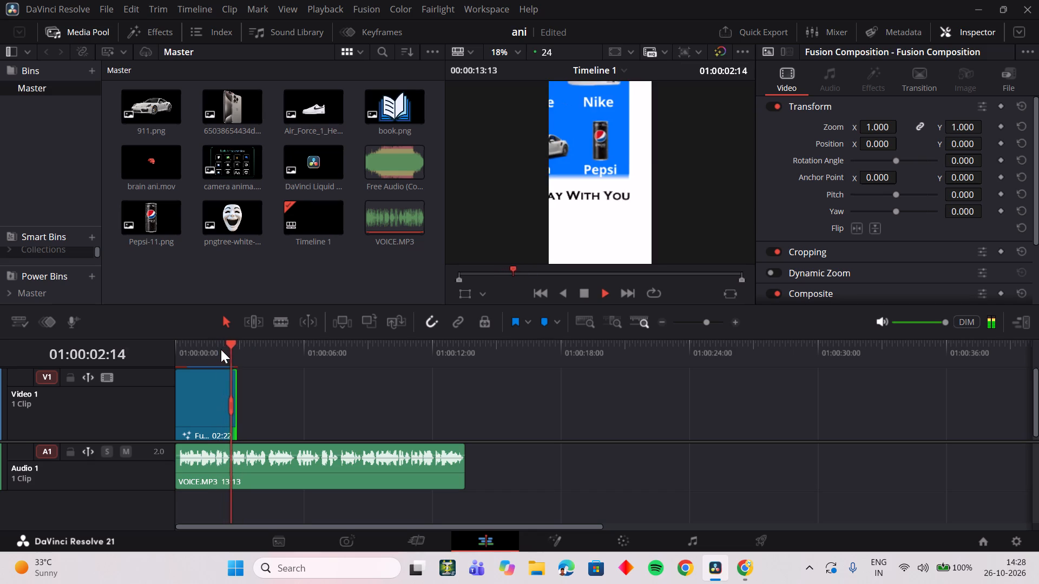
{"action": "key", "text": "space"}
{"action": "left_click_drag", "start_coordinate": [227, 353], "coordinate": [220, 356]}
{"action": "key", "text": "space"}
{"action": "left_click", "coordinate": [221, 359]}
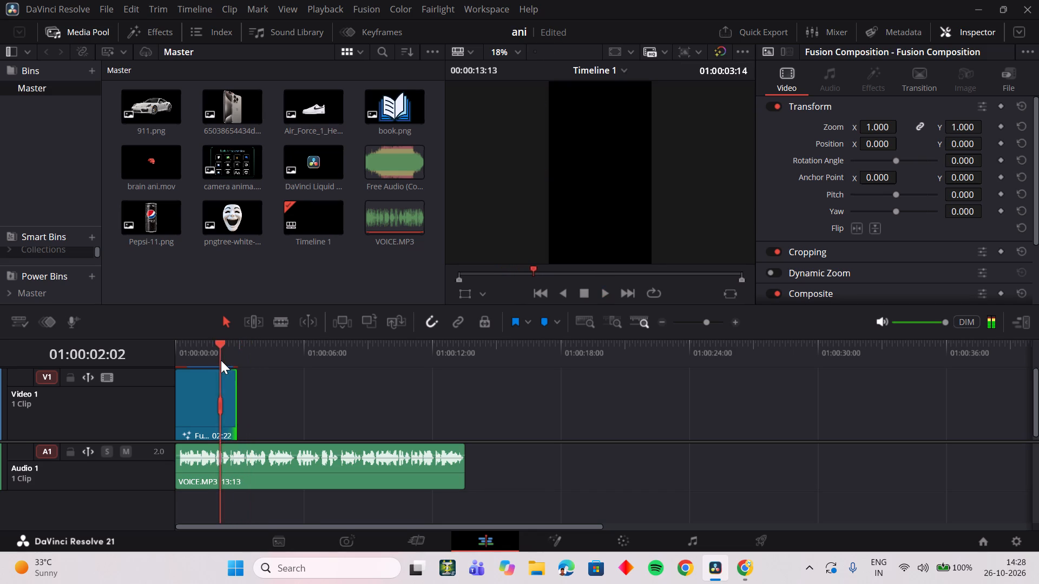
{"action": "left_click", "coordinate": [203, 354]}
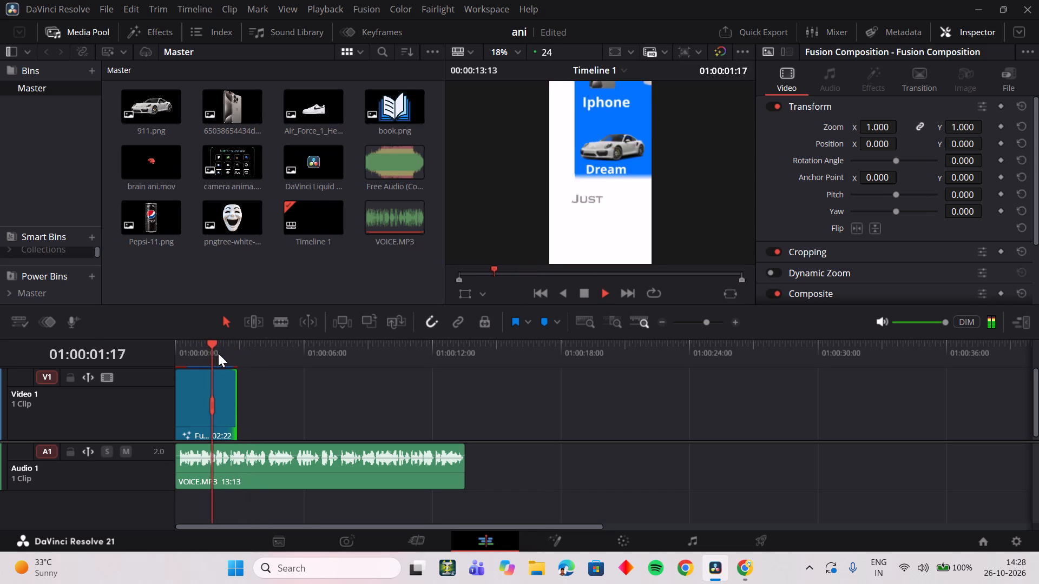
{"action": "left_click_drag", "start_coordinate": [229, 353], "coordinate": [222, 354]}
{"action": "key", "text": "space"}
{"action": "left_click_drag", "start_coordinate": [237, 356], "coordinate": [234, 354]}
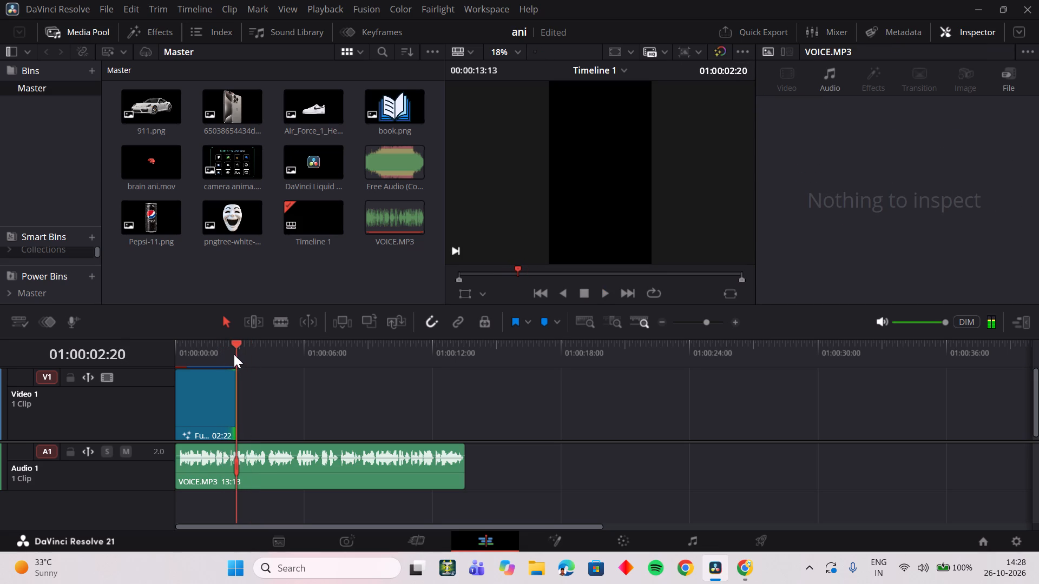
{"action": "left_click_drag", "start_coordinate": [234, 354], "coordinate": [227, 355]}
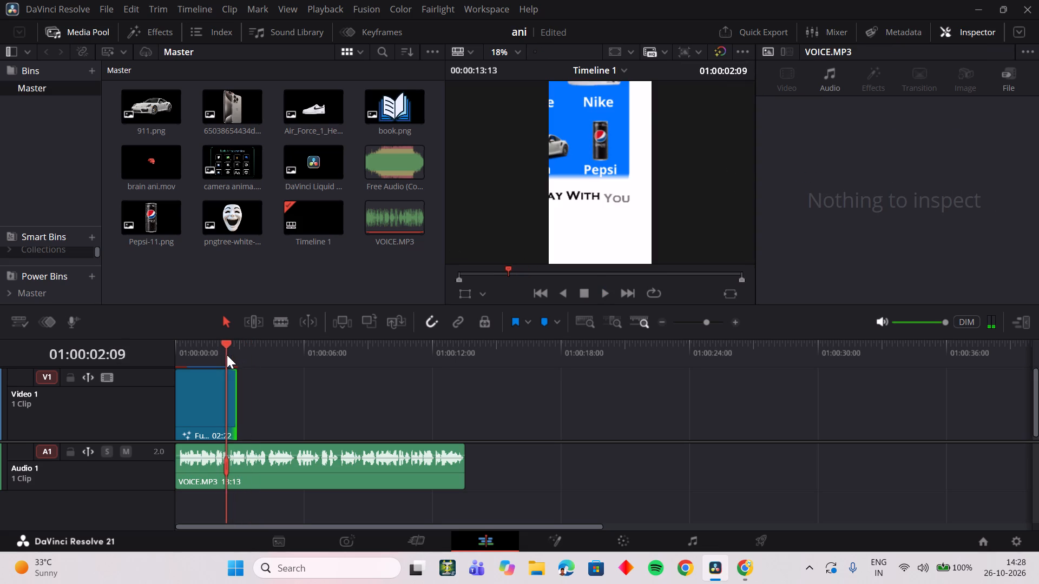
{"action": "left_click_drag", "start_coordinate": [227, 355], "coordinate": [237, 357]}
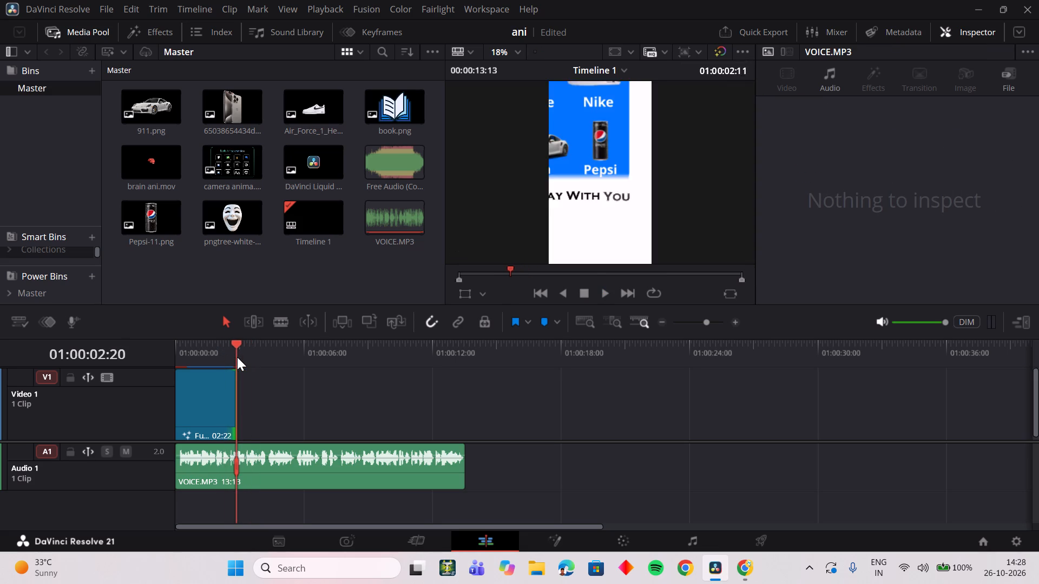
{"action": "left_click_drag", "start_coordinate": [237, 357], "coordinate": [202, 365]}
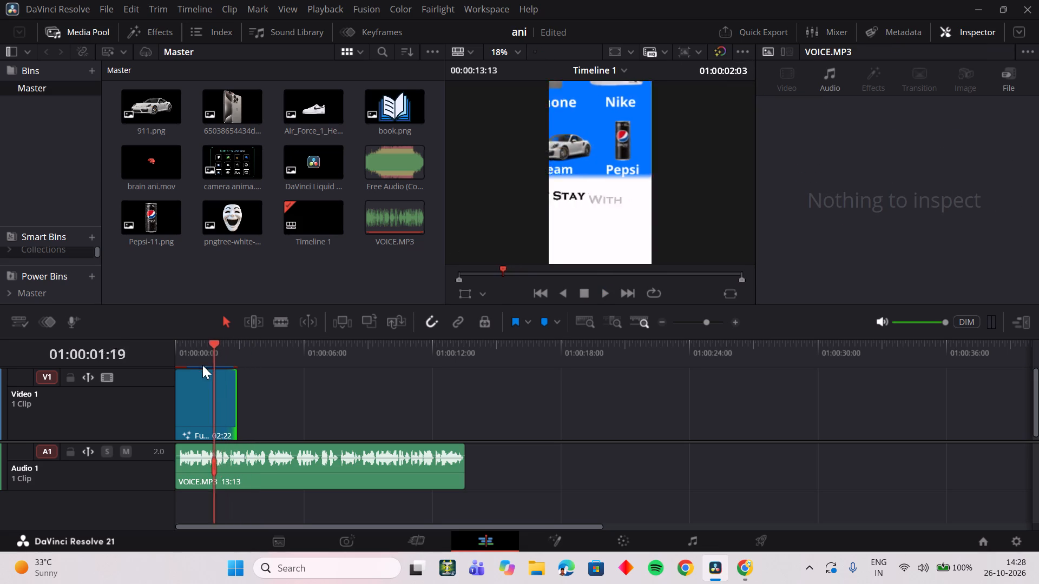
Adjust the end of the Fusion composition clip on Video 1 so its duration is 03:00.
{"action": "left_click_drag", "start_coordinate": [202, 365], "coordinate": [228, 372]}
{"action": "left_click_drag", "start_coordinate": [233, 396], "coordinate": [238, 396]}
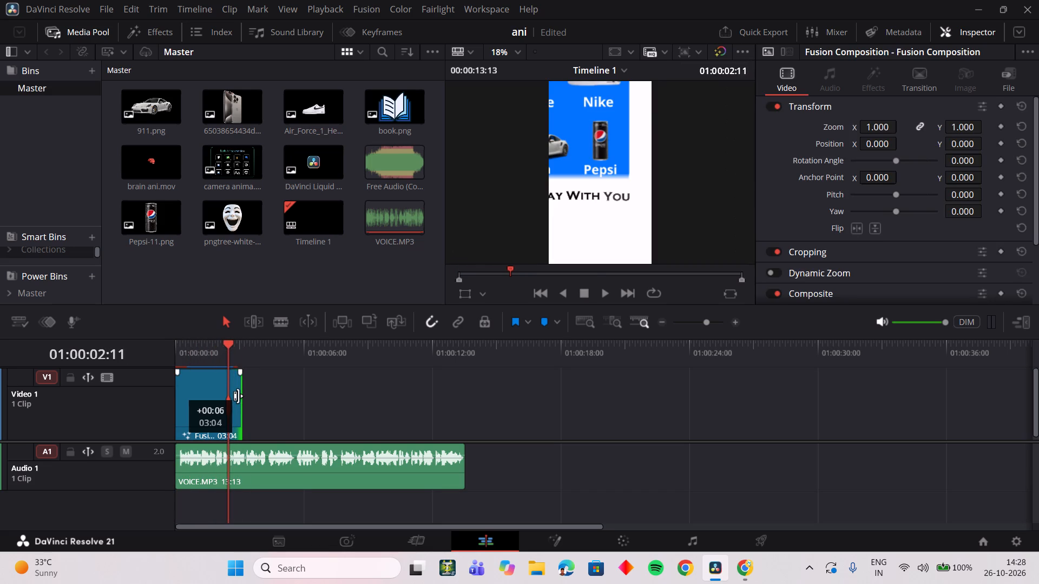
{"action": "left_click_drag", "start_coordinate": [238, 396], "coordinate": [233, 399]}
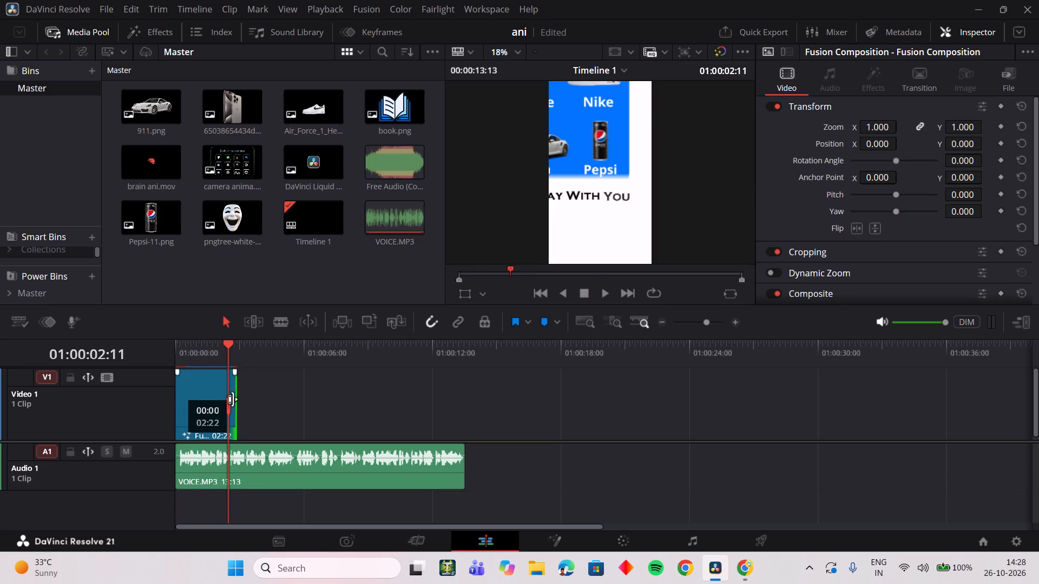
{"action": "left_click_drag", "start_coordinate": [233, 399], "coordinate": [233, 400]}
{"action": "left_click_drag", "start_coordinate": [233, 400], "coordinate": [234, 400]}
{"action": "left_click_drag", "start_coordinate": [234, 400], "coordinate": [235, 401]}
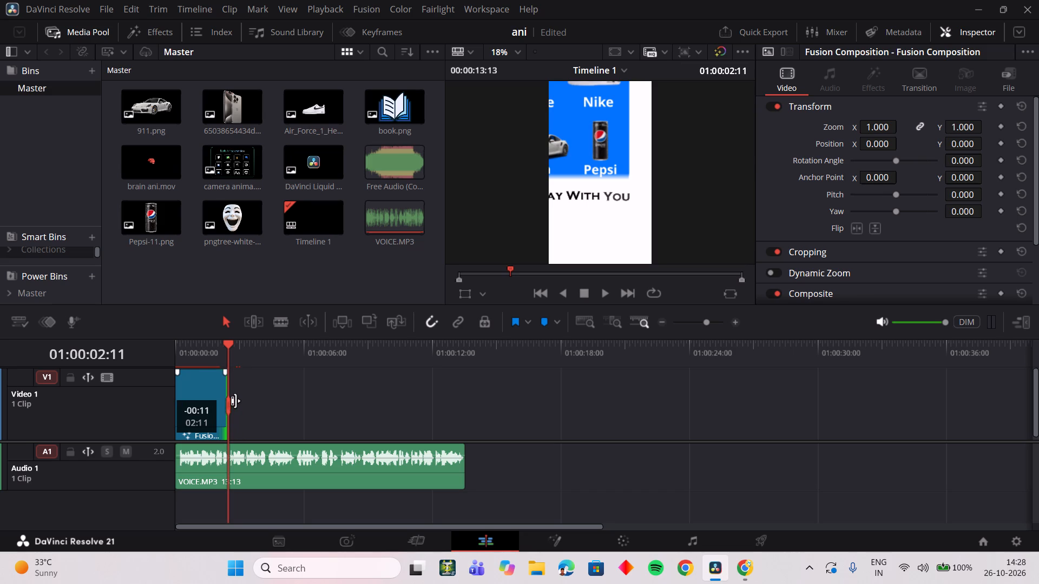
{"action": "left_click_drag", "start_coordinate": [235, 401], "coordinate": [232, 401]}
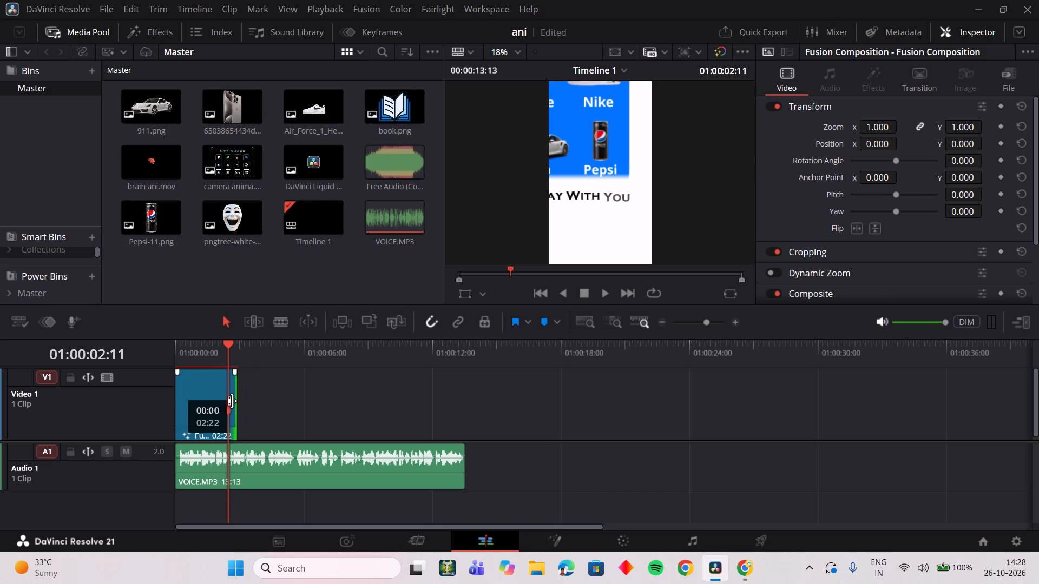
{"action": "left_click_drag", "start_coordinate": [232, 401], "coordinate": [235, 401]}
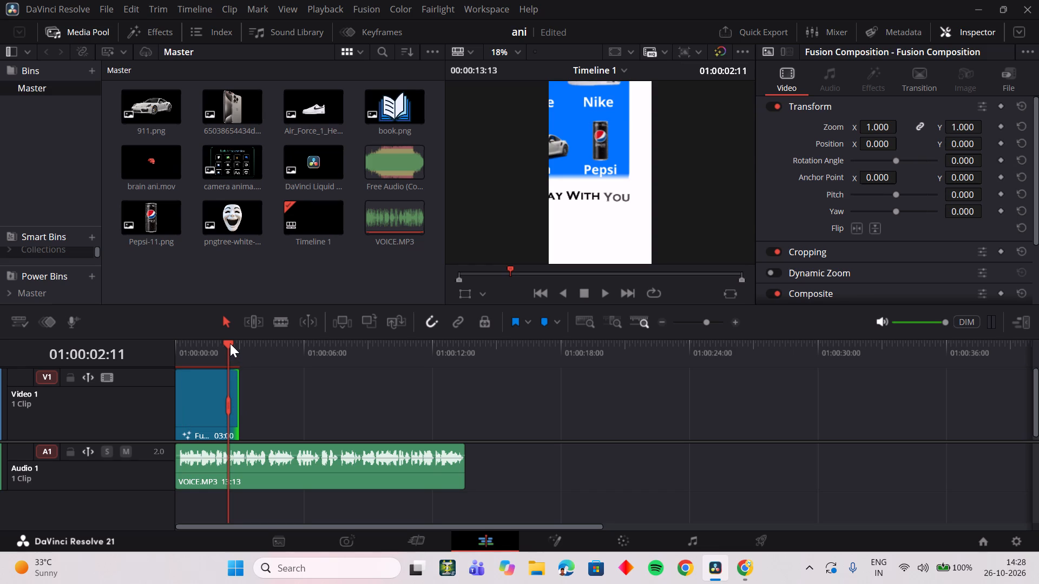
Play Timeline 1 from 01:00:02:11 past the composition's end to check the new ending against the voiceover.
{"action": "key", "text": "space"}
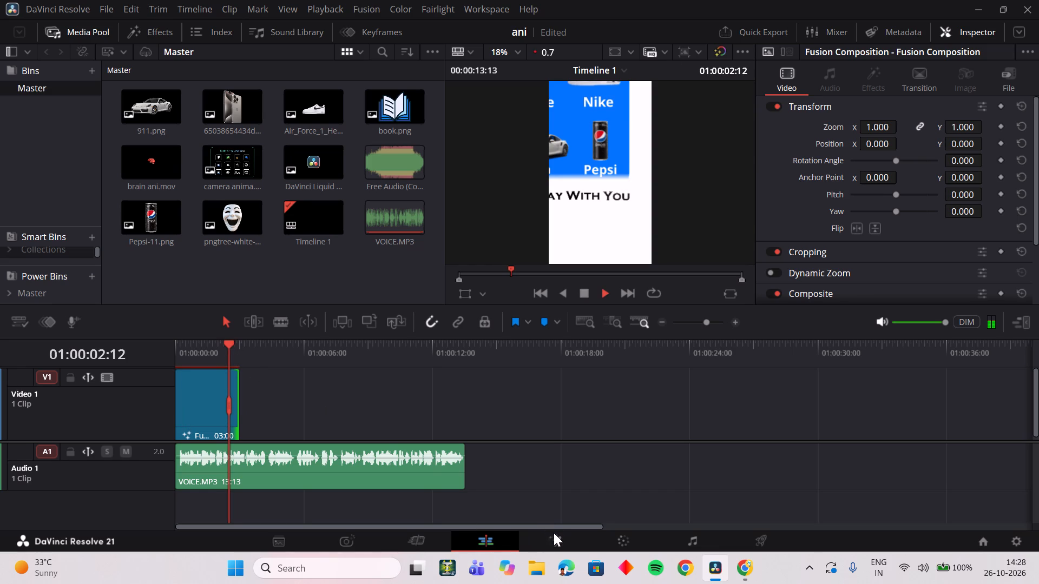
{"action": "left_click", "coordinate": [554, 534]}
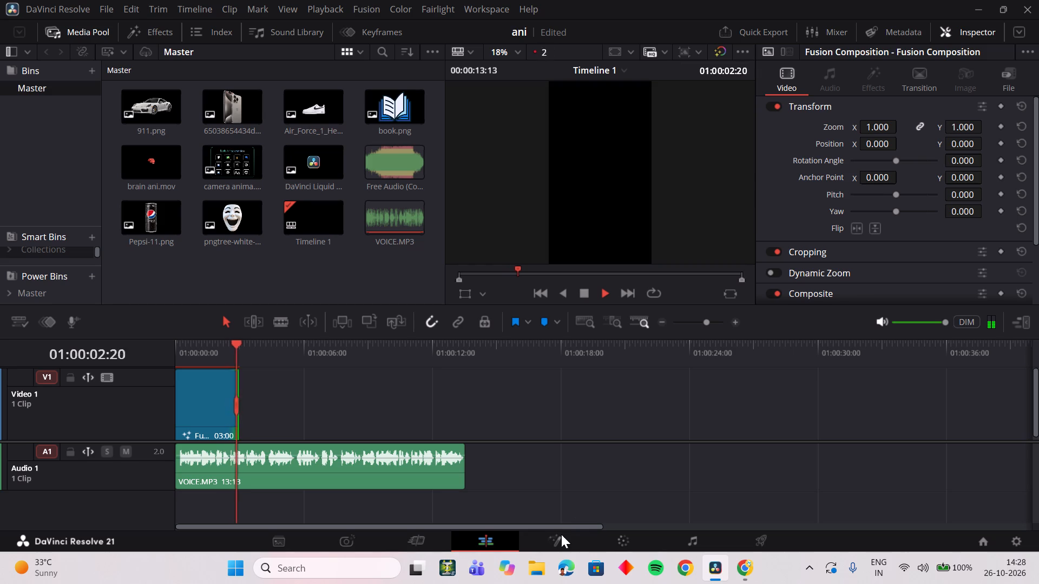
{"action": "key", "text": "space"}
{"action": "left_click", "coordinate": [225, 349]}
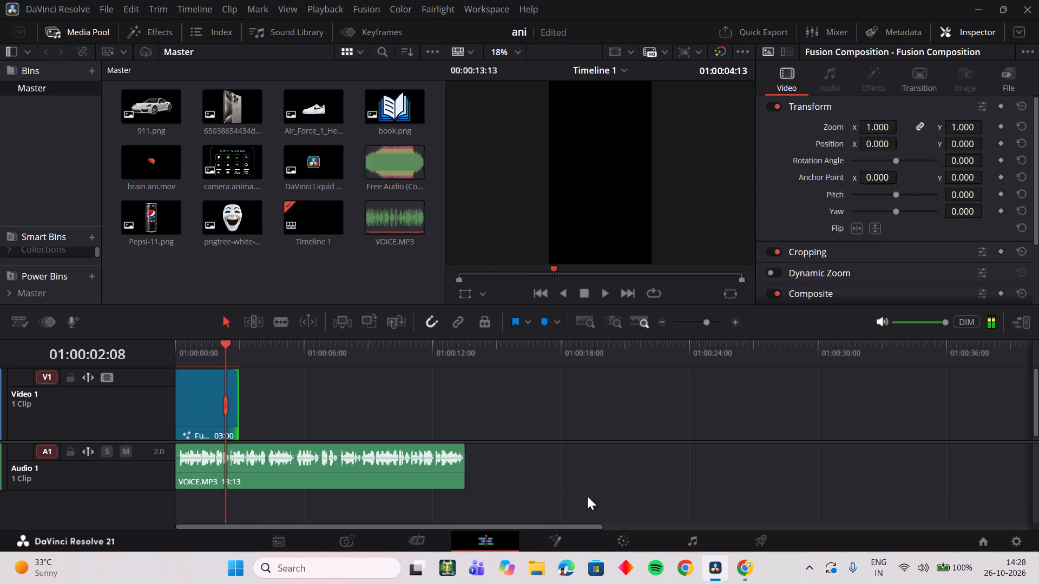
Switch to the Fusion page, scrub the composition through to frame 71 and replay it from several frames to review the animation.
{"action": "left_click", "coordinate": [563, 539]}
{"action": "left_click_drag", "start_coordinate": [535, 275], "coordinate": [600, 275]}
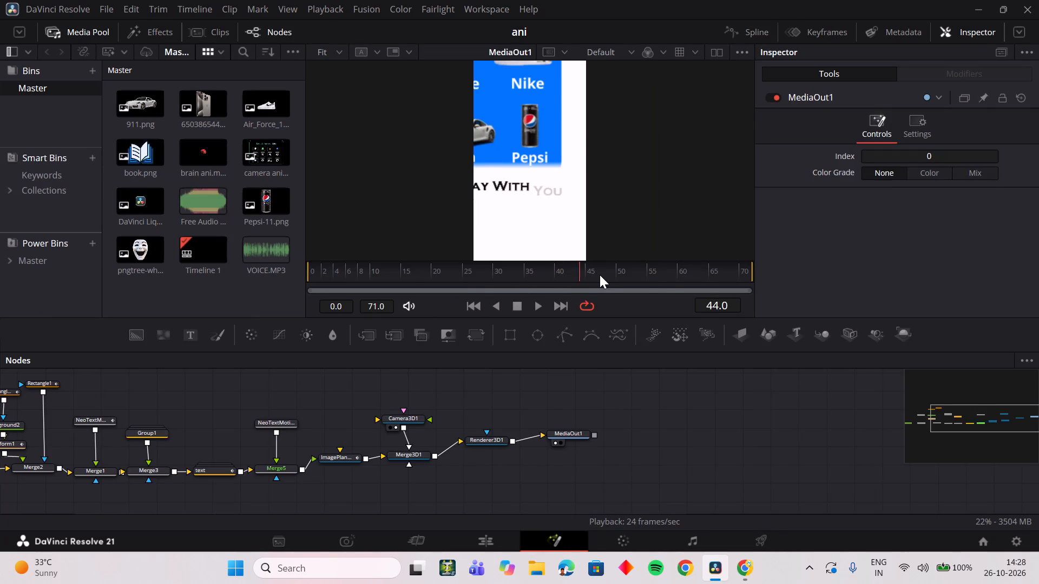
{"action": "left_click_drag", "start_coordinate": [600, 275], "coordinate": [747, 275]}
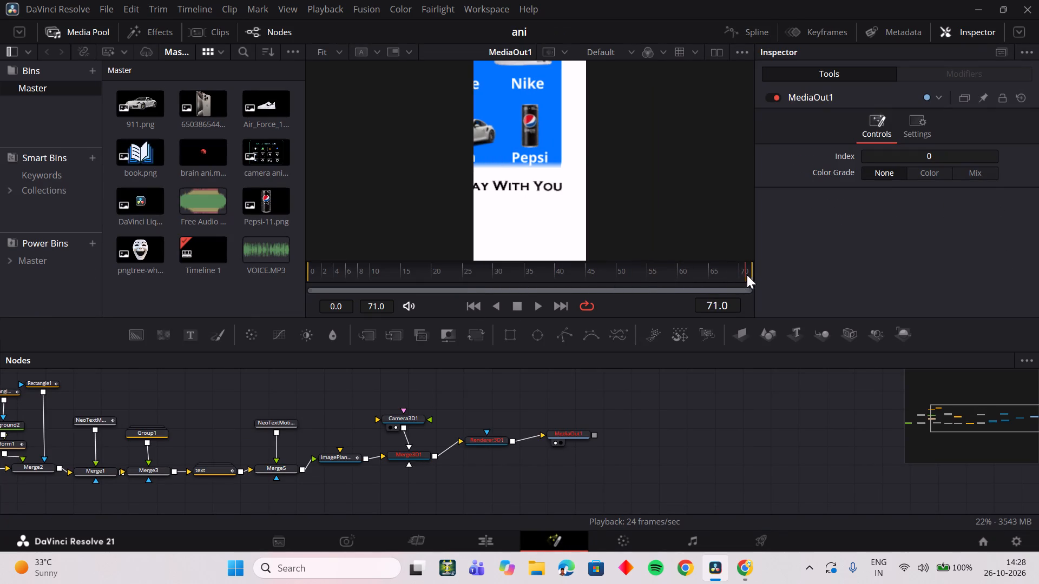
{"action": "left_click_drag", "start_coordinate": [747, 275], "coordinate": [506, 289]}
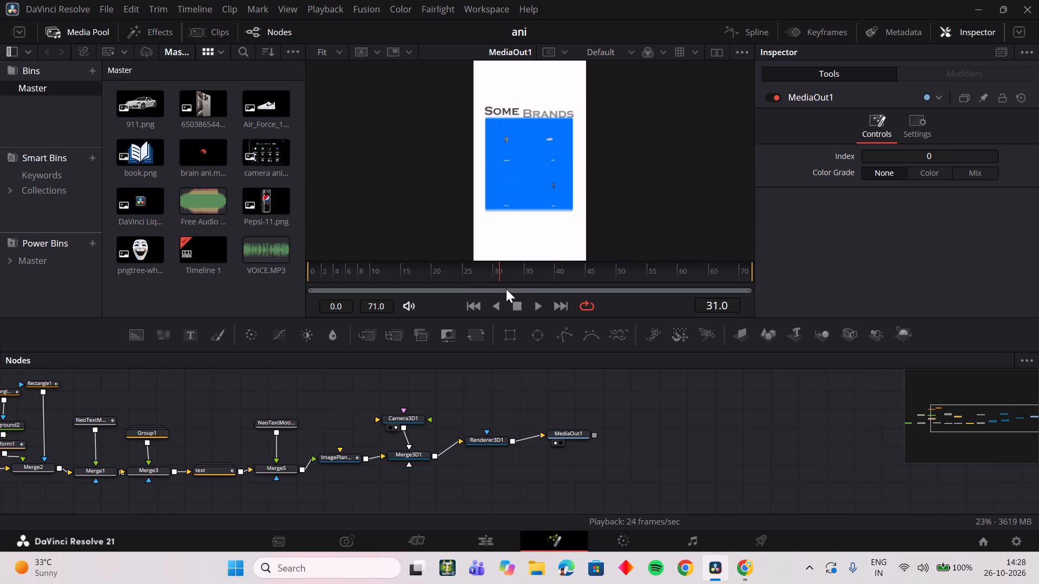
{"action": "left_click_drag", "start_coordinate": [506, 289], "coordinate": [483, 292]}
{"action": "key", "text": "space"}
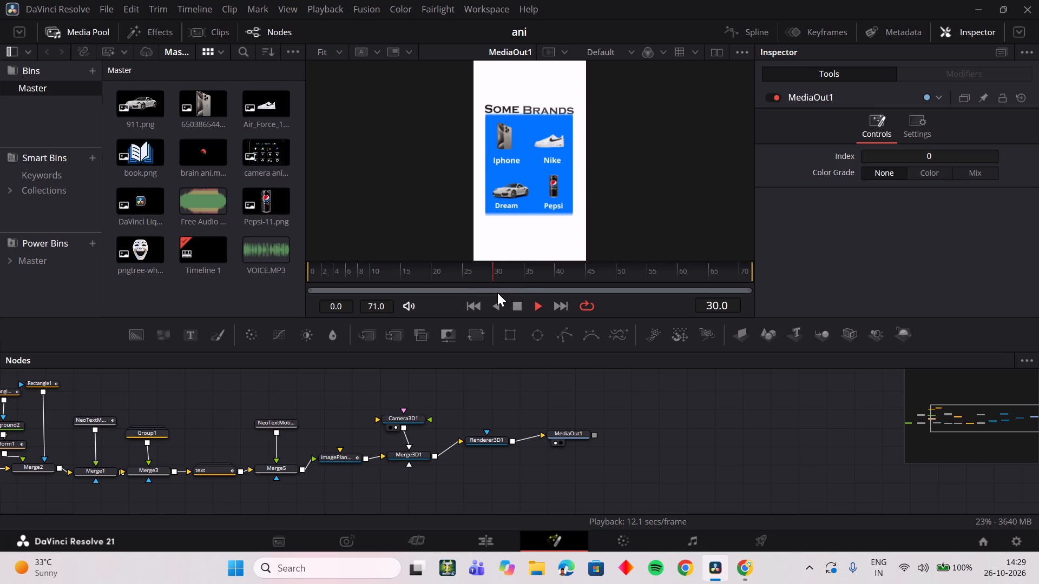
{"action": "key", "text": "space"}
{"action": "left_click_drag", "start_coordinate": [506, 273], "coordinate": [498, 274]}
{"action": "key", "text": "space"}
{"action": "left_click", "coordinate": [453, 266]}
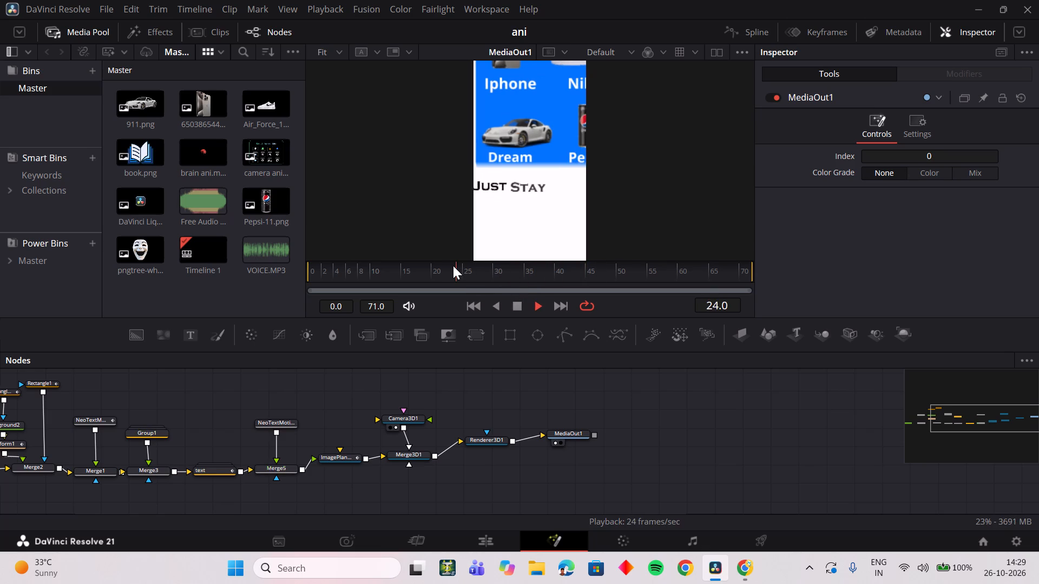
{"action": "key", "text": "space"}
{"action": "left_click", "coordinate": [357, 273]}
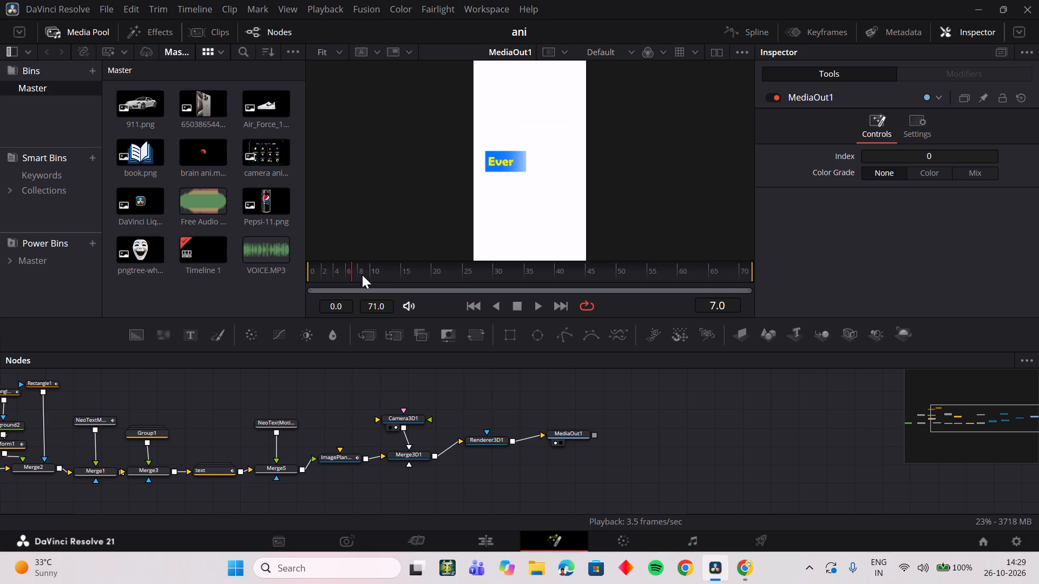
{"action": "key", "text": "space"}
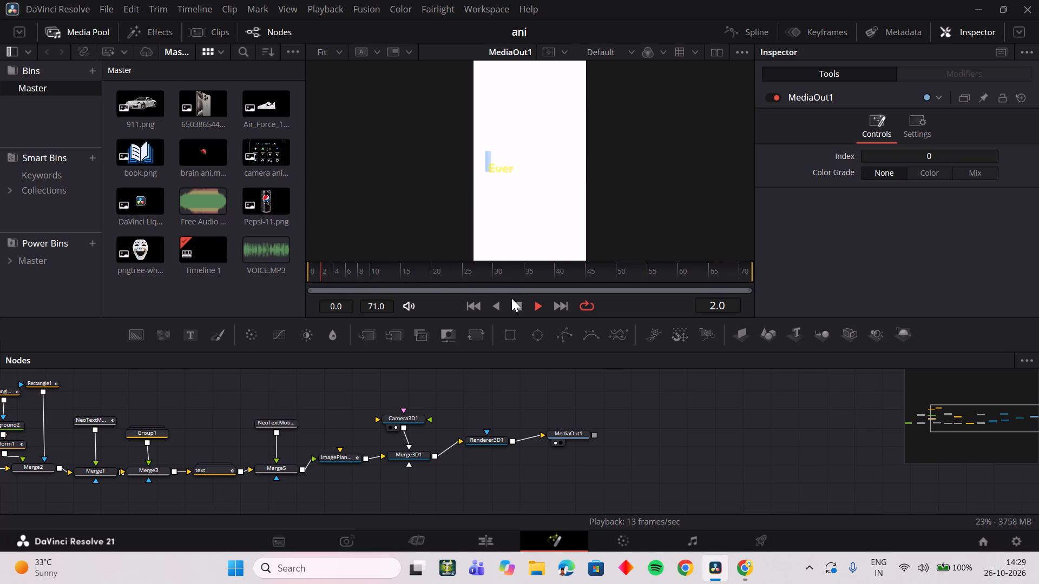
{"action": "key", "text": "space"}
Return to the Edit page, replay the timeline and scrub between 01:00:01:22 and 01:00:02:08 to review the "Just stay with you" text.
{"action": "left_click", "coordinate": [490, 541]}
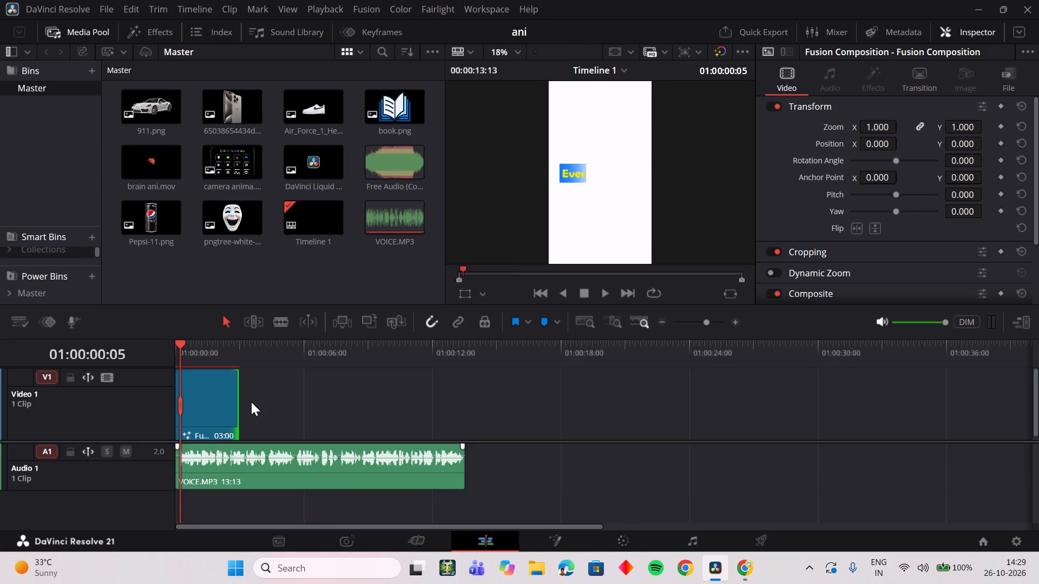
{"action": "key", "text": "space"}
{"action": "left_click", "coordinate": [226, 351]}
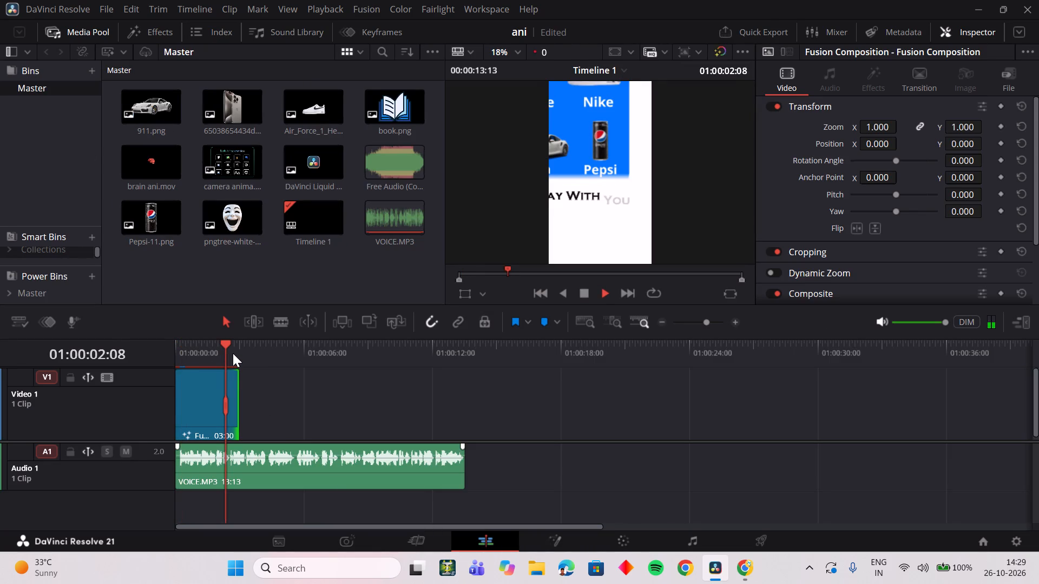
{"action": "key", "text": "space"}
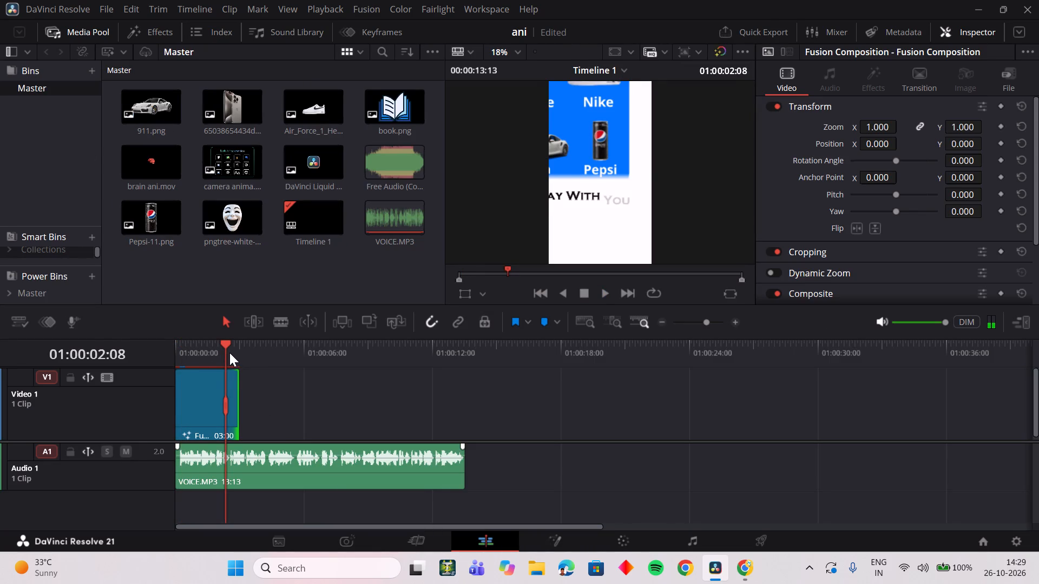
{"action": "left_click", "coordinate": [221, 349]}
{"action": "left_click_drag", "start_coordinate": [216, 350], "coordinate": [226, 355]}
{"action": "left_click_drag", "start_coordinate": [226, 355], "coordinate": [216, 369]}
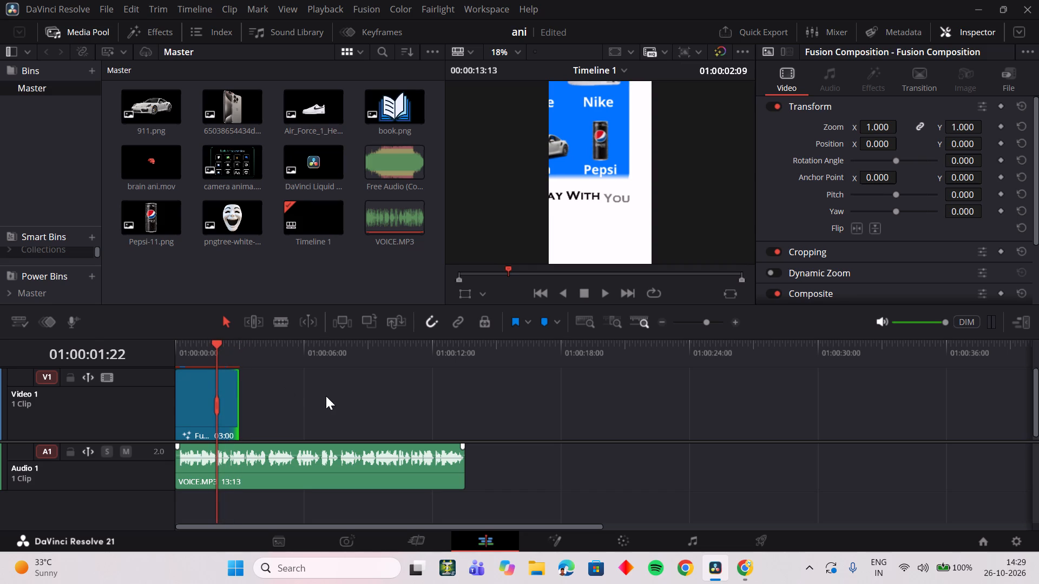
{"action": "scroll", "coordinate": [326, 396], "scroll_direction": "up", "scroll_amount": 3}
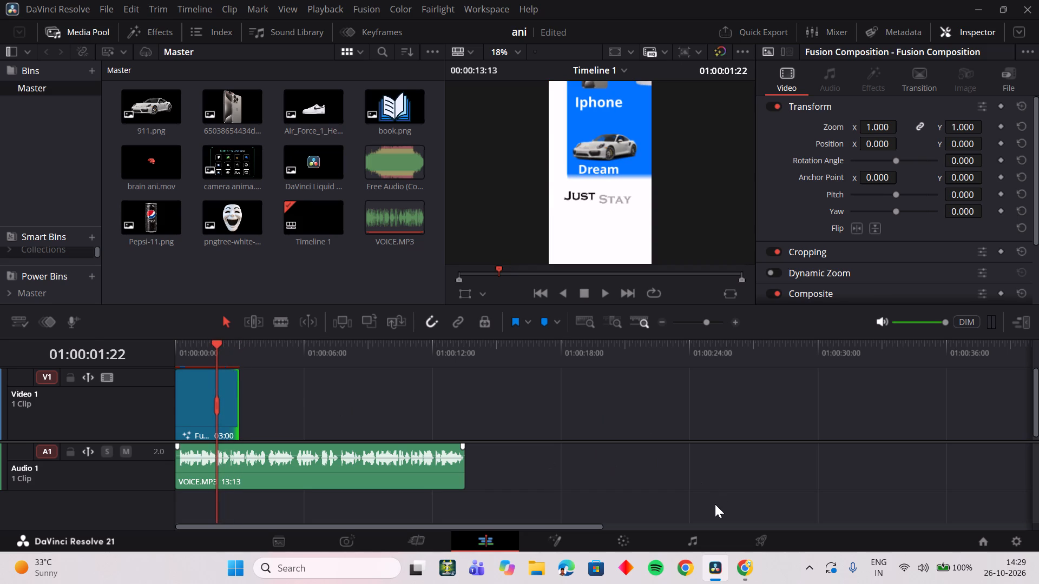
Minimize the Chrome and DaVinci Resolve windows and launch Kuro from the desktop.
{"action": "left_click", "coordinate": [742, 569]}
{"action": "left_click", "coordinate": [950, 6]}
{"action": "left_click", "coordinate": [969, 3]}
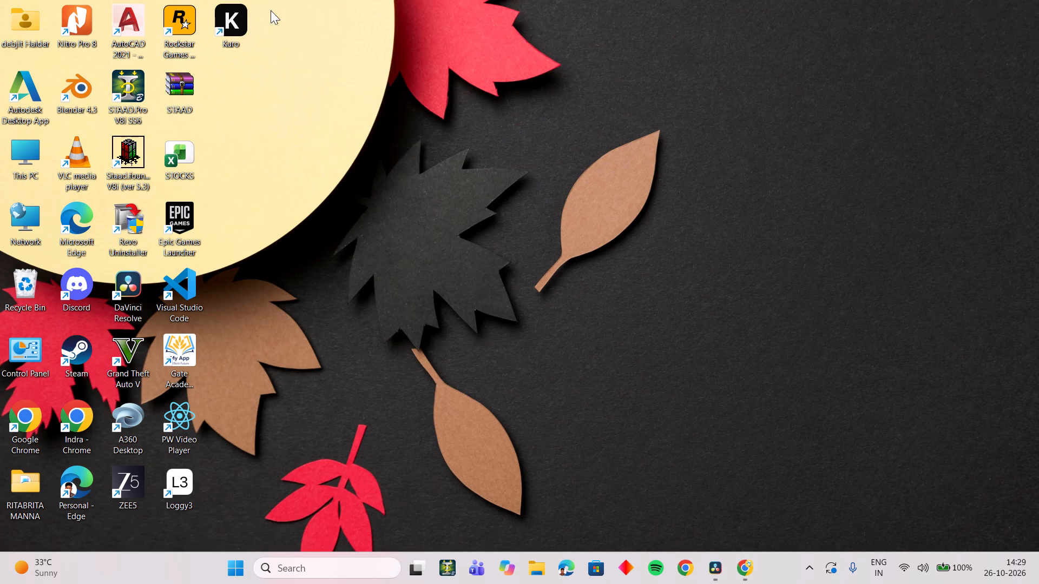
{"action": "double_click", "coordinate": [231, 9]}
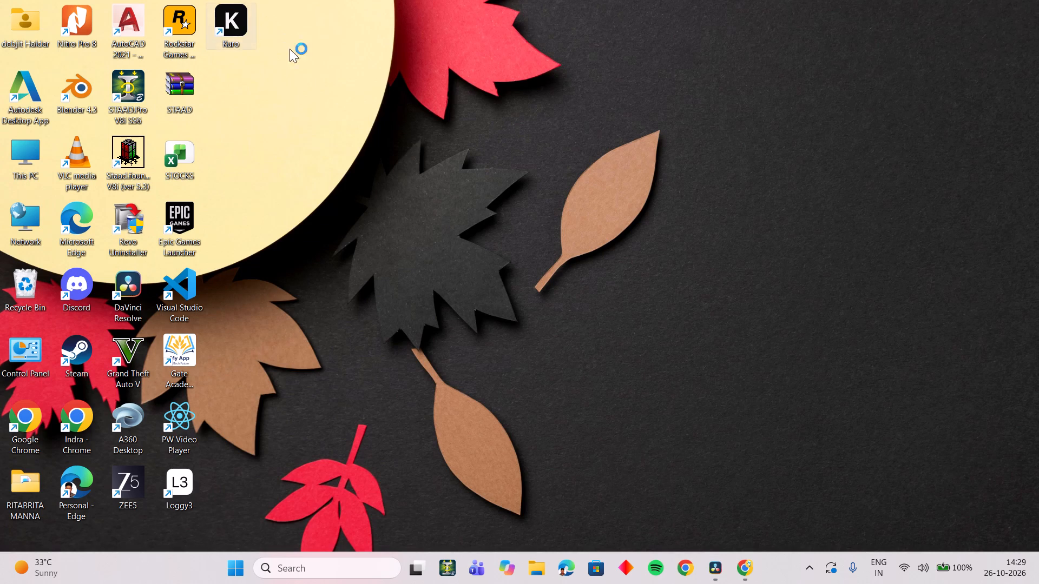
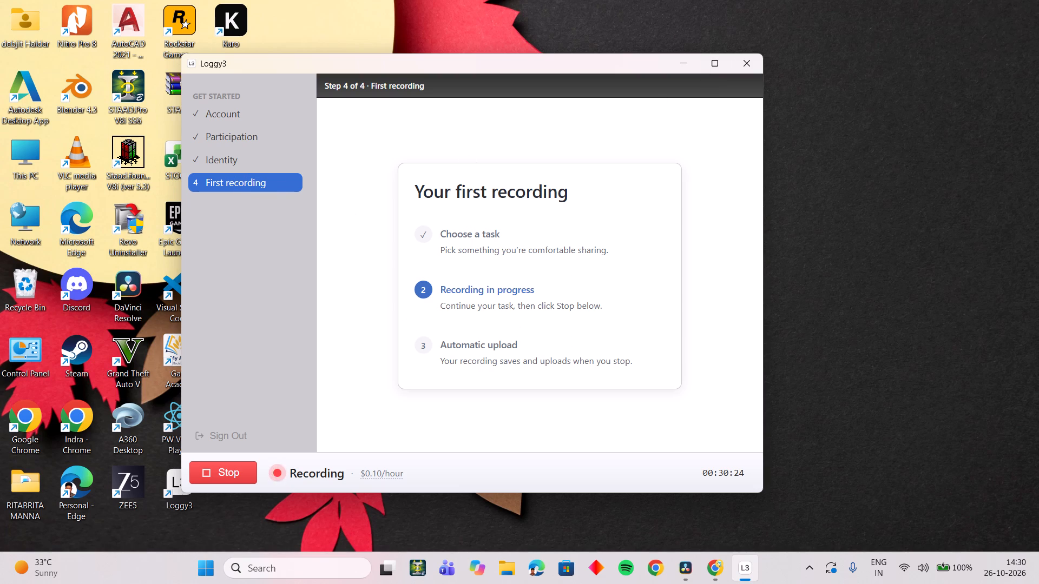
Close the Loggy3 window and dismiss its background-running notice.
{"action": "left_click", "coordinate": [737, 68]}
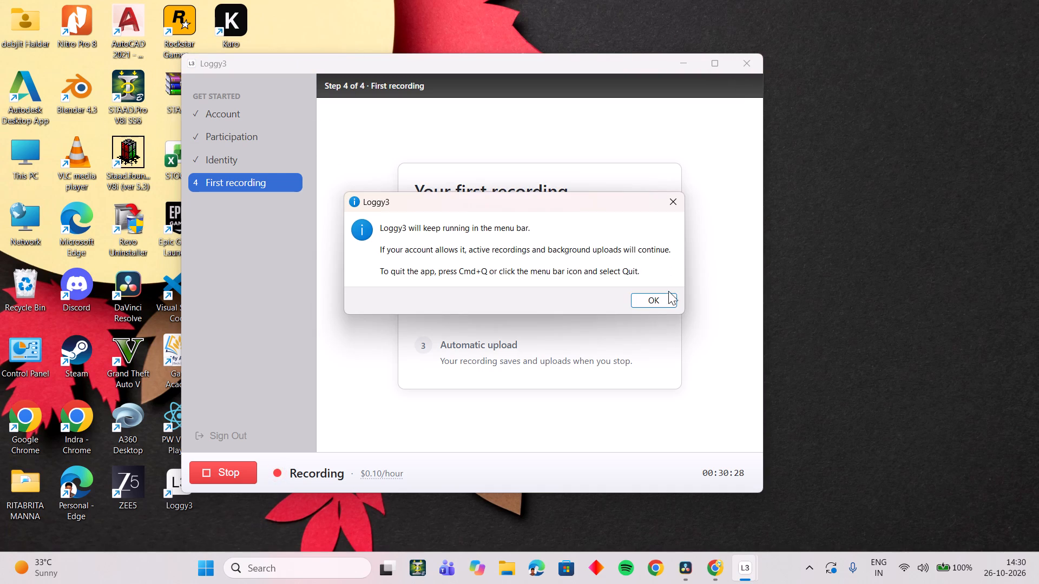
{"action": "left_click", "coordinate": [666, 297]}
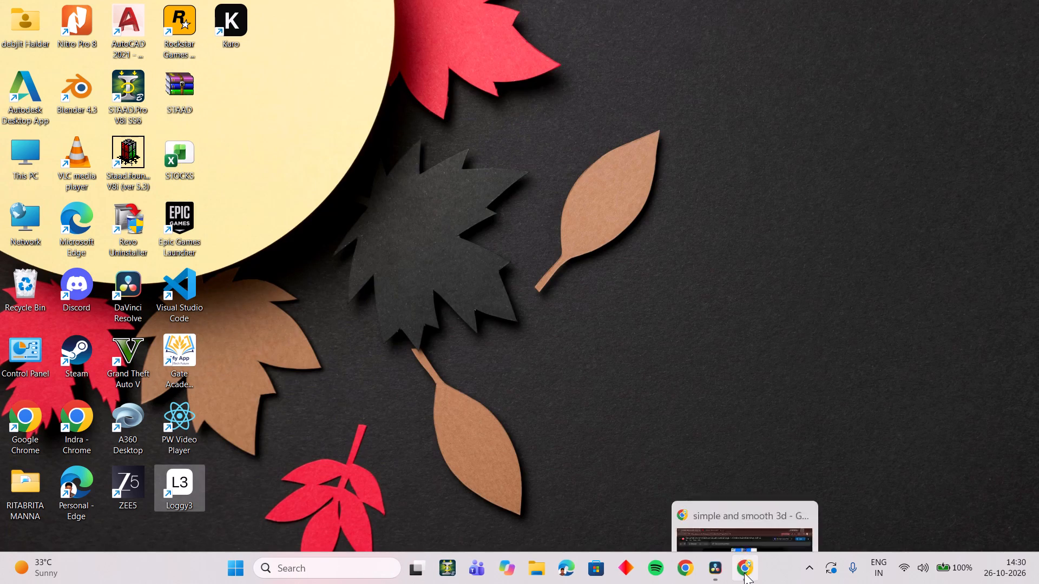
Switch to Chrome and replay the reference video in Google Drive from about 0:02 to review the transition after "stay with you".
{"action": "left_click", "coordinate": [744, 573]}
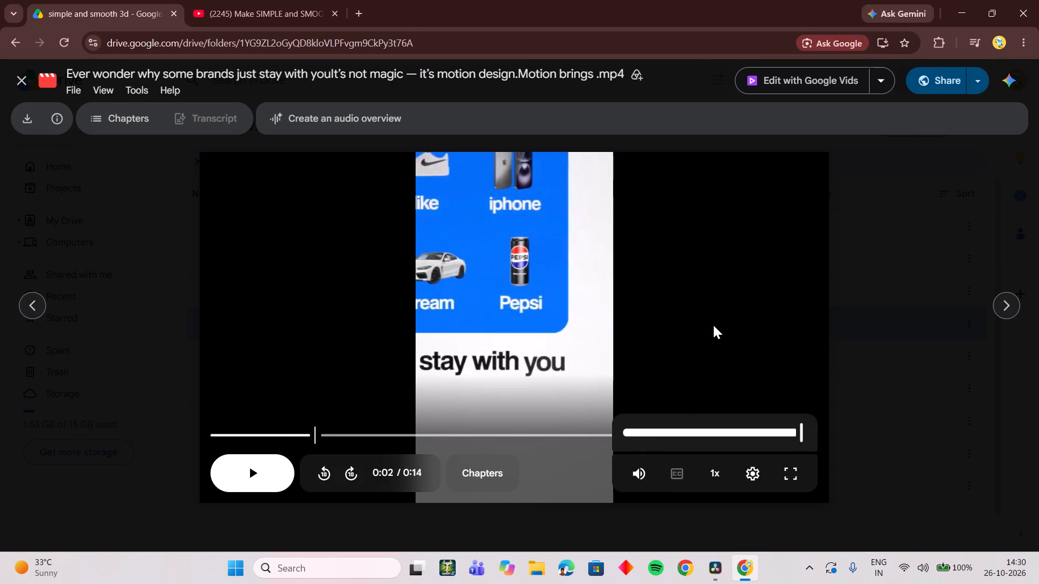
{"action": "left_click", "coordinate": [713, 325]}
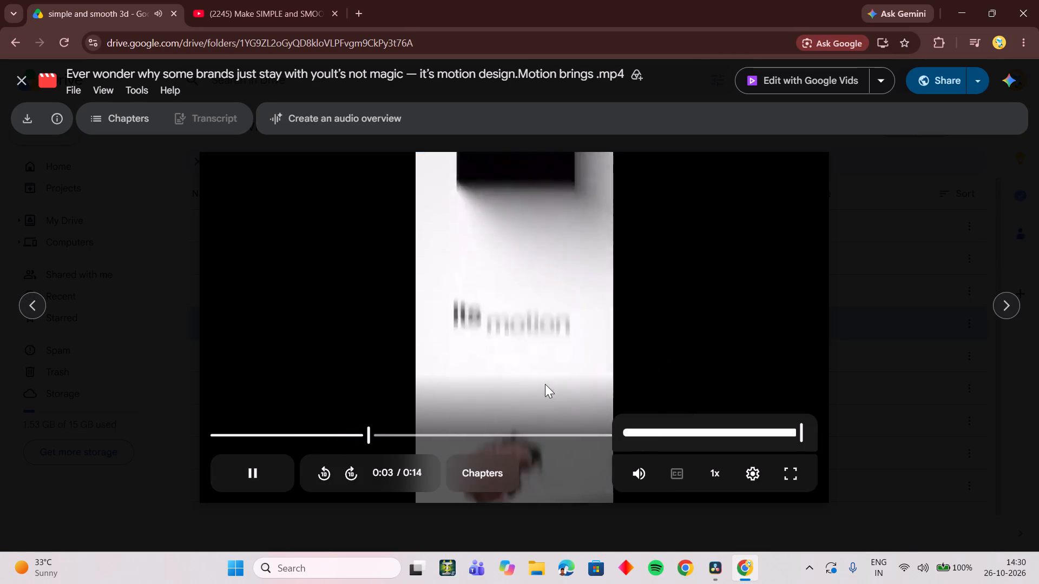
{"action": "left_click", "coordinate": [350, 429]}
{"action": "left_click", "coordinate": [338, 431]}
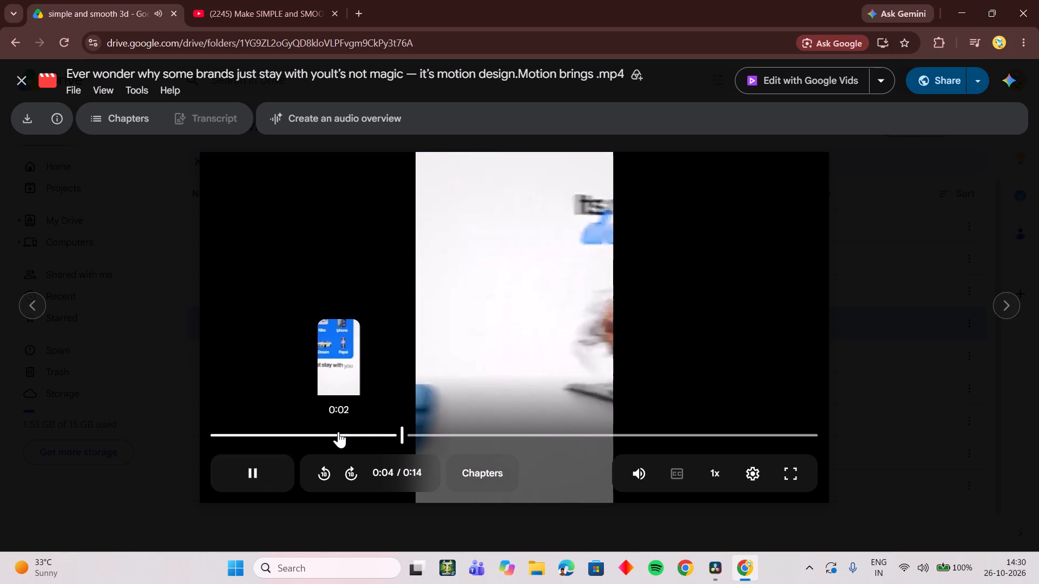
{"action": "left_click", "coordinate": [320, 431]}
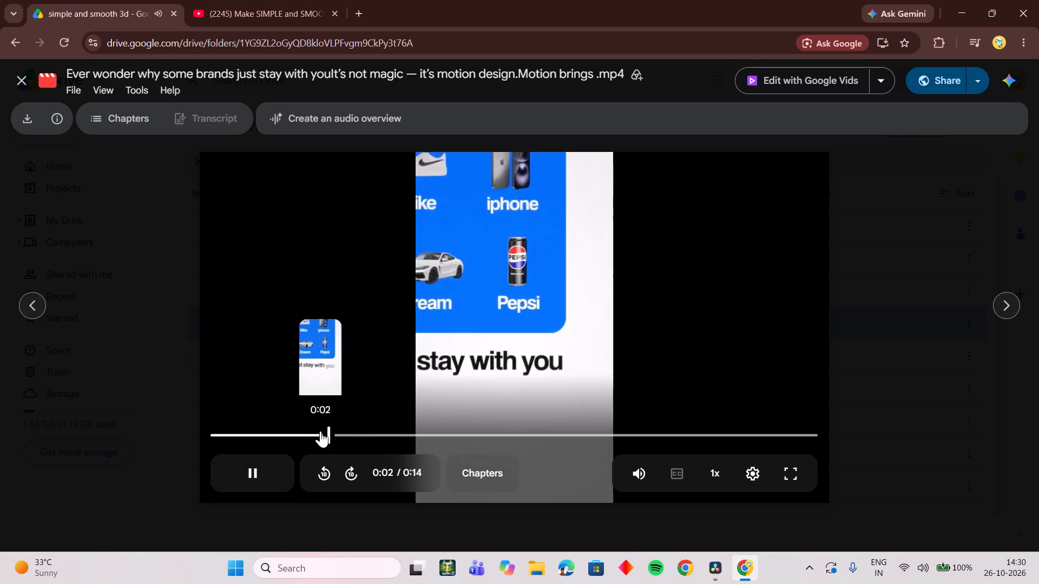
{"action": "key", "text": "space"}
Watch the YouTube tutorial's "Text and image integration" chapter around 12:21 to 12:26, pausing where the "its not" text is set up.
{"action": "left_click", "coordinate": [272, 1]}
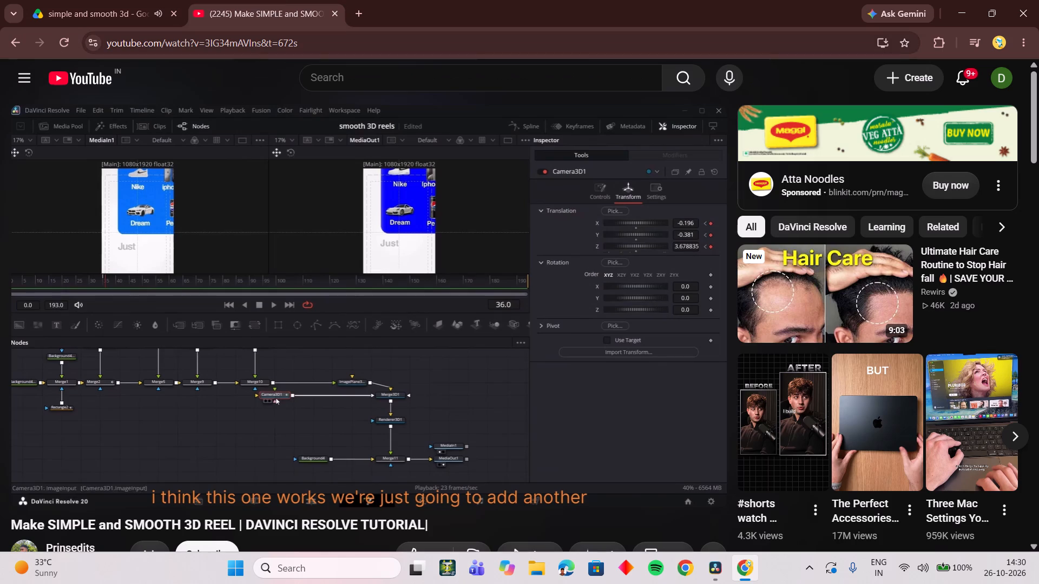
{"action": "left_click", "coordinate": [414, 302]}
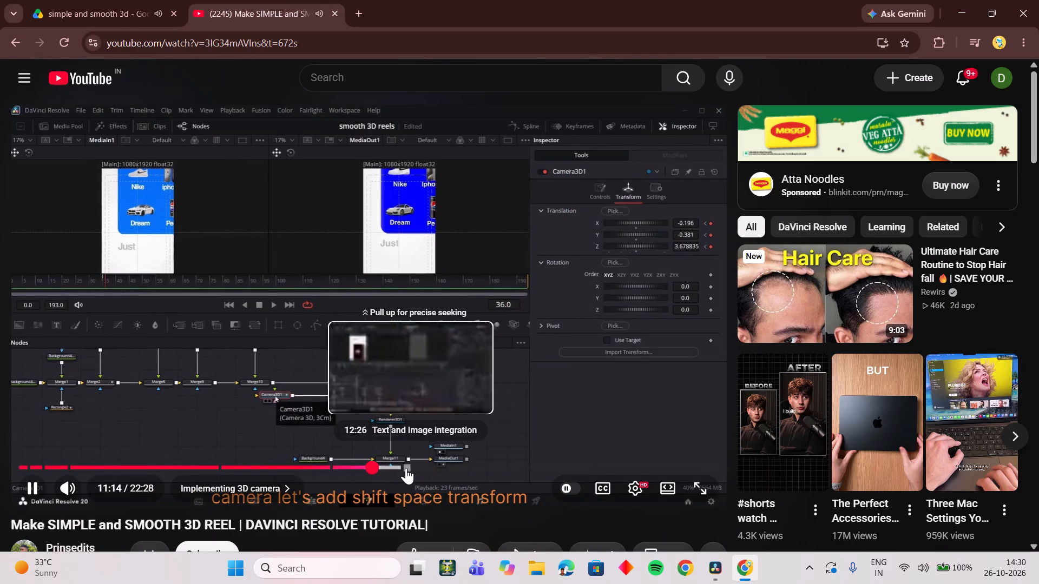
{"action": "left_click", "coordinate": [425, 468]}
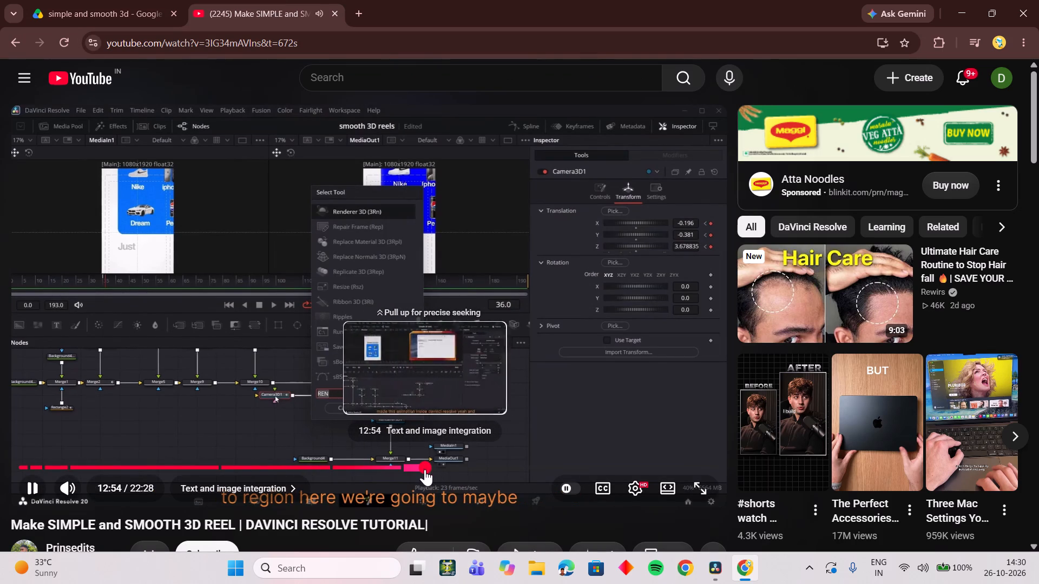
{"action": "left_click", "coordinate": [407, 470]}
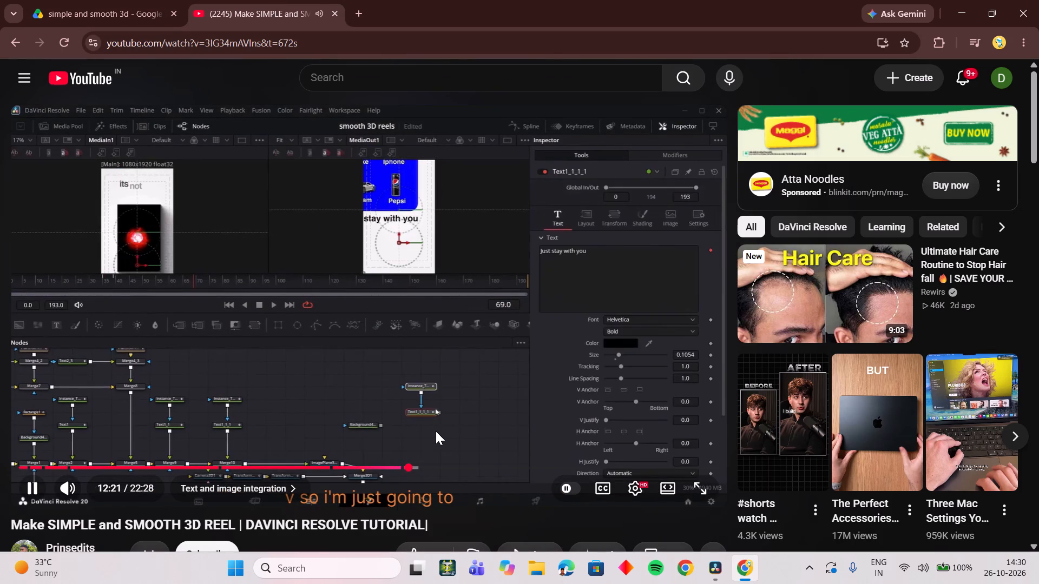
{"action": "key", "text": "Right"}
{"action": "key", "text": "Right"}
{"action": "key", "text": "Left"}
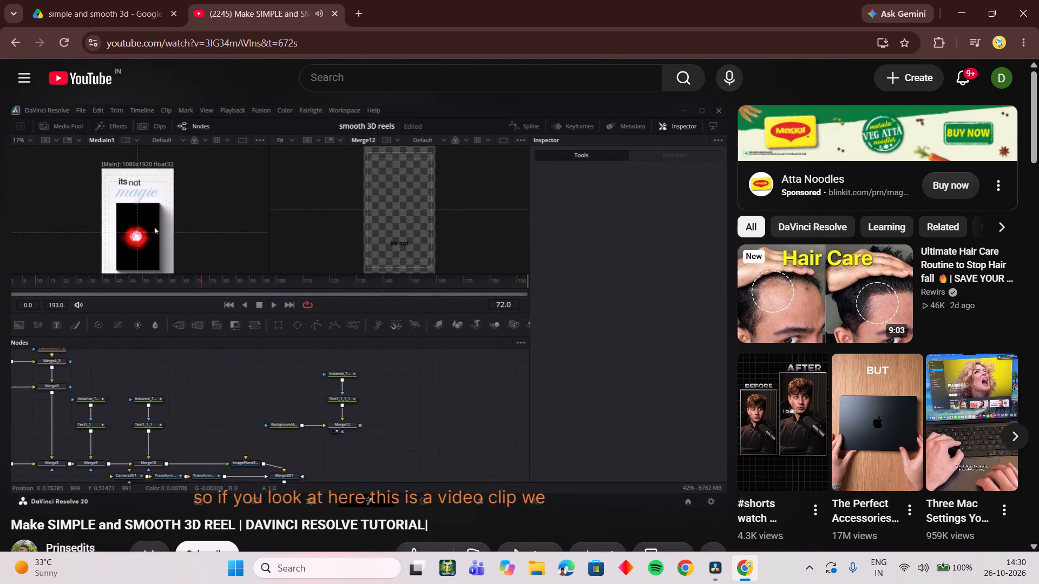
{"action": "key", "text": "Left"}
{"action": "key", "text": "Left"}
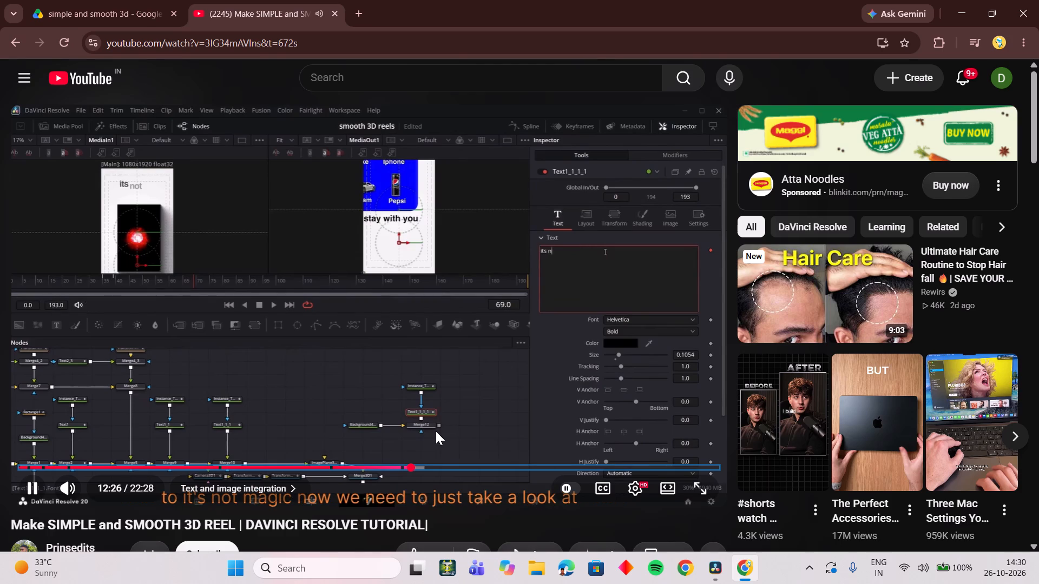
{"action": "left_click", "coordinate": [423, 379]}
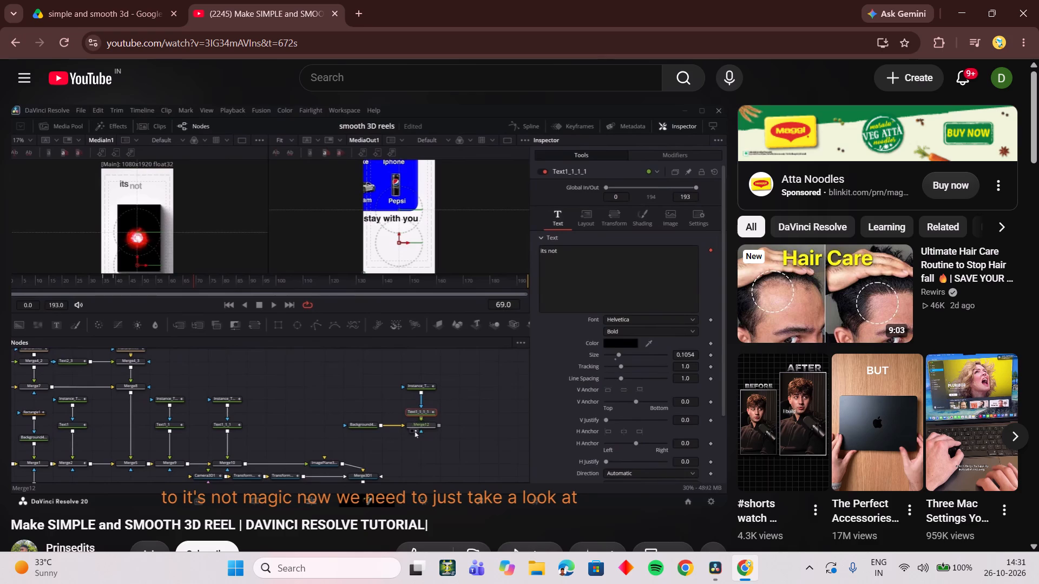
Minimize the Chrome window and launch Kuro from the desktop.
{"action": "left_click", "coordinate": [954, 12]}
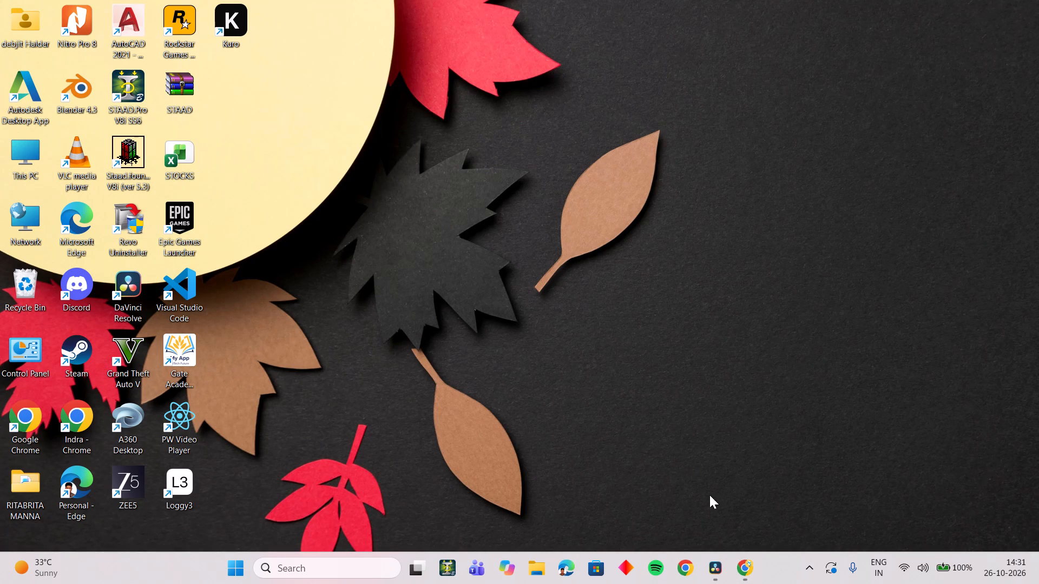
{"action": "double_click", "coordinate": [227, 32]}
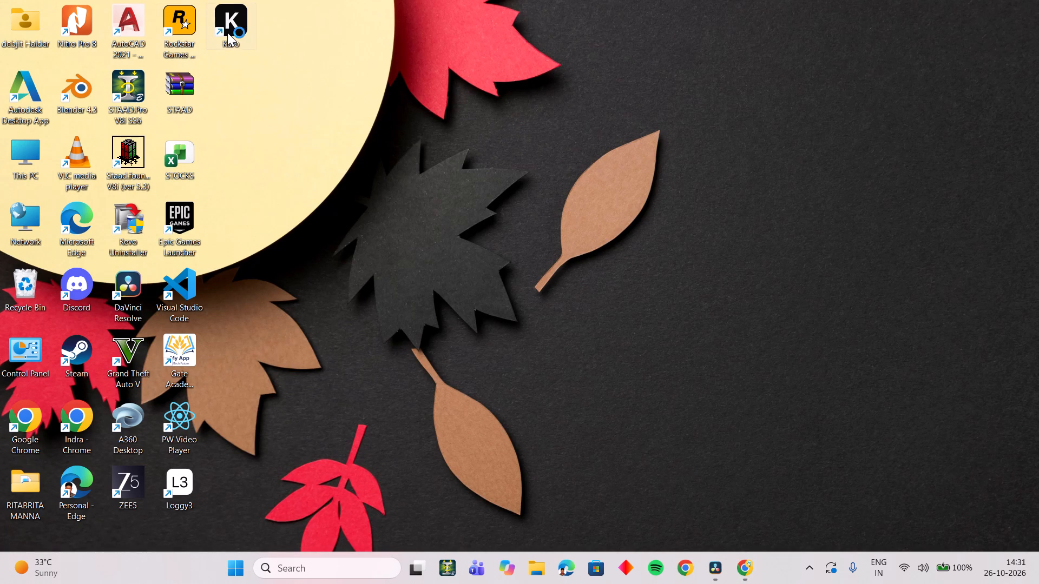